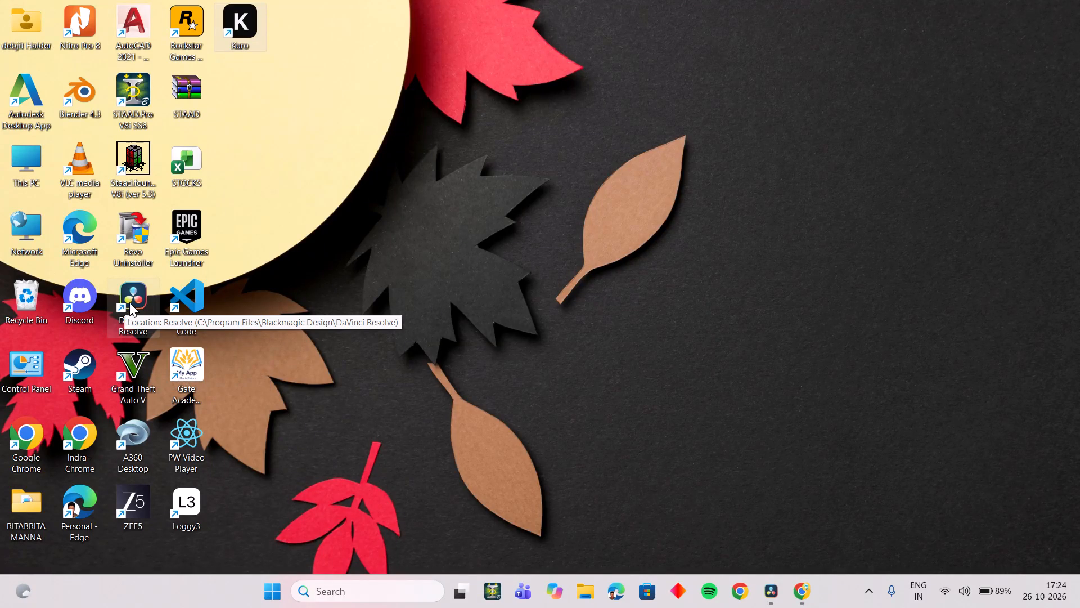
Switch to Chrome, return to the "Make SIMPLE and SMOOTH 3D REEL" tutorial video and skip its advert.
left_click(762, 591)
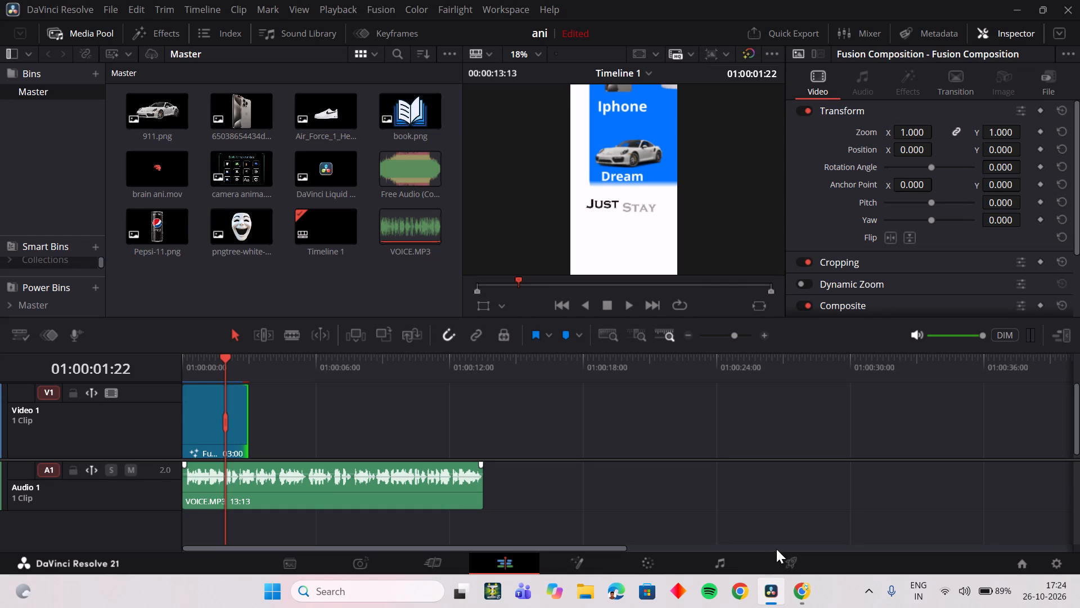
left_click(799, 585)
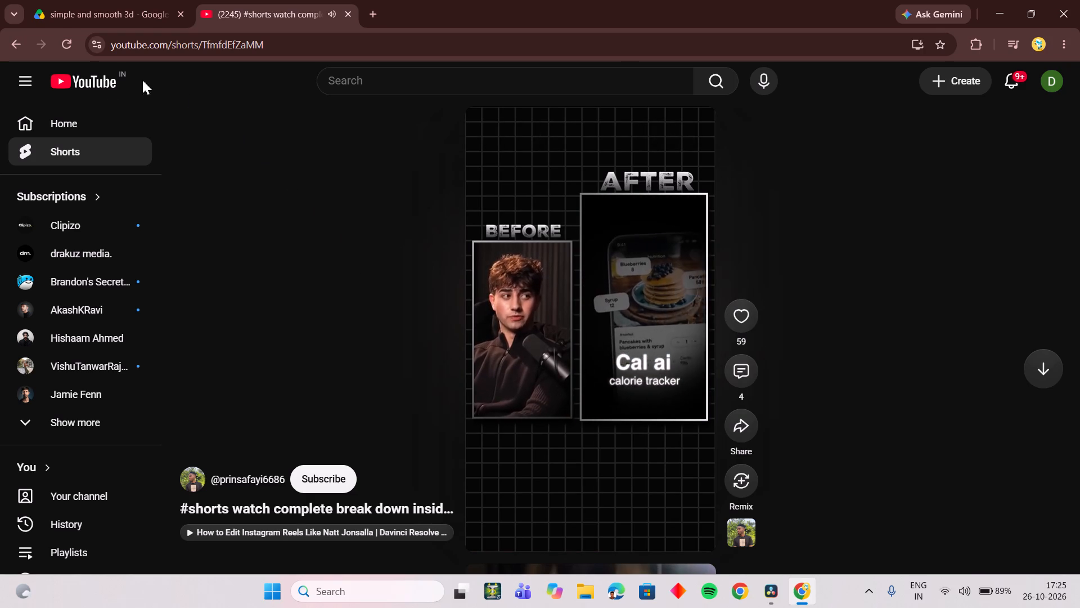
left_click(15, 43)
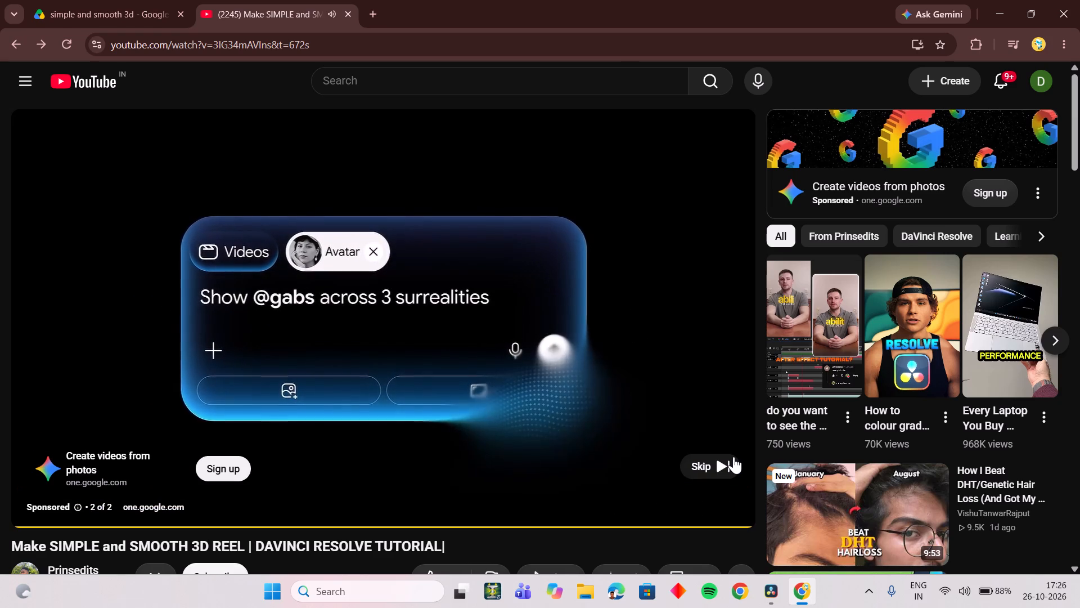
left_click(733, 457)
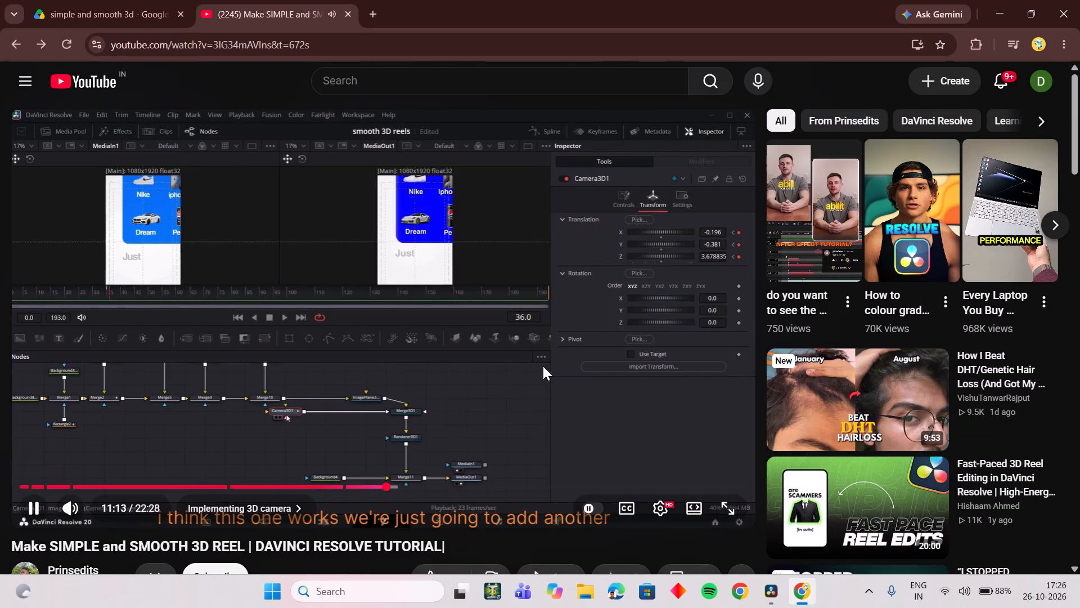
Skim the tutorial's "Implementing 3D camera" chapter to see how Transform 3D nodes are added and keyframed after the camera.
key("Right")
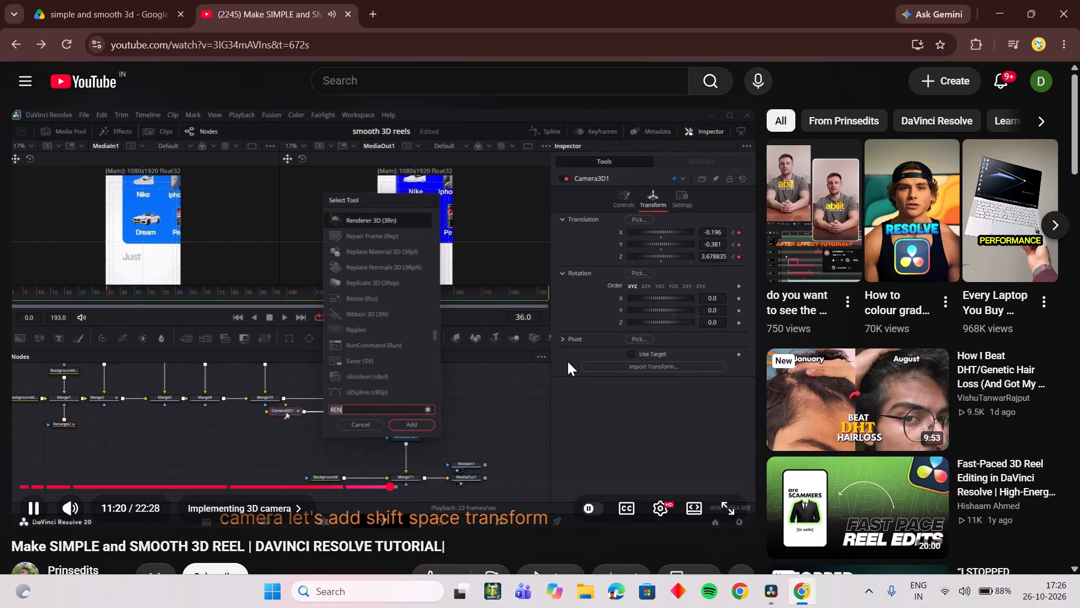
key("Right")
key("Right")
key("Right")
key("Right")
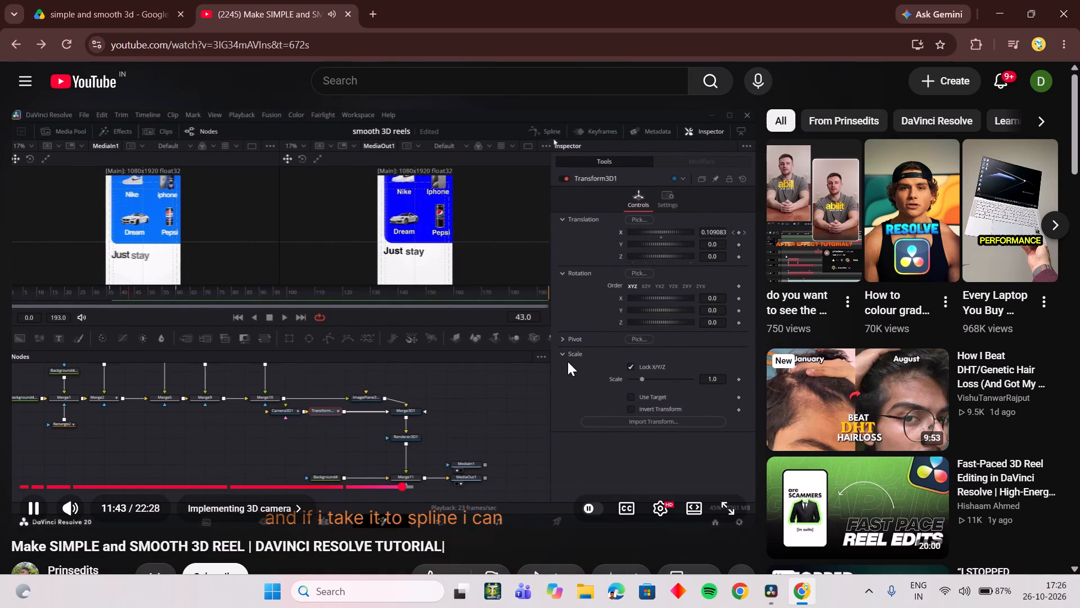
key("Right")
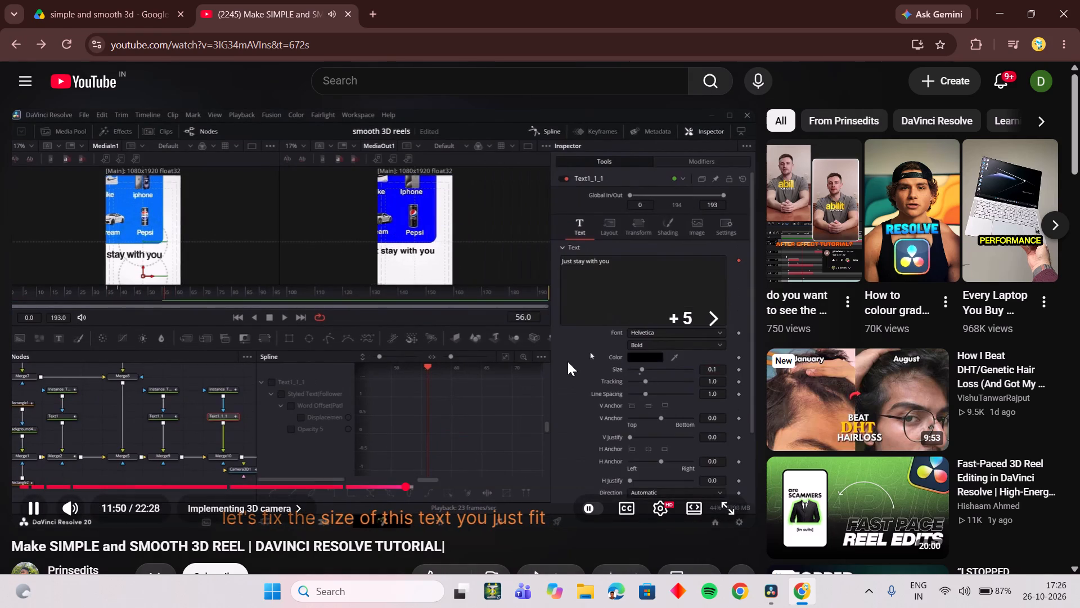
key("Right")
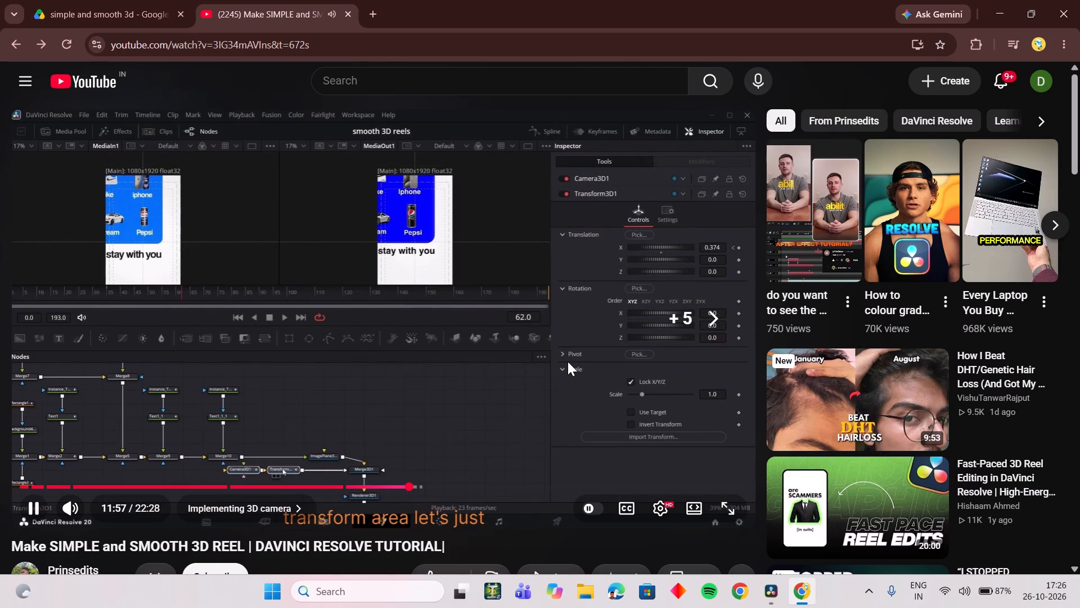
key("Right")
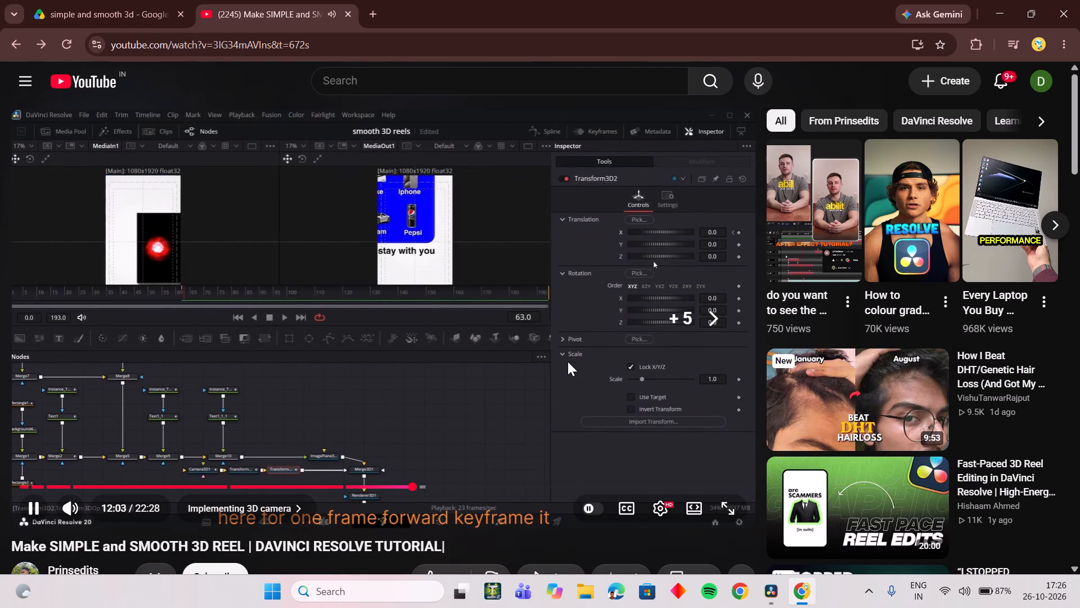
key("Right")
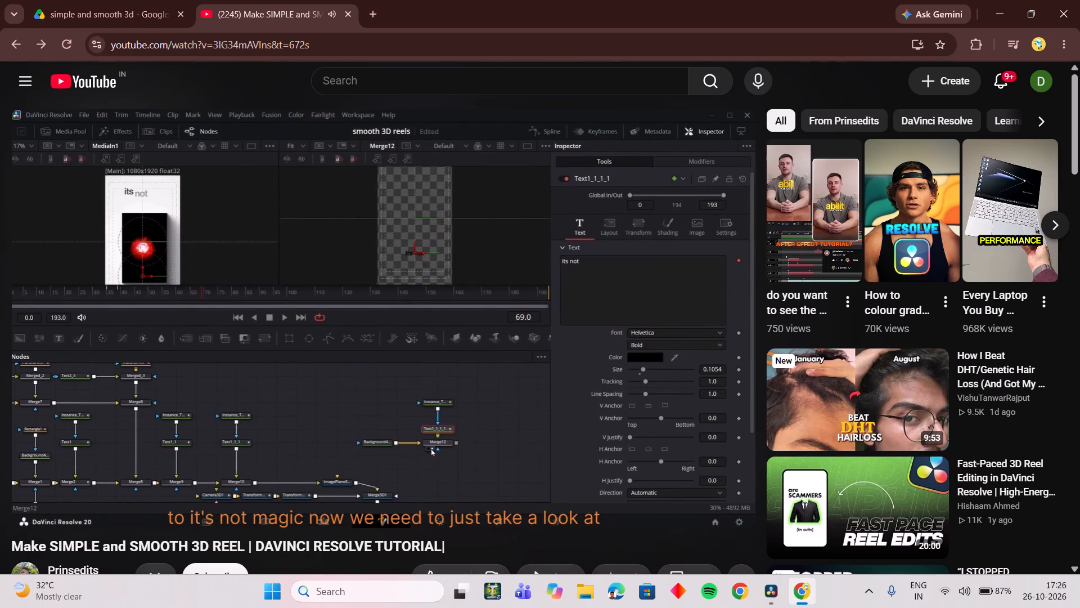
Skim the "Text and image integration" chapter for how the OUT PUT.mov clip is added, merged and scaled down.
key("Right")
key("Right")
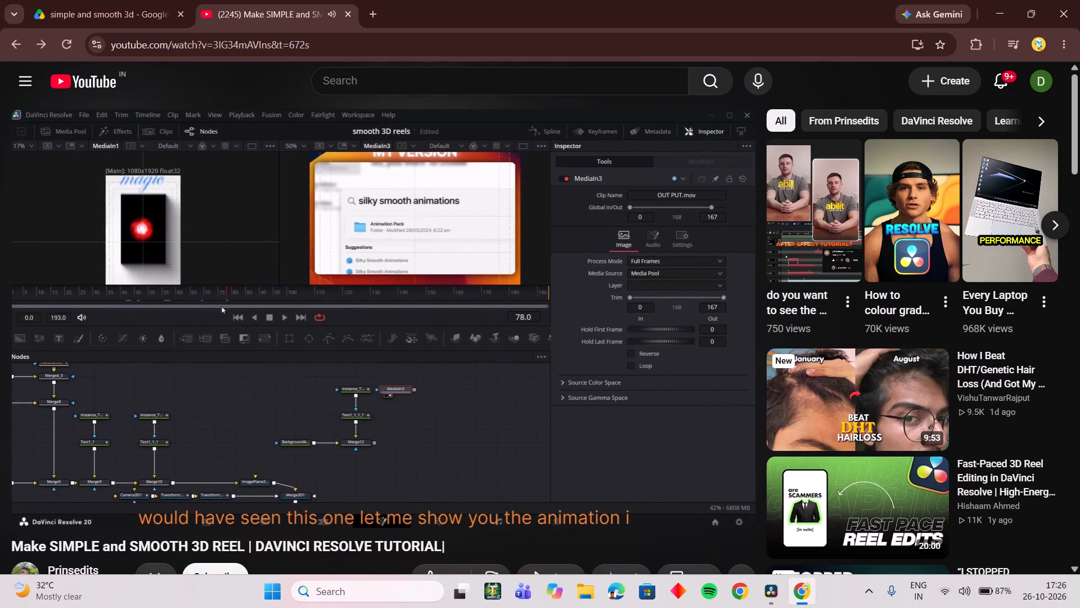
key("Right")
key("Right")
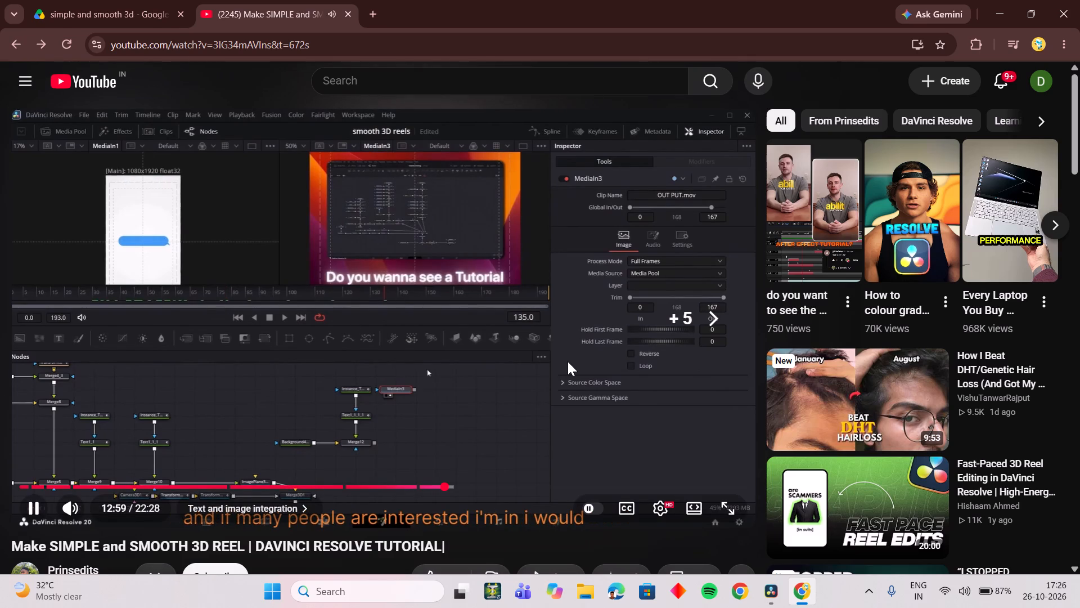
key("Right")
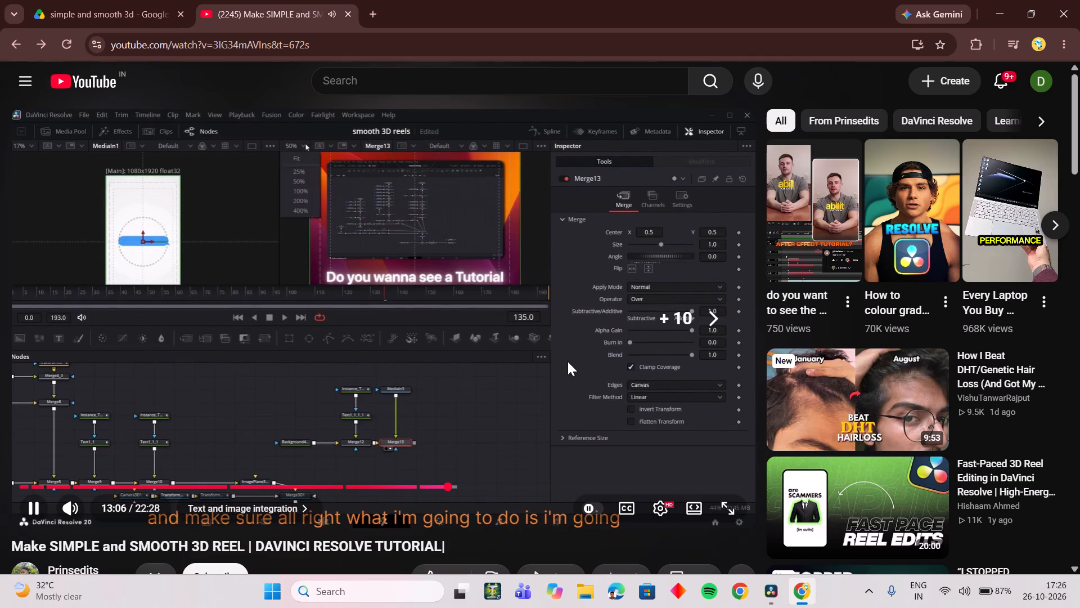
key("Right")
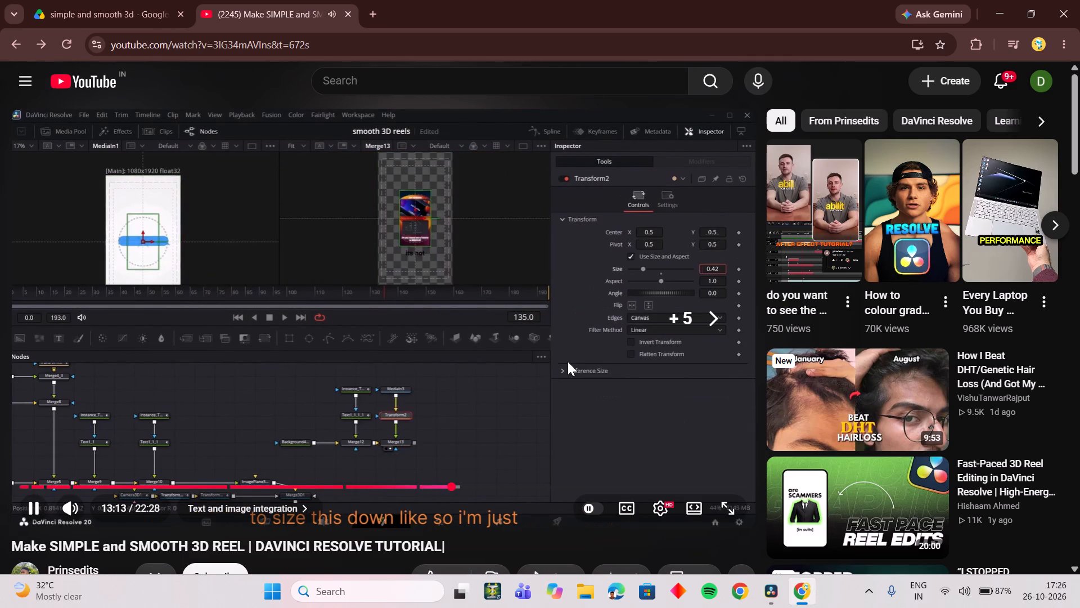
Skim ahead through the part on positioning, styling and keyframing the "its not" and "magic" texts.
key("Right")
key("Right")
key("Right")
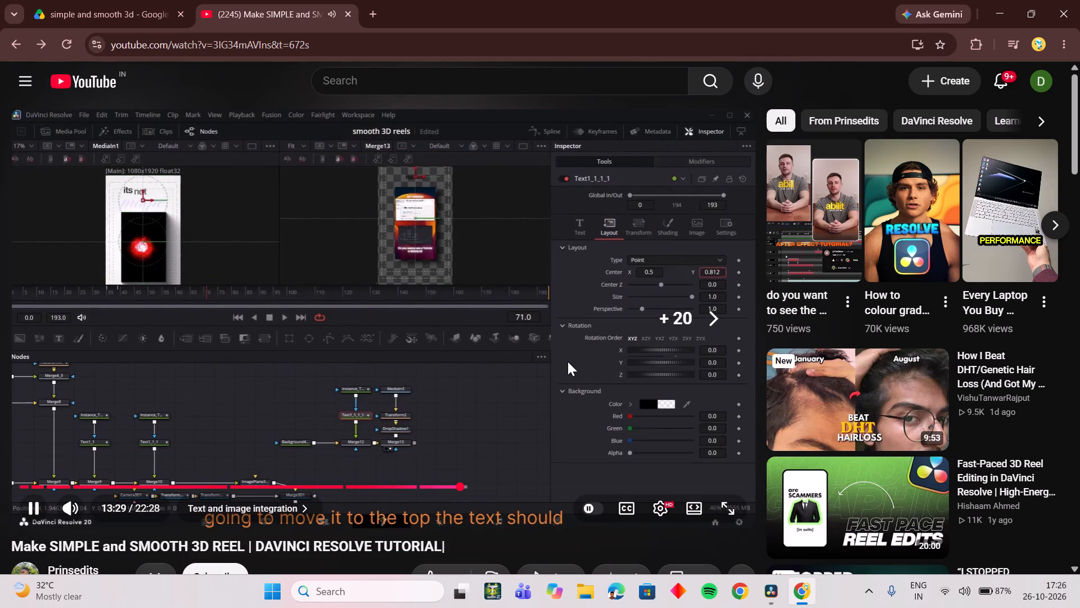
key("Right")
key("Right")
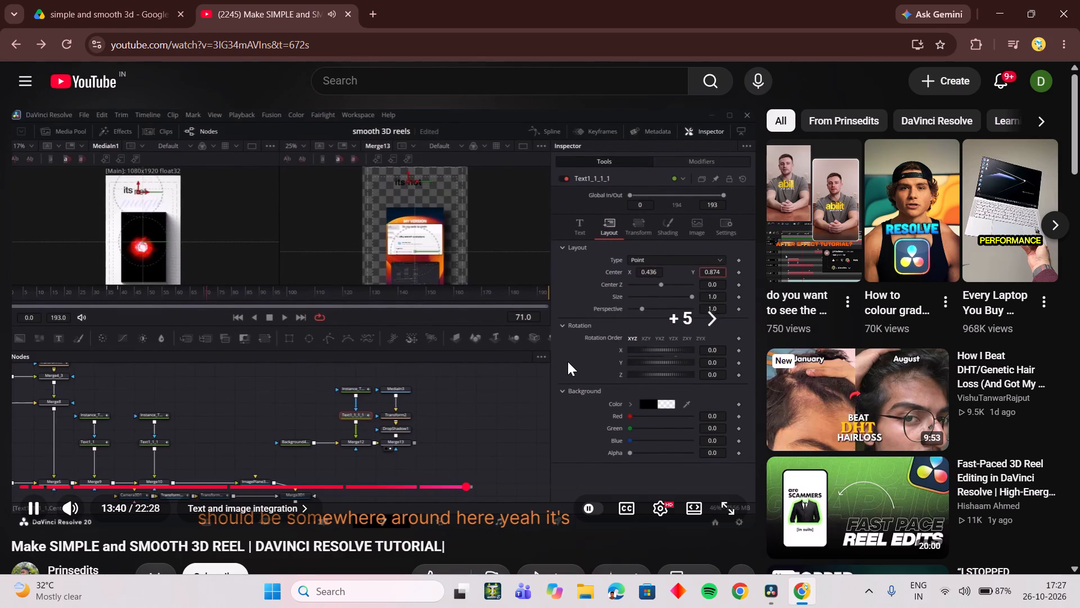
key("Right")
key("Right")
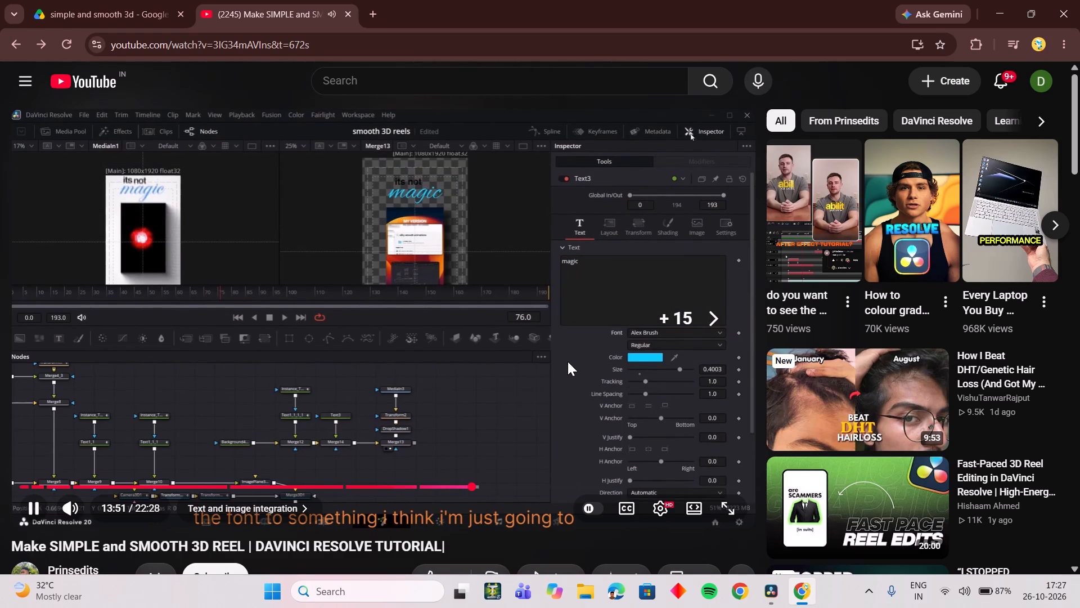
key("Right")
key("Right")
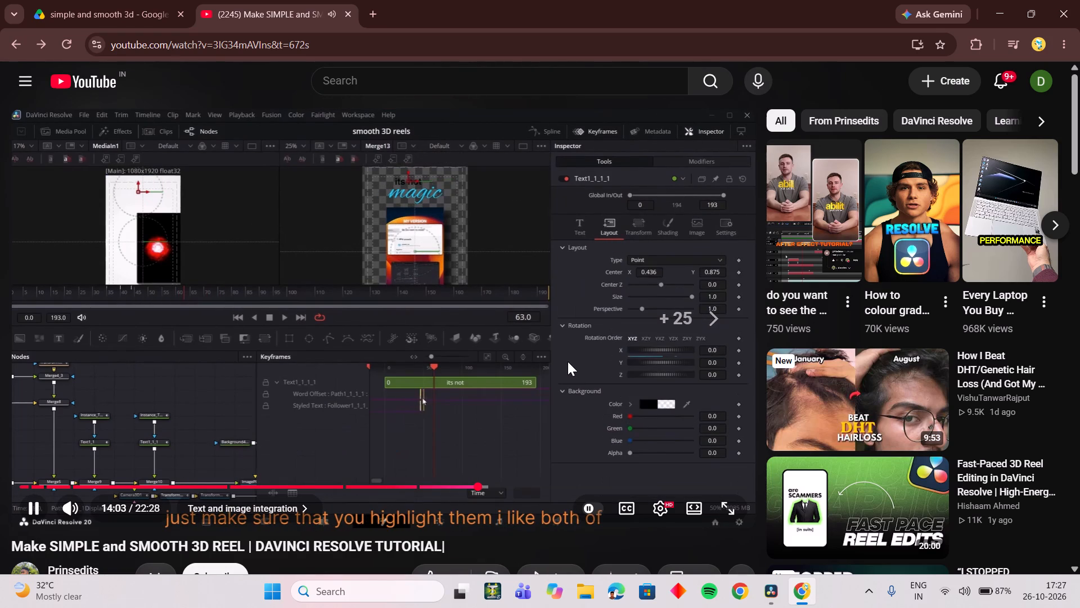
key("Right")
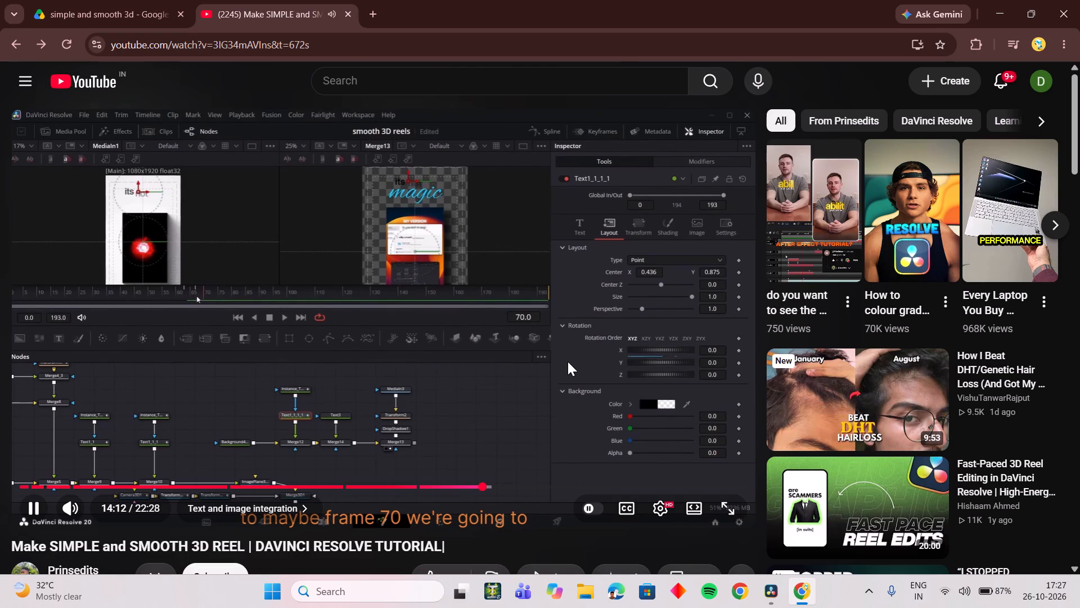
key("Right")
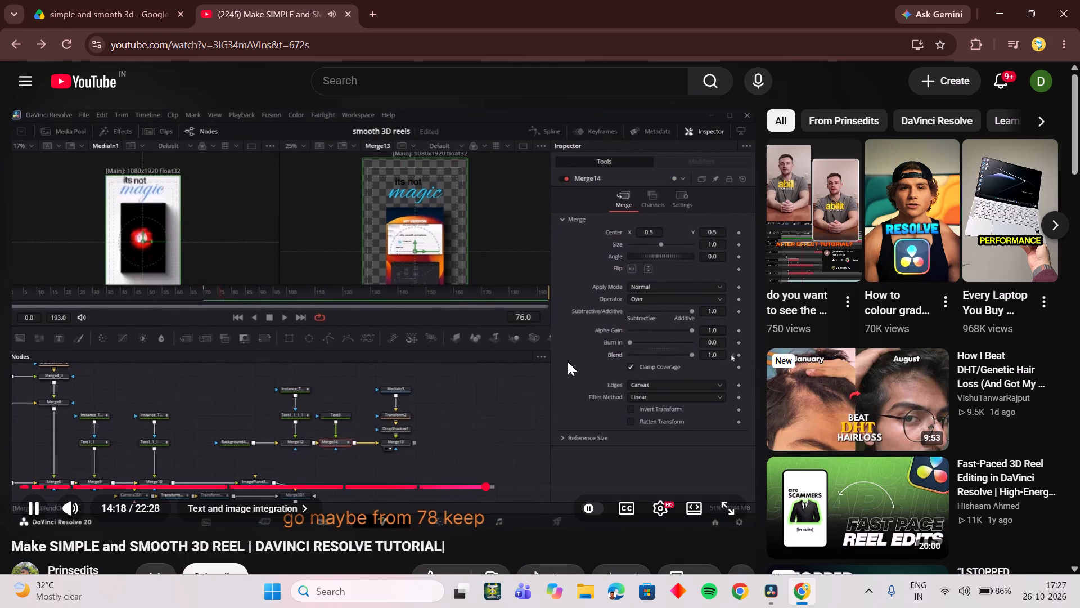
Go back to the "magic" text's font change and review through to the Merge node's Blend keyframing.
key("Left")
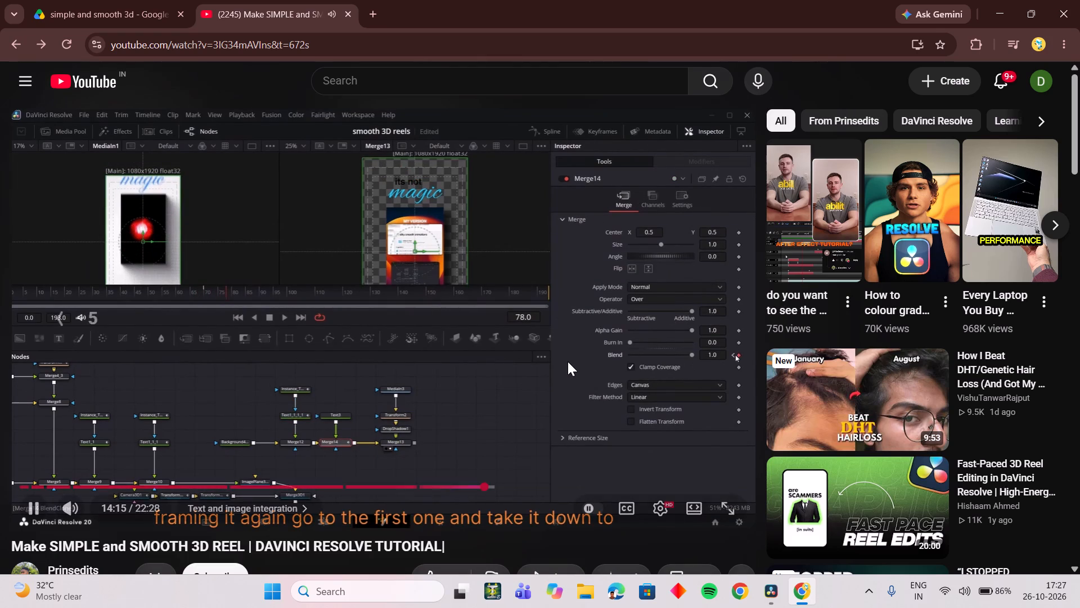
key("Left")
key("Left")
key("Left")
key("Left")
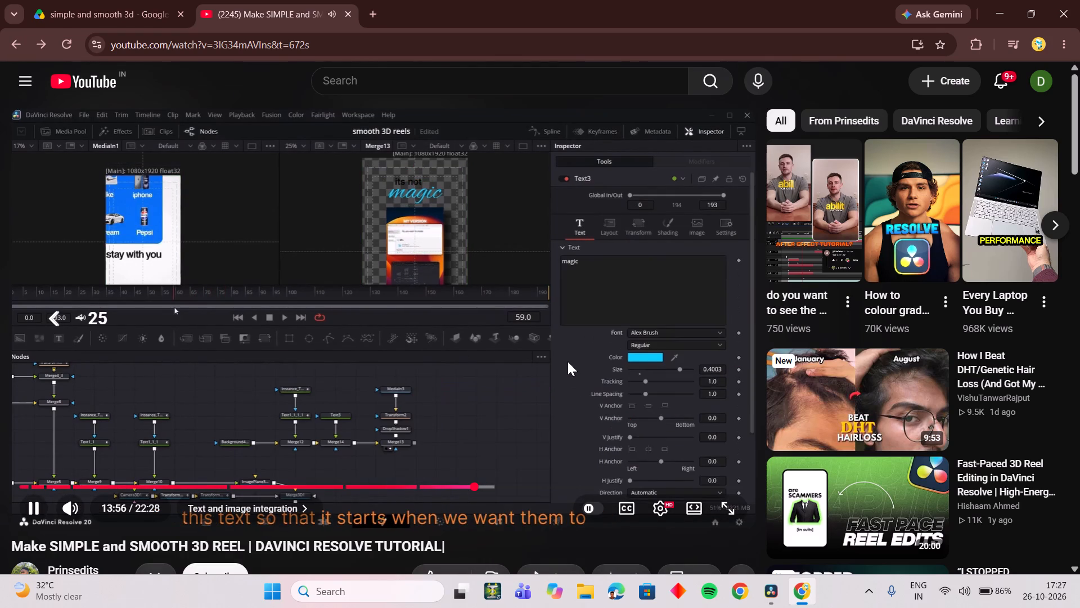
key("Left")
key("Left")
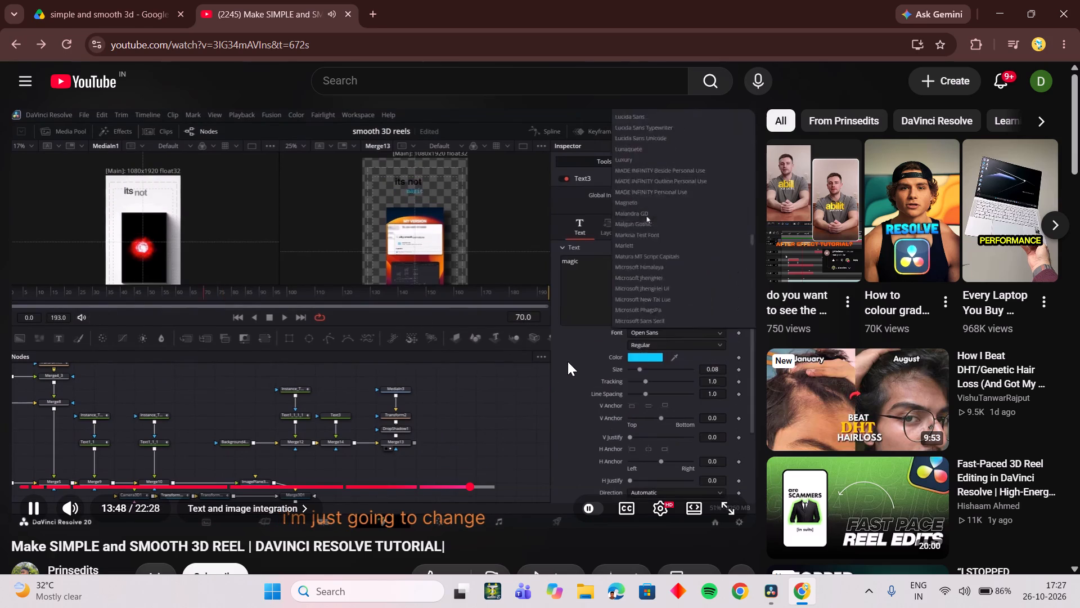
key("Left")
key("Right")
key("Right")
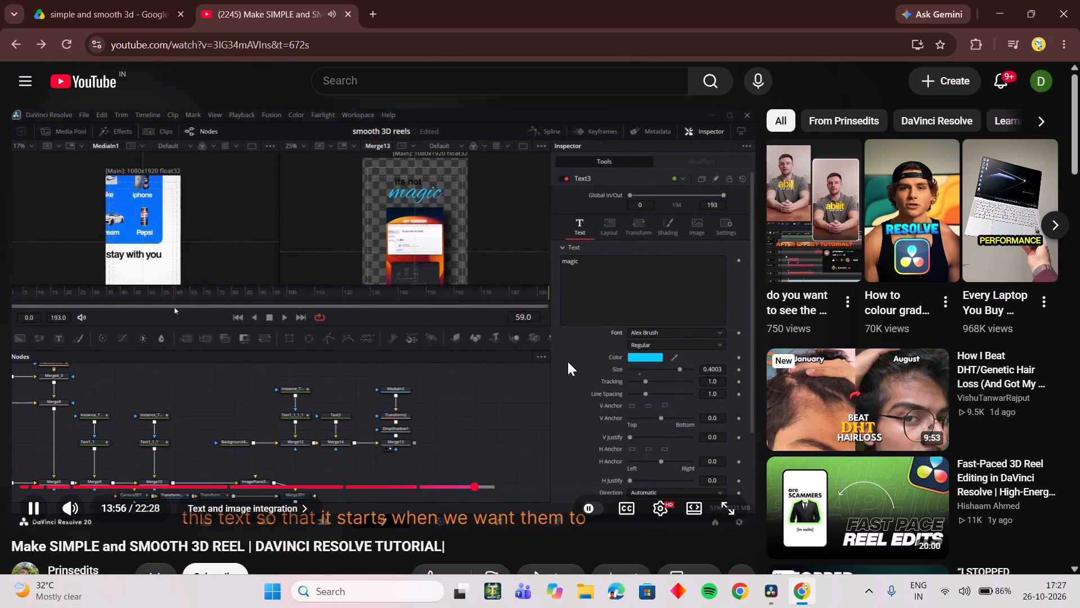
key("Right")
key("Right")
key("Right")
key("Right")
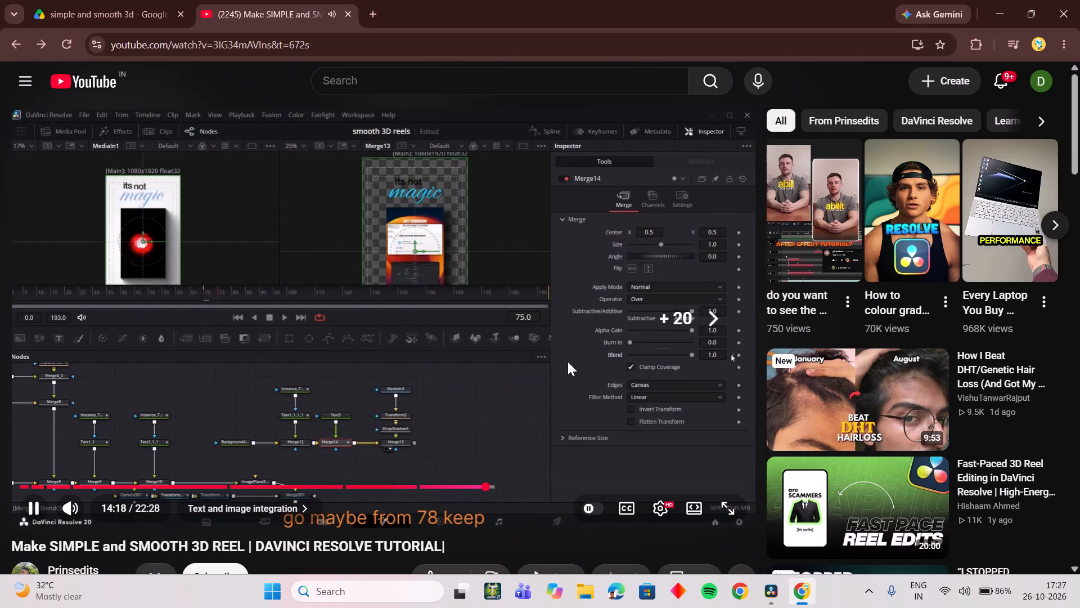
Skim the part connecting the new image plane through a Merge 3D, stopping where the second Transform 3D's keyframing is explained.
key("Right")
key("Right")
key("Right")
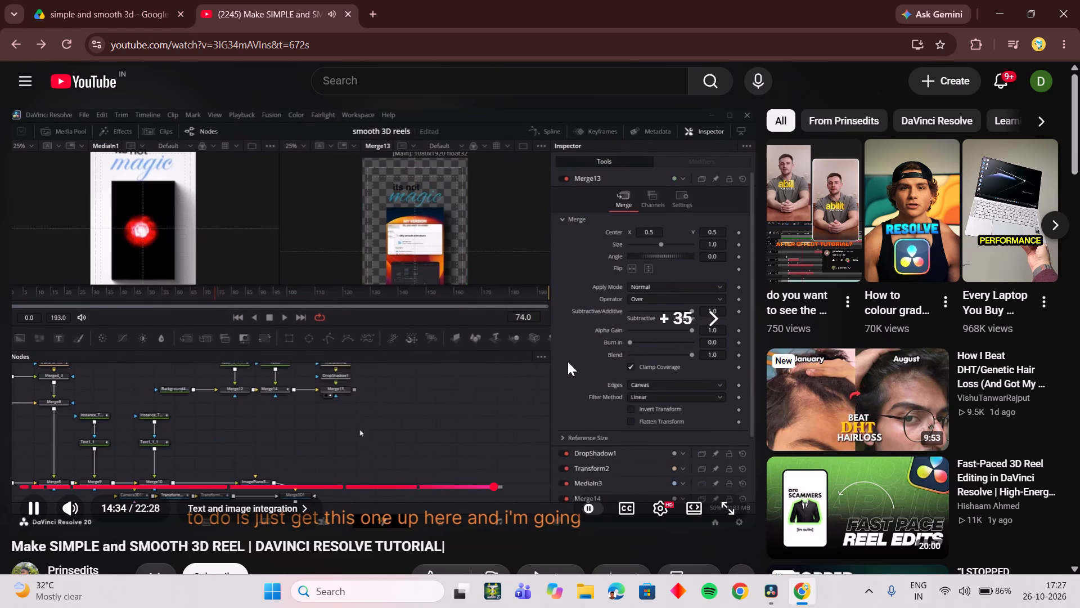
key("Right")
key("Right")
key("Right")
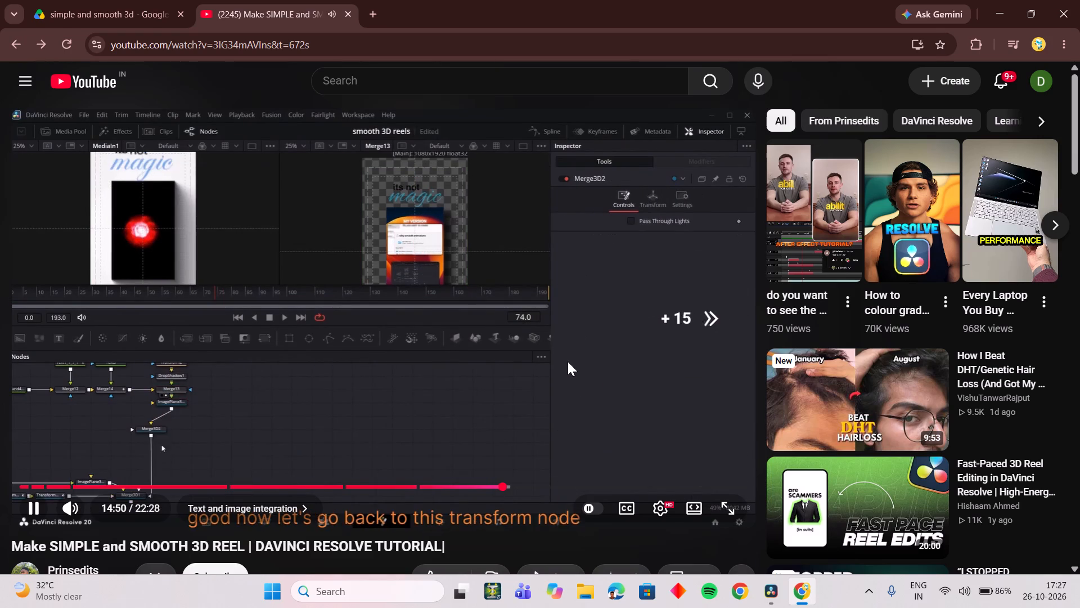
key("Right")
key("Right")
key("Right")
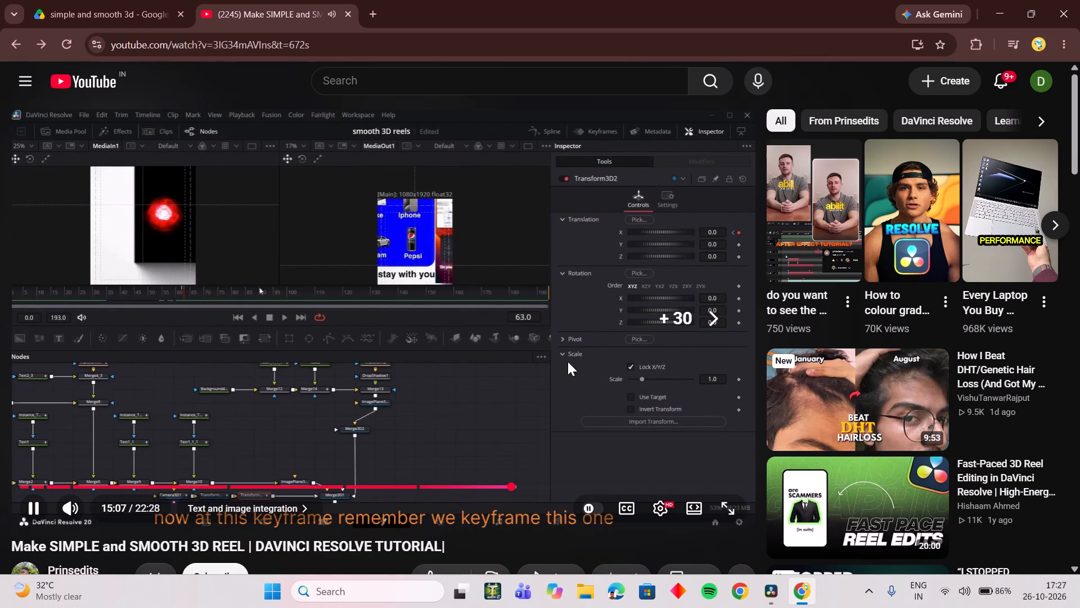
key("Left")
key("Left")
key("Left")
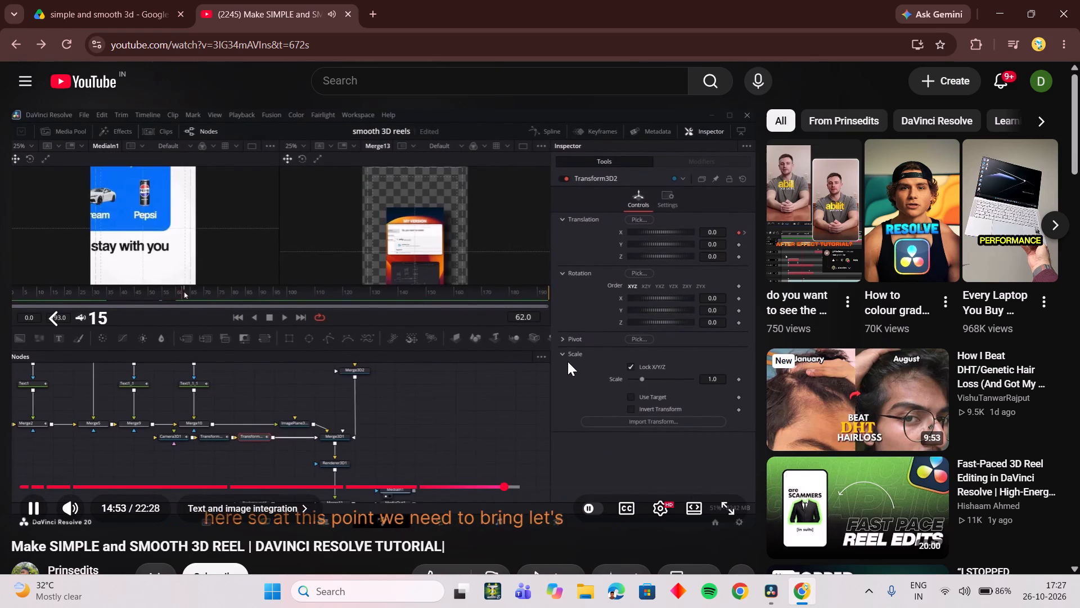
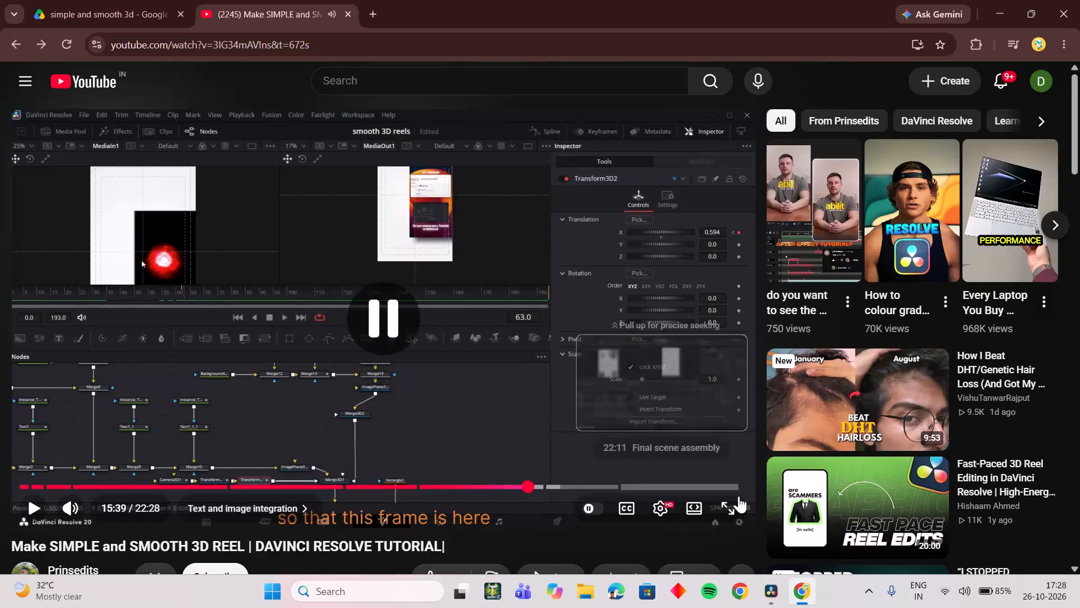
Skim the tutorial's part on keyframing Transform3D2's X translation and easing its points in the Spline editor, then pause.
left_click(551, 330)
key("Right")
key("Right")
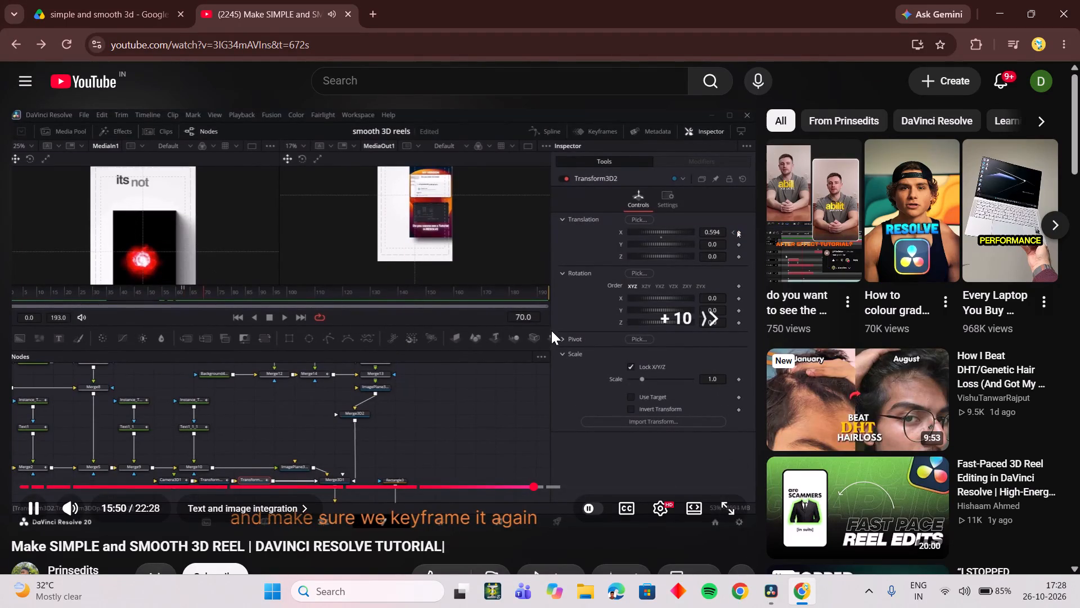
key("Right")
key("Right")
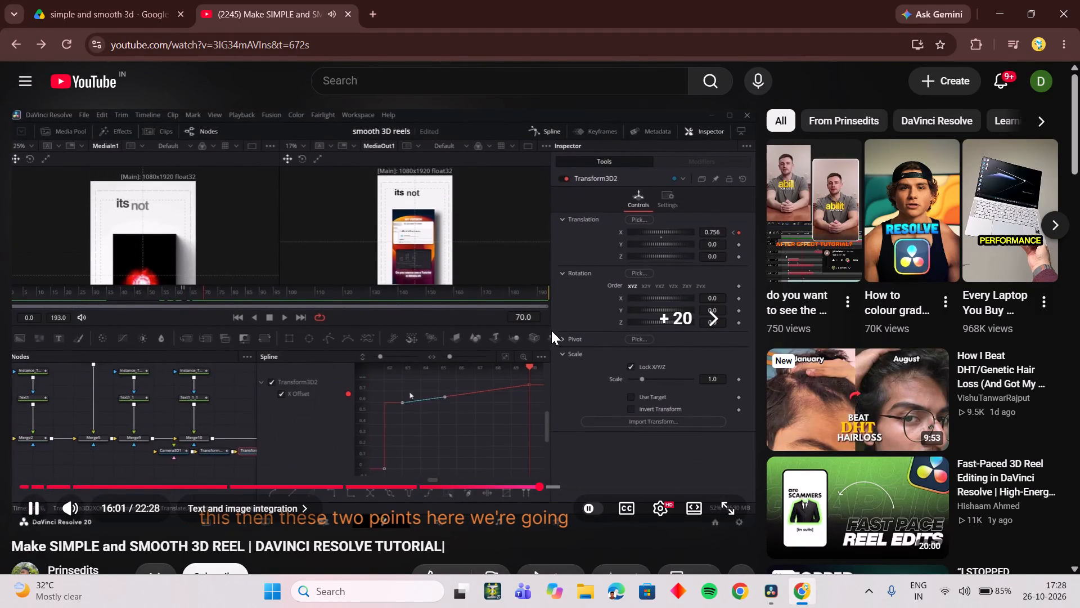
left_click(515, 319)
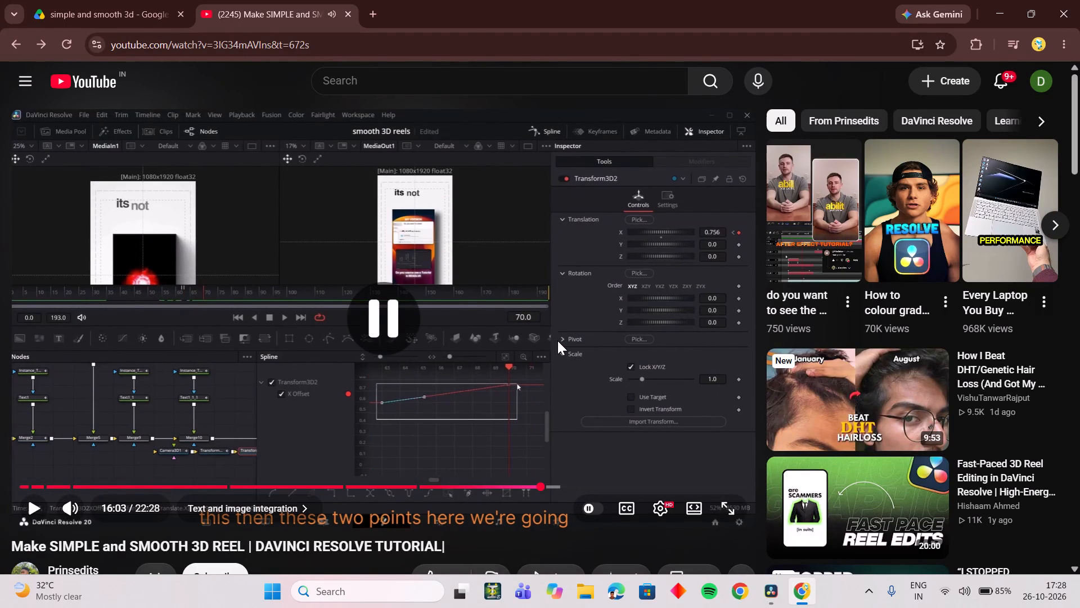
left_click(557, 341)
left_click(557, 341)
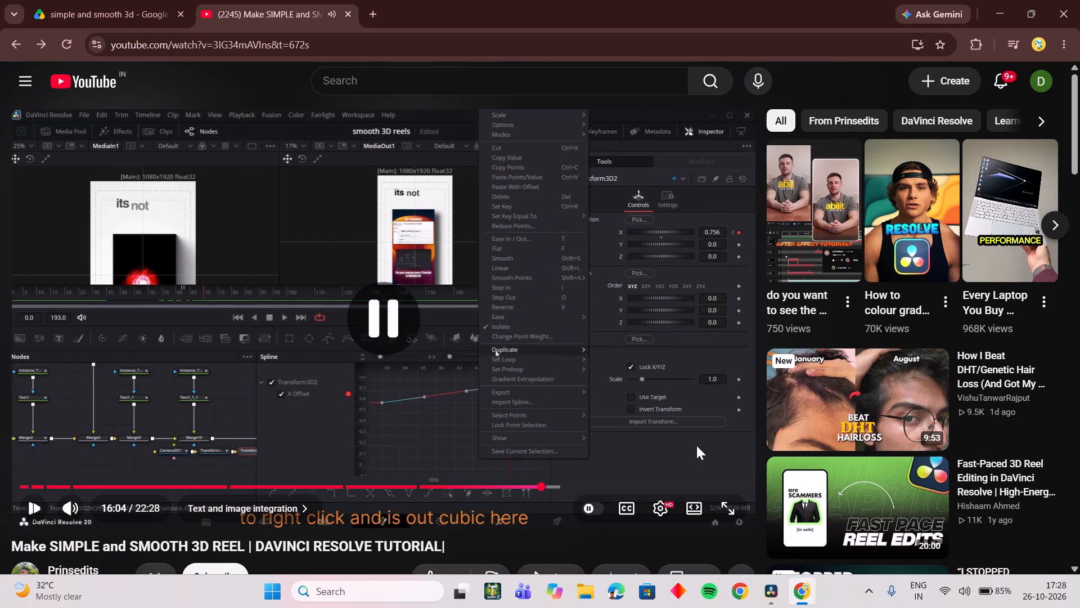
Switch to DaVinci Resolve's media pool, then check the Documents and Downloads folders in File Explorer for the tutorial's source files.
left_click(773, 583)
right_click(301, 274)
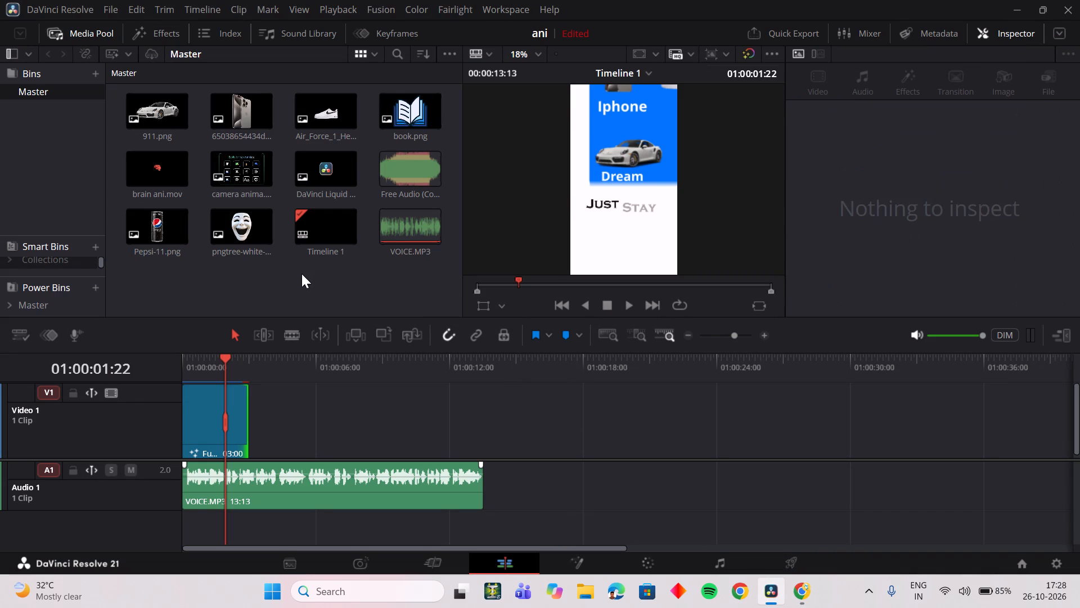
left_click(228, 278)
right_click(312, 282)
left_click_drag(332, 266, 337, 265)
left_click(592, 590)
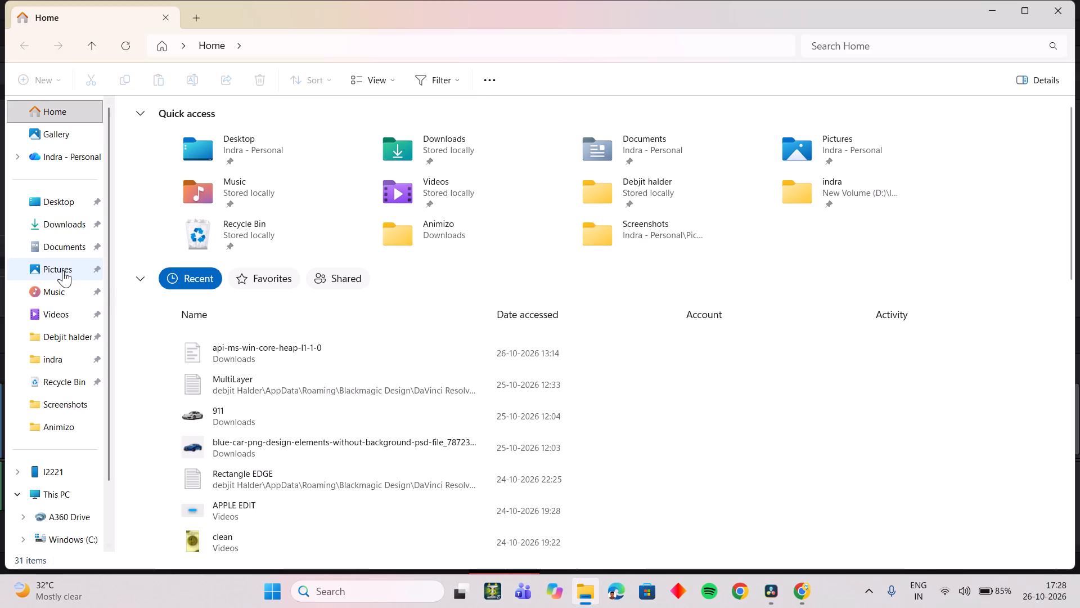
left_click(62, 252)
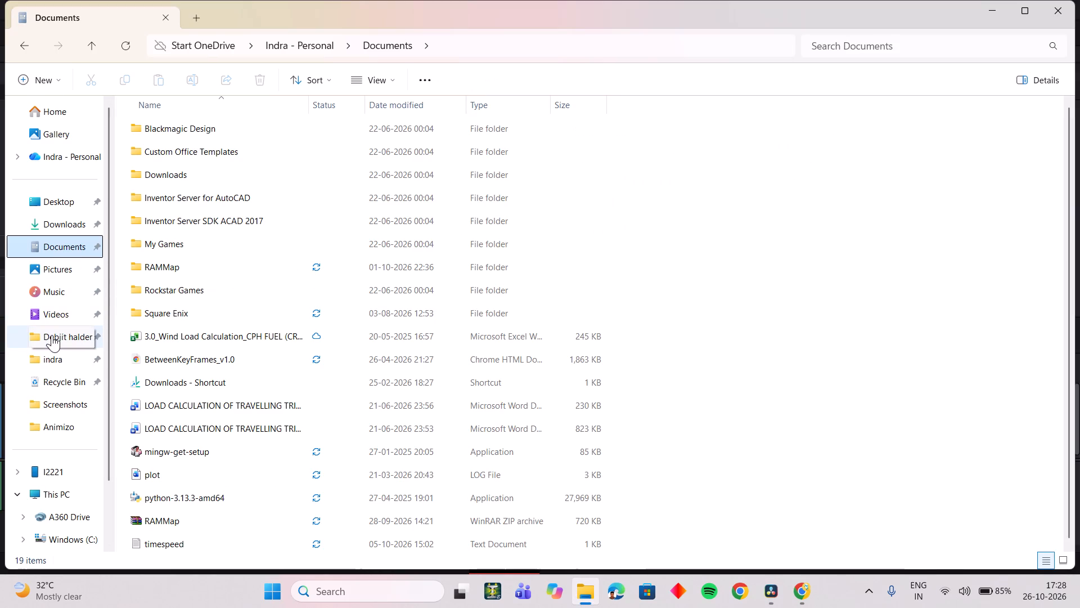
left_click(51, 228)
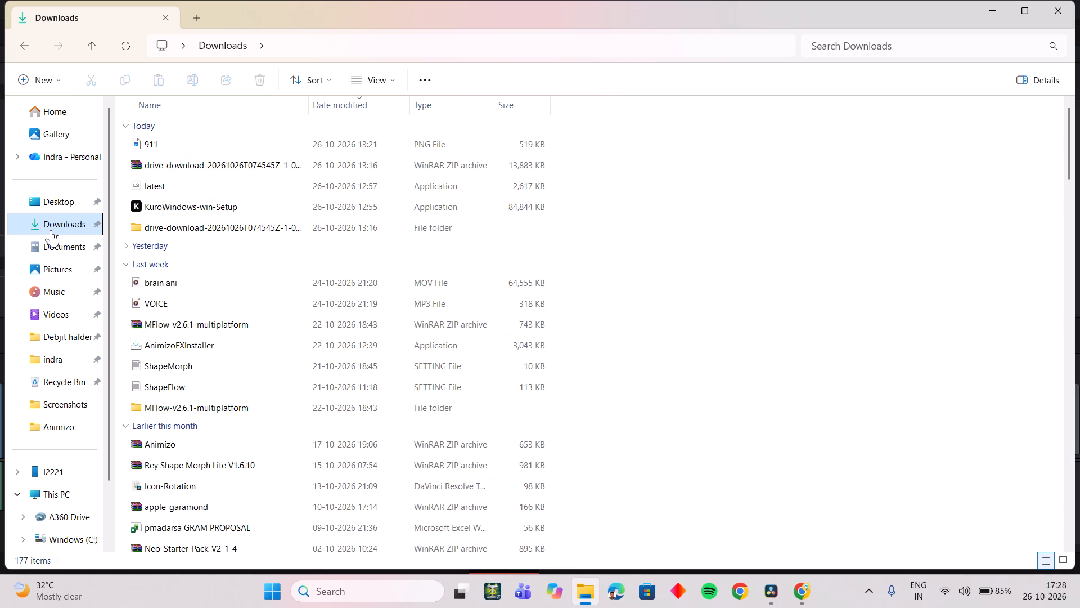
left_click(1000, 1)
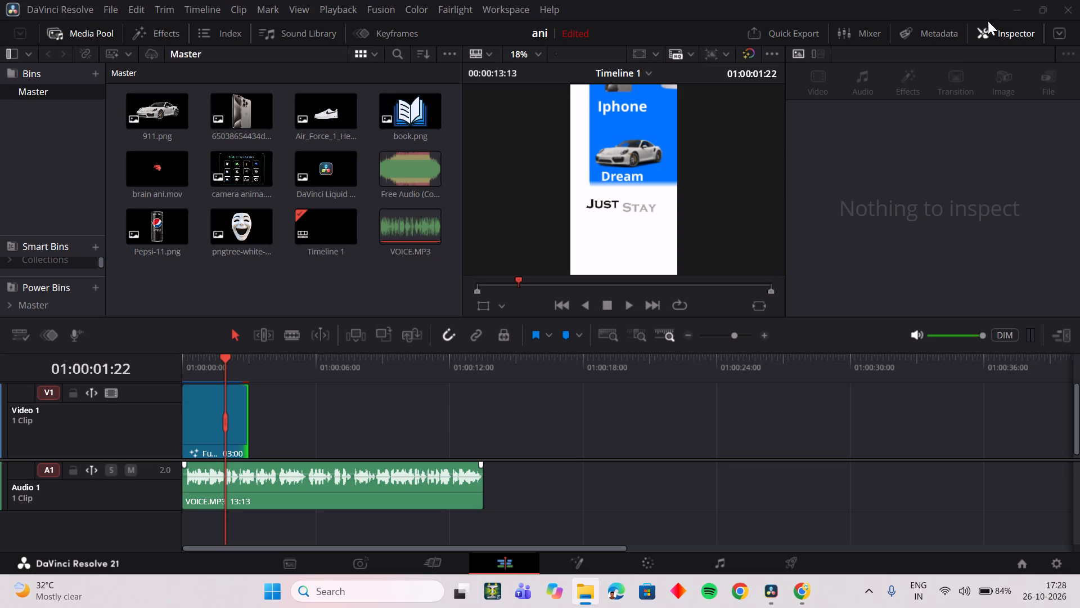
Switch to Chrome's "simple and smooth 3d" Drive folder, close the open video preview and look through the shared files.
left_click(433, 591)
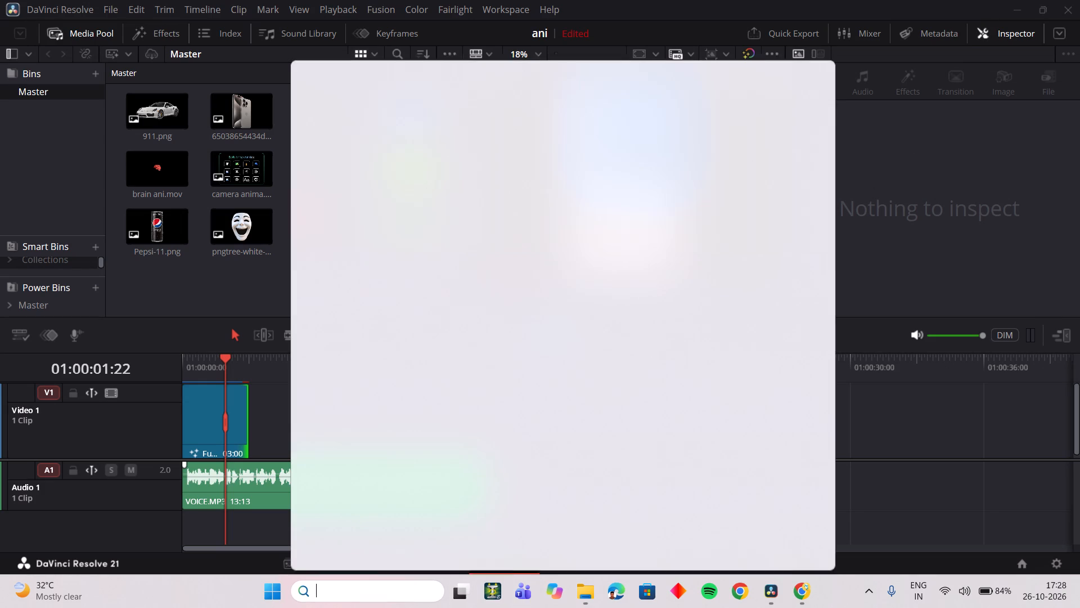
left_click(799, 587)
left_click(93, 19)
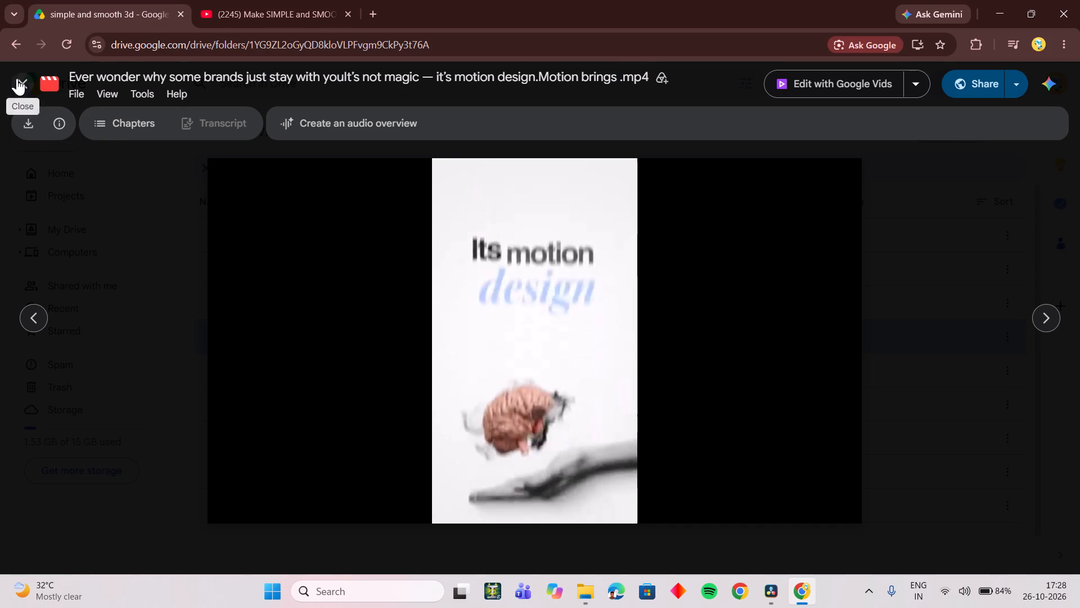
left_click(498, 506)
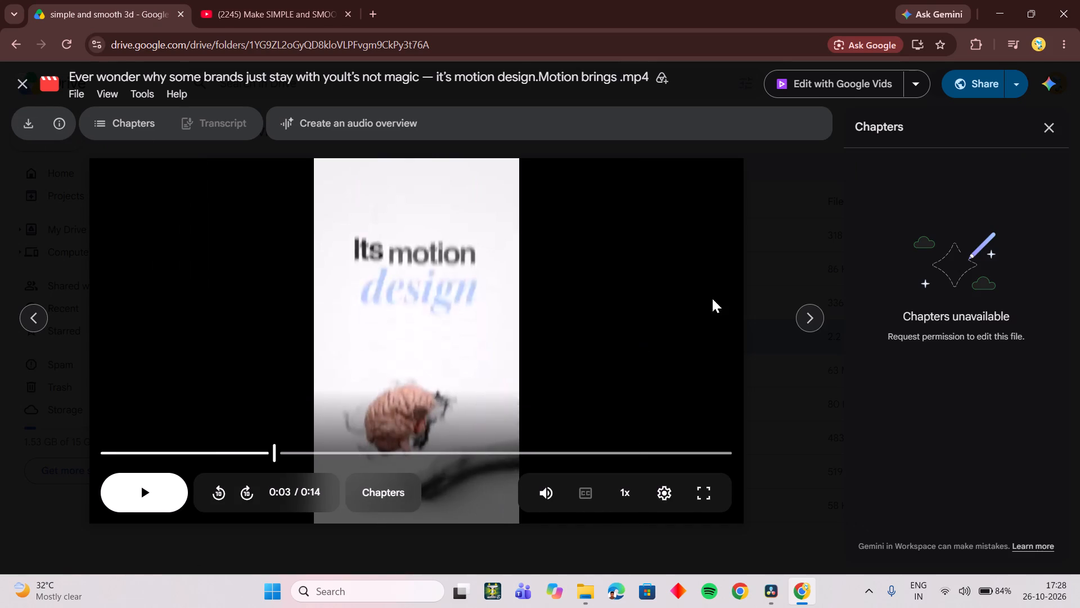
left_click(1055, 127)
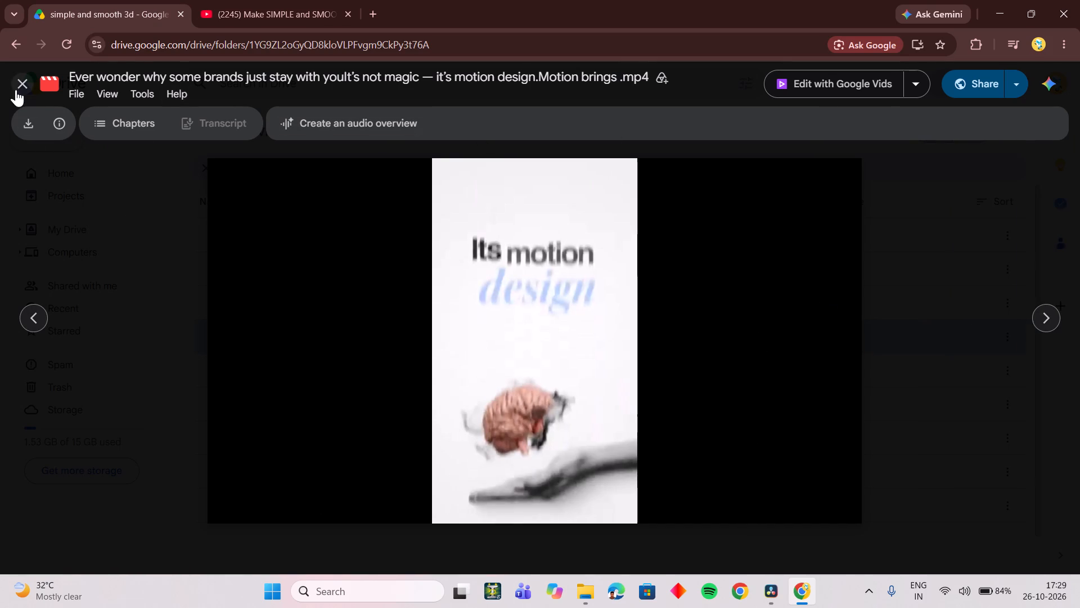
left_click(16, 90)
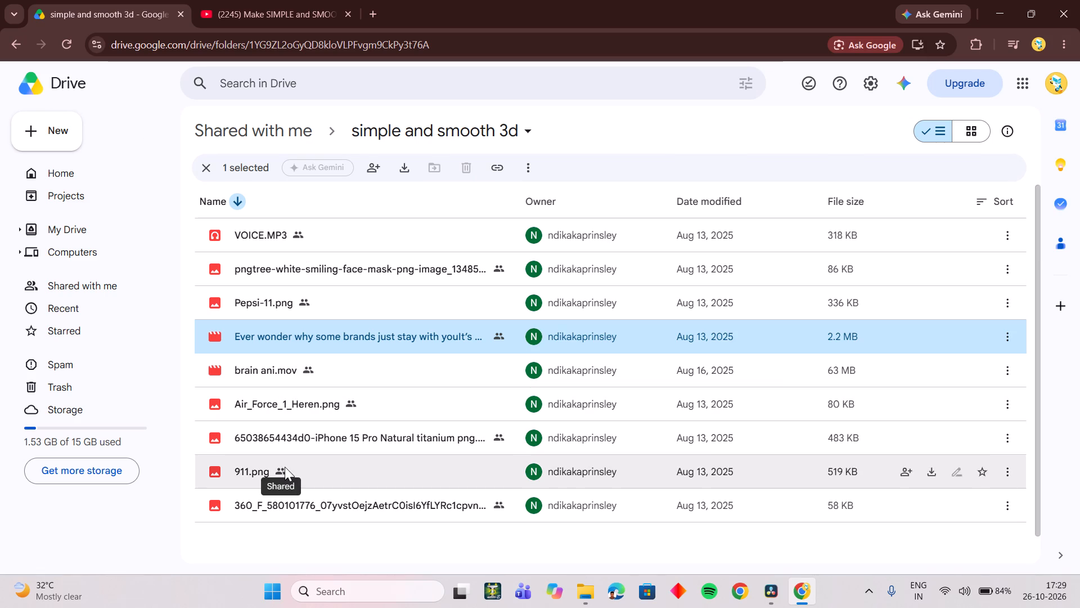
left_click(197, 504)
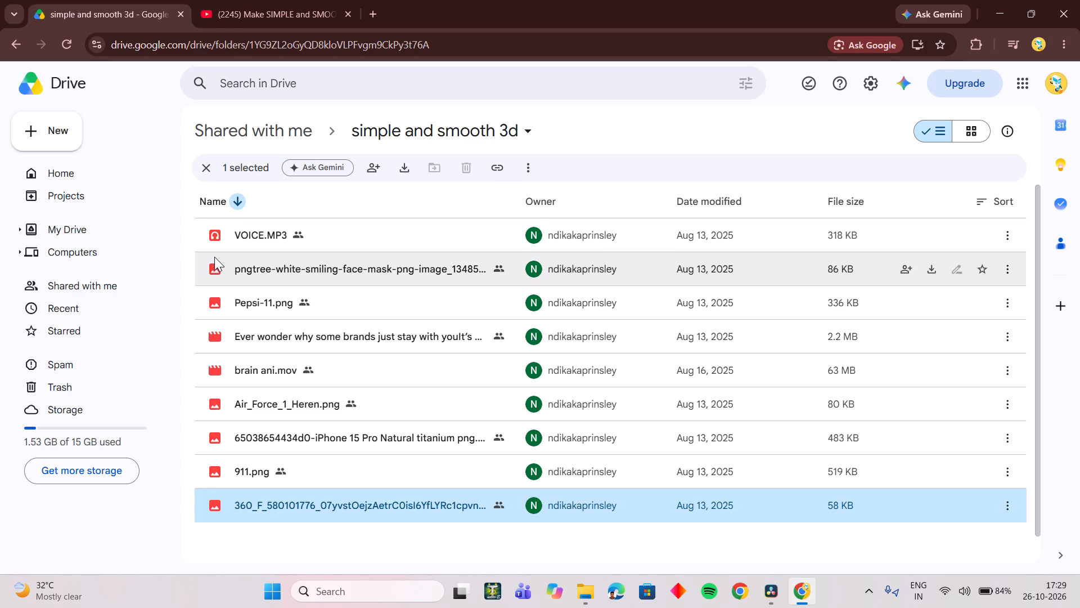
scroll(287, 438, "down", 5)
scroll(296, 439, "up", 5)
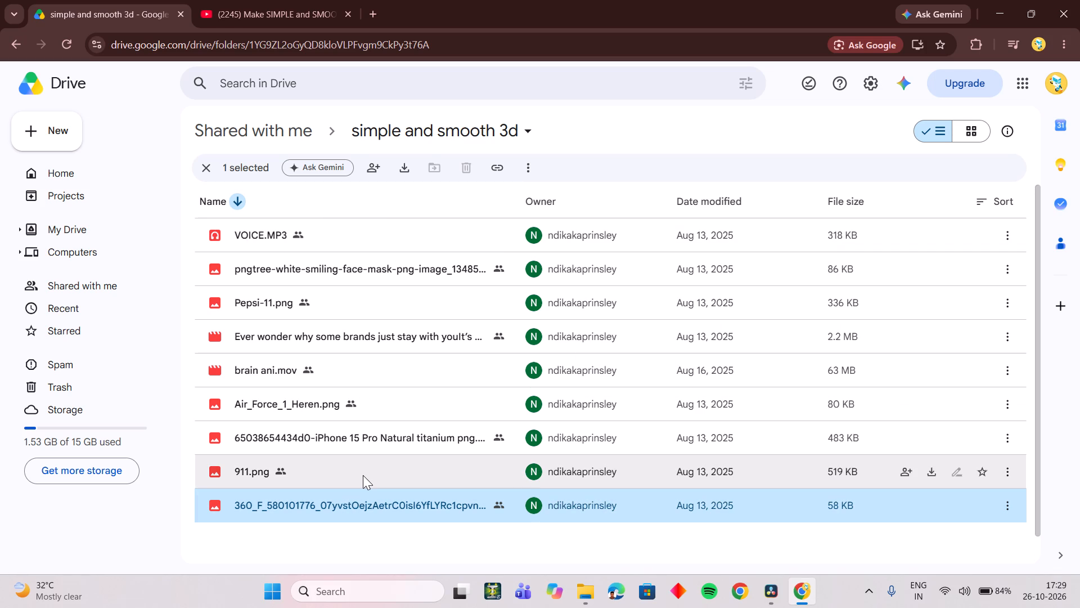
scroll(407, 466, "up", 1)
scroll(407, 466, "down", 1)
scroll(407, 466, "up", 3)
Return to the YouTube tutorial and rewatch the "Text and image integration" chapter from its start through the clip's merge in Merge13.
left_click(278, 6)
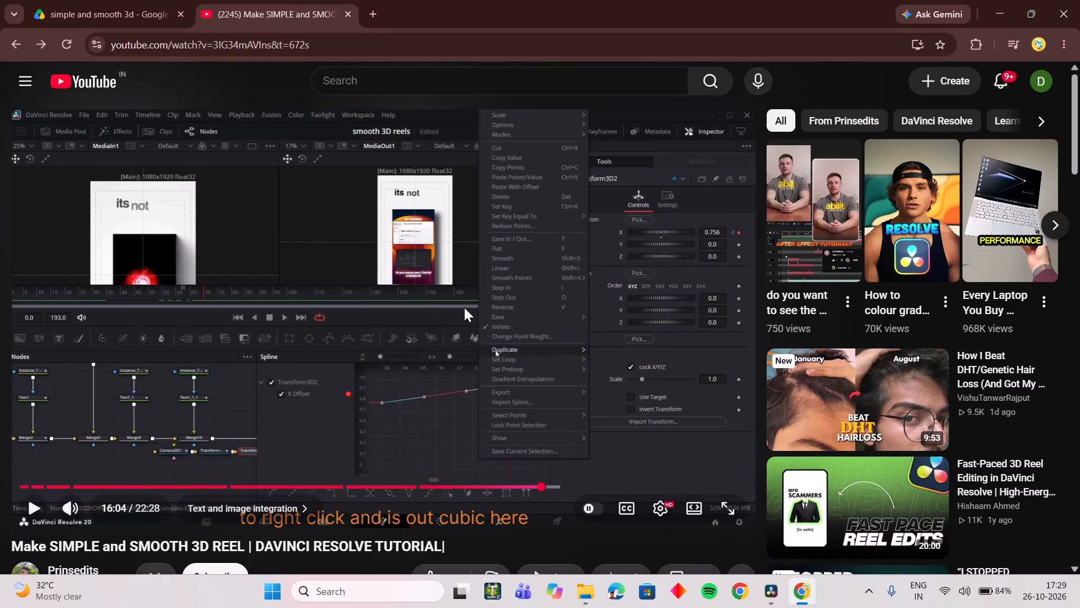
left_click(467, 307)
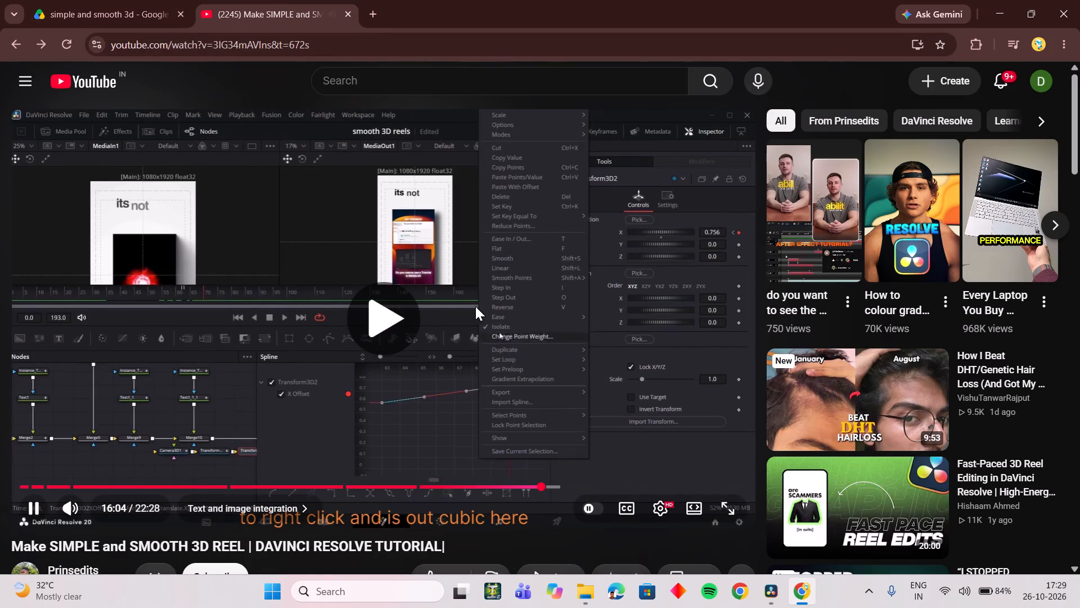
left_click(497, 480)
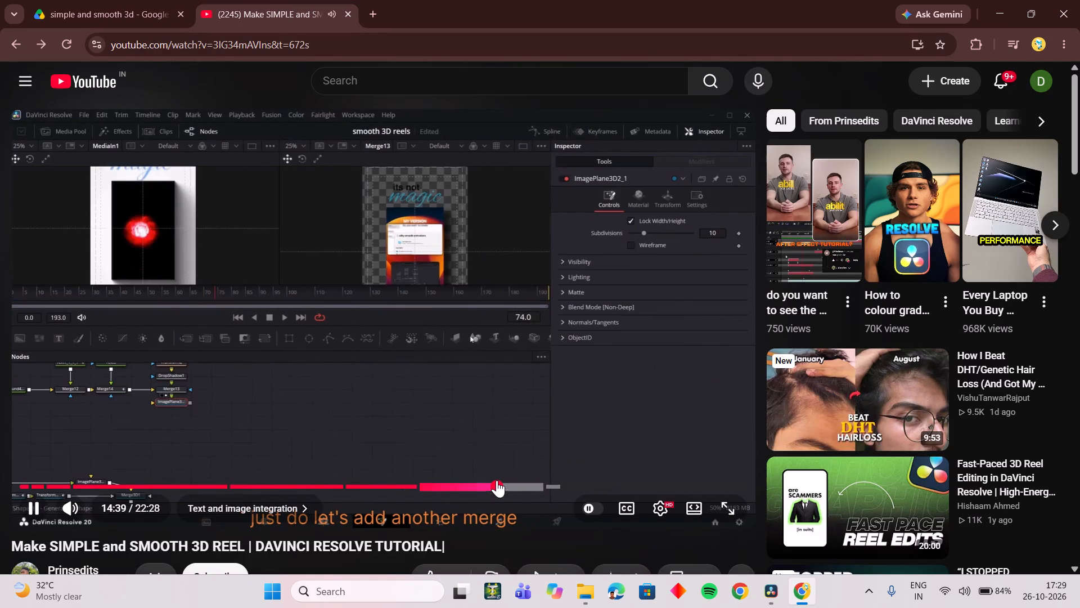
left_click(442, 490)
left_click(421, 489)
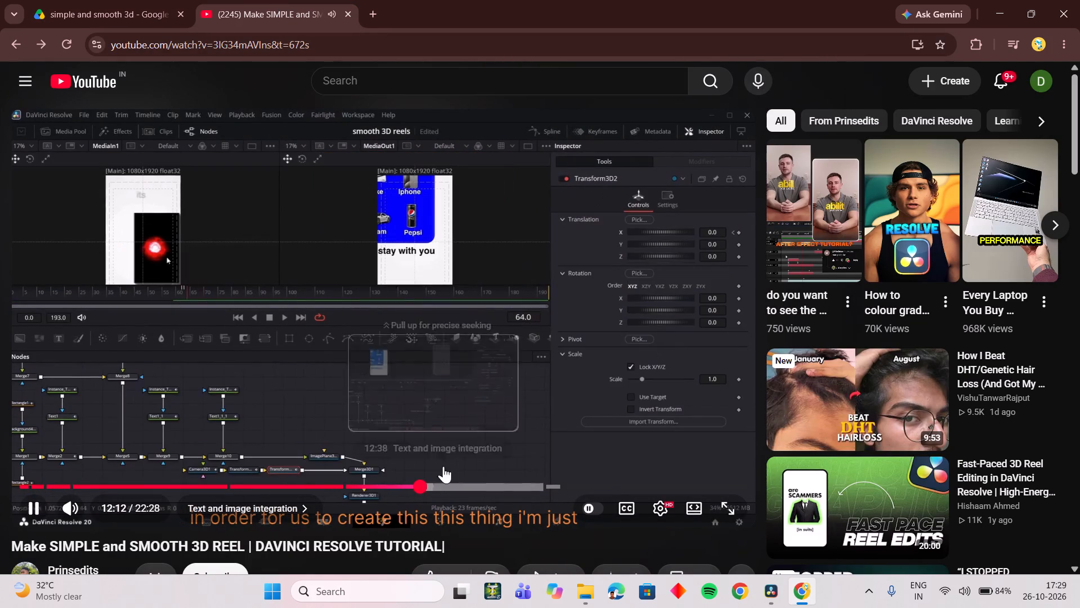
key("Right")
key("Right")
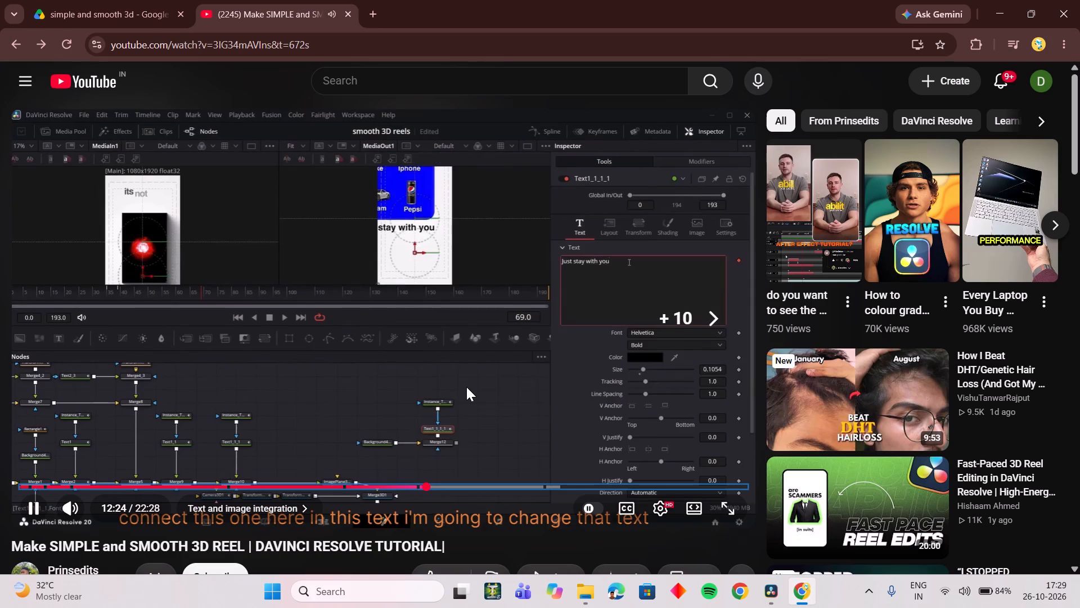
key("Right")
key("Right")
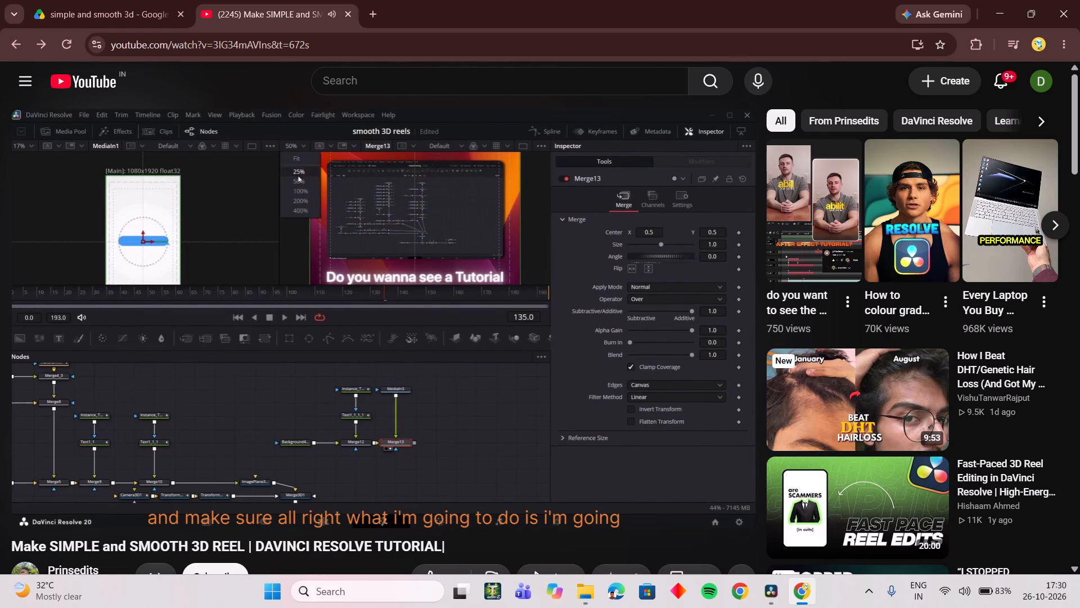
Try to preview the "Ever wonder why some brands just stay" video in the Drive folder, and check the Pepsi-11.png and Air_Force_1_Heren.png images.
left_click(120, 10)
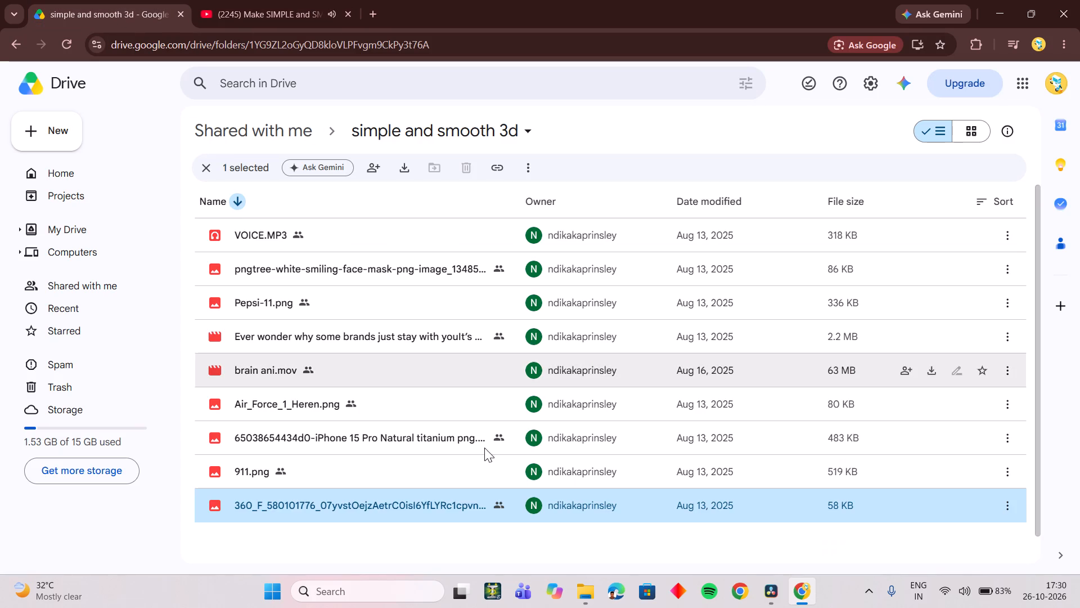
double_click(291, 335)
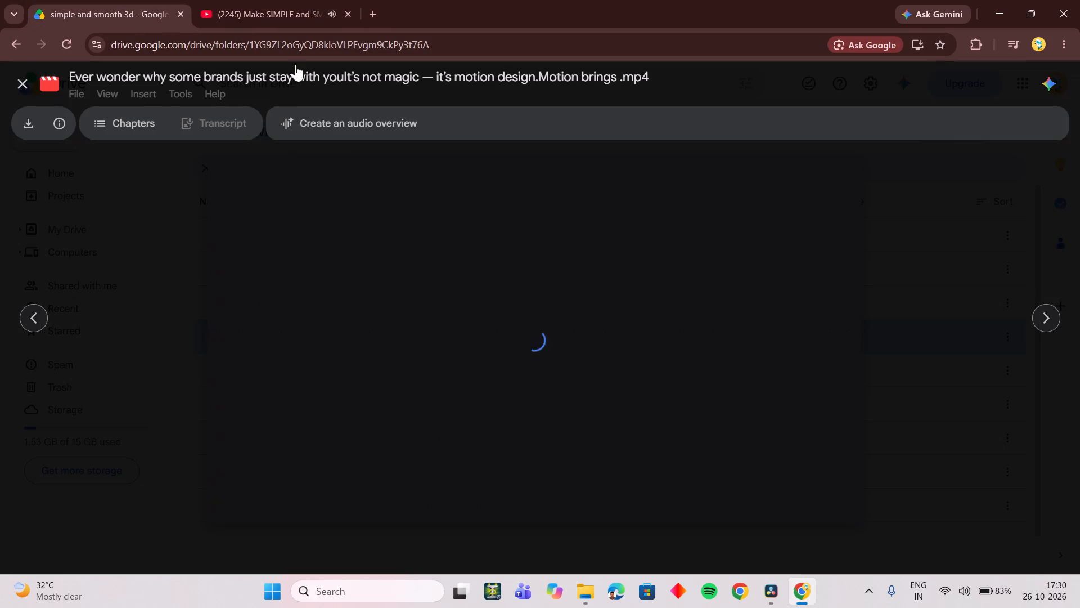
left_click(298, 21)
left_click(462, 324)
left_click(82, 14)
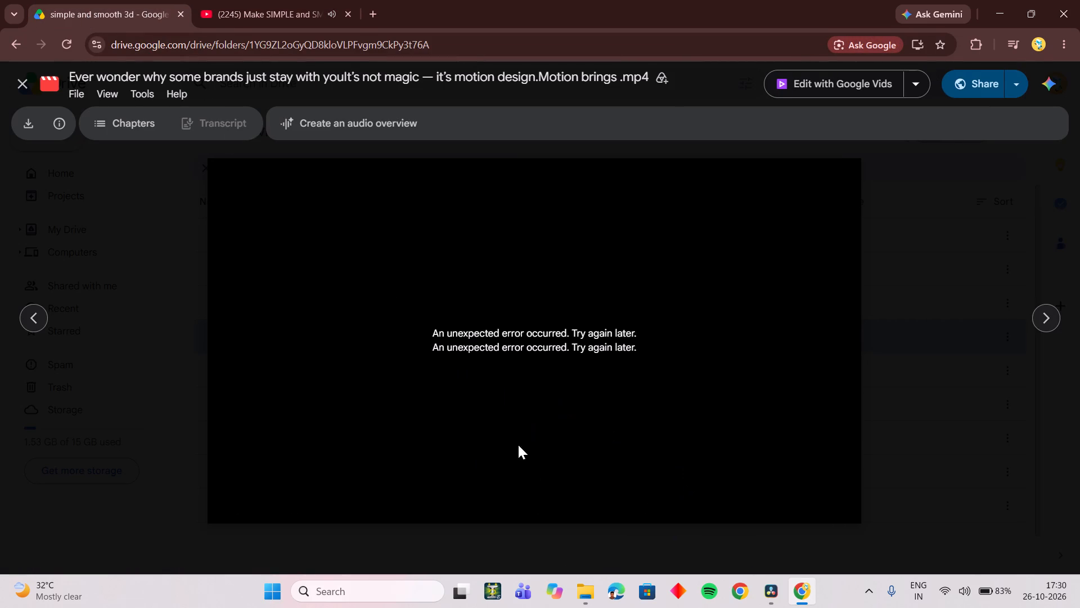
left_click(24, 303)
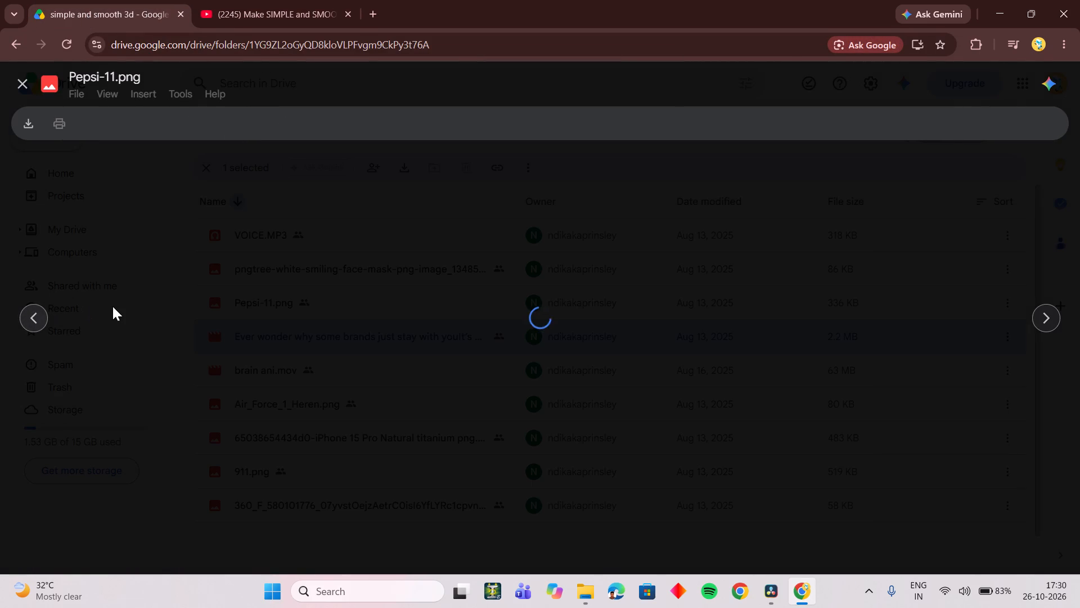
left_click(1051, 314)
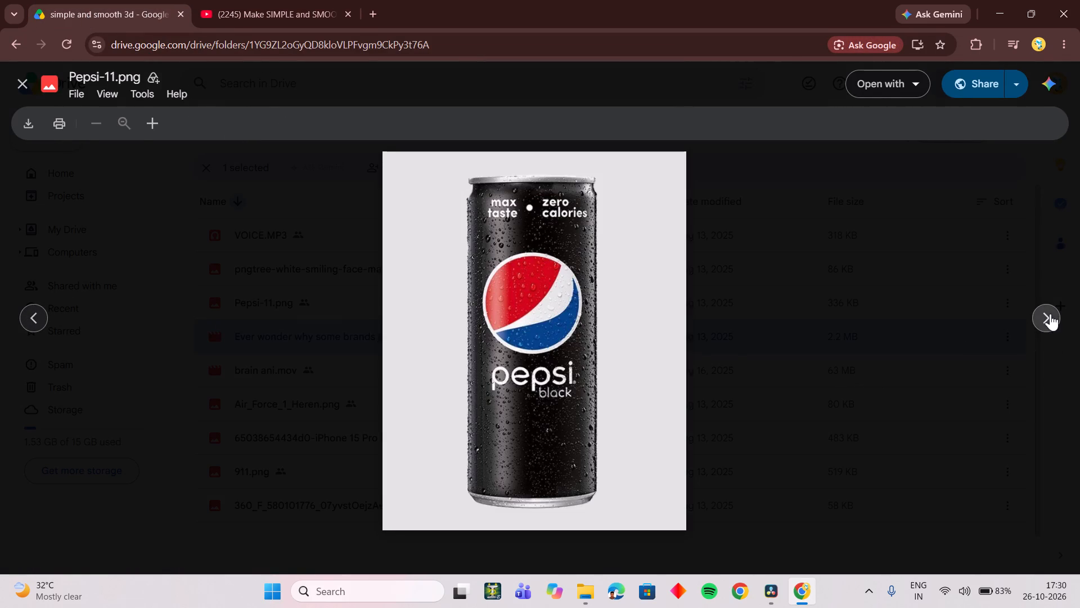
left_click(24, 79)
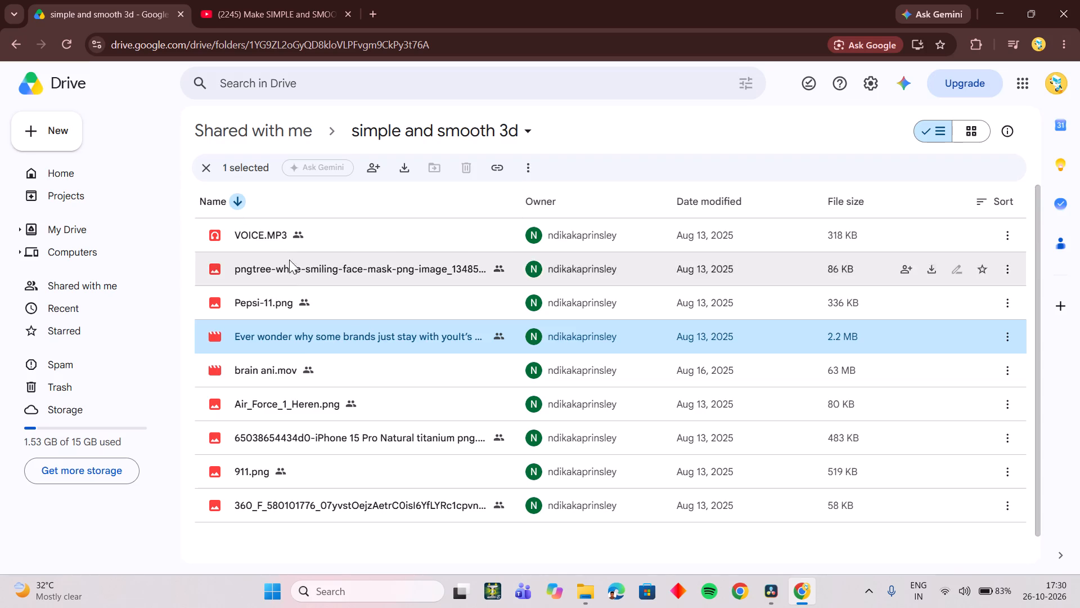
double_click(296, 346)
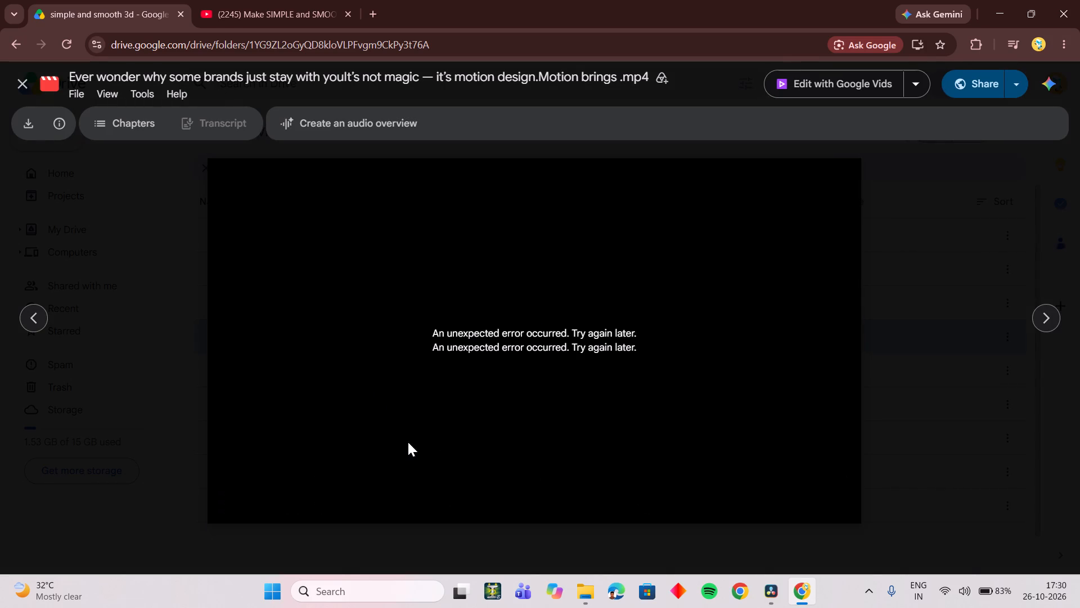
left_click(595, 348)
left_click(14, 84)
double_click(298, 415)
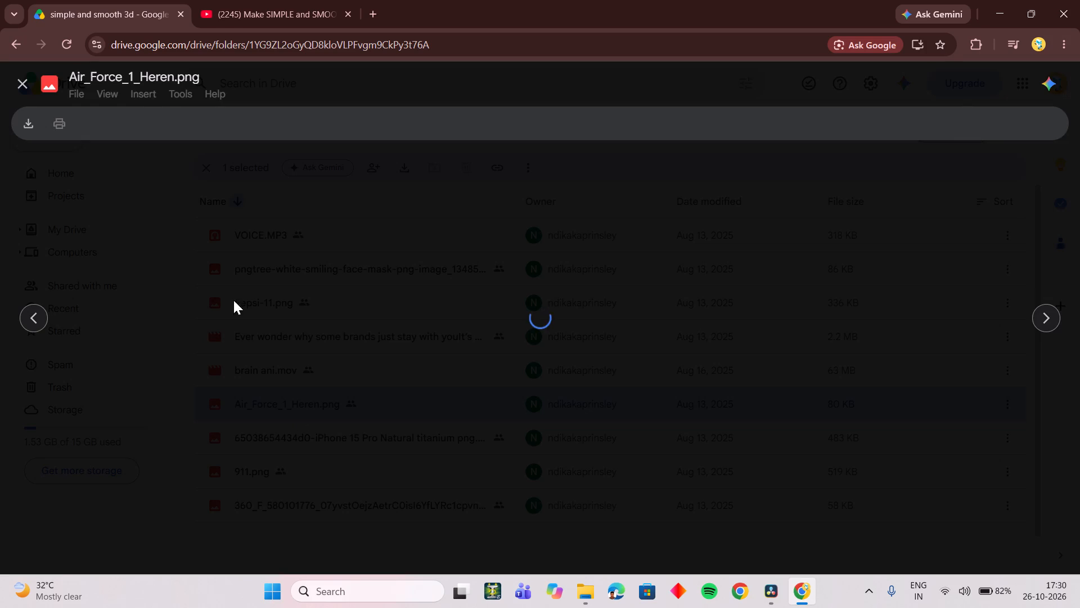
left_click(22, 78)
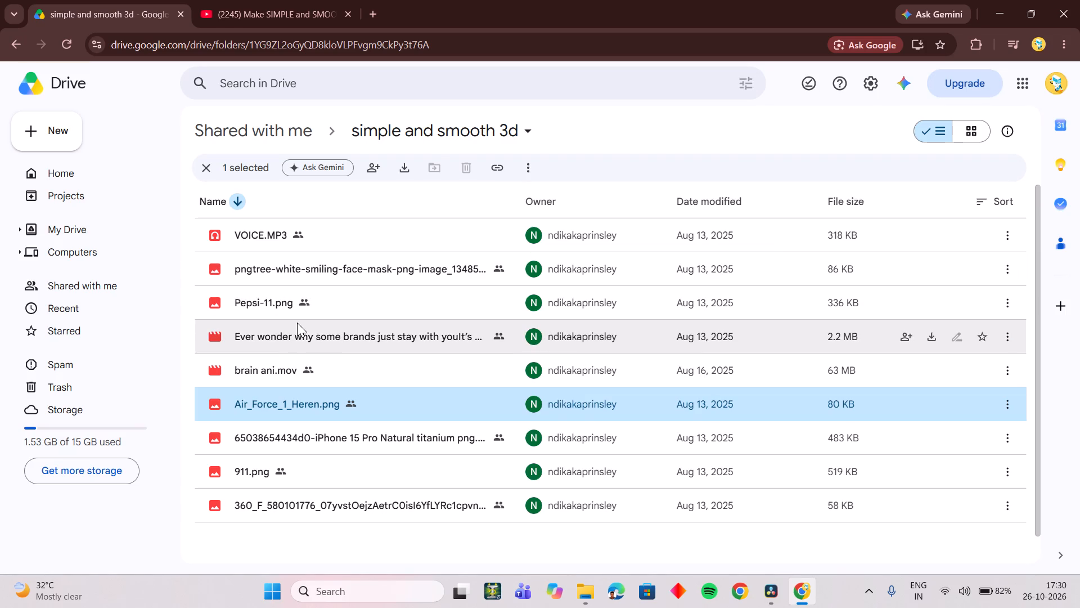
Retry the "Ever wonder why some brands just stay" video preview, reload the Drive folder, and play the video by way of Pepsi-11.png.
double_click(299, 333)
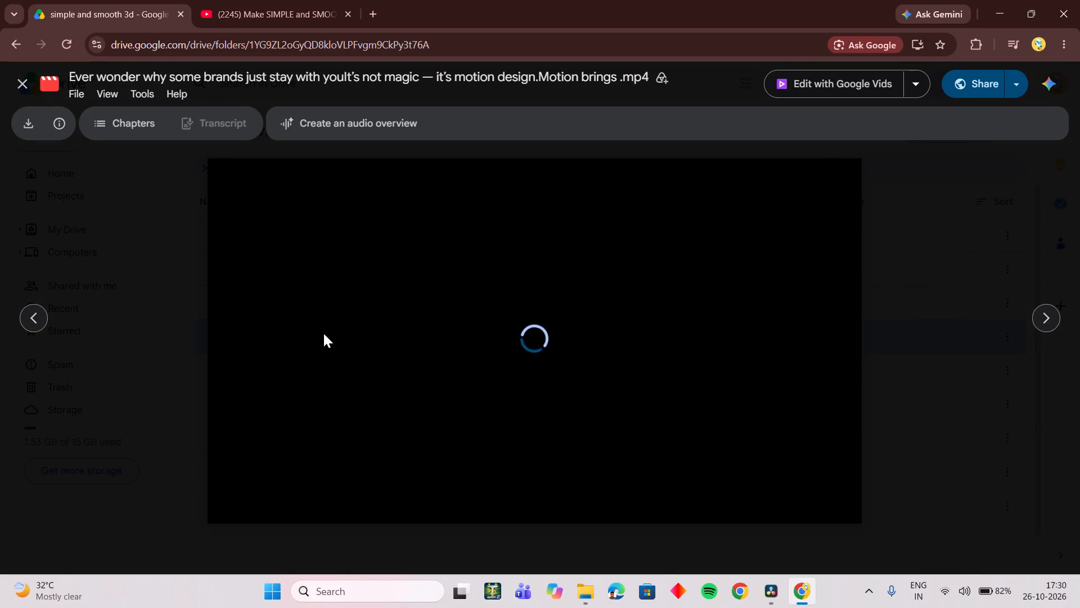
left_click(22, 80)
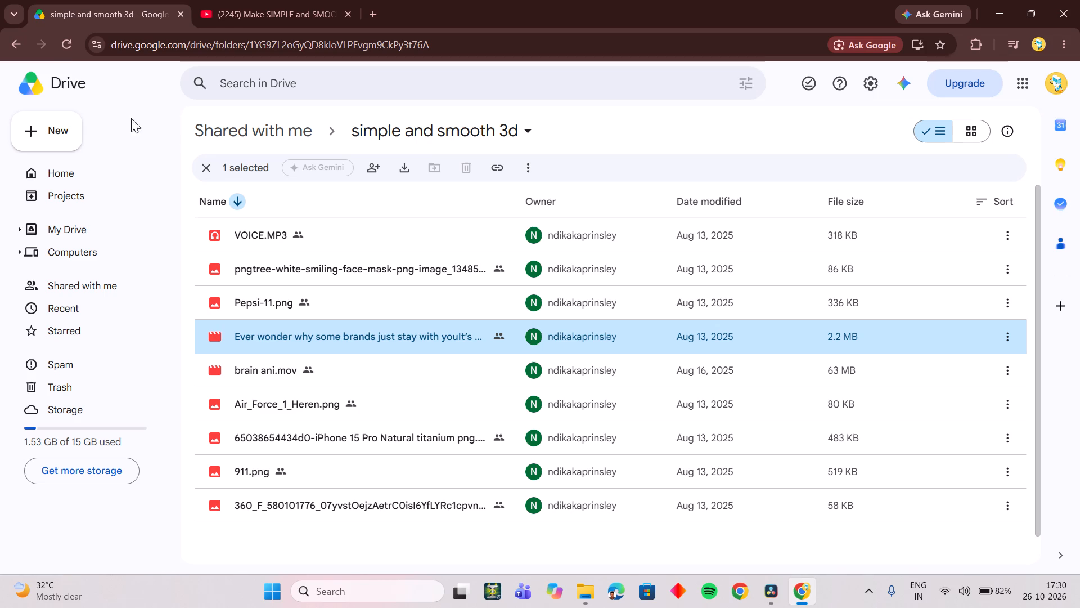
left_click(66, 44)
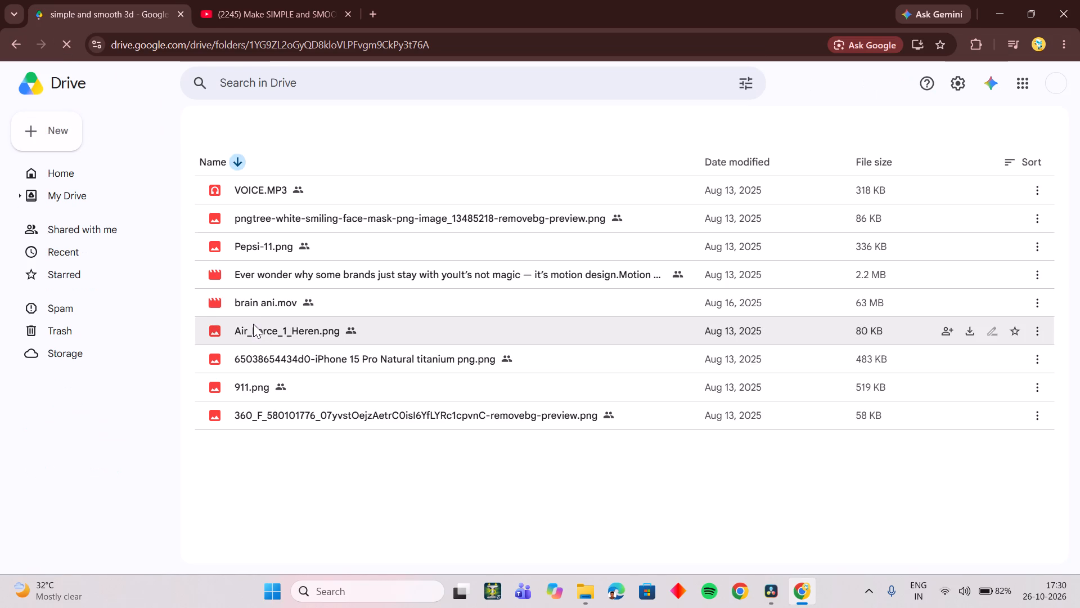
double_click(260, 269)
left_click(263, 311)
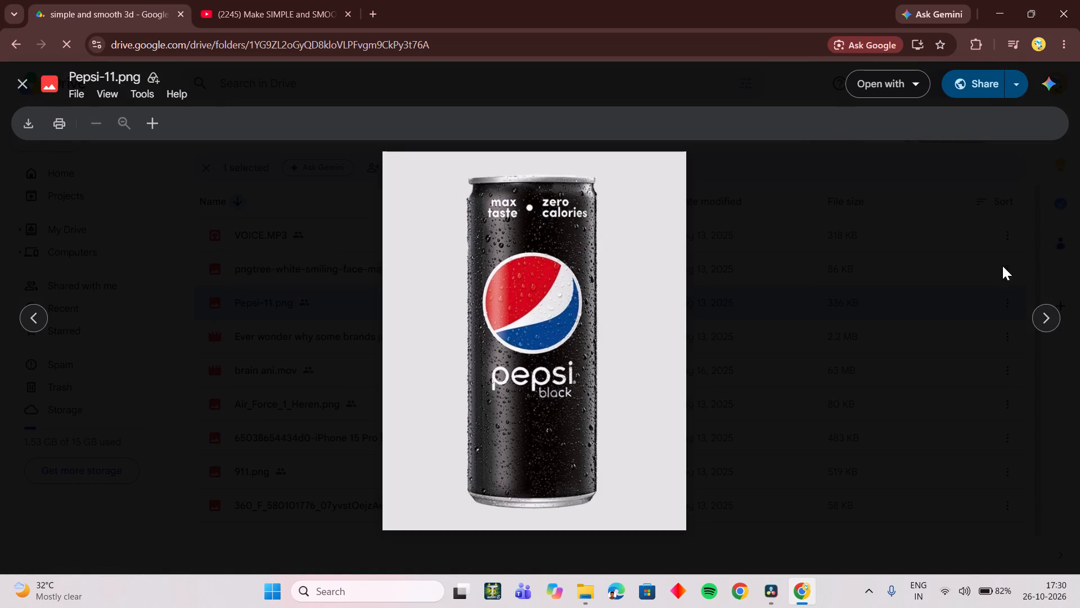
left_click(1042, 323)
left_click(516, 339)
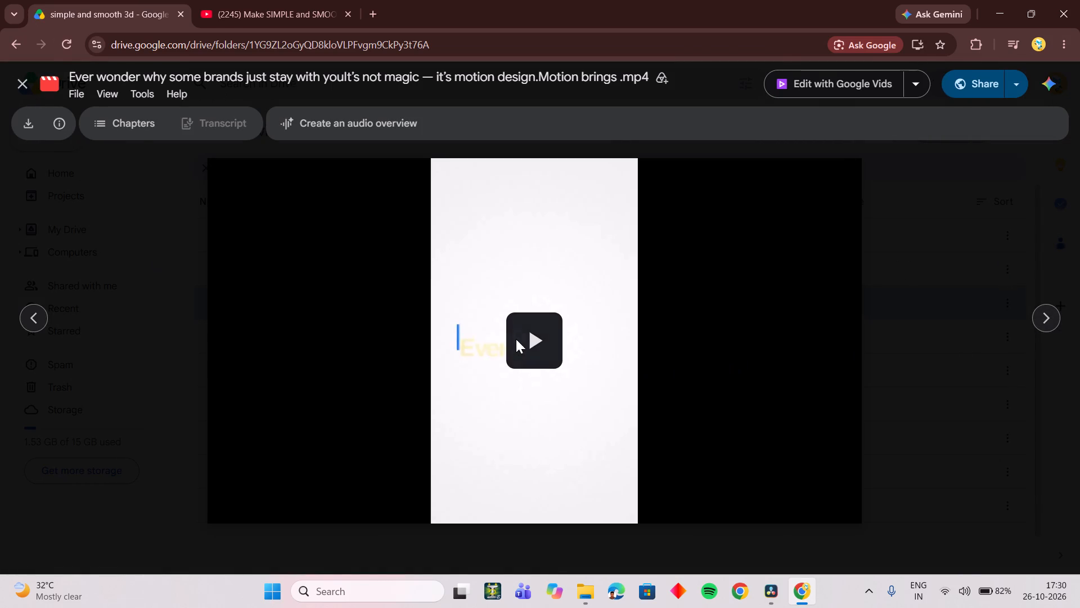
Replay the video's "its not magic" to "Its motion design" section around 0:02–0:03, examining the text and transition, and pause at 0:02.
left_click(307, 457)
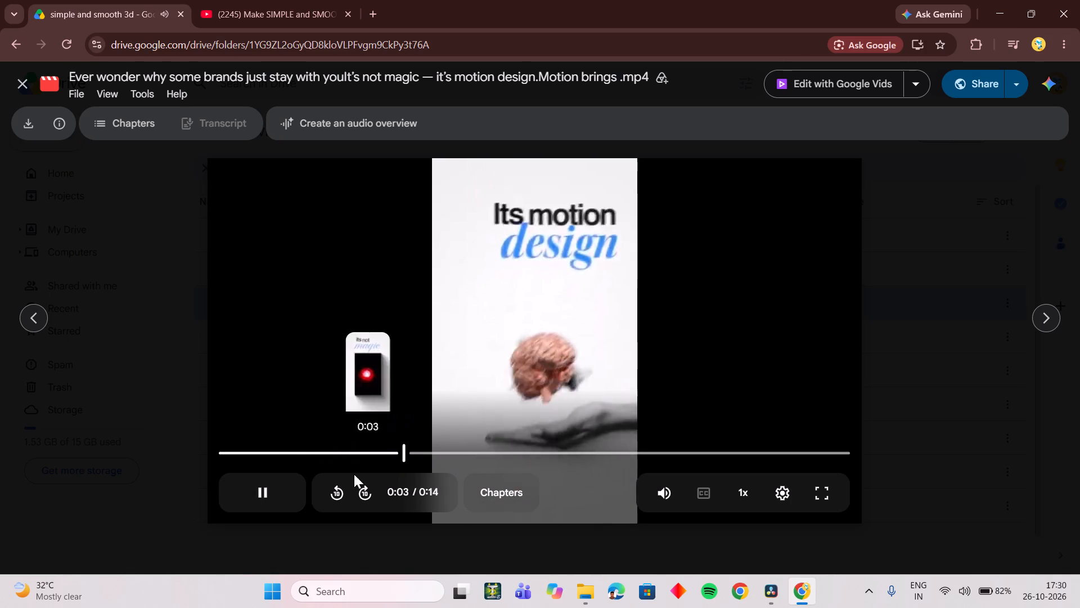
left_click(349, 453)
key("space")
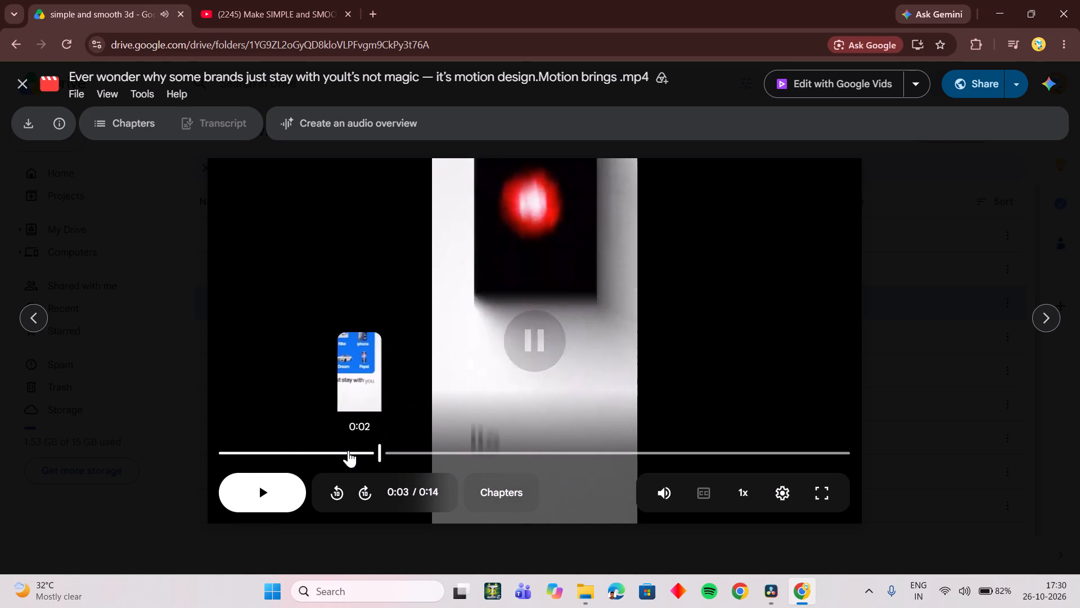
left_click(348, 450)
key("space")
key("space")
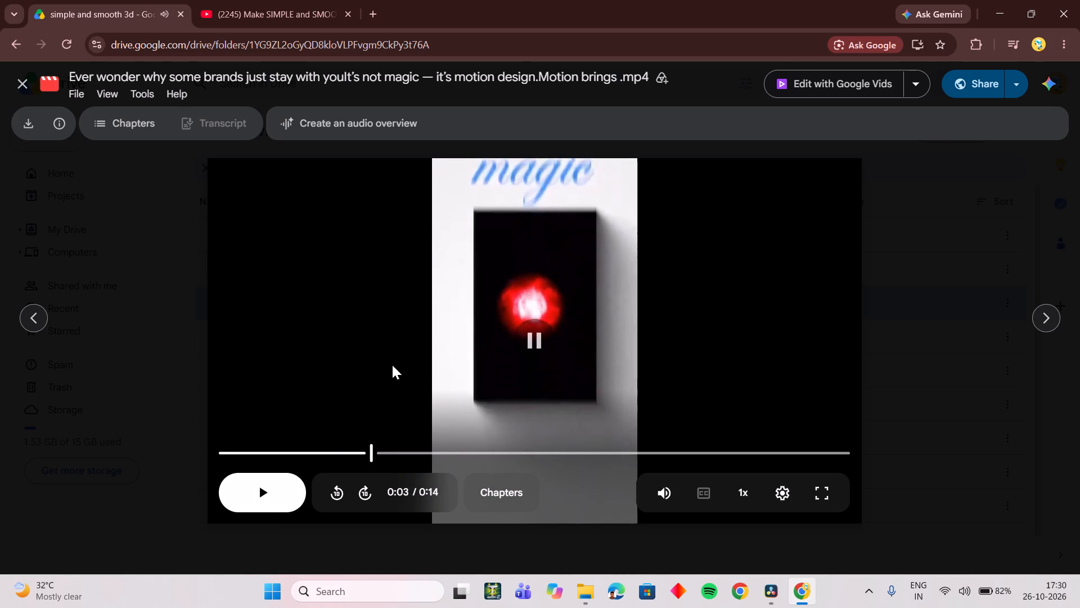
left_click(326, 452)
key("space")
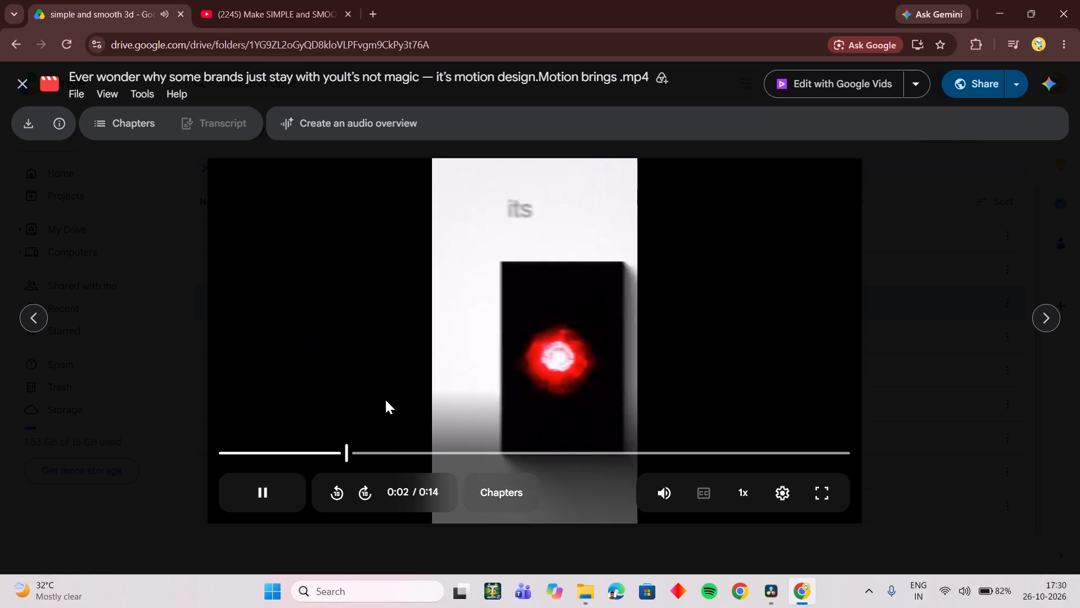
key("space")
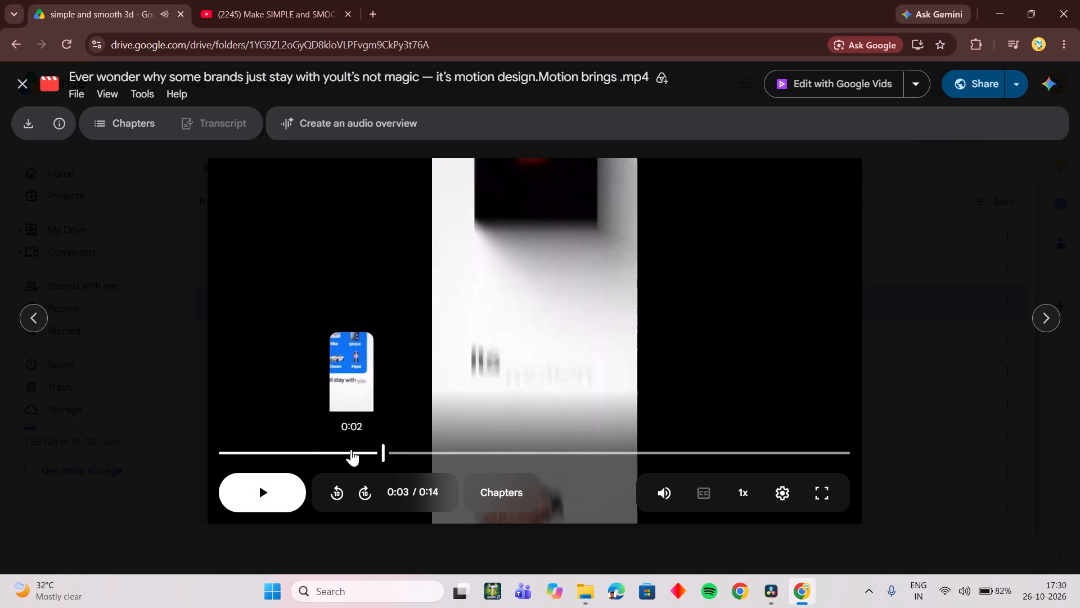
left_click(351, 449)
key("space")
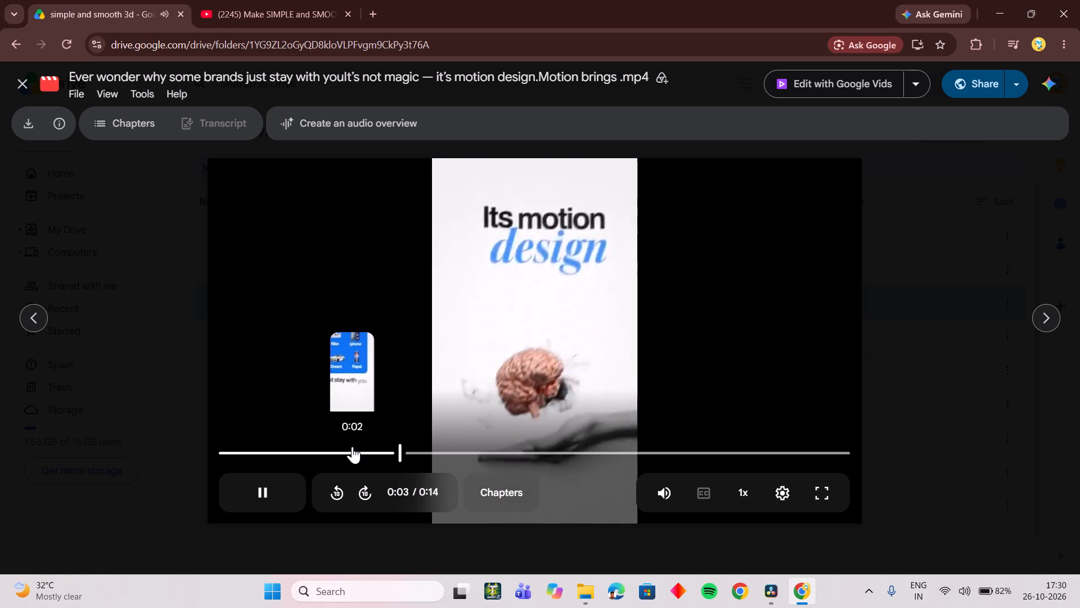
key("space")
left_click(355, 454)
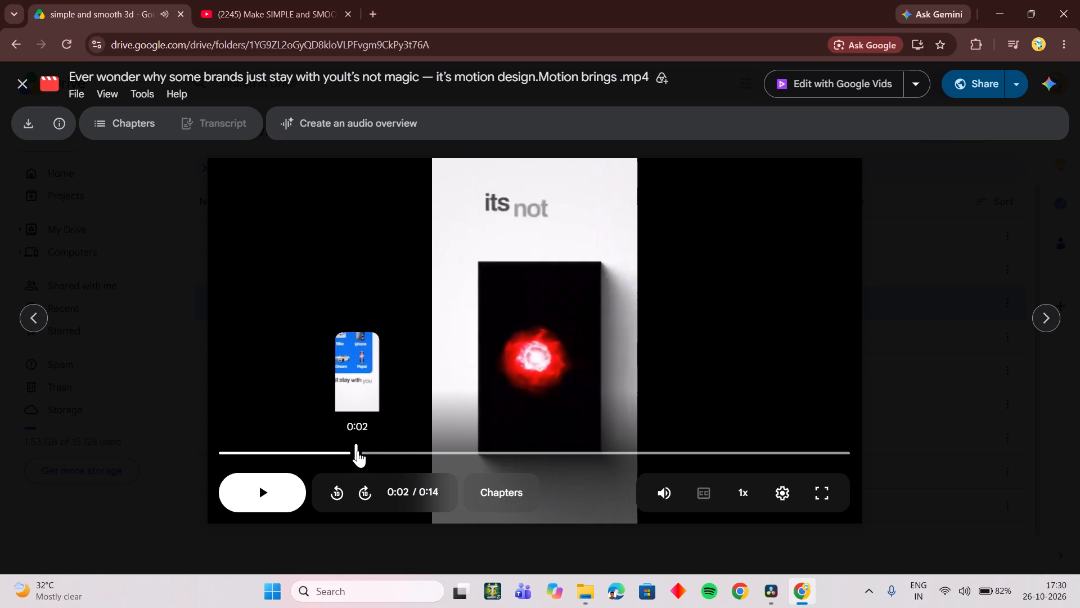
key("space")
key("space")
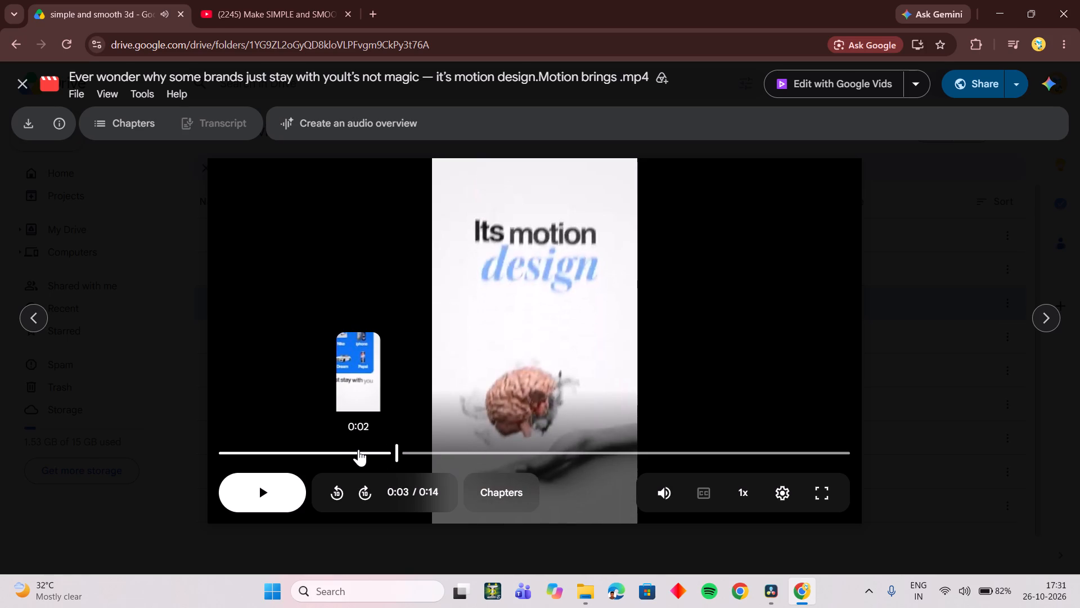
key("space")
key("space")
left_click(360, 453)
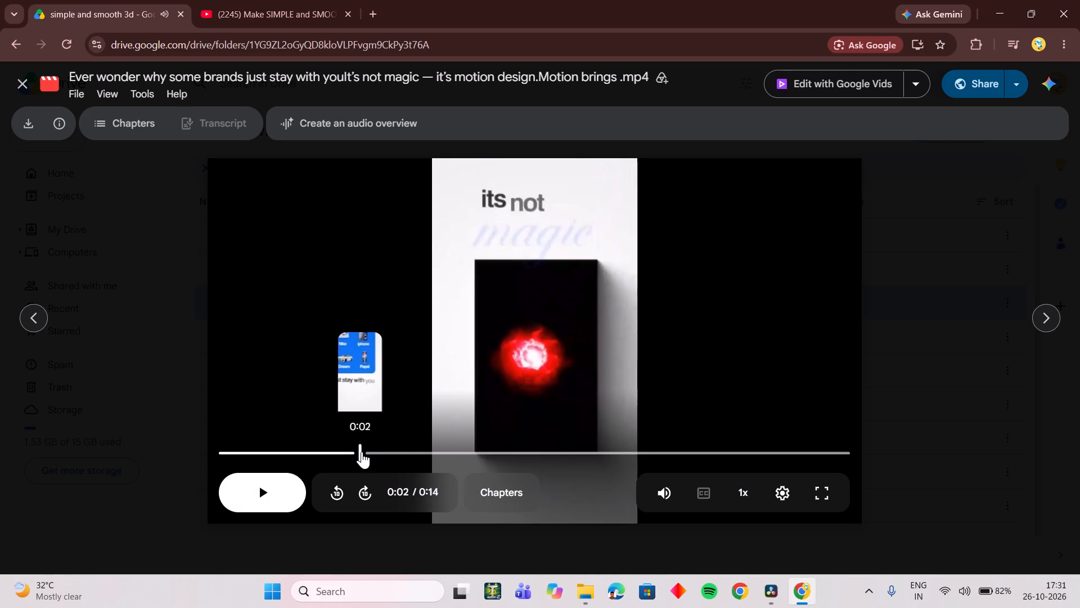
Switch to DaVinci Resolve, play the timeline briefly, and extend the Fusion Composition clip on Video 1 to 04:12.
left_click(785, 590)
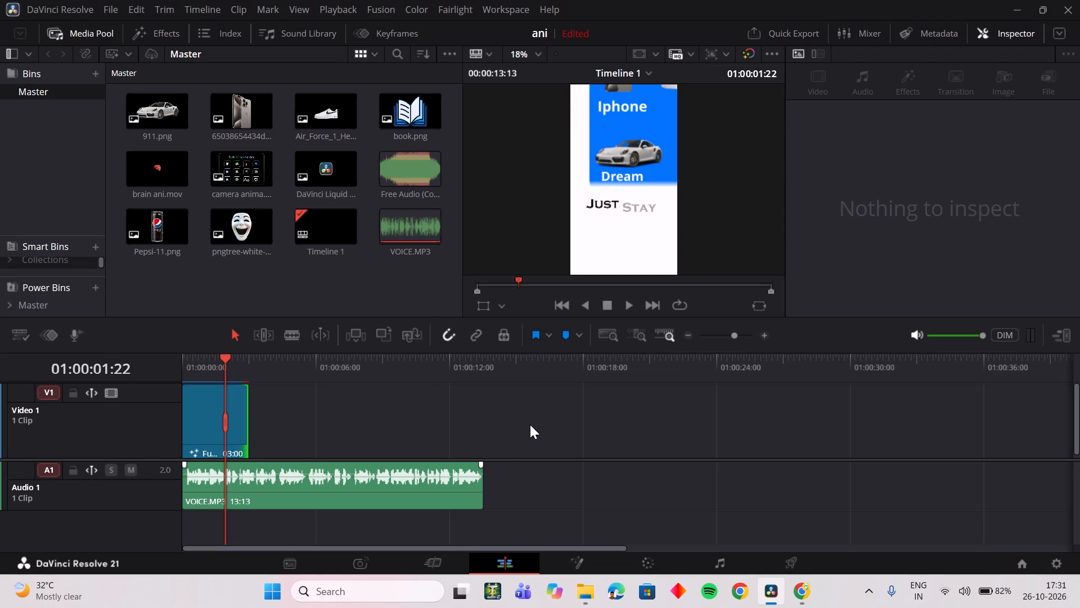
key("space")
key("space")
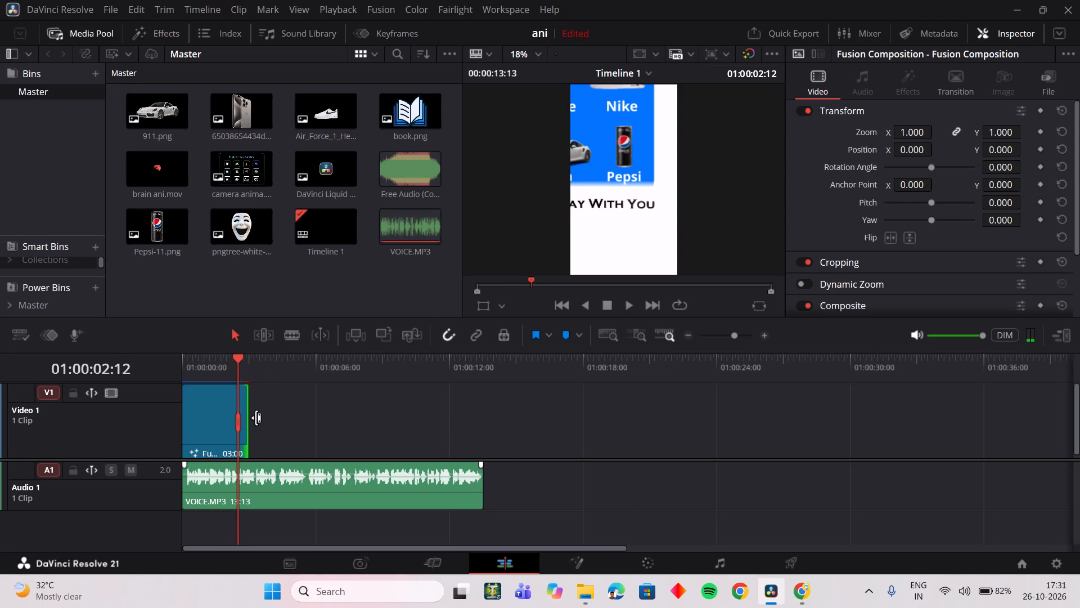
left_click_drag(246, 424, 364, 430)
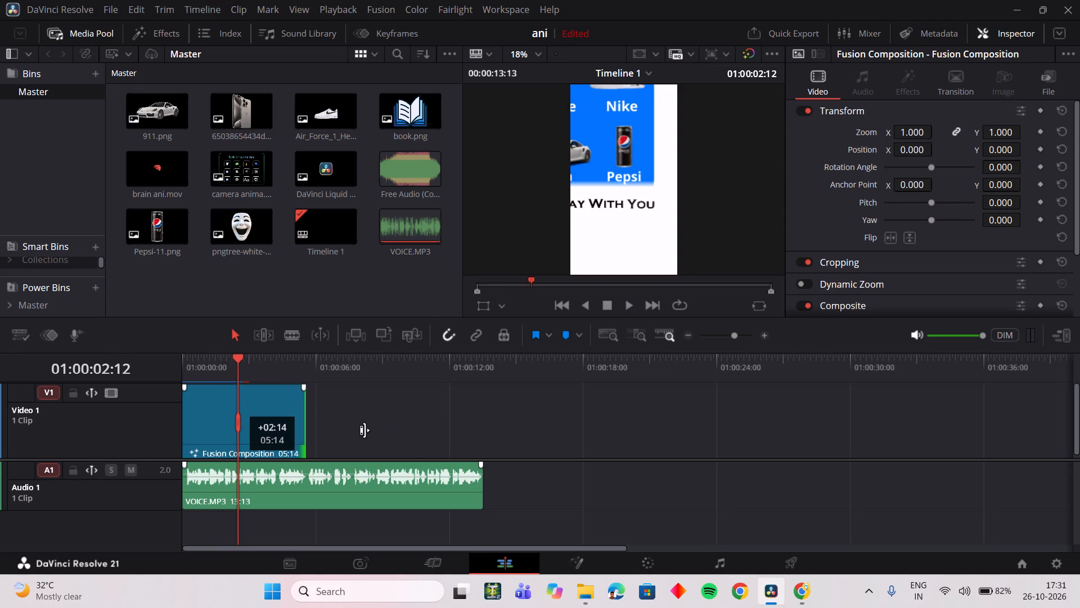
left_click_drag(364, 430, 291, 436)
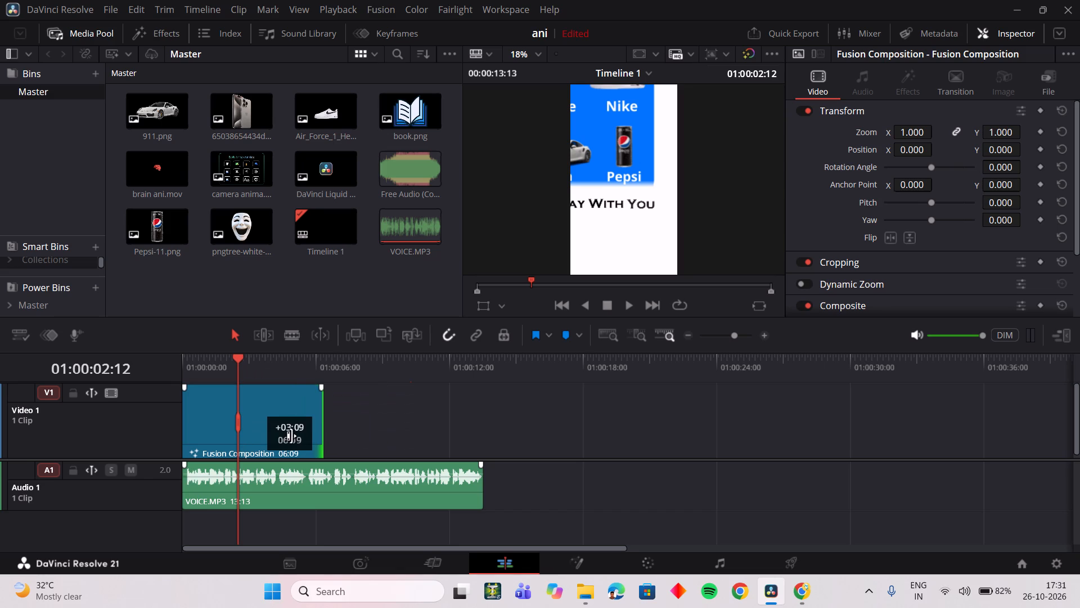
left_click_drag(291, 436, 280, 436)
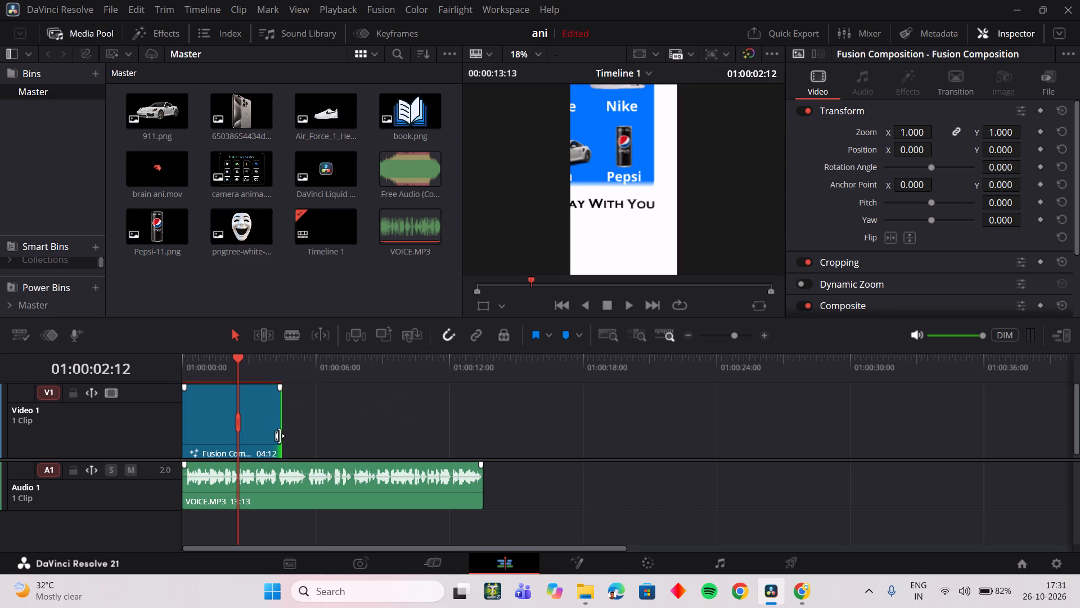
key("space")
Move the playhead to about 01:00:01:11, then switch to Chrome and check the composition's frame range in the paused YouTube tutorial.
left_click_drag(229, 364, 215, 368)
left_click(589, 562)
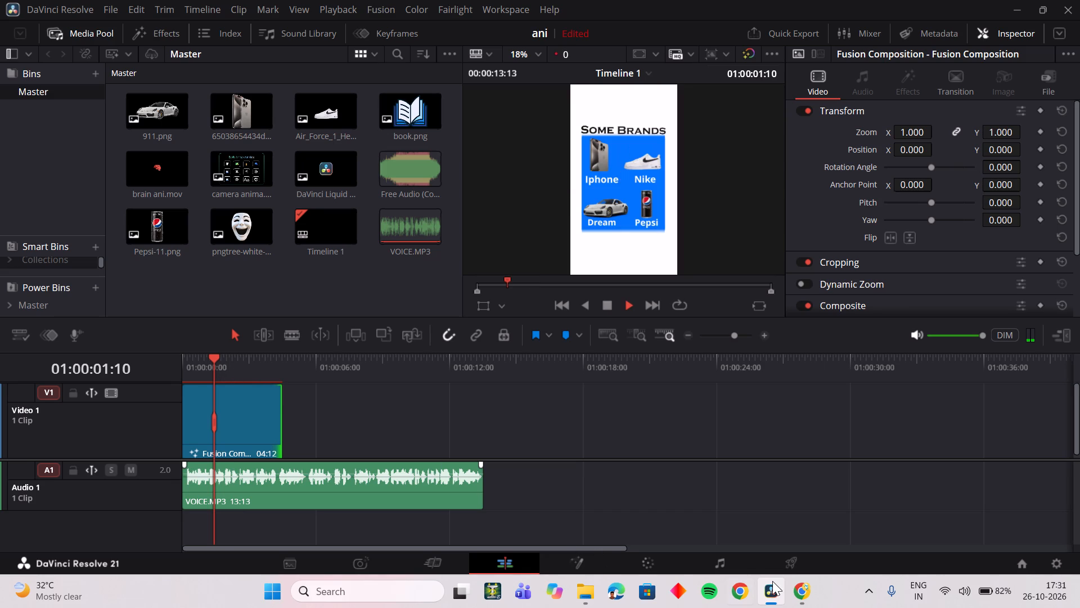
left_click(799, 594)
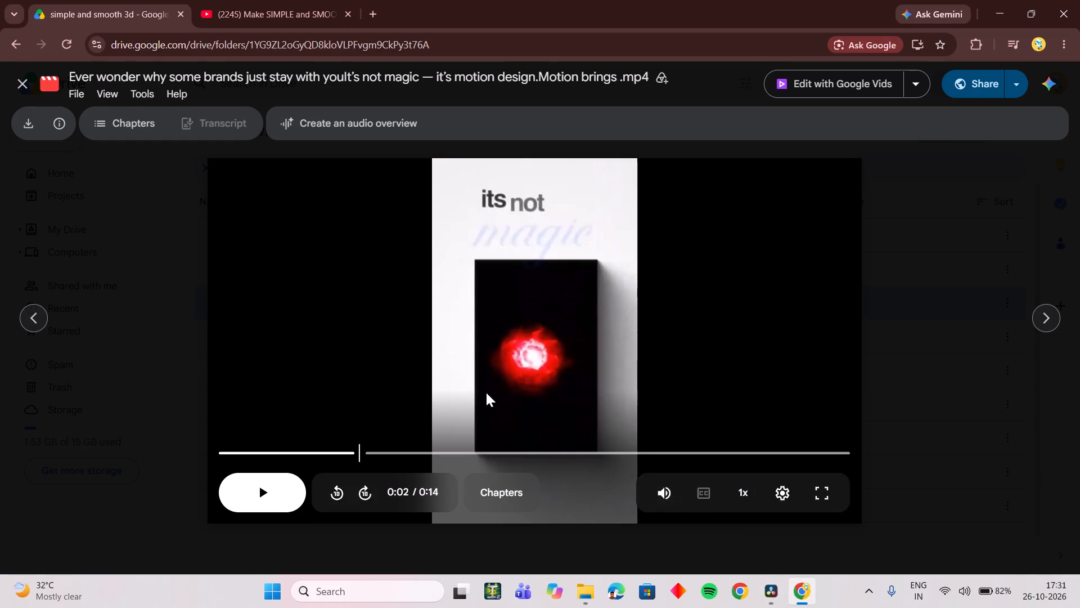
left_click(301, 14)
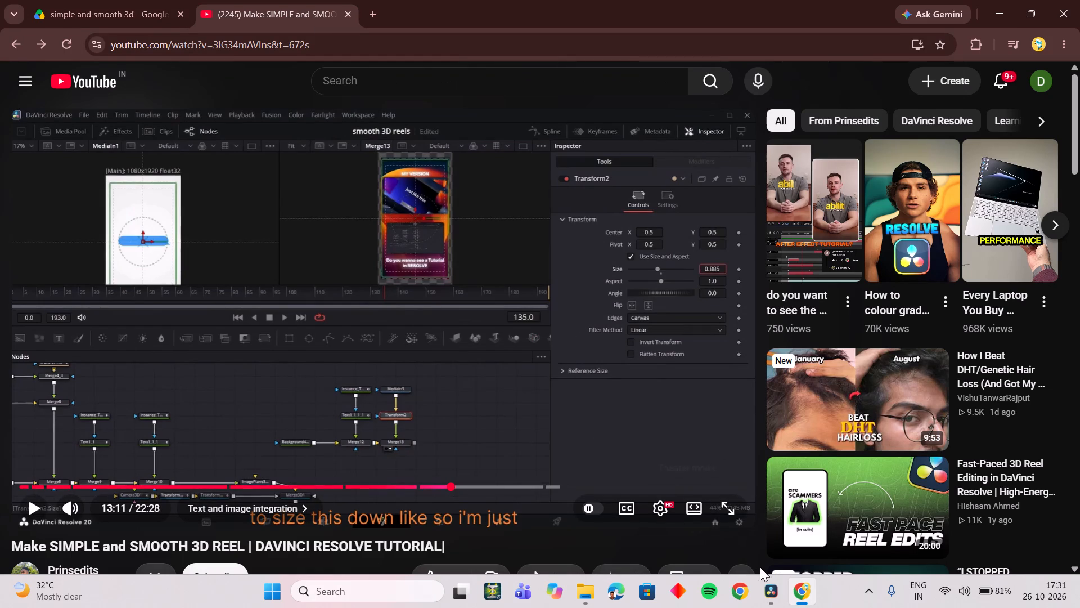
Return to DaVinci Resolve and check the composition's frame range through its last frame on the Fusion page, then go back to the Edit page.
left_click(771, 593)
key("space")
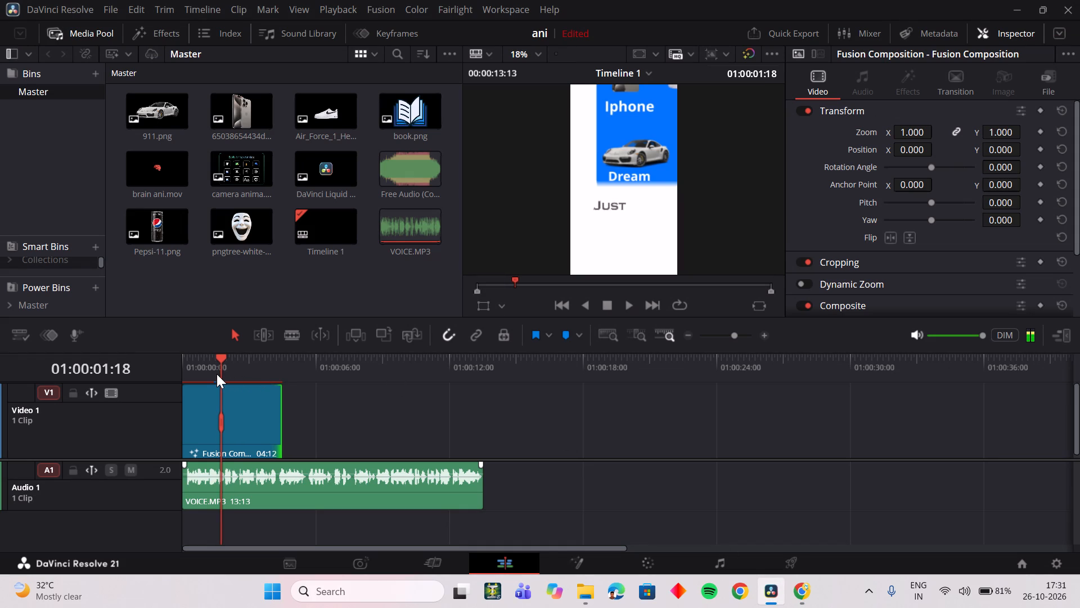
left_click(581, 558)
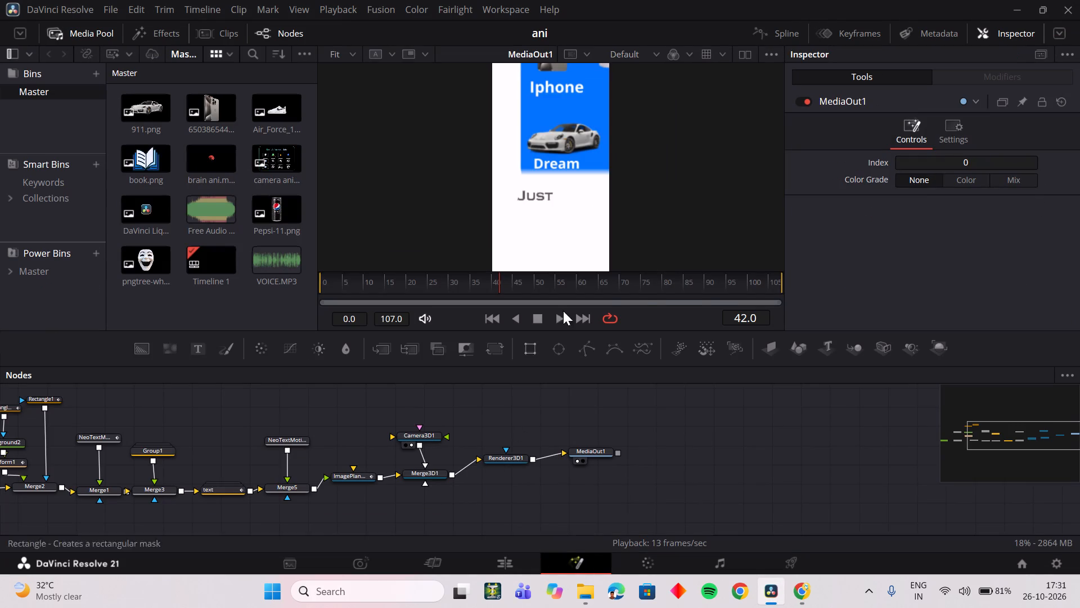
left_click_drag(719, 289, 802, 285)
left_click(515, 558)
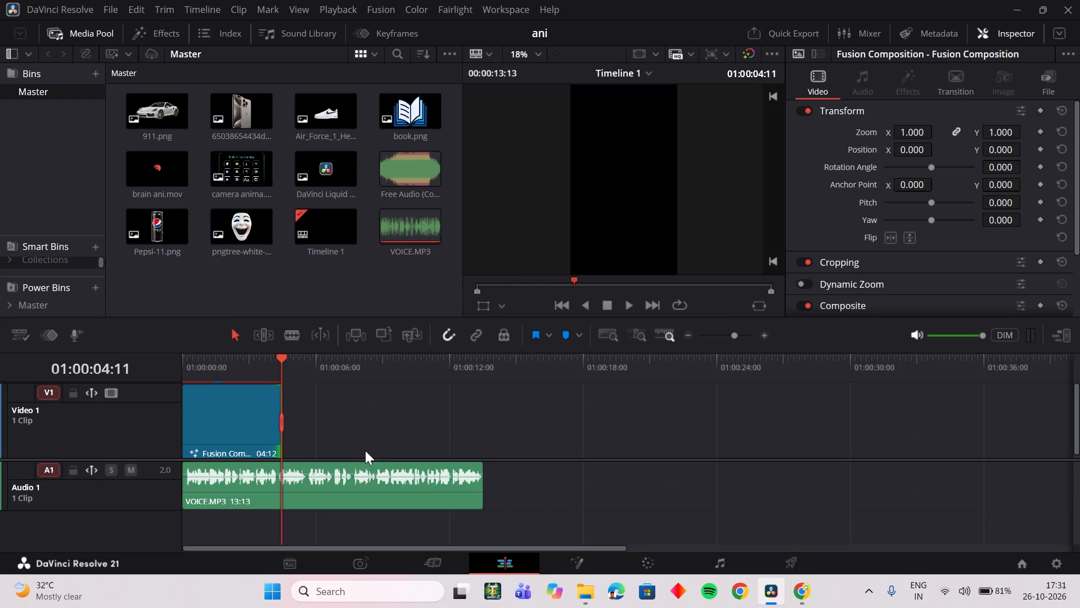
Change the Fusion Composition clip's duration to 190 frames.
right_click(241, 414)
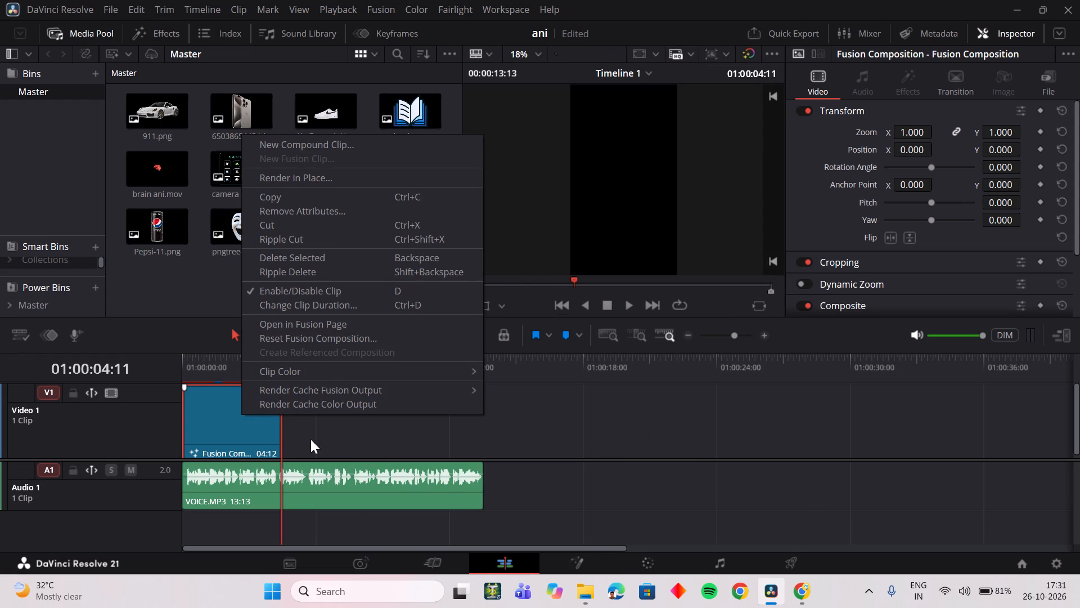
key("ctrl+d")
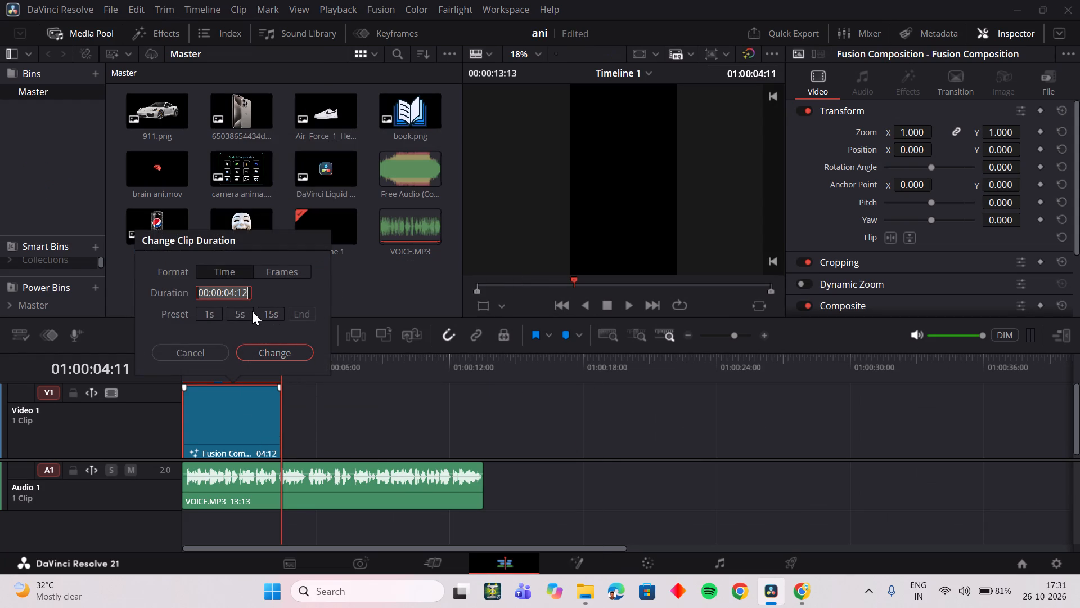
left_click(271, 276)
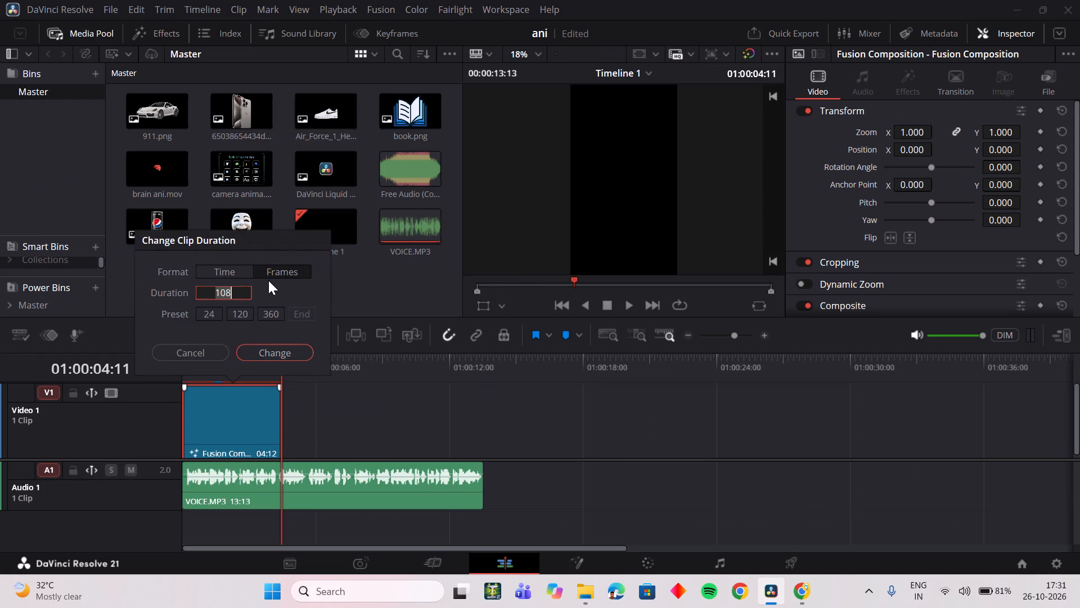
left_click(241, 291)
key("BackSpace")
key("BackSpace")
type("190")
left_click(281, 354)
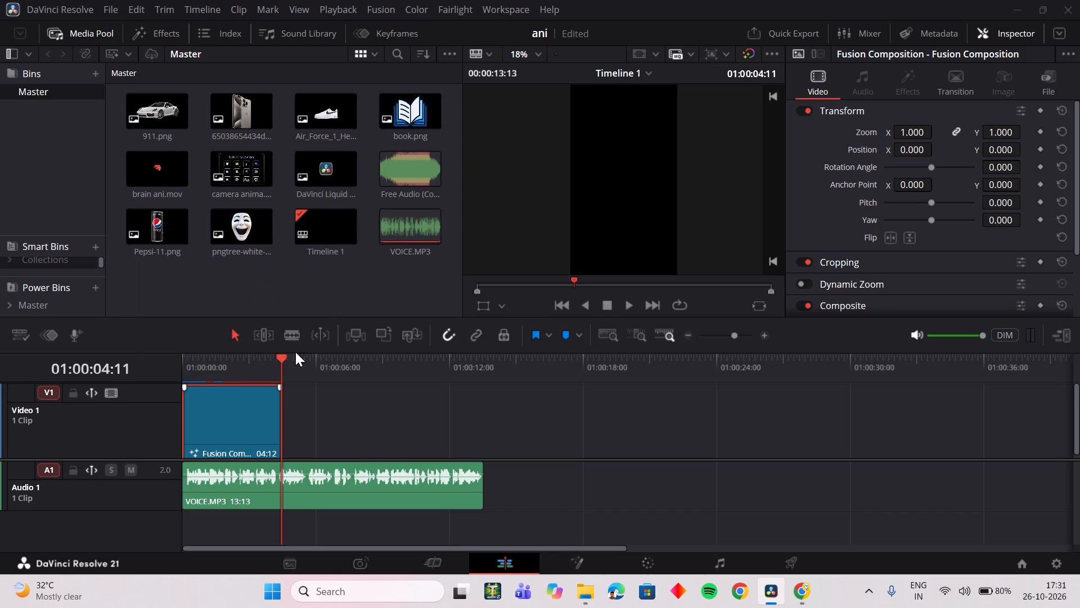
Open the Fusion composition from the Edit page and preview its animation by scrubbing and playing, ending at frame 0.
left_click_drag(275, 364, 261, 368)
left_click(577, 563)
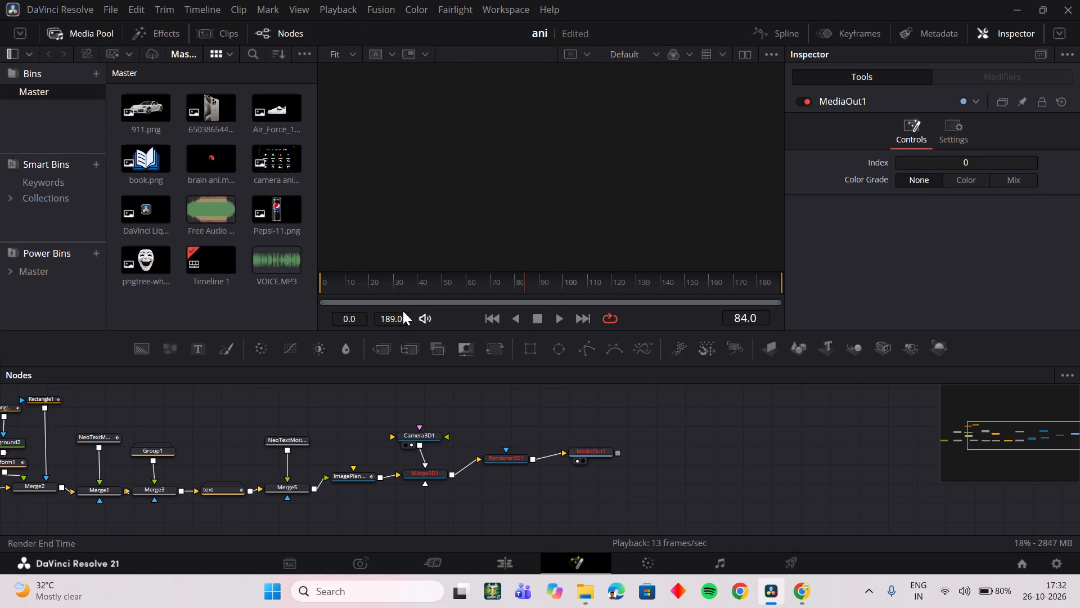
left_click_drag(419, 292, 334, 290)
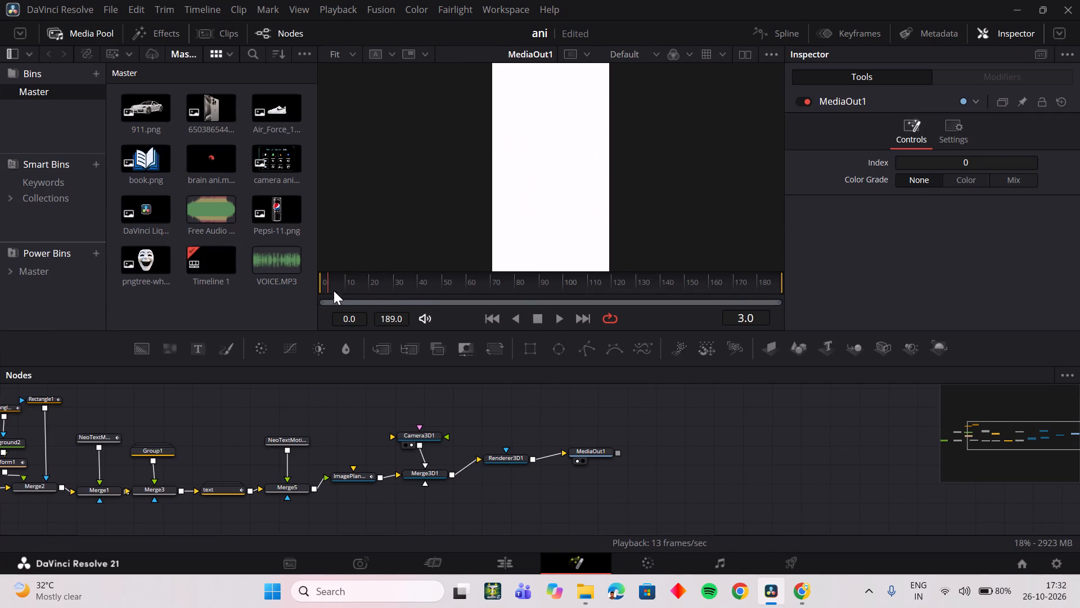
left_click_drag(334, 290, 390, 289)
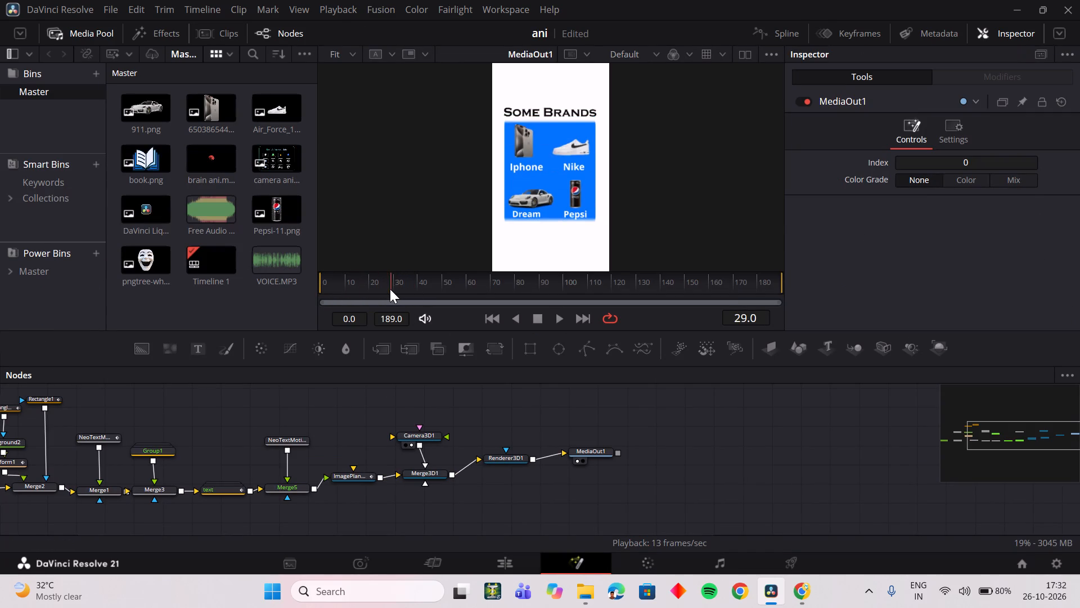
left_click_drag(390, 289, 450, 285)
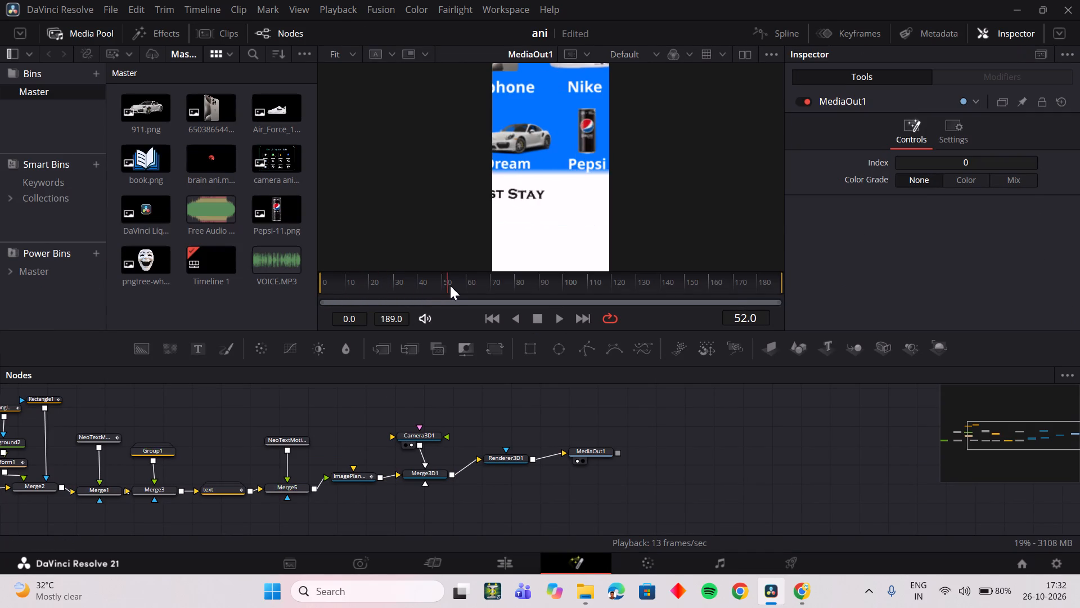
left_click_drag(450, 285, 399, 285)
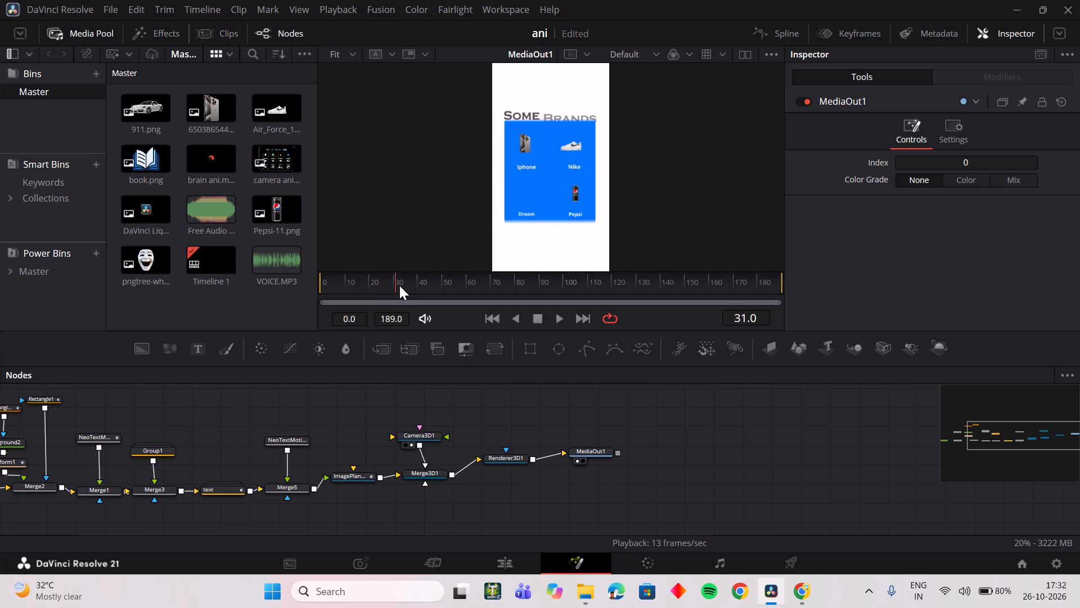
left_click_drag(399, 285, 404, 287)
key("space")
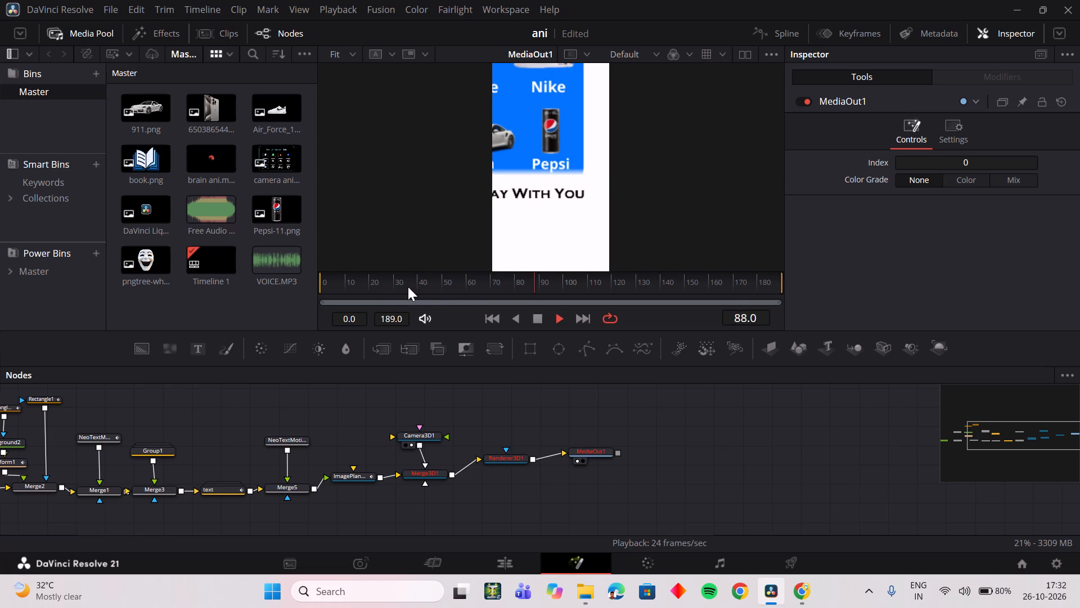
left_click_drag(552, 284, 528, 289)
left_click_drag(535, 289, 481, 289)
left_click_drag(490, 287, 438, 287)
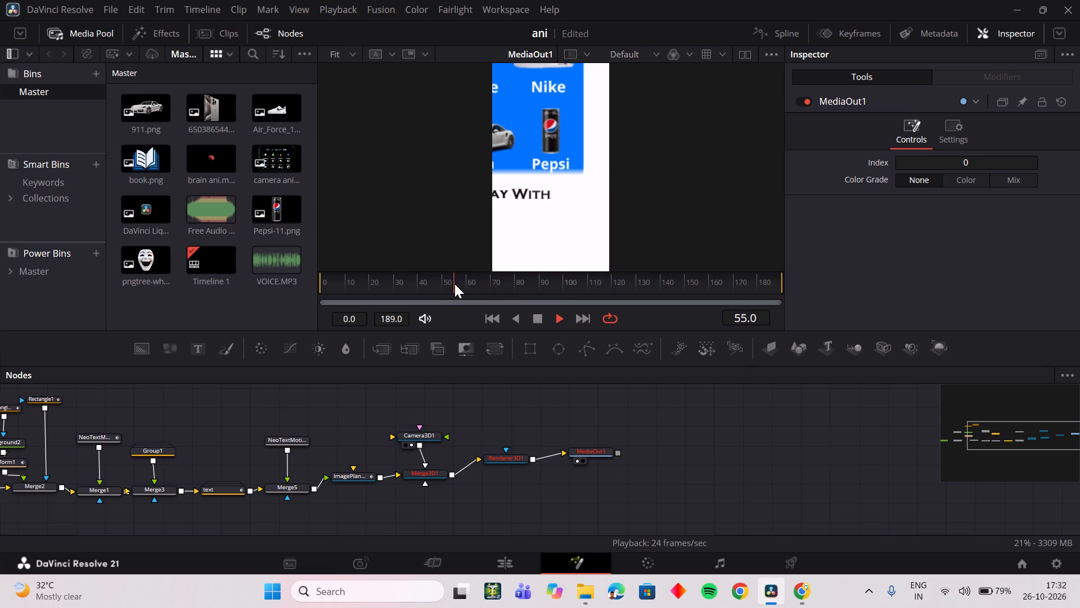
left_click_drag(456, 284, 387, 284)
left_click_drag(380, 284, 317, 287)
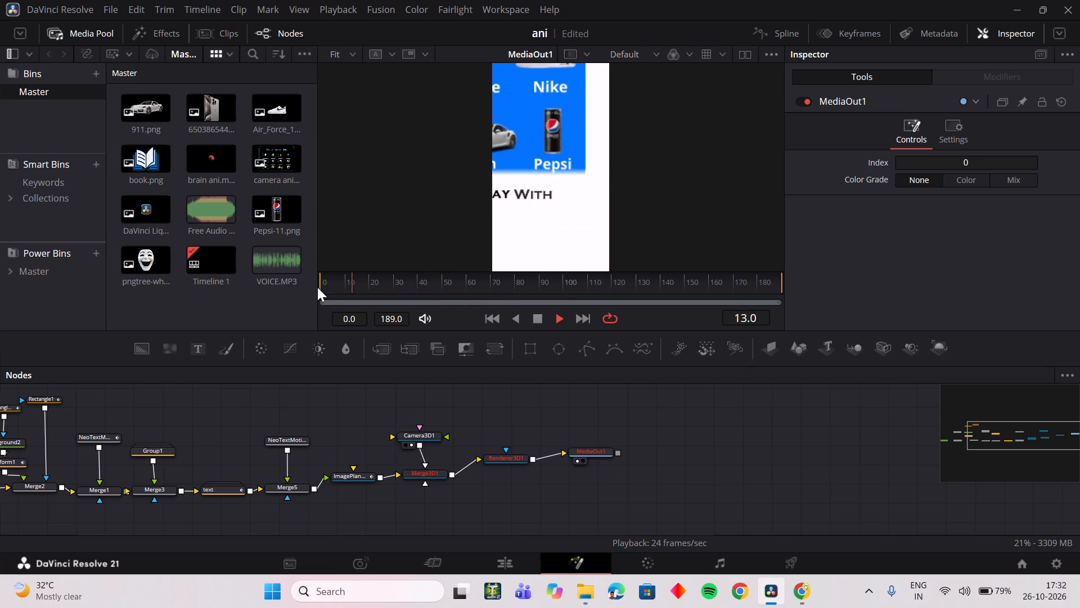
left_click_drag(317, 287, 310, 288)
left_click_drag(355, 284, 300, 292)
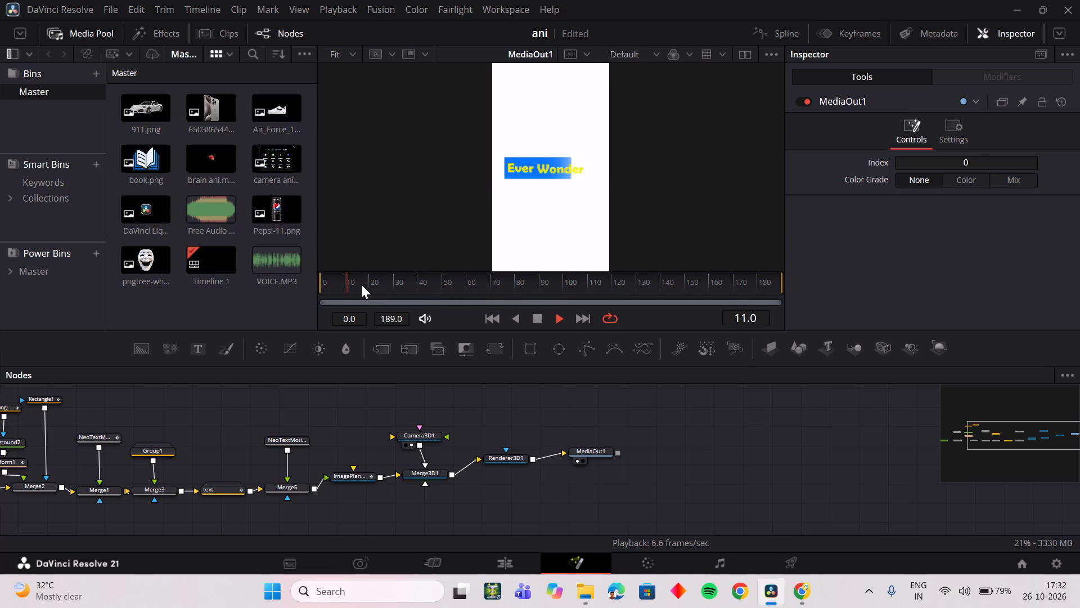
left_click_drag(364, 284, 339, 287)
left_click_drag(359, 285, 302, 289)
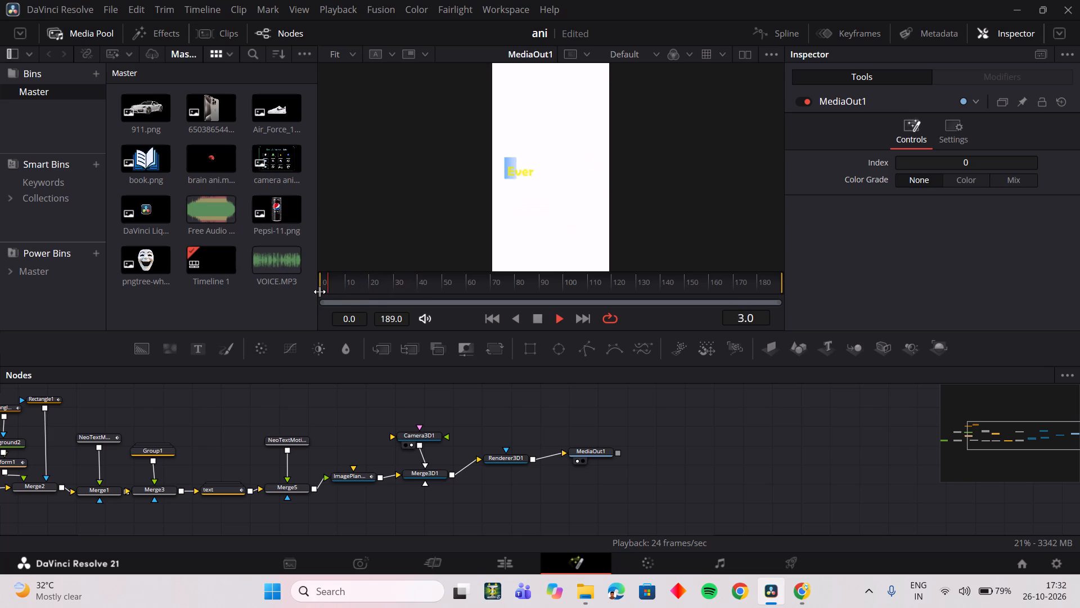
key("space")
left_click_drag(335, 292, 287, 292)
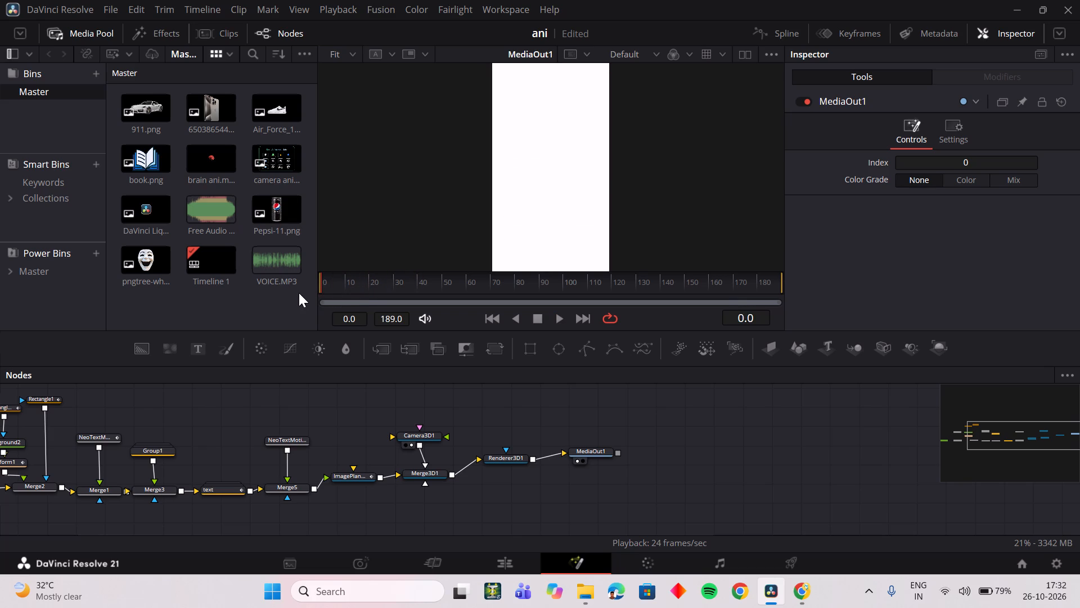
Replay the composition several times from frame 0 to check the animation from the "Ever Wonder" text onward.
key("space")
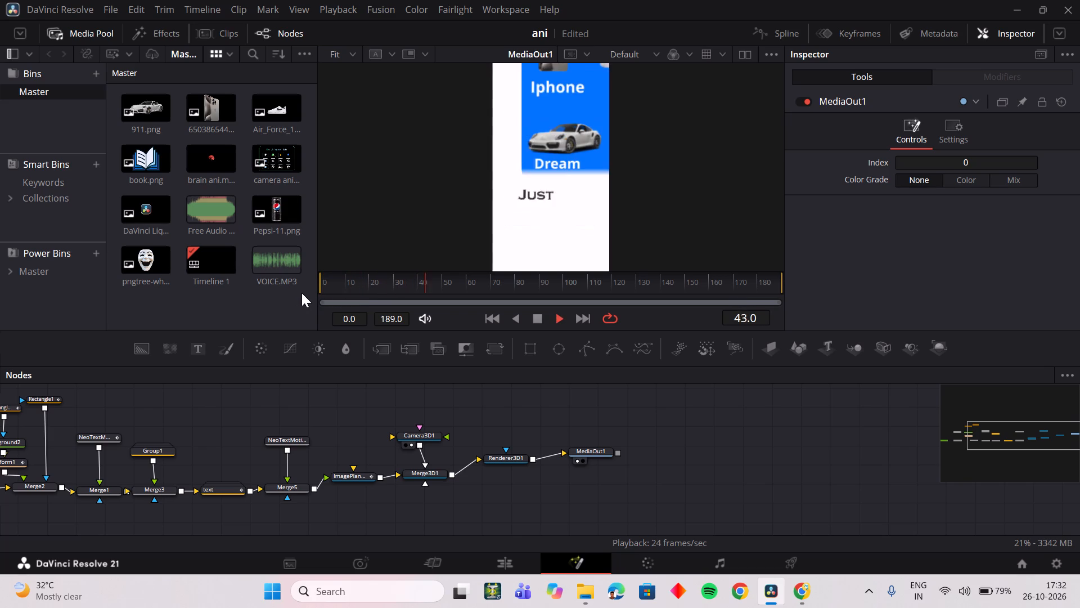
key("space")
left_click_drag(398, 289, 316, 289)
key("space")
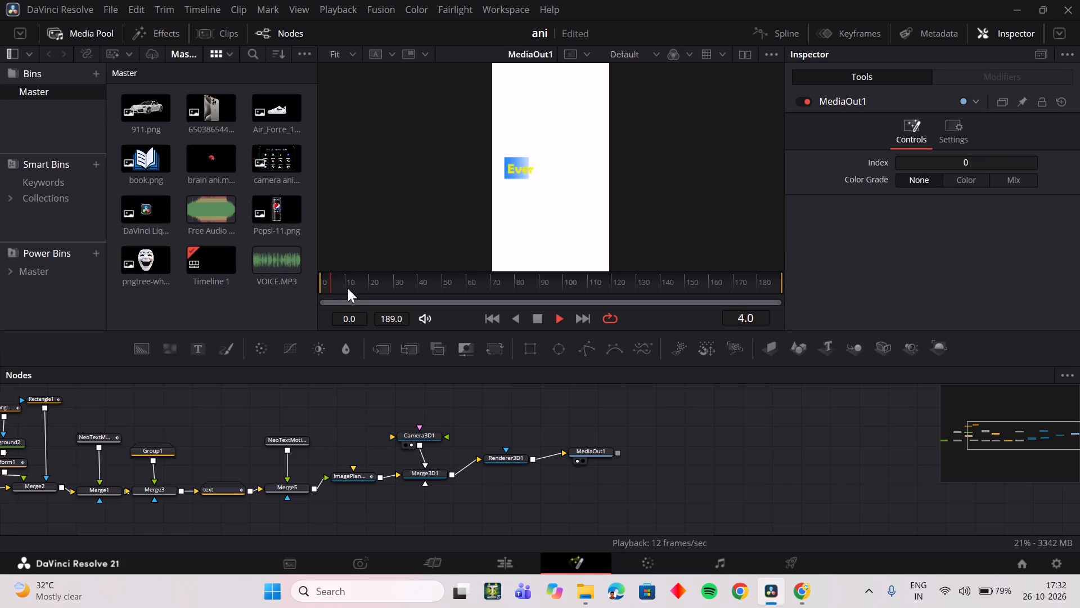
key("space")
left_click_drag(372, 287, 297, 289)
key("space")
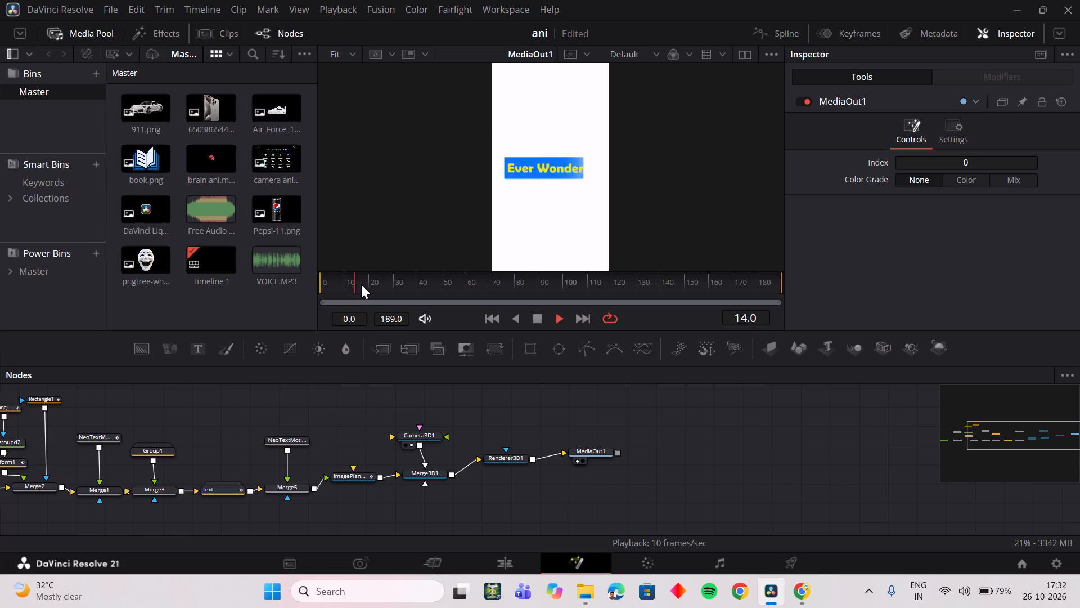
key("space")
left_click_drag(379, 280, 281, 284)
key("space")
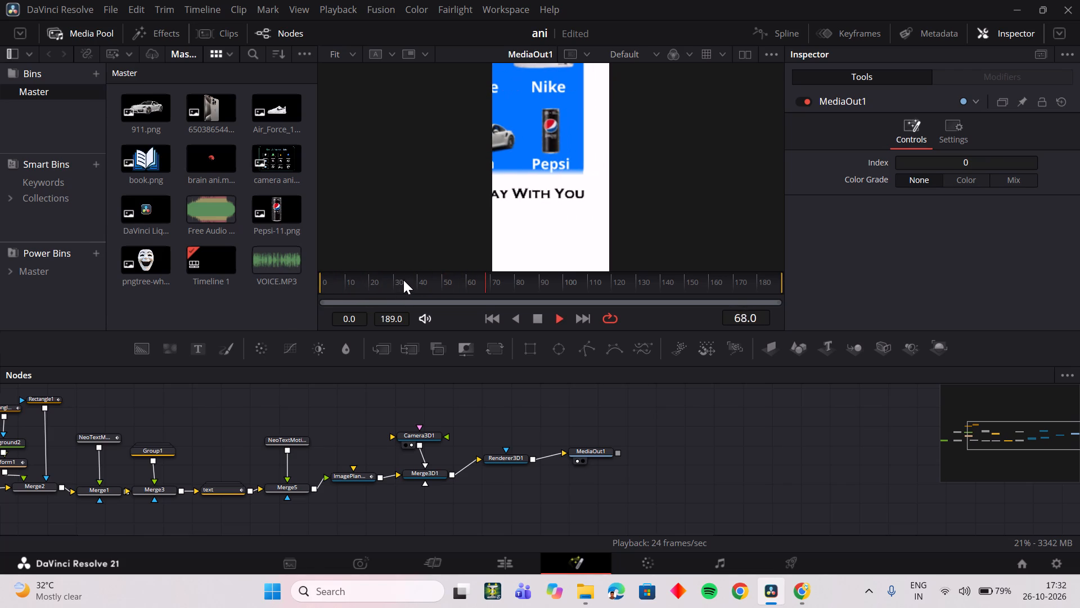
key("space")
left_click_drag(362, 283, 277, 290)
key("space")
Scrub through the extended part of the composition to frame 189 and load MediaOut1 in the viewer.
key("space")
left_click_drag(521, 284, 664, 279)
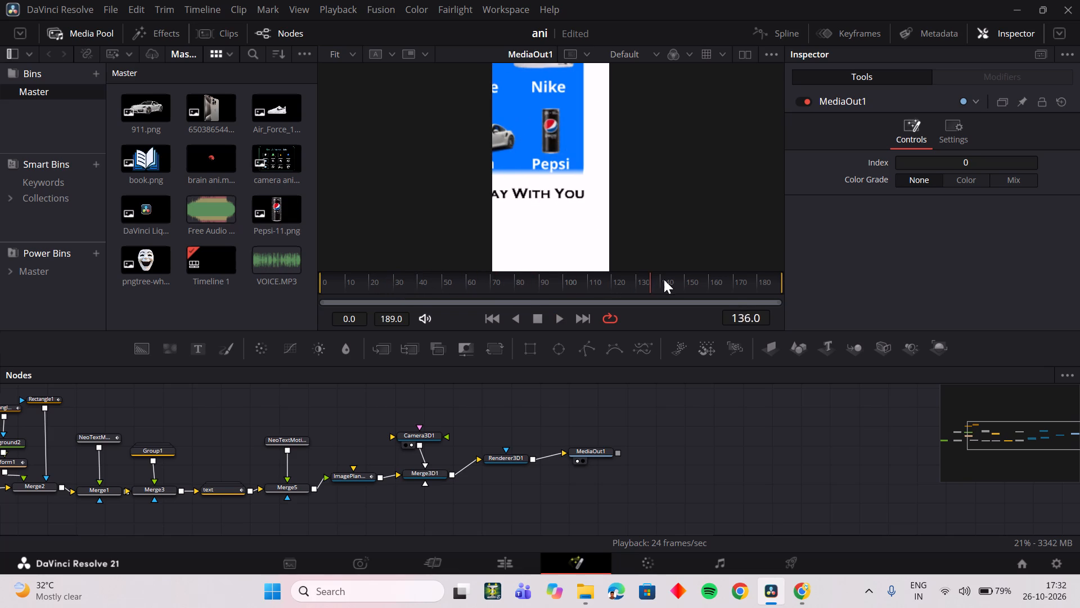
left_click_drag(664, 279, 670, 279)
left_click_drag(670, 279, 723, 279)
left_click_drag(740, 292, 771, 292)
left_click_drag(771, 292, 780, 291)
left_click_drag(757, 292, 822, 290)
left_click(583, 459)
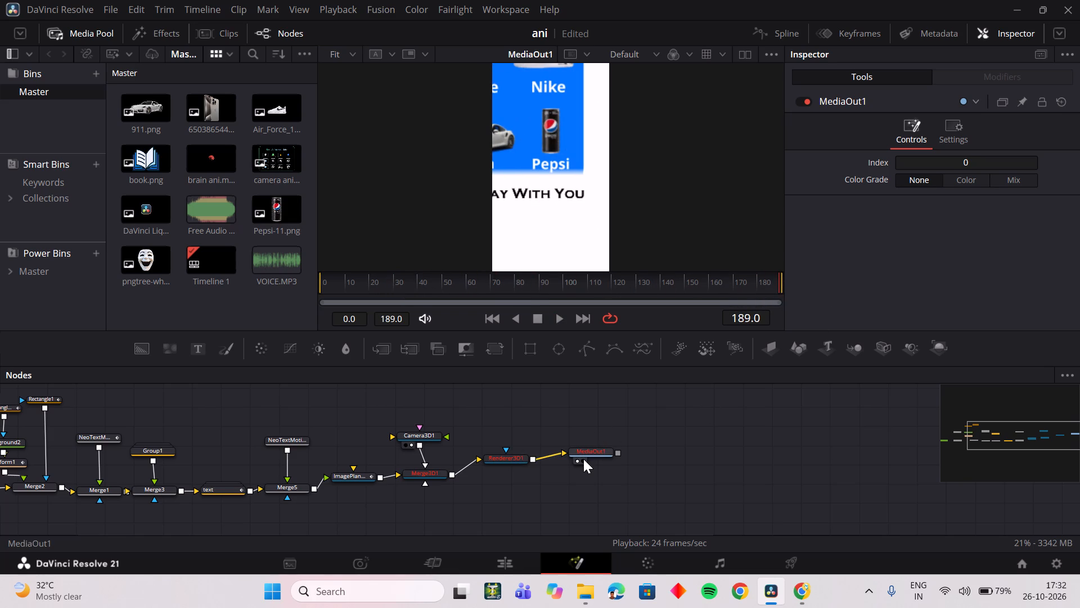
left_click(595, 456)
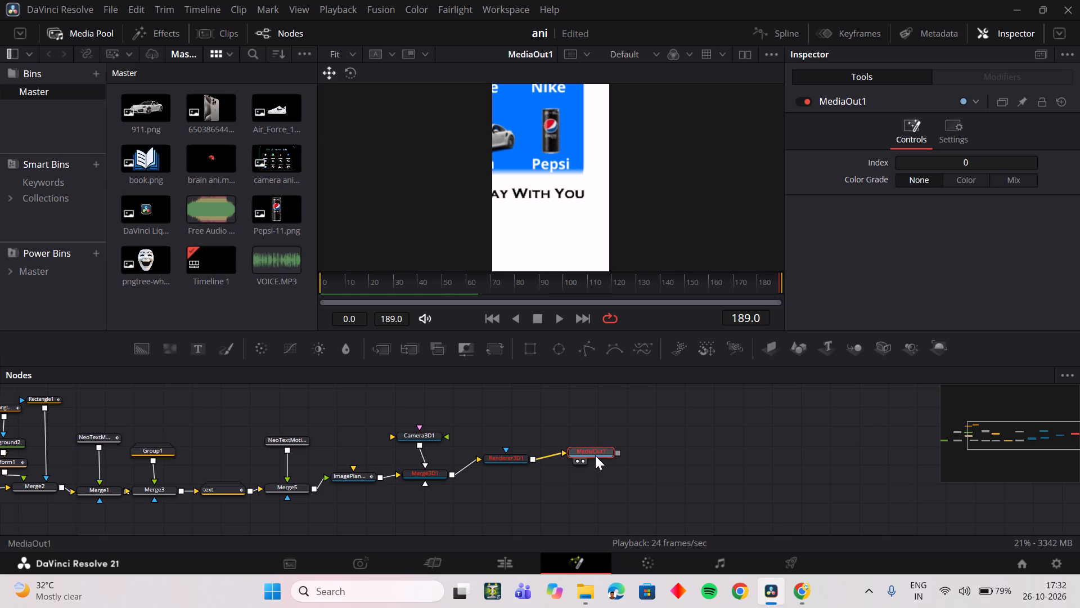
left_click_drag(597, 449, 505, 197)
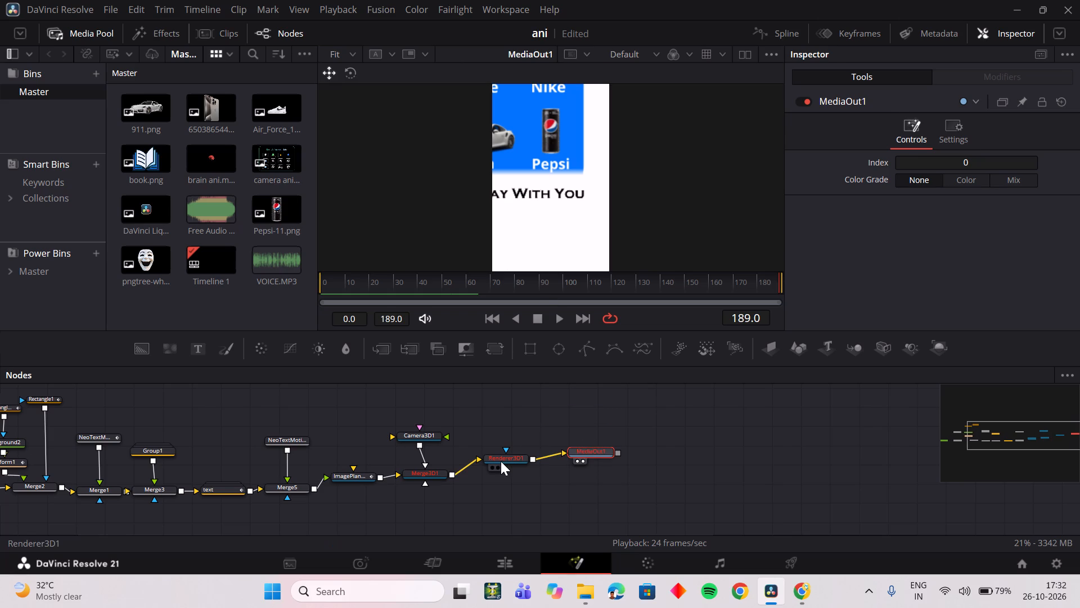
Move the MediaOut1 and Renderer3D1 nodes closer to Merge3D1, with Renderer3D1 lined up beside it.
left_click(501, 461)
left_click_drag(580, 454, 561, 466)
left_click_drag(516, 463, 511, 463)
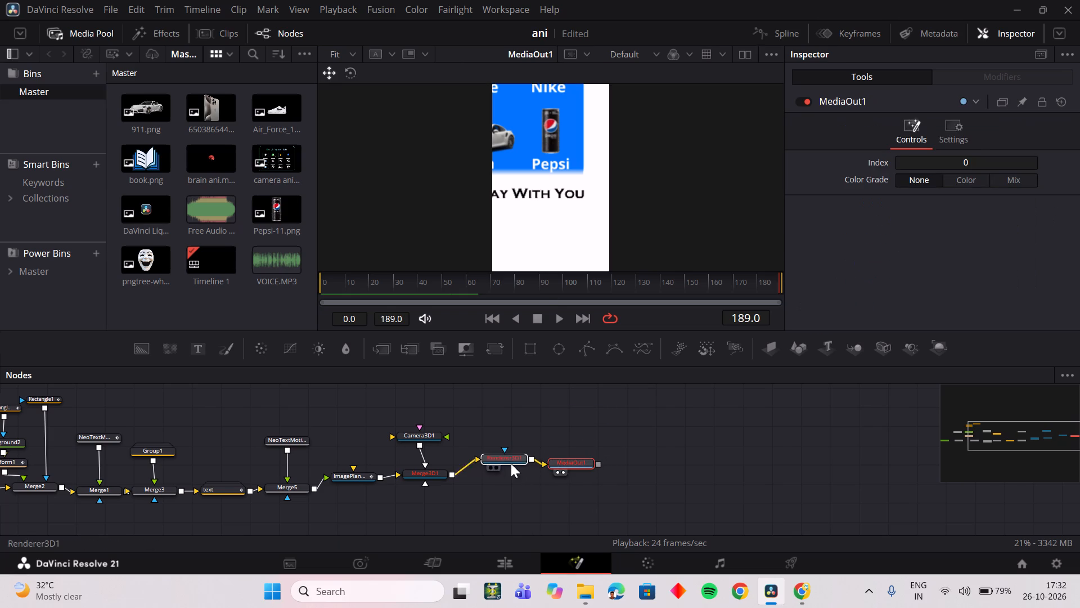
left_click_drag(511, 463, 492, 470)
left_click(535, 416)
left_click(426, 472)
left_click_drag(481, 464, 485, 470)
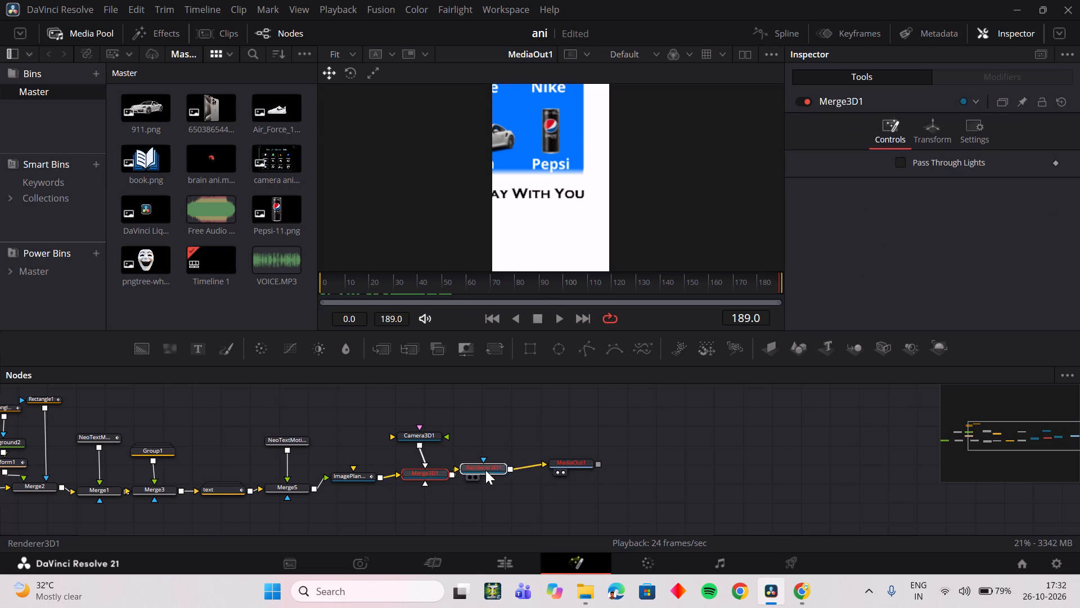
left_click_drag(485, 470, 487, 472)
left_click(528, 415)
Move the playhead to frame 58 and reposition MediaOut1 and Renderer3D1 lower in the node graph, leaving a gap after Merge3D1.
left_click_drag(575, 277, 489, 284)
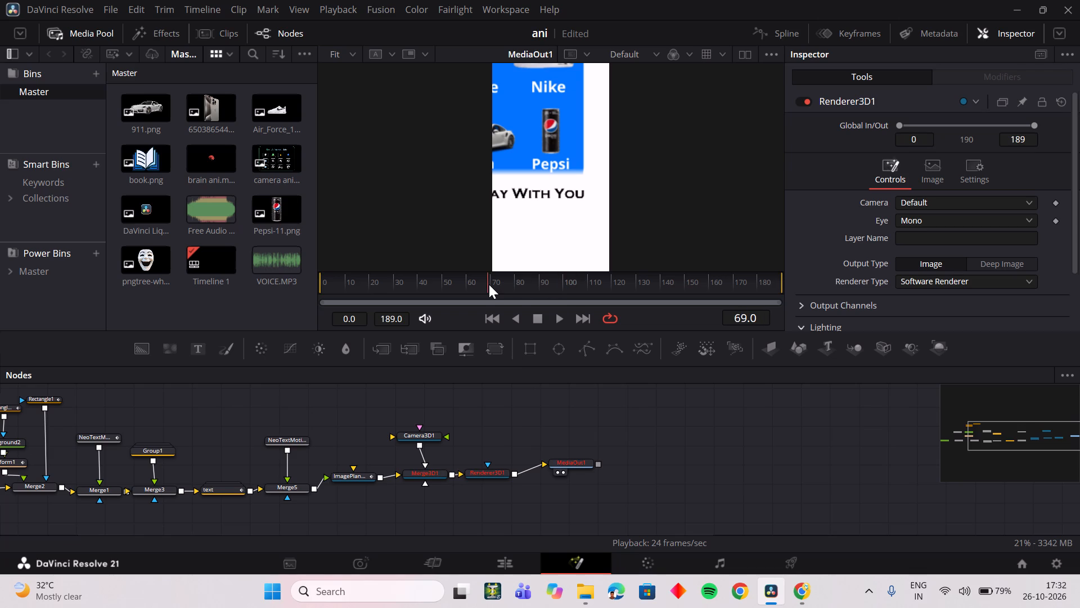
left_click_drag(489, 284, 463, 287)
middle_click_drag(652, 402, 500, 426)
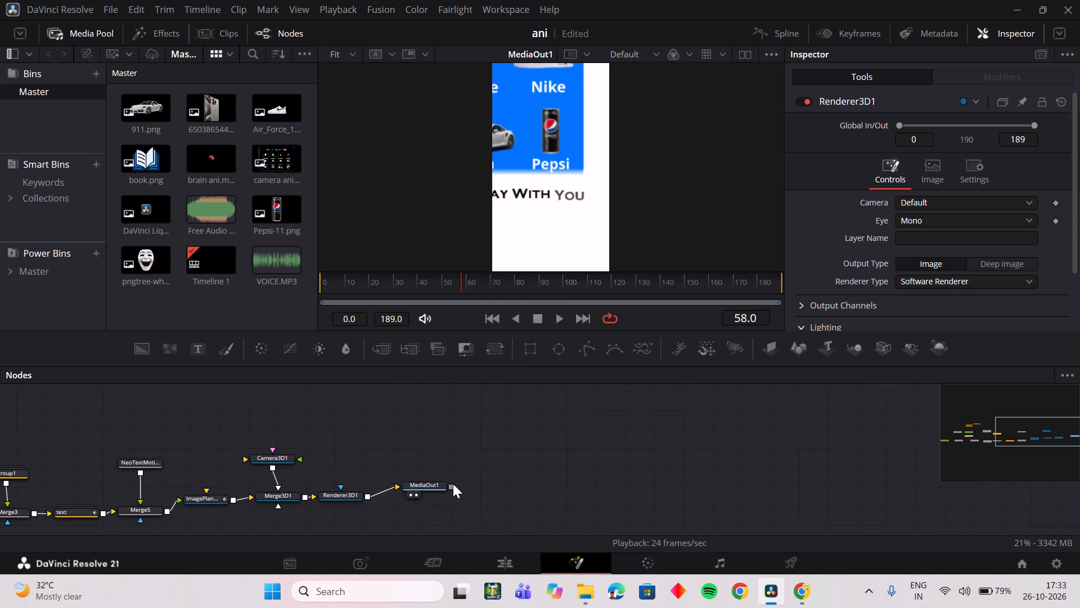
left_click_drag(420, 487, 467, 518)
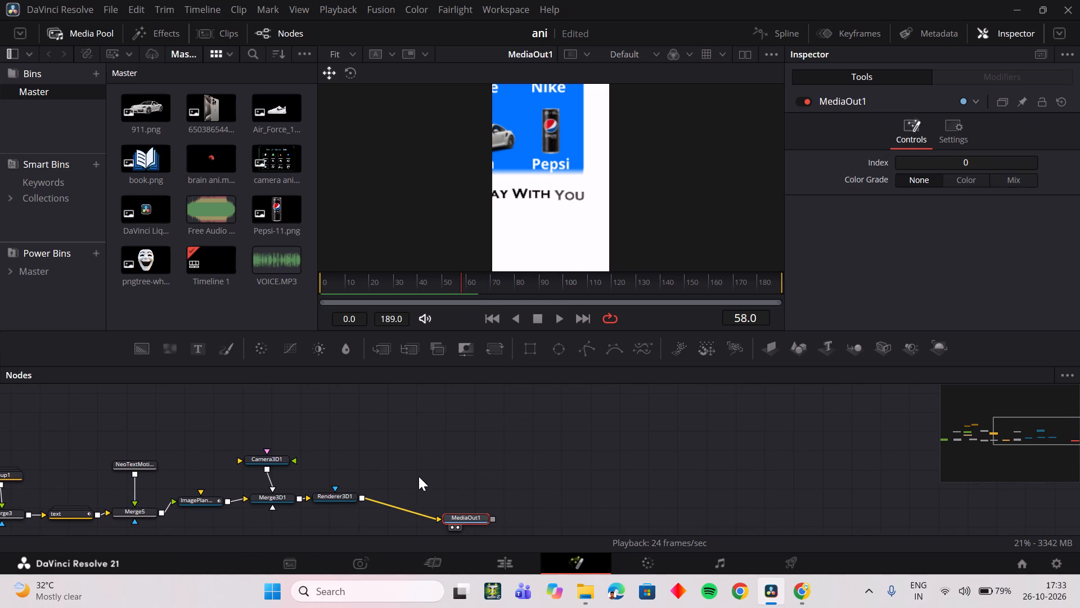
middle_click_drag(420, 473, 496, 457)
scroll(420, 473, "up", 1)
scroll(469, 464, "down", 2)
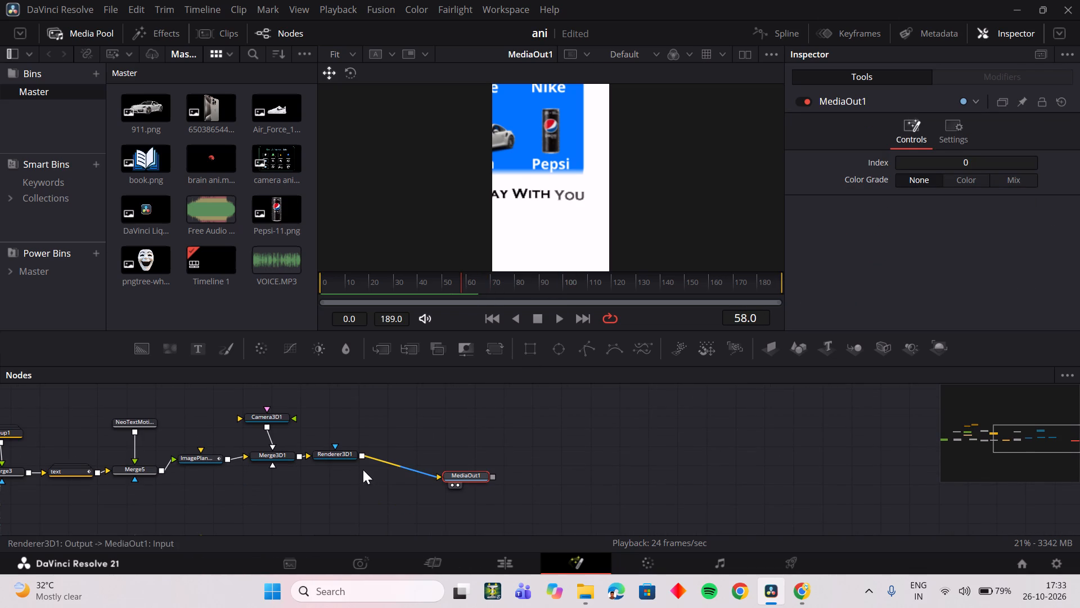
left_click_drag(347, 455, 376, 481)
left_click(373, 433)
scroll(385, 439, "up", 1)
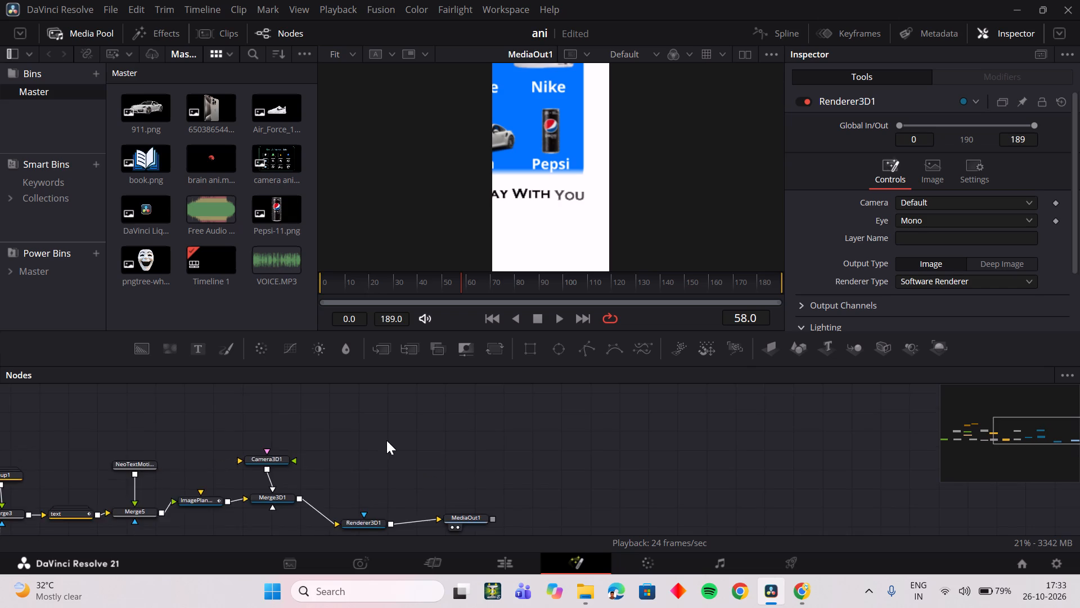
scroll(386, 440, "up", 1)
Switch to Chrome, play the YouTube tutorial, jump back in the text and image integration chapter, and pause at about 12:46.
left_click(577, 590)
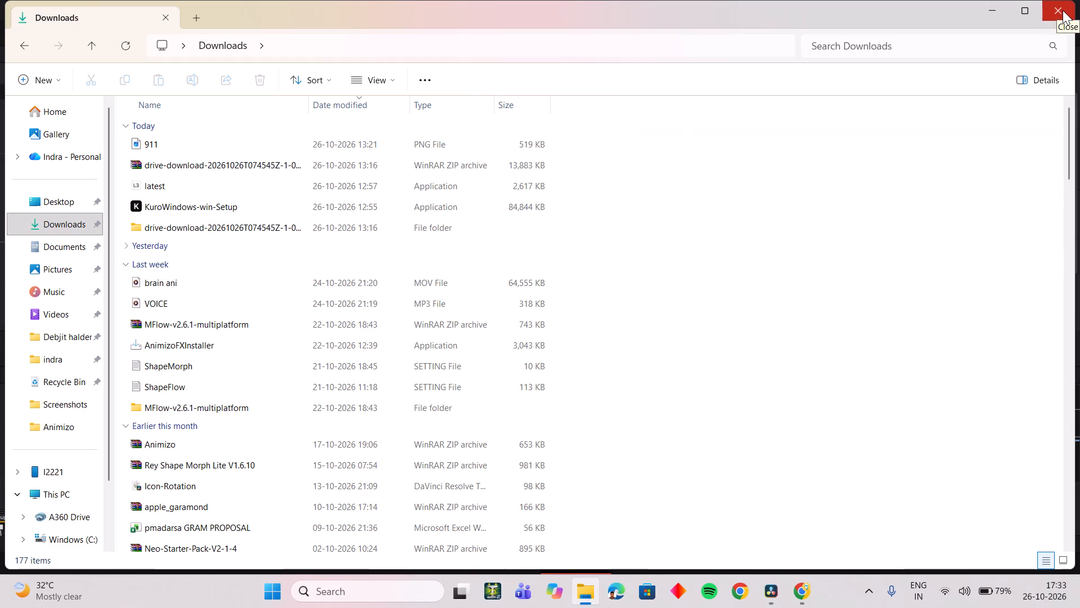
left_click(806, 605)
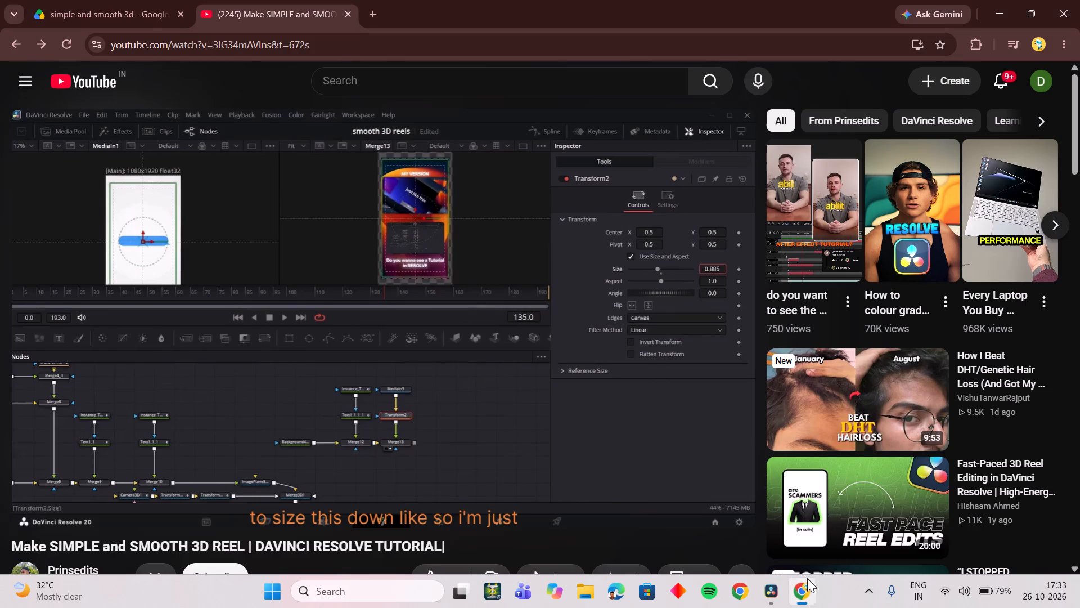
left_click(520, 348)
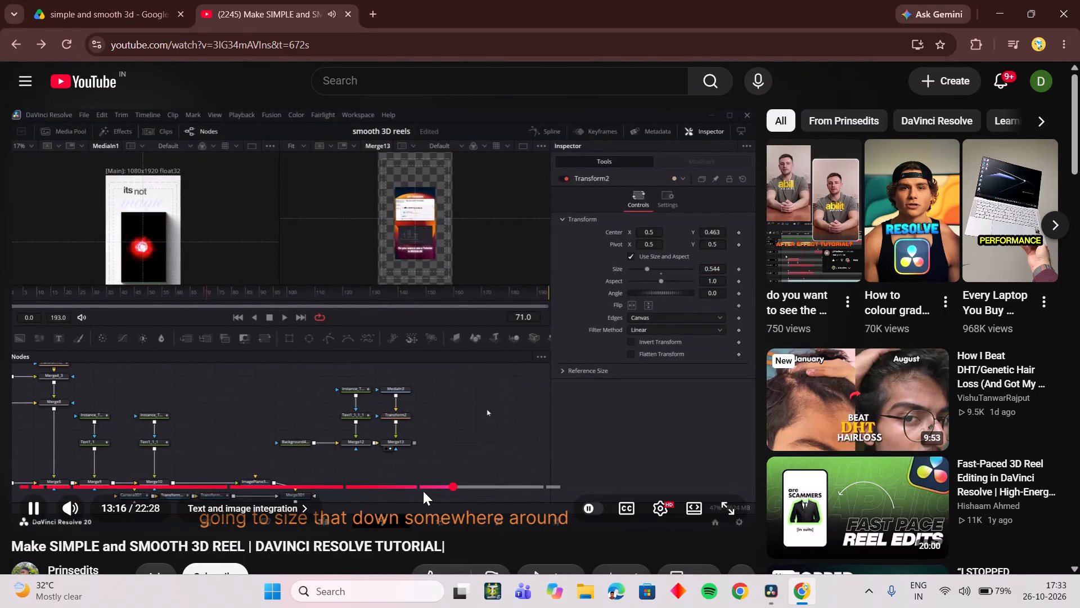
left_click(430, 486)
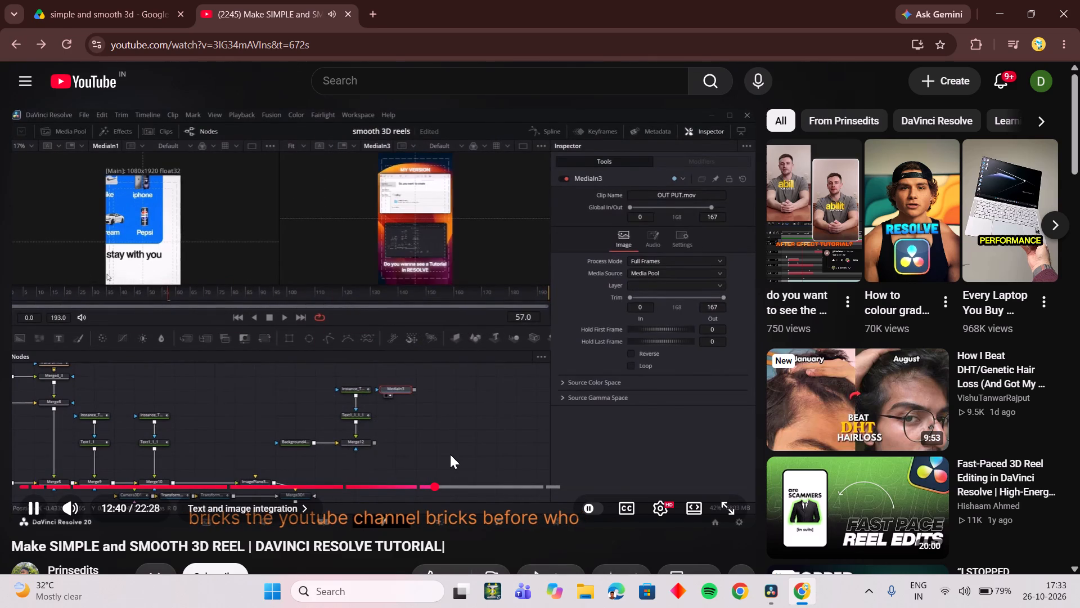
left_click(481, 429)
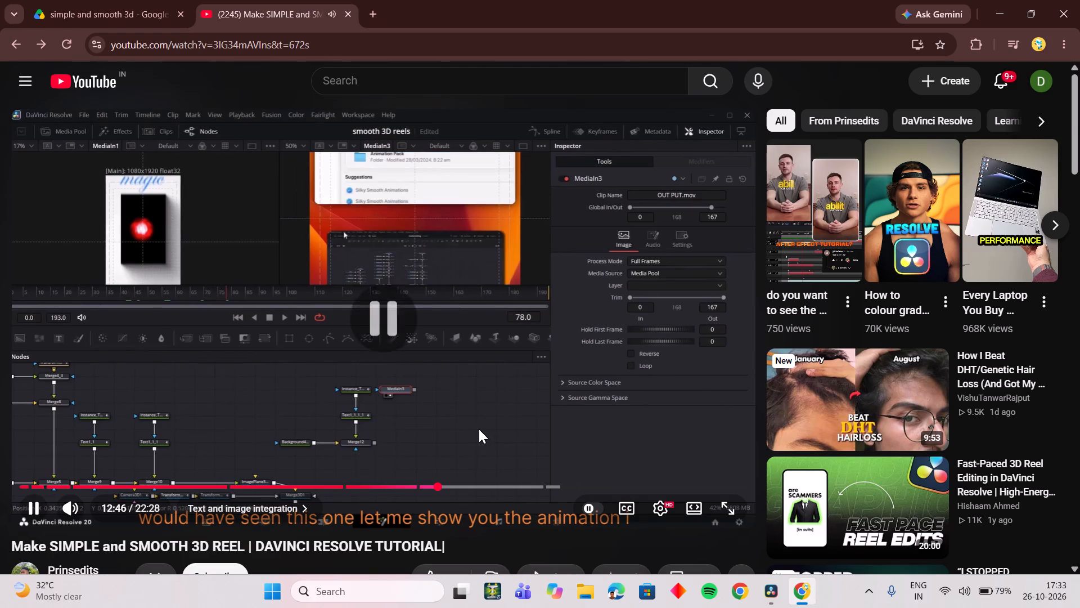
Pause the tutorial and look through its expanded description, including the project file link and chapter list.
scroll(447, 437, "down", 4)
left_click(334, 369)
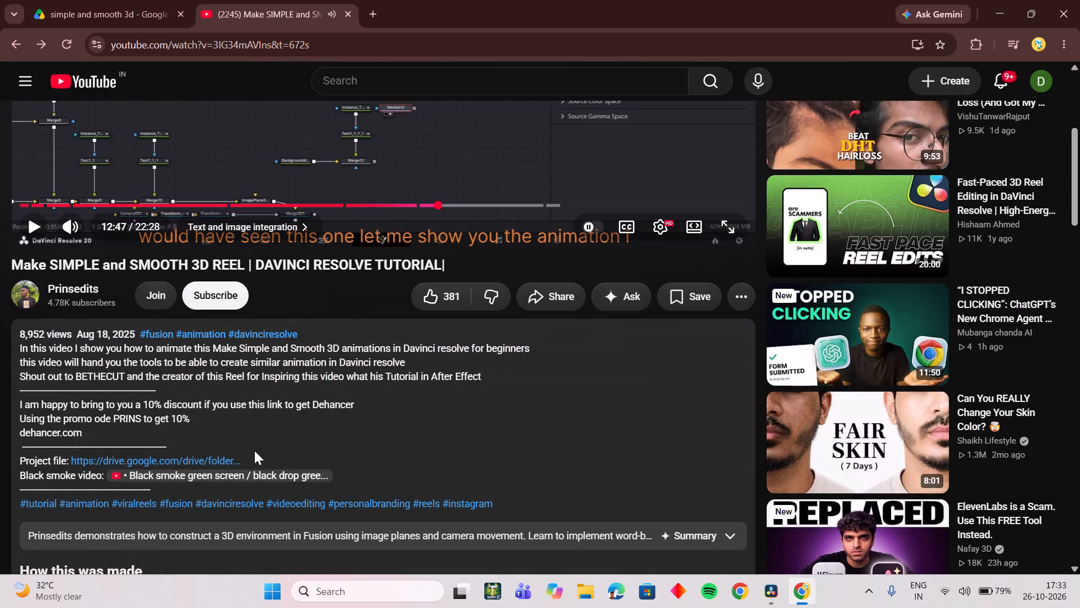
scroll(212, 396, "down", 5)
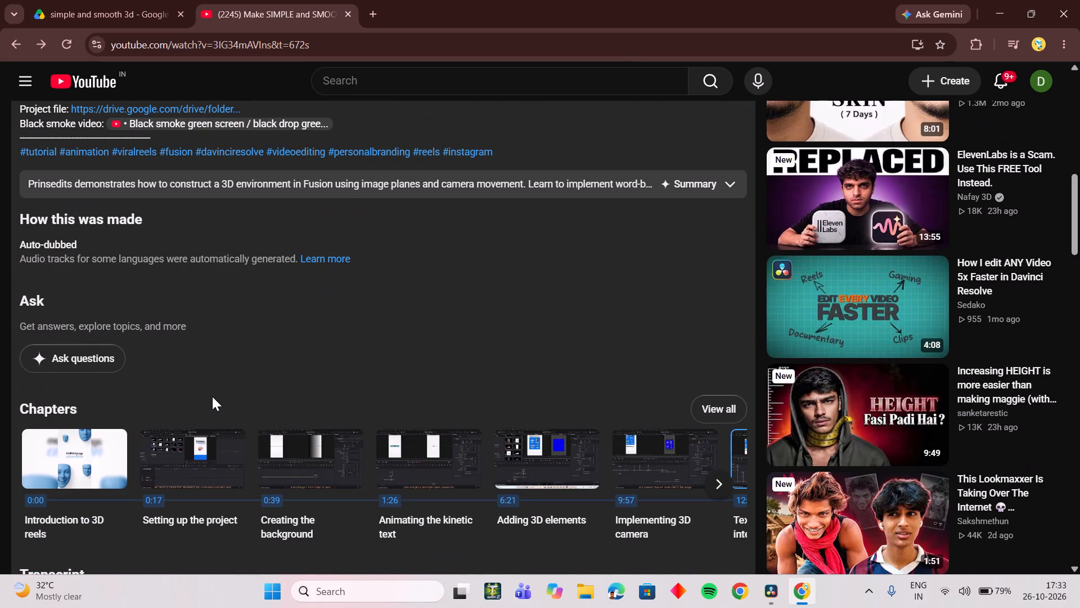
scroll(214, 396, "up", 4)
scroll(217, 397, "down", 1)
scroll(217, 397, "up", 1)
left_click(303, 285)
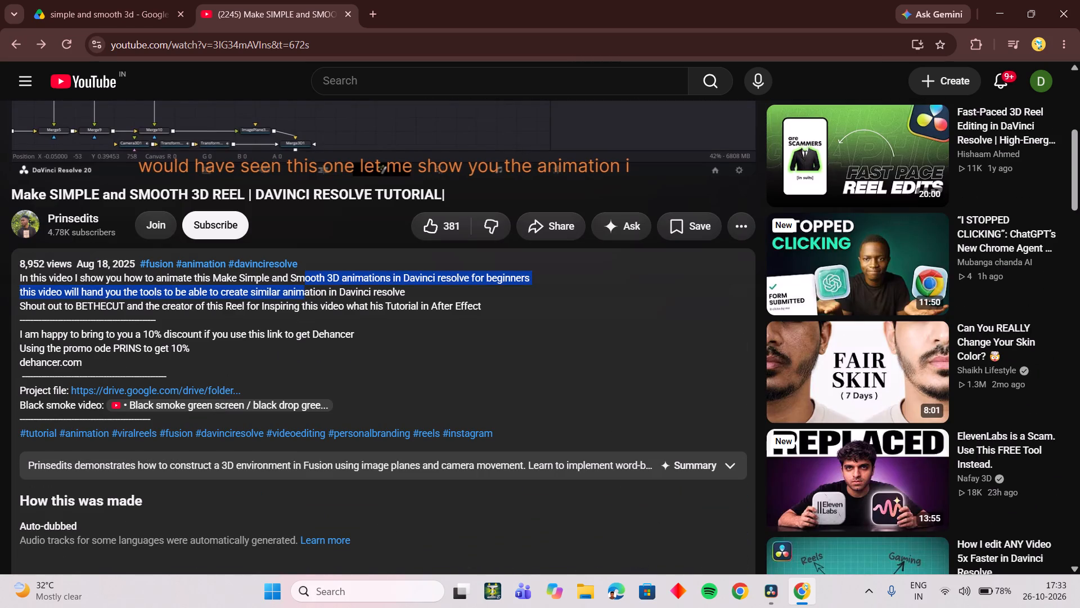
left_click(345, 265)
left_click(350, 263)
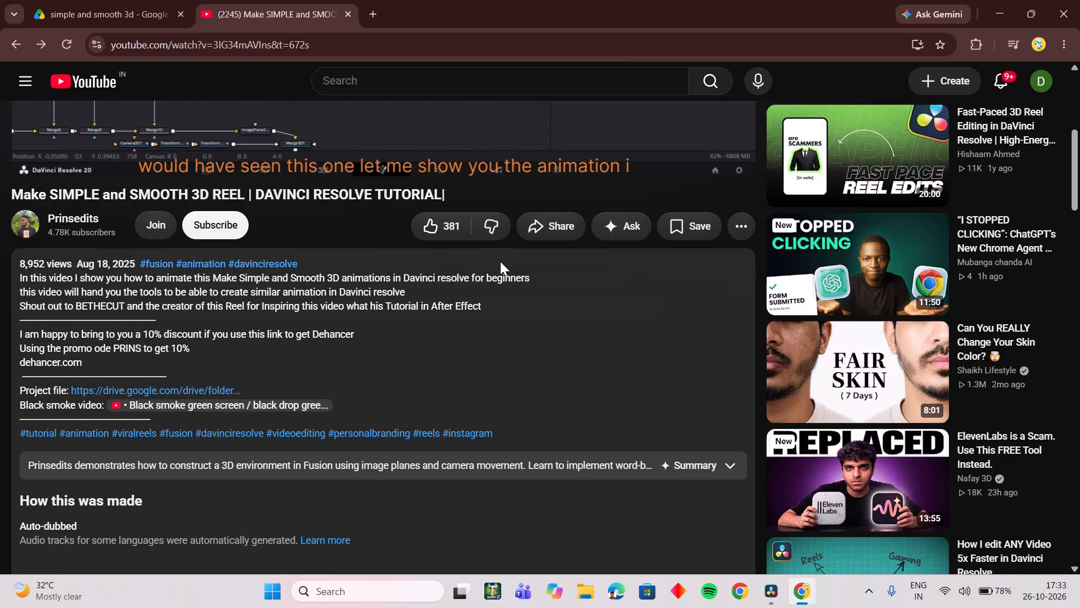
Read the tutorial's comments, expanding the replies about the 3D clip at minute 12:22 and those under the last comment.
scroll(388, 333, "down", 5)
scroll(174, 375, "down", 8)
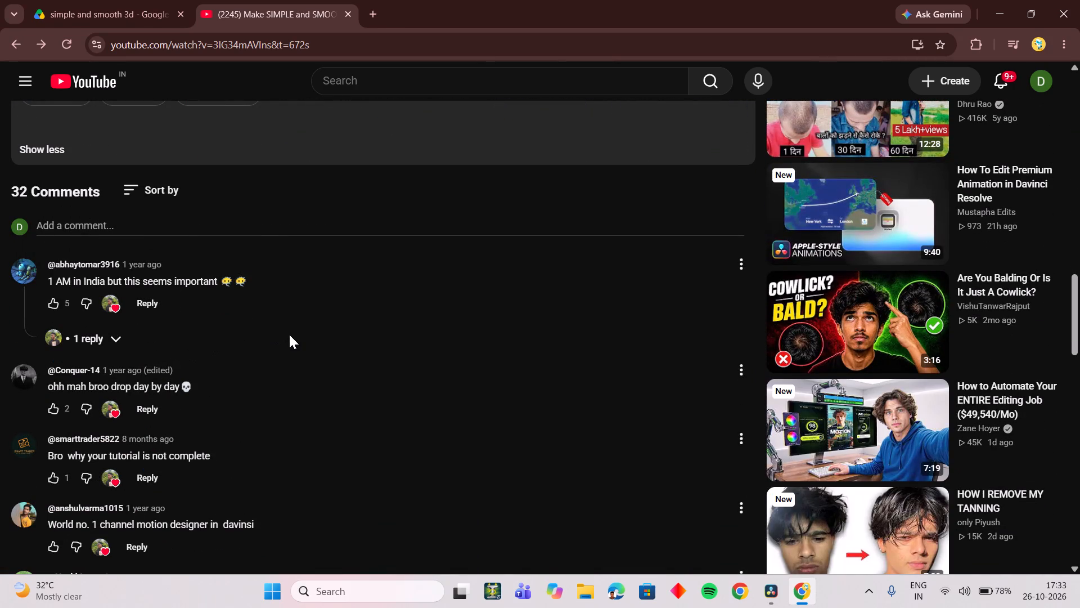
scroll(289, 334, "down", 4)
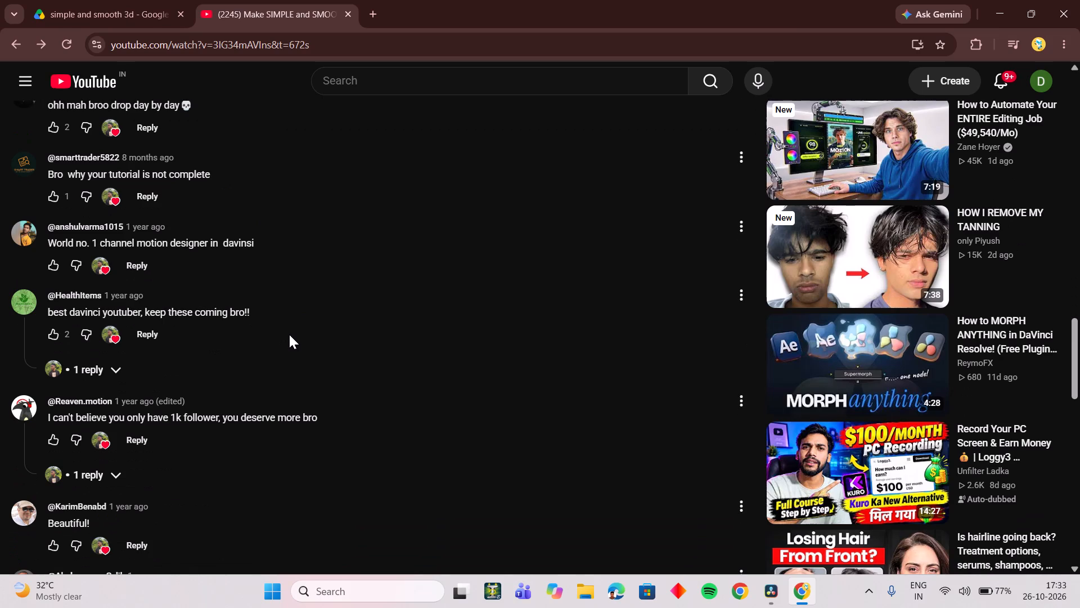
scroll(289, 334, "down", 5)
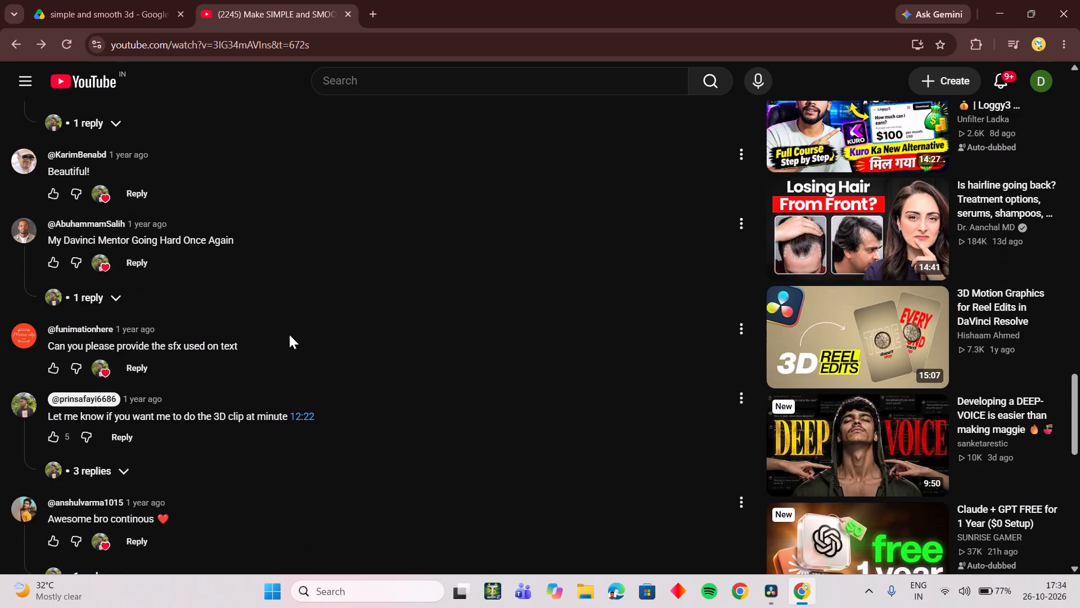
scroll(289, 334, "up", 7)
scroll(289, 334, "down", 7)
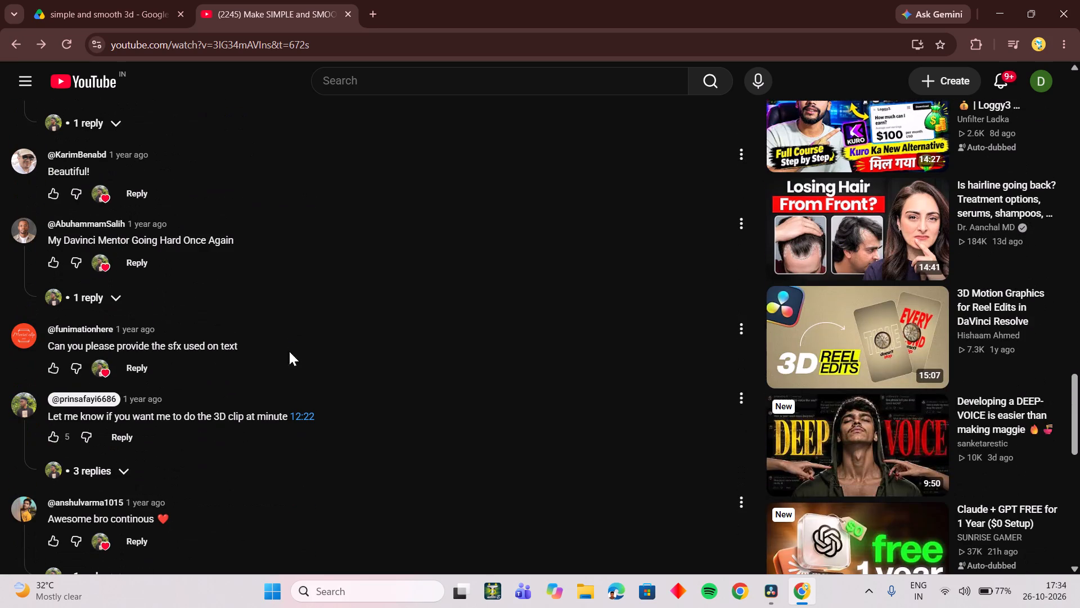
left_click(119, 476)
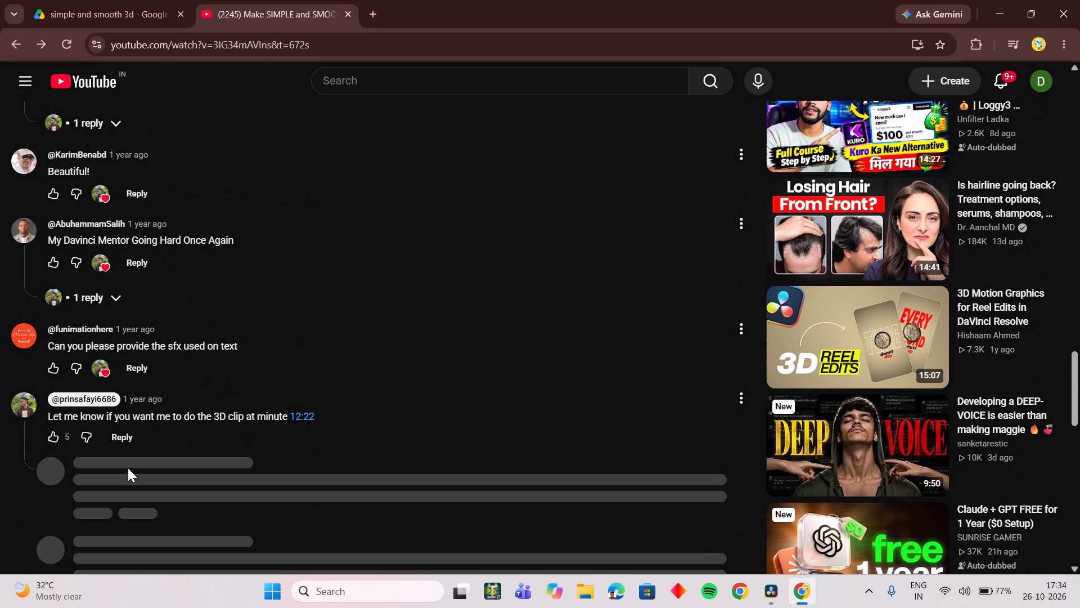
scroll(260, 462, "down", 3)
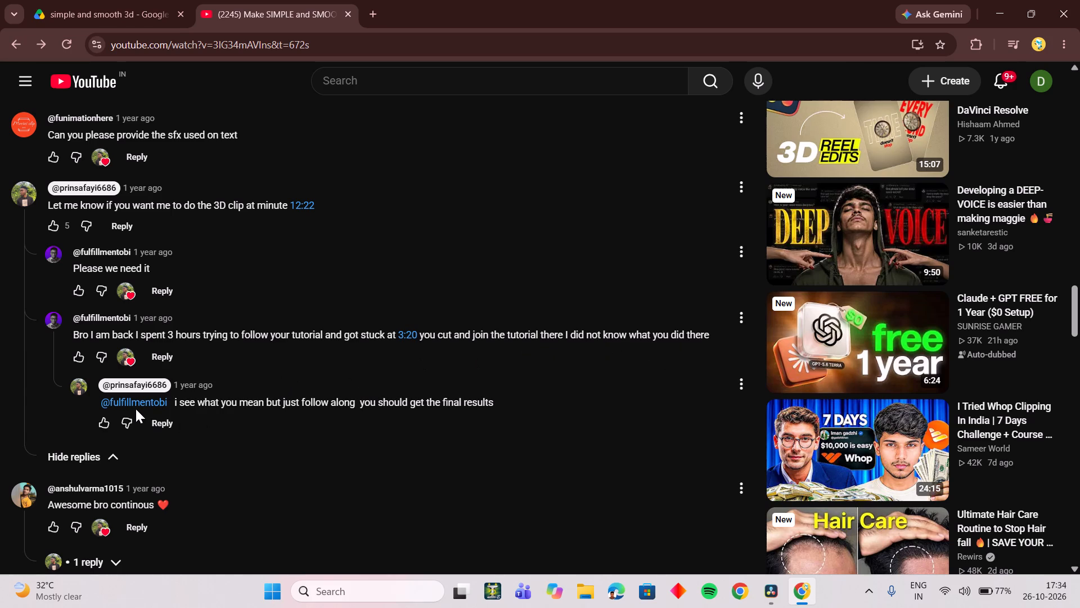
scroll(136, 409, "down", 2)
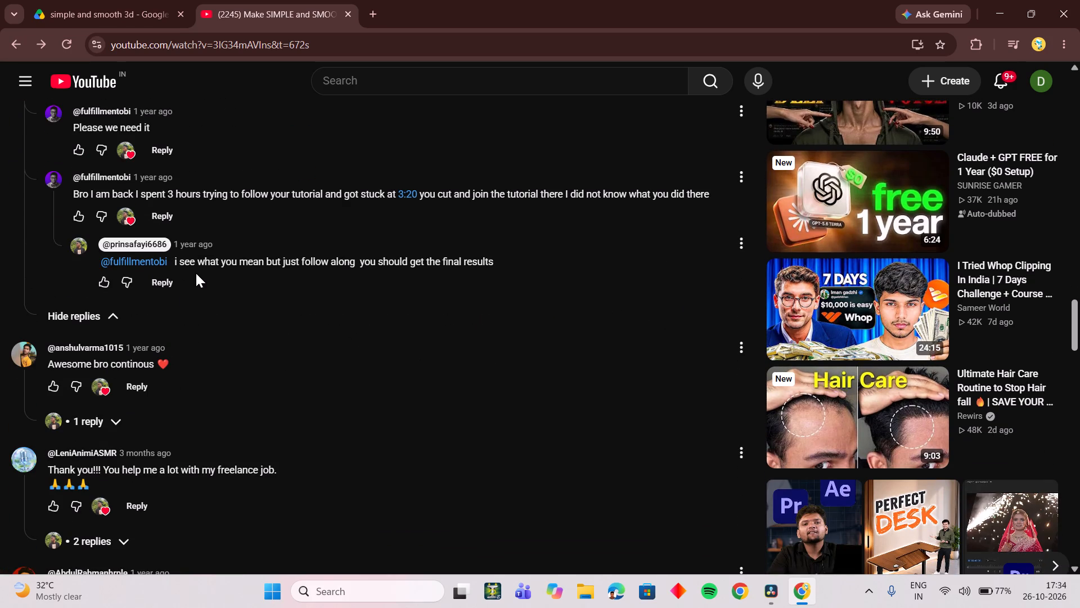
scroll(196, 273, "up", 1)
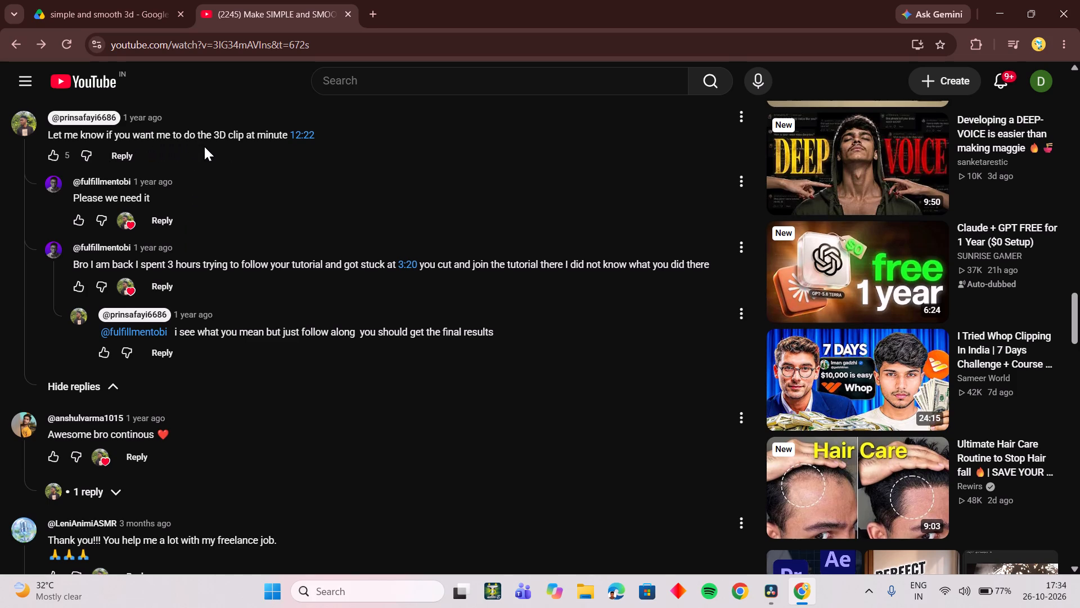
scroll(226, 221, "down", 5)
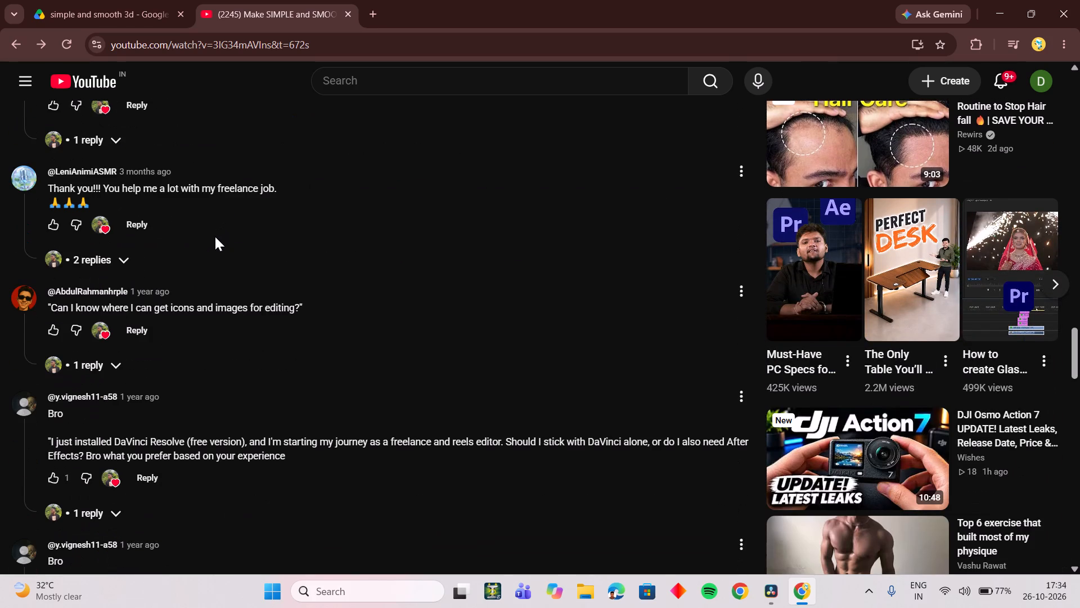
scroll(215, 236, "down", 3)
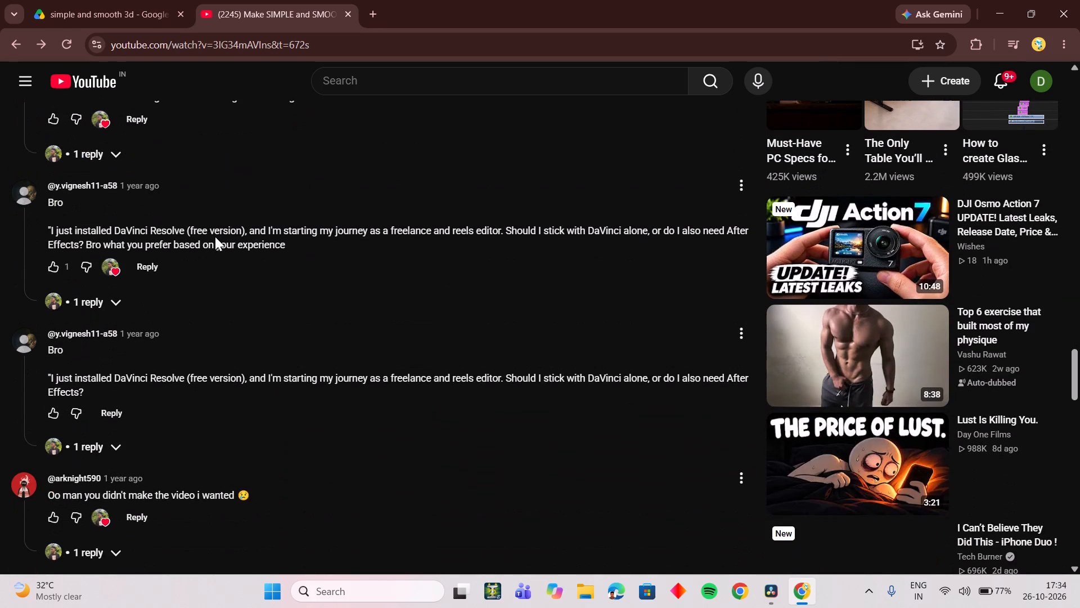
scroll(215, 236, "down", 2)
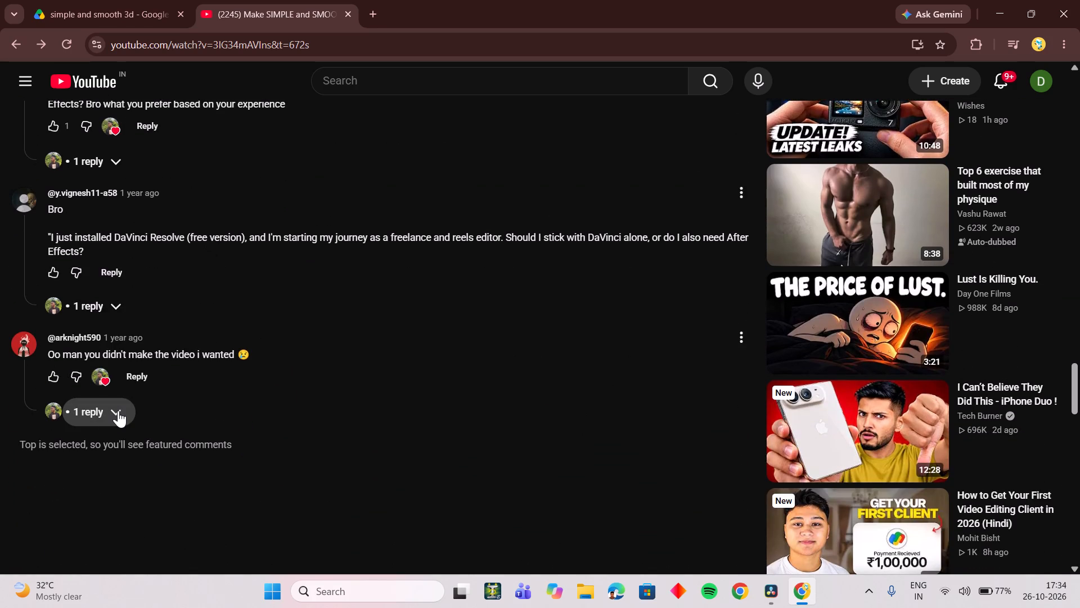
left_click(108, 417)
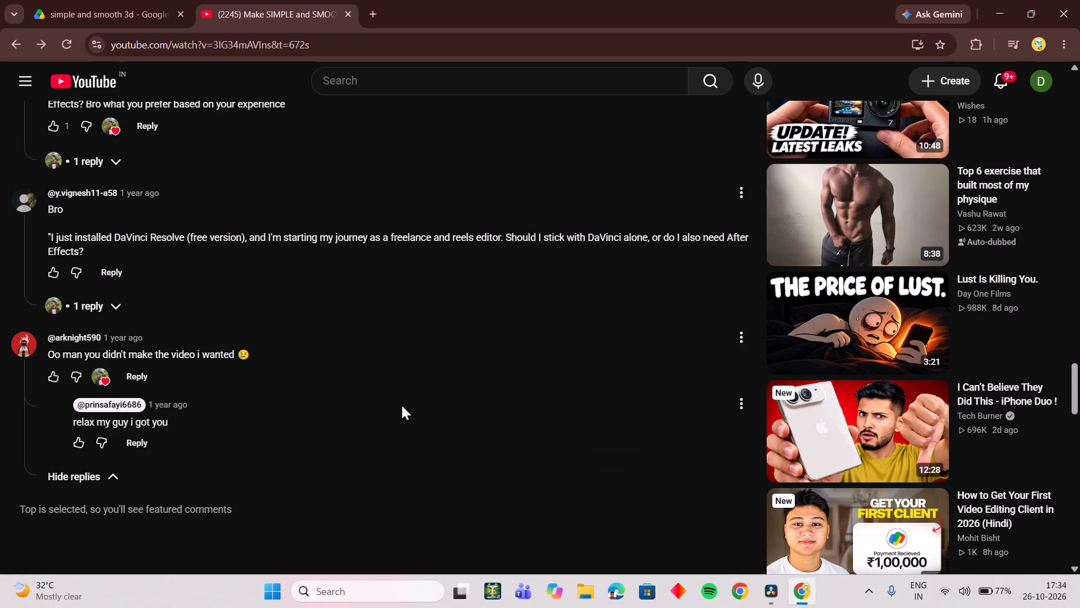
Return to the video, resume playback, jump back to about 12:28 and pause after watching the scene-building instructions.
scroll(397, 397, "up", 9)
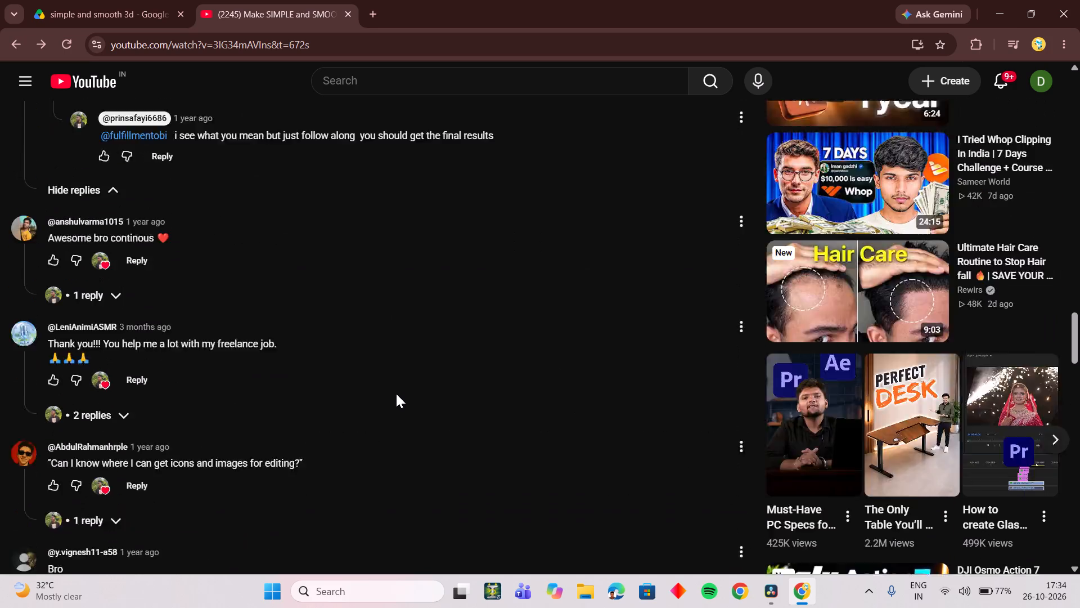
scroll(396, 394, "up", 18)
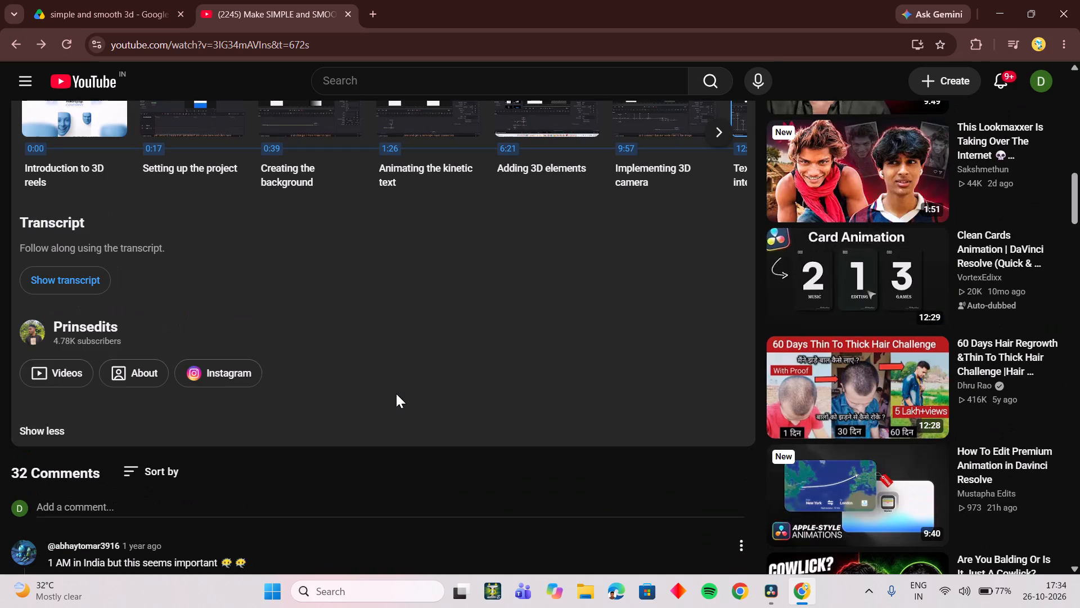
scroll(452, 380, "up", 2)
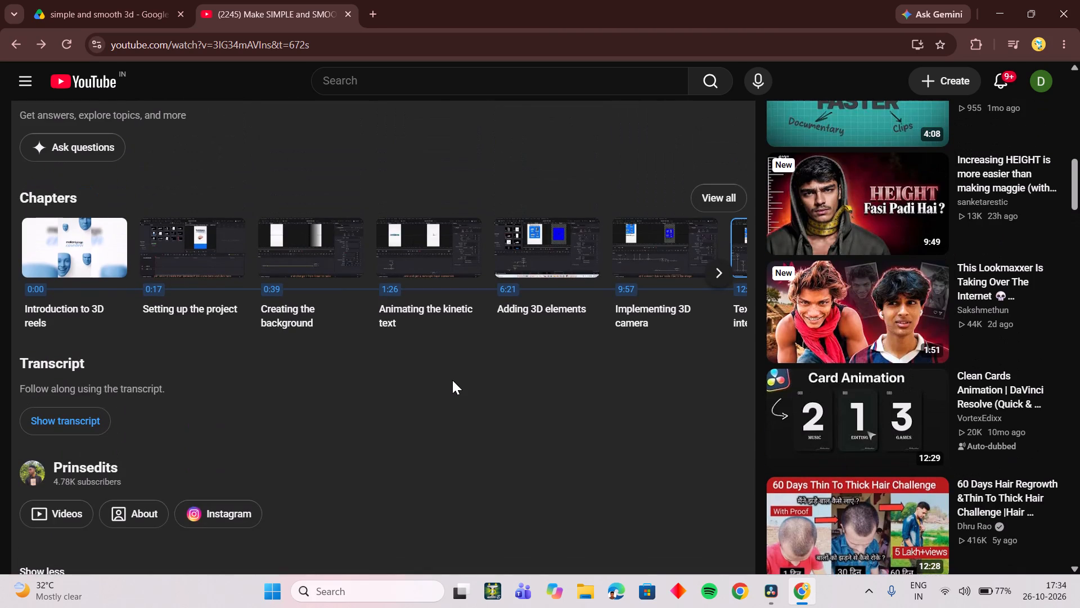
scroll(452, 380, "up", 7)
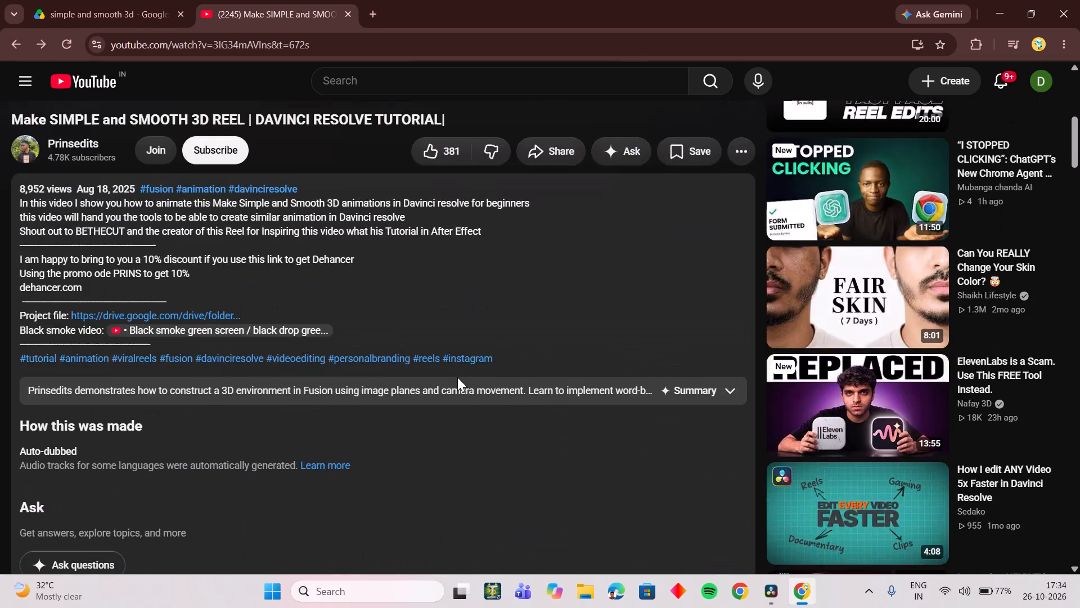
scroll(457, 377, "up", 5)
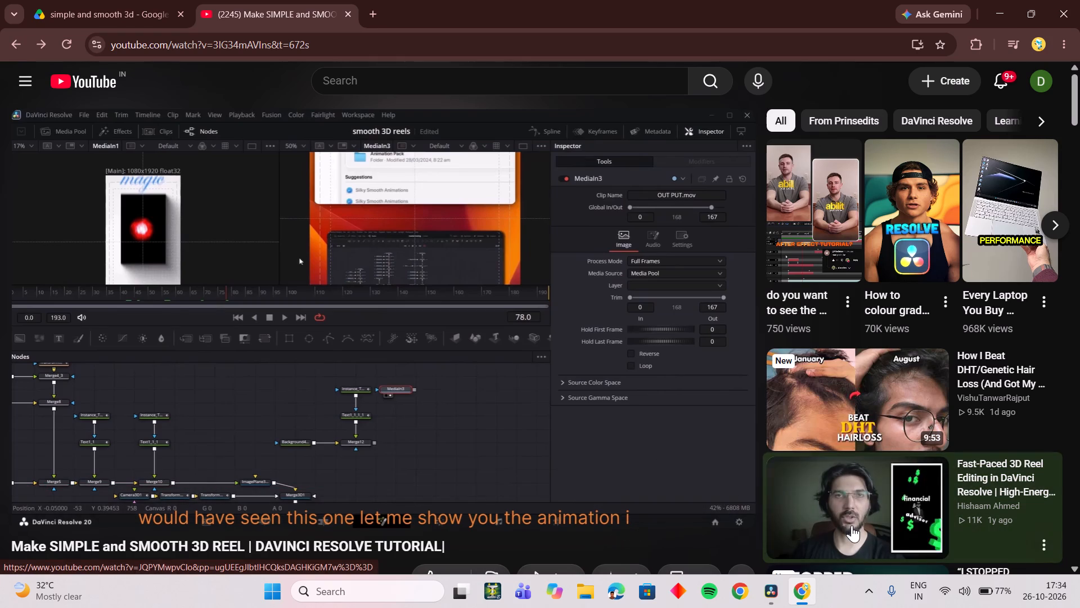
scroll(390, 434, "up", 3)
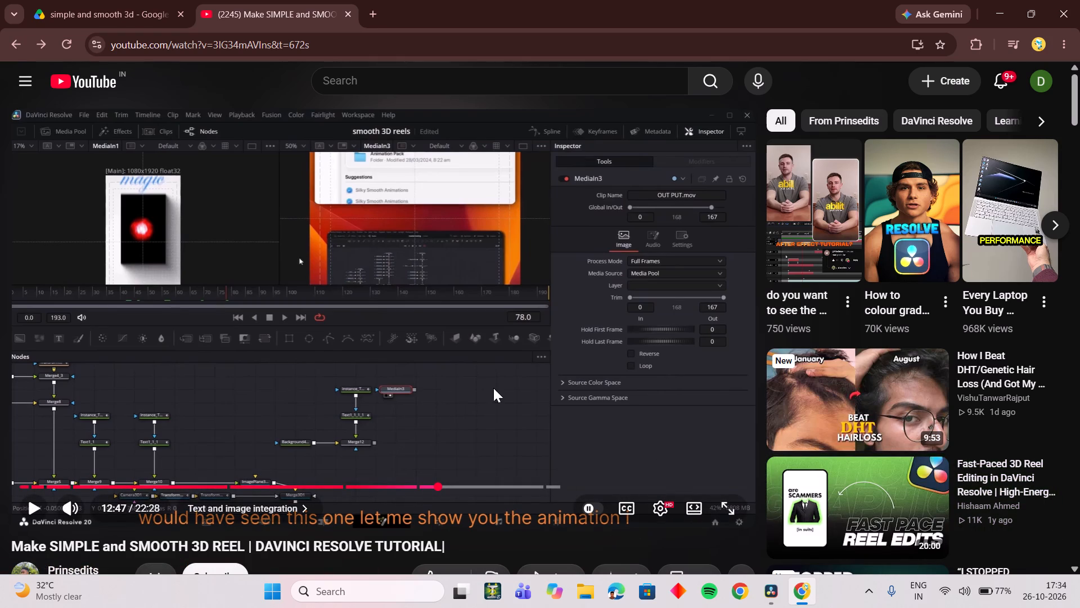
left_click(500, 386)
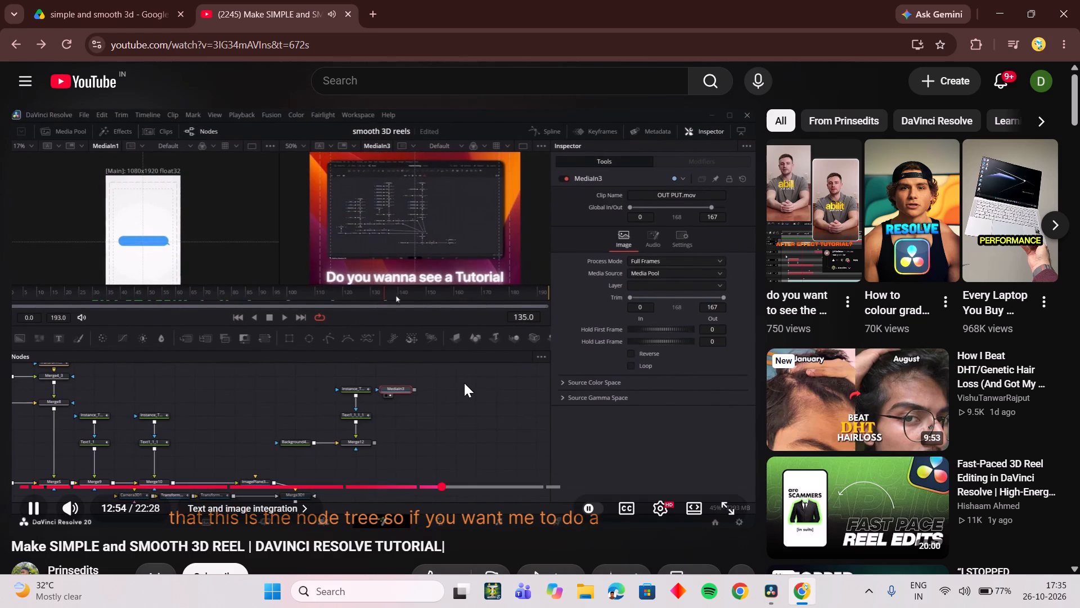
left_click(429, 481)
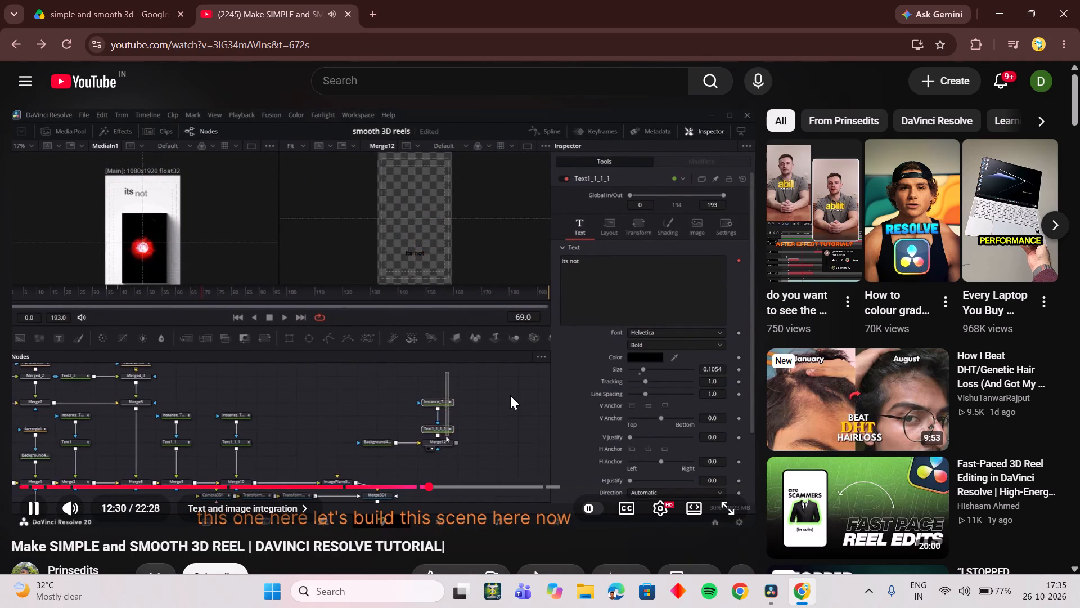
left_click(510, 395)
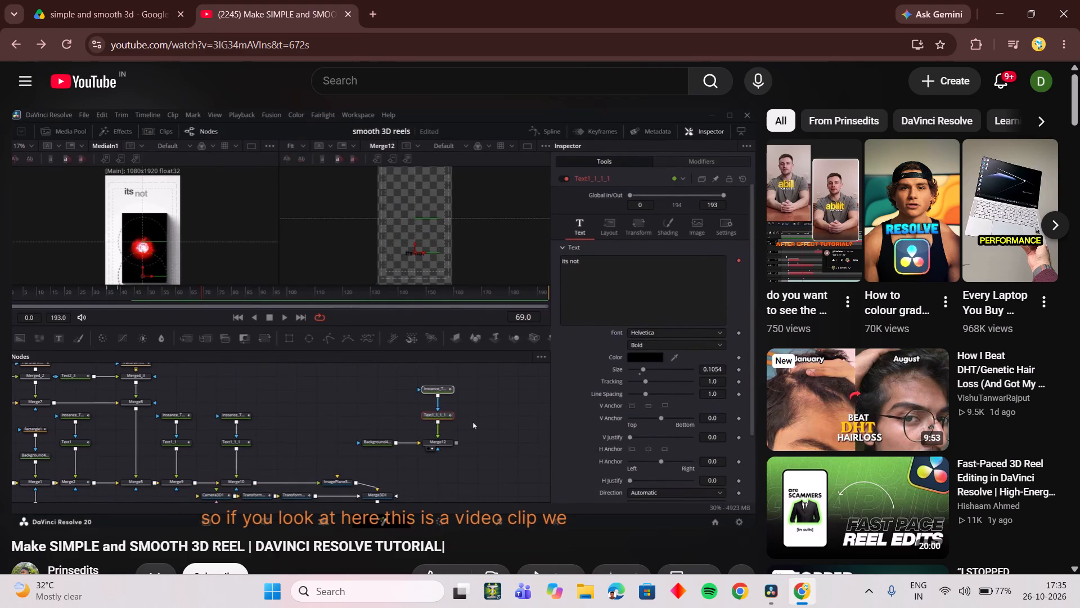
Switch to DaVinci Resolve and rearrange the MediaOut1, Renderer3D1, Merge3D1 and Camera3D1 nodes, leaving more space between Camera3D1 and Merge3D1.
left_click(766, 596)
scroll(547, 418, "down", 3)
scroll(540, 431, "up", 1)
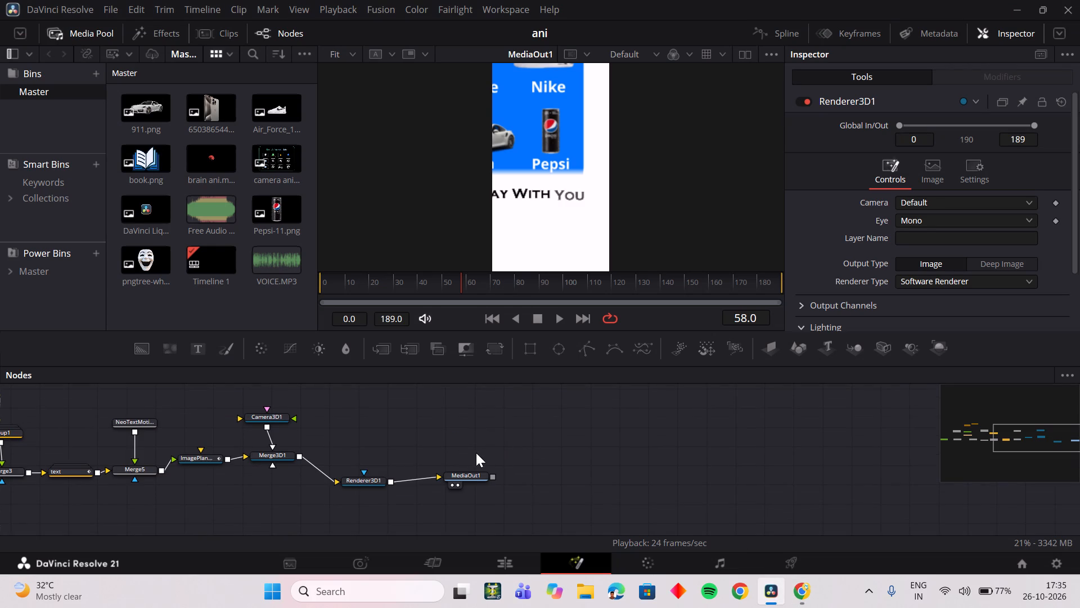
left_click(475, 473)
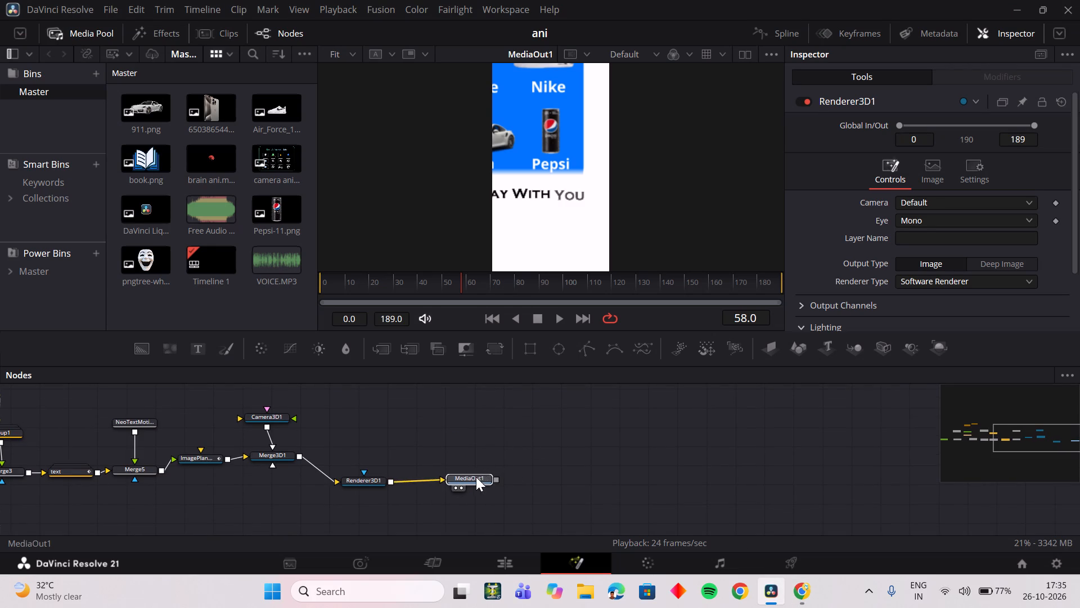
left_click_drag(375, 480, 394, 471)
scroll(427, 431, "up", 1)
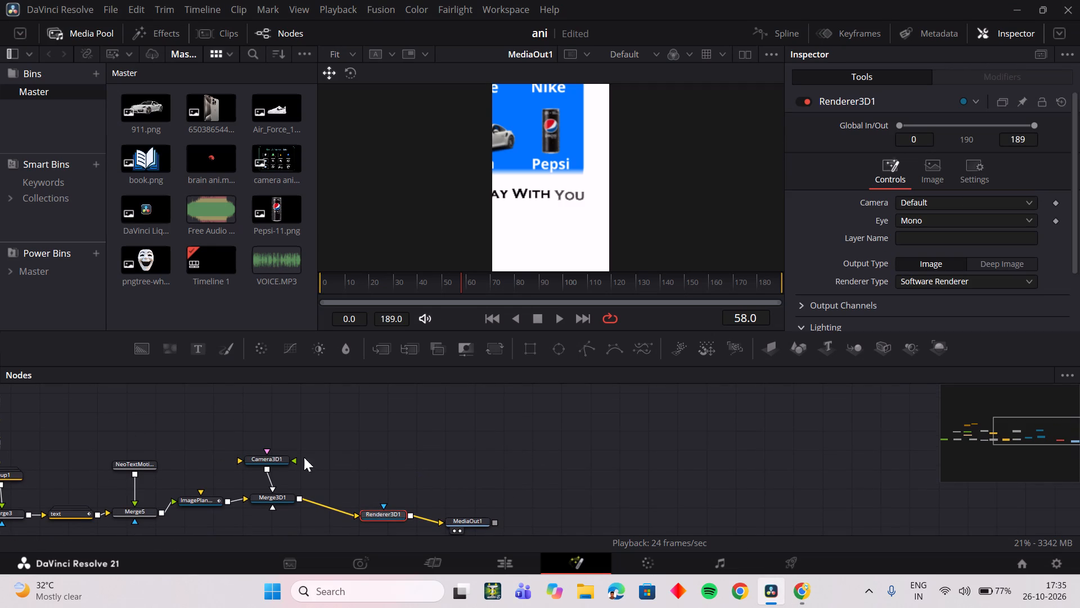
left_click_drag(276, 464, 257, 459)
left_click(317, 451)
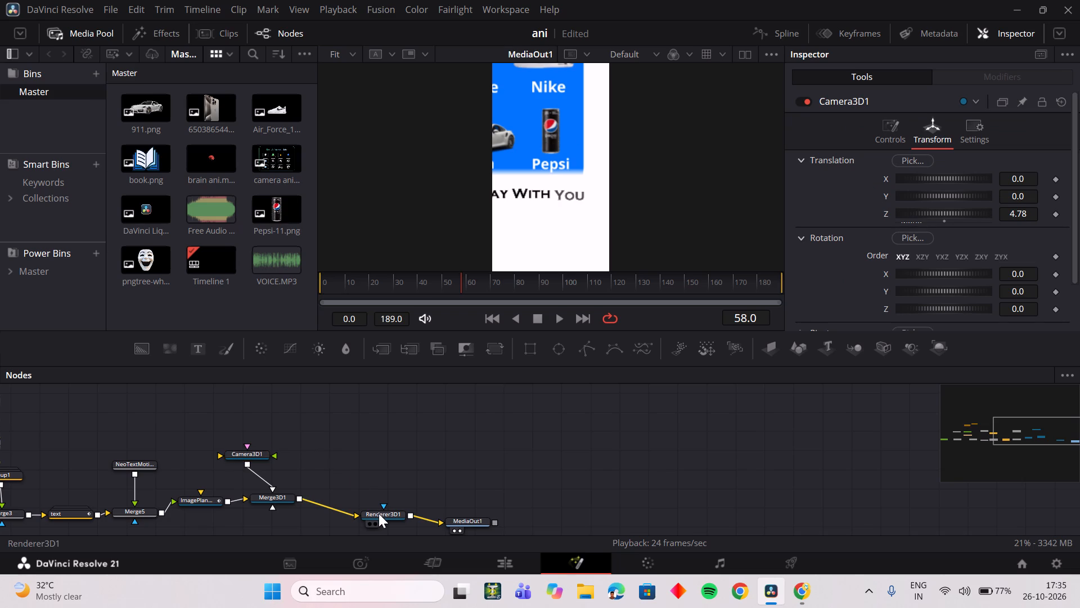
left_click_drag(379, 513, 369, 510)
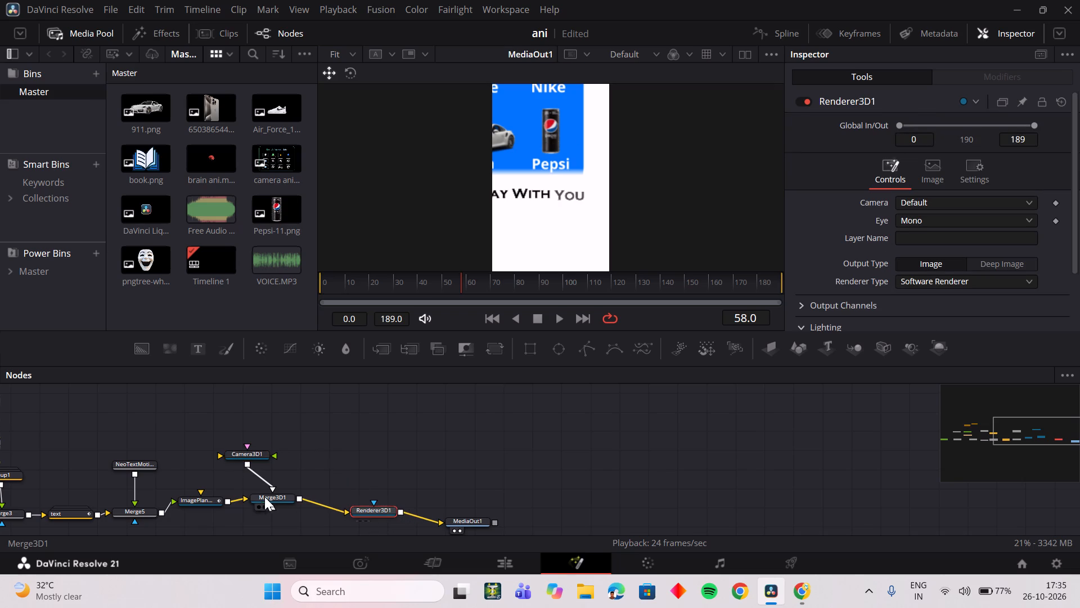
left_click_drag(276, 498, 290, 504)
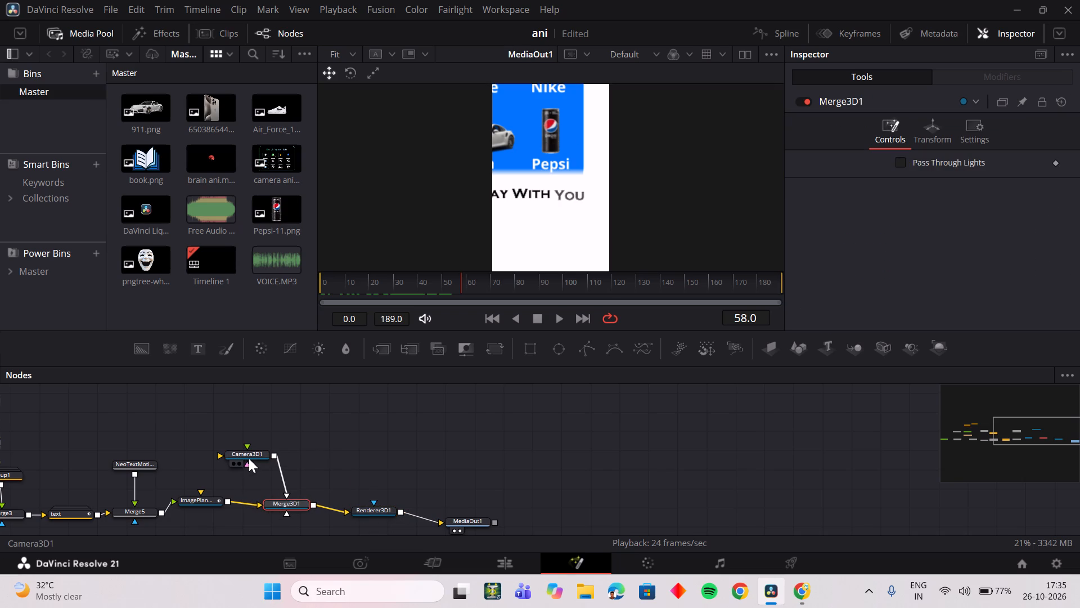
left_click_drag(249, 458, 232, 455)
left_click(344, 445)
Add a Background node in the empty area above Camera3D1 and attach a Rectangle mask to it.
scroll(332, 449, "down", 1)
scroll(333, 449, "up", 2)
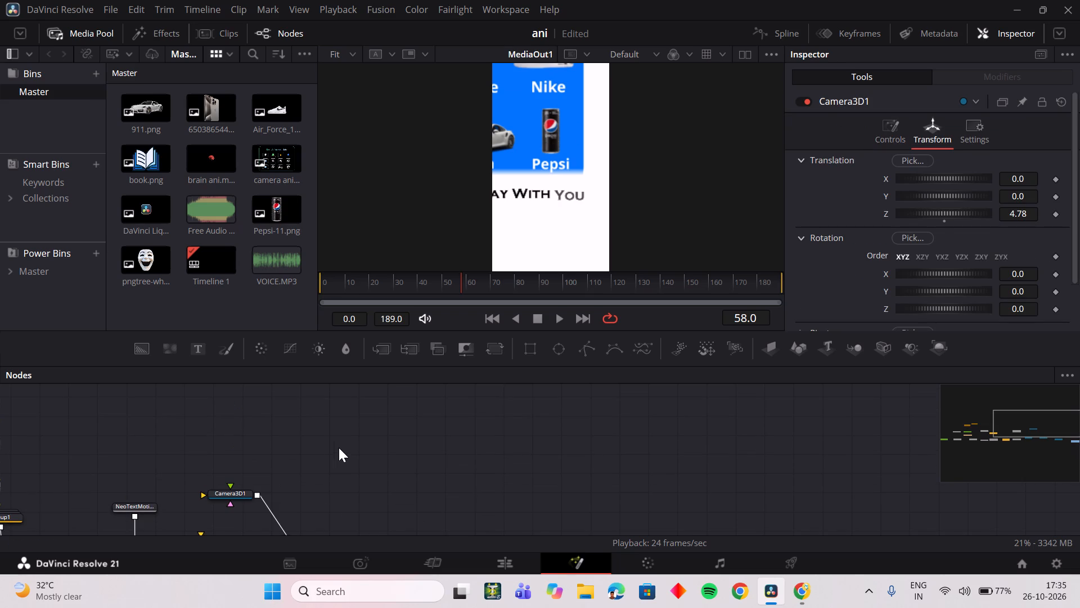
left_click(139, 349)
left_click_drag(361, 442, 288, 425)
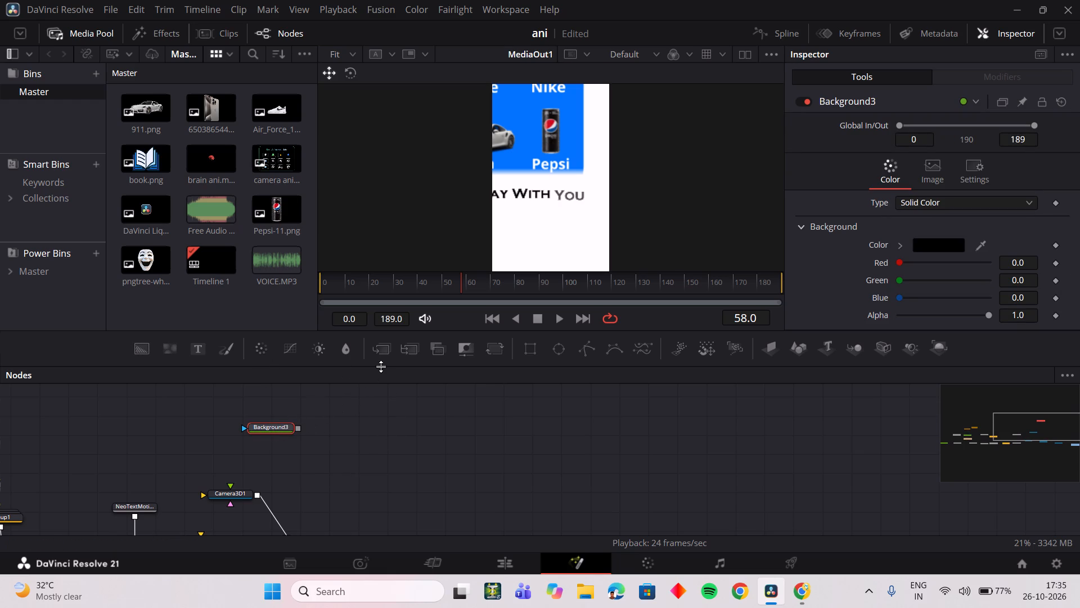
left_click(528, 348)
left_click(286, 435)
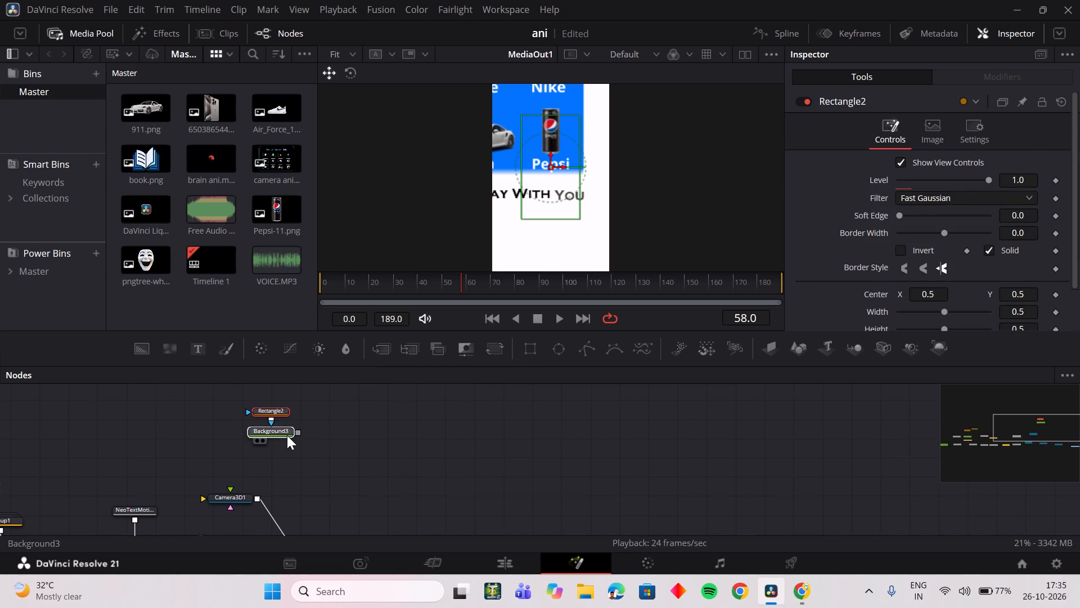
left_click(376, 422)
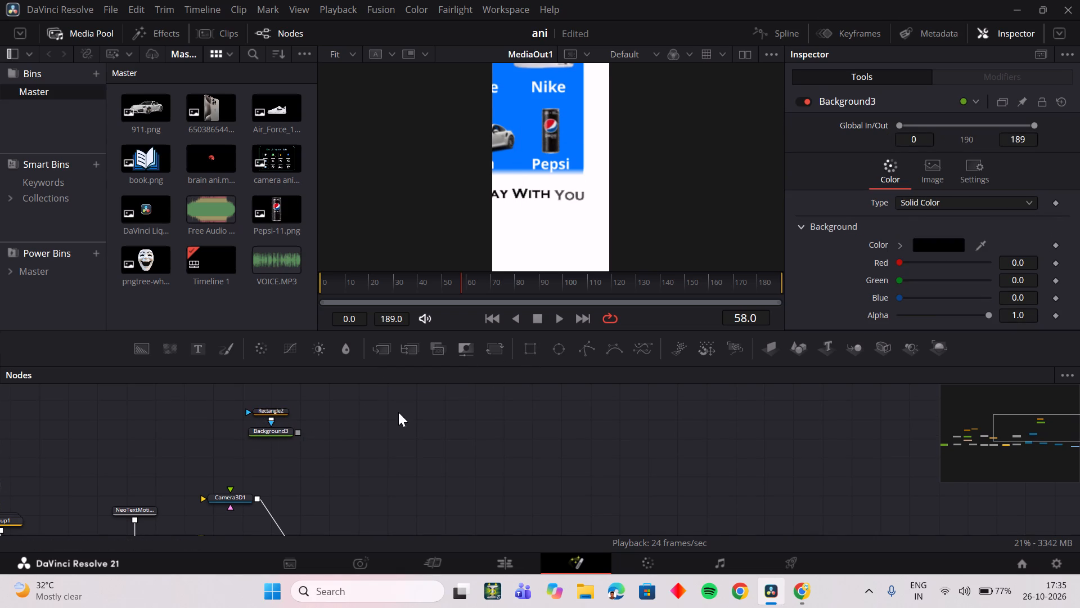
Connect a Merge node to the output of the rectangle-masked Background3 node and leave more space between the two.
left_click(532, 355)
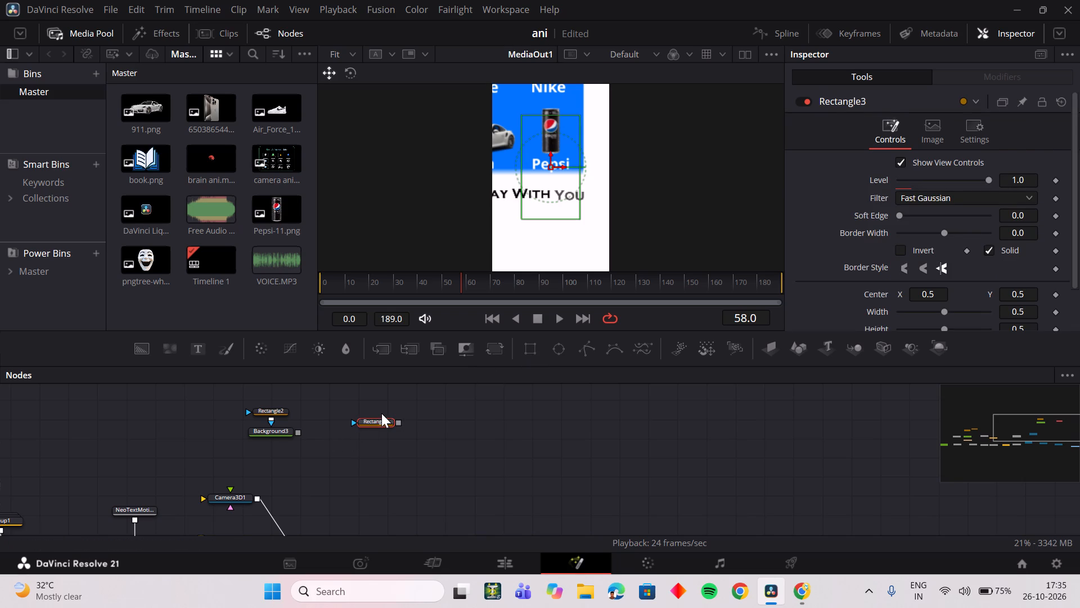
key("ctrl+z")
left_click(291, 429)
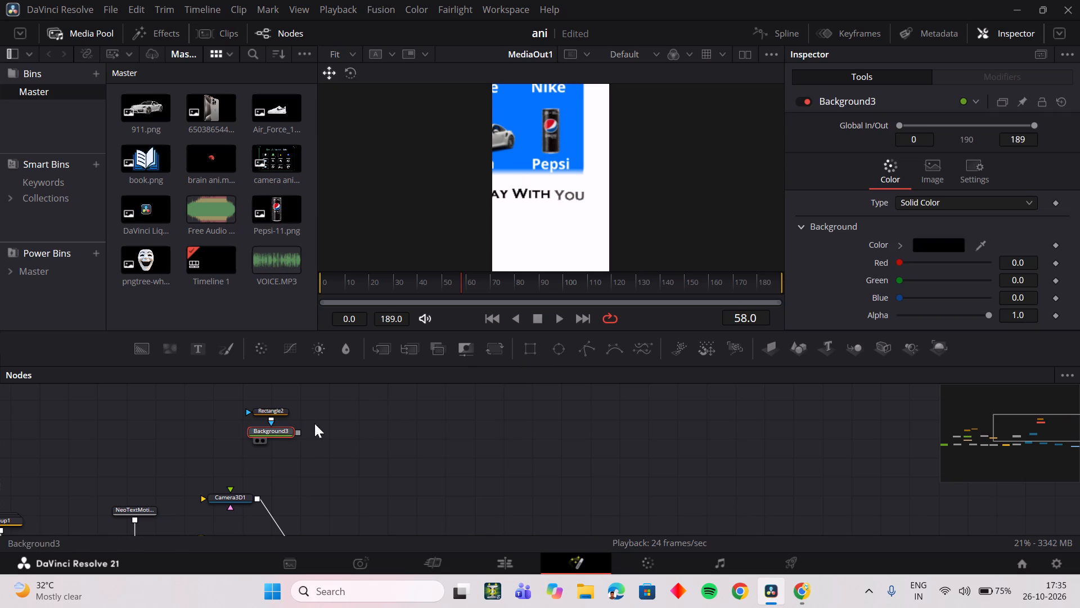
left_click(382, 351)
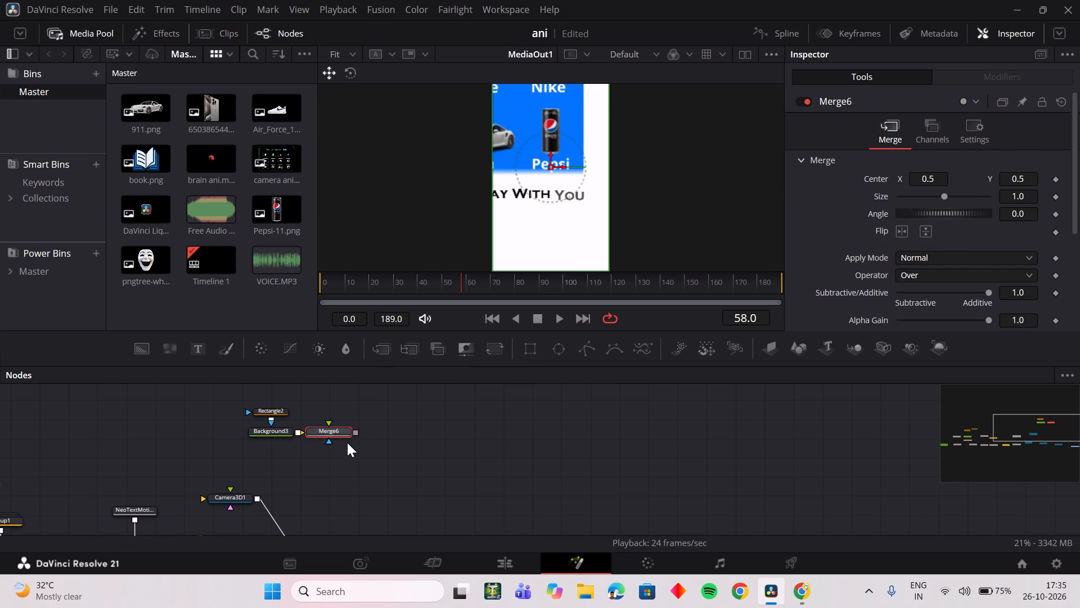
left_click_drag(336, 437, 370, 436)
left_click(491, 414)
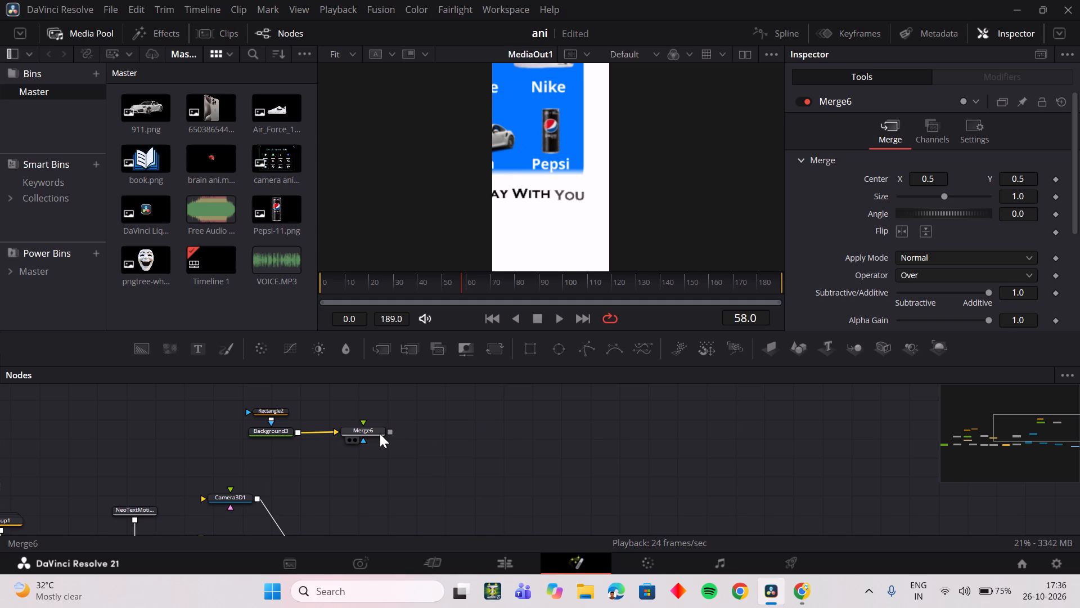
Attach an Ellipse mask to the new Merge node and place the mask higher above it.
left_click(371, 433)
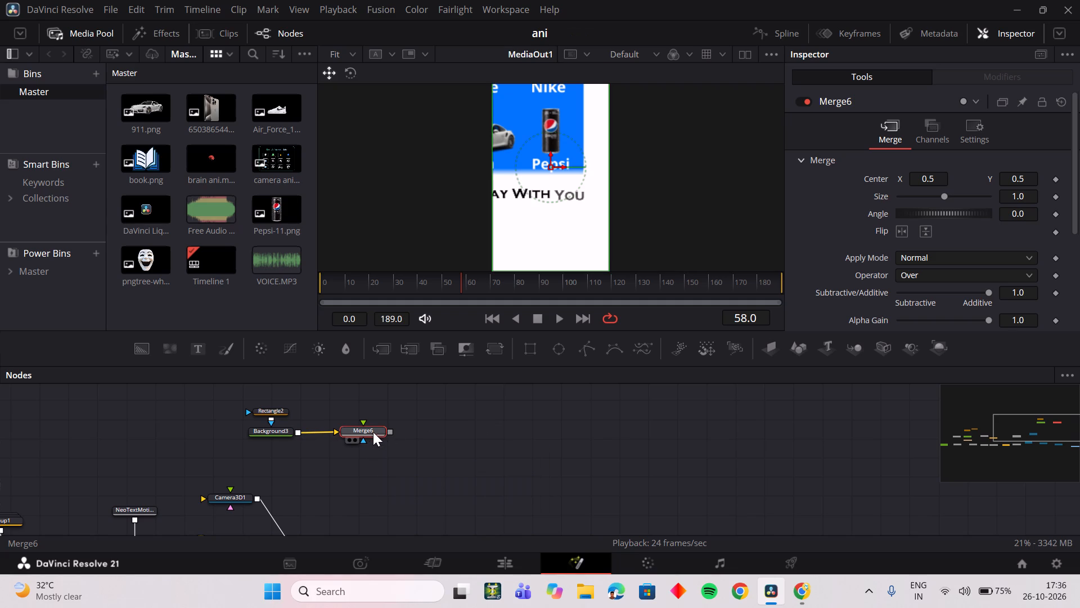
left_click(556, 350)
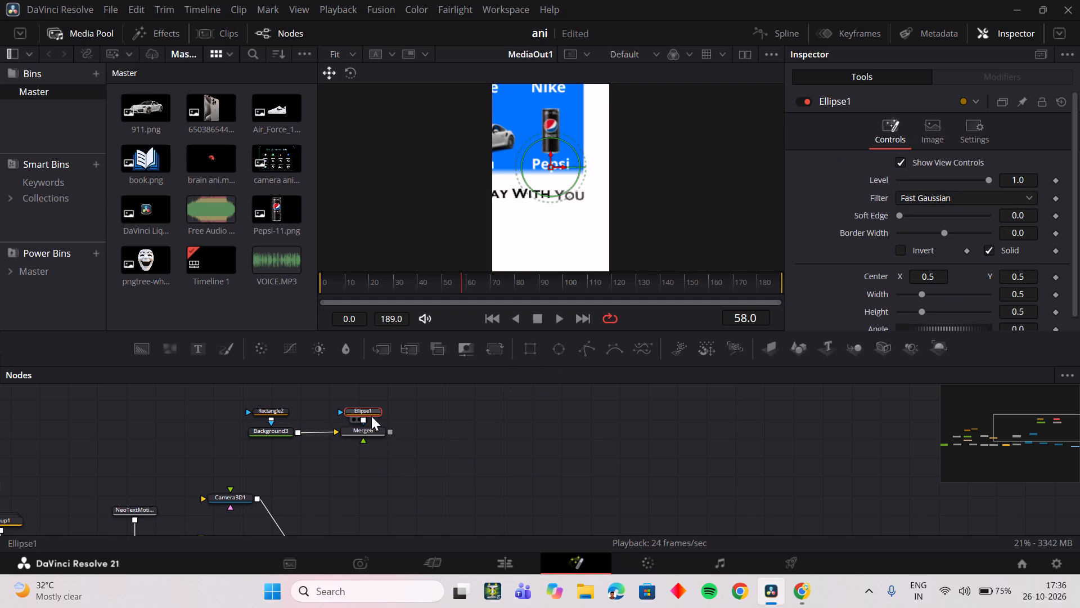
left_click_drag(369, 413, 369, 390)
scroll(422, 439, "up", 1)
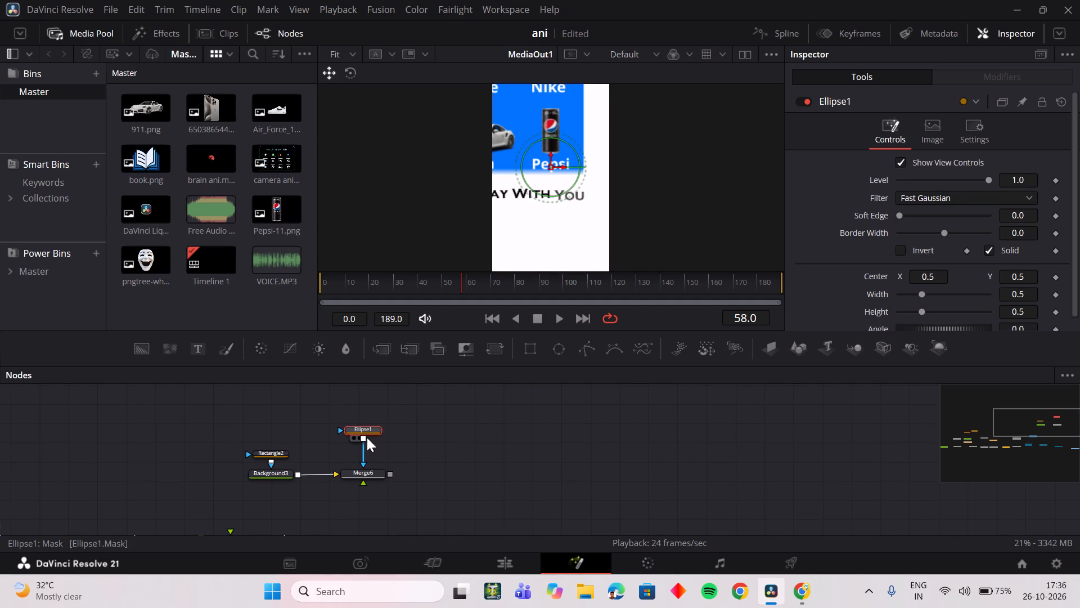
Search the tool list for "kas" and look through the kas materials for a suitable one.
key("shift+space")
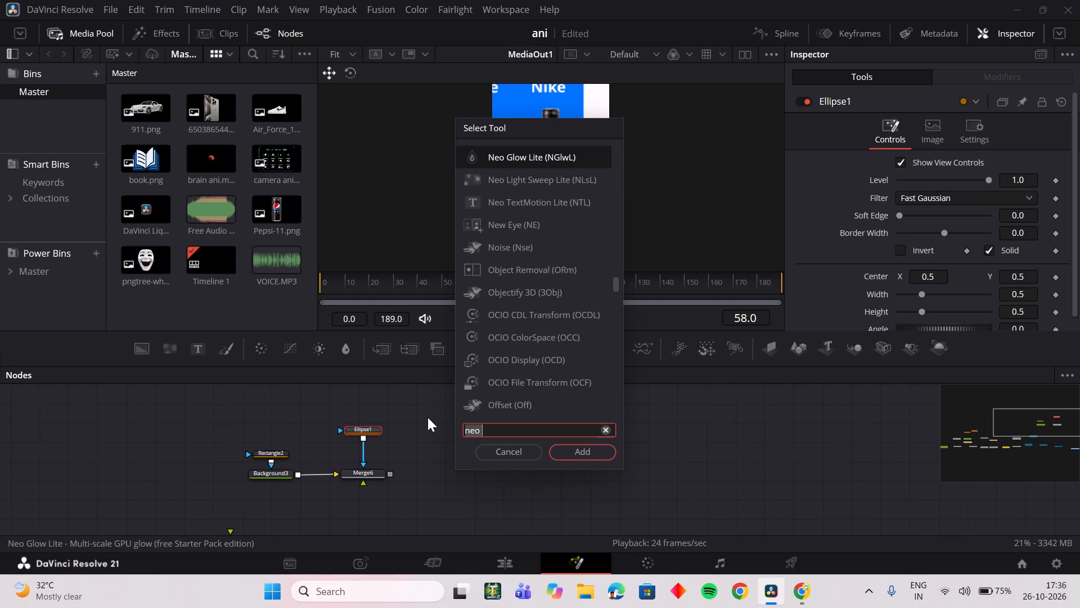
type("ka")
key("s")
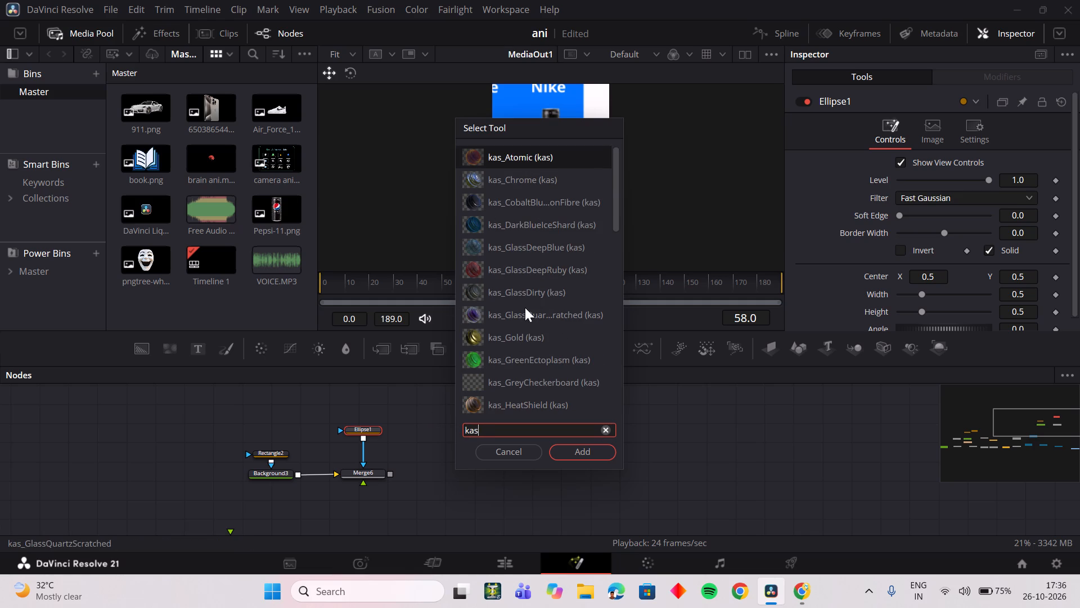
scroll(526, 311, "down", 7)
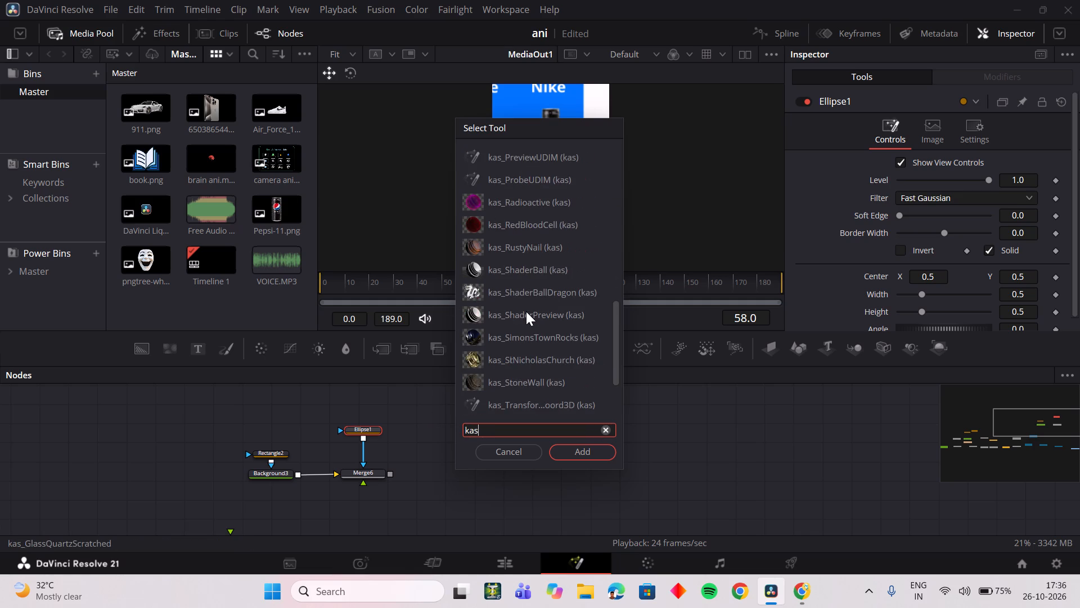
scroll(526, 311, "down", 7)
scroll(526, 311, "up", 7)
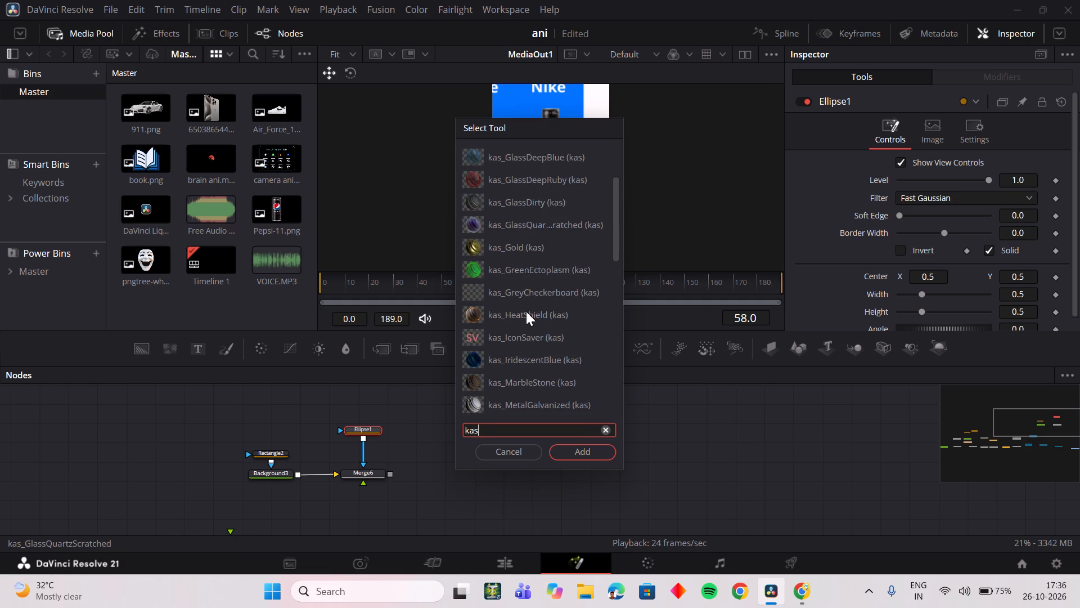
scroll(526, 311, "down", 12)
scroll(526, 311, "up", 13)
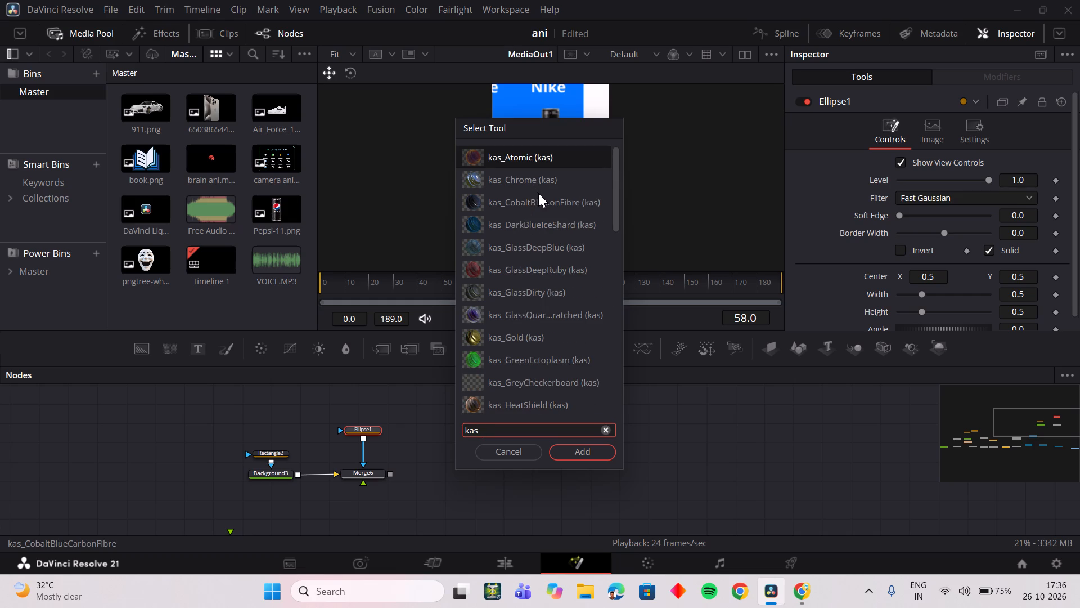
Search the tool list for names containing "fi", "fir" and "fie", and clear the search.
key("BackSpace")
key("BackSpace")
key("BackSpace")
type("fi")
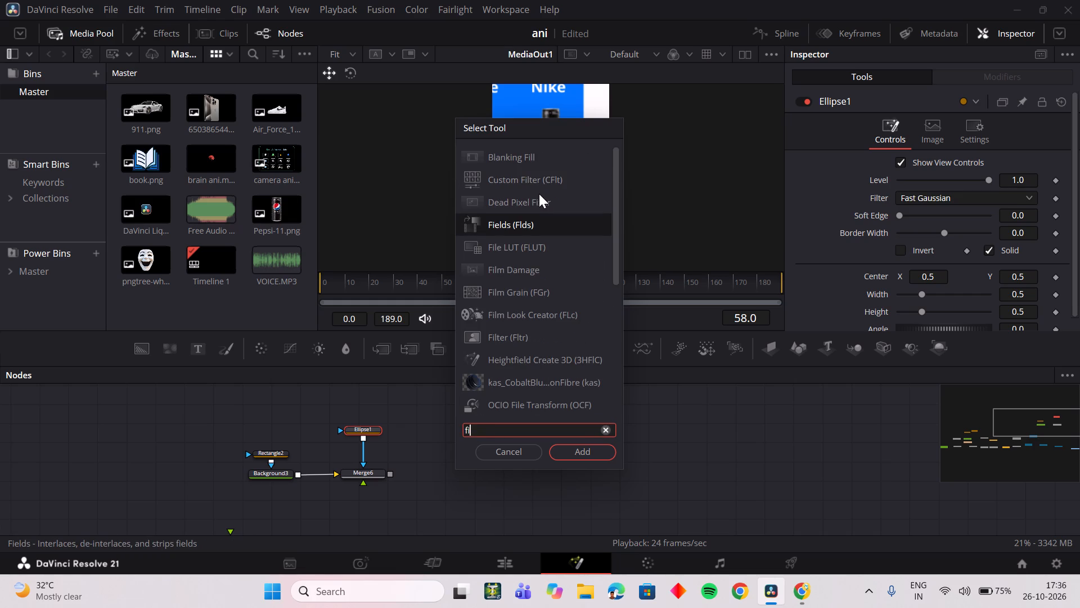
key("r")
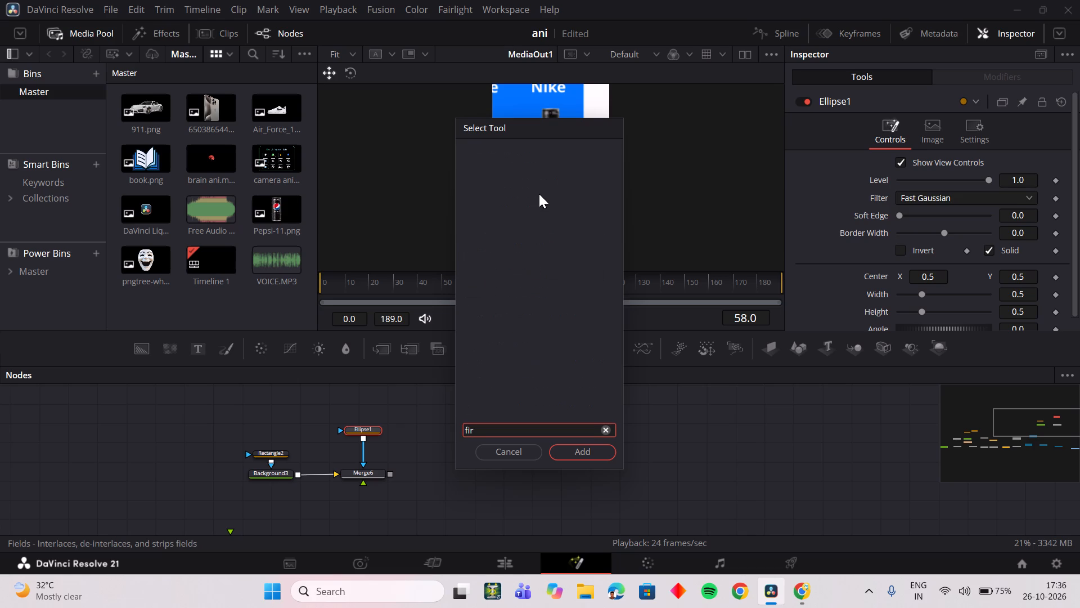
key("BackSpace")
key("e")
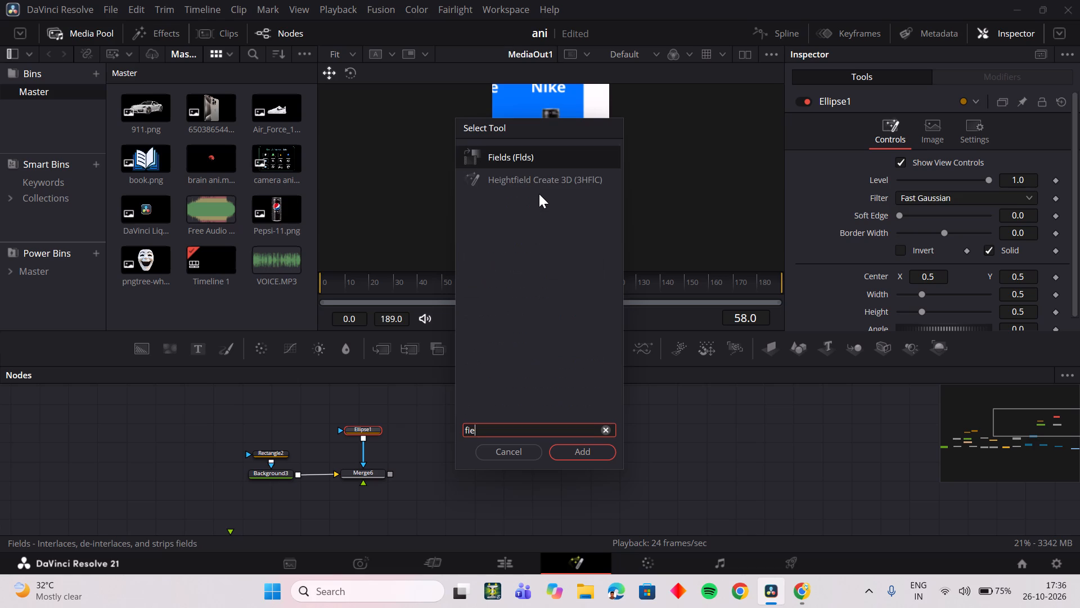
key("BackSpace")
key("BackSpace")
key("BackSpace")
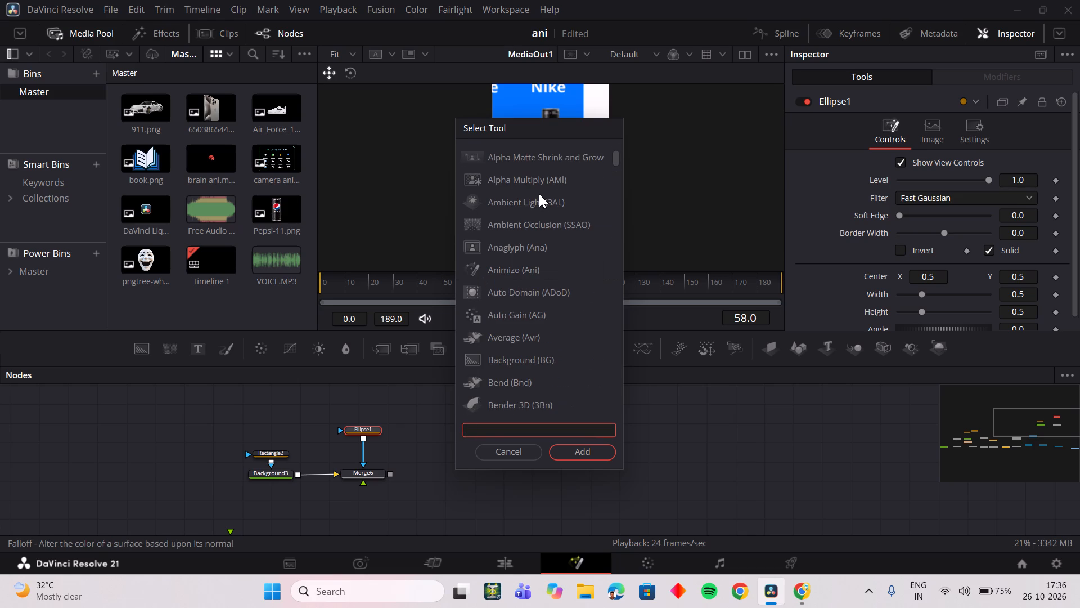
Search the tool list for "kas" again, review the materials and add kas_HeatShield to the composition.
type("kas")
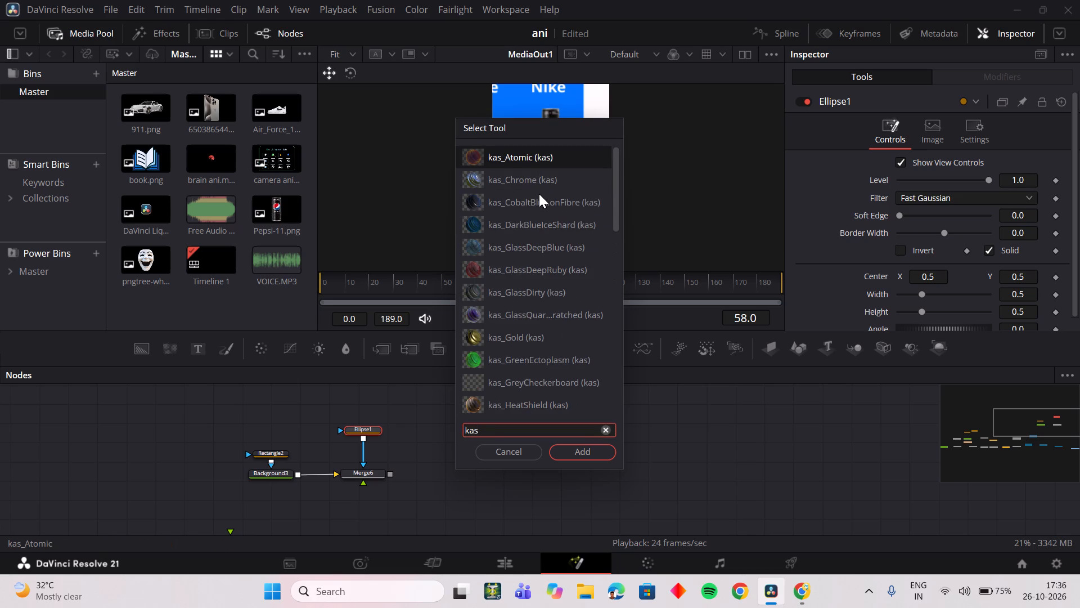
scroll(537, 239, "down", 2)
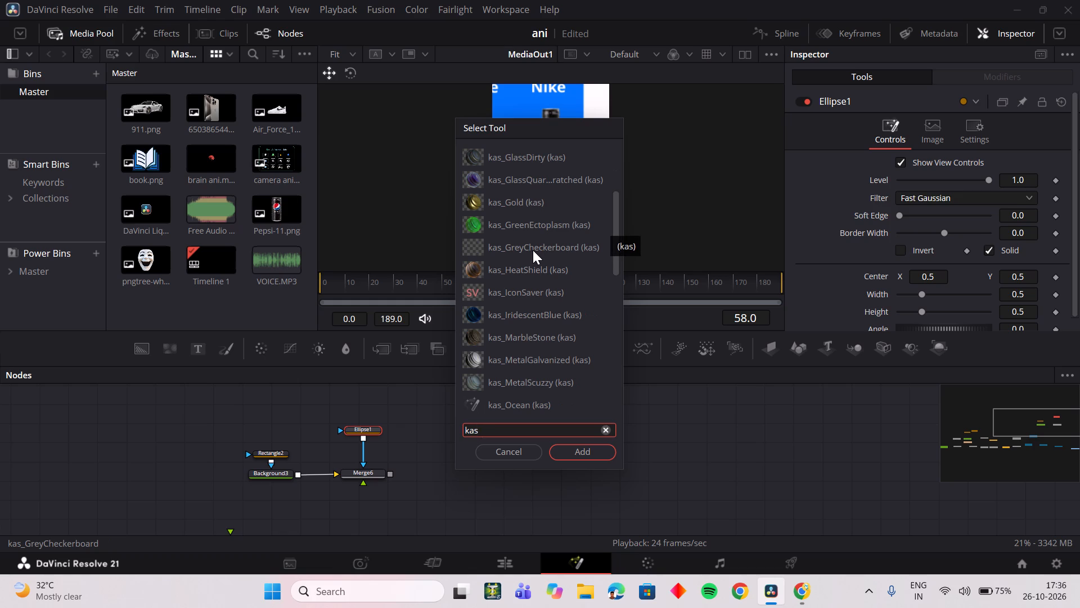
scroll(533, 250, "down", 6)
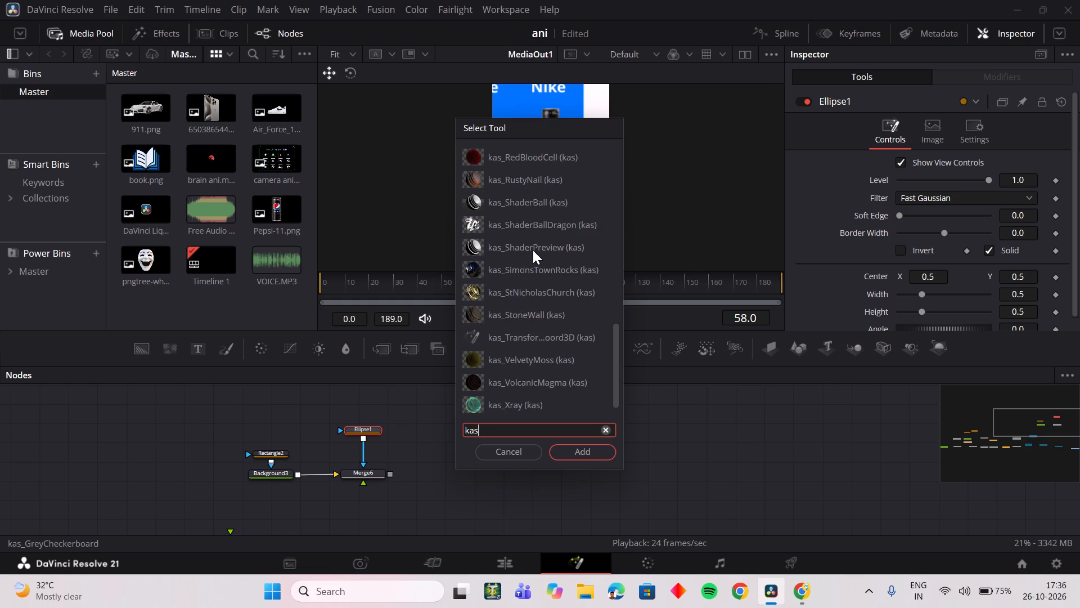
scroll(533, 250, "down", 2)
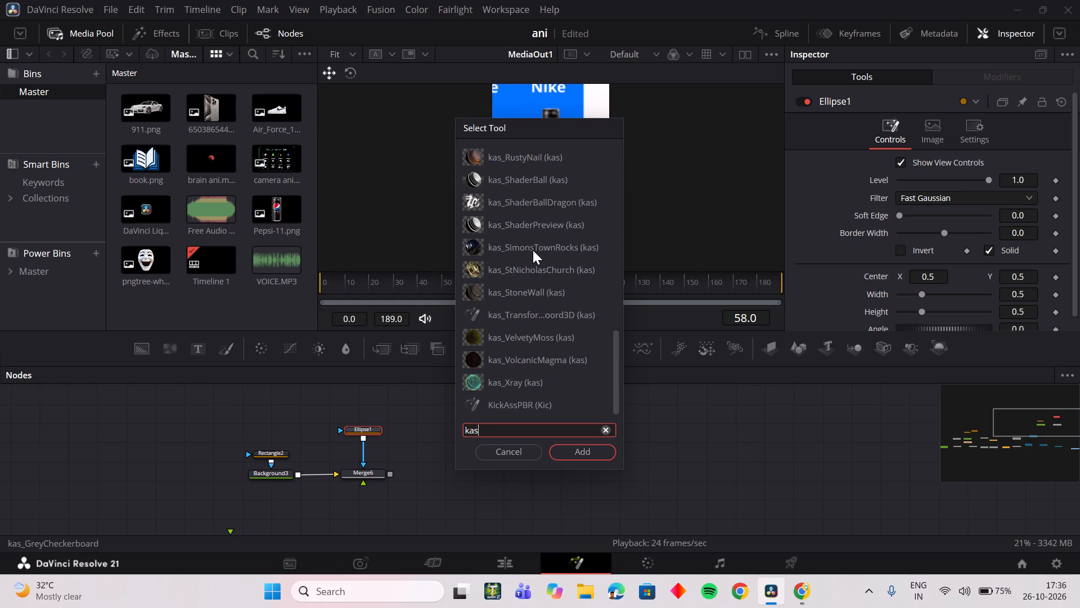
scroll(533, 250, "up", 4)
scroll(533, 250, "down", 2)
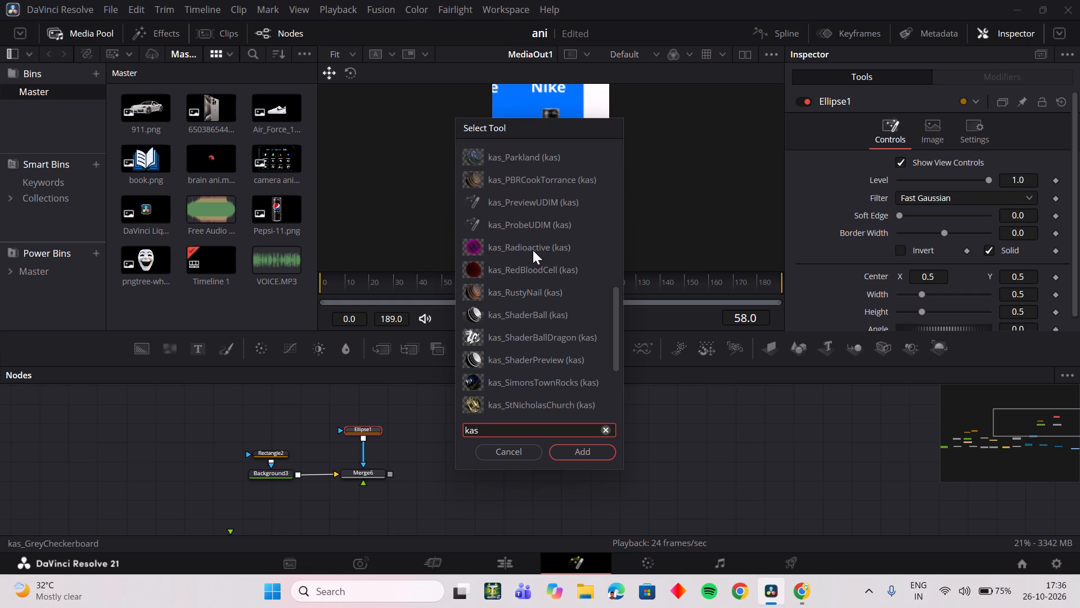
scroll(533, 250, "up", 3)
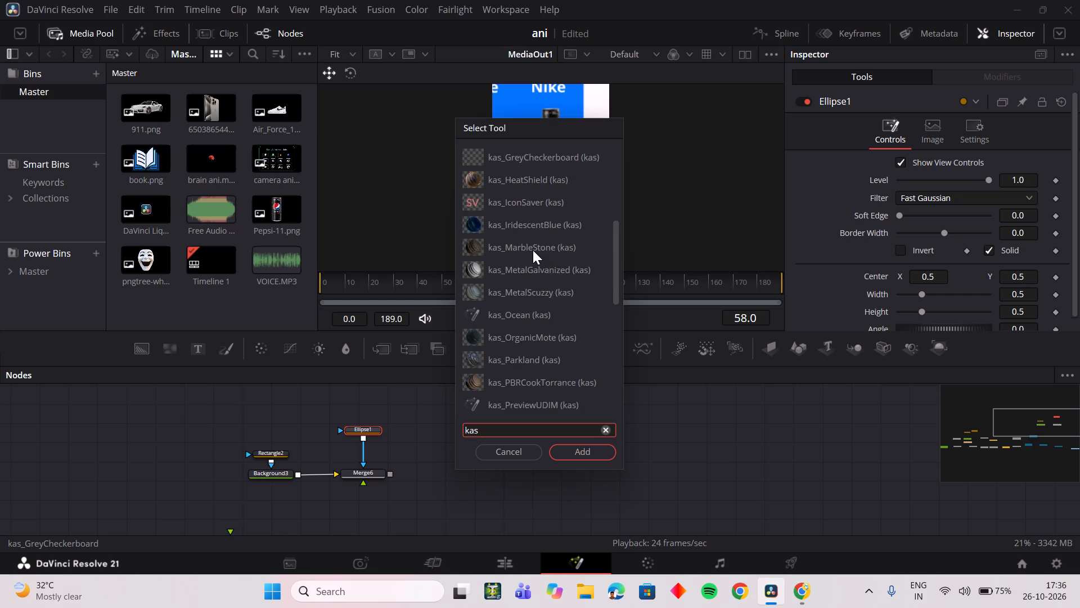
scroll(533, 250, "up", 5)
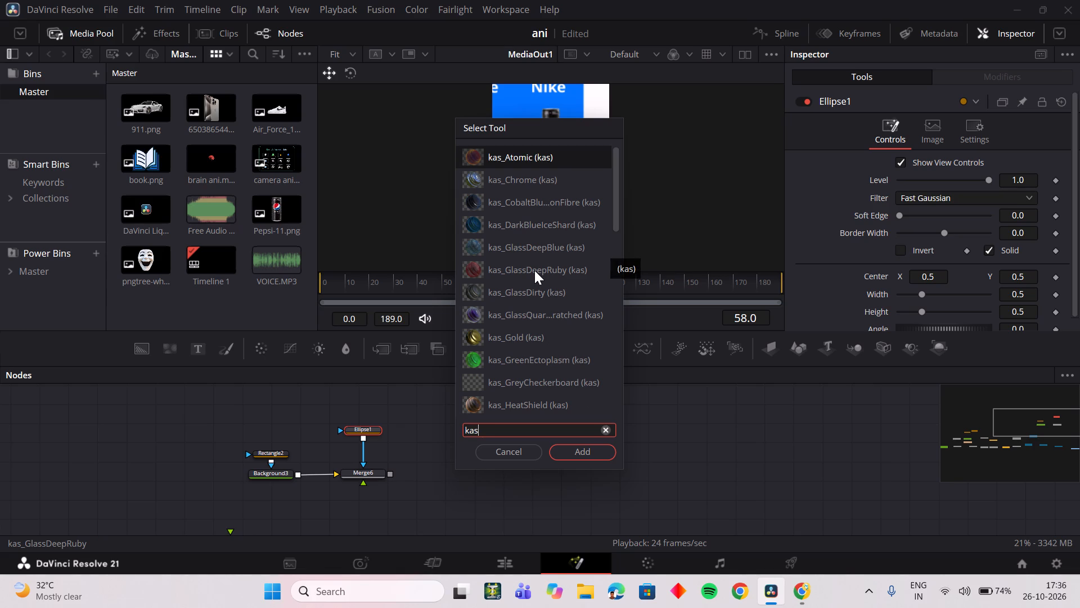
left_click(510, 404)
left_click(586, 449)
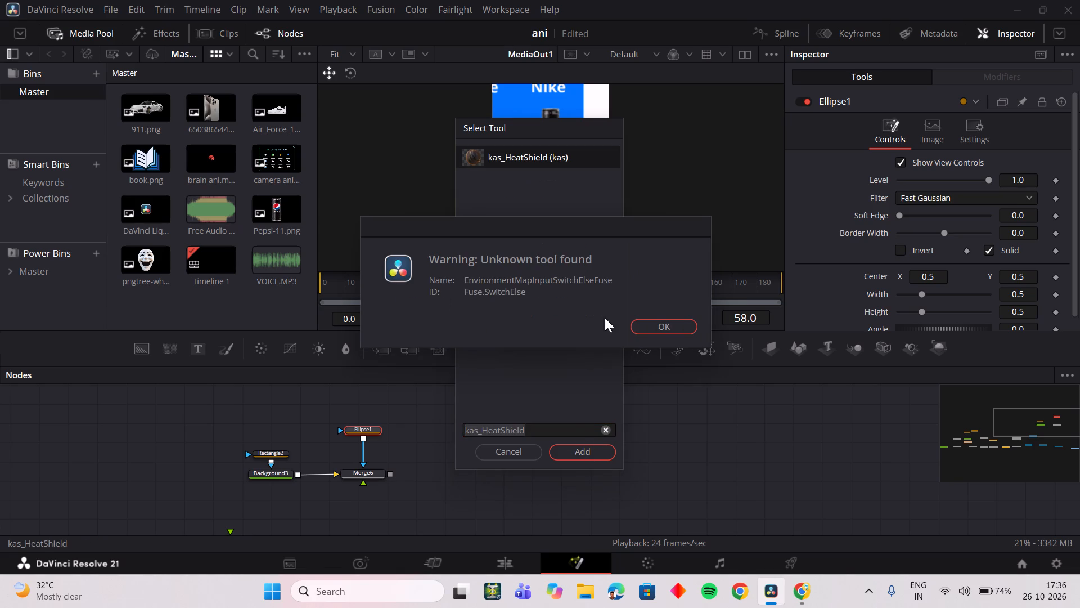
left_click(649, 327)
left_click(657, 329)
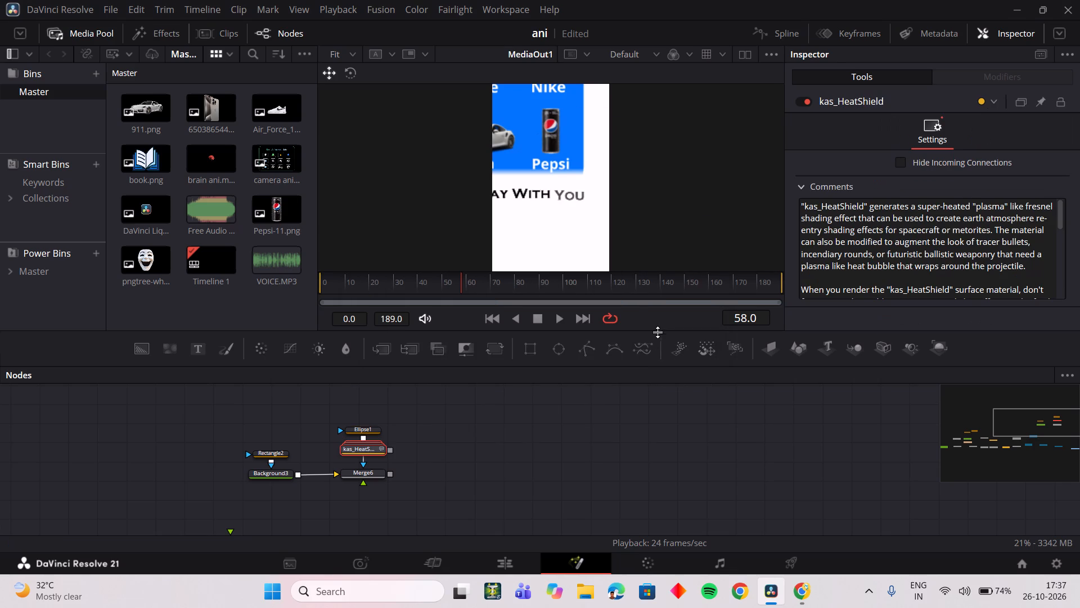
Try to link kas_HeatShield to Ellipse1 and insert it between Ellipse1 and Merge6, moving Ellipse1 higher for room.
left_click_drag(357, 449, 308, 411)
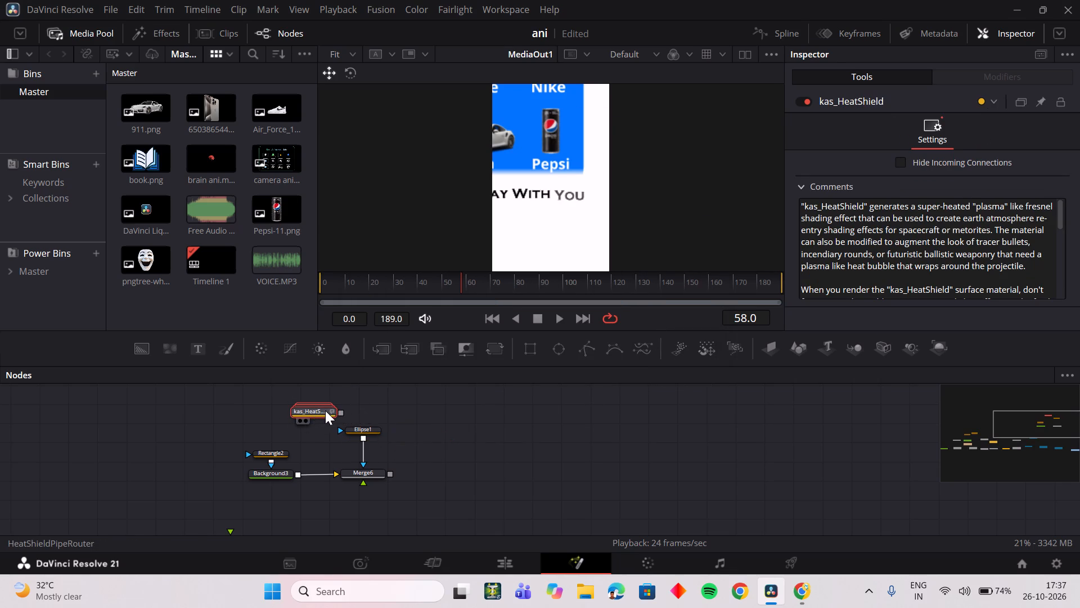
left_click_drag(343, 410, 359, 433)
left_click_drag(368, 432, 378, 383)
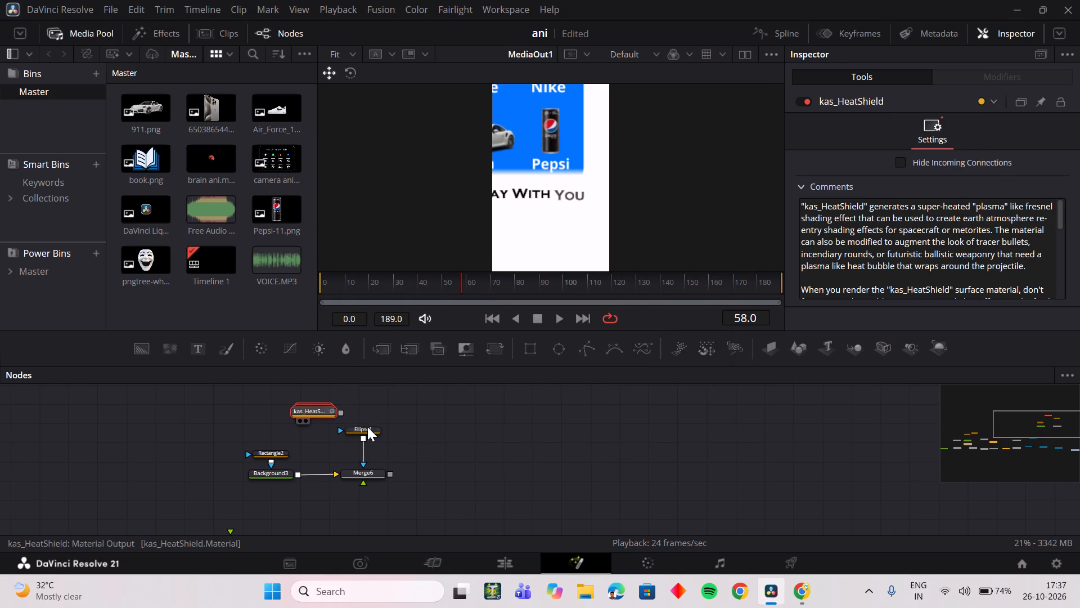
left_click_drag(366, 433, 366, 406)
left_click_drag(315, 414, 365, 433)
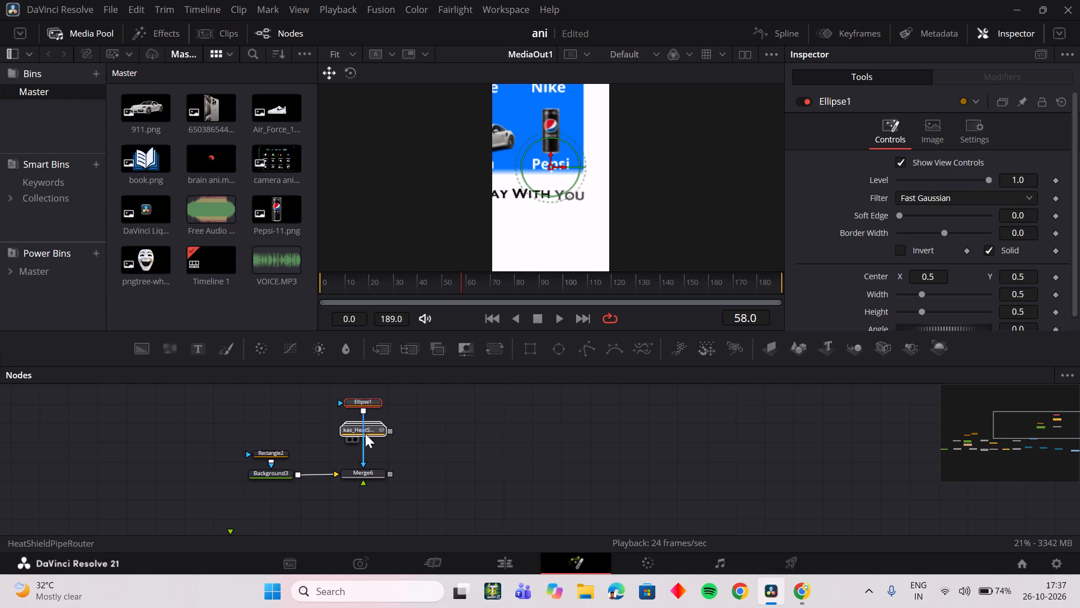
left_click_drag(365, 433, 348, 467)
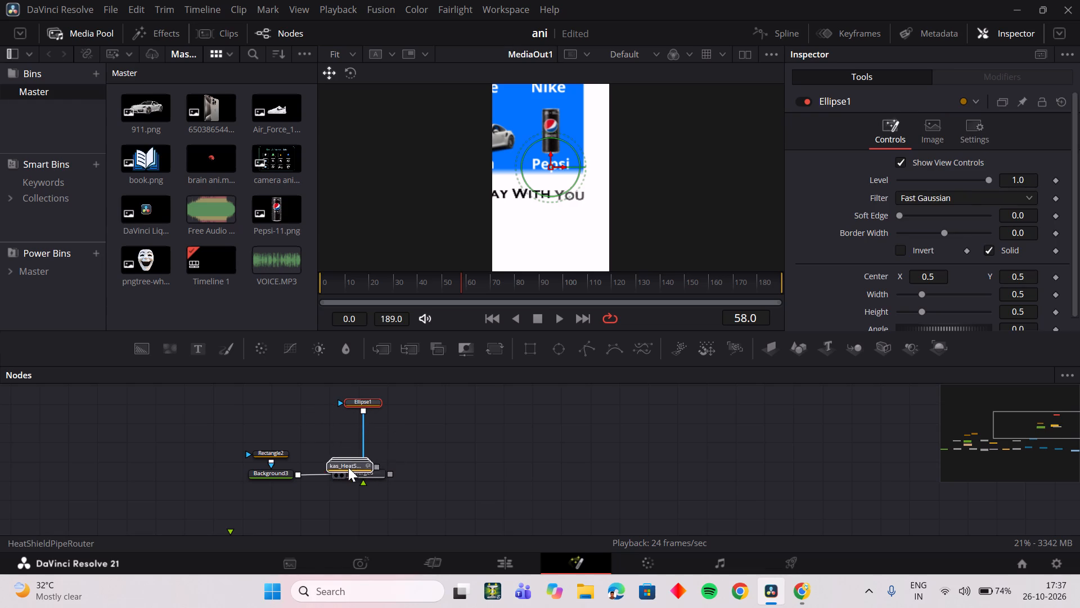
left_click_drag(348, 467, 413, 450)
Place kas_HeatShield below Merge6 and try to connect its output to Merge6.
left_click_drag(437, 449, 369, 473)
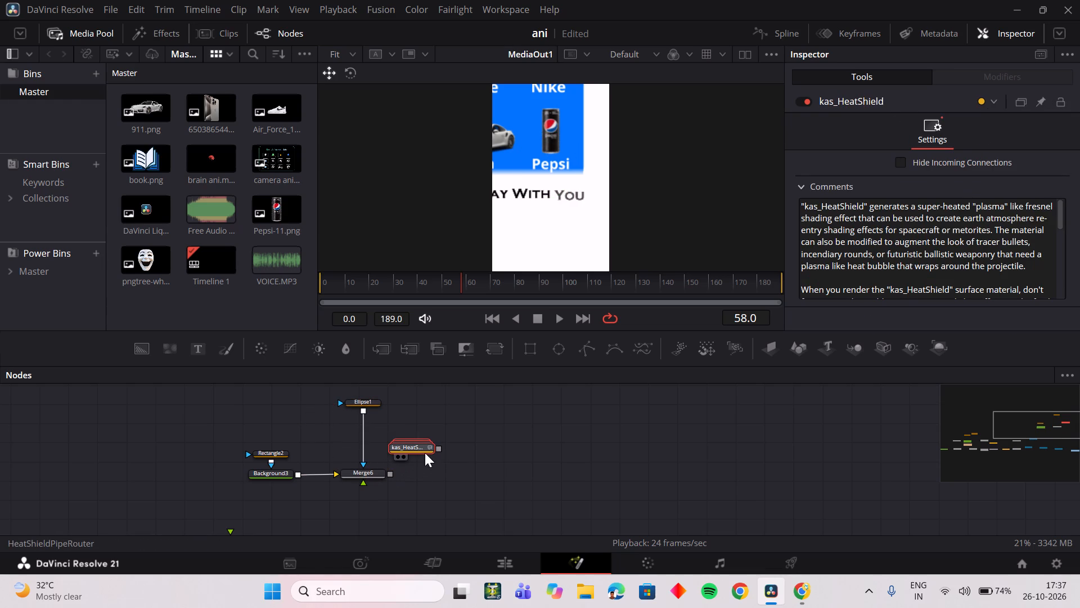
left_click_drag(421, 448, 348, 509, "shift")
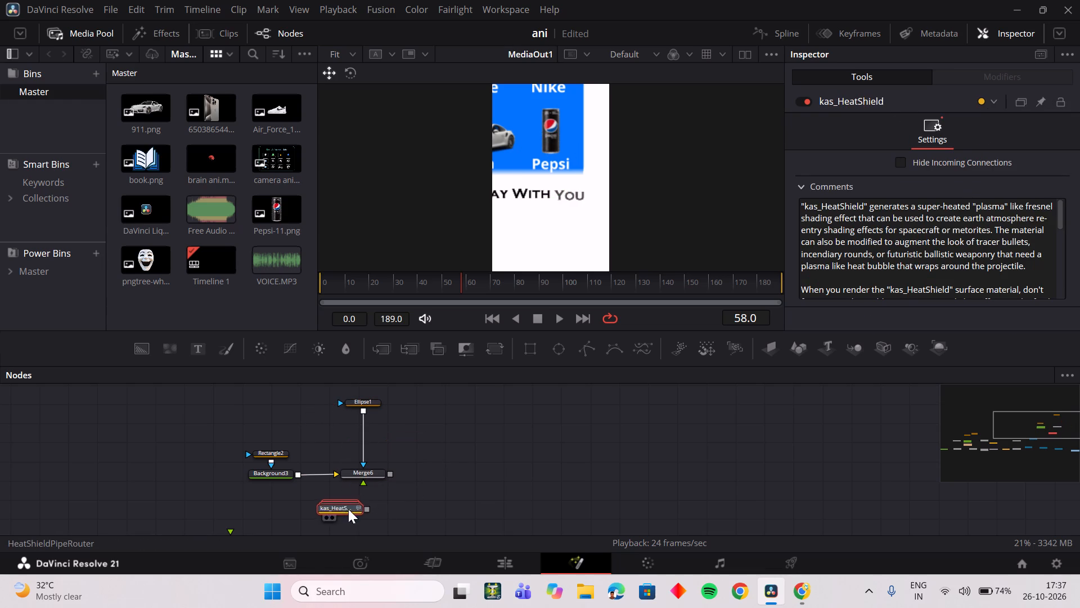
left_click_drag(348, 509, 347, 509, "shift")
left_click_drag(364, 511, 367, 478)
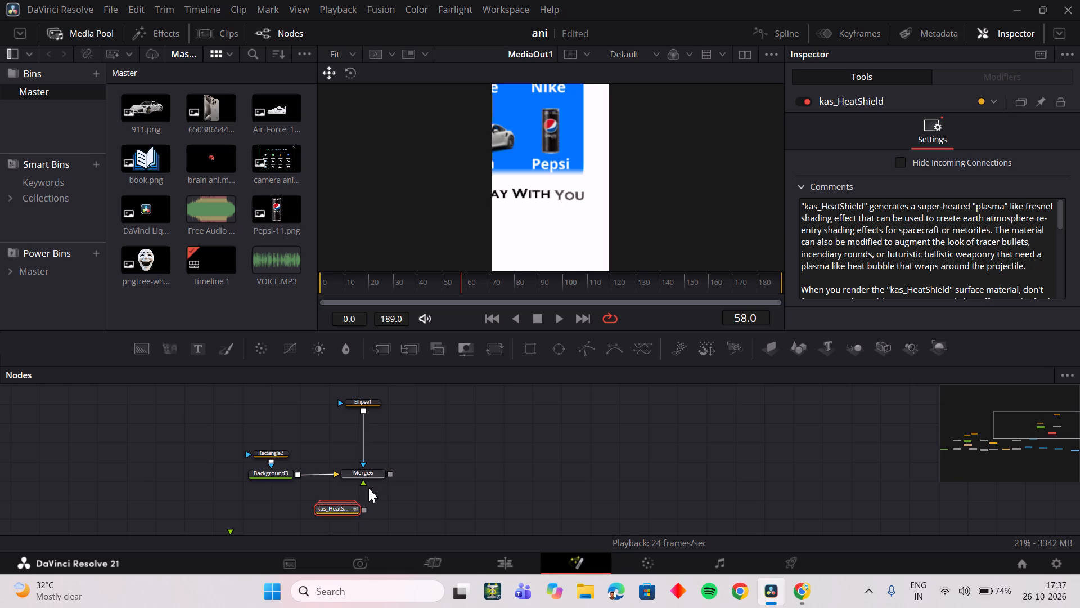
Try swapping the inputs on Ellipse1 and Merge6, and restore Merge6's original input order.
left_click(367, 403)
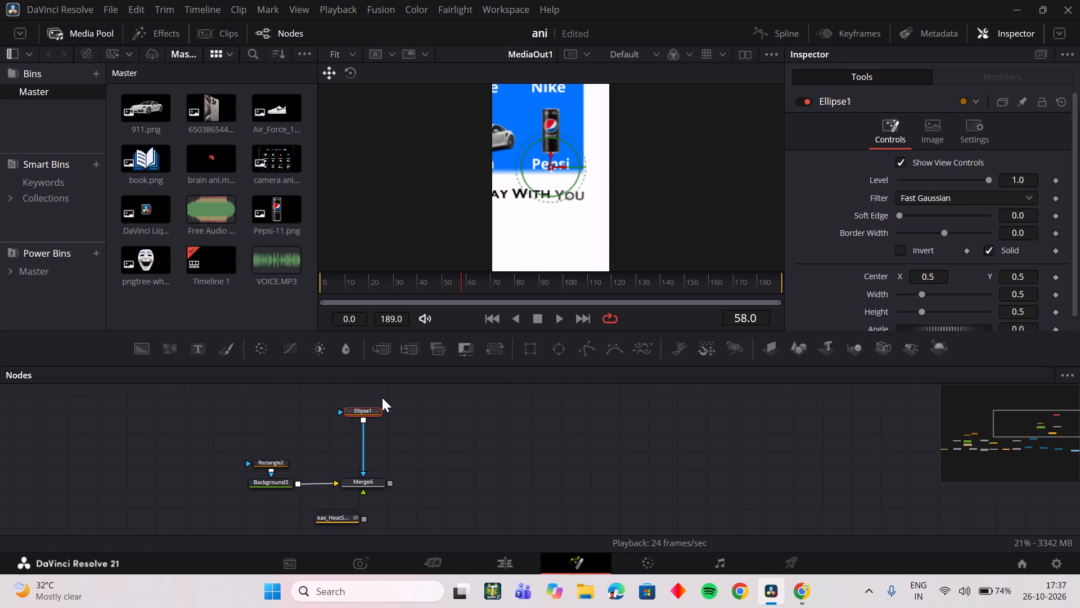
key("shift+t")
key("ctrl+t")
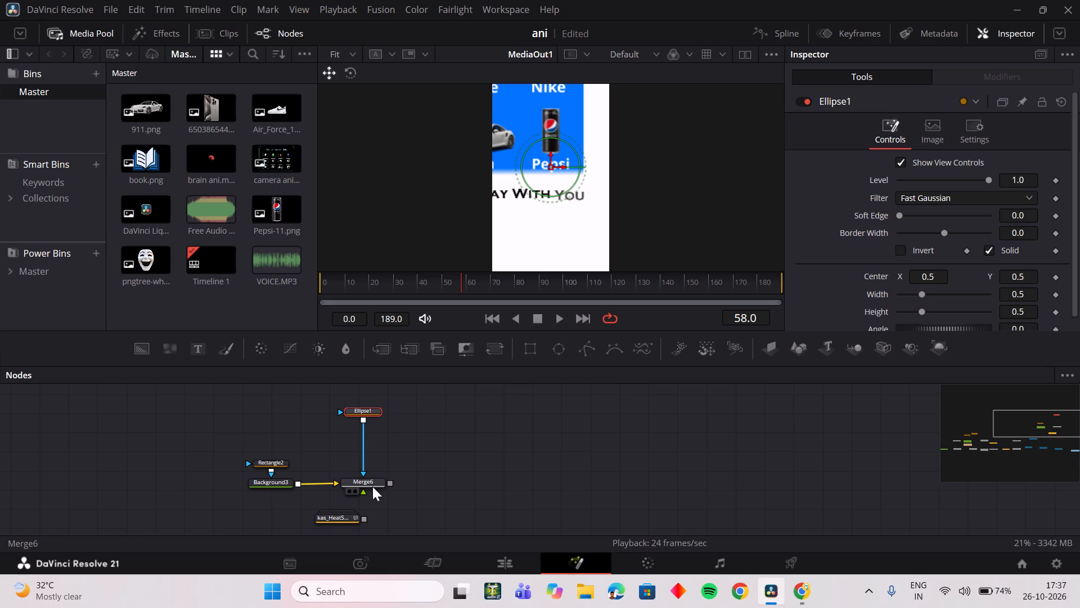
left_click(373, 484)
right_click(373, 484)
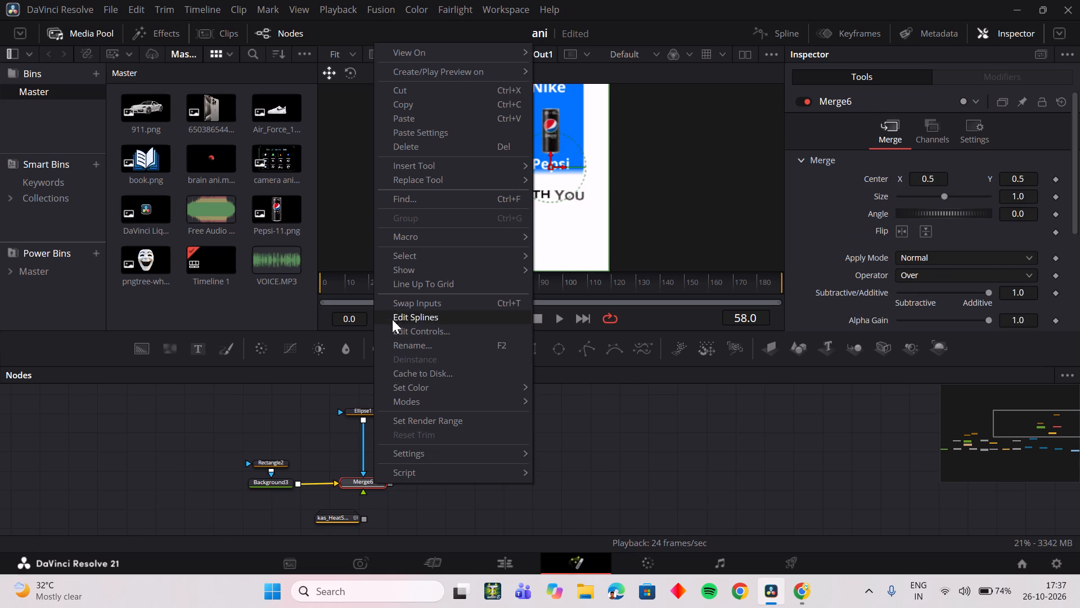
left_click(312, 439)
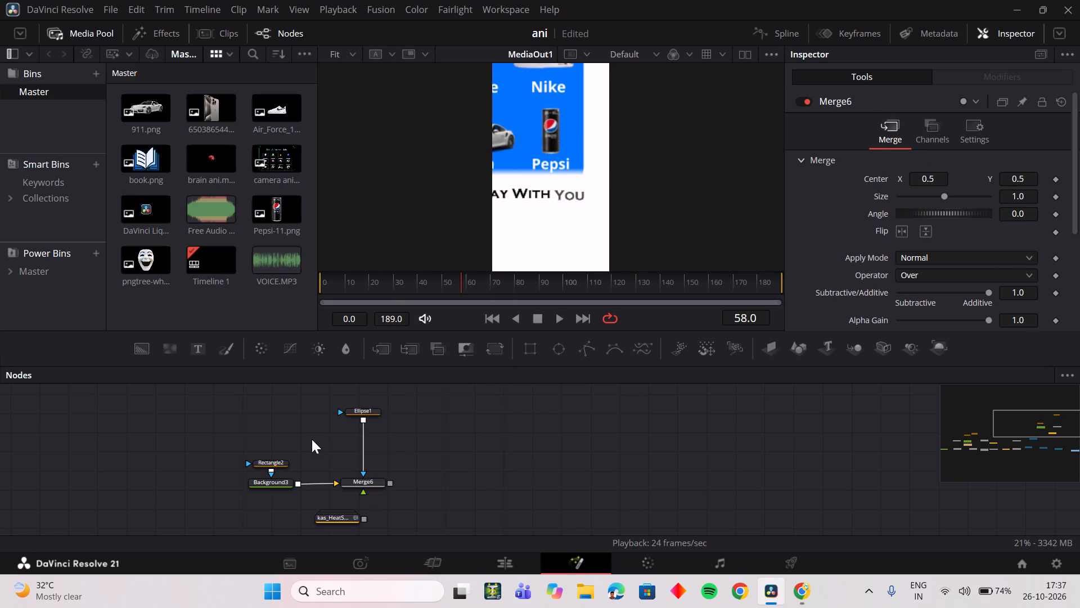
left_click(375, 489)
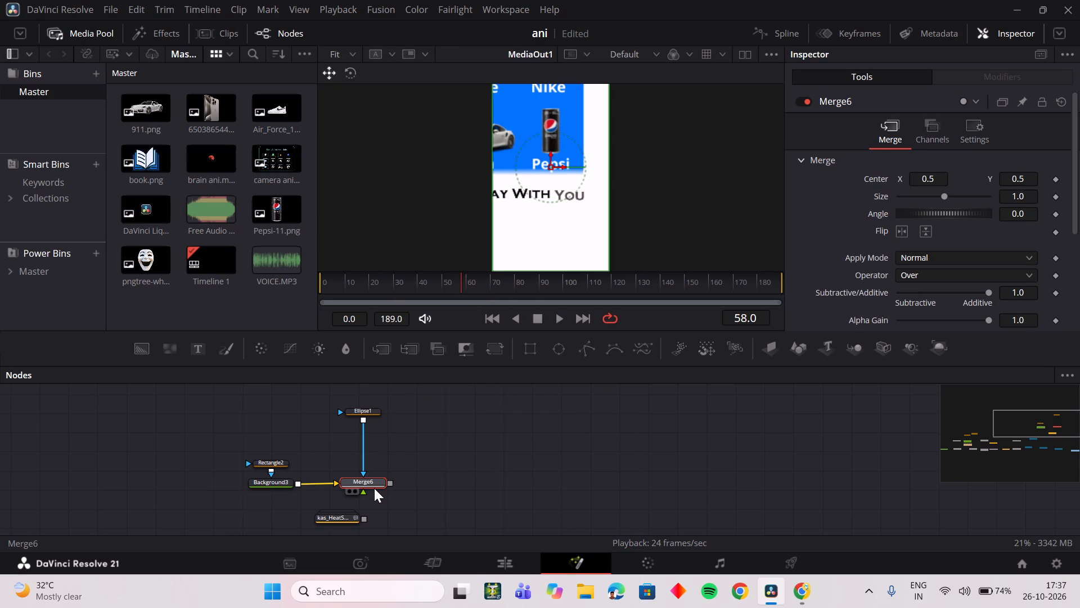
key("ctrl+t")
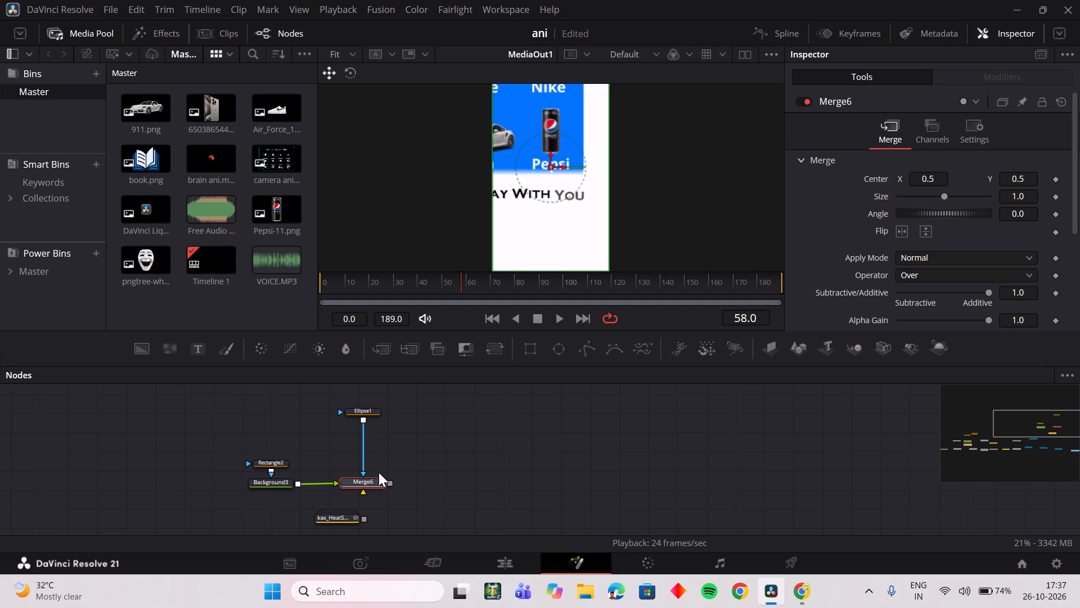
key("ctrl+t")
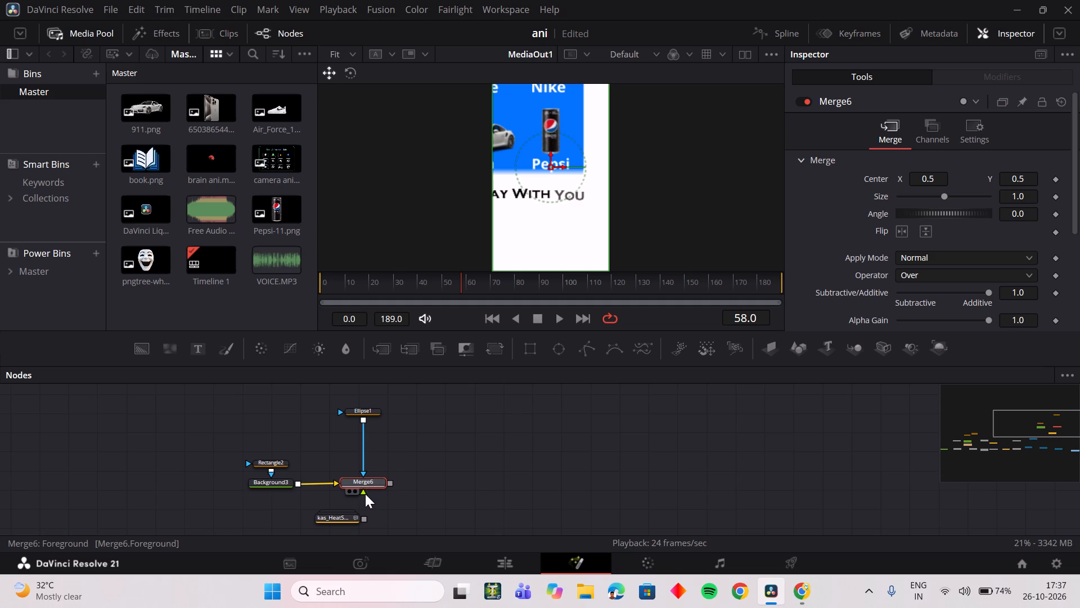
Connect Ellipse1 to Merge6's foreground input and remove its link to Merge6's effect mask.
left_click_drag(365, 494, 362, 417)
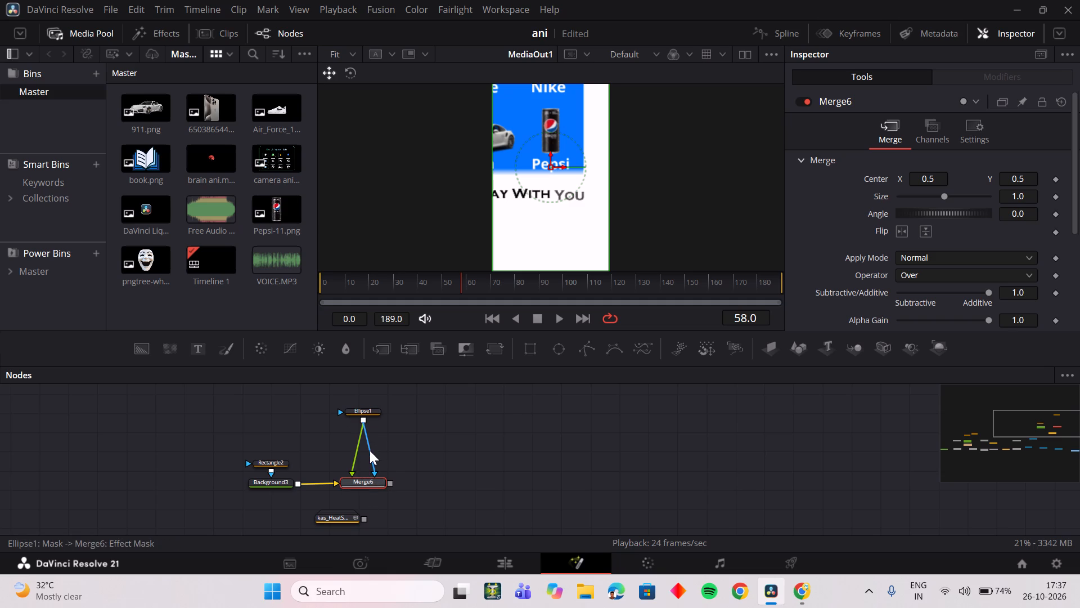
left_click(370, 456)
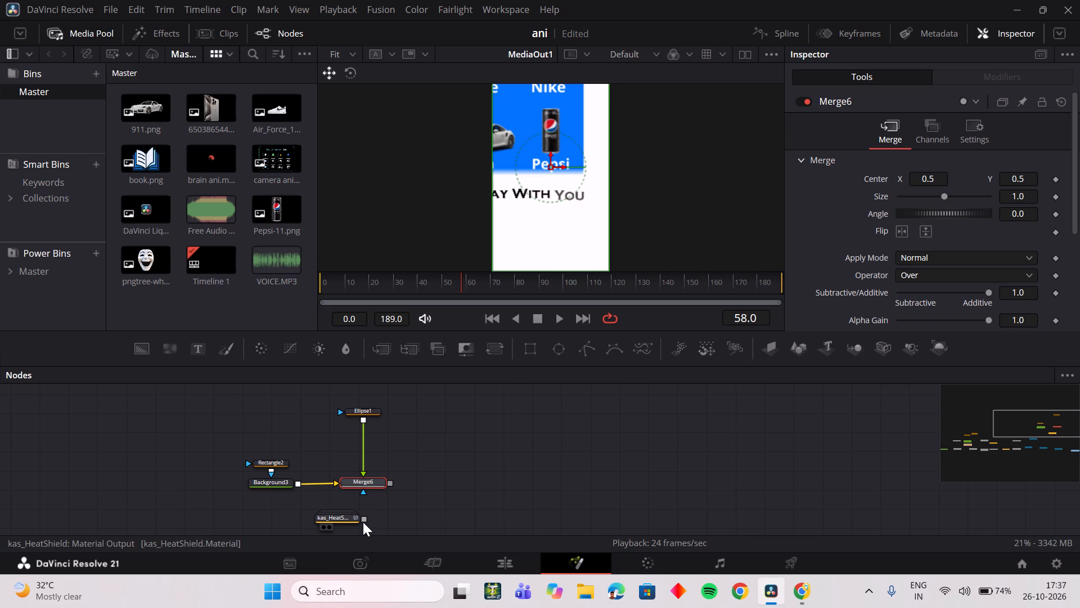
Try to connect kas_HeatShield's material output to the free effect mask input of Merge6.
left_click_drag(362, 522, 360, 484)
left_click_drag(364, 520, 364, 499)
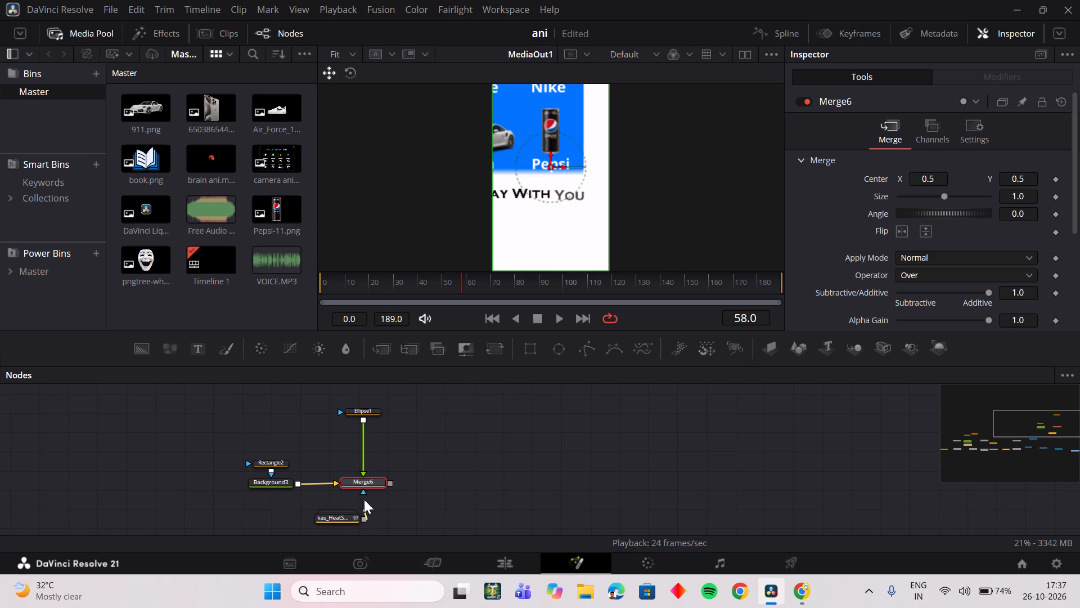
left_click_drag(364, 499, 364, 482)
Delete the kas_HeatShield node from the composition.
left_click(354, 523)
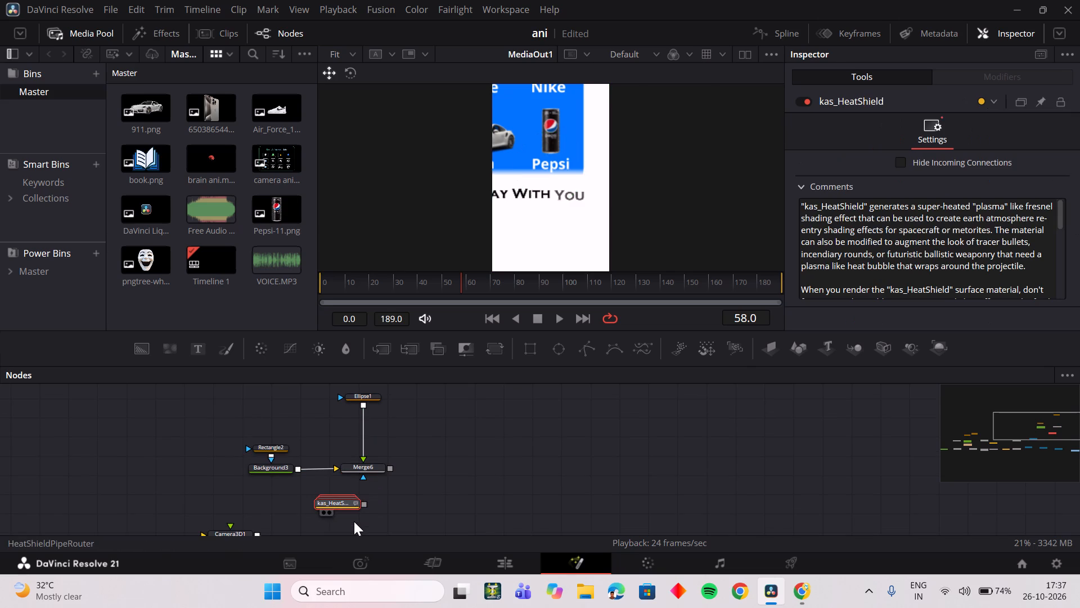
key("Delete")
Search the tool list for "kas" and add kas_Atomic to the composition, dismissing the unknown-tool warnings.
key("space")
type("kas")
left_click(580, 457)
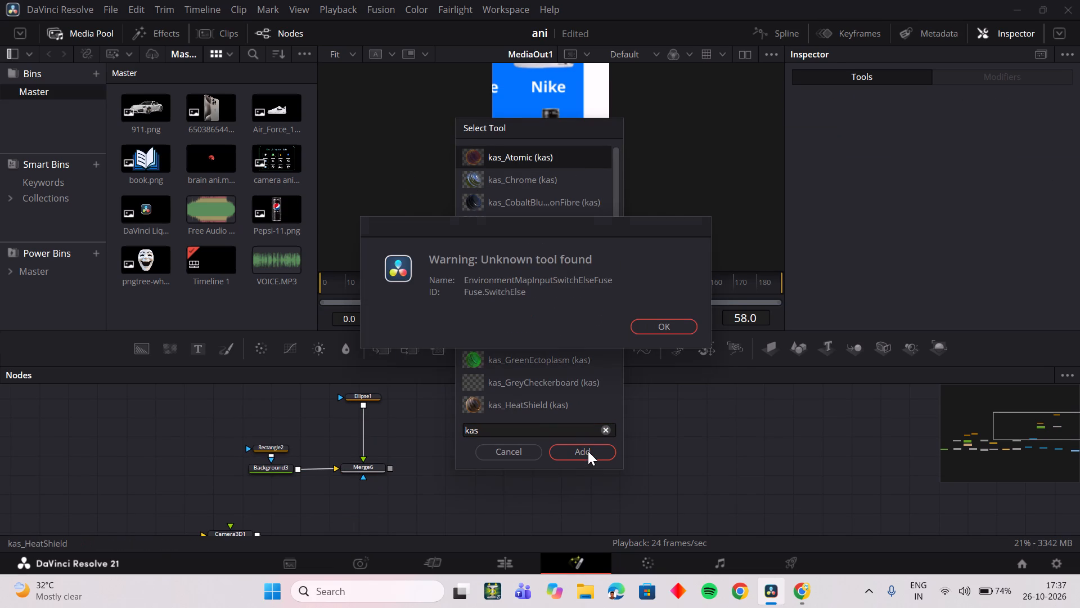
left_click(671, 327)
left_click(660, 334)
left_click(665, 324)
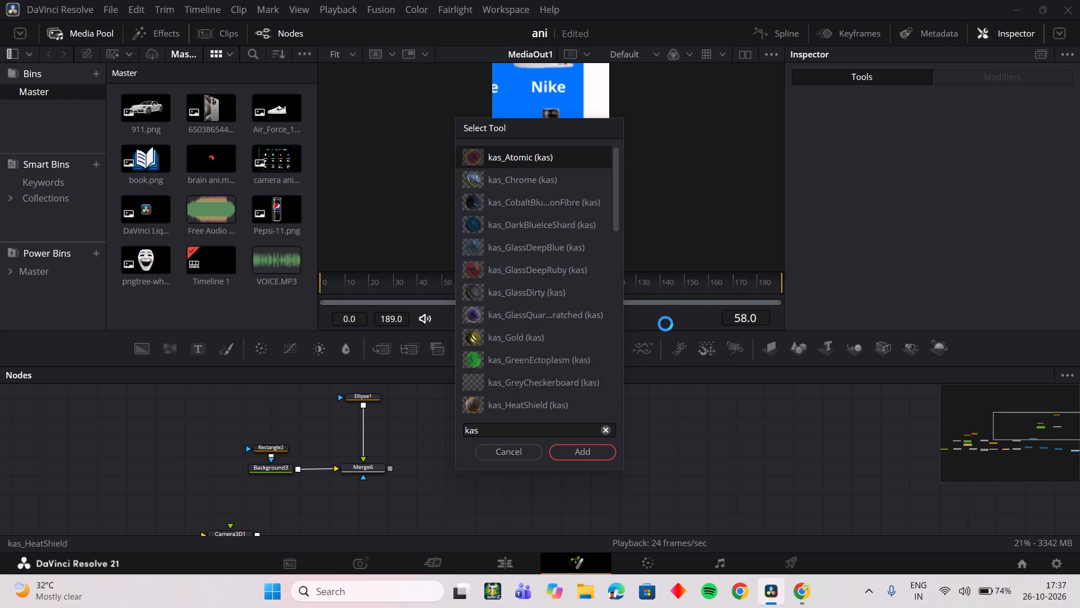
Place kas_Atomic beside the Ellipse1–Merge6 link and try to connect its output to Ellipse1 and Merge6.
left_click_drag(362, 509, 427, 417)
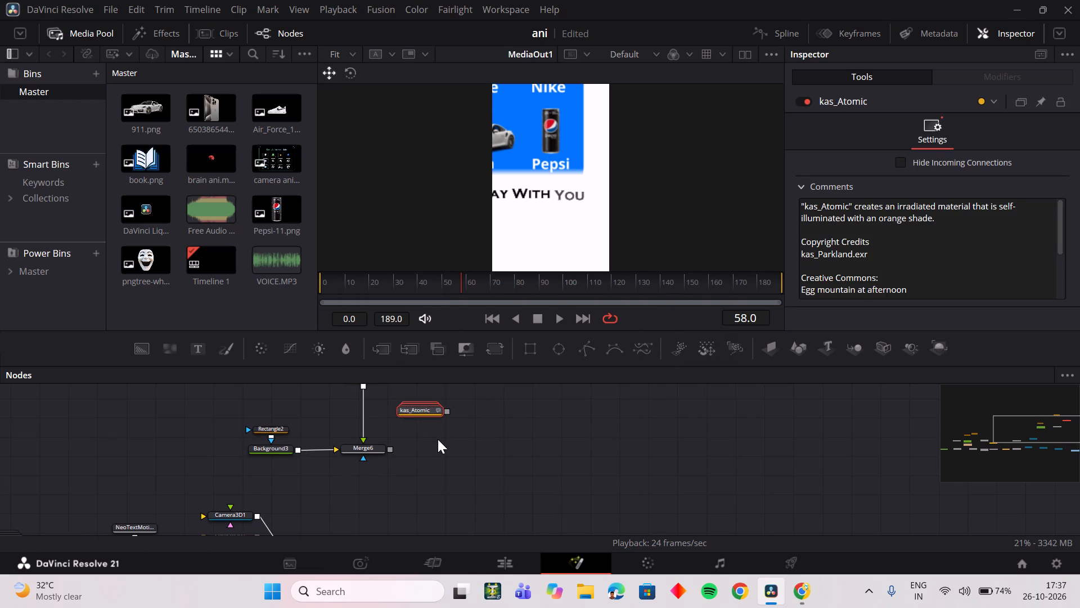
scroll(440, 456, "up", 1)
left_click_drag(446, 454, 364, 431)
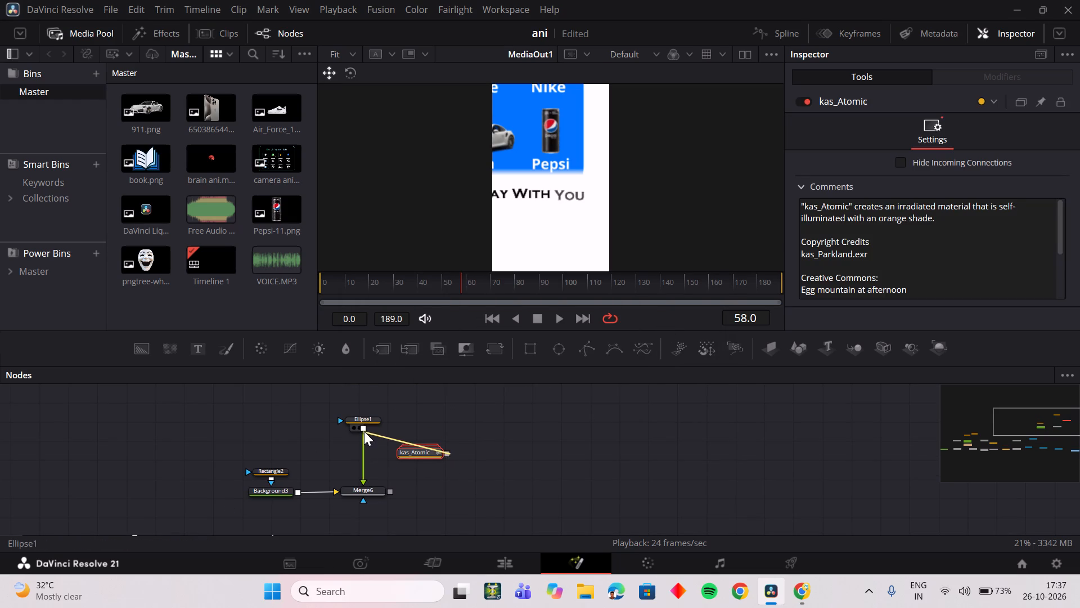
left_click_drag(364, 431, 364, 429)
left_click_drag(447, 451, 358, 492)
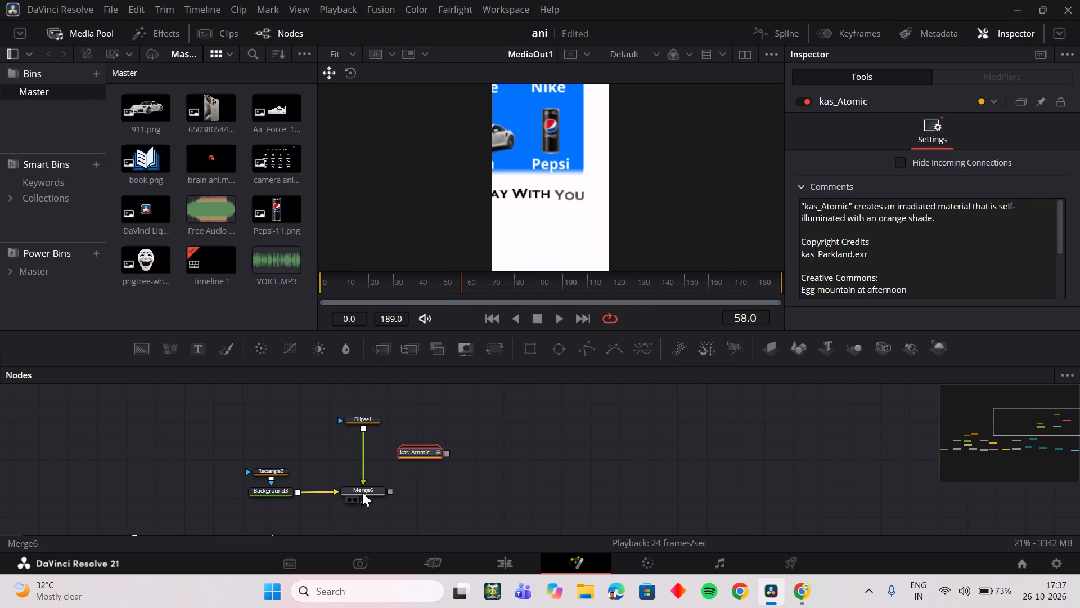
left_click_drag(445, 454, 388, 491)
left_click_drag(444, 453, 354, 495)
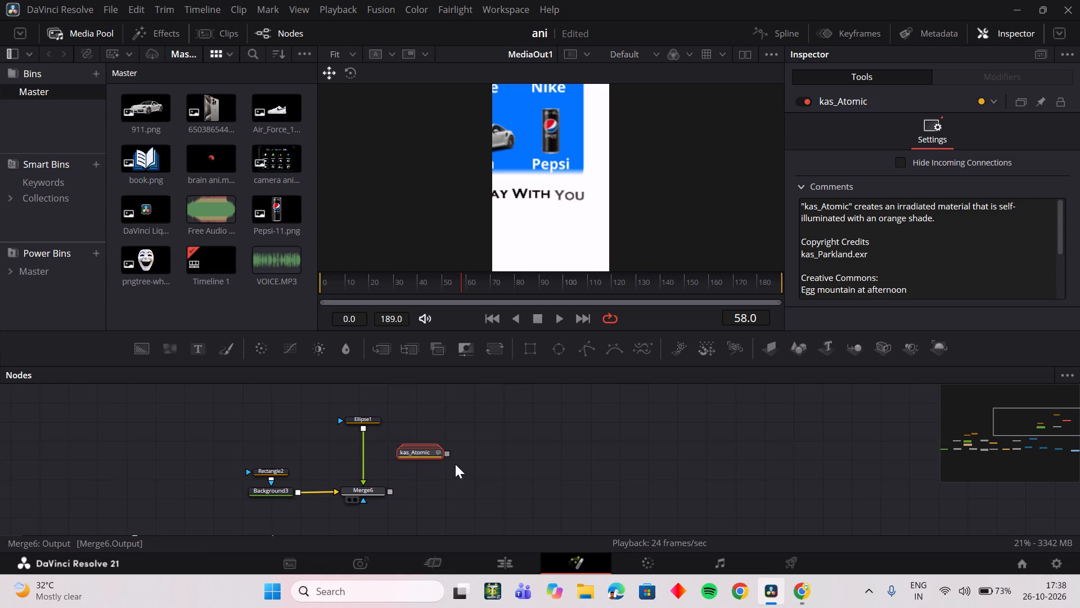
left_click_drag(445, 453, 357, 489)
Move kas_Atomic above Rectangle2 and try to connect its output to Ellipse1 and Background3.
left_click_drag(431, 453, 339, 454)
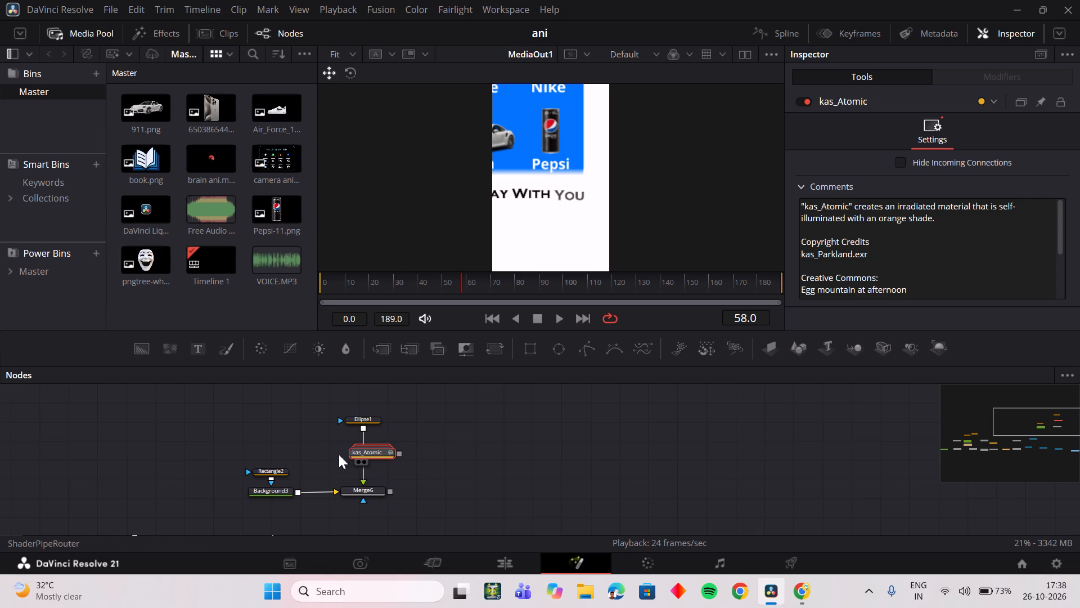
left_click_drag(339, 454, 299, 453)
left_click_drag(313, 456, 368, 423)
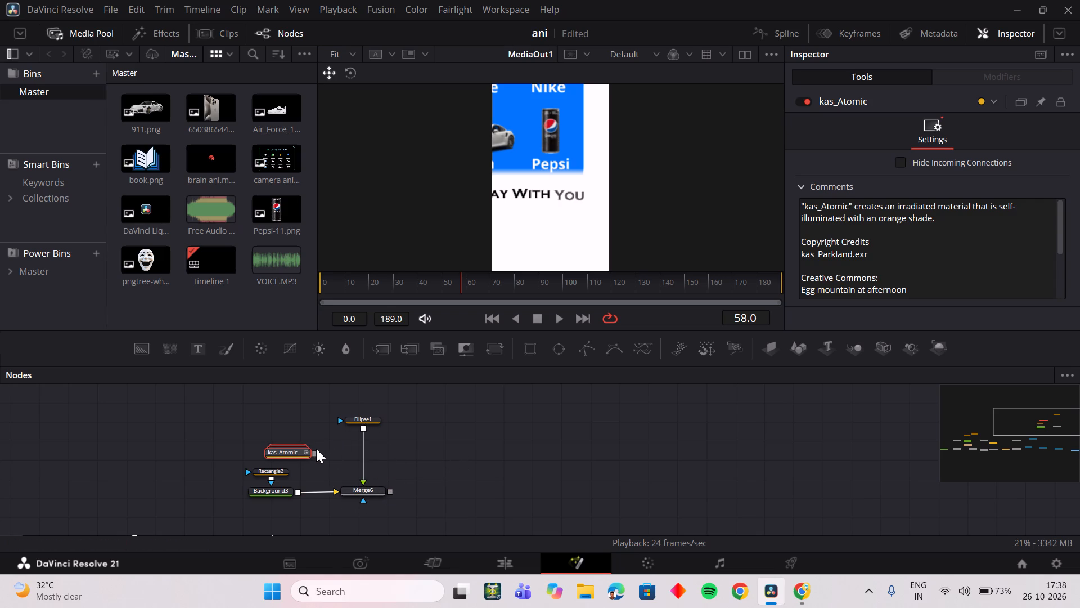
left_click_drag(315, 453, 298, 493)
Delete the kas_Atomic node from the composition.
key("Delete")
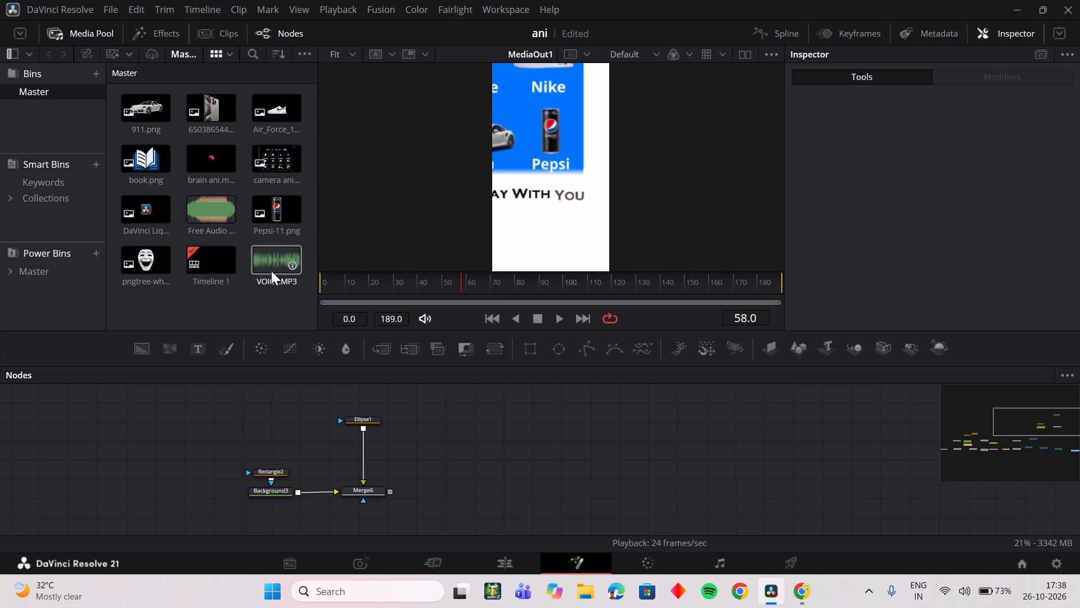
Open the effects library and look through the Edit effect template packs, including Clipzo, Neo Starter Pack and WilliamJustice.
left_click(137, 34)
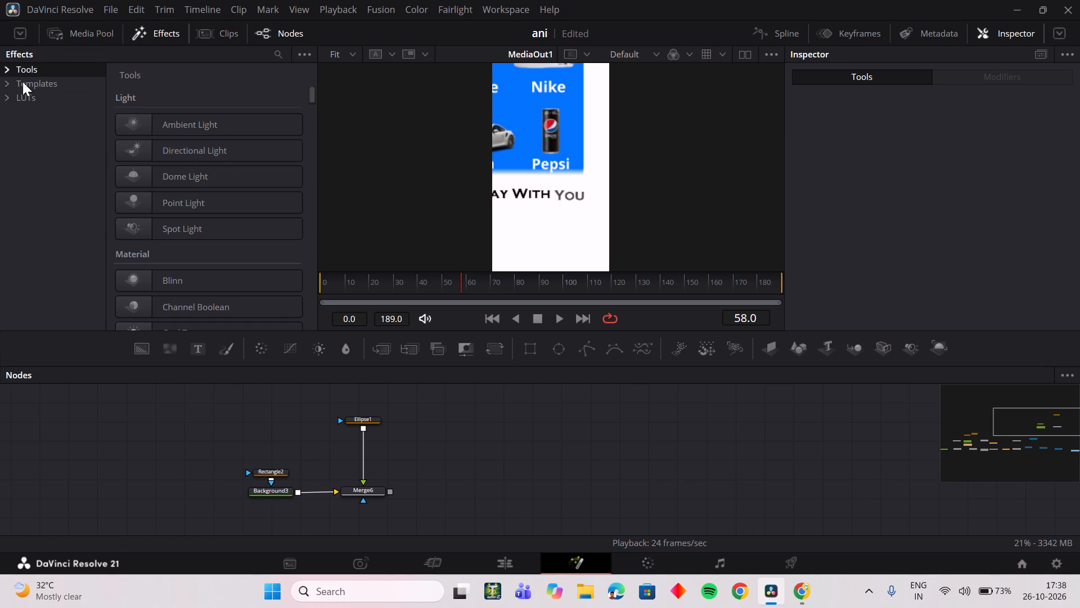
left_click(8, 81)
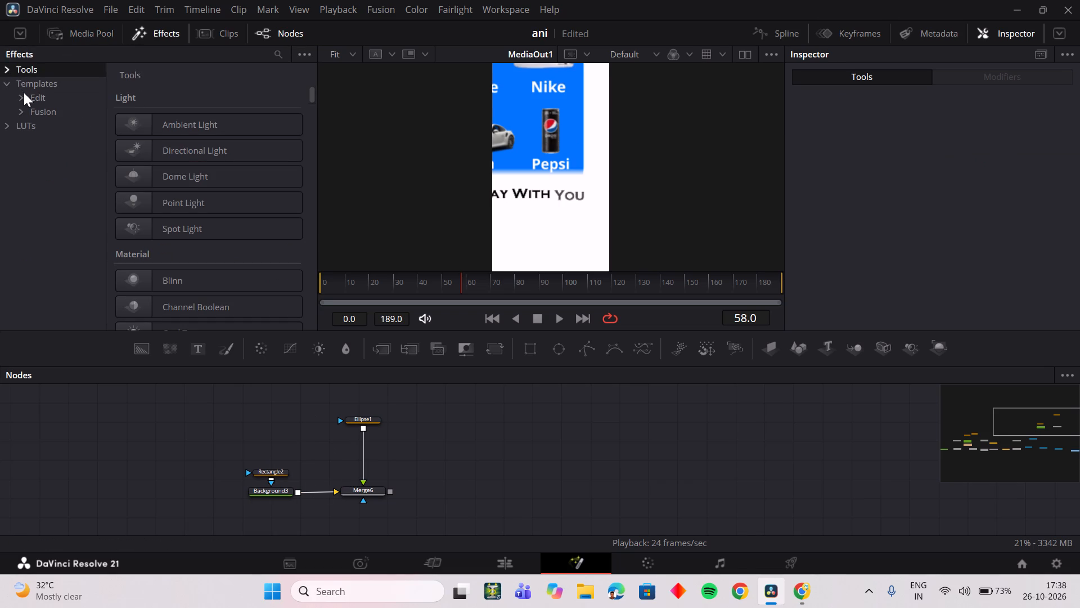
left_click(24, 94)
left_click(39, 109)
double_click(39, 109)
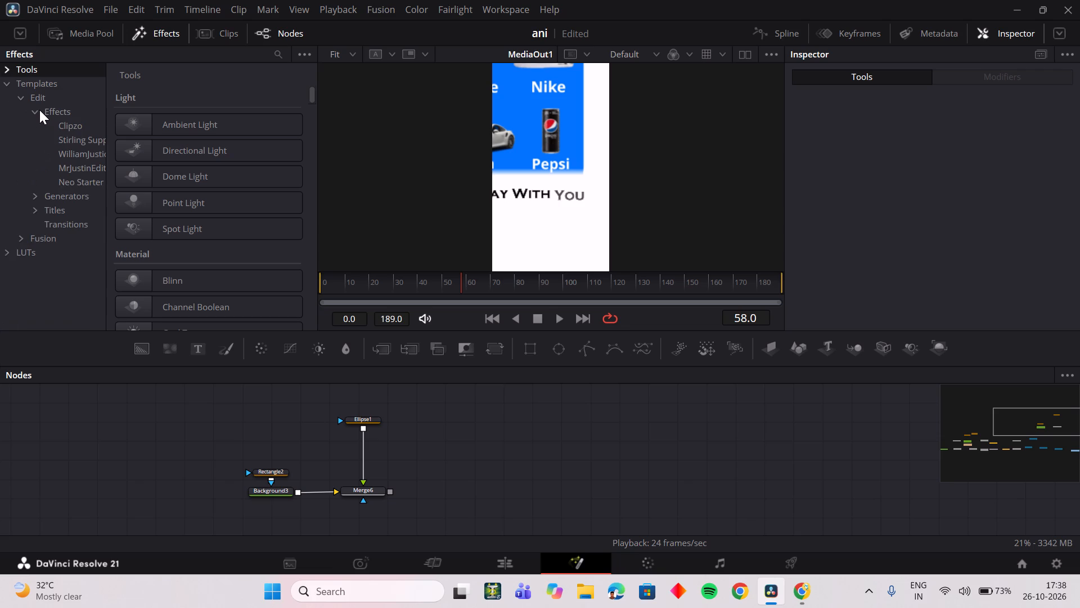
left_click(69, 127)
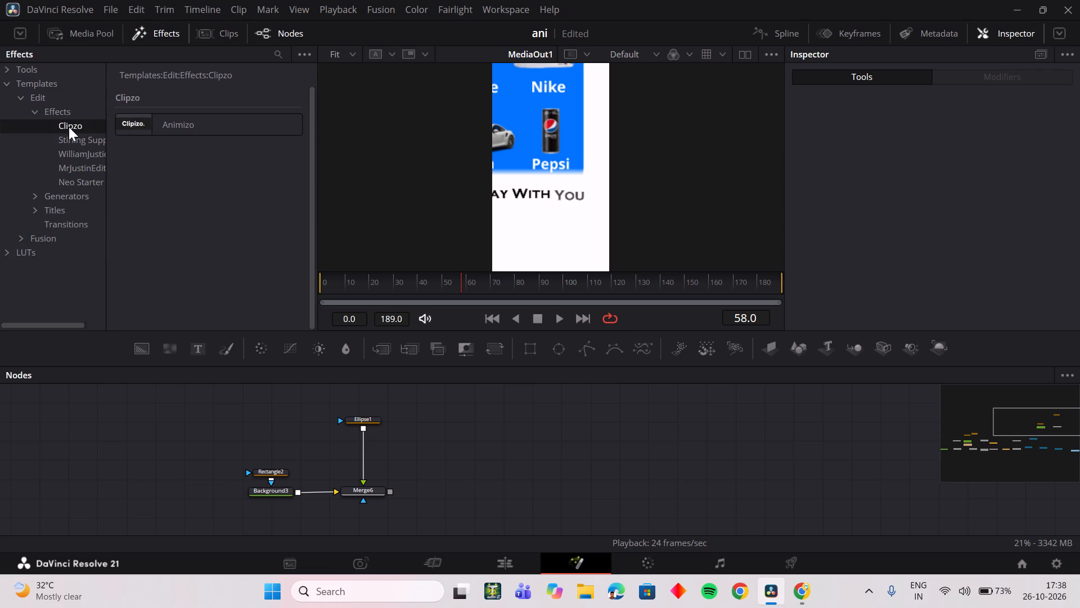
left_click(70, 140)
left_click(75, 164)
left_click(75, 182)
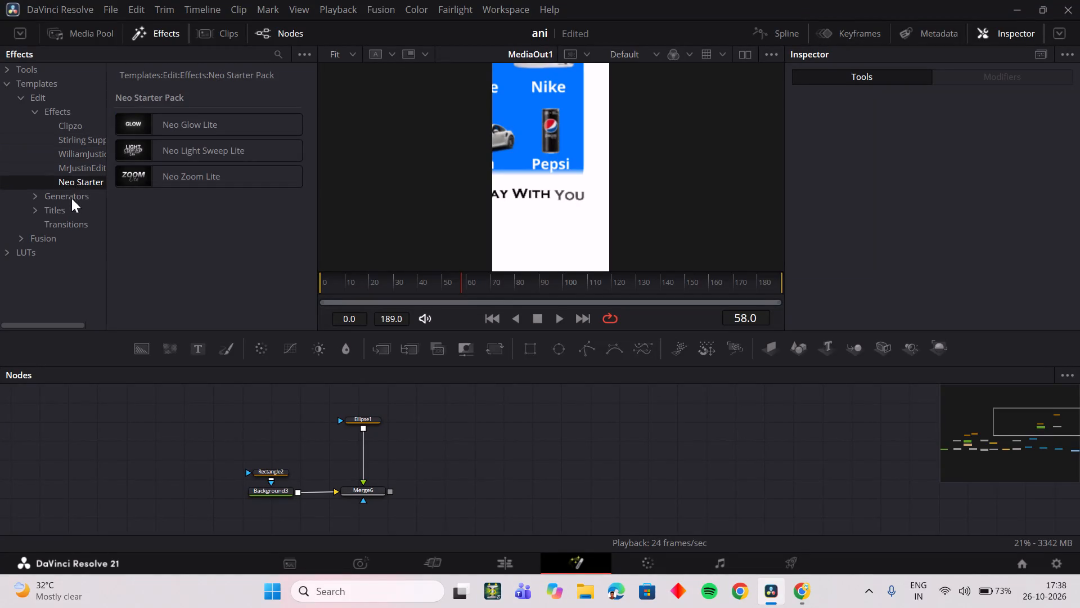
left_click(75, 172)
left_click(78, 160)
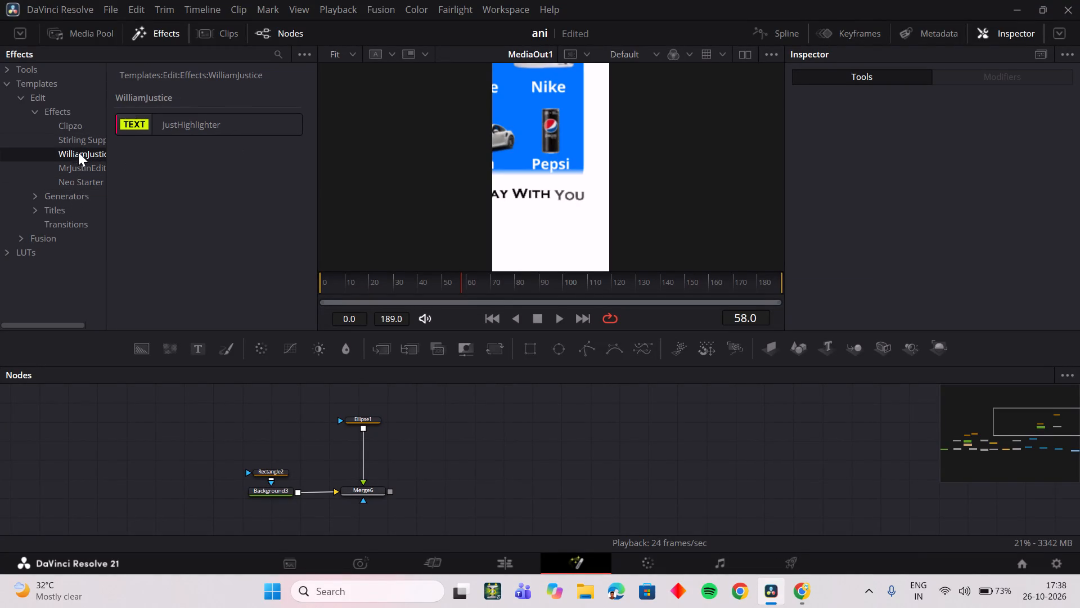
Look through the Edit generator template packs, including Stinger Transitions, and the Transitions templates.
left_click(33, 198)
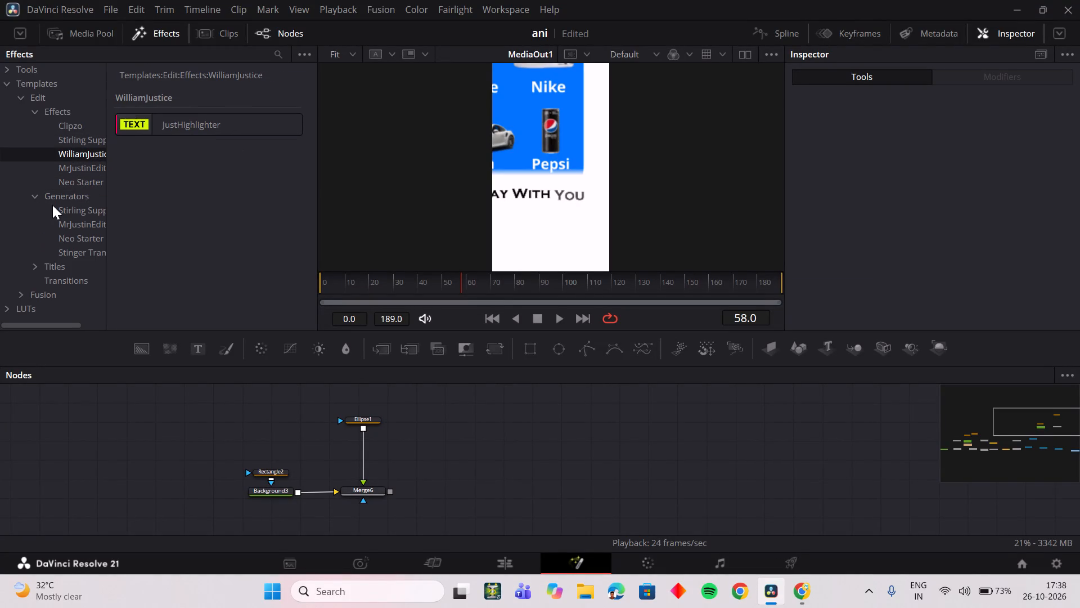
left_click(52, 205)
left_click(71, 223)
left_click(70, 236)
left_click(70, 249)
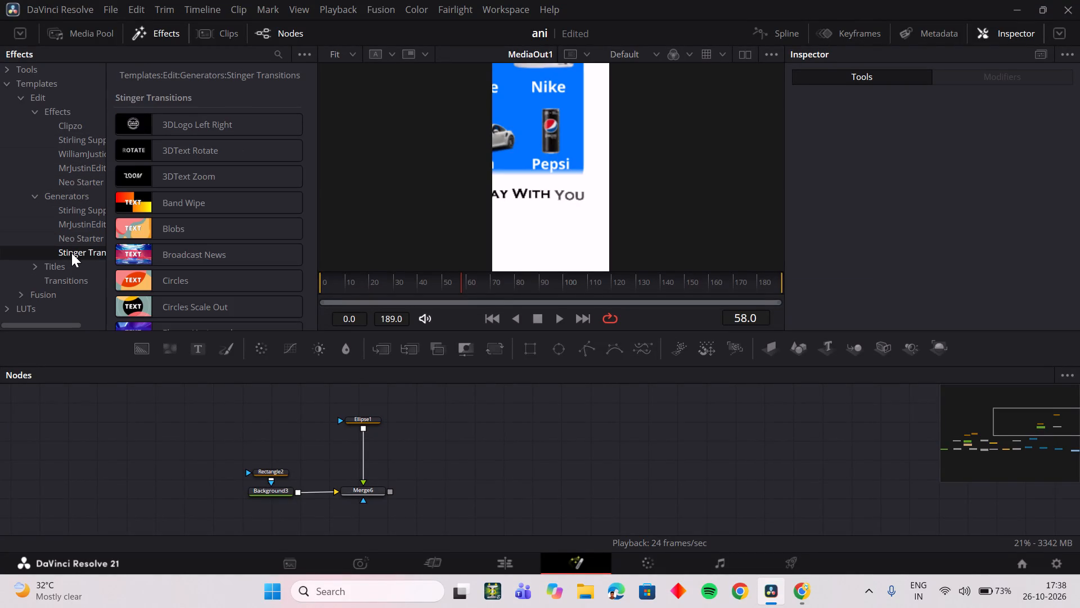
left_click(53, 277)
Browse the Fusion template categories, including Tools, Backgrounds and Shaders, and show the KickAss ShaderZ materials.
left_click(25, 290)
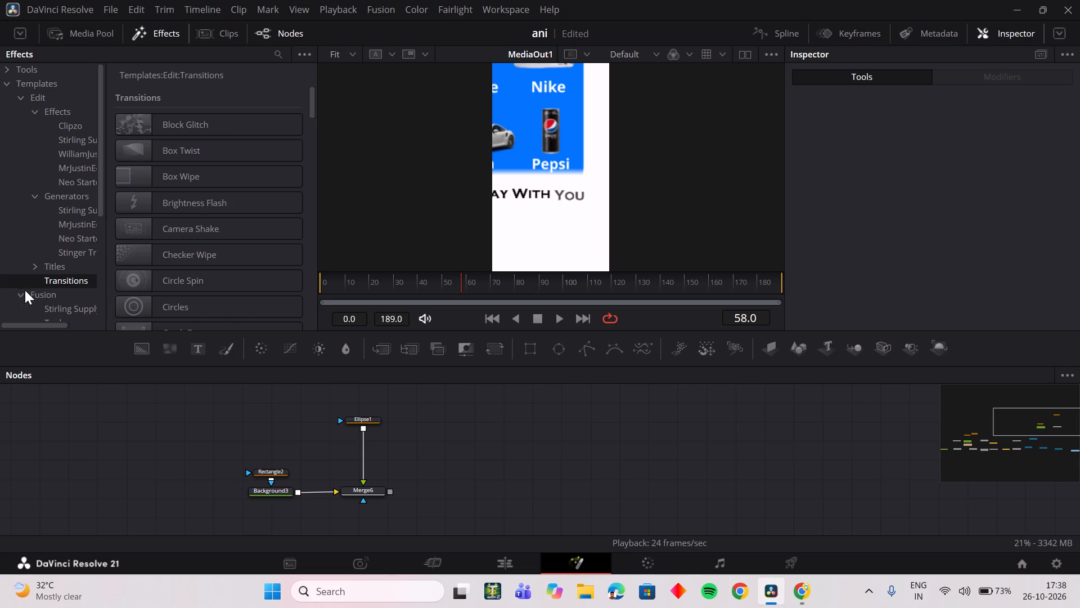
scroll(40, 278, "down", 2)
left_click(63, 223)
left_click(64, 245)
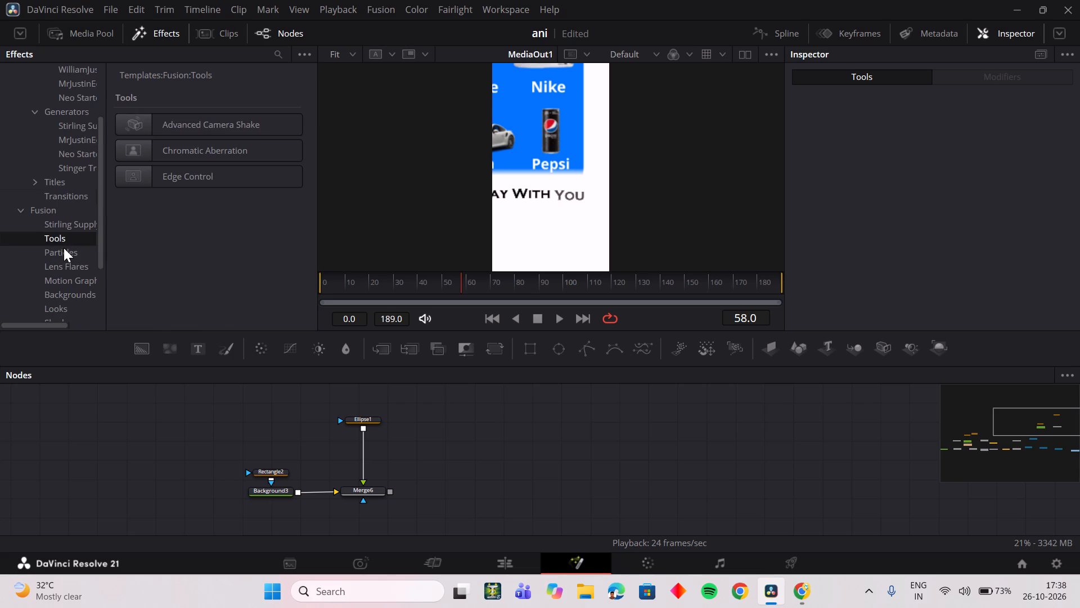
left_click_drag(64, 249, 64, 255)
left_click(64, 260)
scroll(64, 260, "down", 1)
left_click(65, 246)
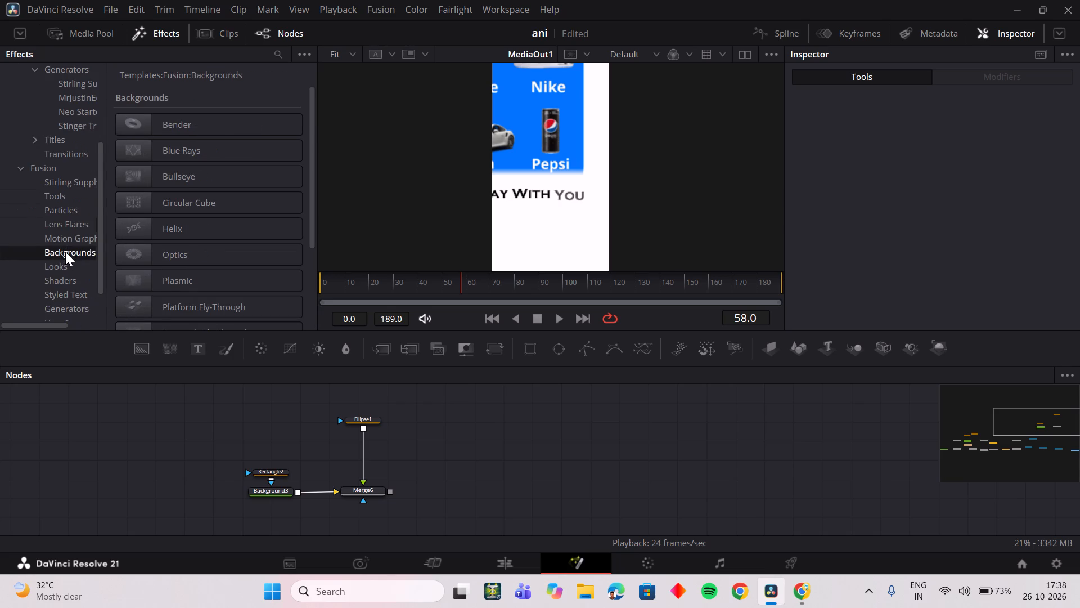
left_click(65, 252)
left_click(65, 258)
left_click(60, 266)
left_click(60, 275)
scroll(59, 275, "down", 1)
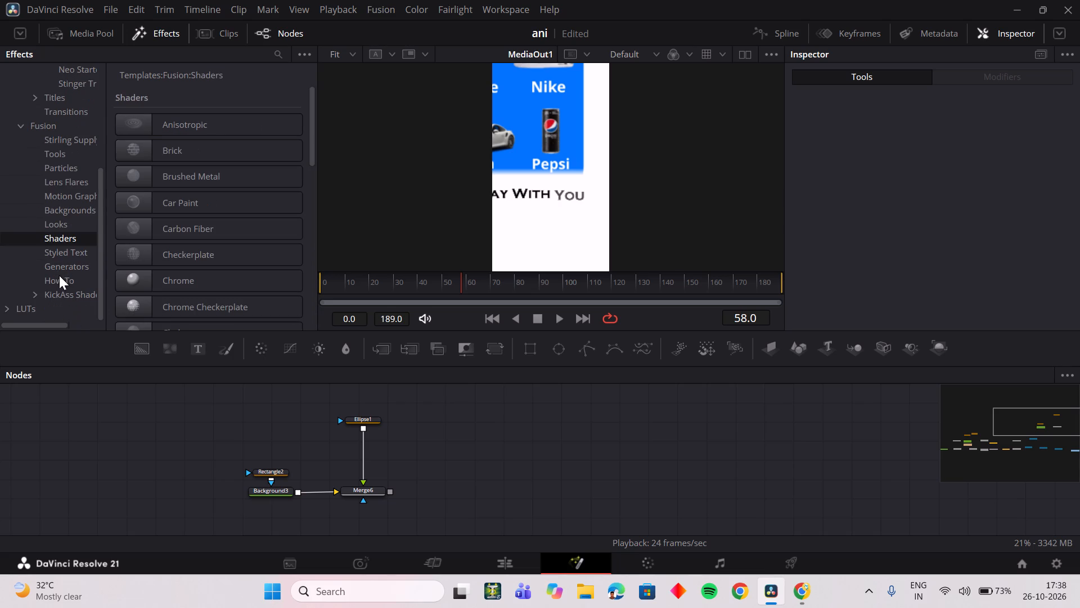
left_click(59, 266)
left_click(51, 291)
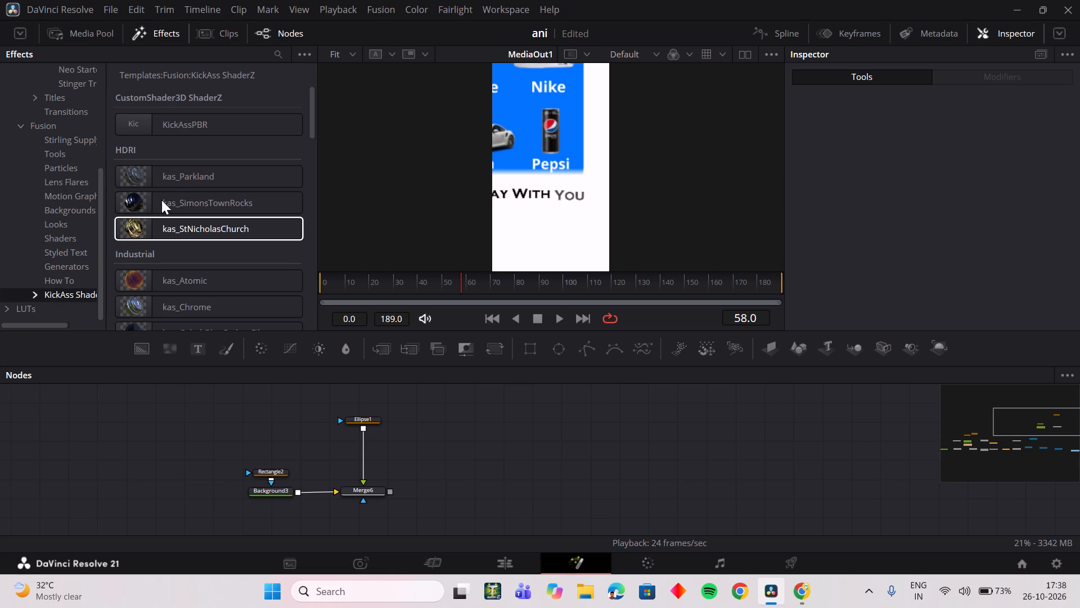
Look through the KickAss ShaderZ materials, from the HDRI and Industrial groups down to the Utility group.
scroll(175, 195, "down", 11)
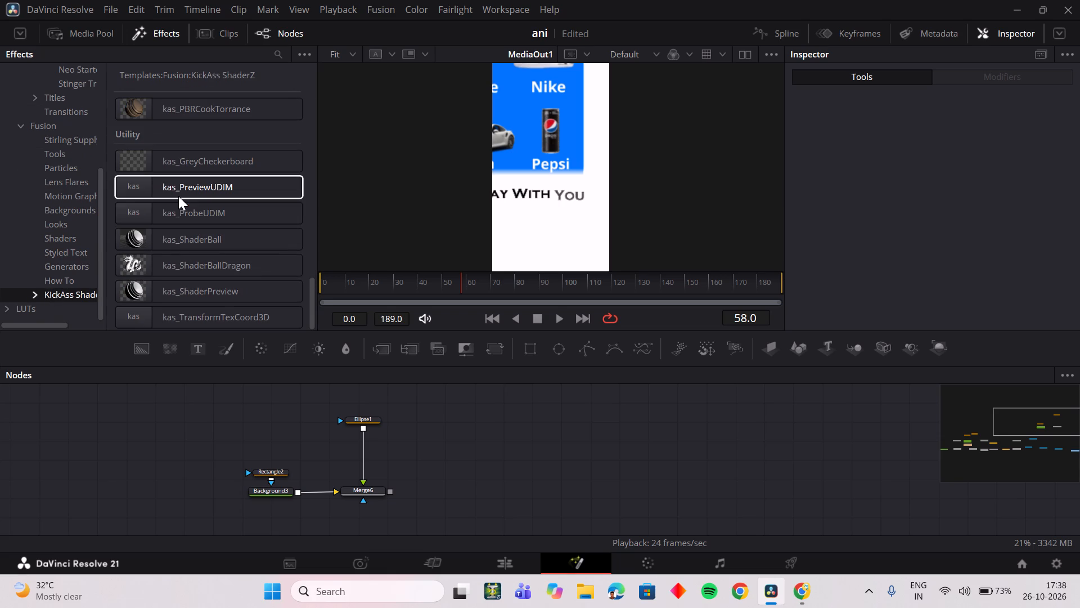
scroll(178, 196, "down", 3)
scroll(178, 196, "up", 11)
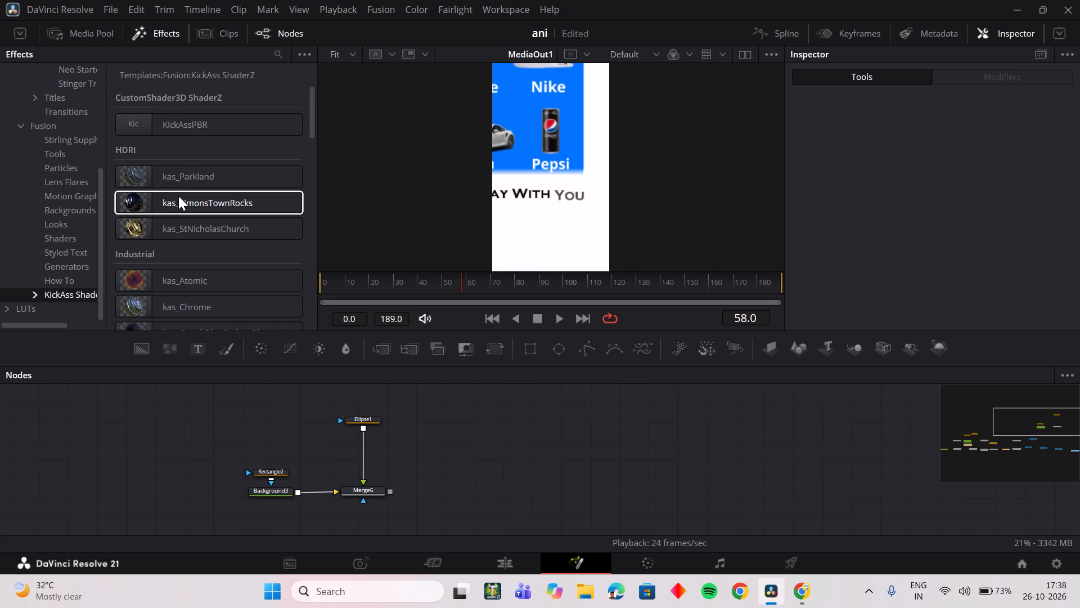
scroll(182, 188, "up", 2)
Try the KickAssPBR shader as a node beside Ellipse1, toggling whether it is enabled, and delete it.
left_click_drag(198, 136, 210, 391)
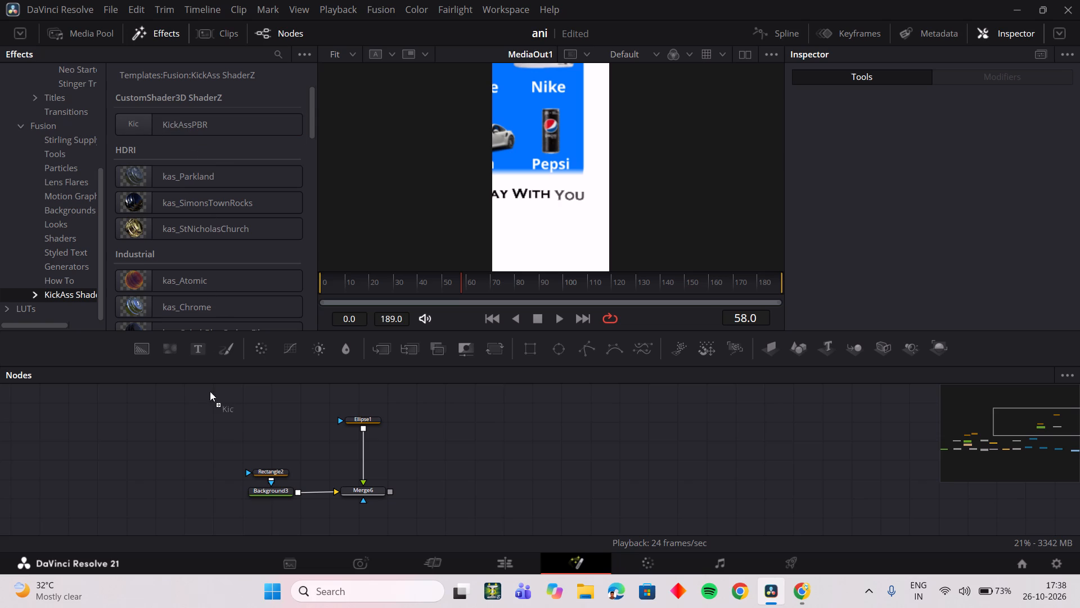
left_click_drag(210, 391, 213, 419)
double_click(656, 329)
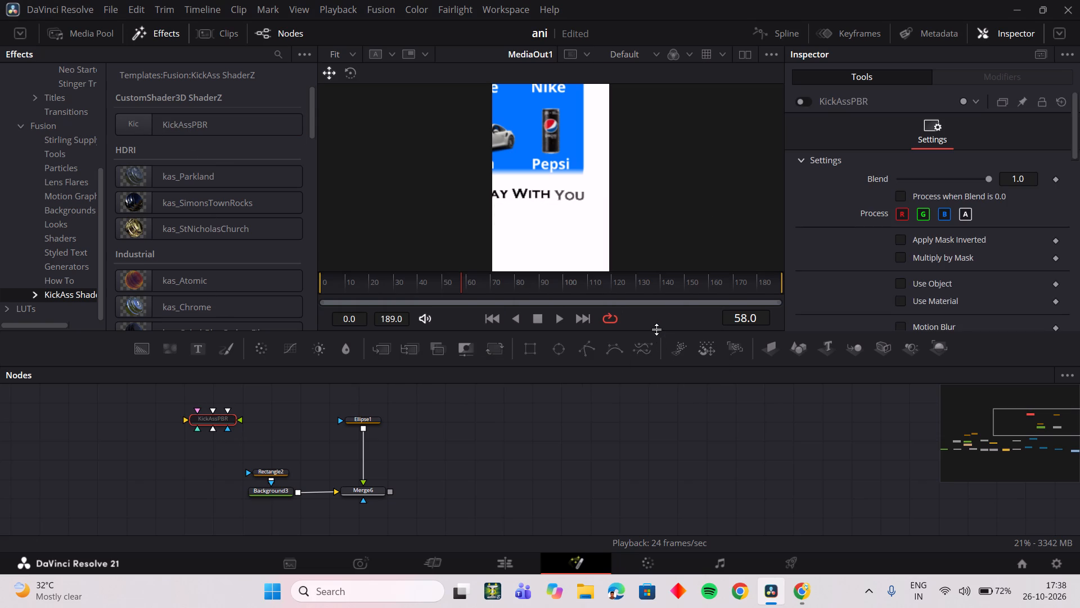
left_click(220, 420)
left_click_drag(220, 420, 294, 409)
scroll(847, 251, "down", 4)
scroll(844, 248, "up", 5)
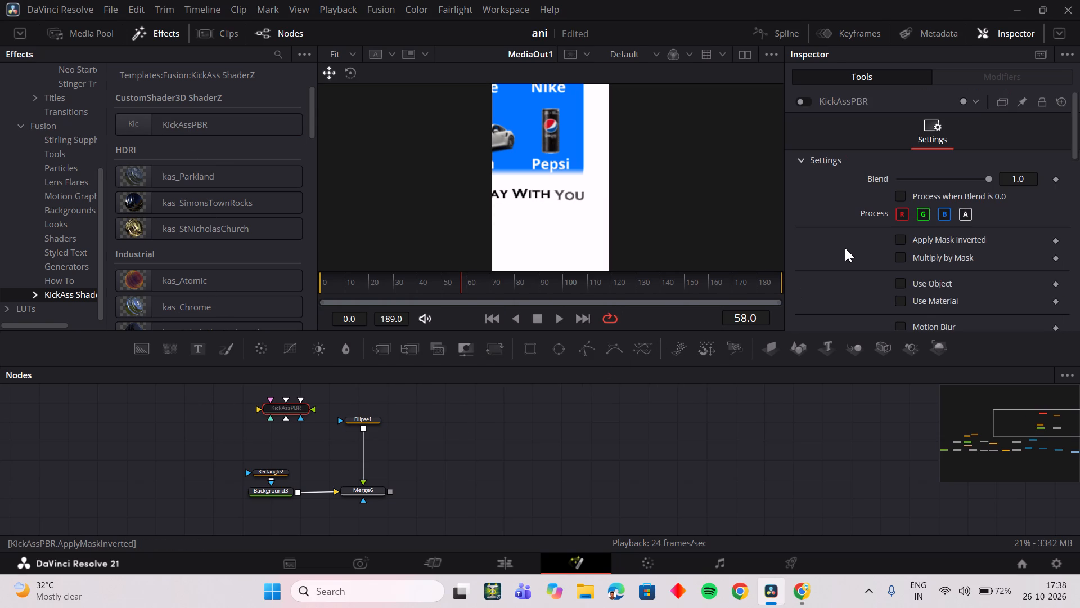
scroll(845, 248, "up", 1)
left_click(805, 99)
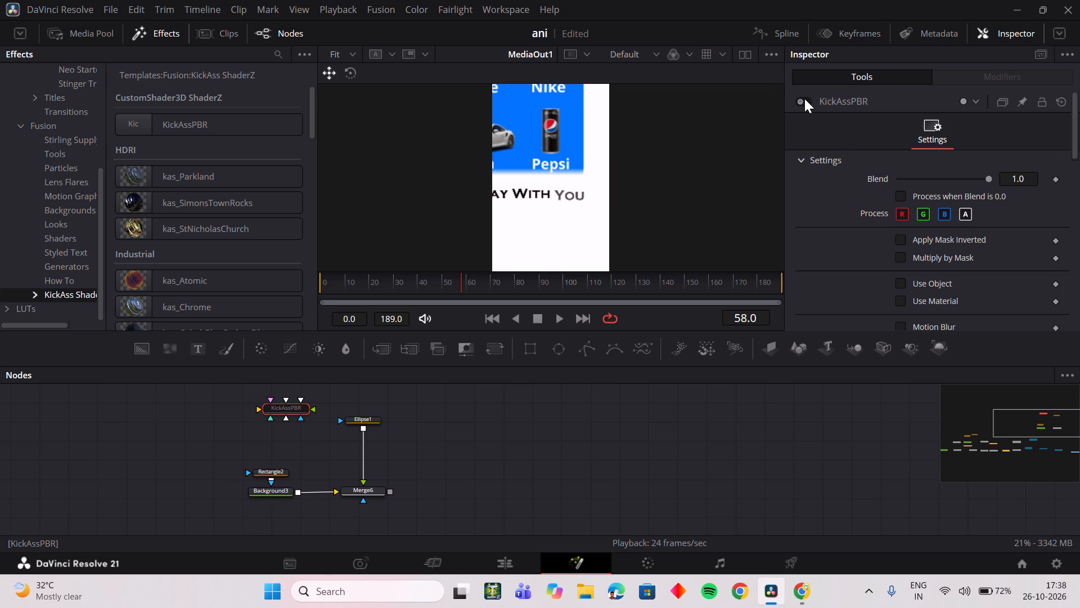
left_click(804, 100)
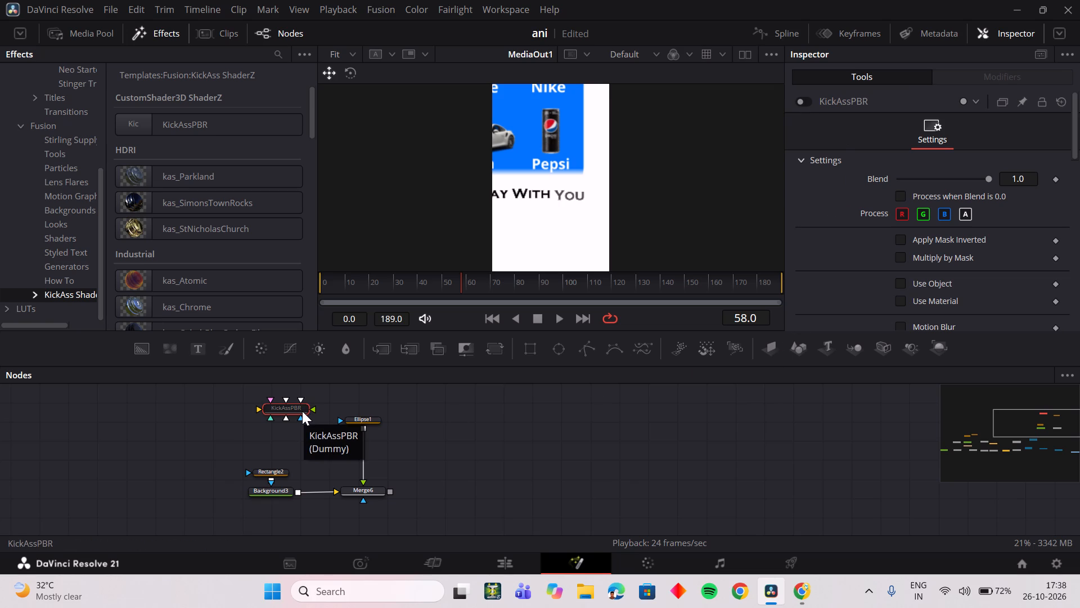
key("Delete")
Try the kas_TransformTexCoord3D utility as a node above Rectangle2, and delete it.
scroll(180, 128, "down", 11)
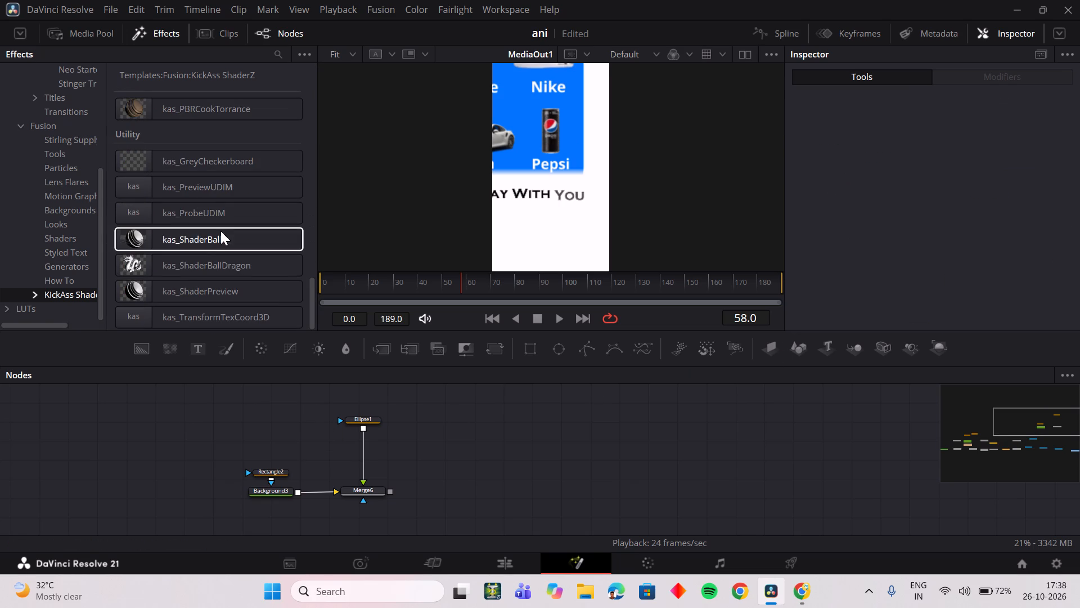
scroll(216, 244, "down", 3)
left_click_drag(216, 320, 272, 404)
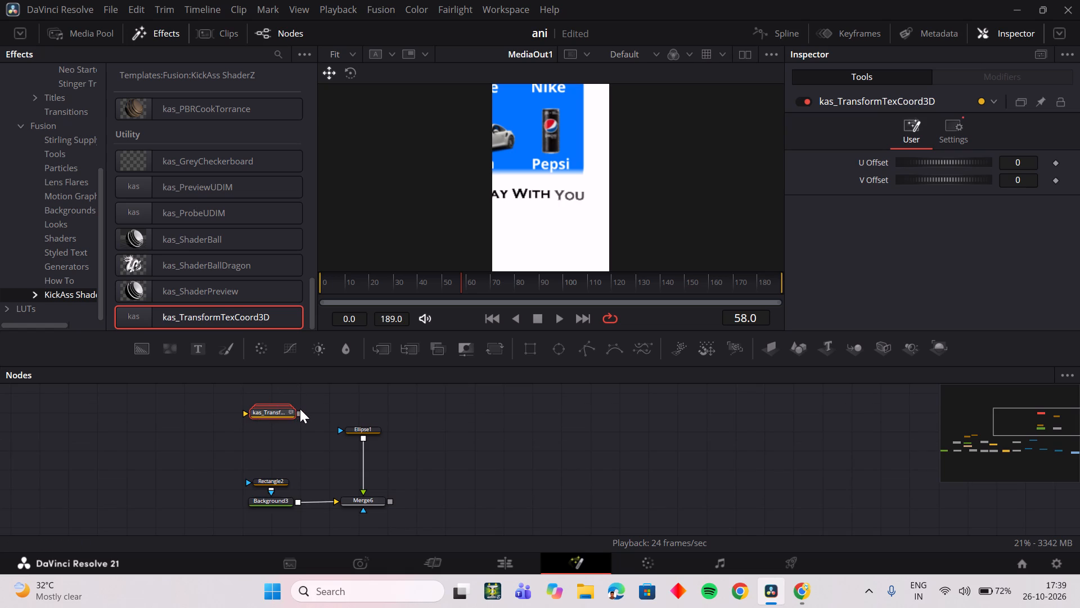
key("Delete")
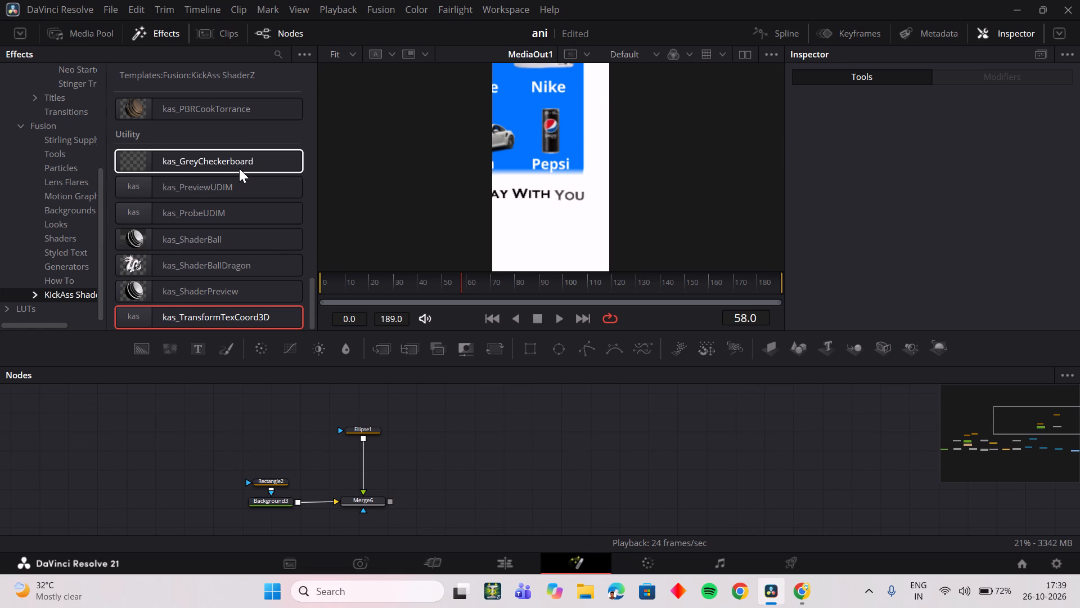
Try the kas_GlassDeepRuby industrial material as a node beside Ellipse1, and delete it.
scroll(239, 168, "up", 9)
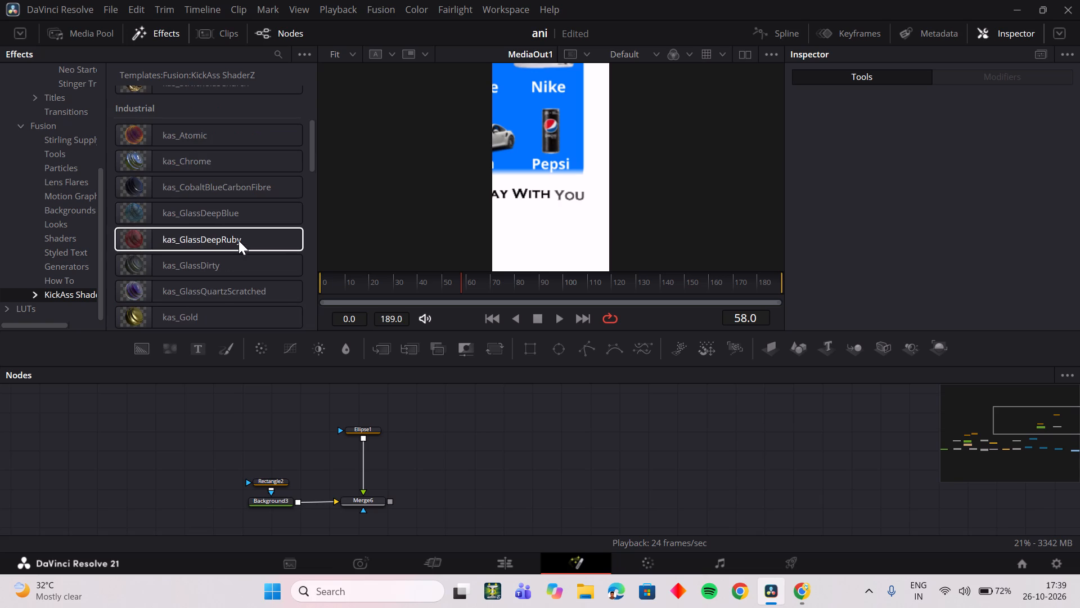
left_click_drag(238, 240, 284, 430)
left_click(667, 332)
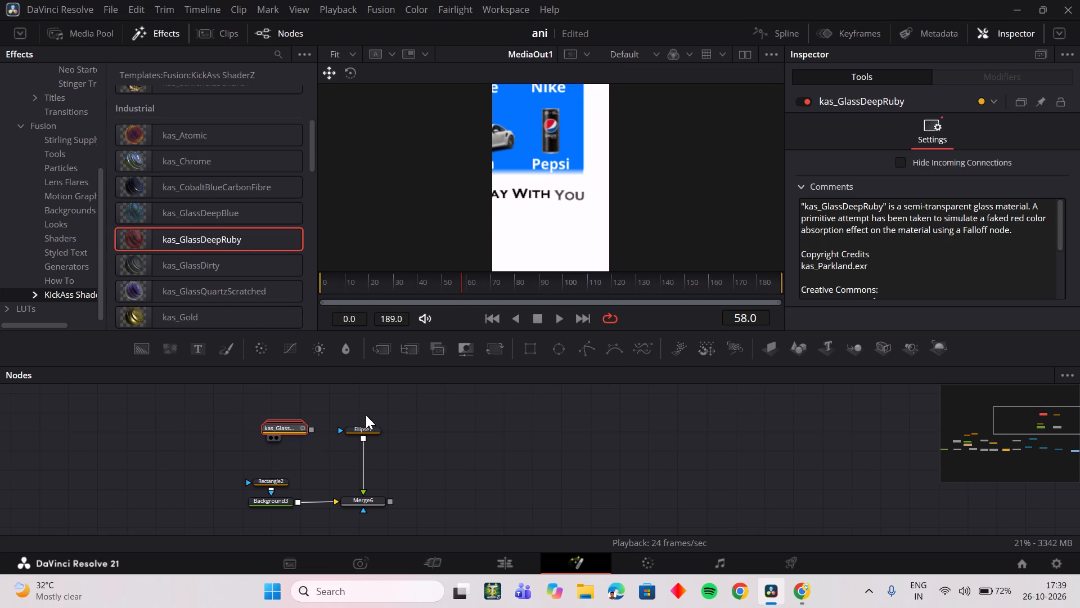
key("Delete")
Collapse the Templates and LUTs categories and close the effects library.
scroll(256, 227, "up", 5)
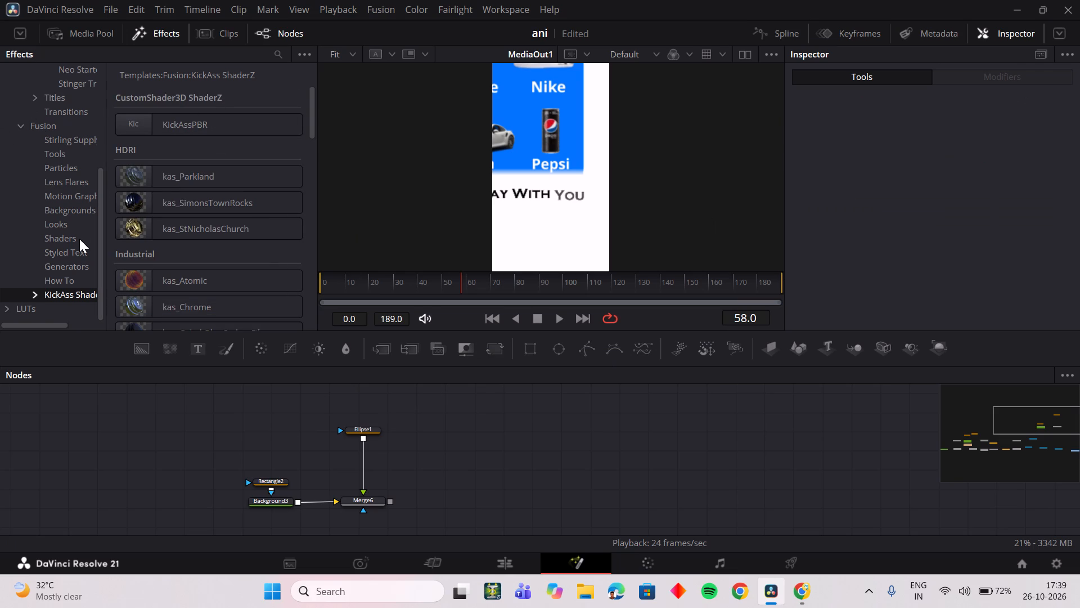
scroll(79, 239, "down", 4)
left_click(4, 309)
scroll(36, 284, "down", 4)
scroll(39, 281, "up", 4)
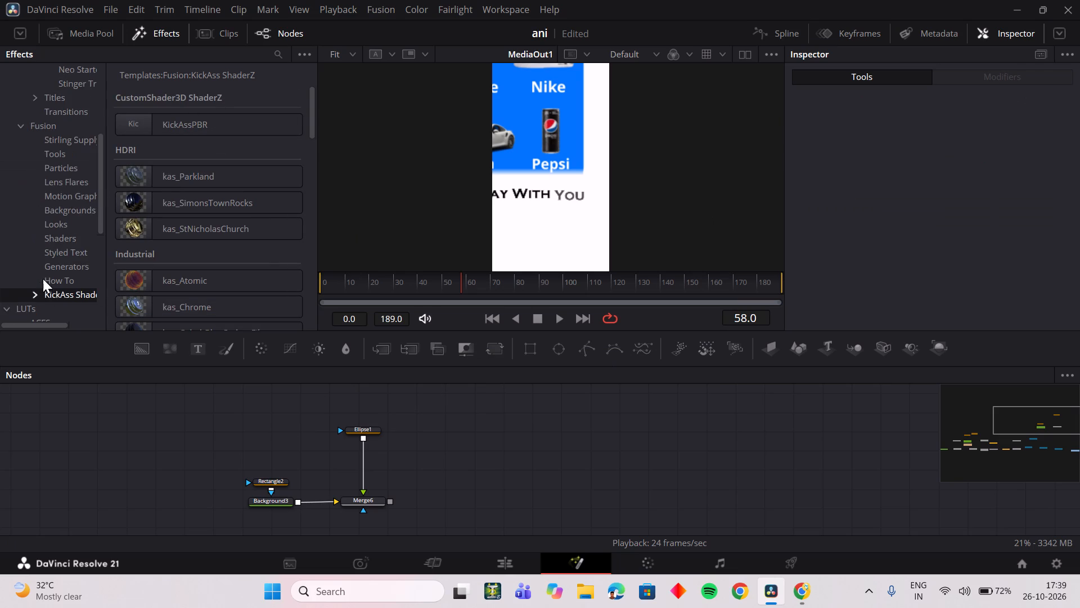
scroll(52, 232, "up", 8)
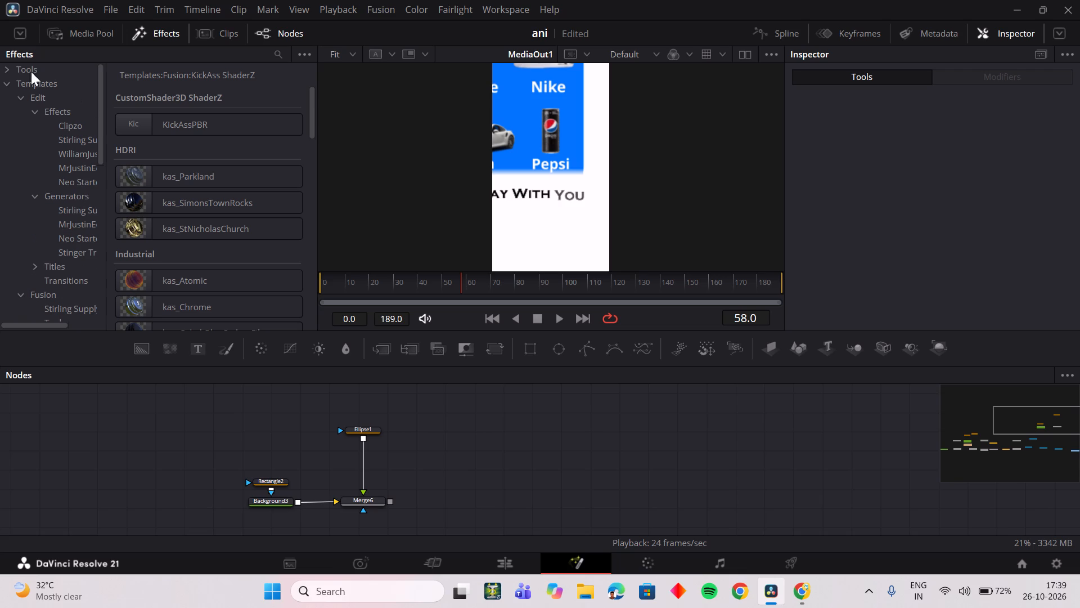
left_click(4, 83)
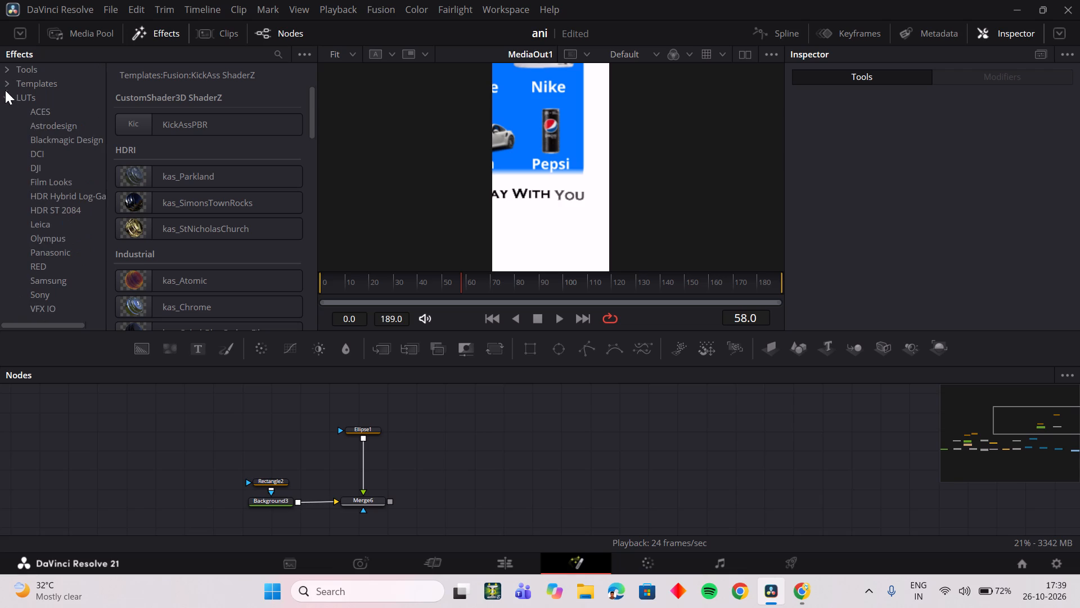
left_click(5, 100)
left_click(164, 33)
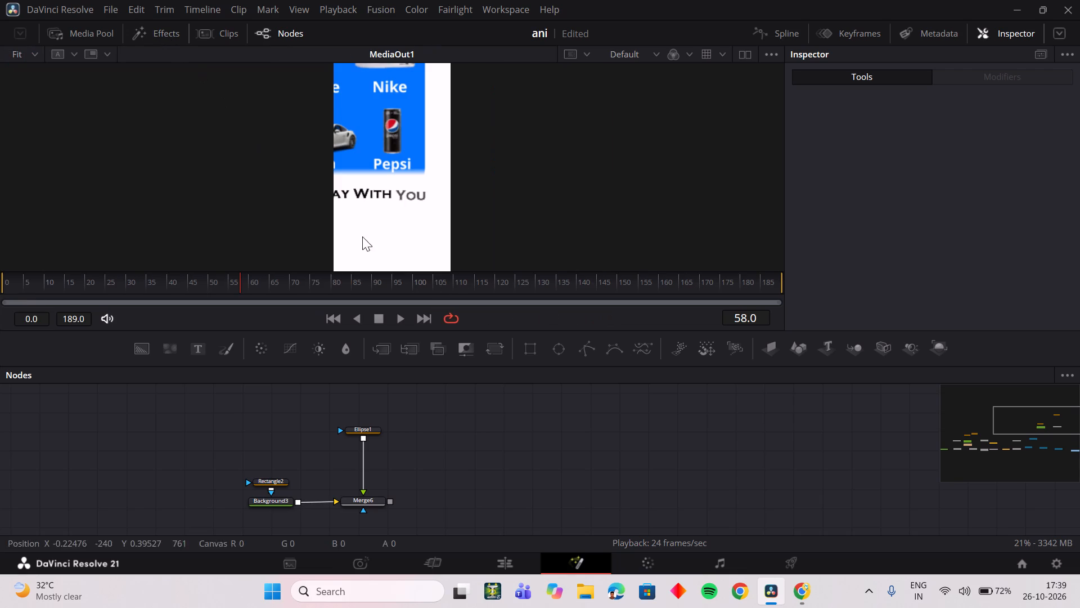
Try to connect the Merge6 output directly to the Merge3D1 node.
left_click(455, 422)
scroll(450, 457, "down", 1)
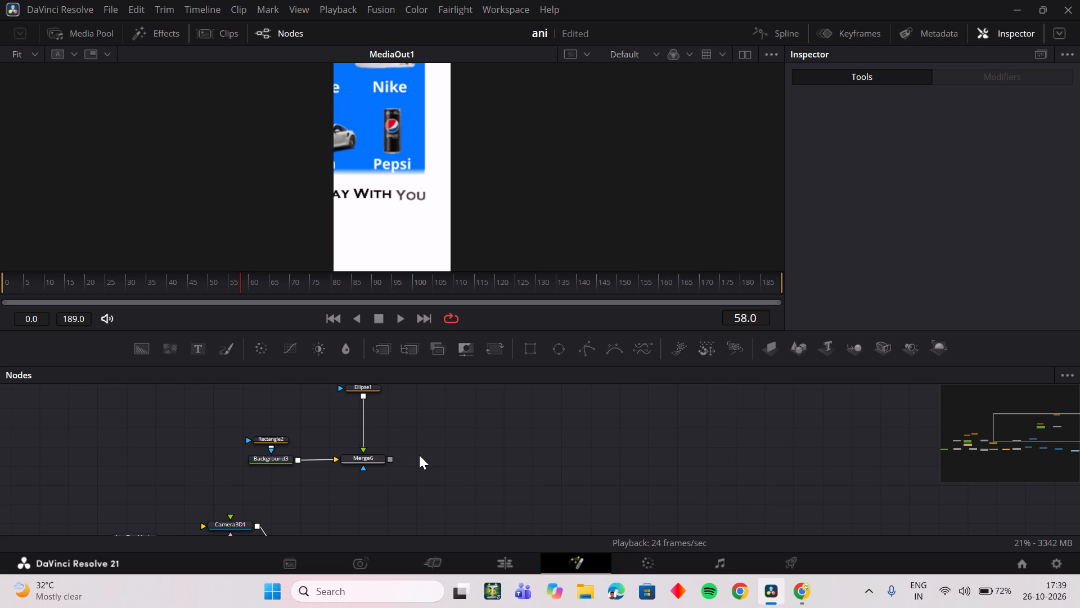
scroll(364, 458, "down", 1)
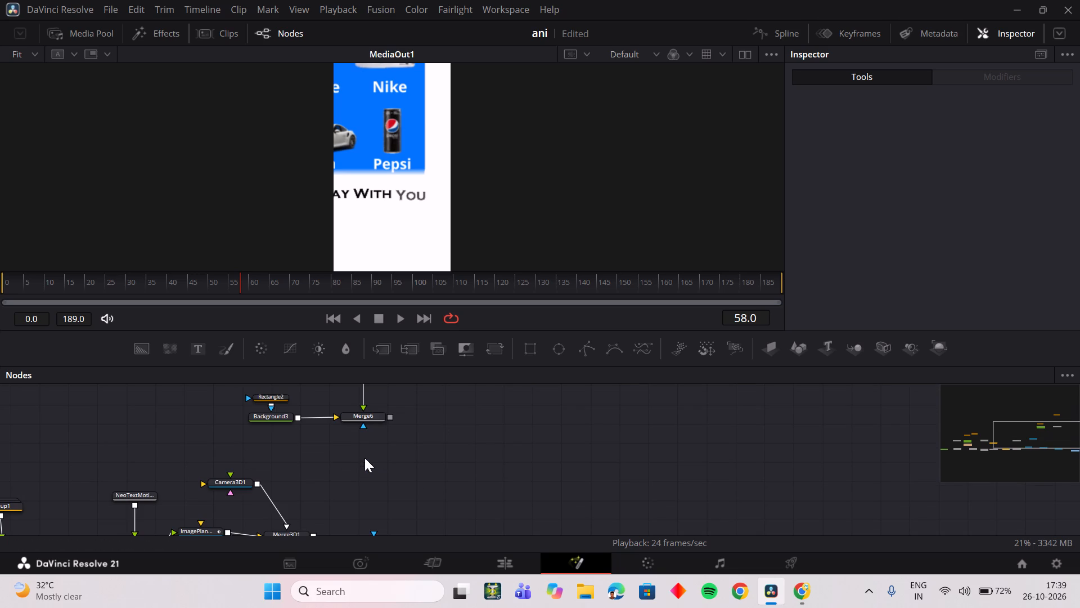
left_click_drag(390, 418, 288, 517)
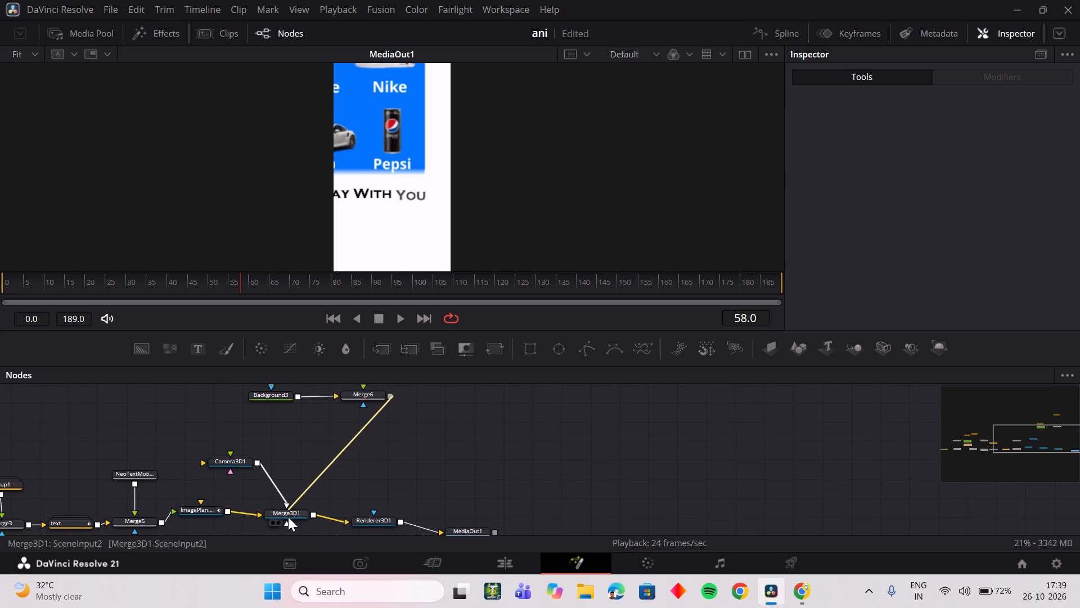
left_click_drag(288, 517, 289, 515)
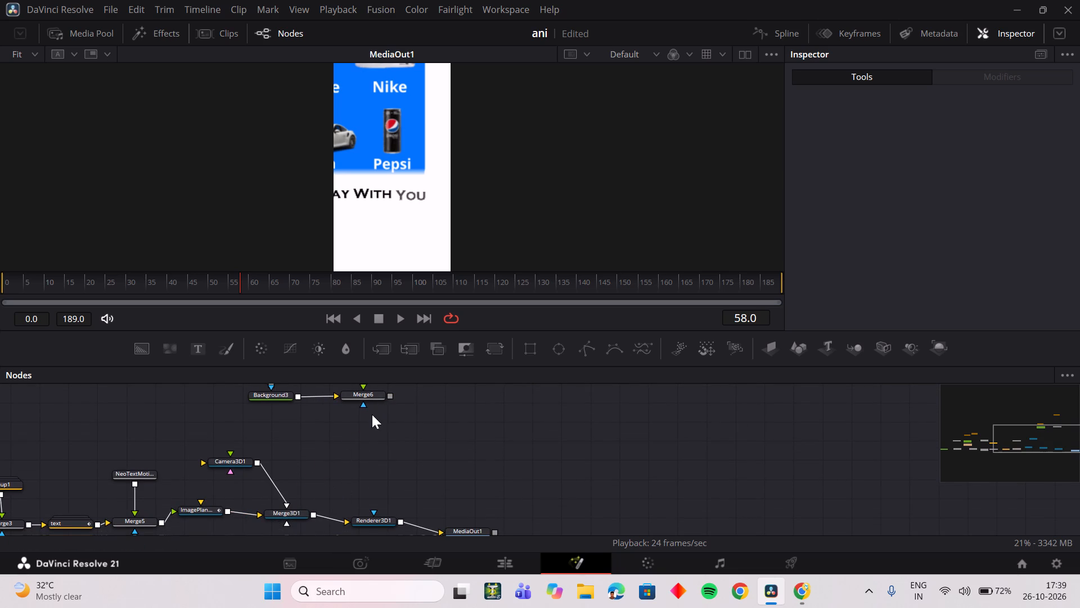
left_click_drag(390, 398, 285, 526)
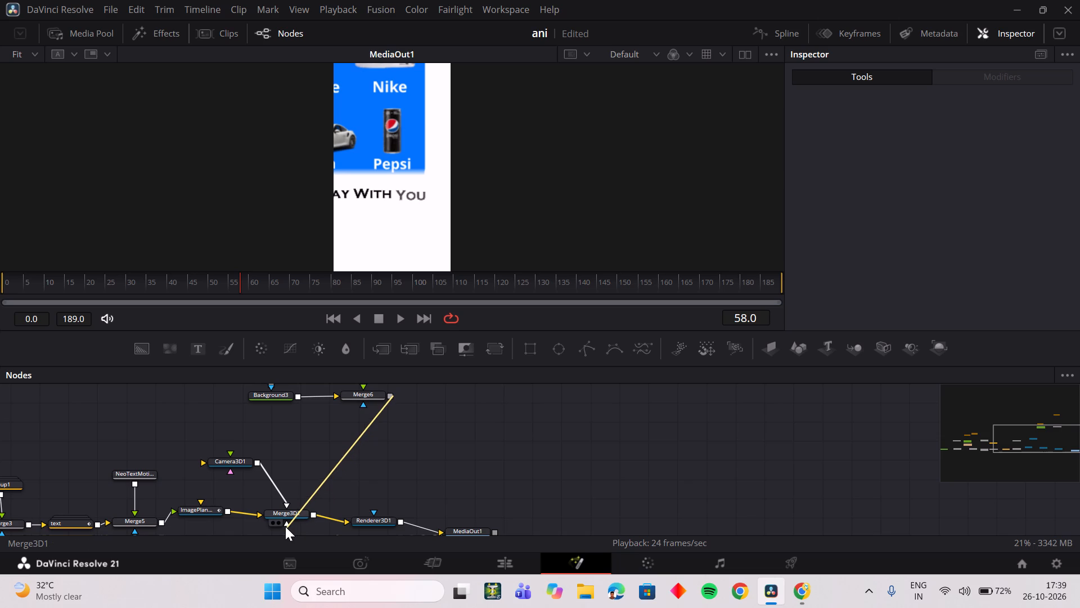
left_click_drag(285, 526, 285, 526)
Add an Image Plane 3D node below Merge6, fed by its output, and connect the plane to Merge3D1.
left_click(378, 398)
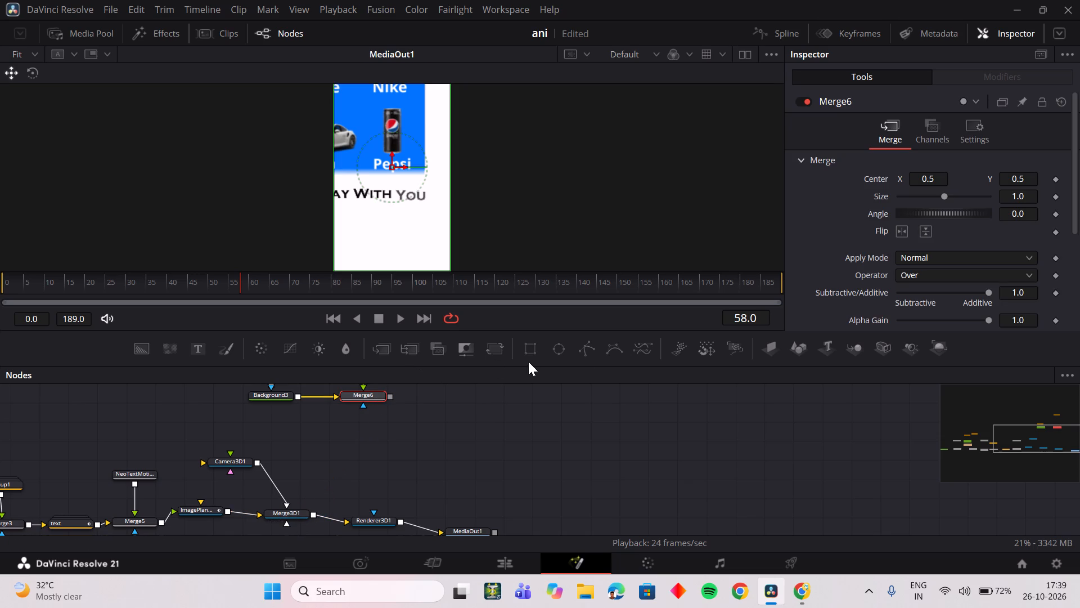
left_click(771, 350)
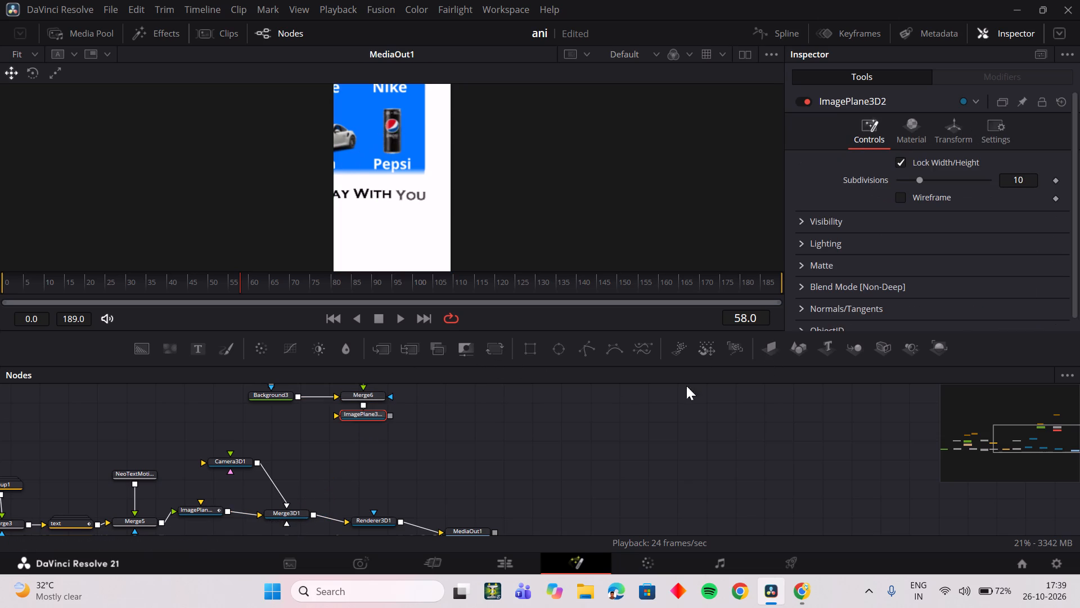
left_click_drag(364, 414, 361, 440)
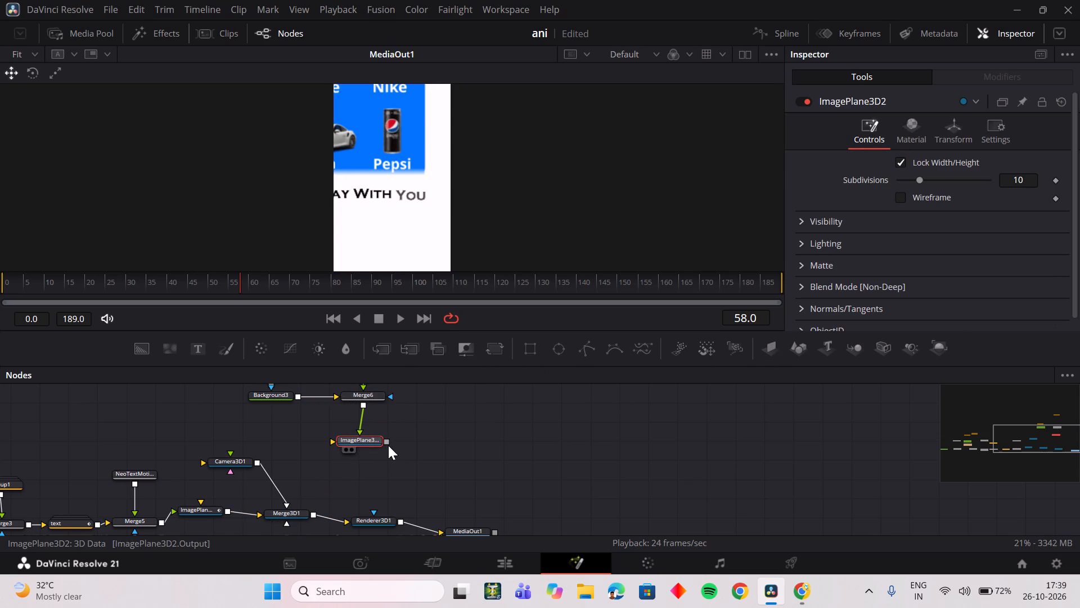
left_click_drag(388, 445, 296, 515)
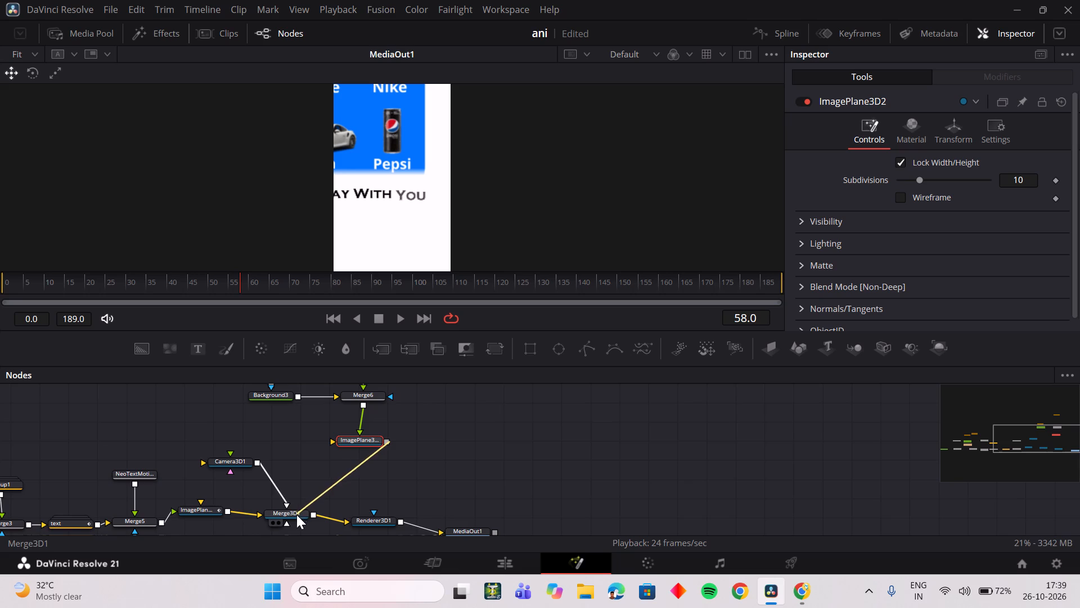
left_click_drag(296, 515, 296, 515)
Scrub through the camera animation to check the new image plane in the scene, stopping at frame 46.
left_click_drag(243, 289, 125, 292)
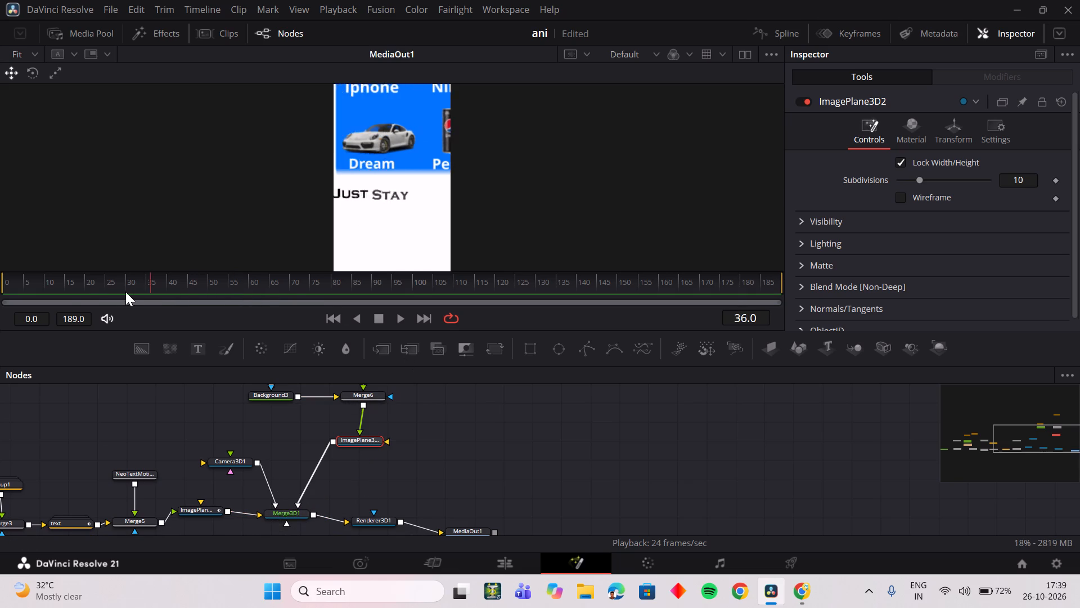
left_click_drag(125, 292, 24, 301)
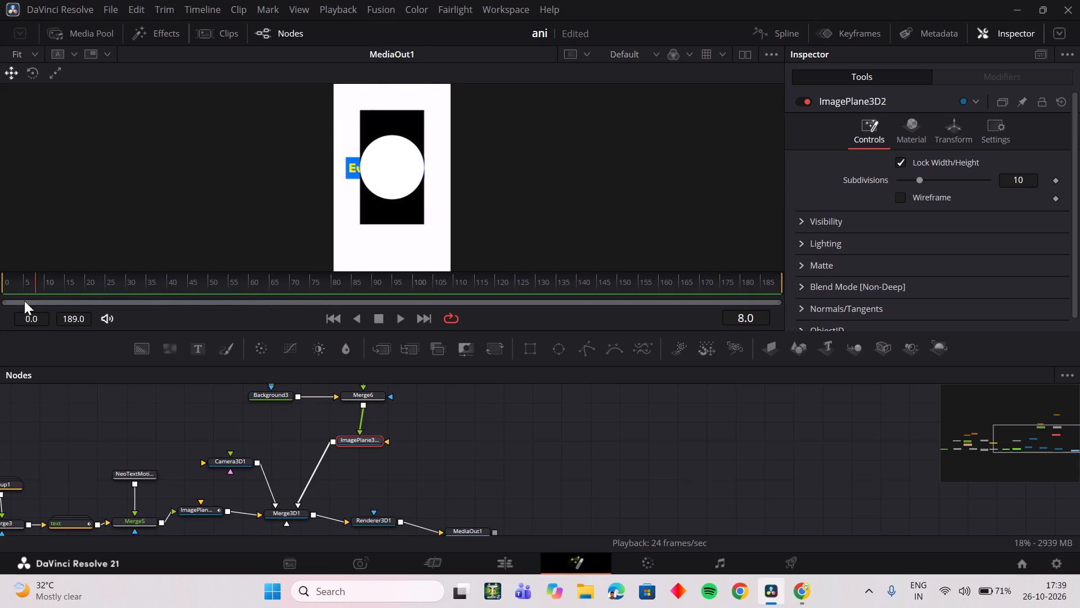
left_click_drag(24, 301, 208, 310)
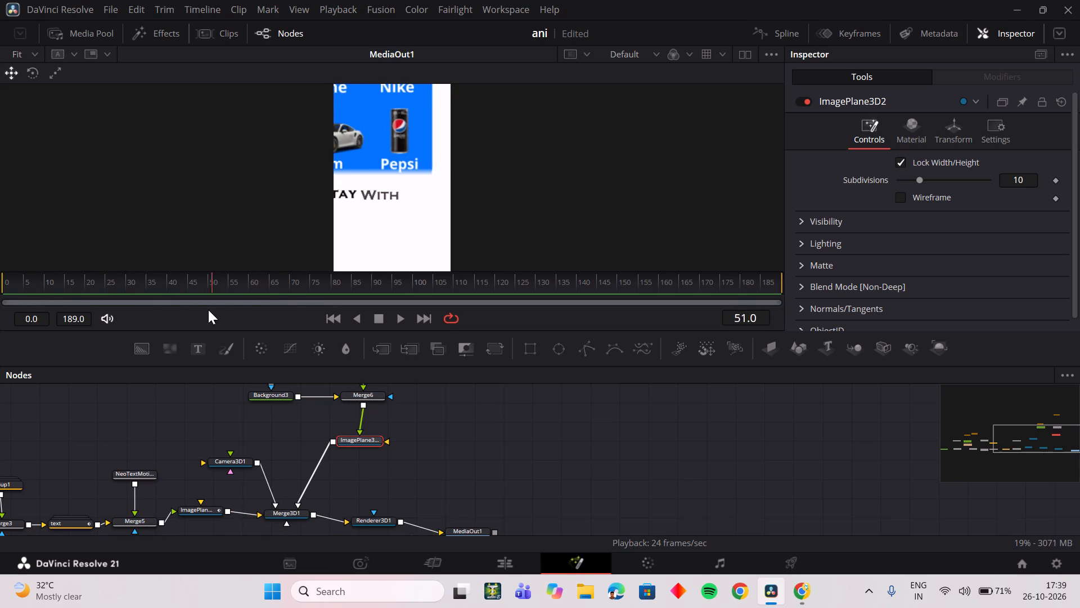
left_click_drag(208, 310, 237, 320)
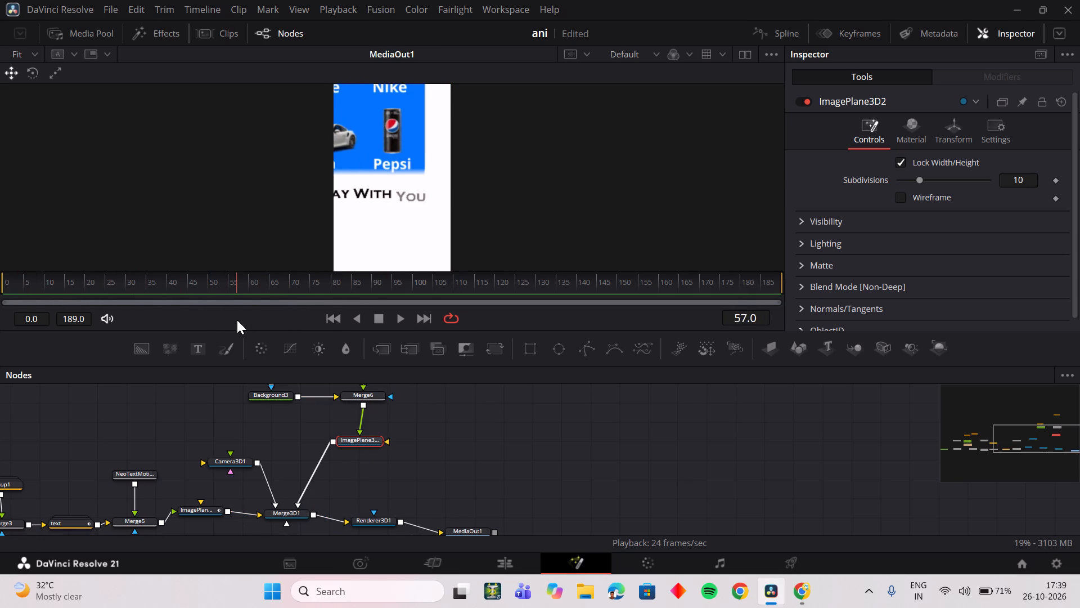
left_click_drag(237, 320, 164, 323)
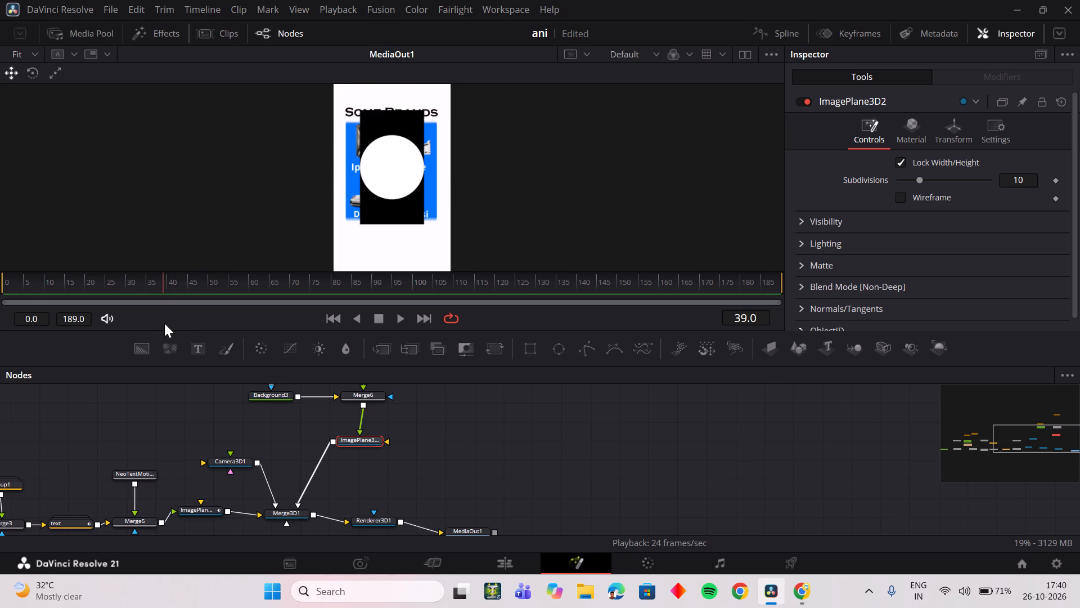
left_click_drag(164, 323, 193, 324)
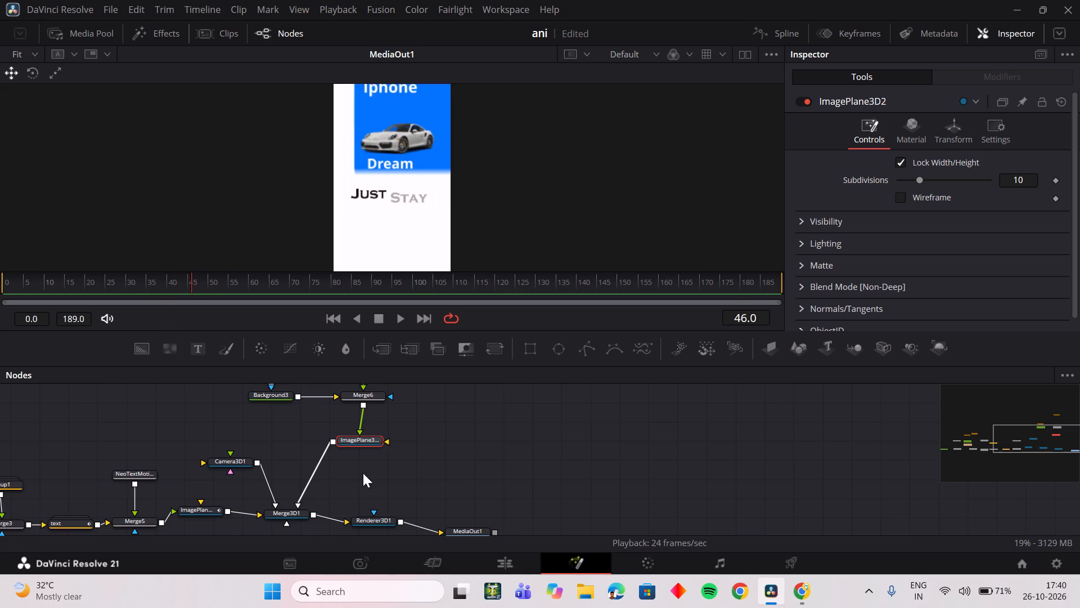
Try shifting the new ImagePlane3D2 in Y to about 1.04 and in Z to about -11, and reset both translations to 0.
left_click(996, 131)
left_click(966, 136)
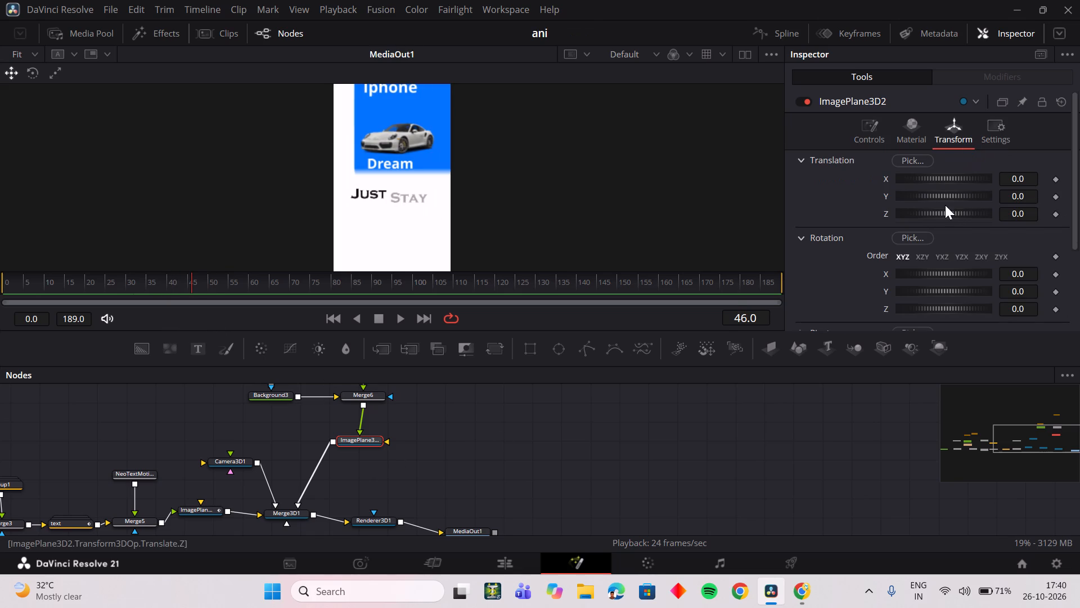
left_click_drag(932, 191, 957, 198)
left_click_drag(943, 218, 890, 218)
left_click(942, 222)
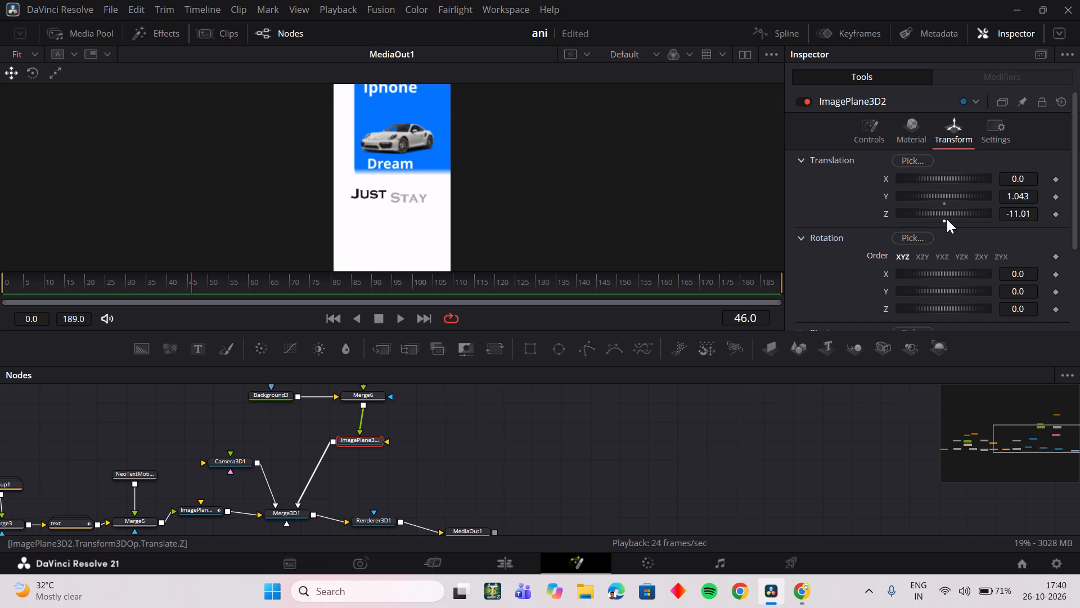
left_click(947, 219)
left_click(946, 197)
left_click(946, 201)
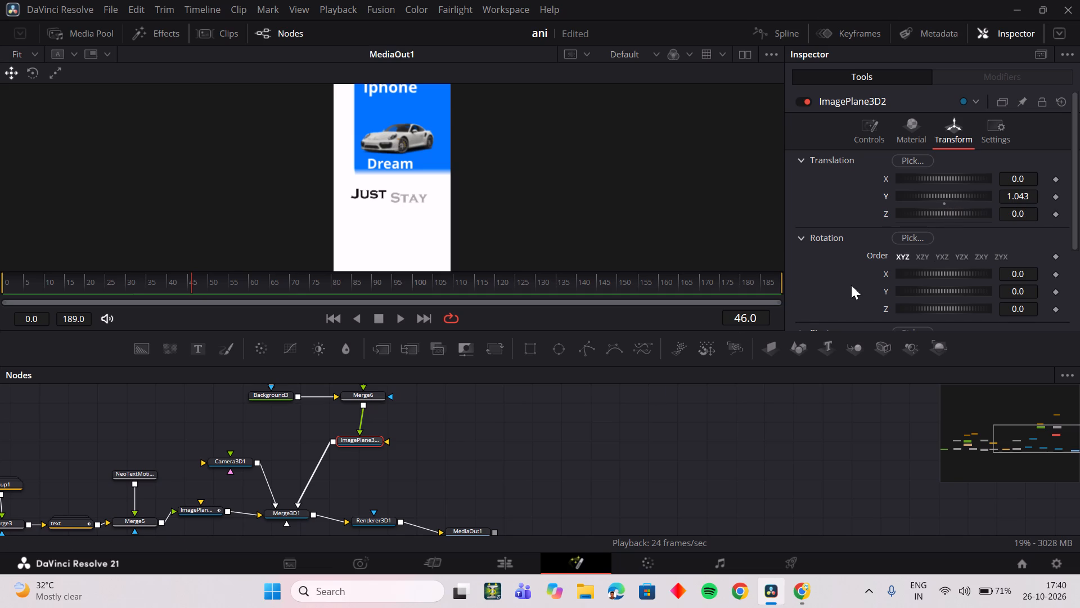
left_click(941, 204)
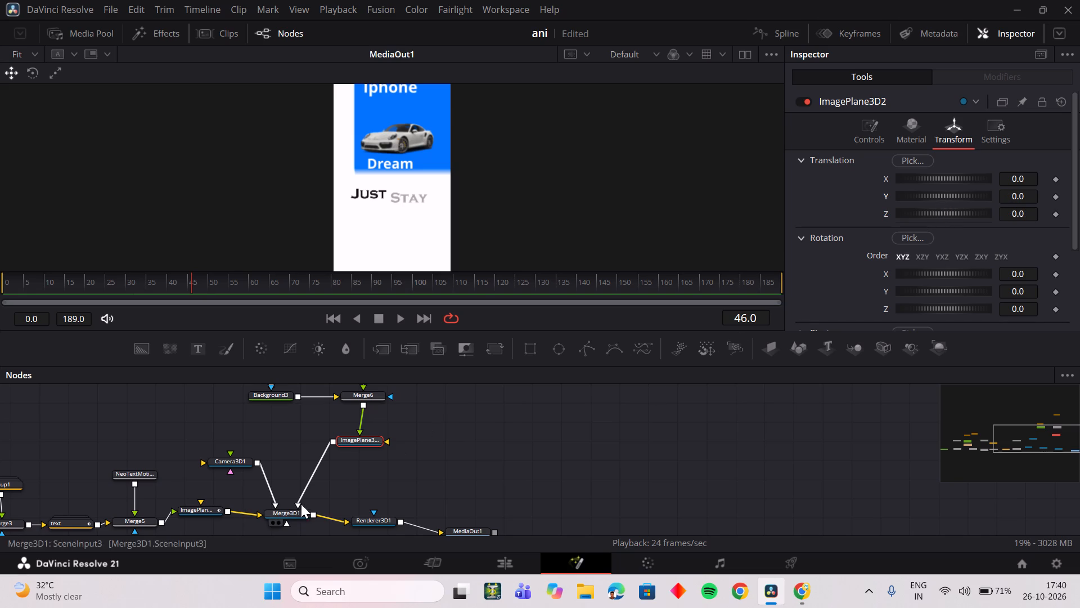
Scrub between frames 36 and 42 to check where the new image plane shows in the camera view, stopping at frame 42.
left_click_drag(195, 283, 155, 277)
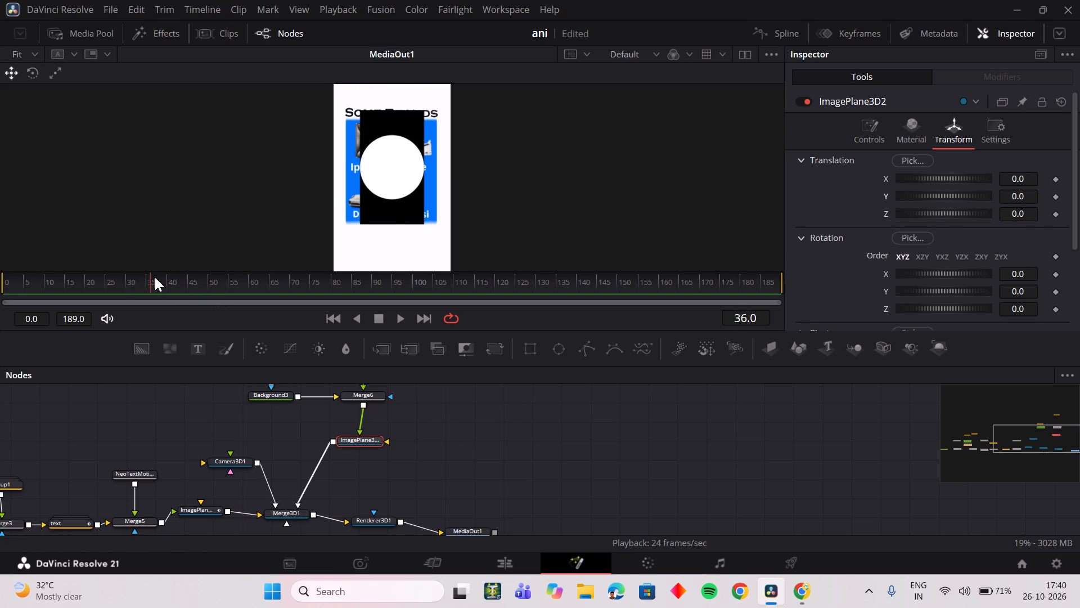
left_click_drag(155, 277, 177, 281)
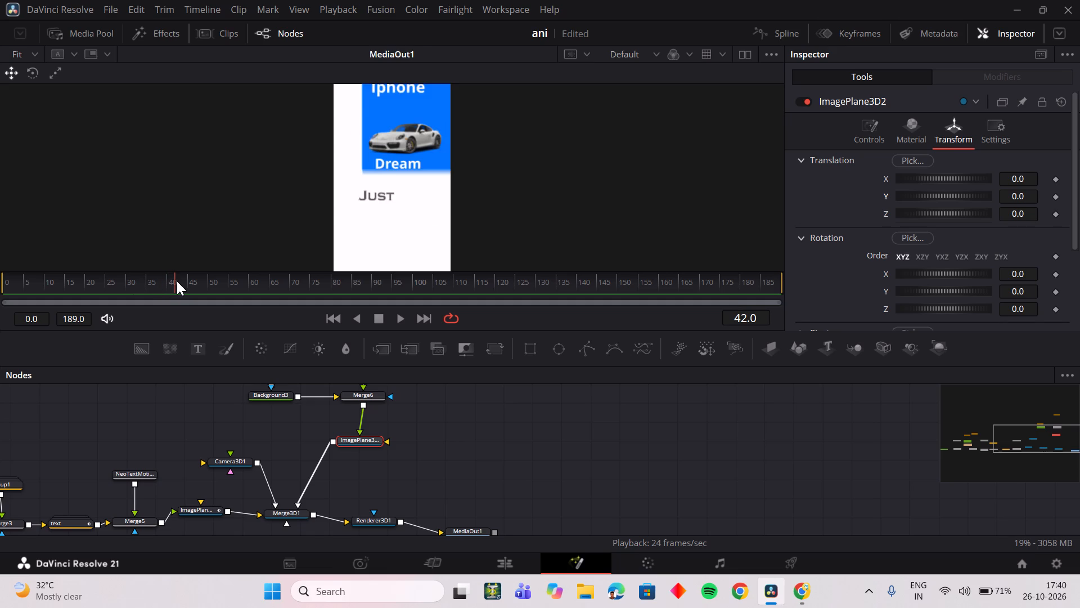
left_click_drag(177, 281, 163, 284)
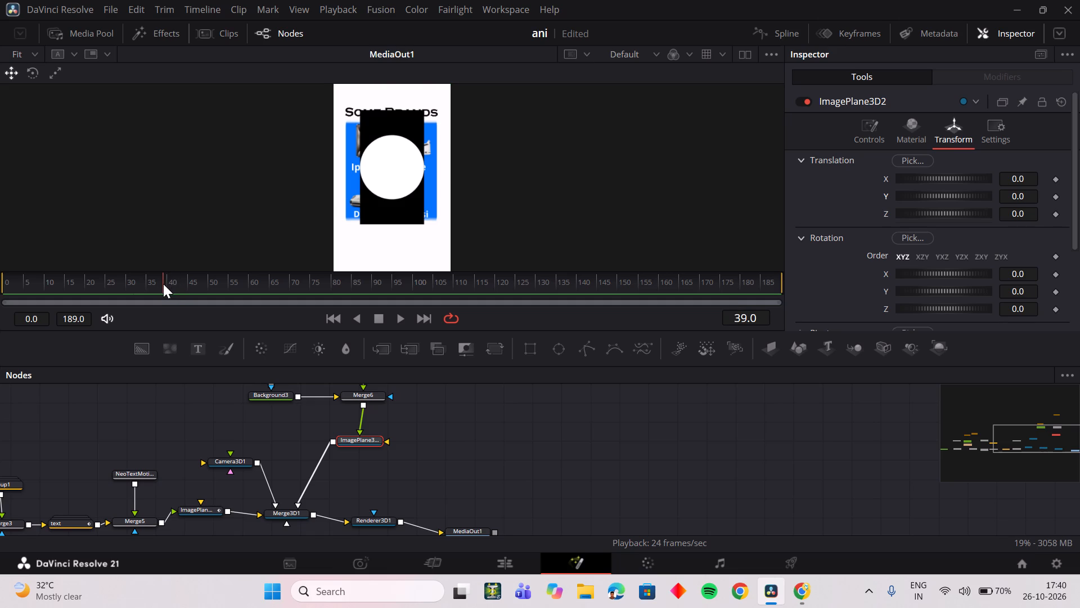
left_click_drag(163, 284, 170, 284)
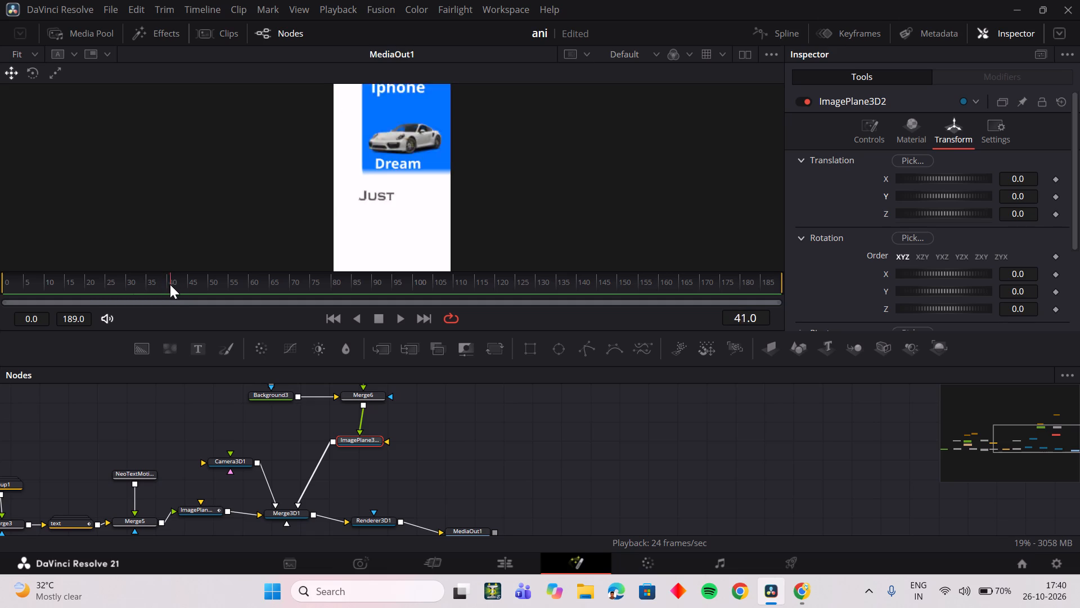
left_click_drag(170, 284, 179, 287)
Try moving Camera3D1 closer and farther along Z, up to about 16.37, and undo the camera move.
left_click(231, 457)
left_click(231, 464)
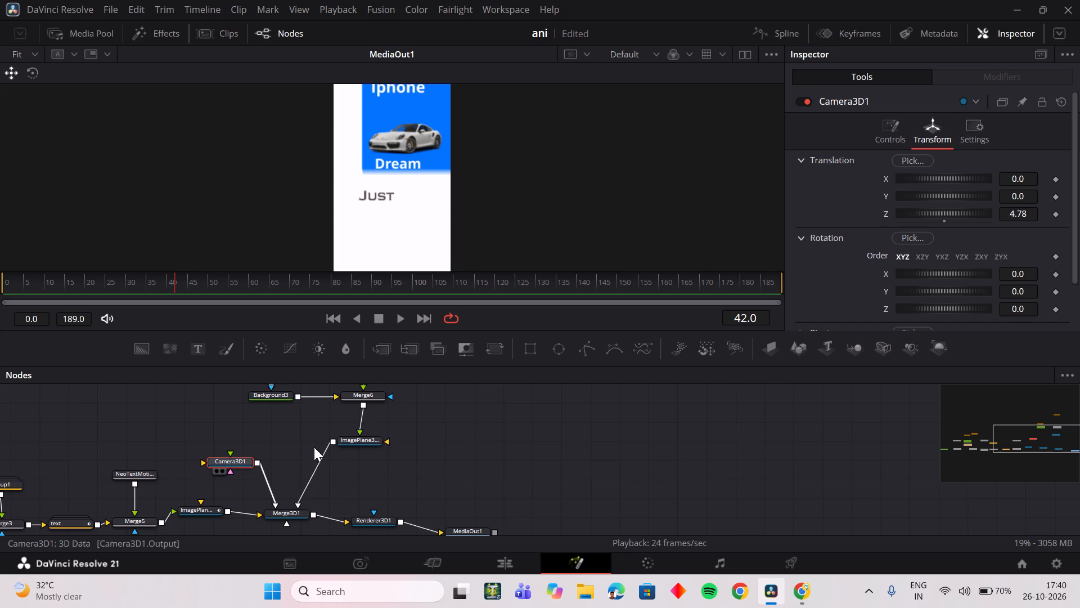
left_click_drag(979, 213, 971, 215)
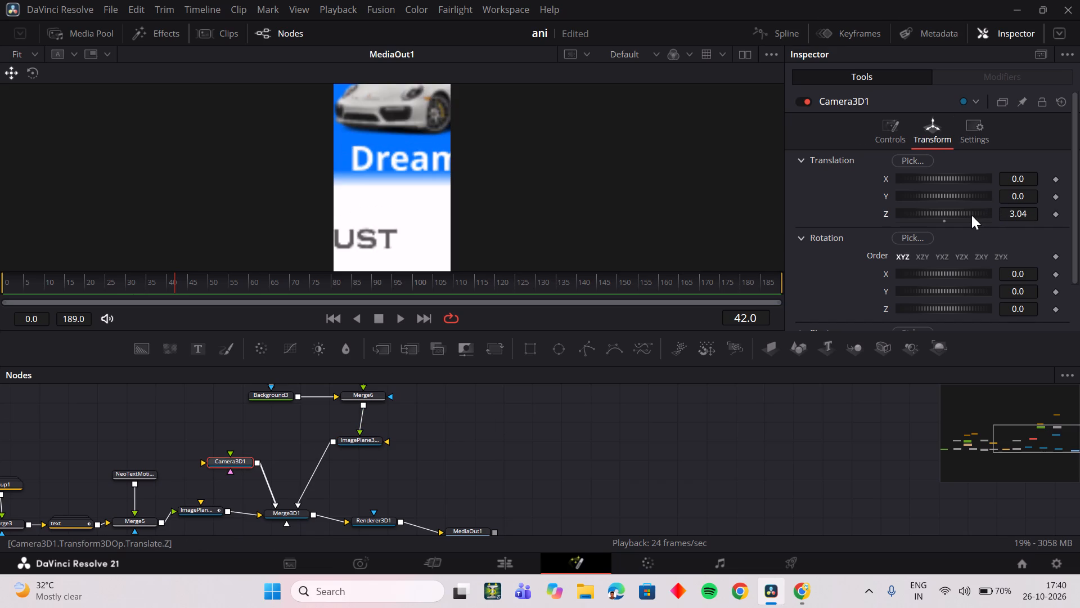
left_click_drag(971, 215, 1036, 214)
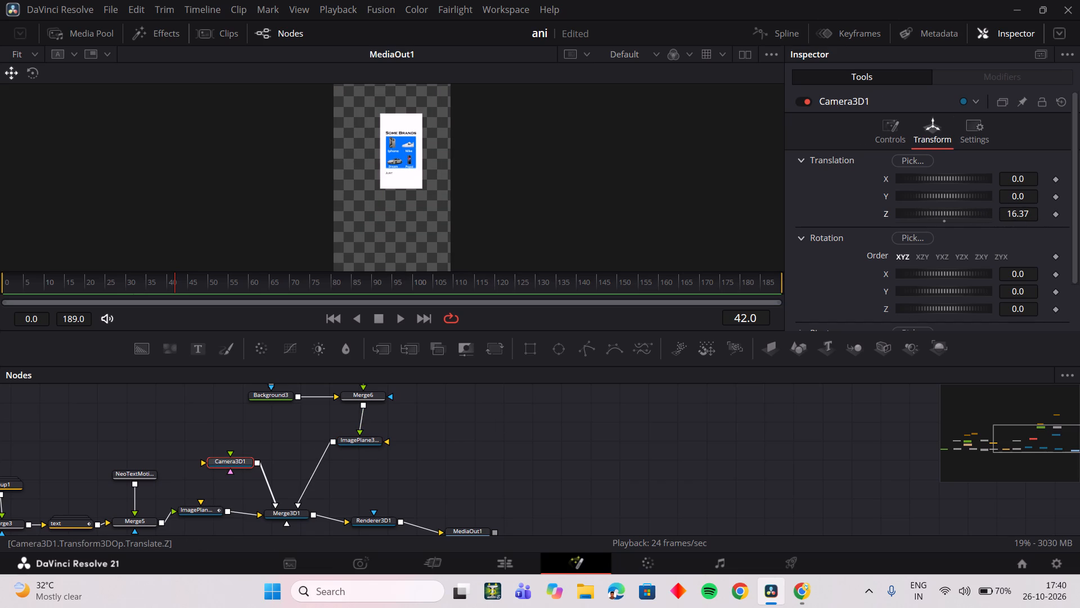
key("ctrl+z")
Set the Z translation of ImagePlane3D2 to about 1.94 so it sits in front of the brands layout.
left_click(368, 441)
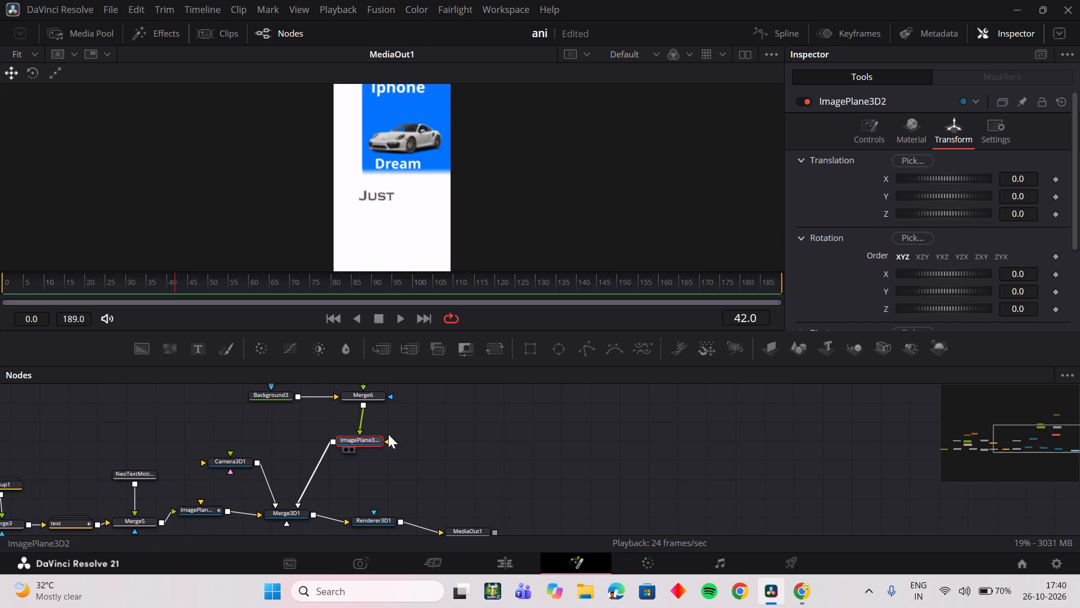
left_click_drag(978, 209, 1000, 222)
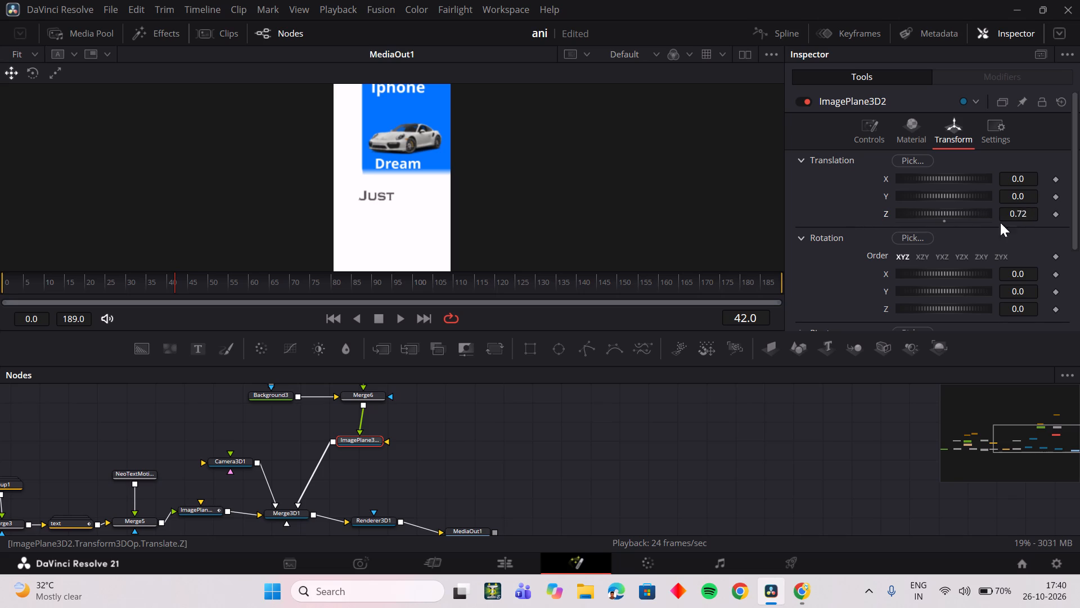
left_click_drag(1000, 222, 1005, 223)
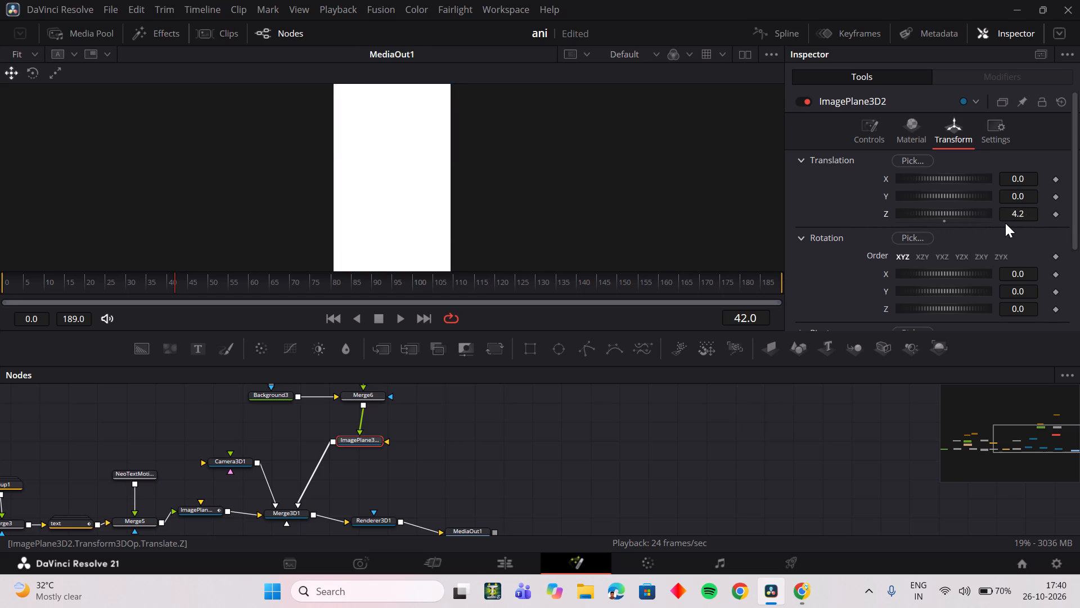
left_click_drag(1005, 223, 990, 225)
left_click_drag(1022, 212, 978, 219)
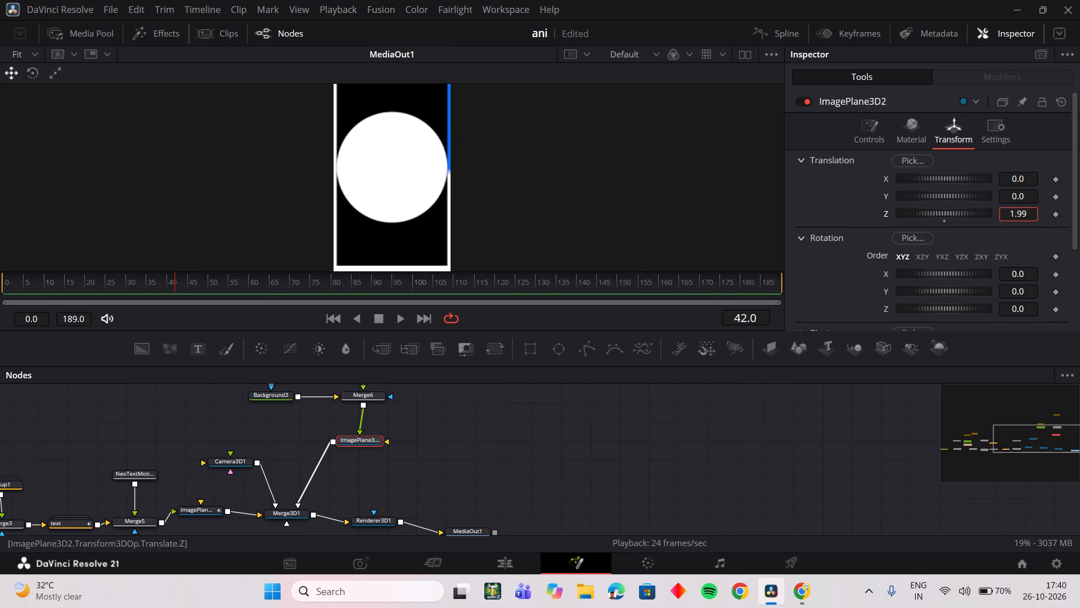
left_click_drag(978, 219, 975, 220)
Set the Ellipse1 mask's border width to -0.2 and its soft edge to about 0.099.
scroll(305, 412, "up", 1)
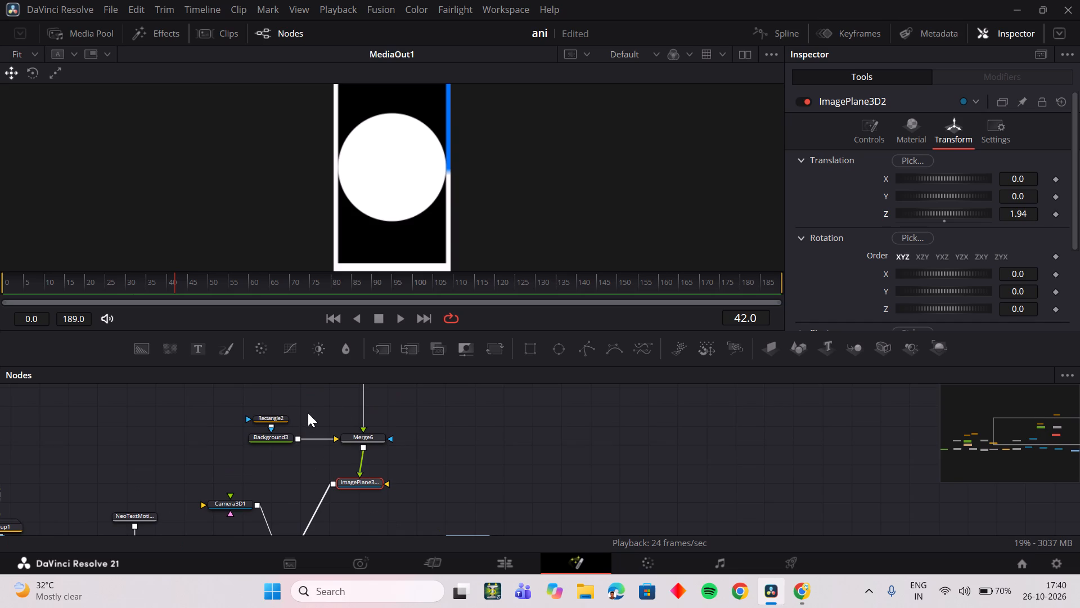
scroll(341, 408, "up", 1)
left_click(364, 410)
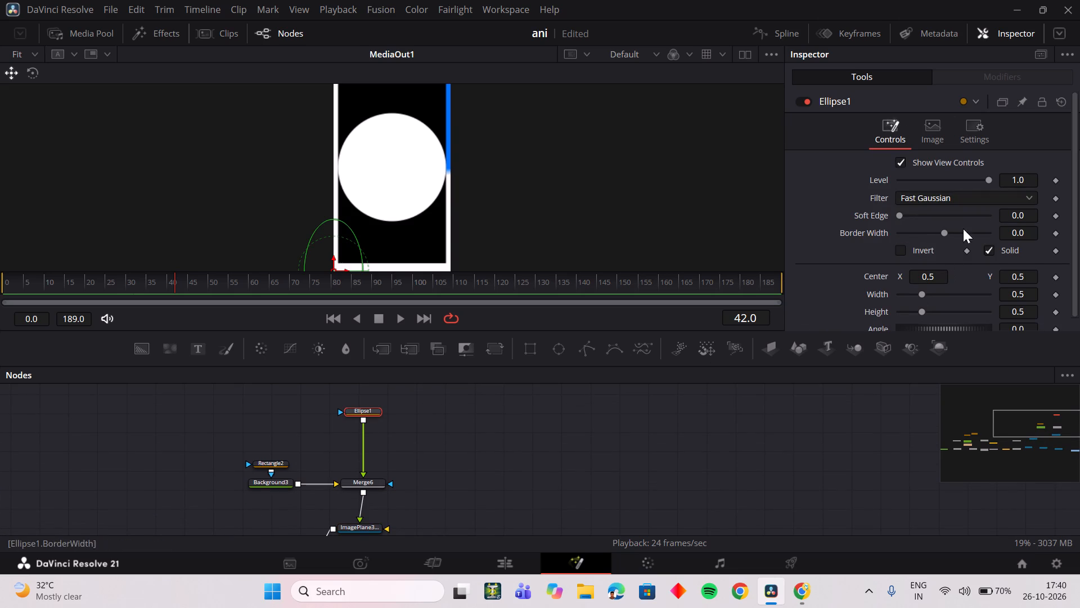
left_click_drag(944, 236, 914, 238)
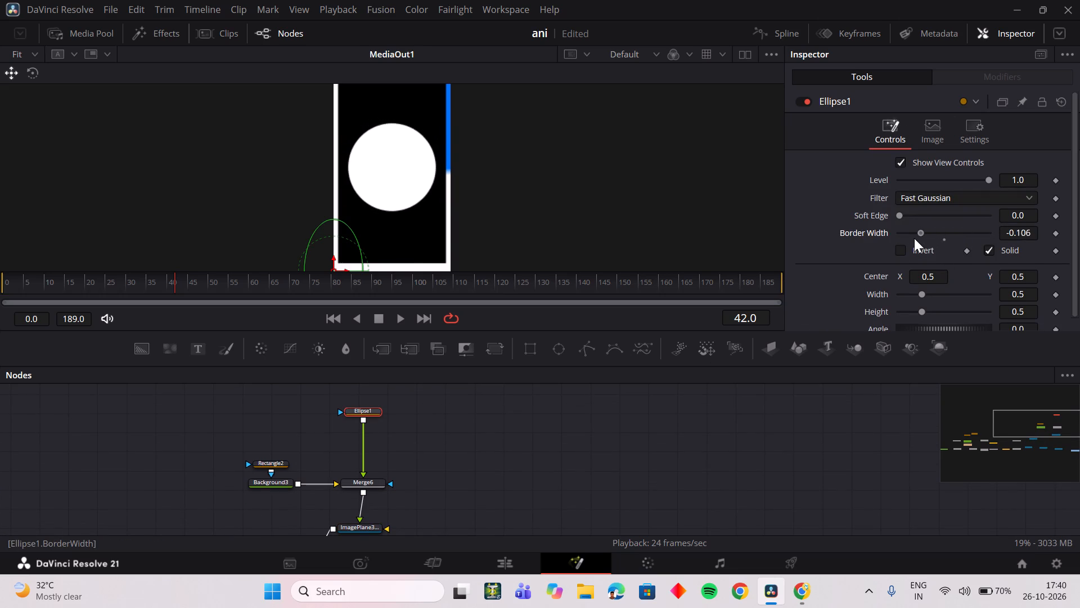
left_click_drag(914, 238, 875, 244)
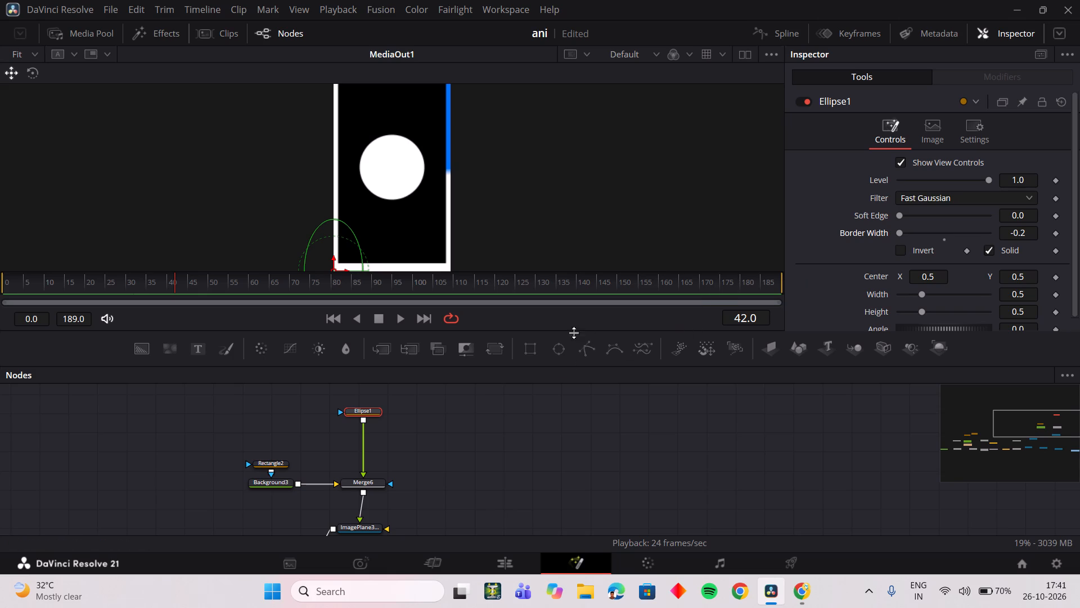
left_click_drag(898, 216, 928, 216)
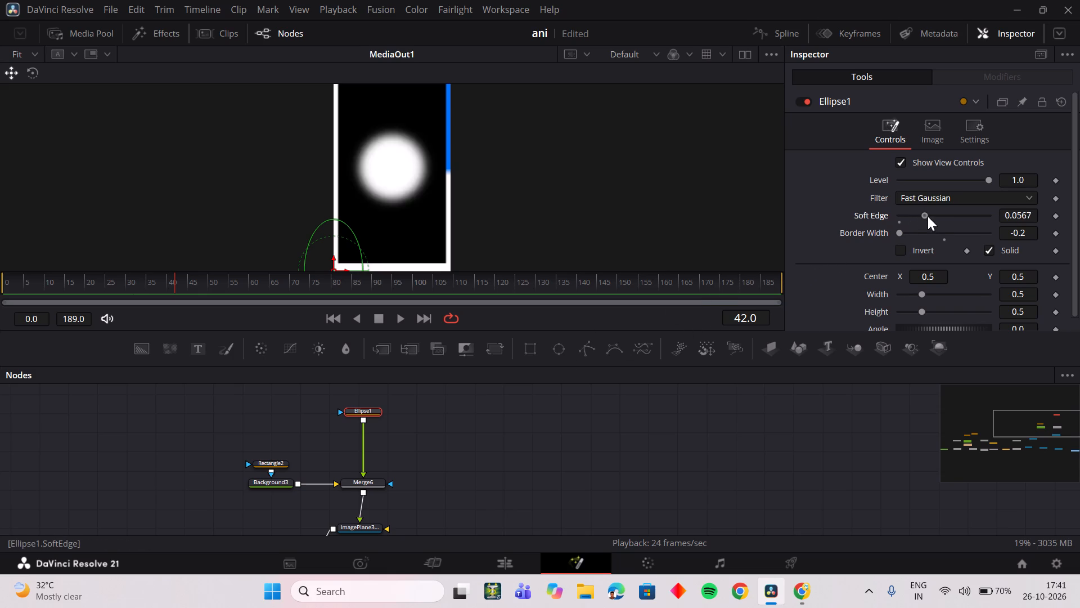
left_click_drag(928, 216, 942, 216)
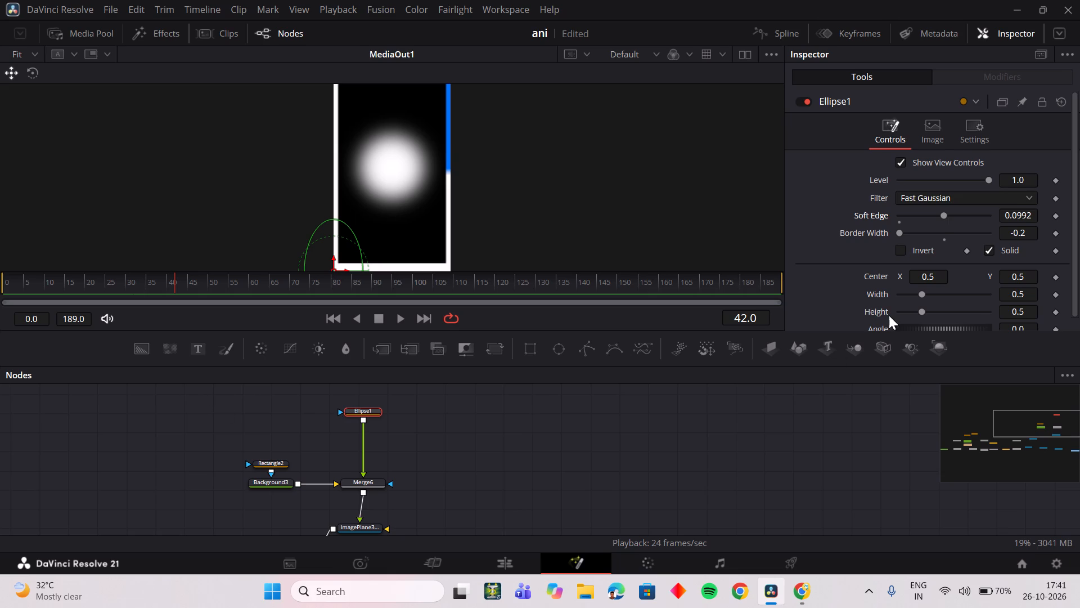
scroll(910, 253, "down", 4)
scroll(910, 154, "up", 2)
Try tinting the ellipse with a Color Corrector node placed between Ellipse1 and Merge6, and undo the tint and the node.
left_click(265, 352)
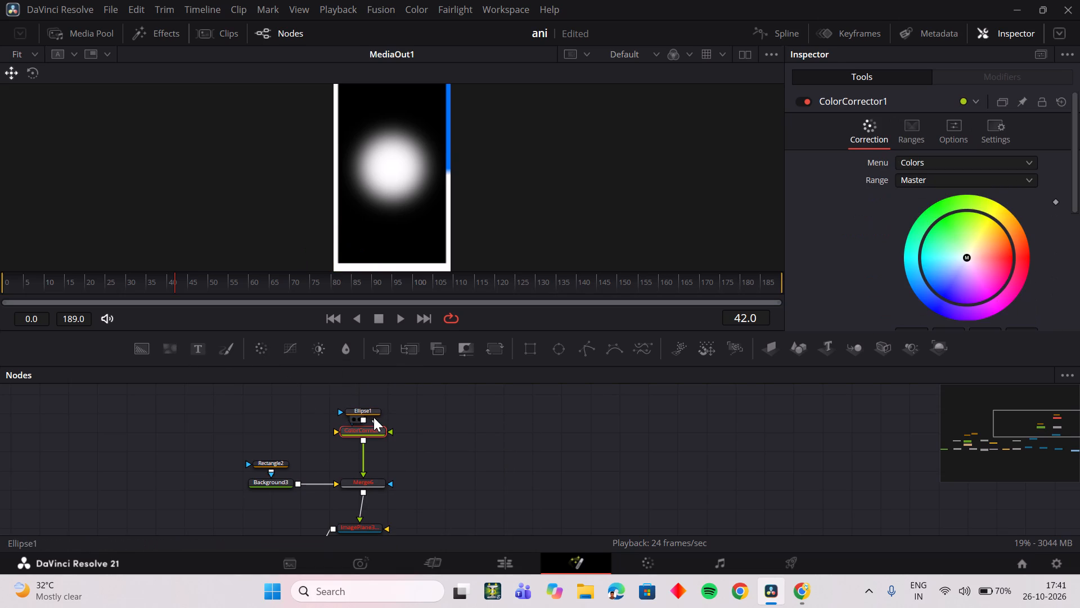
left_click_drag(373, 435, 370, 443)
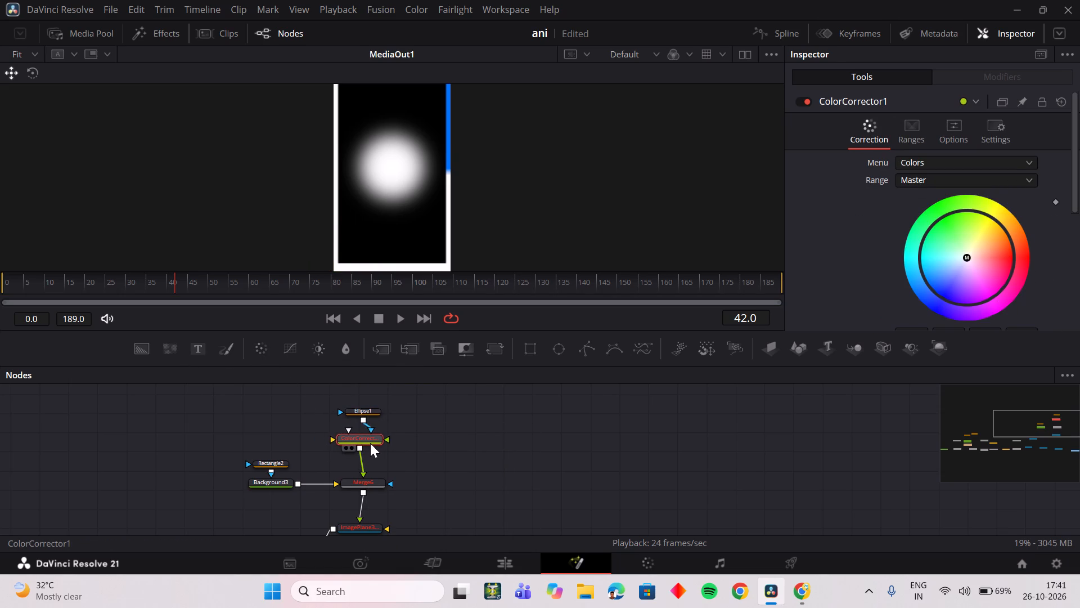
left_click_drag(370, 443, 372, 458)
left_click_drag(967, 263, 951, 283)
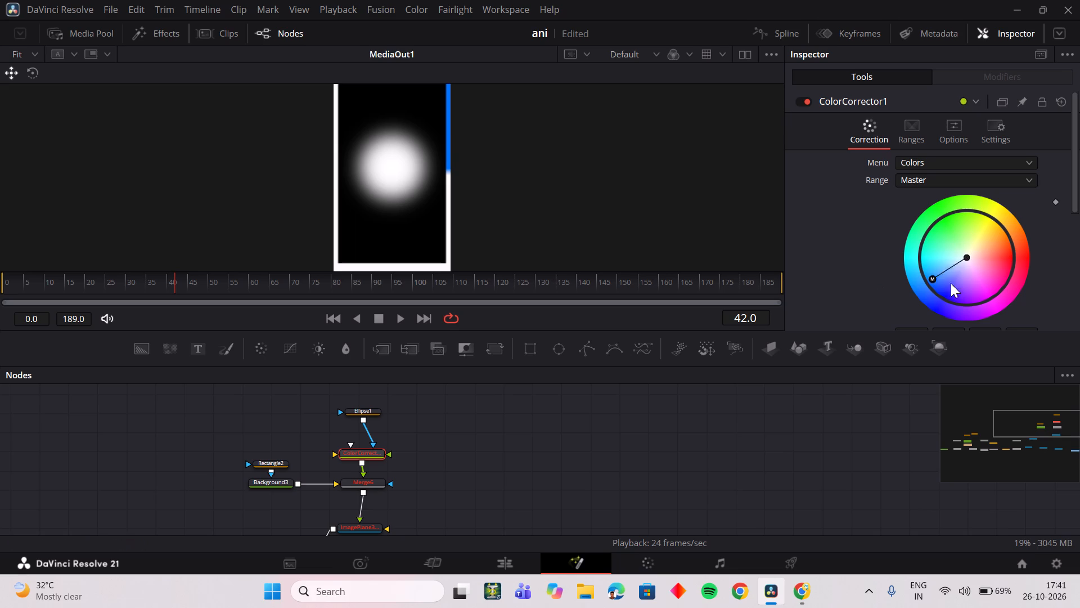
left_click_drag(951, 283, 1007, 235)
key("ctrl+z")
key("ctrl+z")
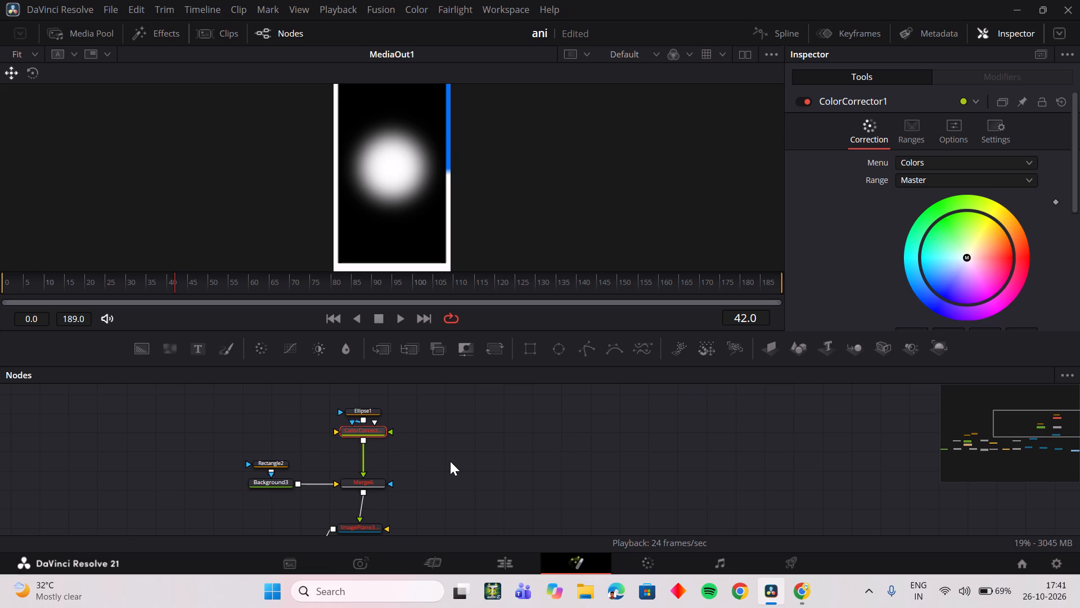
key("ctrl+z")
Add a Color Generator node after Ellipse1 and place it midway between Ellipse1 and Merge6.
left_click(371, 418)
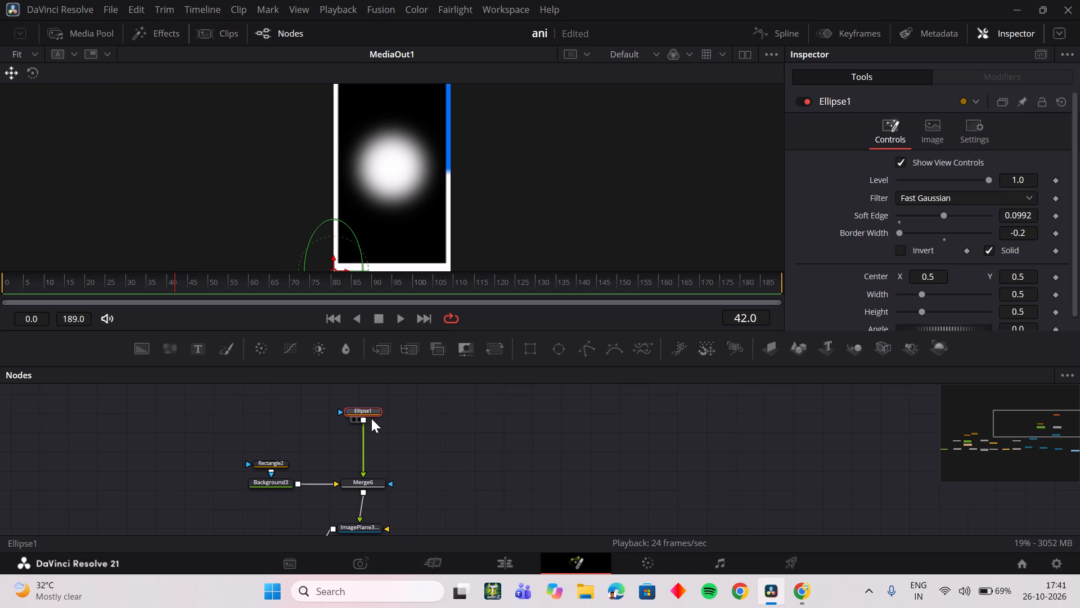
key("shift+space")
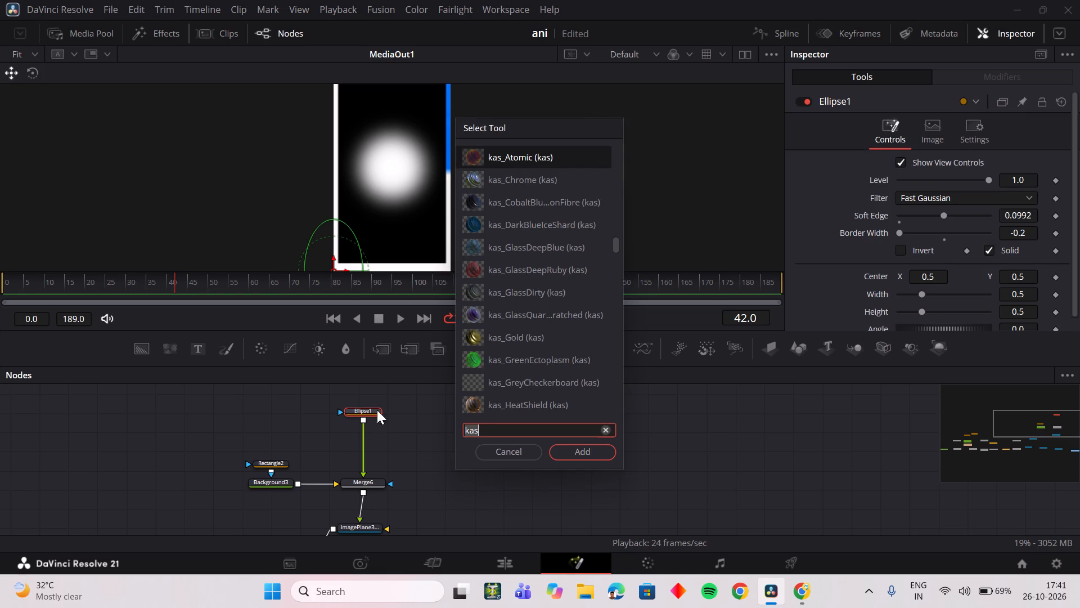
key("BackSpace")
type("colo")
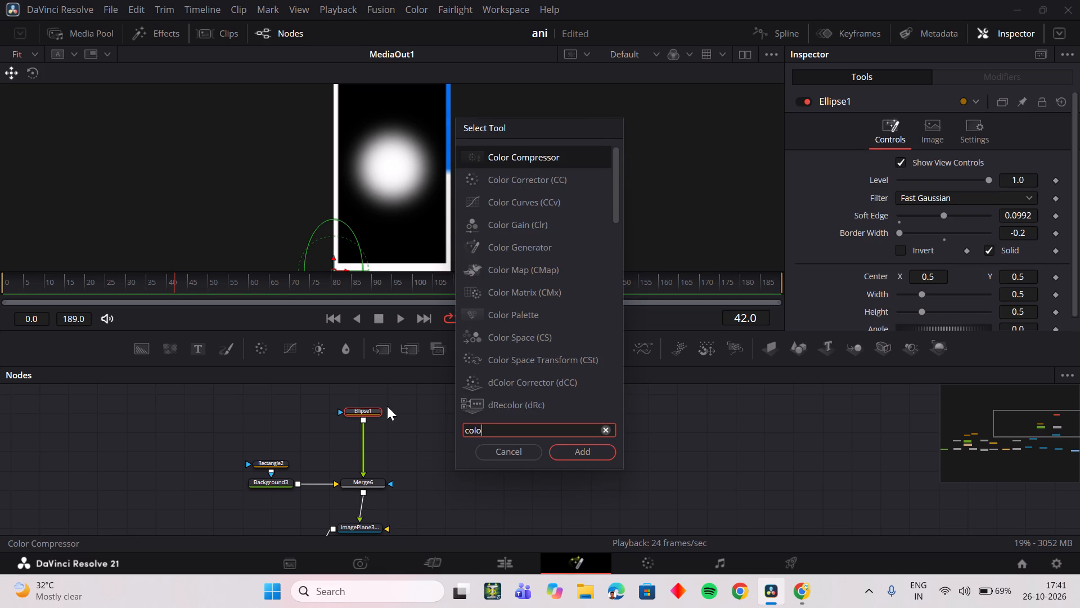
left_click(506, 241)
left_click(592, 448)
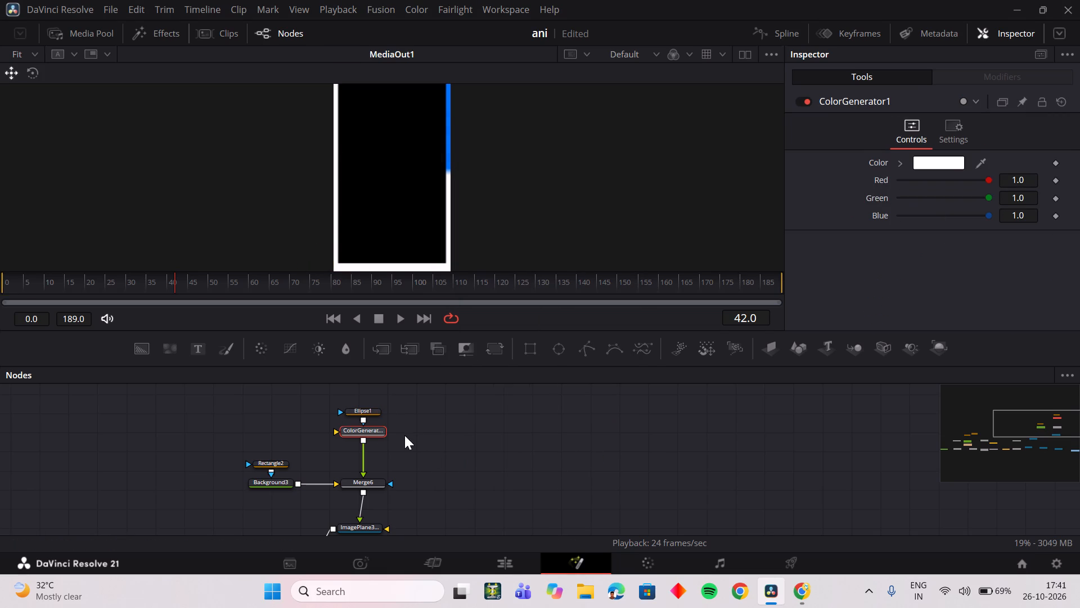
left_click_drag(368, 432, 368, 446)
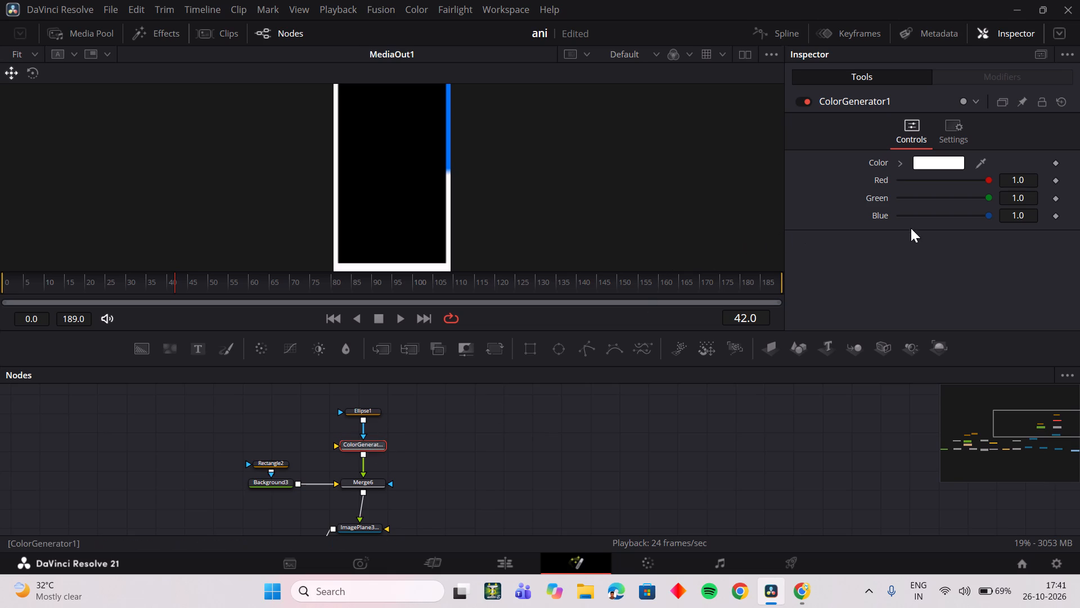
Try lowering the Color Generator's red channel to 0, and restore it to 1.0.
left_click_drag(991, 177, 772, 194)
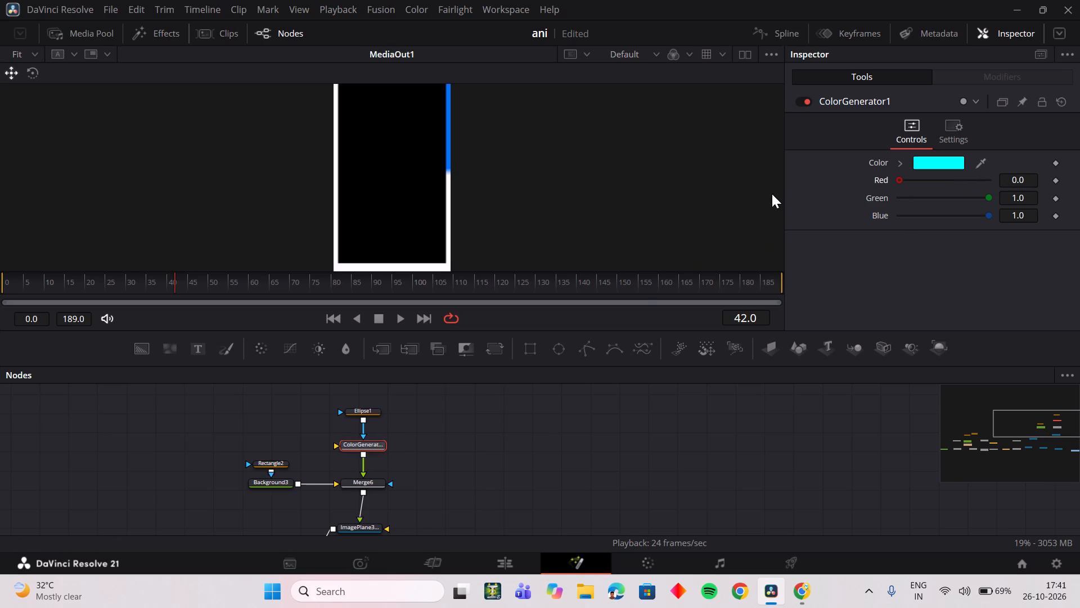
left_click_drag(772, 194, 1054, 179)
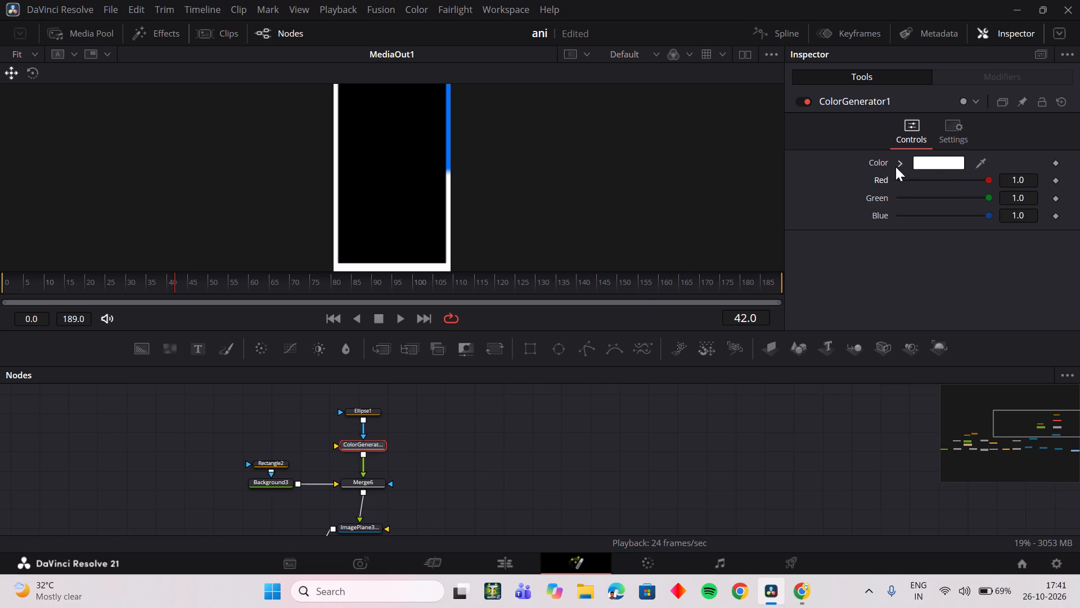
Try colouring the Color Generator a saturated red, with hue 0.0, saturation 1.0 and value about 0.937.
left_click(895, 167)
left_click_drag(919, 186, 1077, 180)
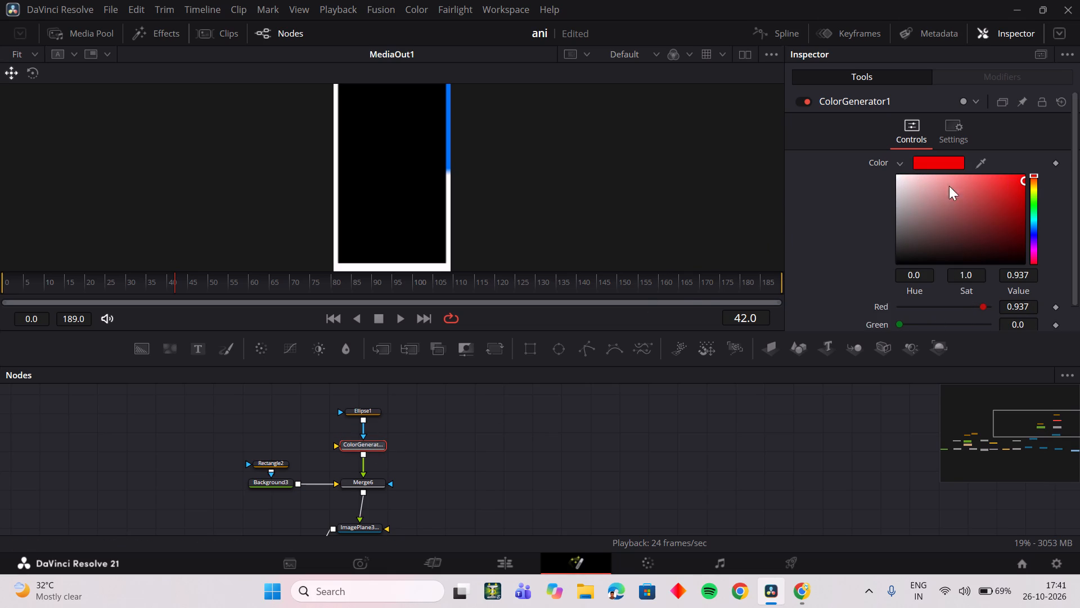
Delete the Color Generator node and reconnect Ellipse1 directly to Merge6's foreground input.
key("Delete")
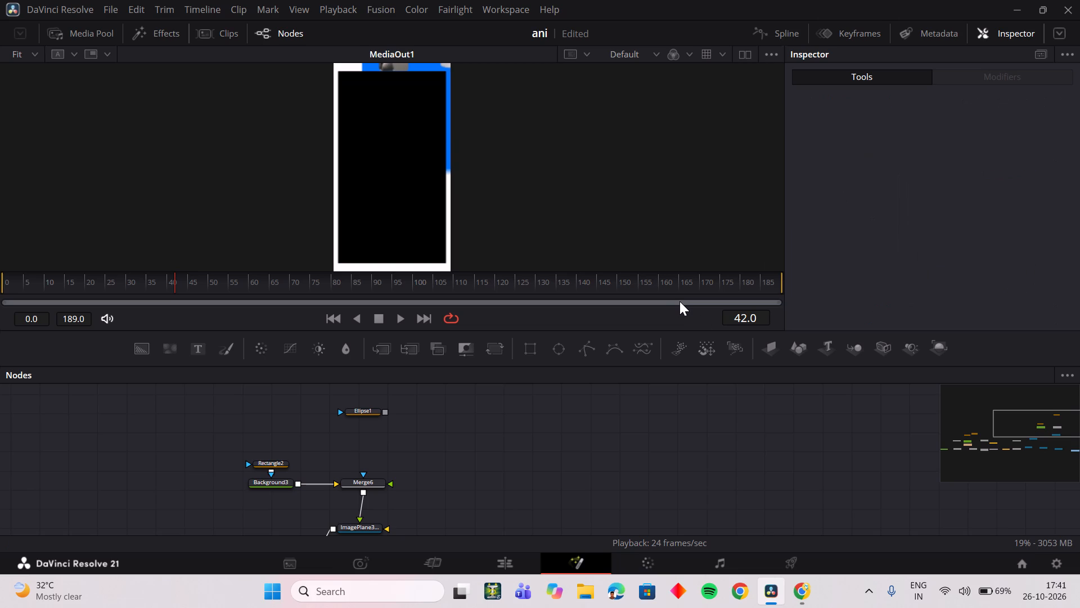
left_click_drag(385, 412, 366, 485)
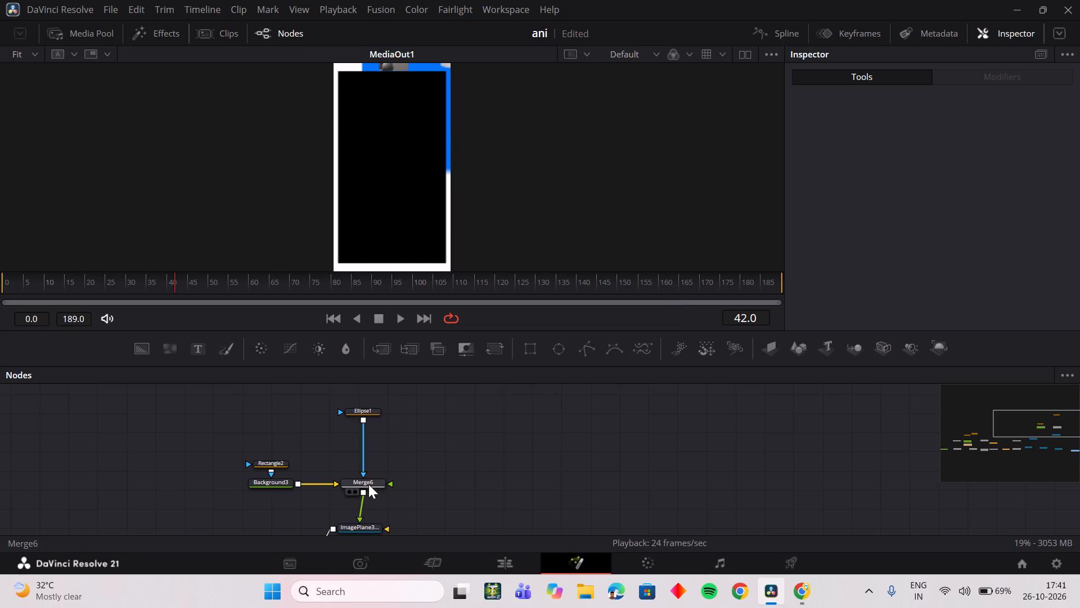
left_click_drag(363, 469, 379, 484)
left_click_drag(365, 468, 386, 483)
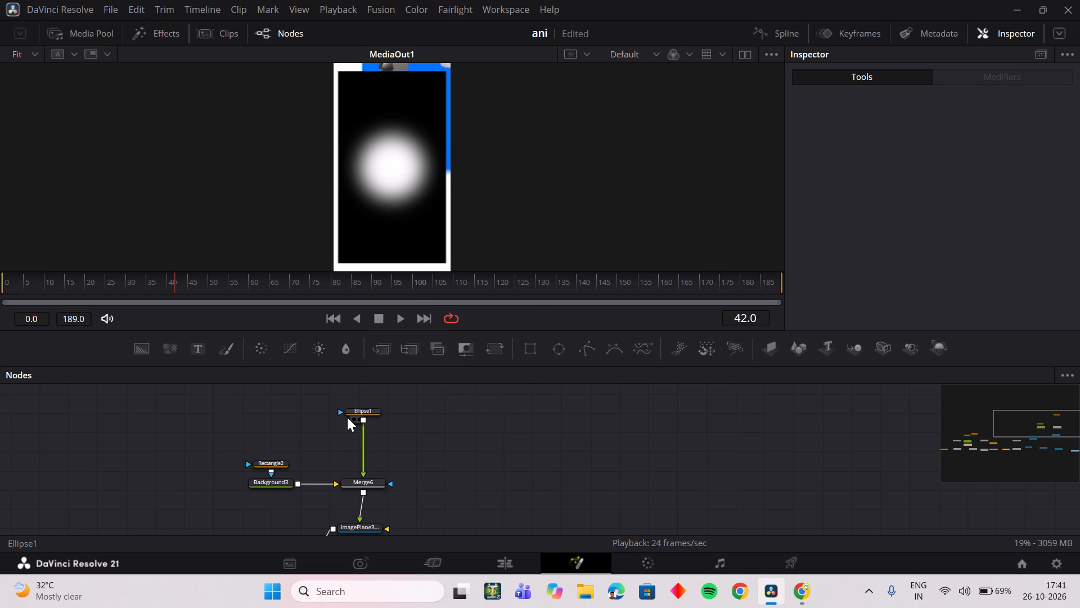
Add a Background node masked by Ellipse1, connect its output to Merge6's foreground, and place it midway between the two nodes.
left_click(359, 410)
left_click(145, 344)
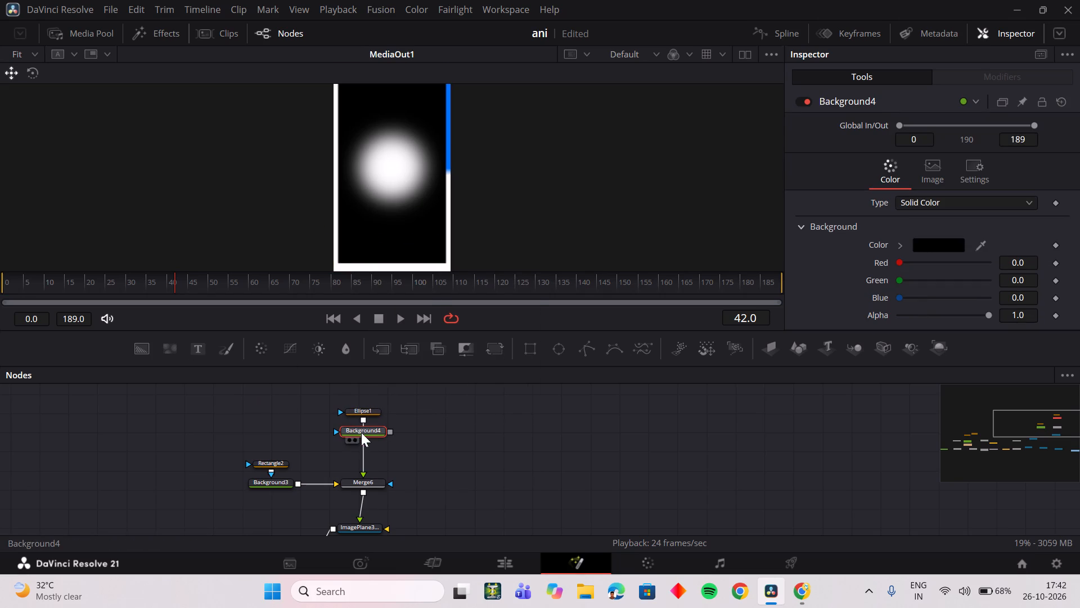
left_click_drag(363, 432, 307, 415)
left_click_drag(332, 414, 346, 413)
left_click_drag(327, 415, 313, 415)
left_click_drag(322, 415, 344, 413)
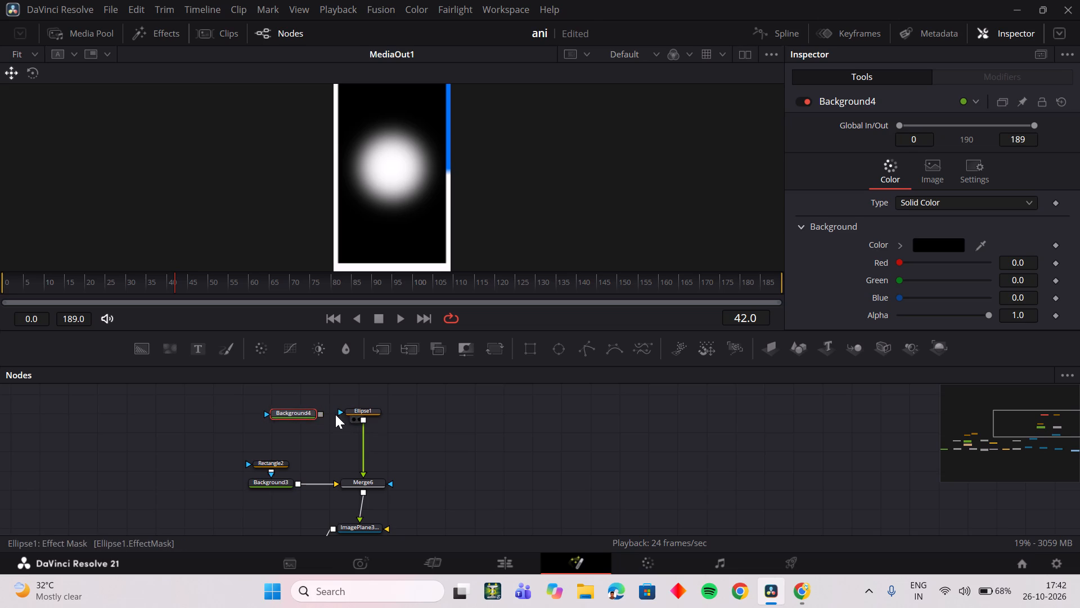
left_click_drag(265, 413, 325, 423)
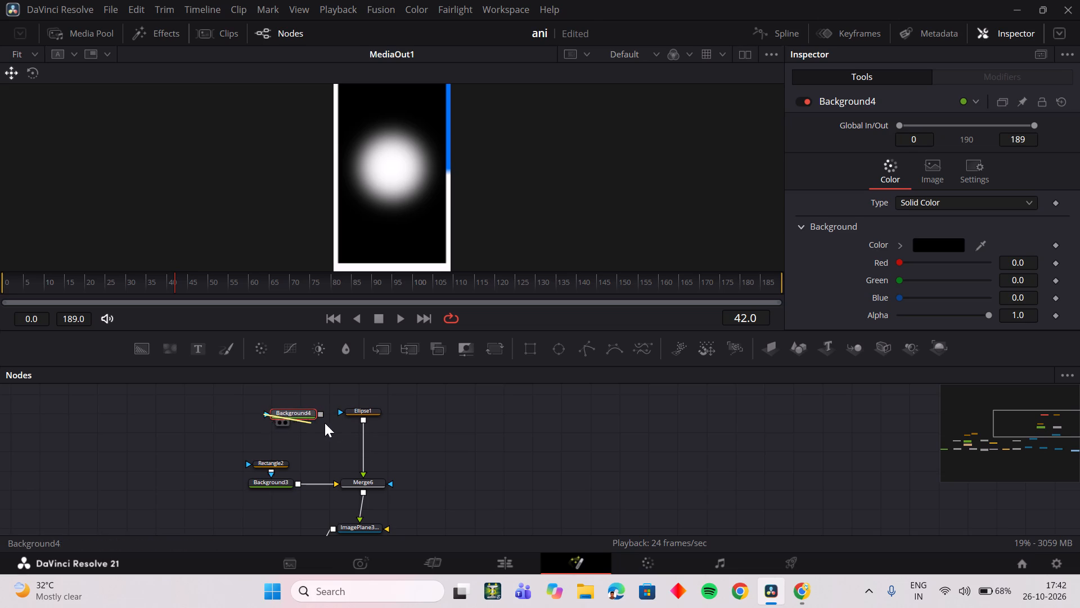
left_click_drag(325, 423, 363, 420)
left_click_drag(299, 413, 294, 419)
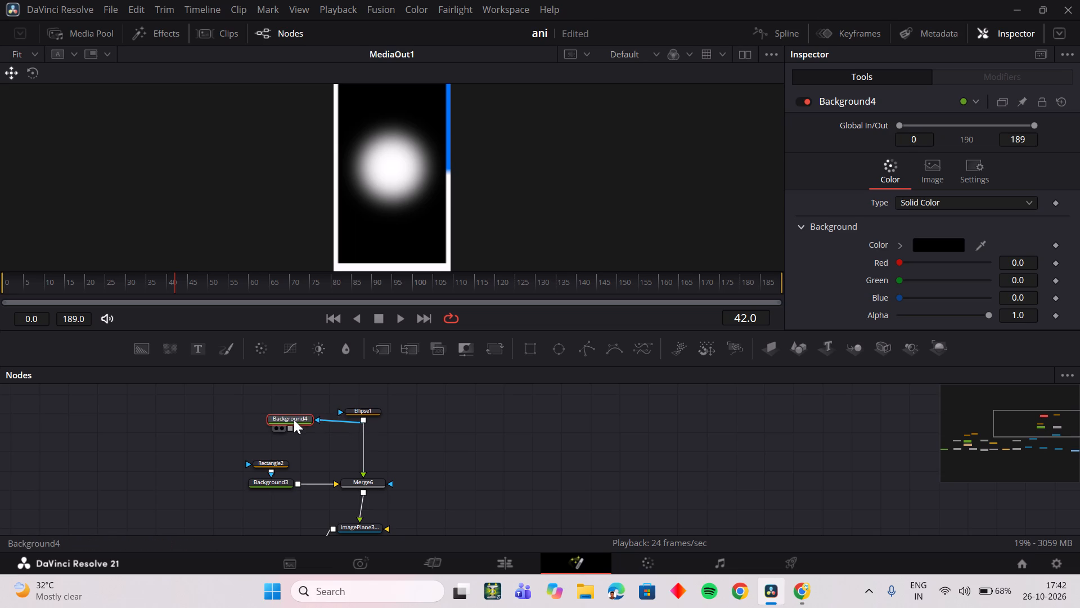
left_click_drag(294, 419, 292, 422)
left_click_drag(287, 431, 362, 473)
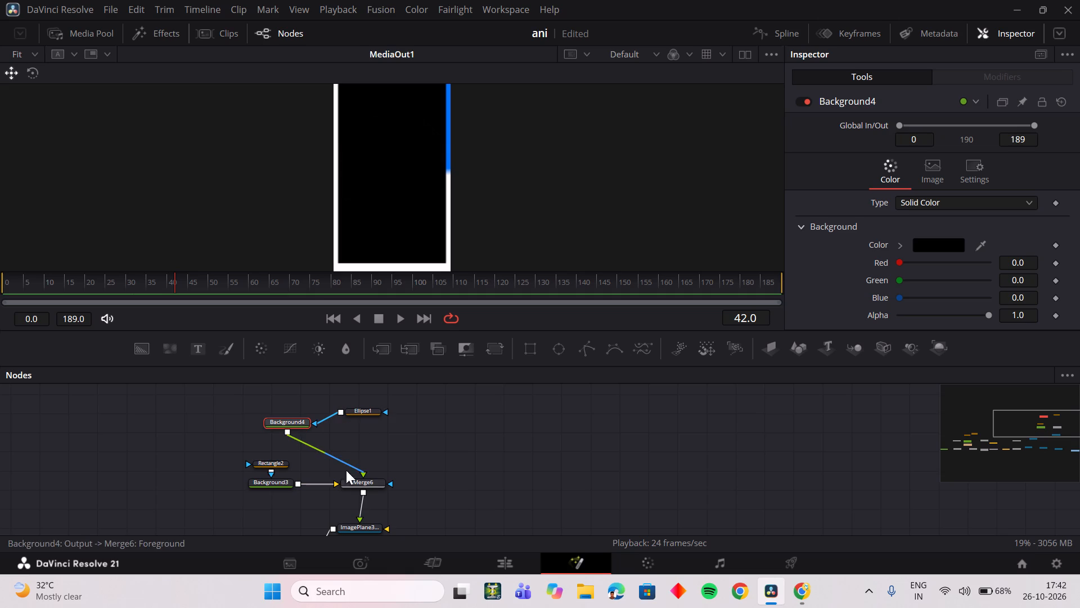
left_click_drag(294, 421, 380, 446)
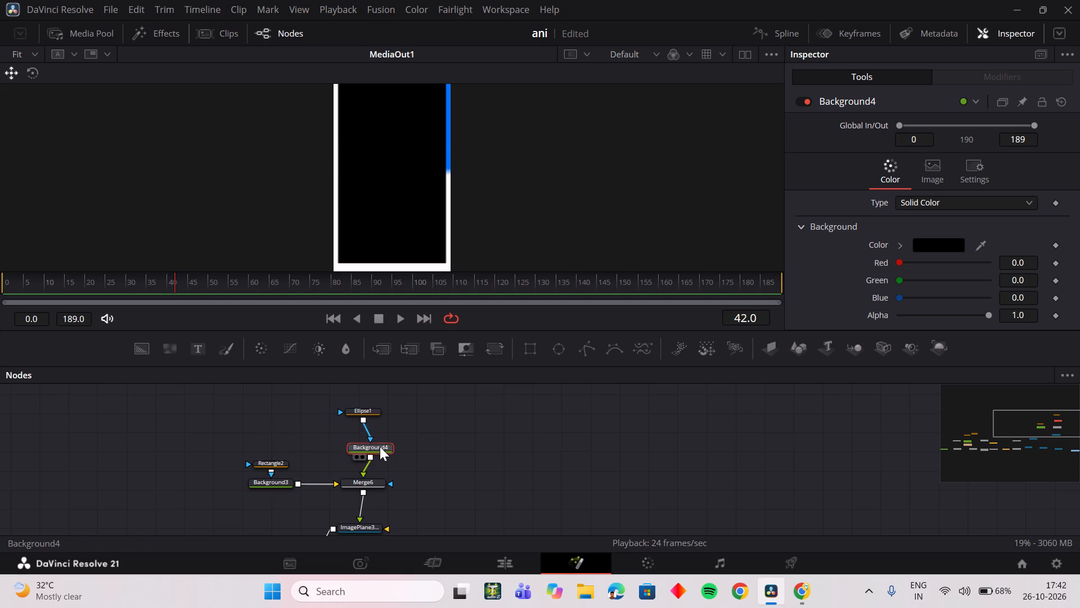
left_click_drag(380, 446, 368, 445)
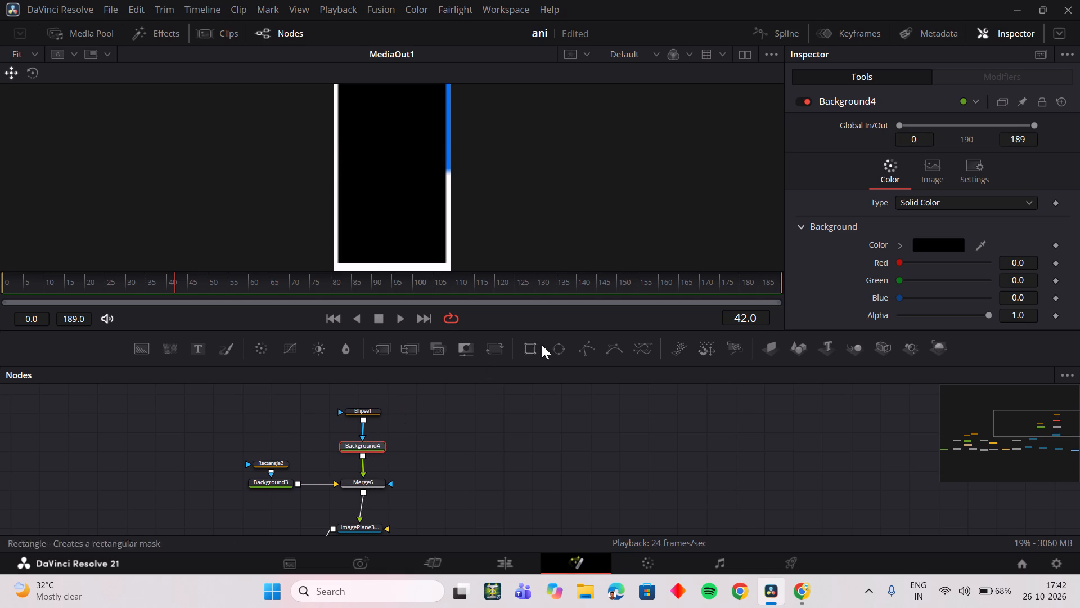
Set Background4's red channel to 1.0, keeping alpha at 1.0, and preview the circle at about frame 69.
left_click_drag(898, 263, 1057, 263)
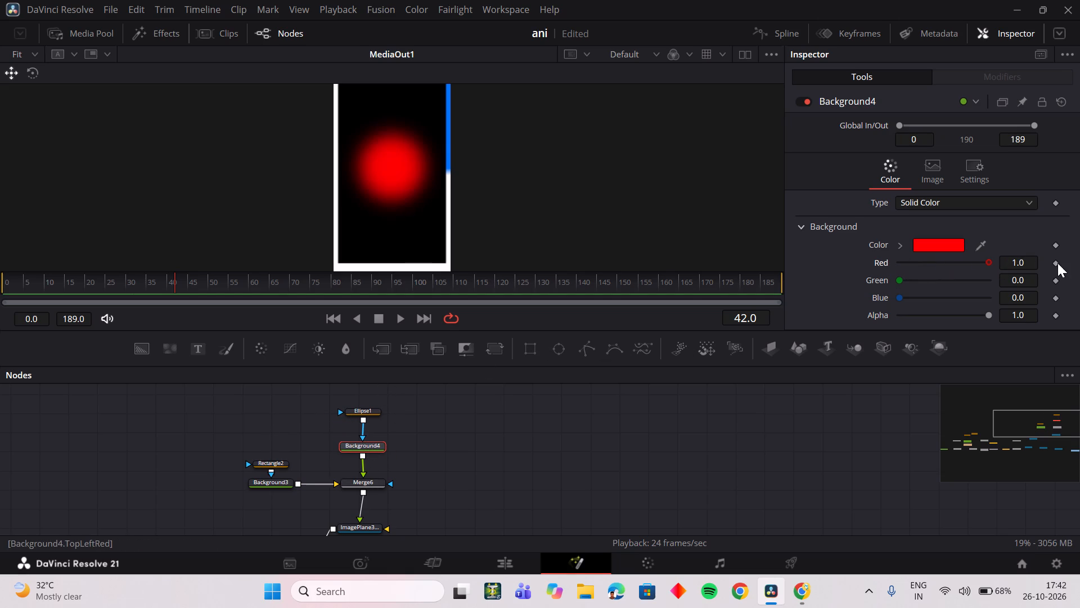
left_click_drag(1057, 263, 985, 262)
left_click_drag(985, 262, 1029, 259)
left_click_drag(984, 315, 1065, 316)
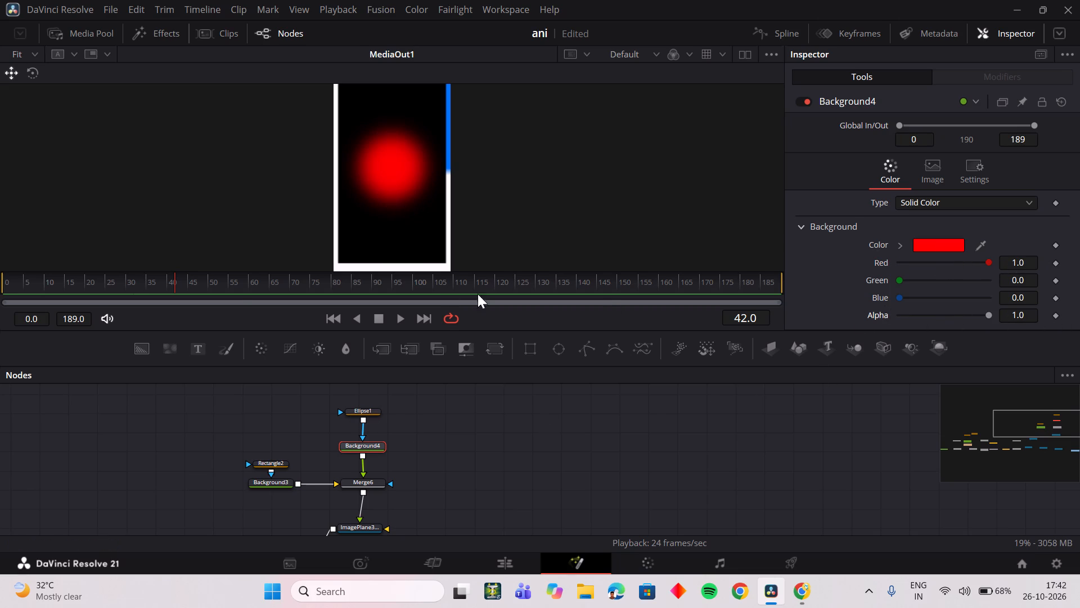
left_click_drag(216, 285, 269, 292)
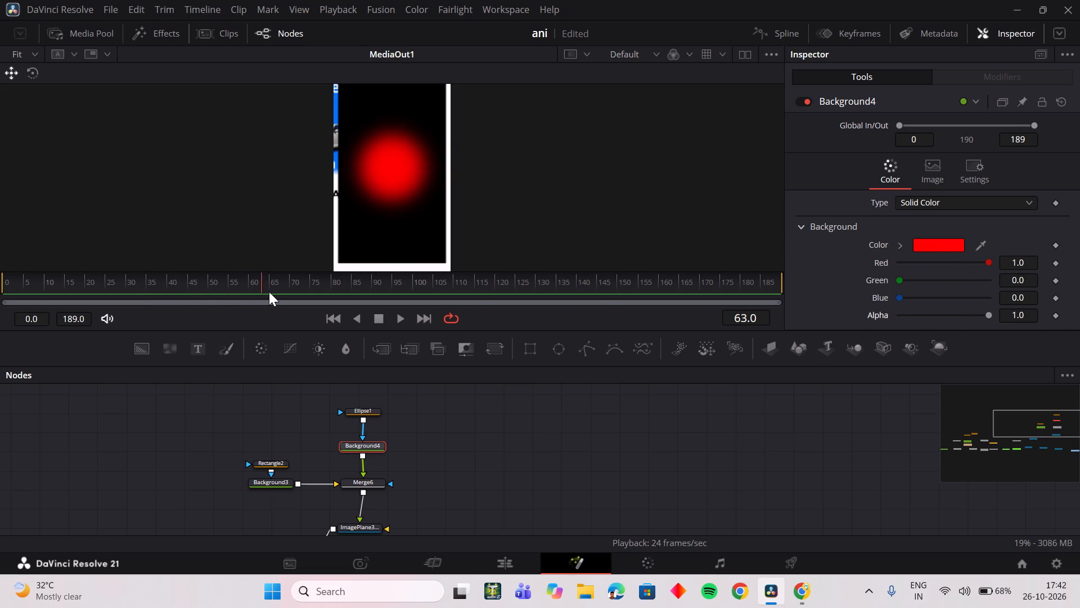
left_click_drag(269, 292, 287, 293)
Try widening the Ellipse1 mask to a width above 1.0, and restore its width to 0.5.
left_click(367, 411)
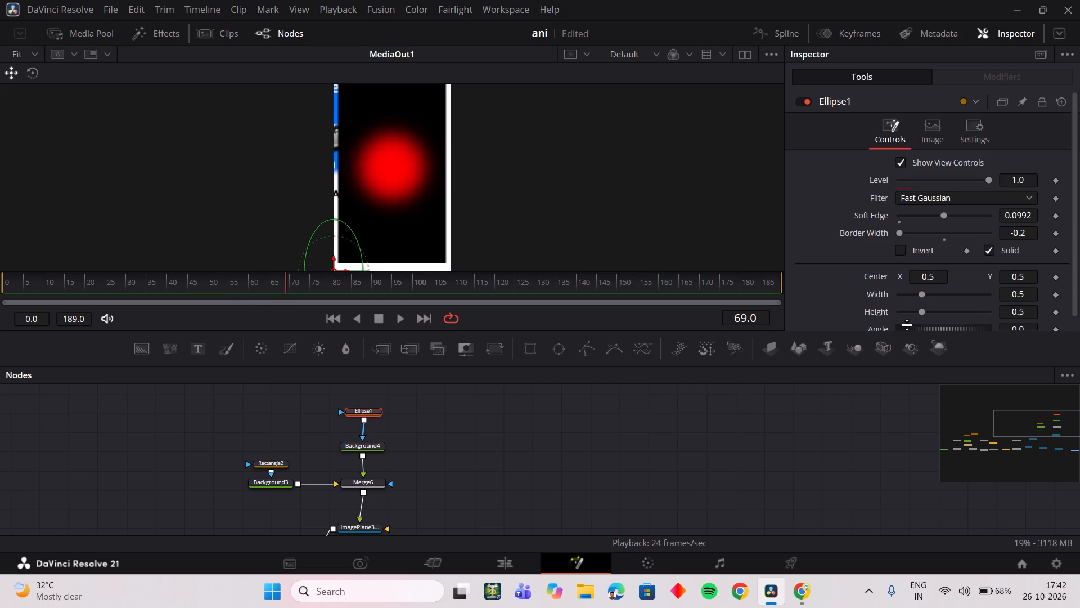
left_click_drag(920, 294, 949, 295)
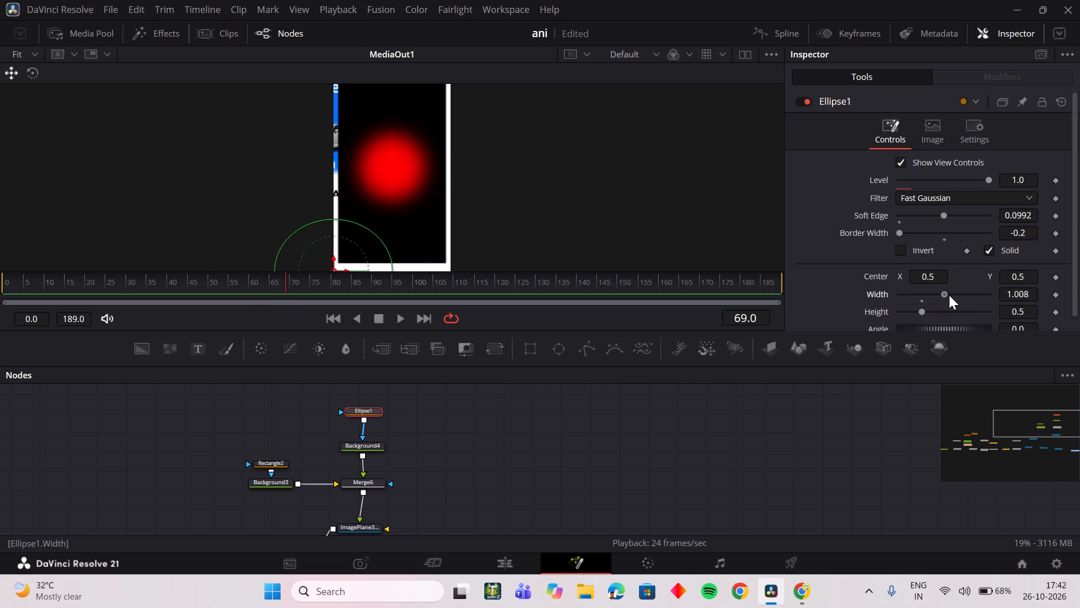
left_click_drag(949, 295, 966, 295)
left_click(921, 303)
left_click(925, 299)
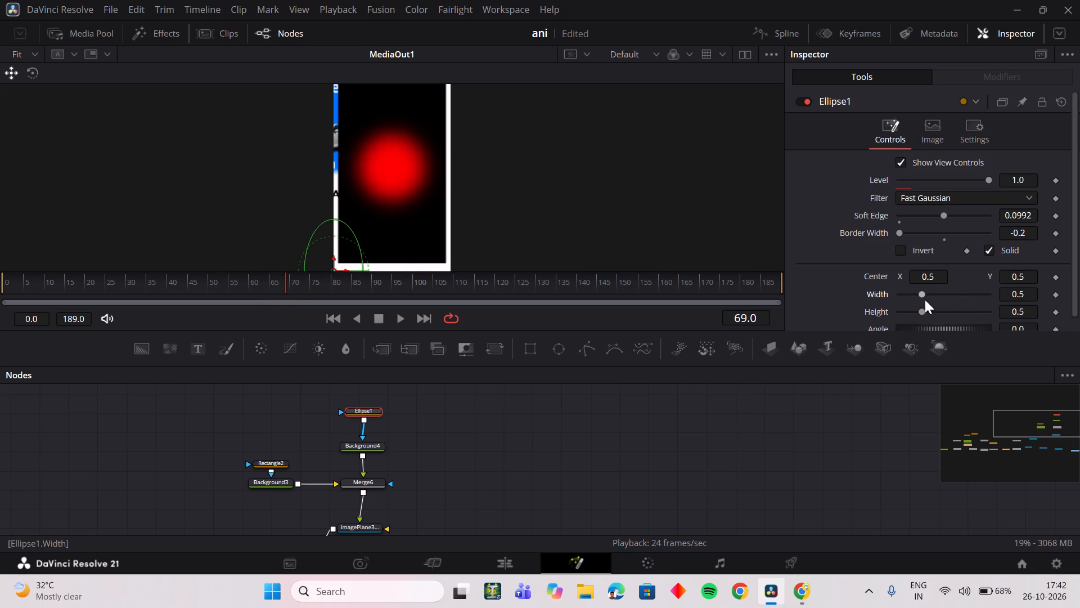
Try border widths between -0.2 and 0.2 on the Ellipse1 mask, and reset the border width to 0.0.
left_click_drag(899, 234, 1001, 237)
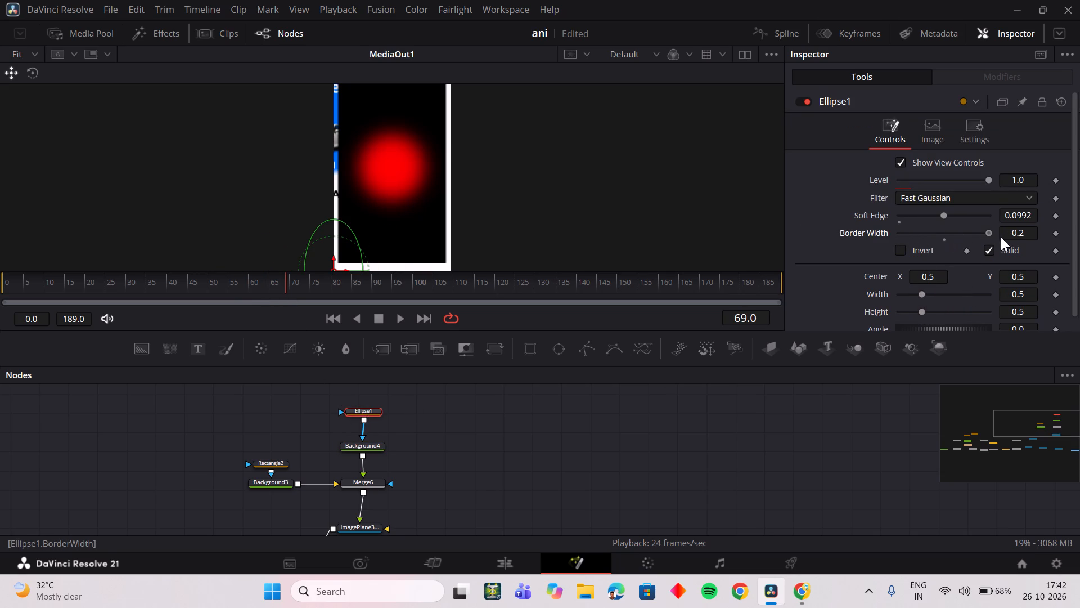
left_click_drag(1001, 237, 953, 241)
left_click(943, 240)
left_click_drag(943, 235, 871, 239)
left_click_drag(871, 239, 1003, 237)
left_click(946, 239)
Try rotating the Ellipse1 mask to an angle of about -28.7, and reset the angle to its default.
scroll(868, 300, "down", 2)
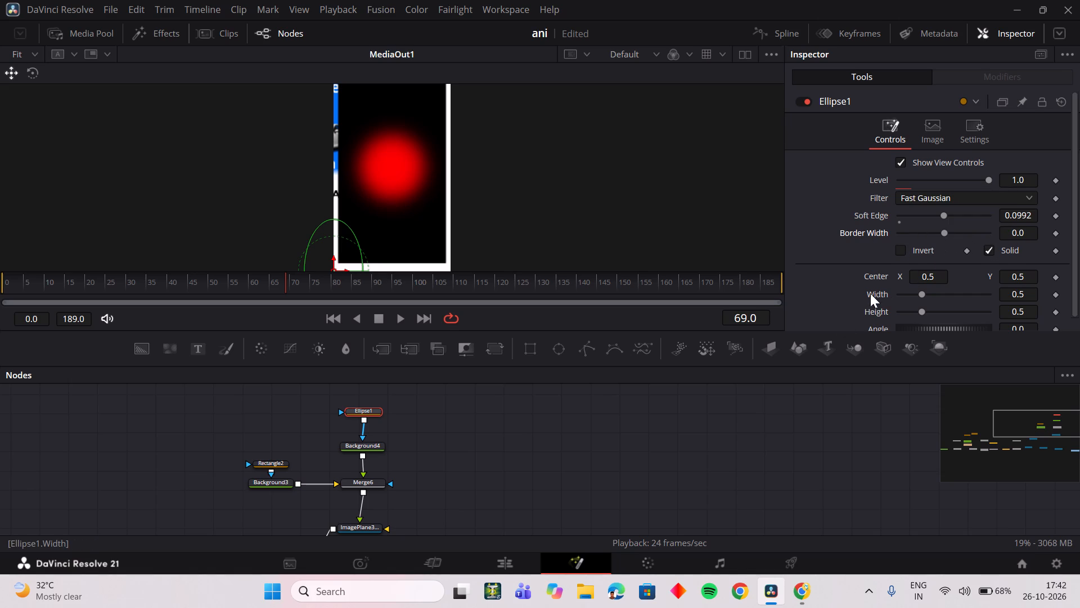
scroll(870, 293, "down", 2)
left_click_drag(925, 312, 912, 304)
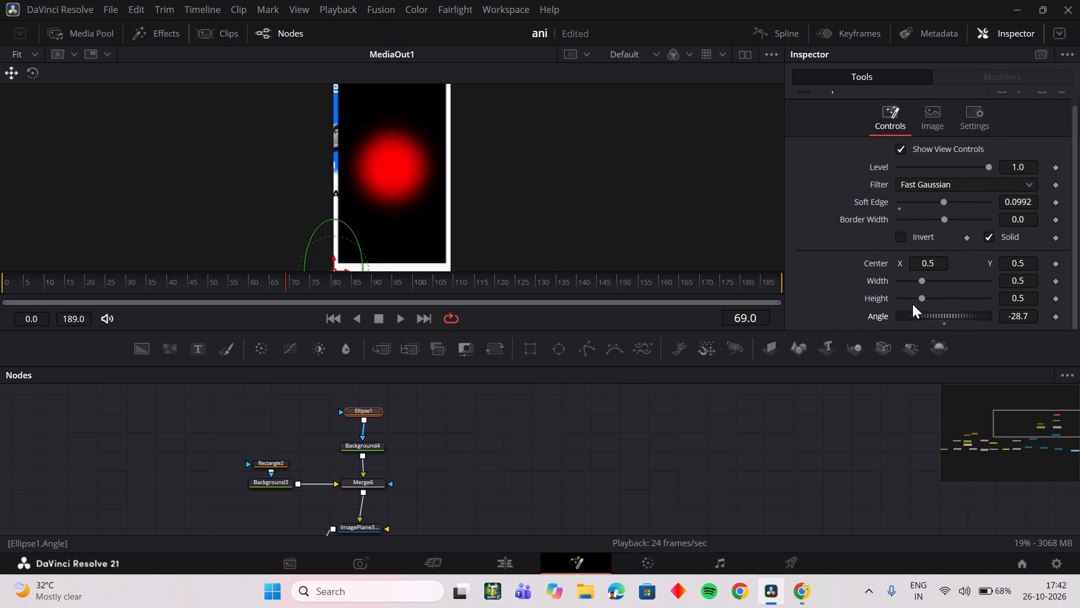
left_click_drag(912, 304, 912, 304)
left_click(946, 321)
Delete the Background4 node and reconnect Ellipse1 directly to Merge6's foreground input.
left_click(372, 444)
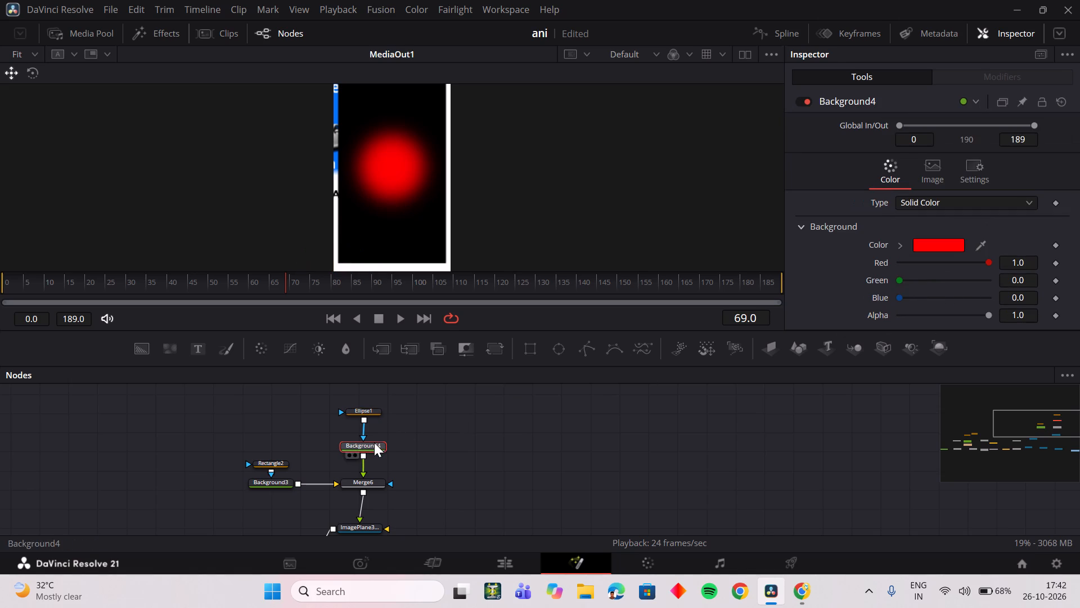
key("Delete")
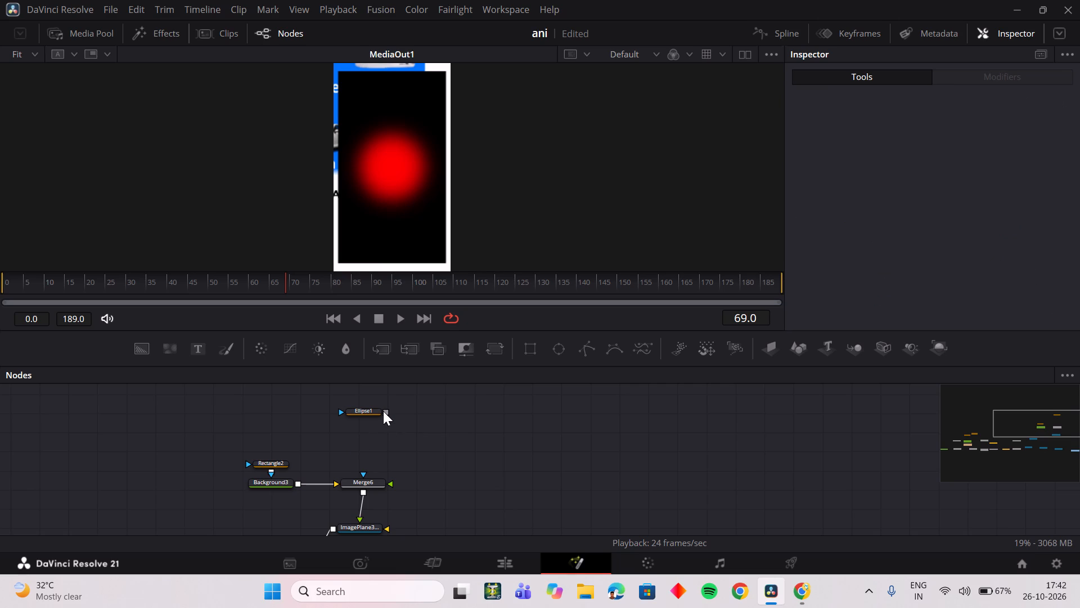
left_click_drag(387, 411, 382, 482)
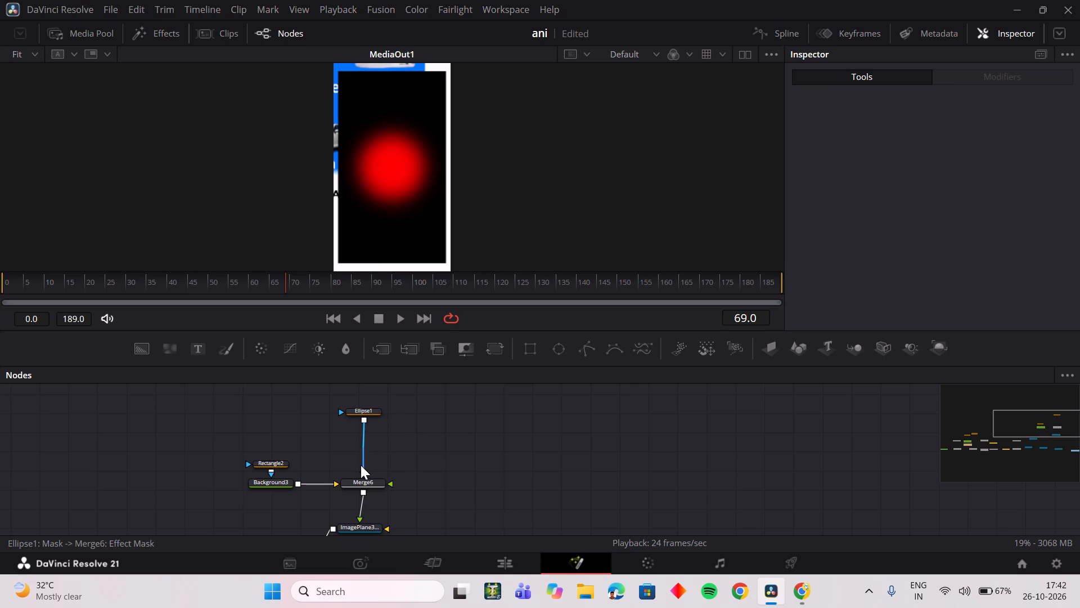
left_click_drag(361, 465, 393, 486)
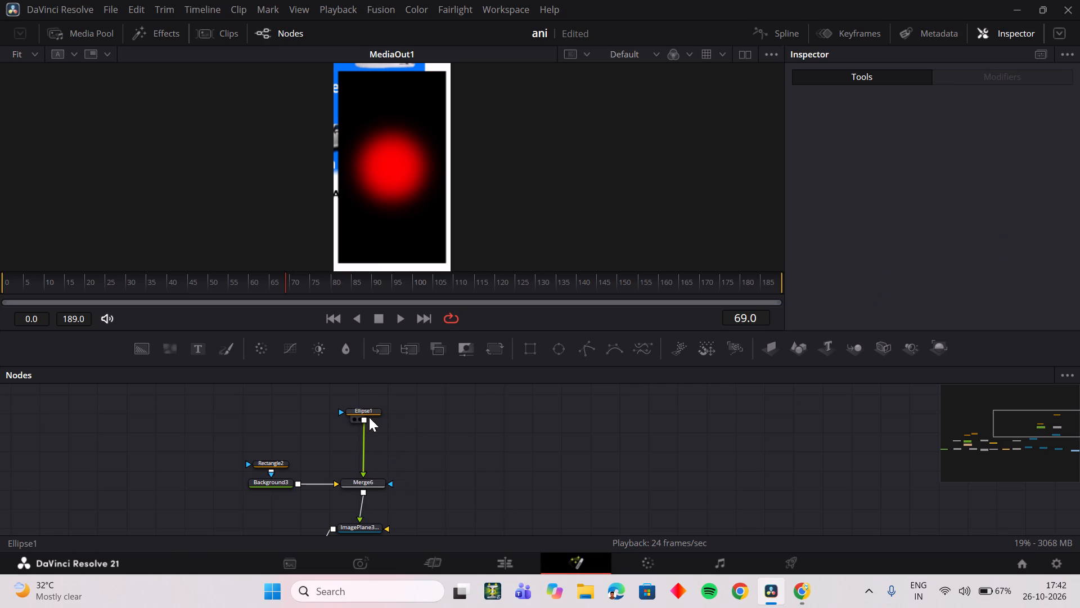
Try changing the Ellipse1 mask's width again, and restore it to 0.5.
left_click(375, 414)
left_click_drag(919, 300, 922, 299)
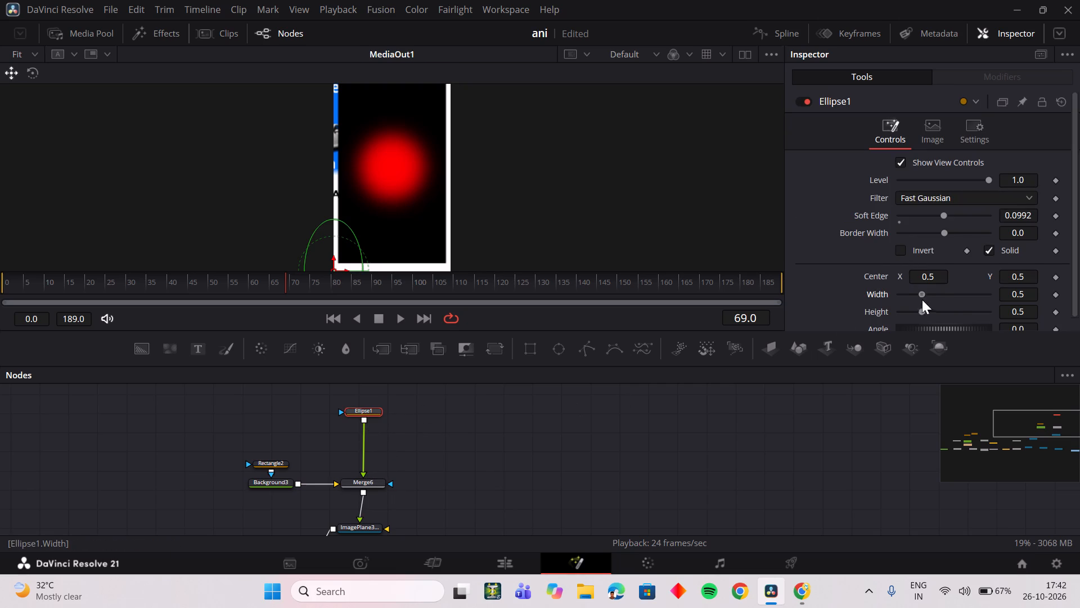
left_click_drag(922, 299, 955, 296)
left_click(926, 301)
Try raising the Ellipse1 mask's soft edge to about 0.151, and reset the soft edge to its default.
left_click_drag(942, 214, 966, 223)
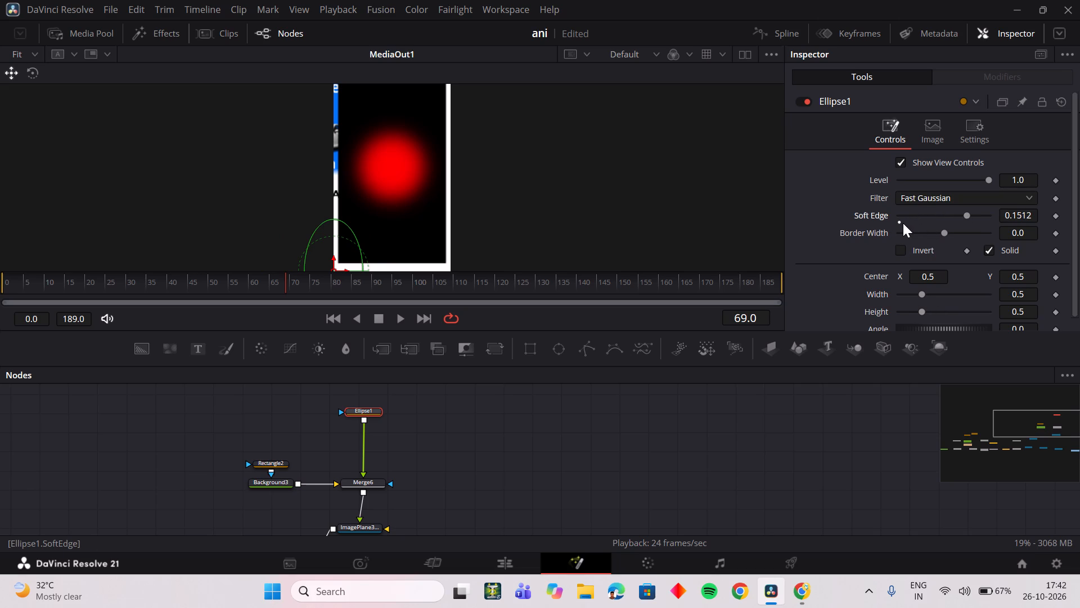
left_click(901, 223)
Select Merge6 and scrub the timeline between about frames 21 and 88 to examine the ellipse on the image plane.
left_click(362, 481)
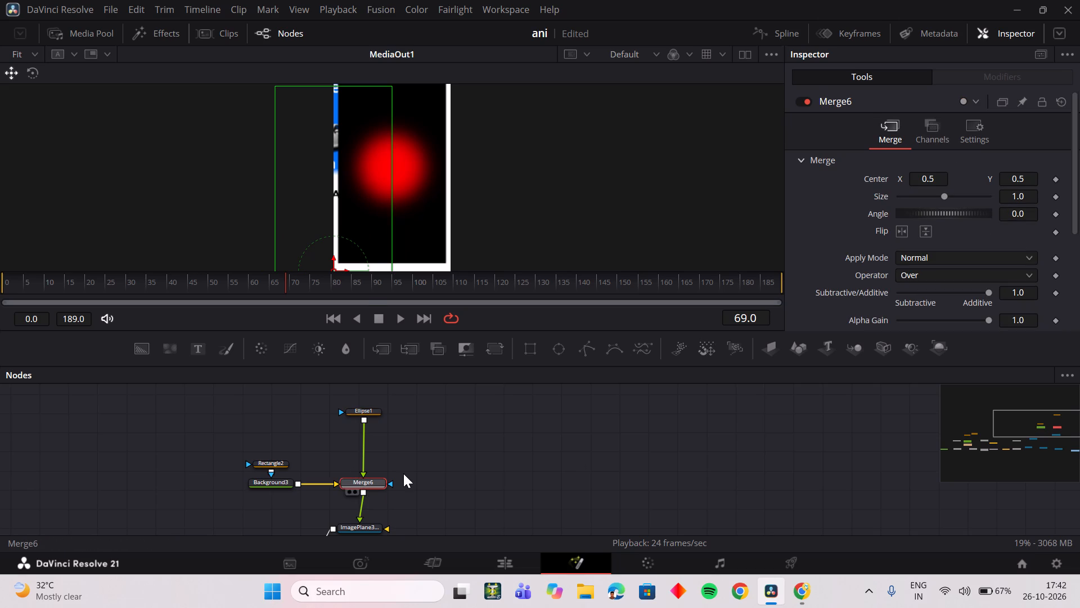
left_click_drag(354, 290, 79, 292)
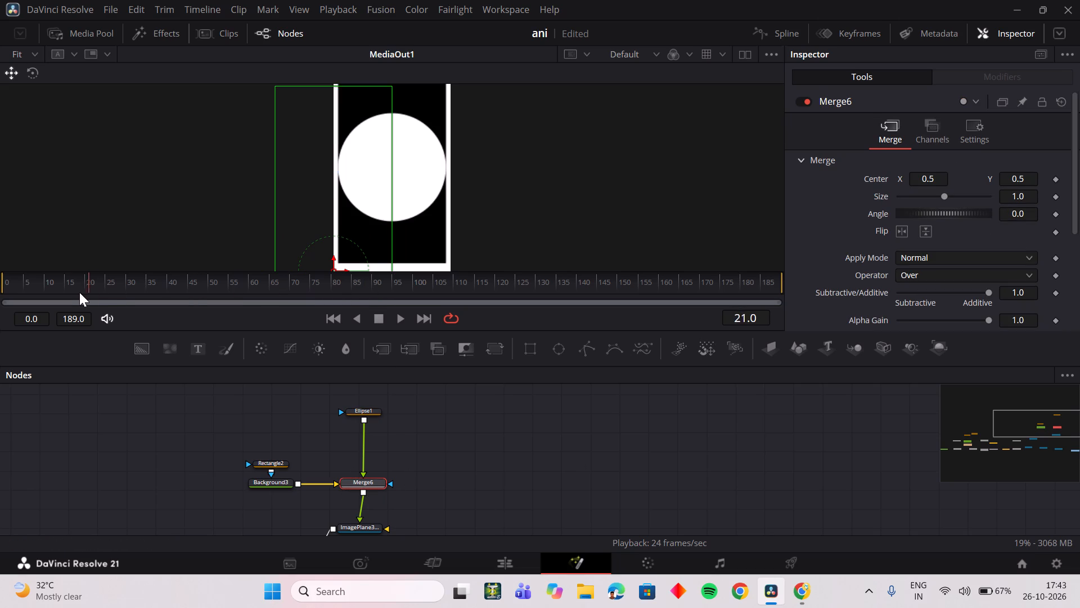
left_click_drag(79, 292, 361, 289)
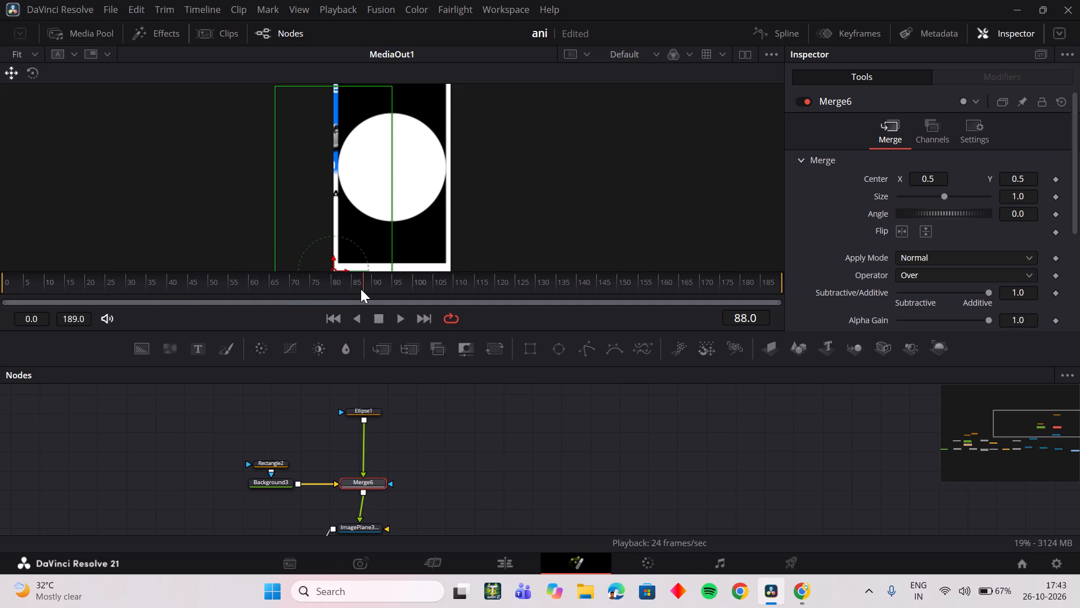
left_click_drag(361, 289, 307, 293)
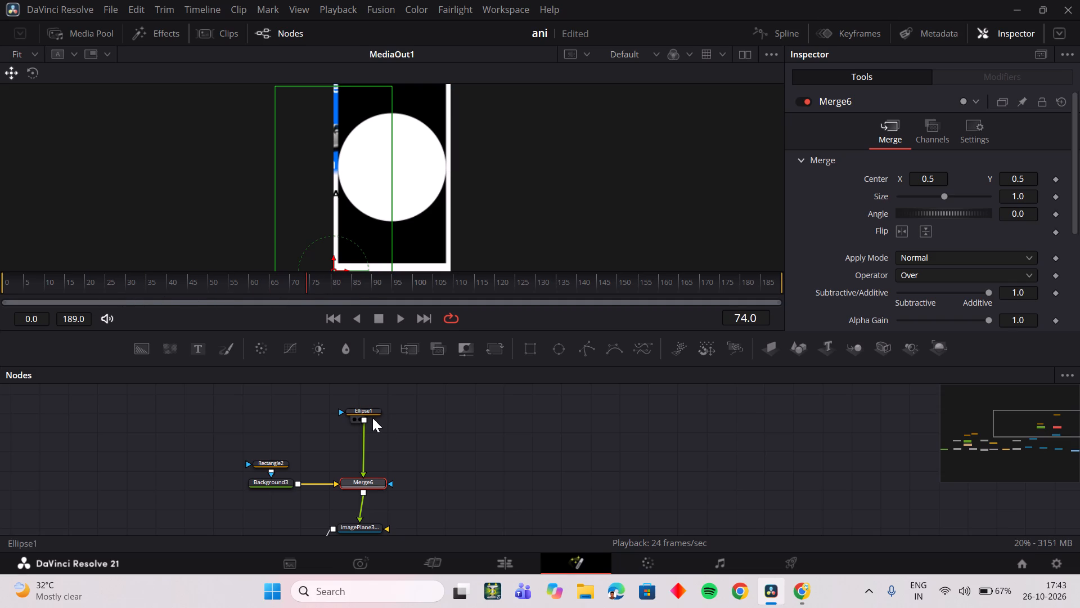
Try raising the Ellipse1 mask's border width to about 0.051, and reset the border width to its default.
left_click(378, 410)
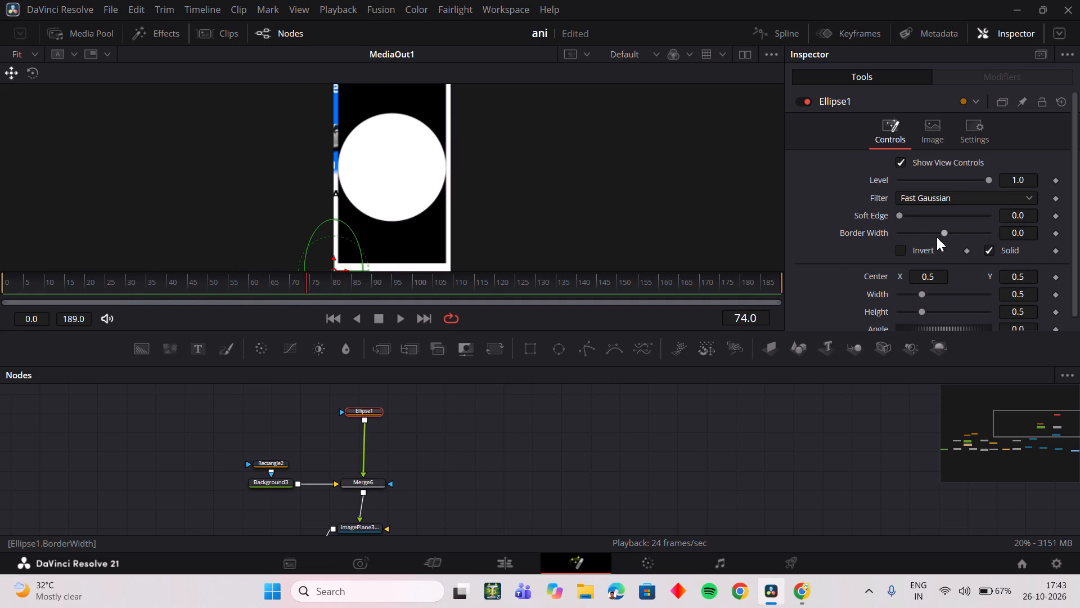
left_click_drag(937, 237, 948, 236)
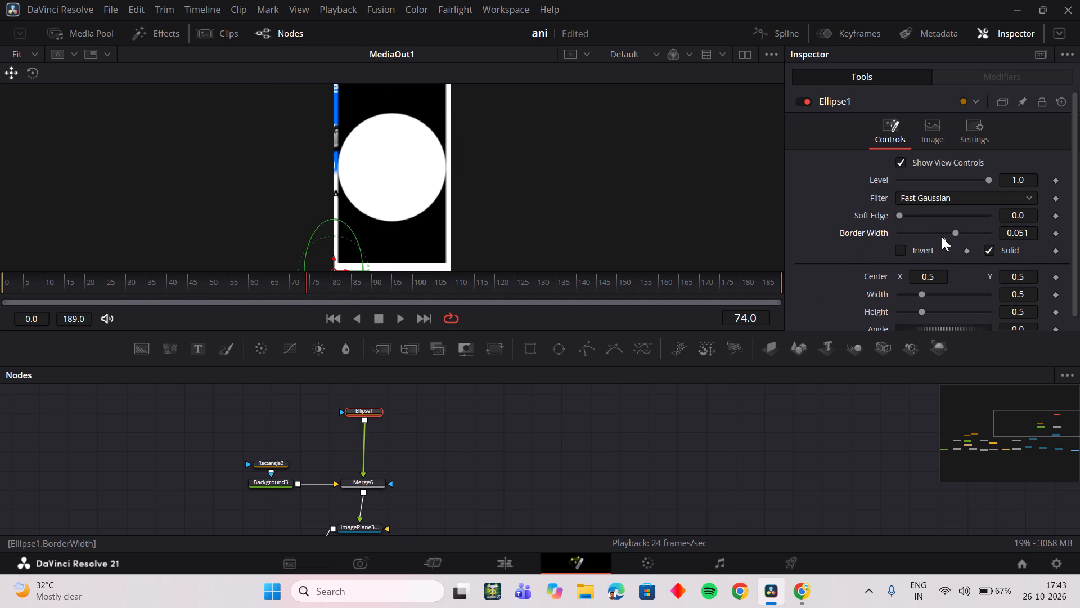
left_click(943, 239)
Scrub the timeline between about frames 48 and 79 and look over the node connections from Ellipse1 and Merge6 to MediaOut1.
left_click_drag(324, 290, 357, 288)
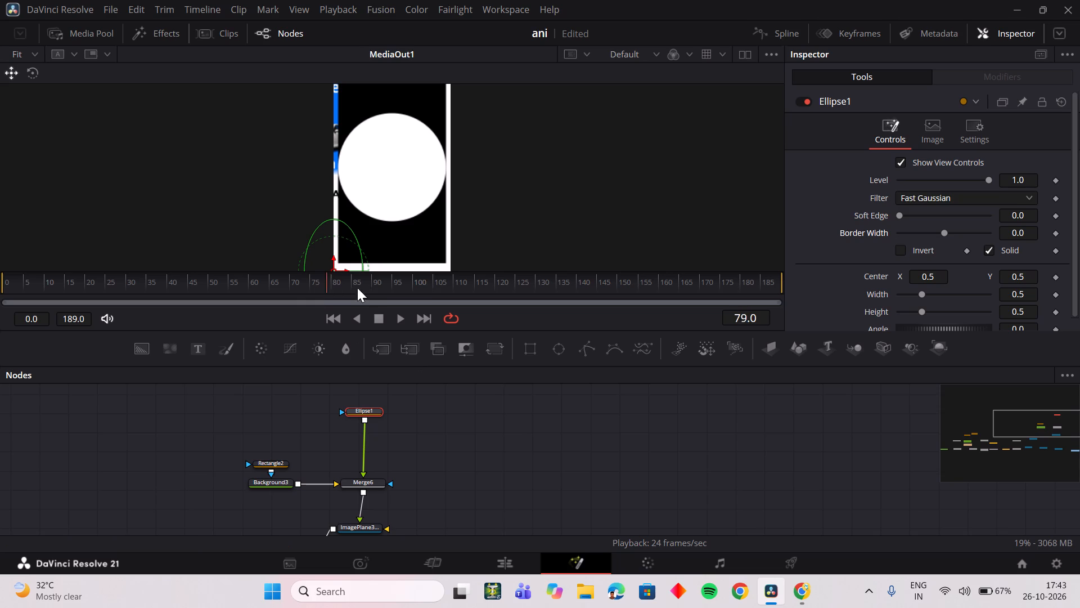
left_click_drag(357, 288, 204, 289)
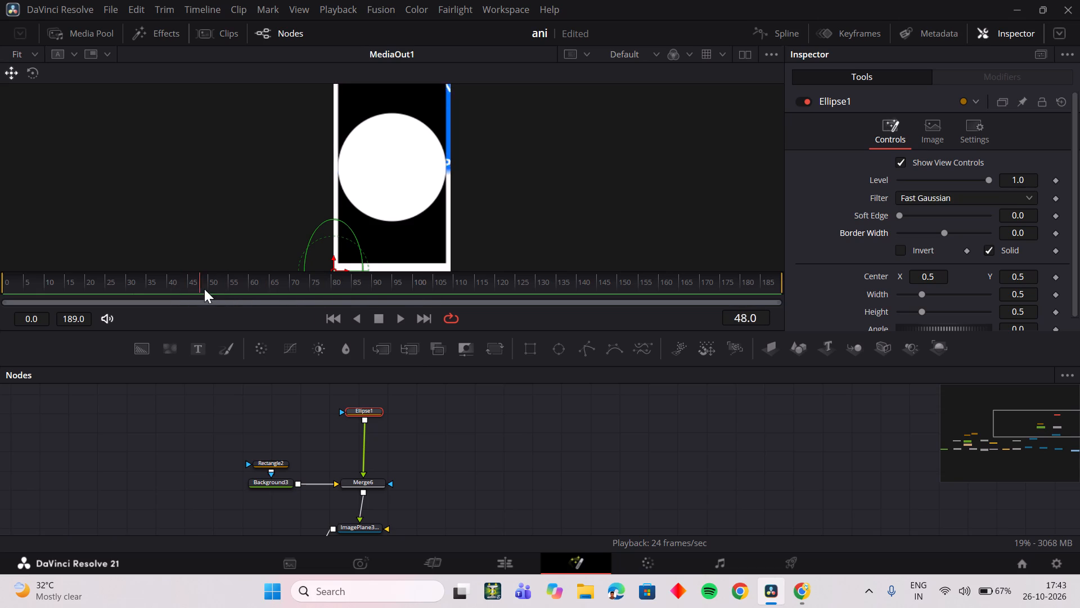
left_click_drag(204, 289, 312, 290)
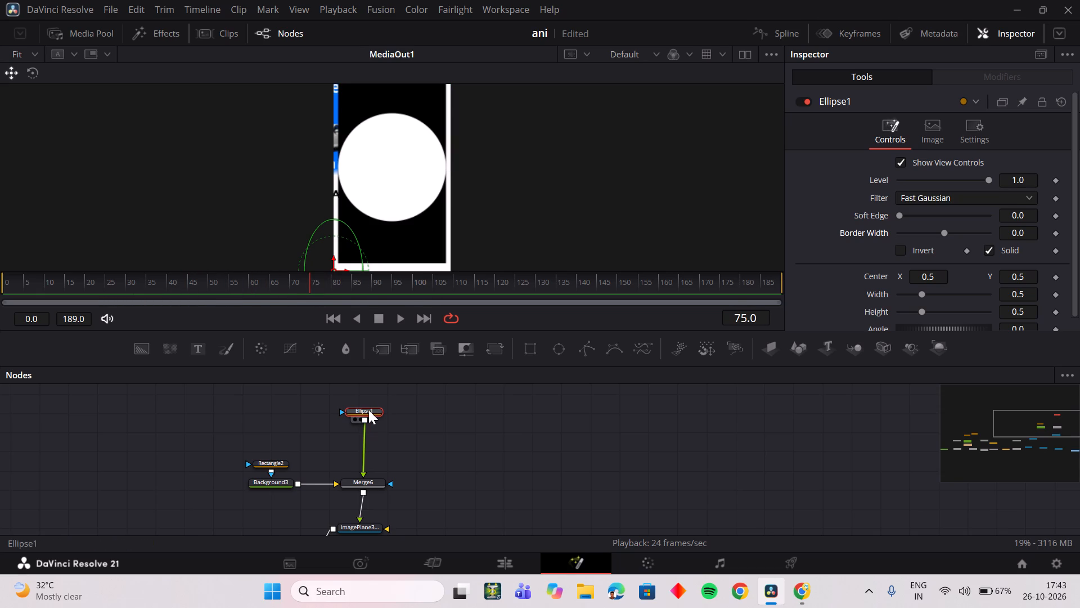
left_click(370, 410)
left_click(376, 480)
left_click(469, 457)
scroll(470, 457, "down", 3)
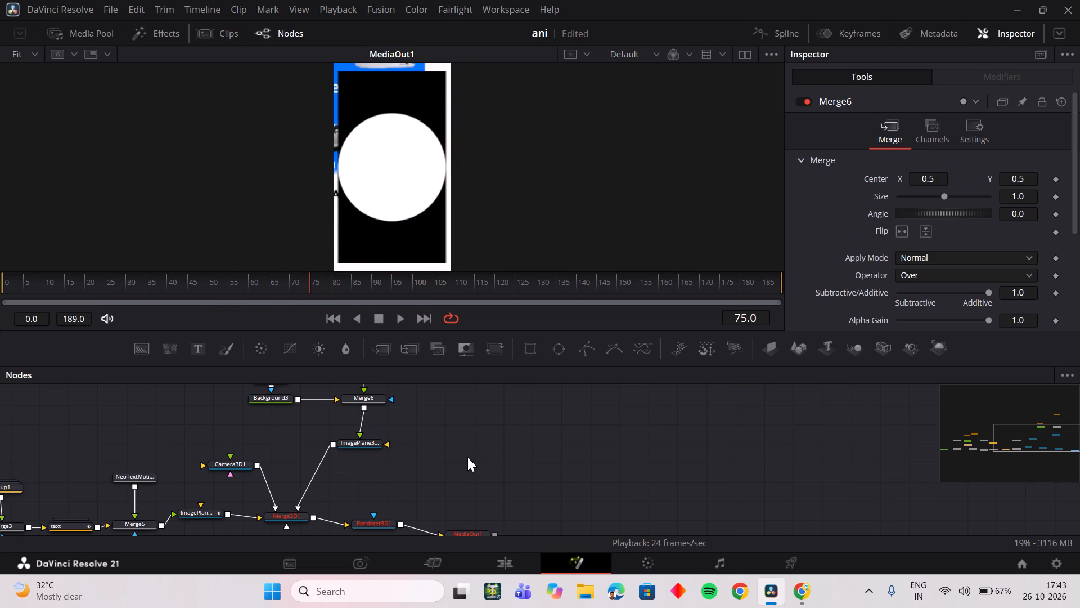
scroll(459, 456, "up", 1)
scroll(459, 456, "down", 2)
left_click_drag(462, 450, 451, 441)
left_click(508, 418)
scroll(479, 435, "up", 2)
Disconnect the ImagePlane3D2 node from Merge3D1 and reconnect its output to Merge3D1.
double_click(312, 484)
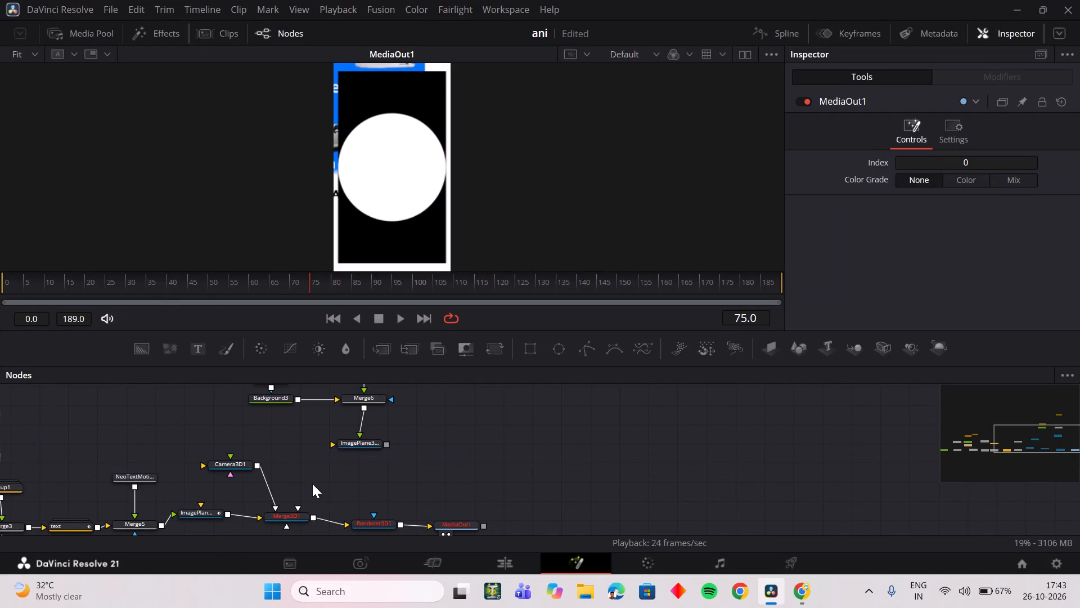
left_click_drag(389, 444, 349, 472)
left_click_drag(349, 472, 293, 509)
Scrub the timeline between about frames 61 and 175 to check how the ellipse image plane renders.
left_click_drag(334, 285, 284, 293)
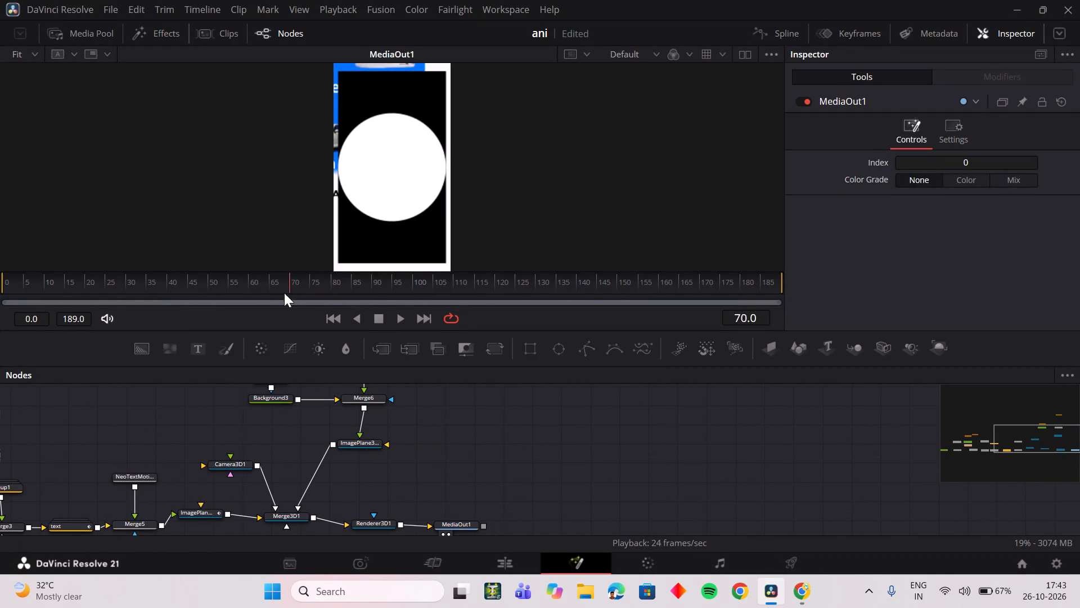
left_click_drag(284, 293, 311, 296)
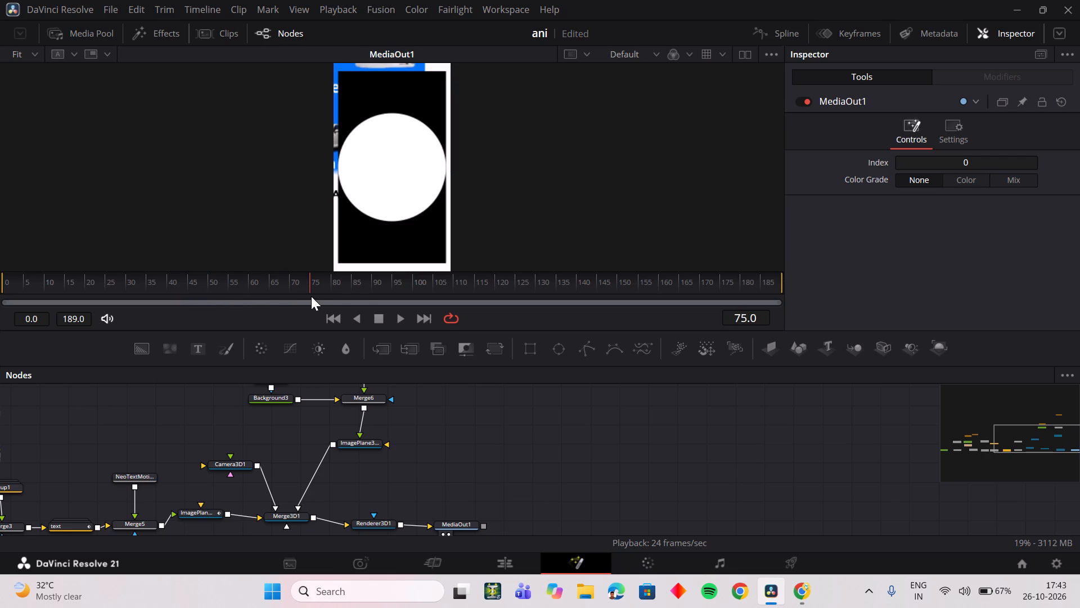
left_click_drag(311, 296, 400, 298)
left_click_drag(400, 285, 330, 294)
left_click_drag(339, 292, 442, 290)
left_click_drag(444, 290, 618, 284)
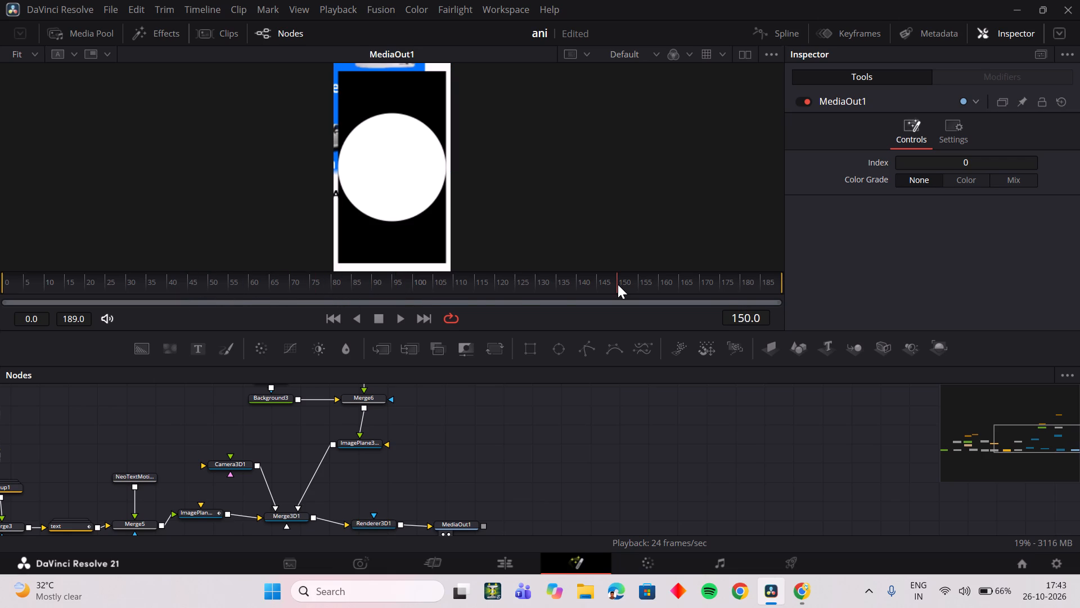
left_click_drag(618, 284, 721, 284)
left_click_drag(538, 290, 217, 310)
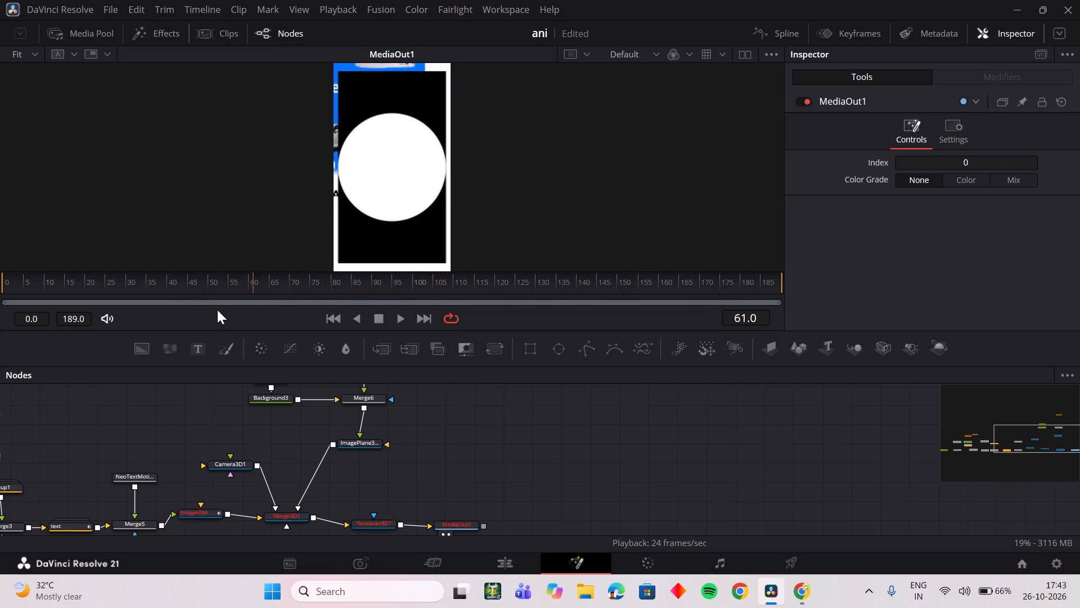
left_click_drag(217, 310, 220, 309)
left_click_drag(272, 287, 382, 283)
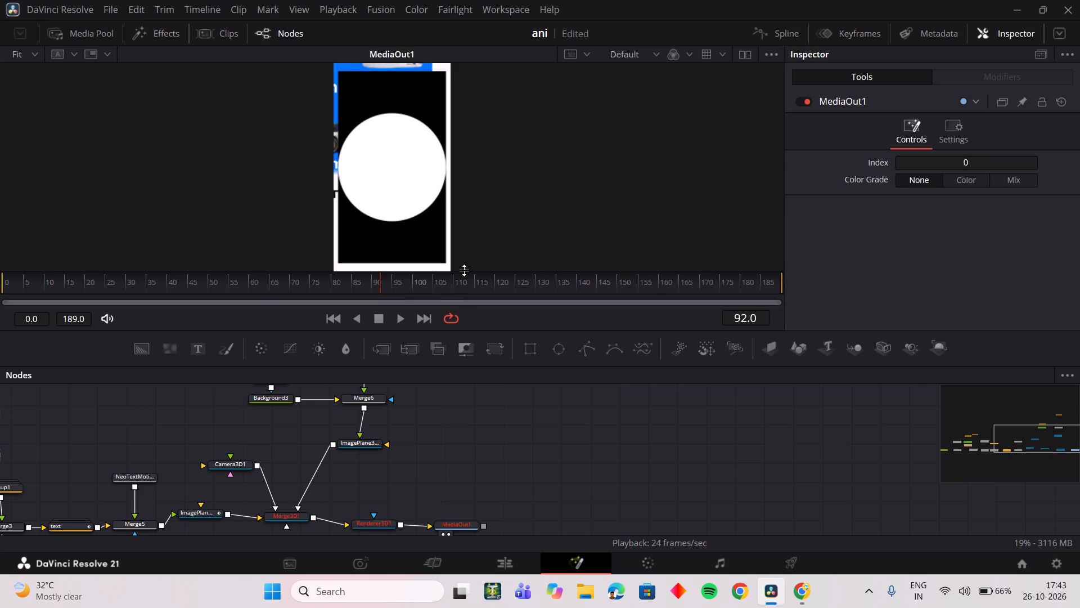
Open the Console, read through the logged render errors for the failing nodes, and close it.
left_click(501, 10)
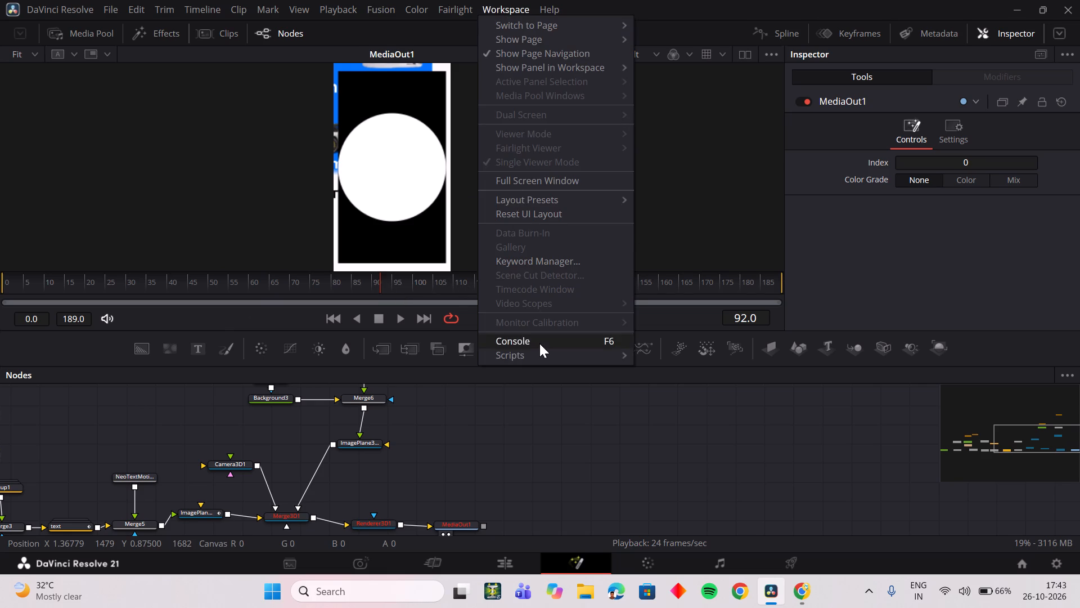
left_click(539, 343)
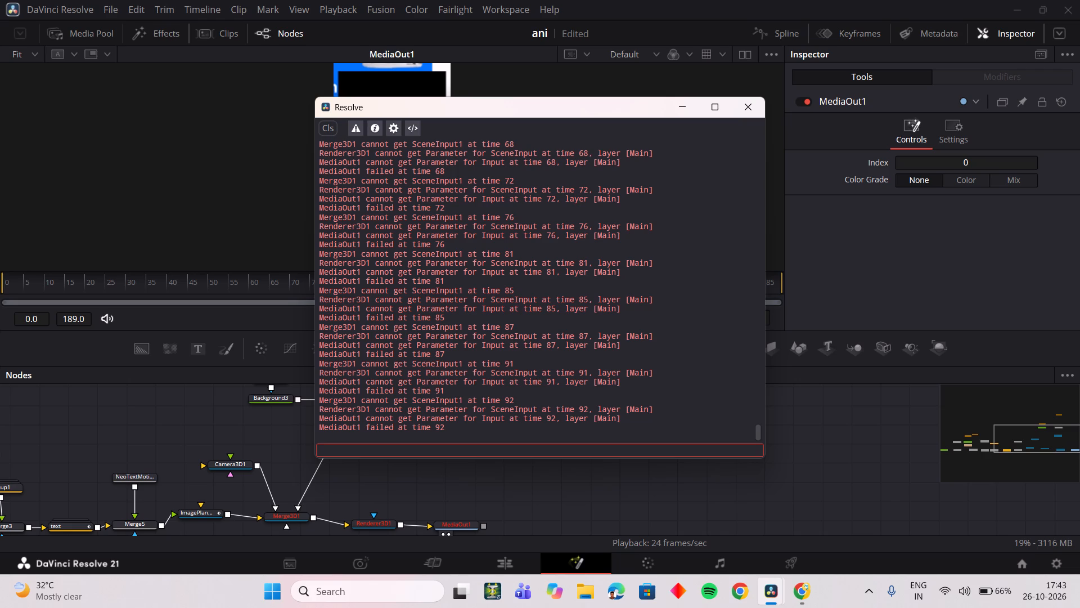
scroll(621, 243, "up", 7)
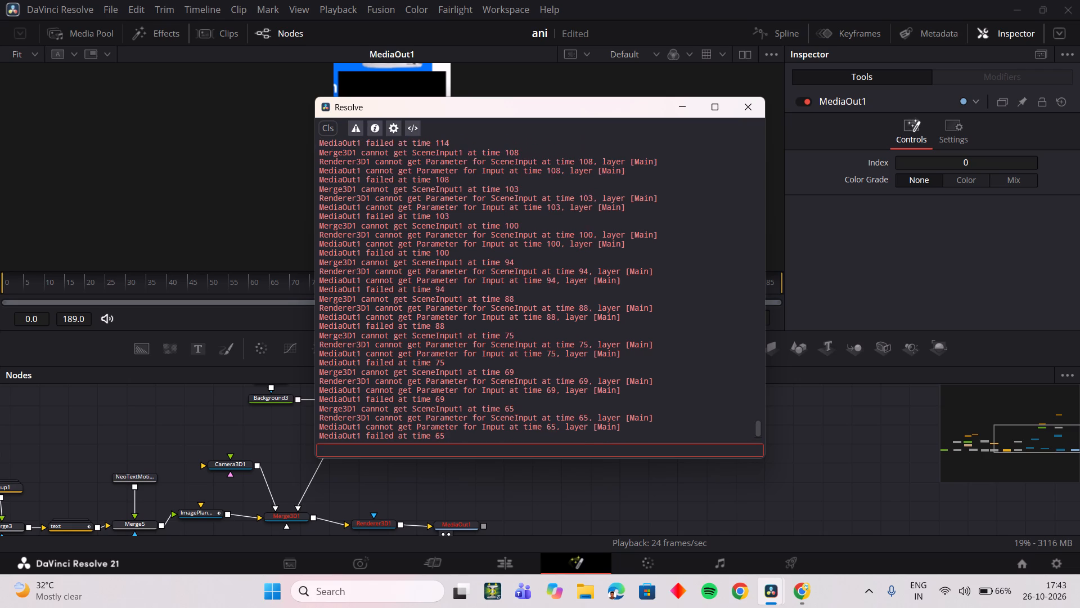
scroll(624, 231, "up", 7)
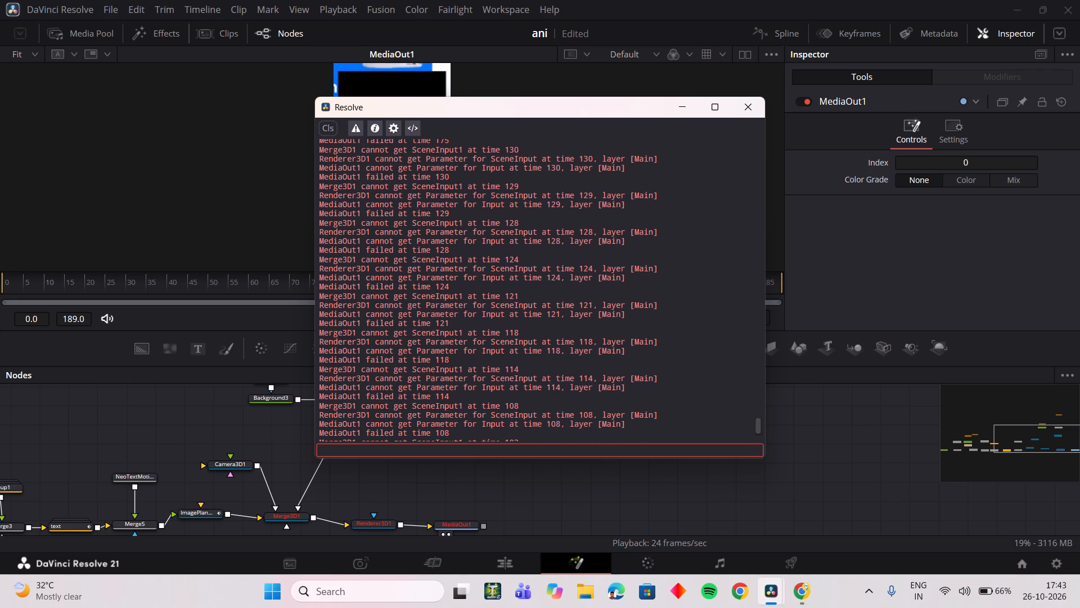
left_click(740, 104)
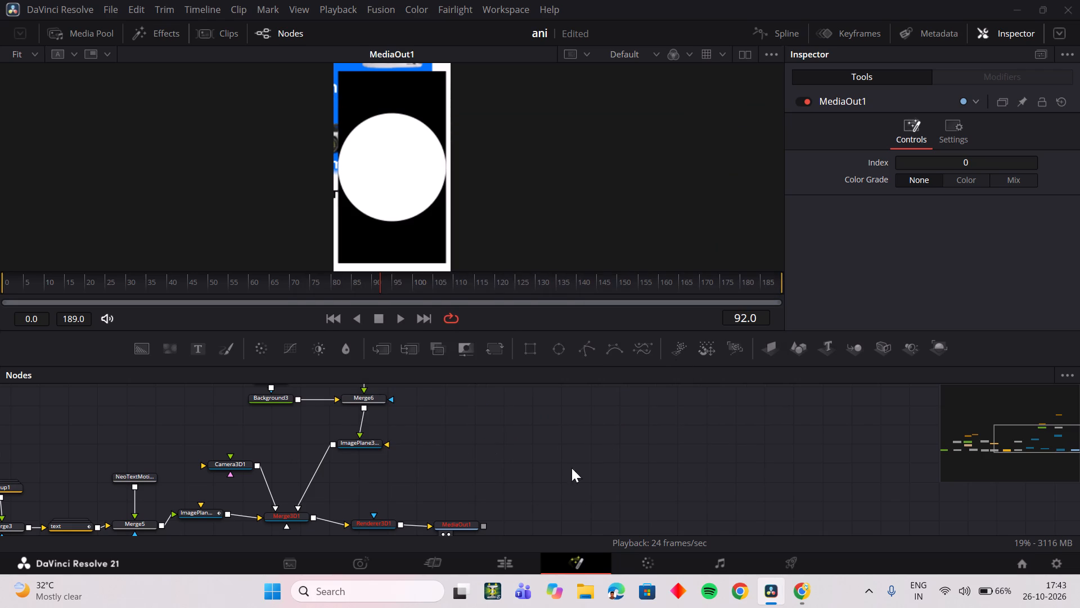
Scrub the timeline back to frame 65, selecting ImagePlane3D1 to examine its keyframed transform against the rendered view.
left_click_drag(478, 291, 553, 291)
left_click_drag(556, 290, 413, 290)
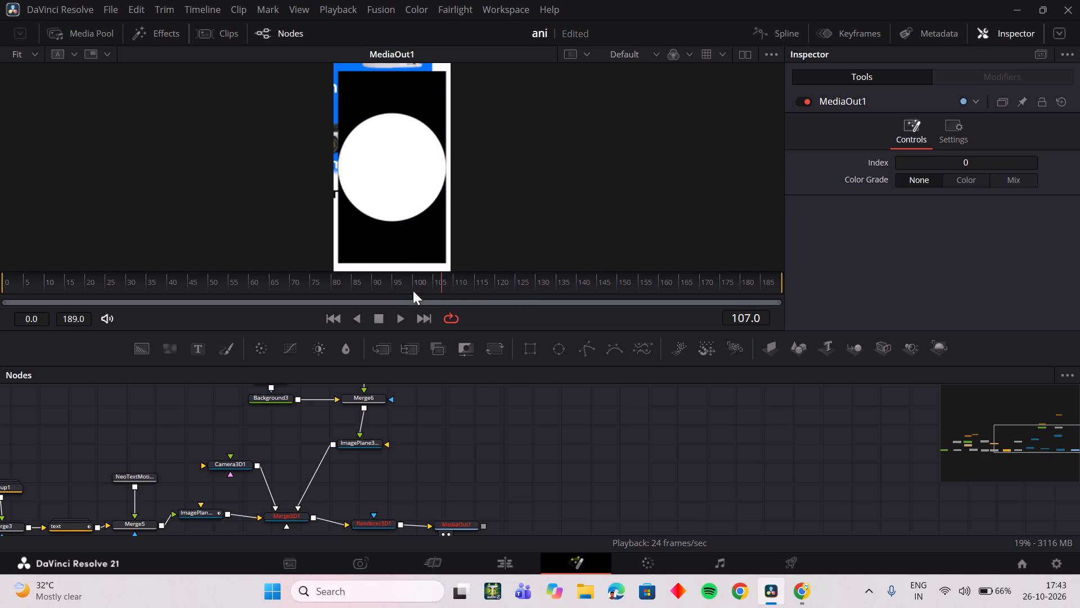
left_click_drag(413, 290, 402, 292)
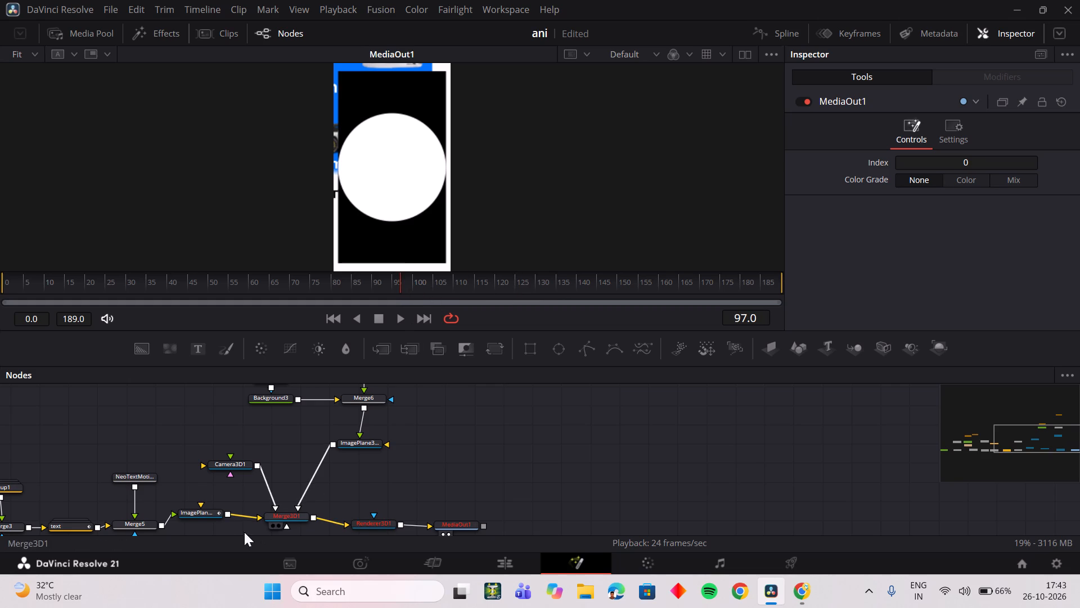
left_click_drag(199, 520, 208, 526)
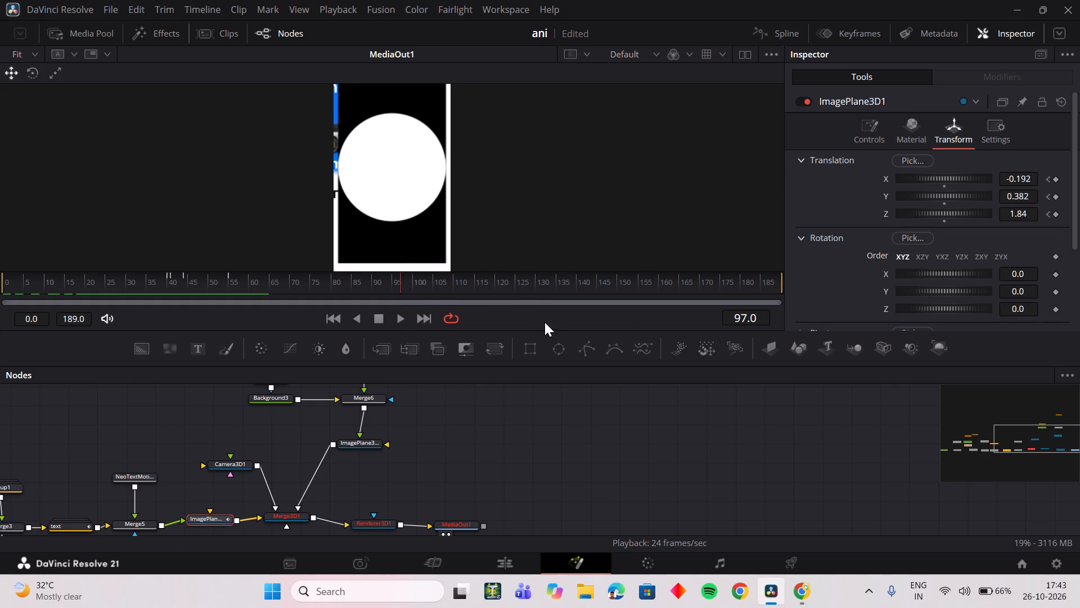
left_click_drag(391, 284, 349, 292)
left_click_drag(324, 283, 284, 288)
left_click_drag(284, 288, 271, 290)
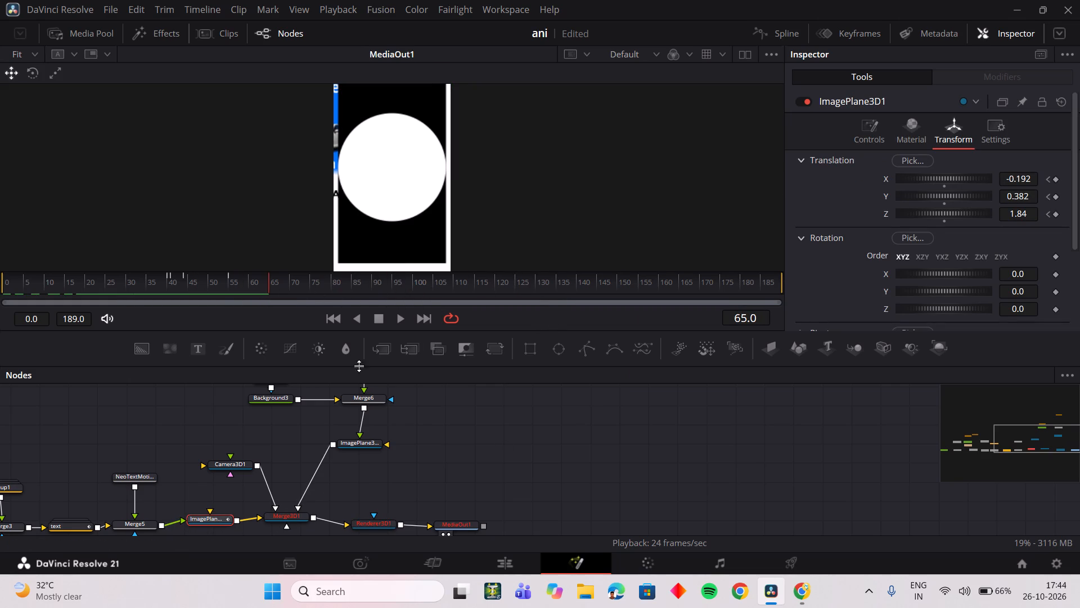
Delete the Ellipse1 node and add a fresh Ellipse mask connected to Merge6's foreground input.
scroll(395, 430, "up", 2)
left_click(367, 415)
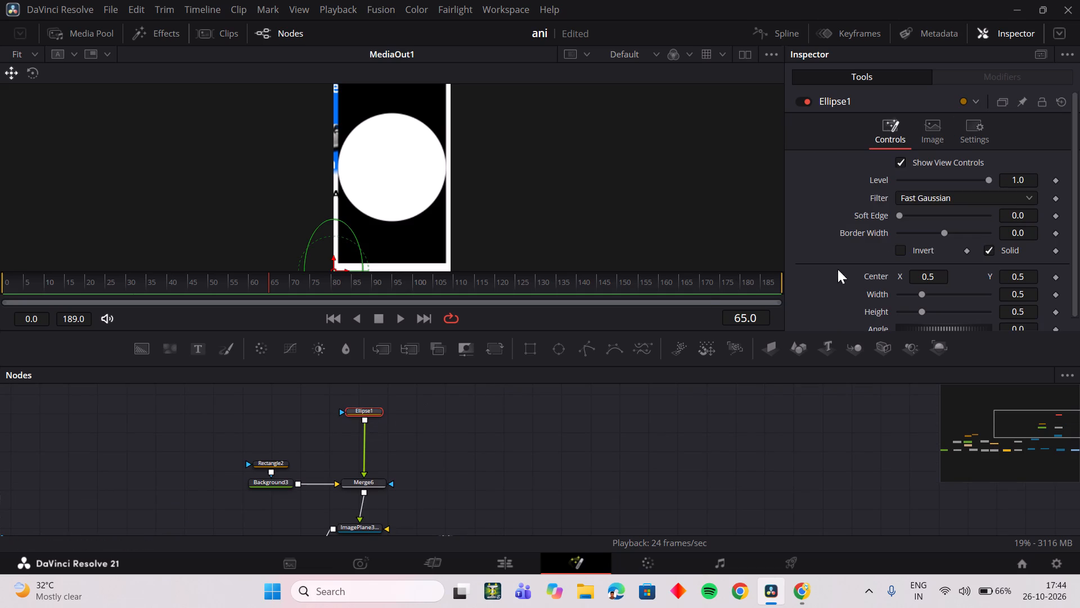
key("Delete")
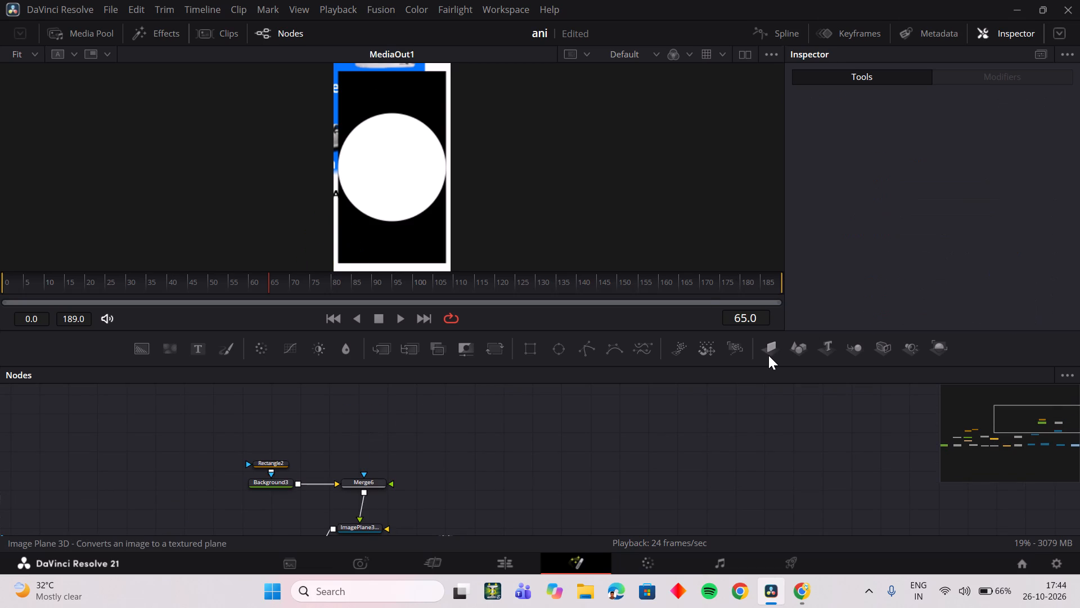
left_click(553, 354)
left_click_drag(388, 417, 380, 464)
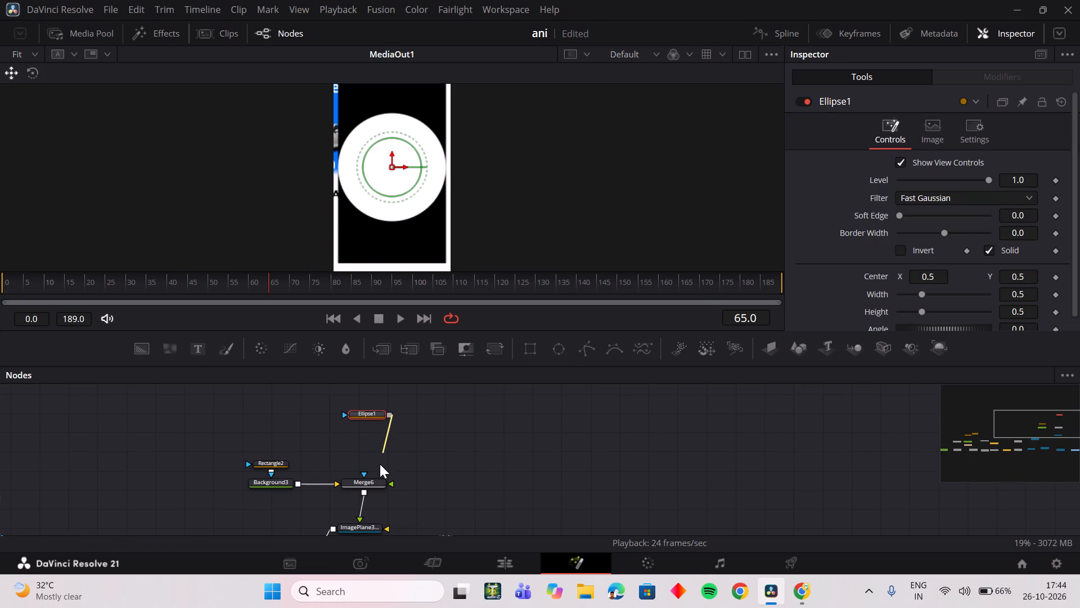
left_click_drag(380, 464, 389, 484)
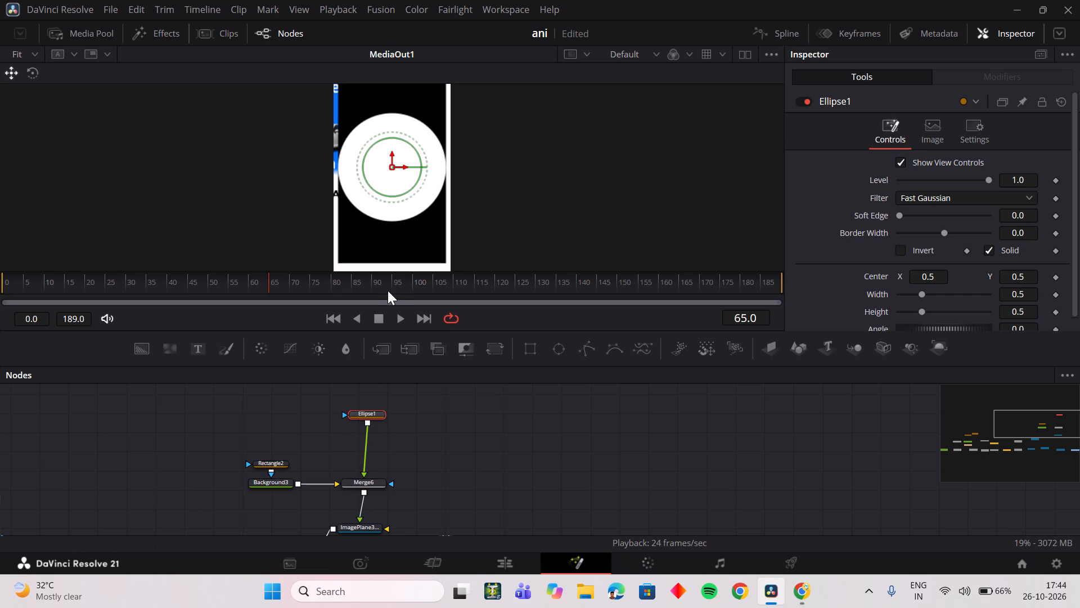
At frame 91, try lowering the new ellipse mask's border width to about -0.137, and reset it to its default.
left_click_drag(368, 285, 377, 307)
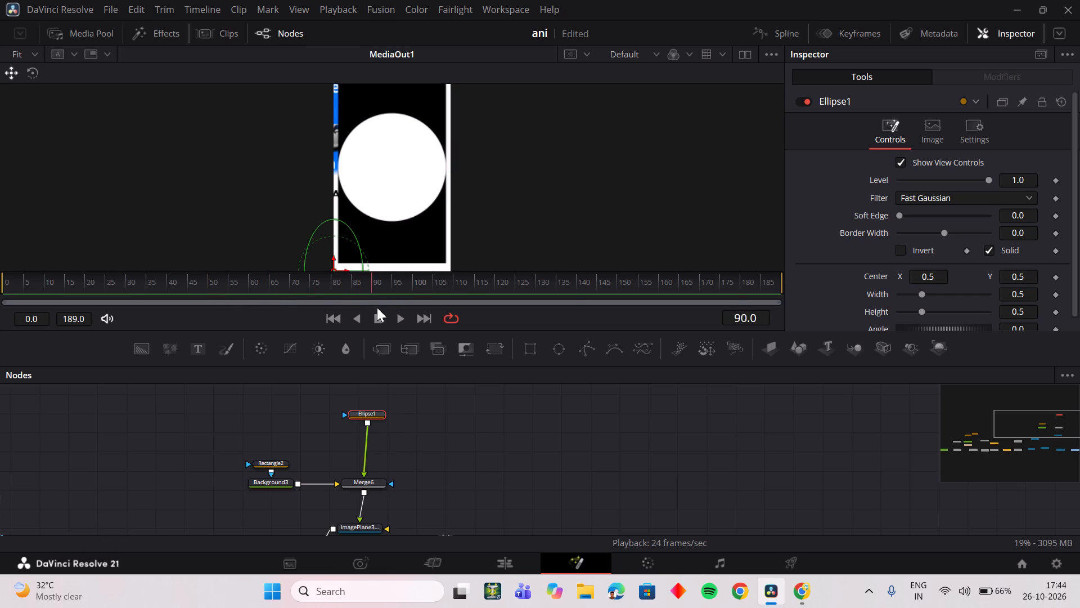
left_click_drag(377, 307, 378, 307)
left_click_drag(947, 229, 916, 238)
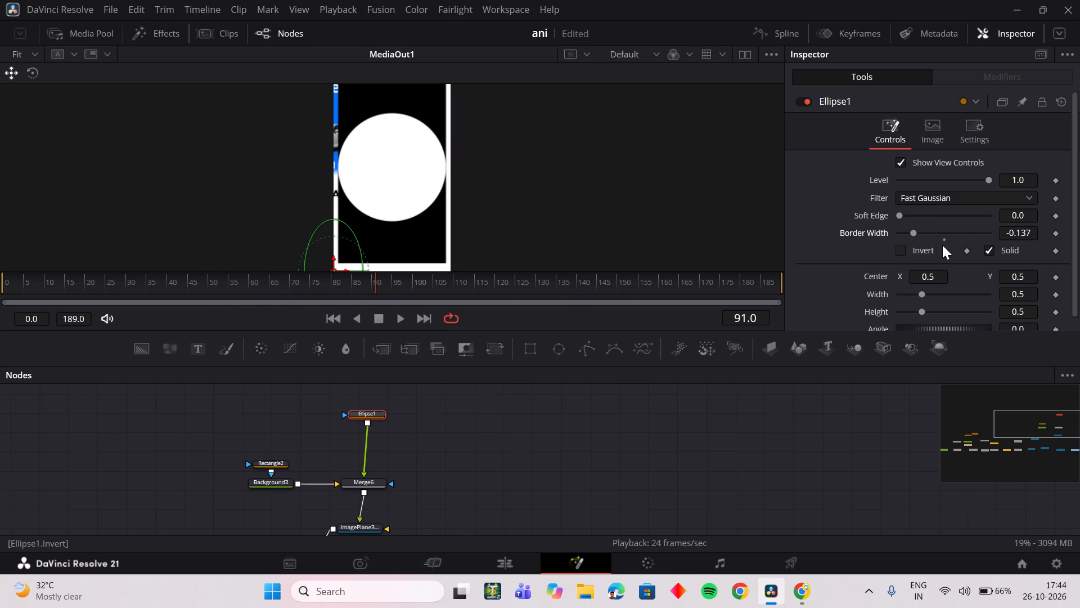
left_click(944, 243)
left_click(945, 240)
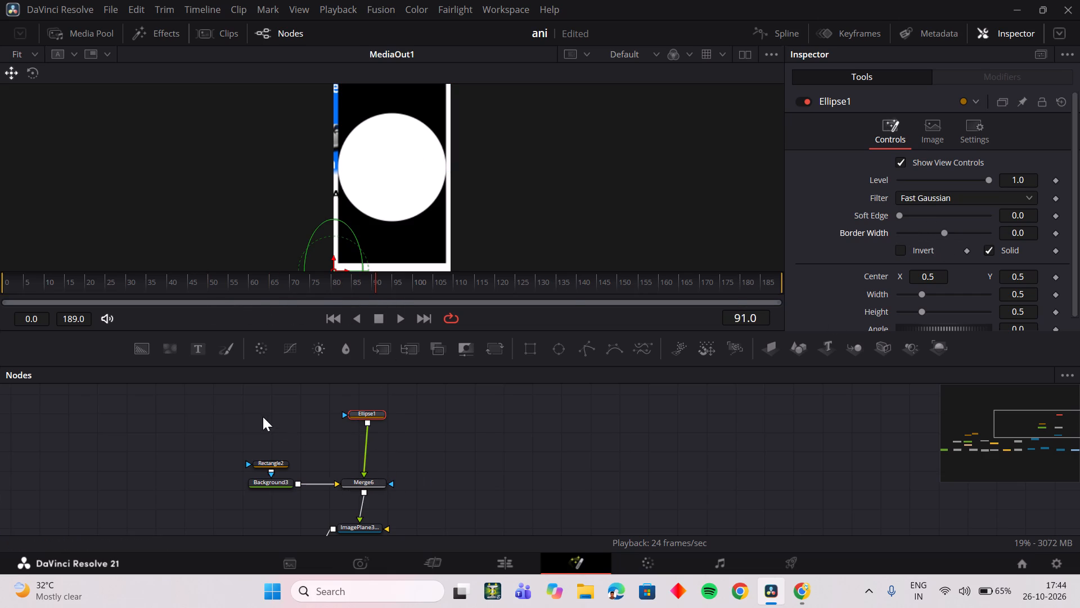
Delete the Ellipse1 and Rectangle2 mask nodes together.
left_click_drag(269, 413, 437, 423)
left_click_drag(226, 426, 398, 461)
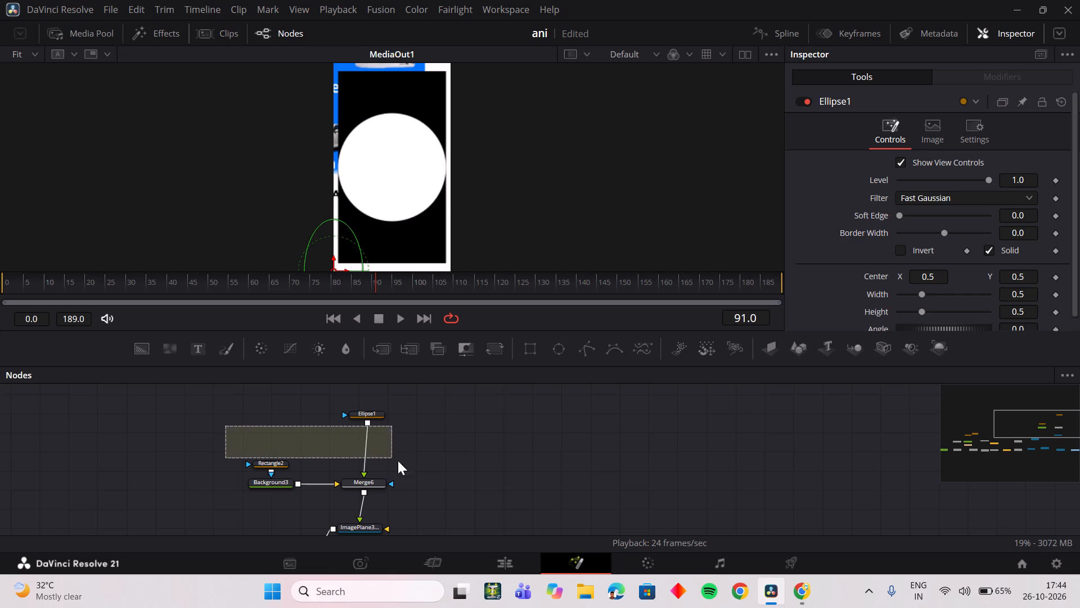
left_click_drag(398, 461, 429, 465)
left_click_drag(223, 406, 482, 475)
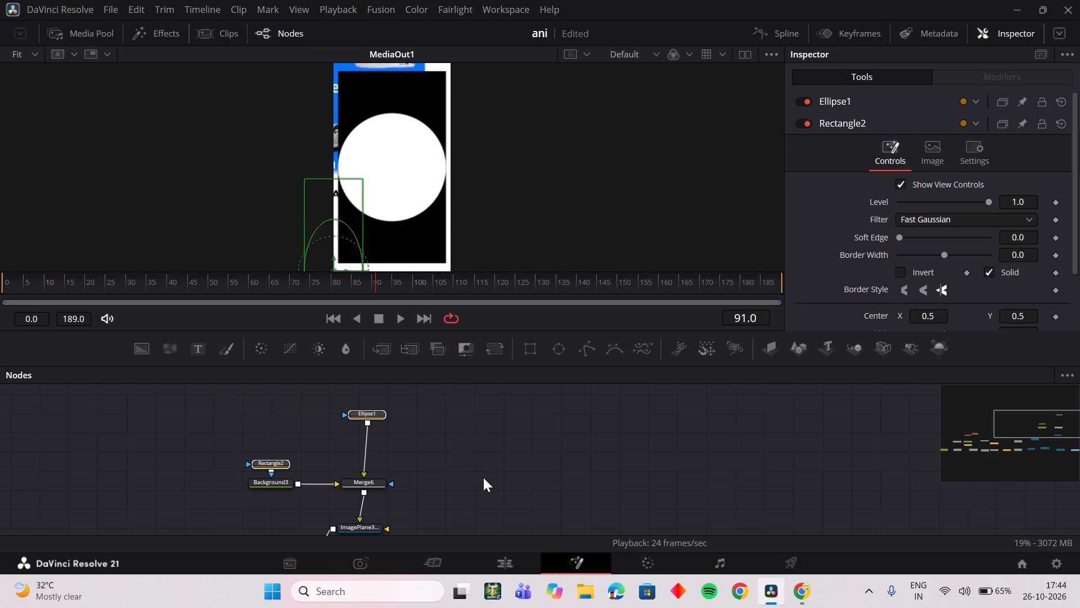
key("Delete")
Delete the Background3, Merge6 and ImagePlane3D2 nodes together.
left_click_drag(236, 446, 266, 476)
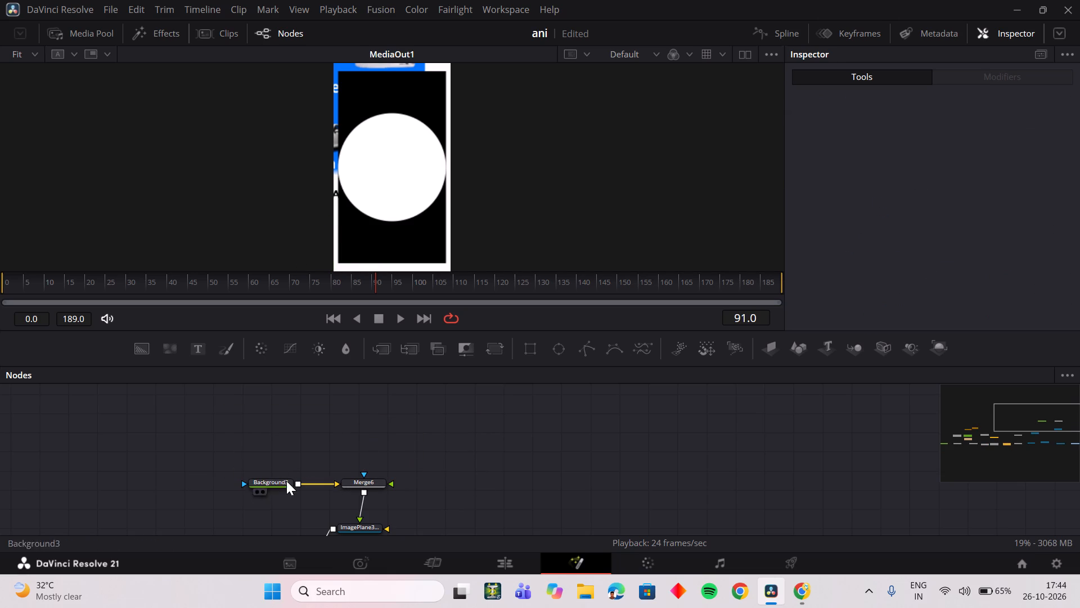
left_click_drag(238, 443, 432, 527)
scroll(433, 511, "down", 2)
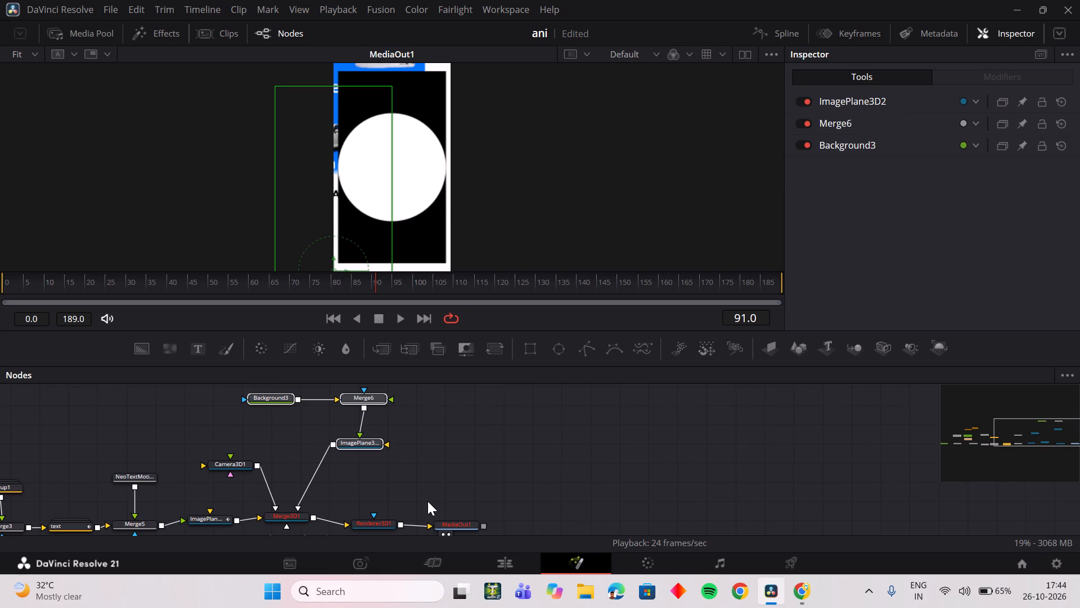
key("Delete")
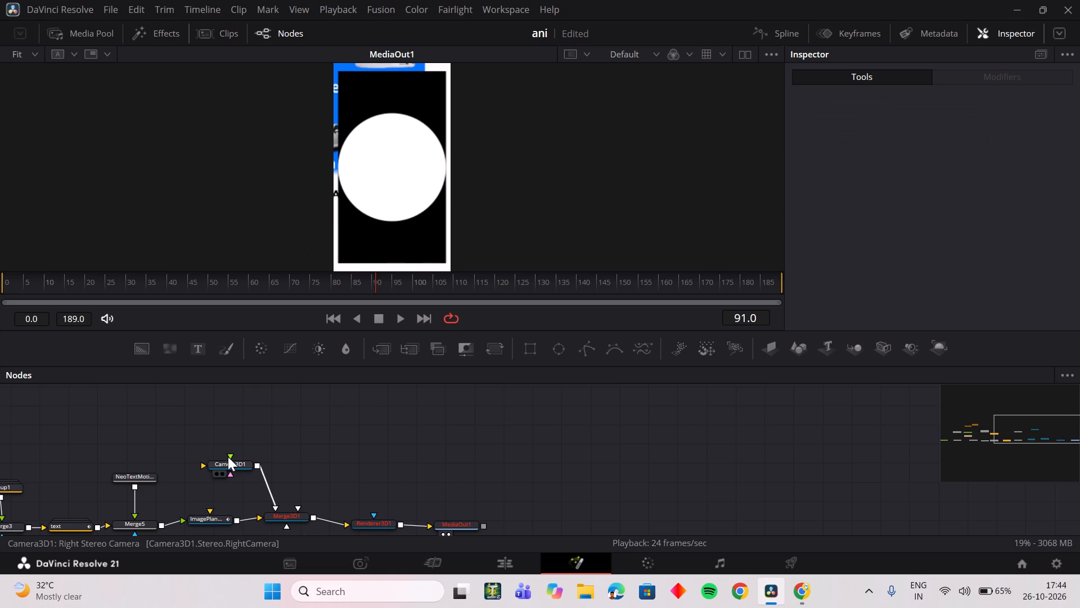
Move the Camera3D1 node slightly aside and scrub the composition from about frame 45 onward to examine the remaining scene's render.
left_click_drag(239, 464, 249, 465)
left_click_drag(361, 283, 204, 287)
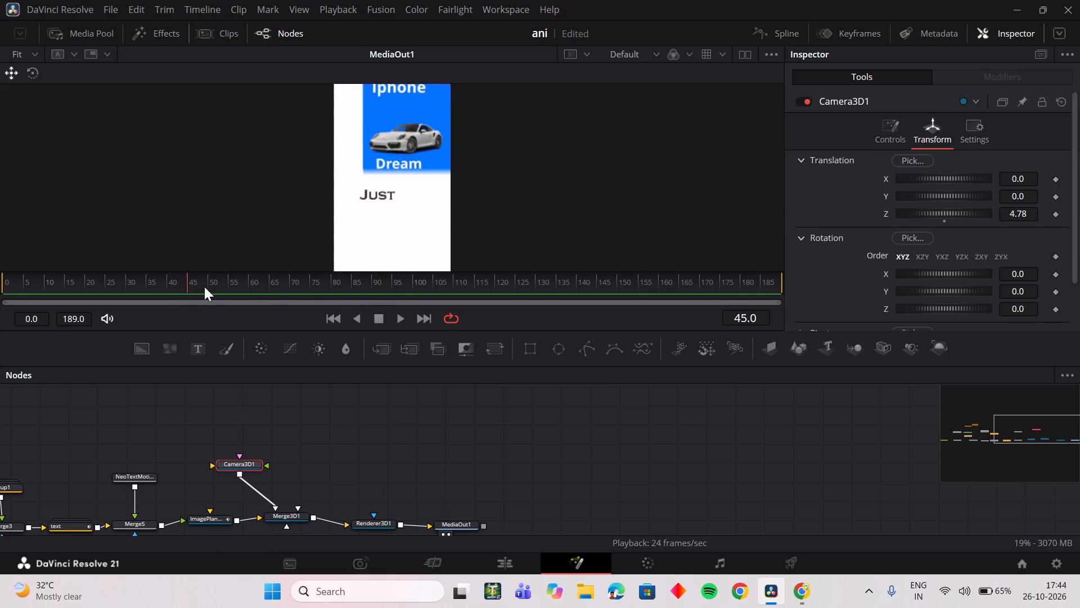
left_click_drag(204, 287, 244, 300)
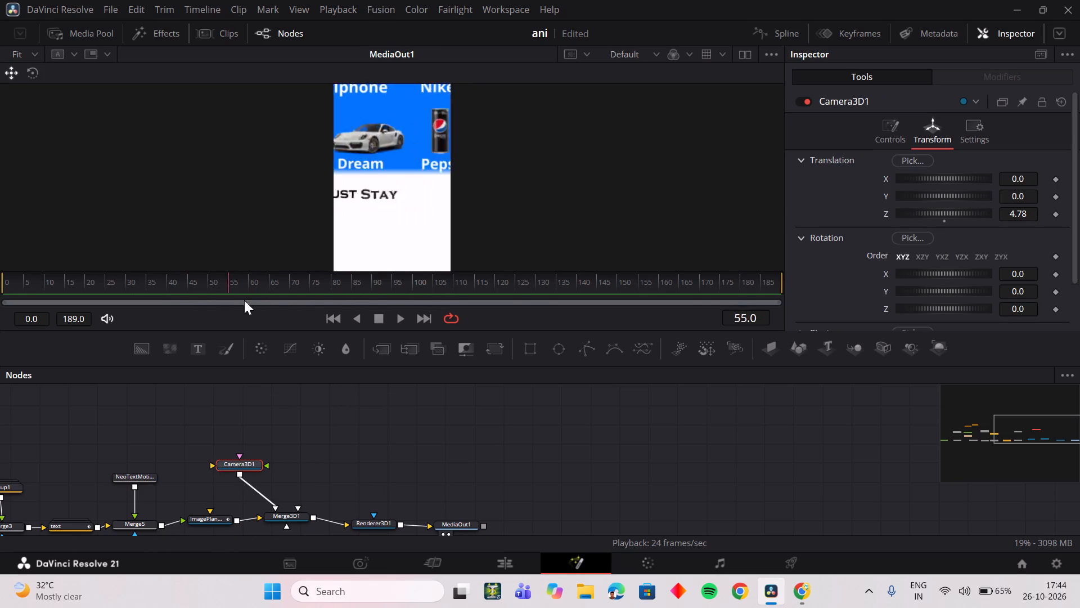
left_click_drag(244, 300, 317, 312)
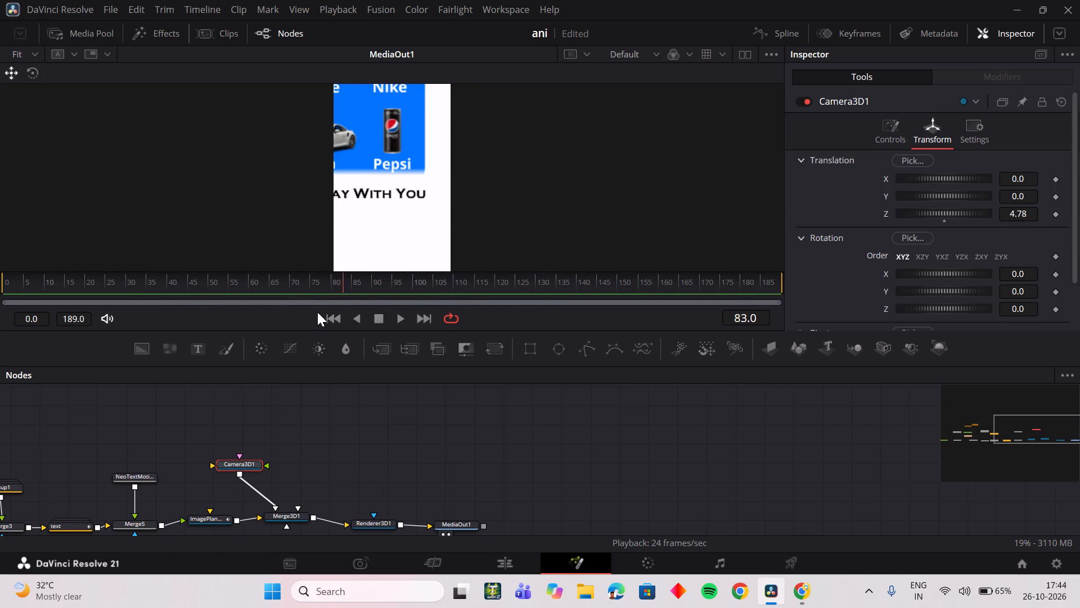
left_click_drag(317, 312, 305, 316)
left_click(359, 427)
left_click_drag(298, 292, 382, 298)
On the Edit page, scrub and play the Fusion Composition clip in Timeline 1 to check where its picture fails.
left_click(520, 557)
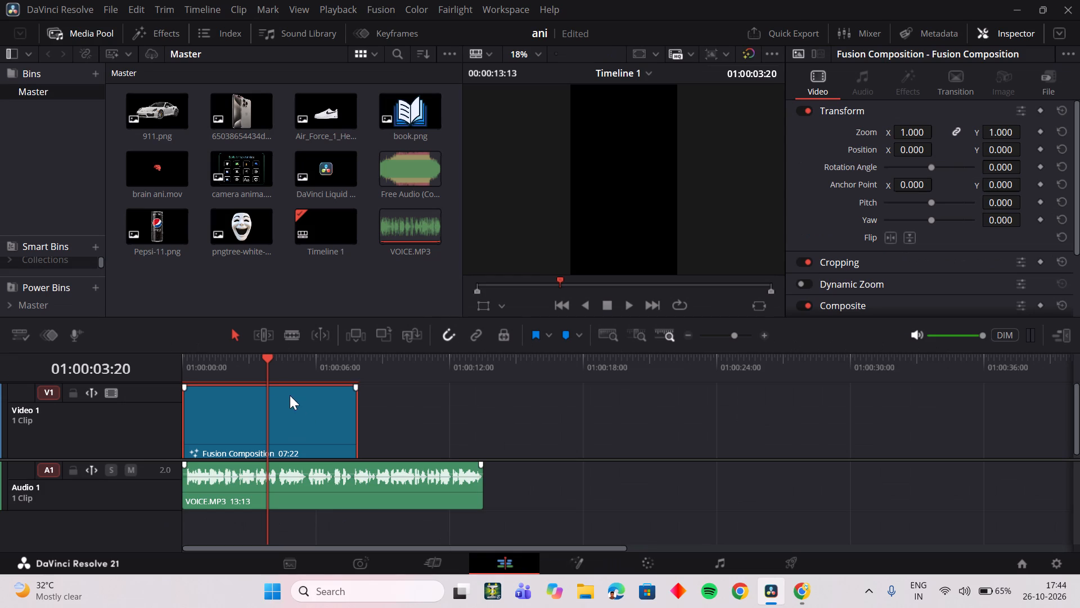
left_click_drag(268, 364, 291, 377)
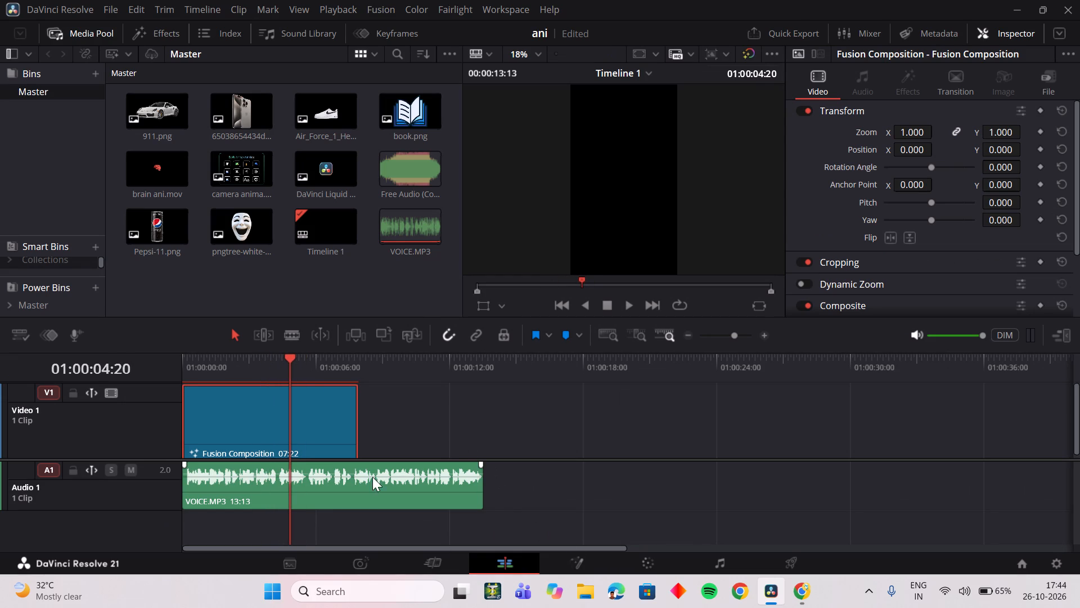
left_click_drag(266, 359, 217, 374)
left_click_drag(199, 358, 229, 365)
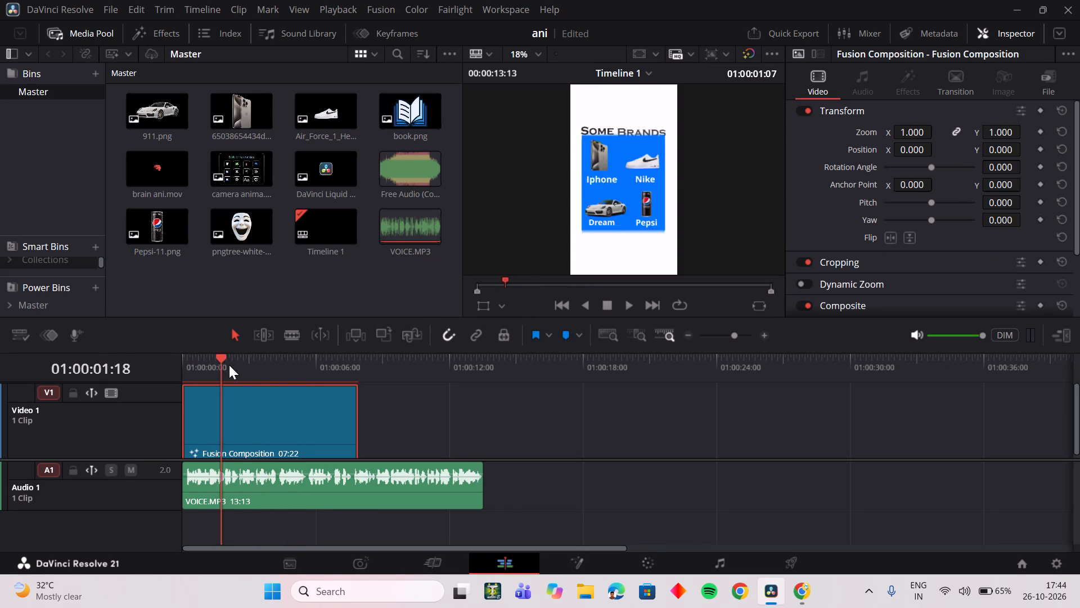
left_click_drag(229, 365, 213, 365)
key("space")
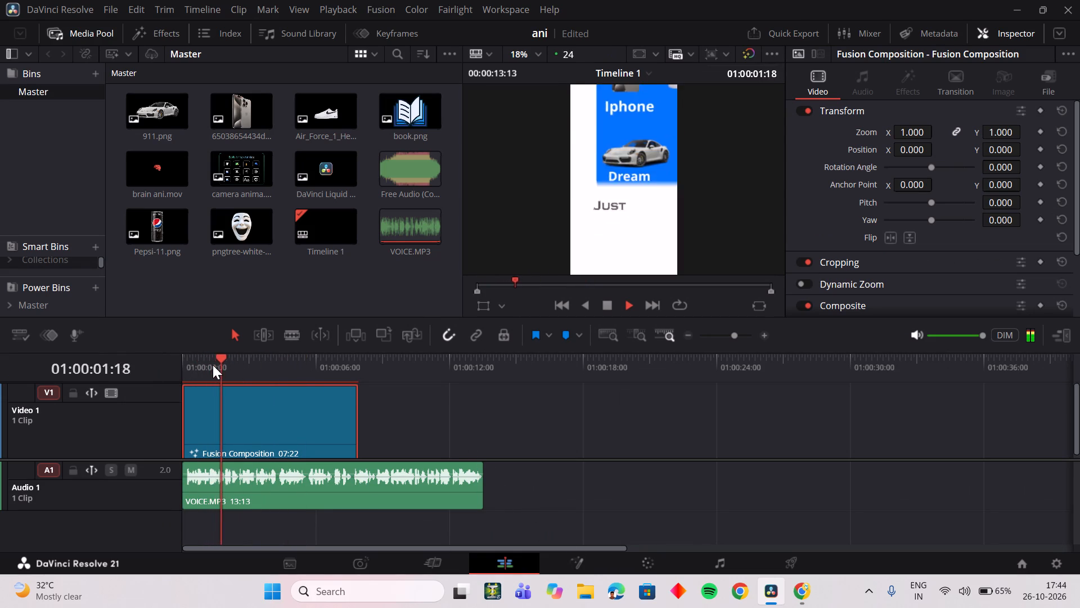
left_click_drag(213, 365, 191, 368)
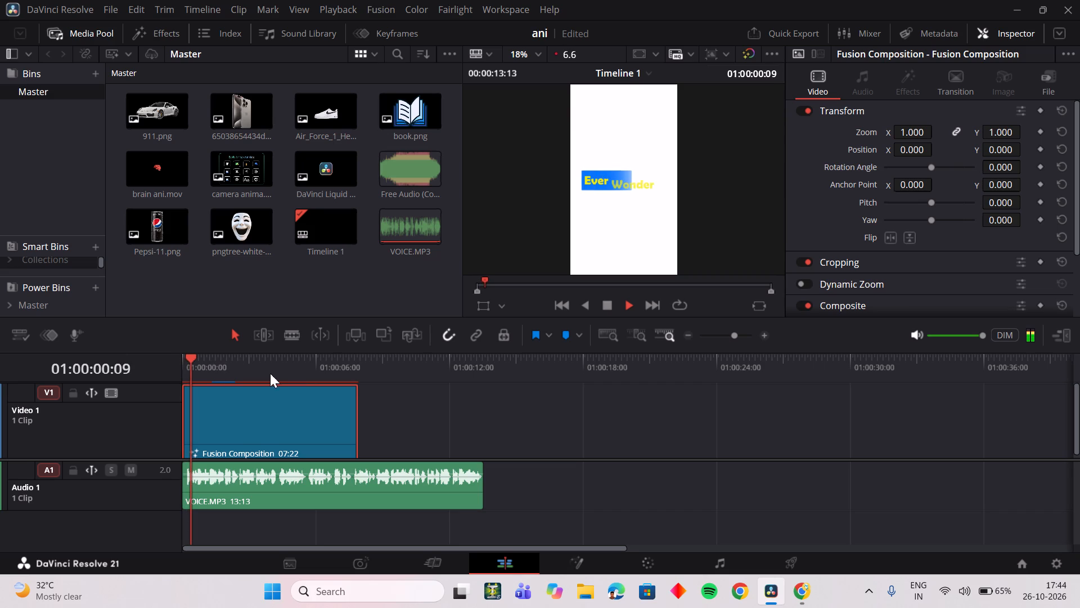
left_click(249, 363)
key("space")
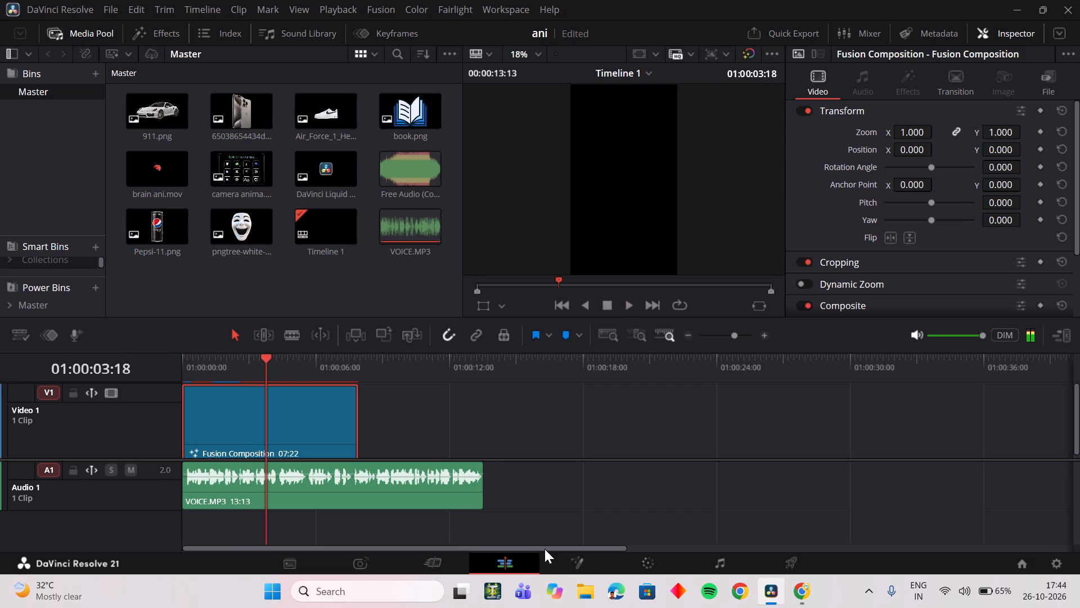
Return to the Fusion composition and scrub between about frames 40 and 100, examining the rendered text and brand grid.
left_click(564, 560)
left_click_drag(365, 279, 320, 287)
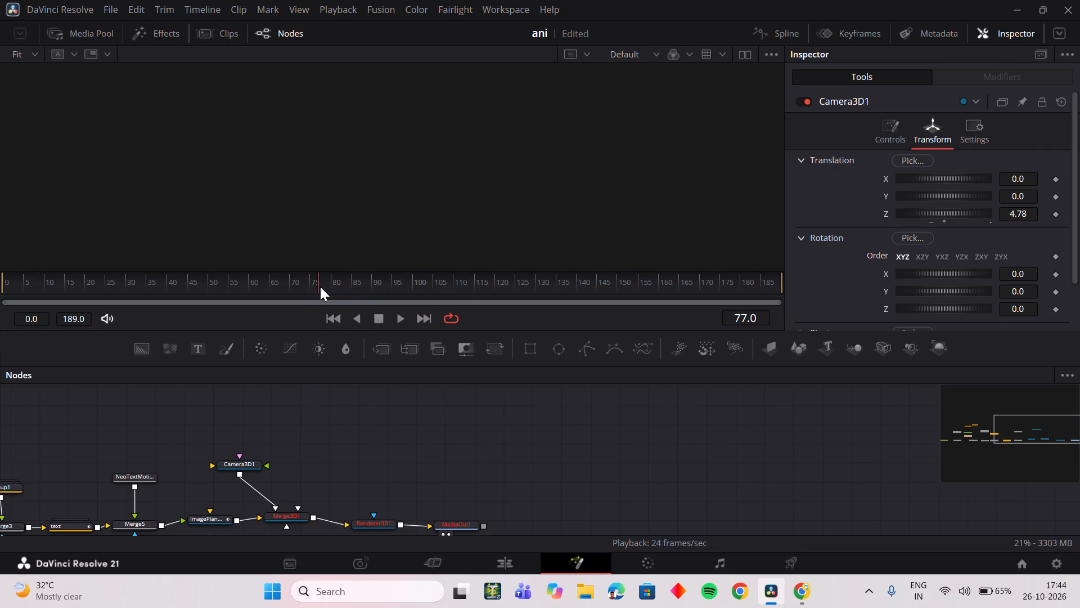
left_click_drag(320, 287, 319, 287)
left_click_drag(466, 525, 439, 186)
left_click_drag(291, 288, 362, 298)
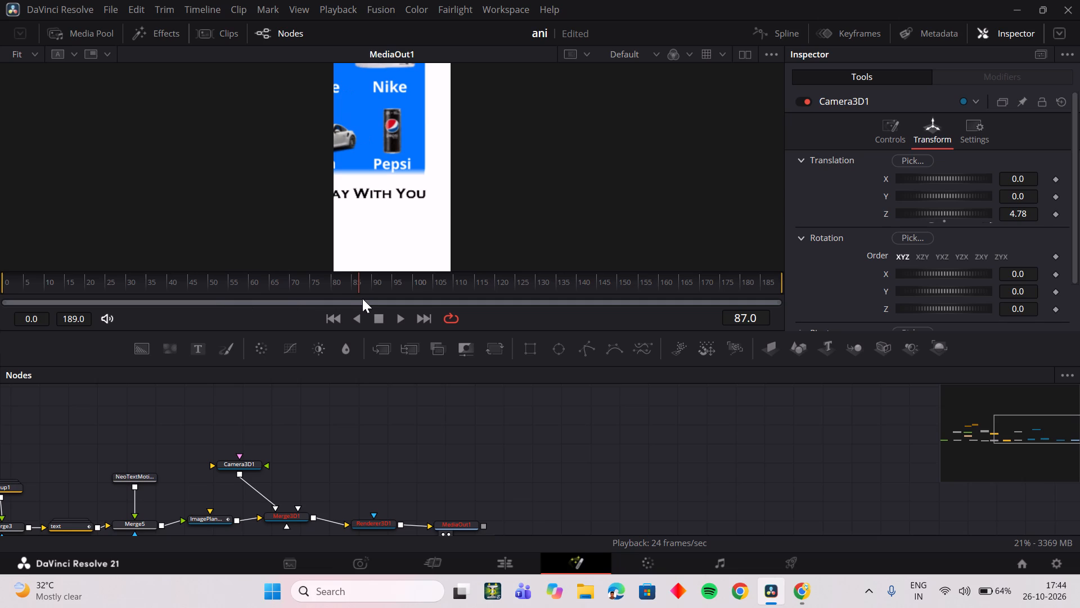
left_click_drag(362, 298, 229, 299)
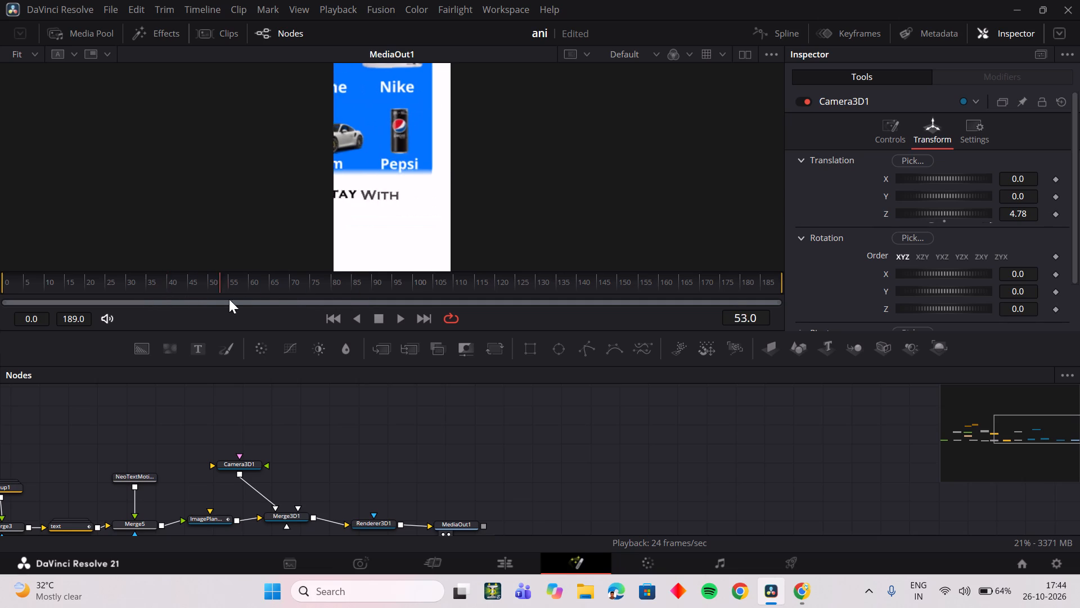
left_click_drag(229, 299, 253, 296)
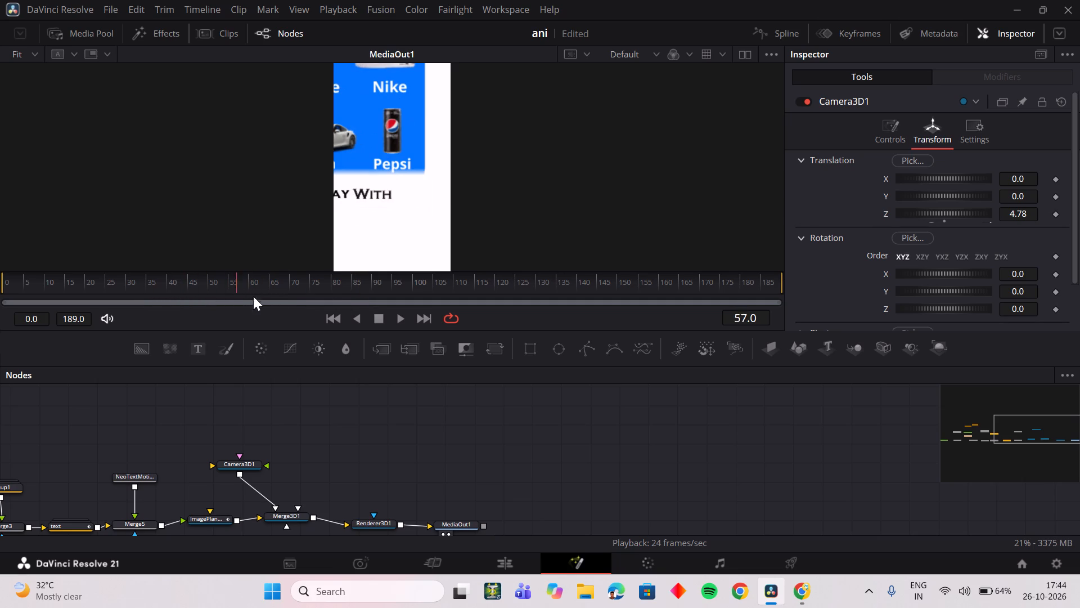
left_click_drag(253, 296, 421, 297)
left_click_drag(418, 283, 271, 284)
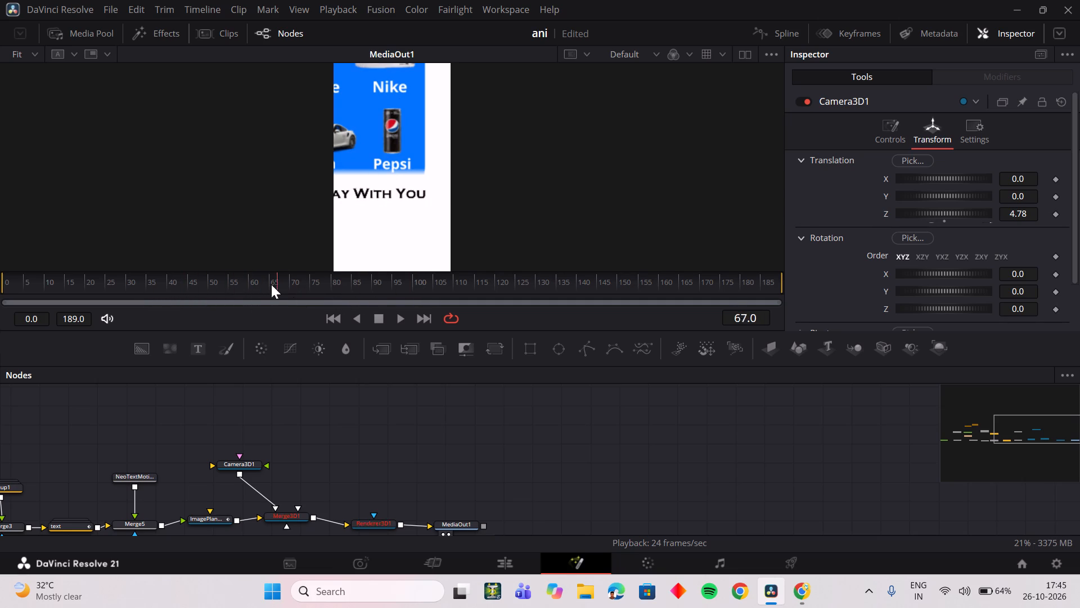
left_click_drag(271, 284, 261, 293)
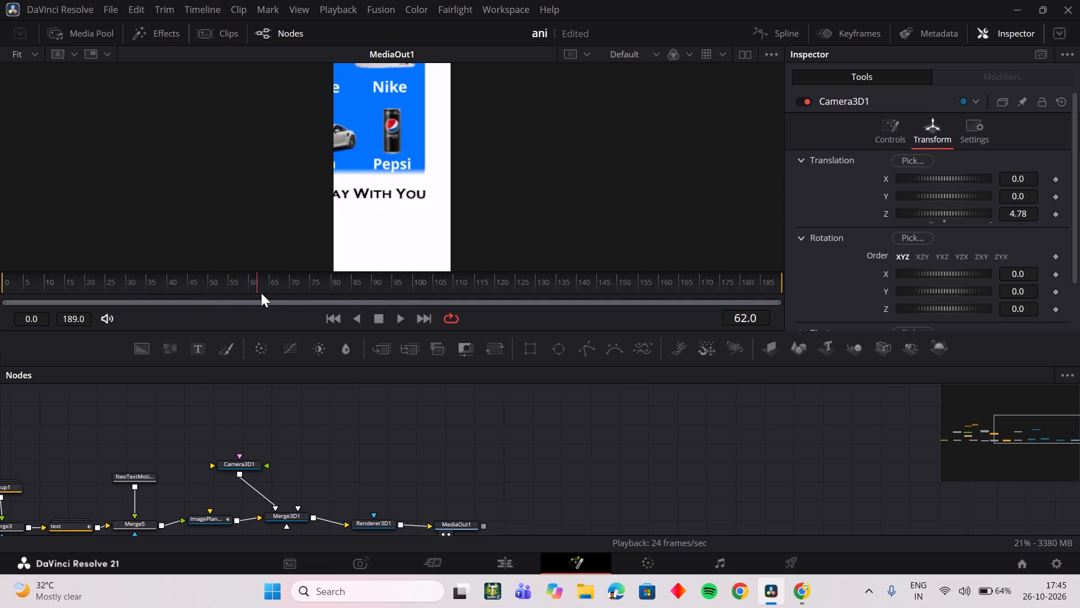
left_click_drag(261, 293, 213, 294)
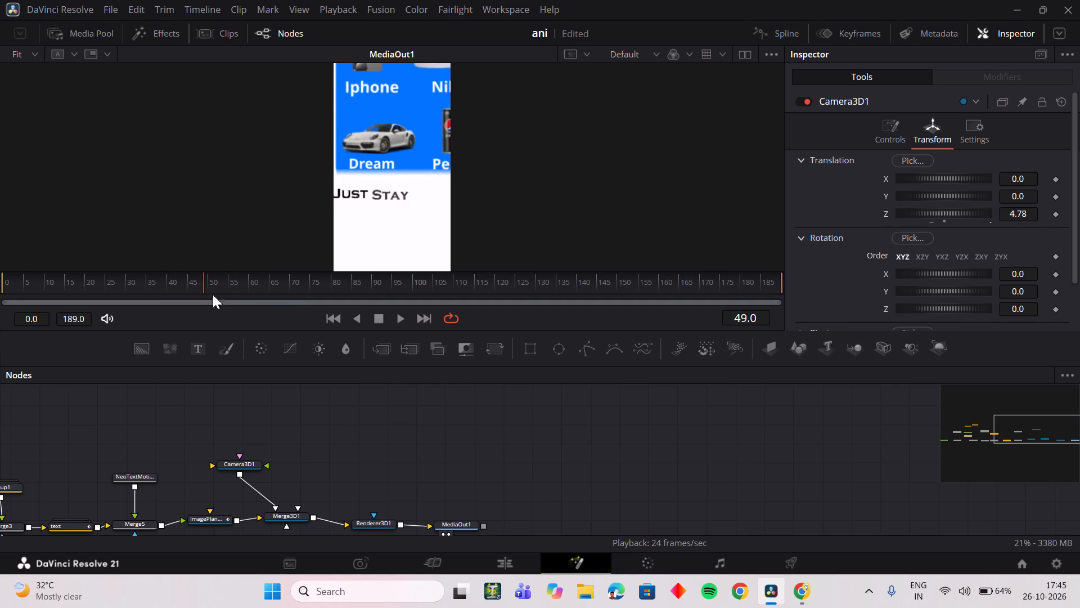
left_click_drag(213, 294, 184, 293)
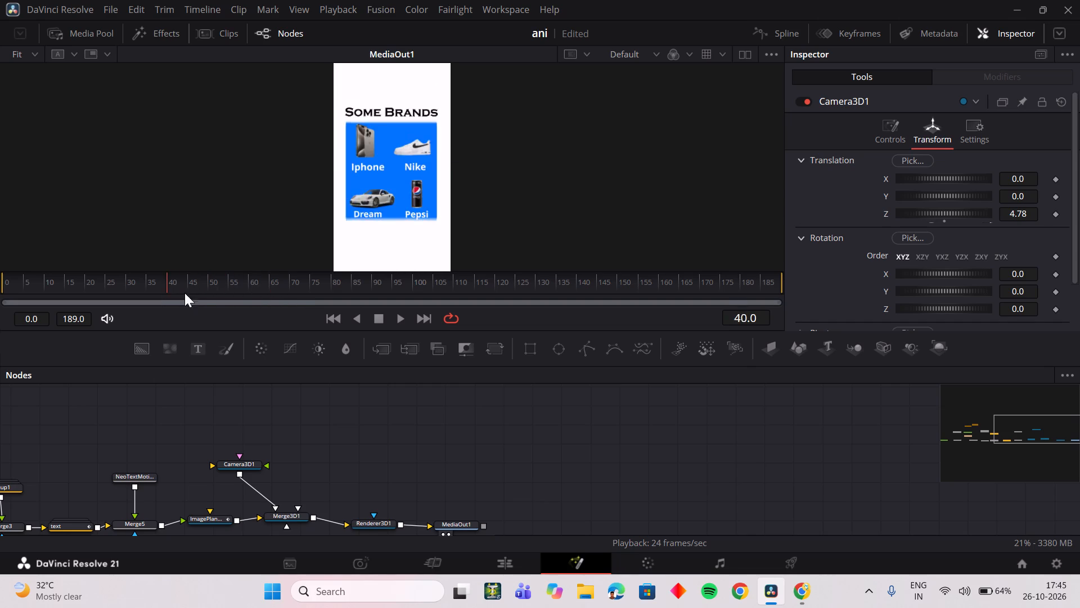
left_click_drag(184, 293, 251, 296)
left_click(410, 428)
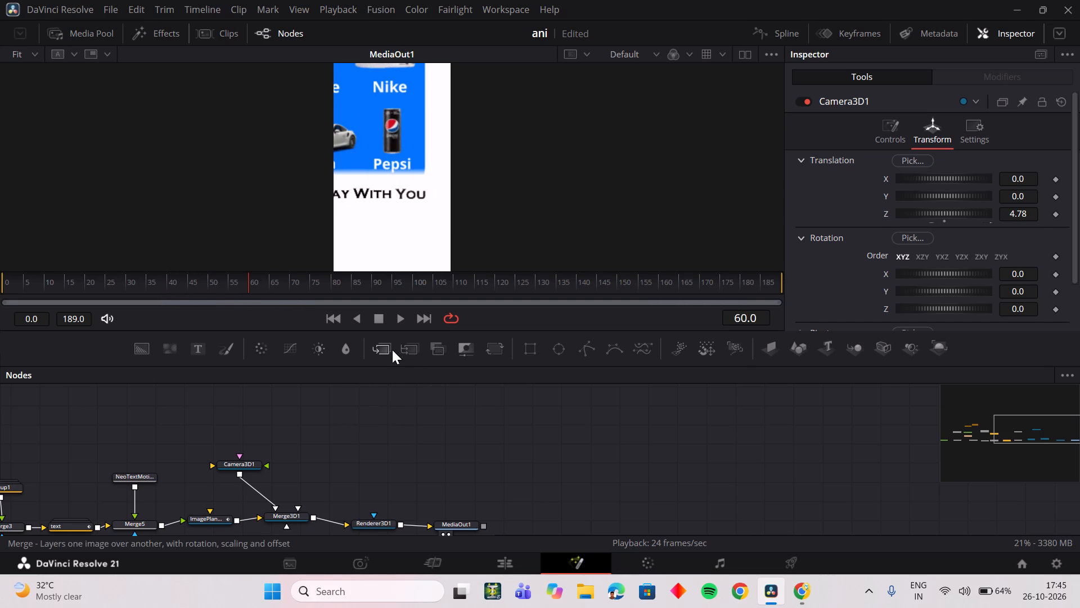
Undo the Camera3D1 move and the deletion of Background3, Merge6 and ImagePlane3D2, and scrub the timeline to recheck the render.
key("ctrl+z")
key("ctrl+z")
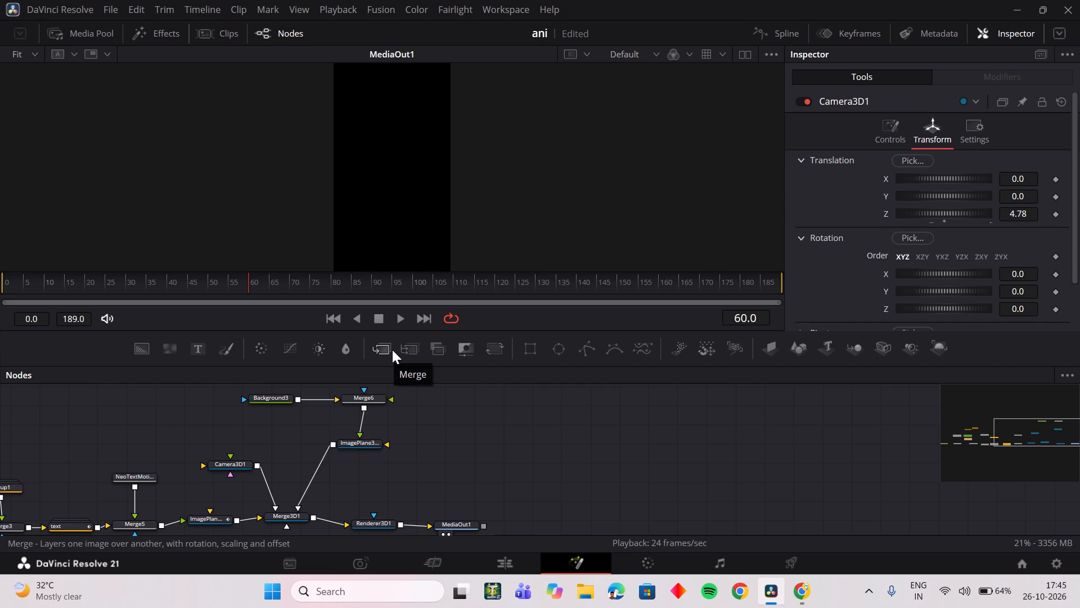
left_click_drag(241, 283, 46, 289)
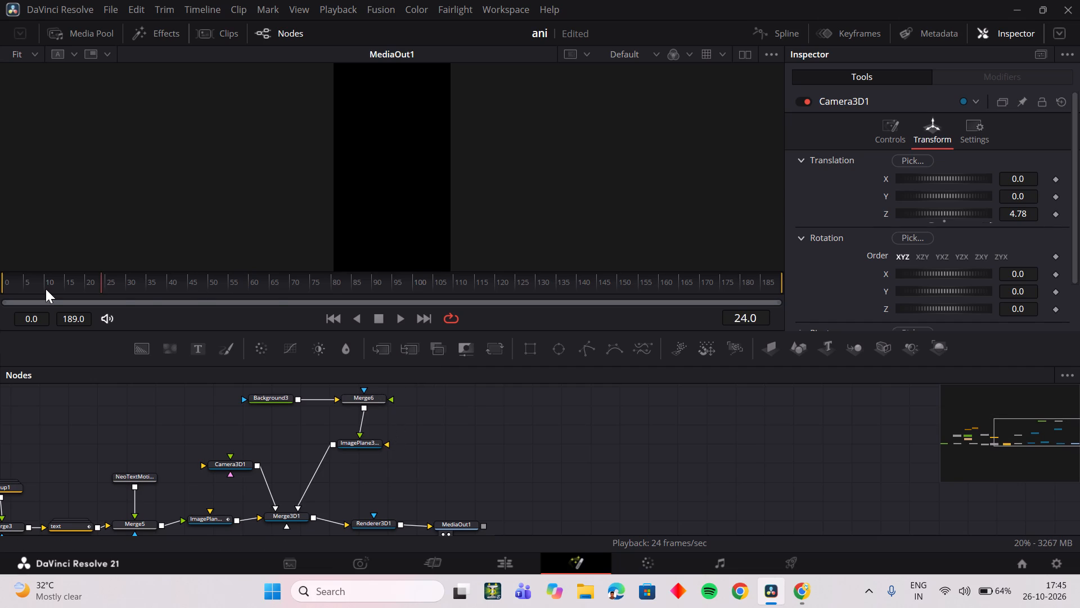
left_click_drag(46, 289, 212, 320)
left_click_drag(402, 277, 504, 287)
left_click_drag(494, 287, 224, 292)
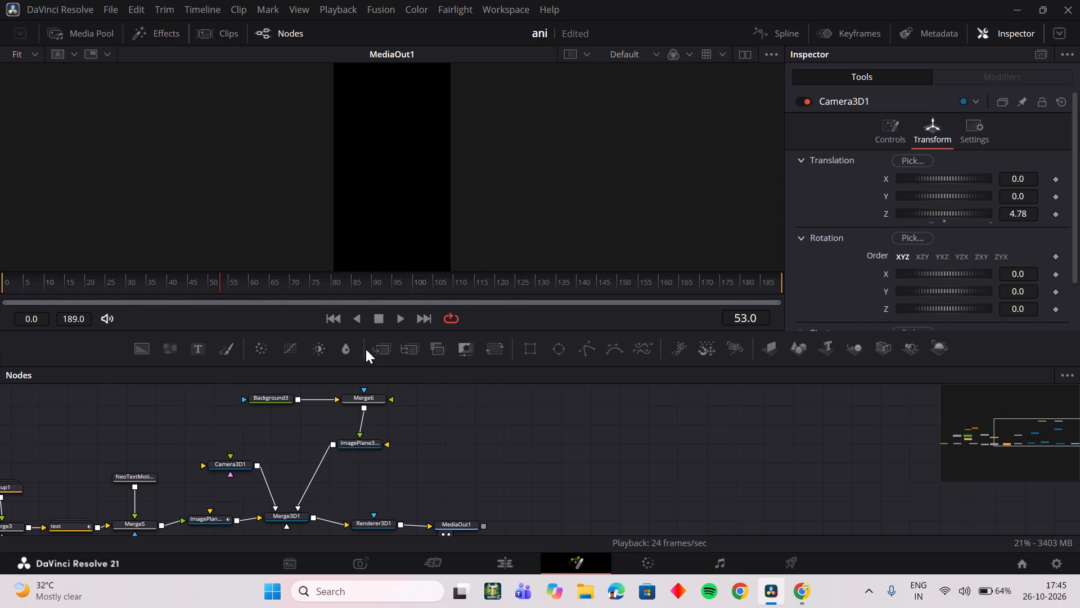
Undo the deletion of the Ellipse1 and Rectangle2 mask nodes and check the render around frame 55.
scroll(443, 431, "up", 2)
key("ctrl+z")
left_click_drag(255, 283, 193, 287)
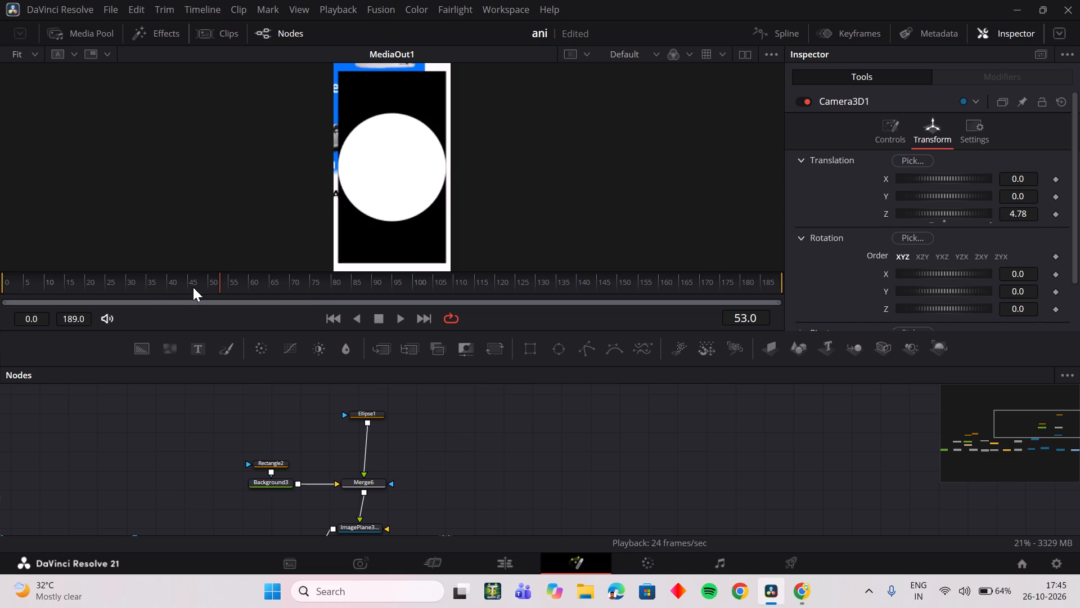
left_click_drag(193, 287, 232, 289)
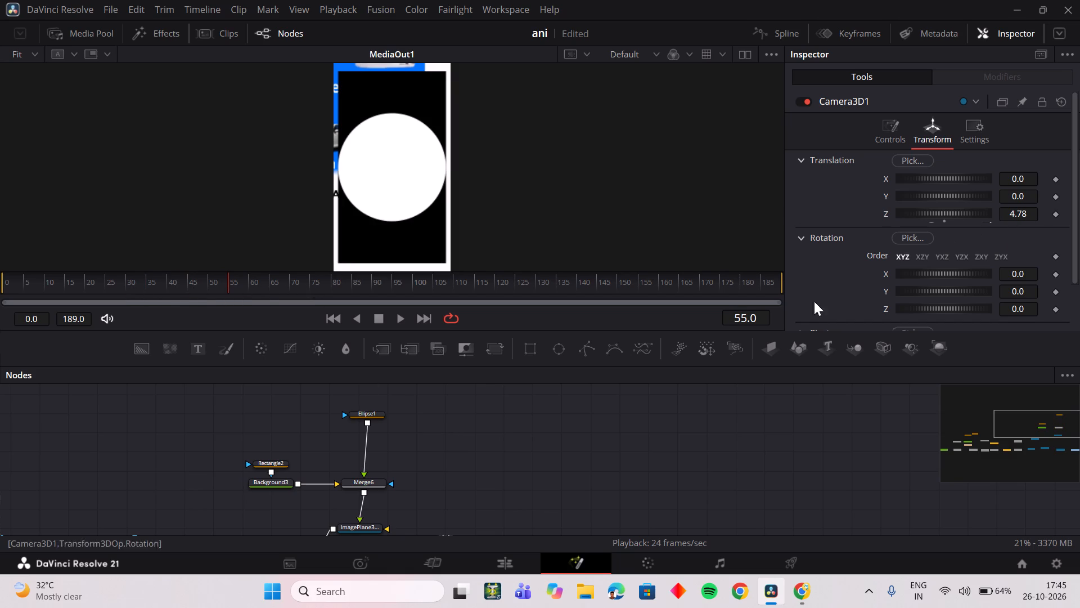
Lower the Ellipse1 mask's border width to -0.2, comparing the rendered circle at different frames along the timeline.
left_click(377, 414)
left_click_drag(940, 230, 903, 239)
left_click_drag(212, 286, 115, 296)
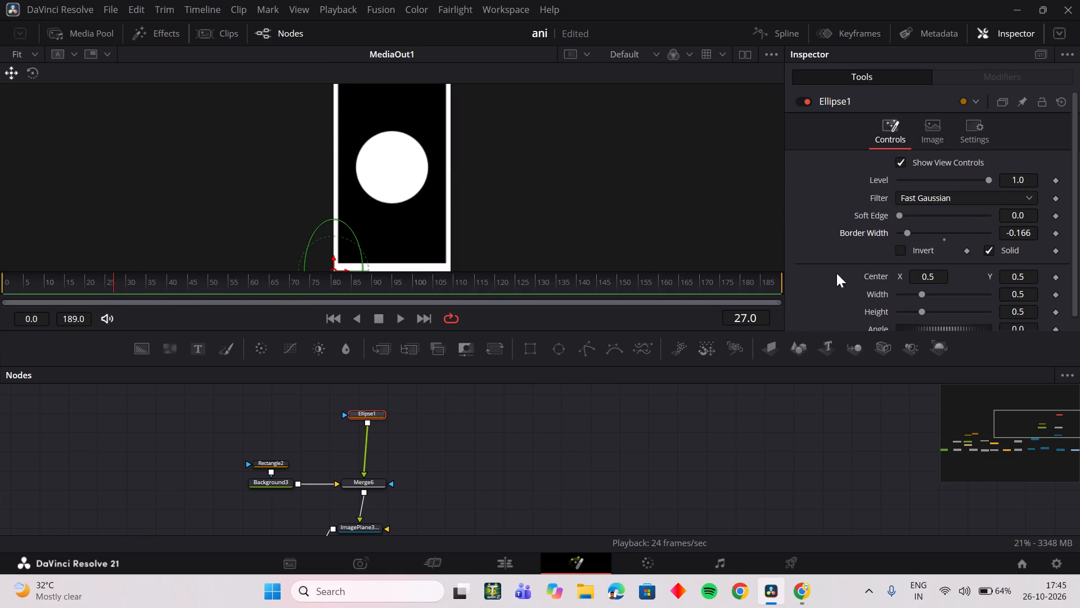
left_click_drag(289, 294, 516, 288)
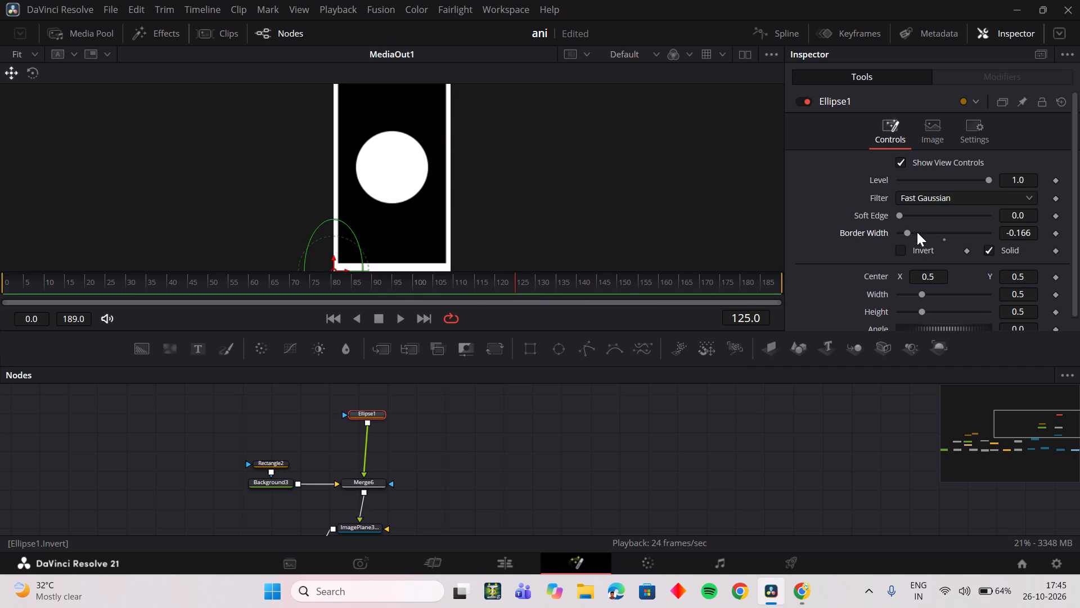
left_click_drag(910, 231, 905, 252)
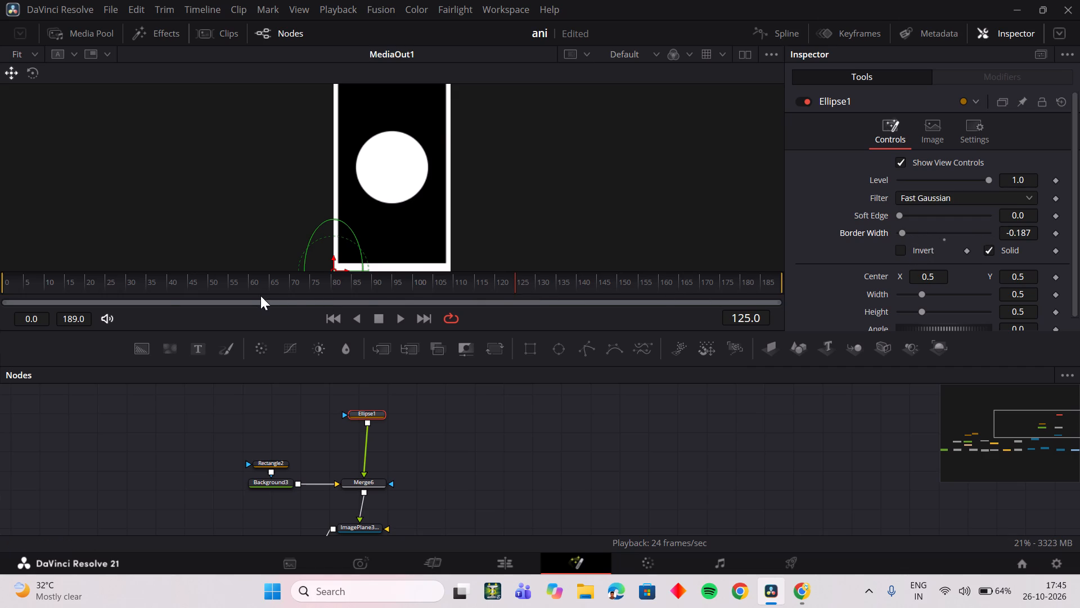
left_click_drag(240, 287, 155, 293)
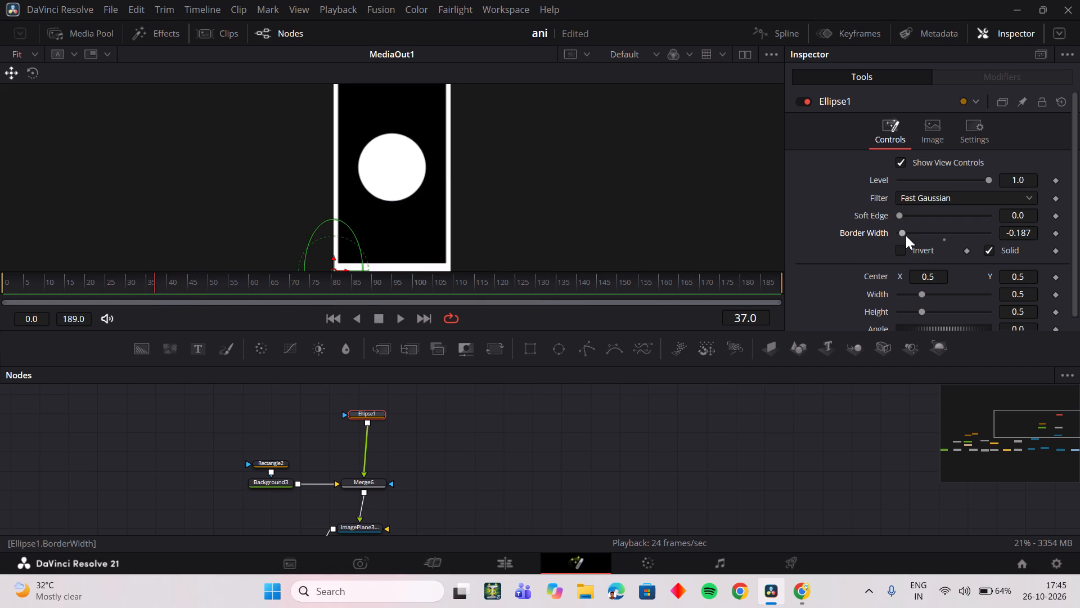
left_click_drag(907, 233, 843, 248)
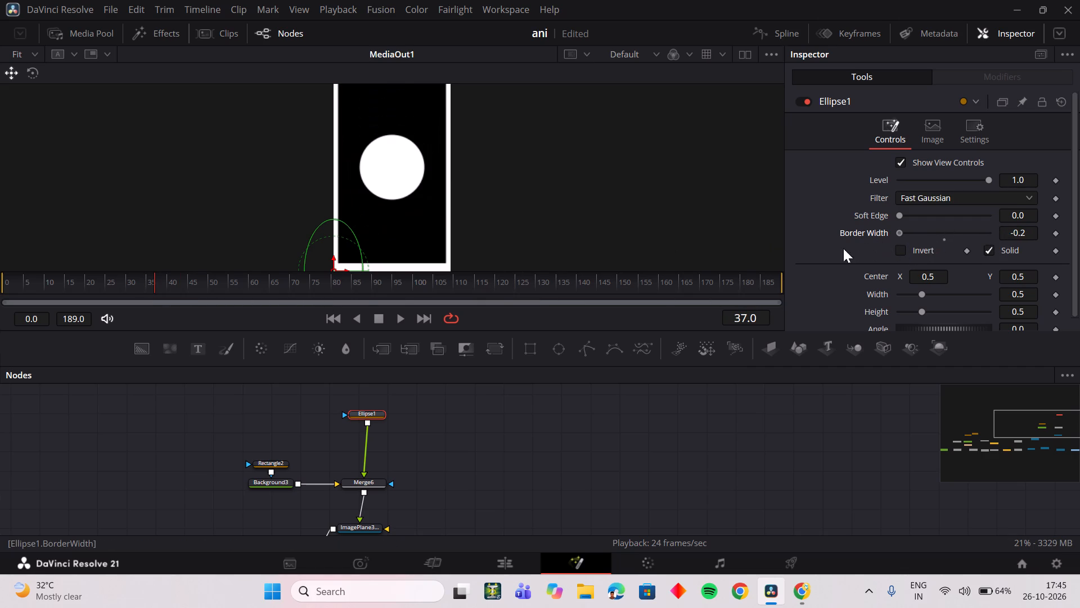
left_click_drag(843, 248, 834, 249)
left_click_drag(373, 284, 574, 284)
scroll(520, 405, "down", 3)
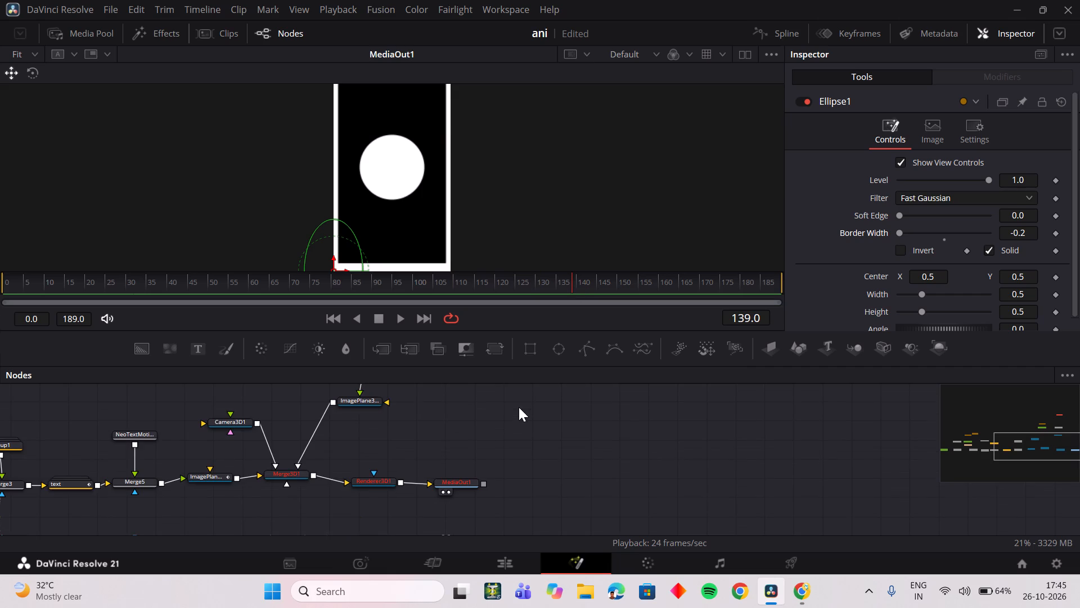
scroll(519, 407, "up", 2)
left_click_drag(534, 287, 475, 287)
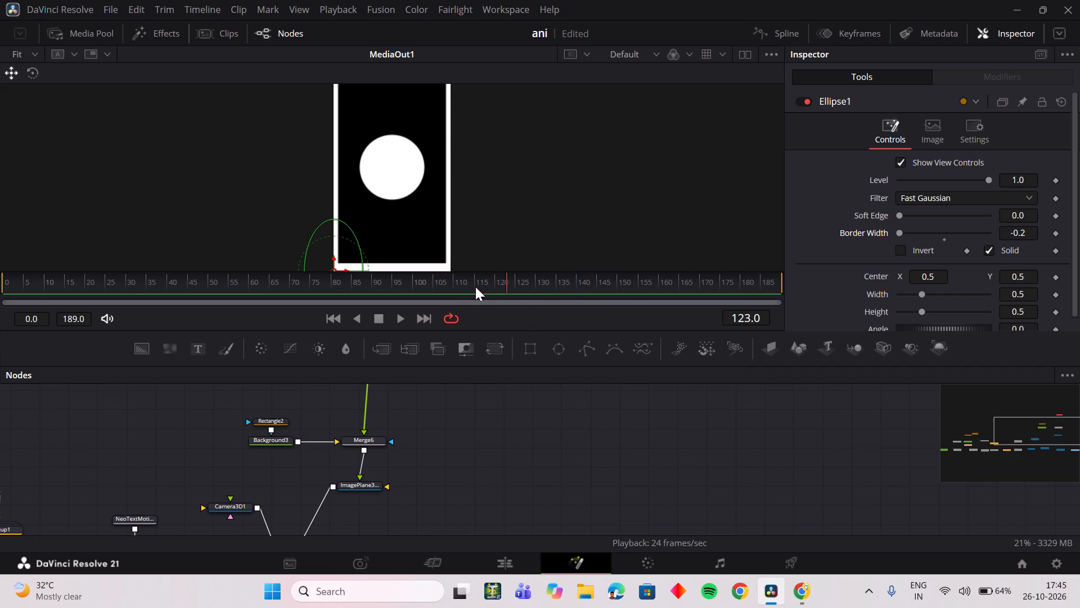
Shorten the Fusion Composition clip on the edit timeline to a duration of 3 seconds.
left_click_drag(475, 287, 449, 289)
left_click(505, 556)
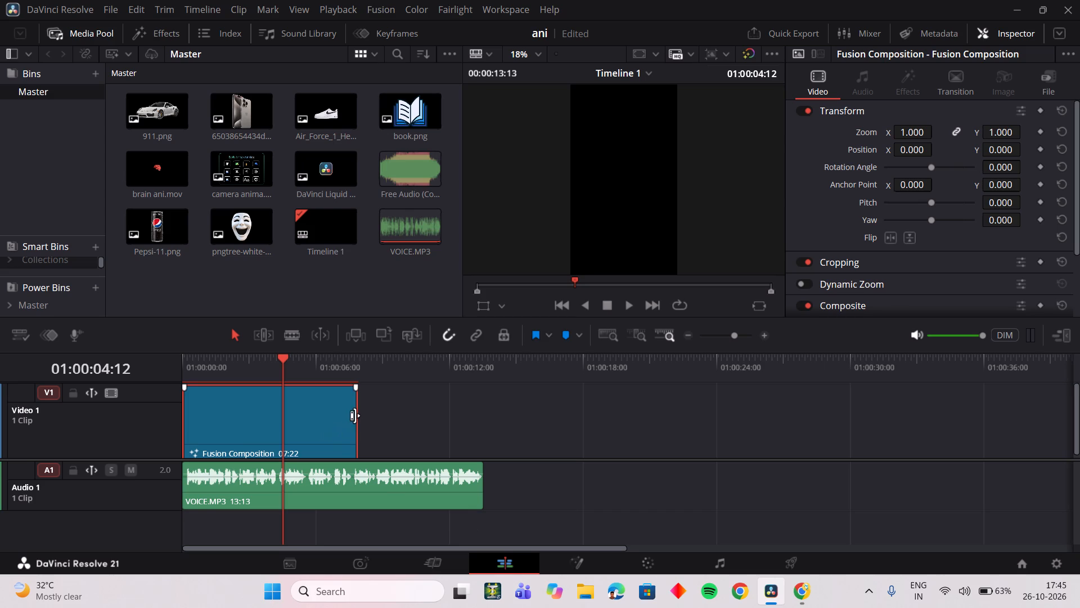
right_click(325, 424)
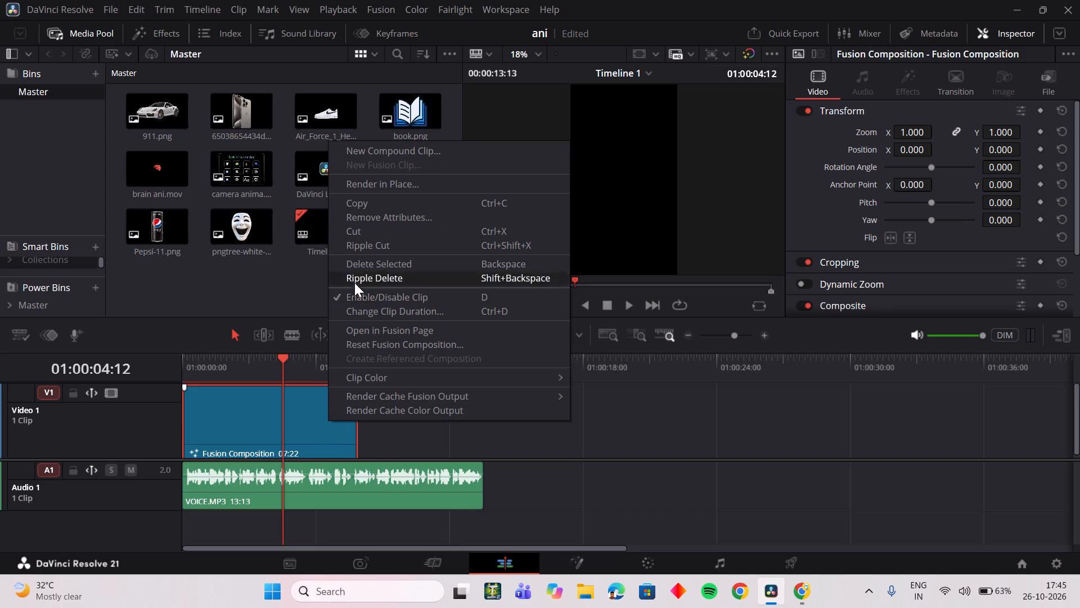
left_click(434, 431)
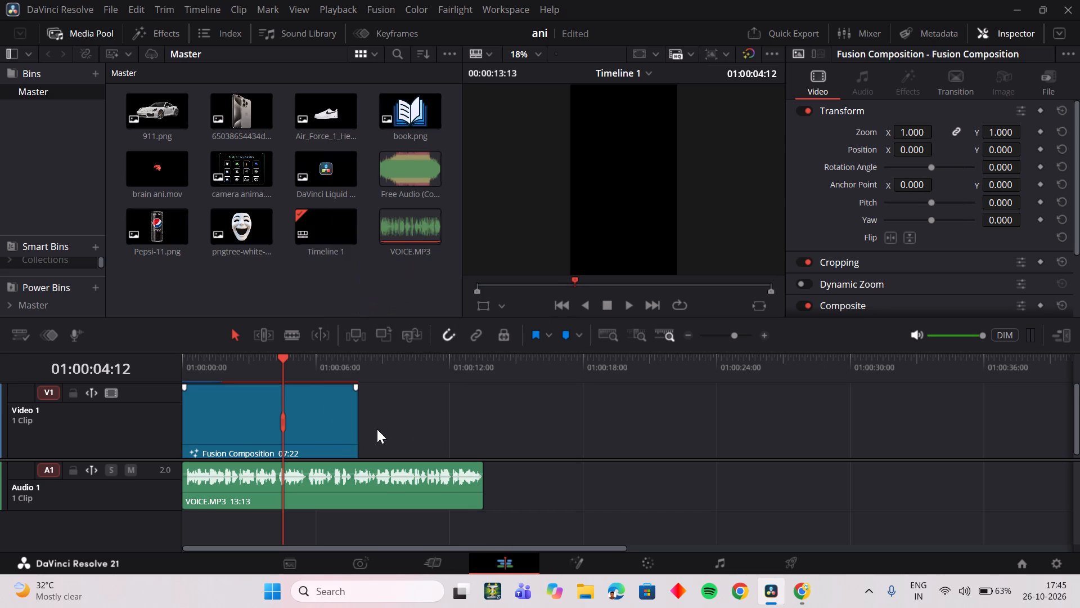
left_click(341, 427, "ctrl")
key("ctrl+d")
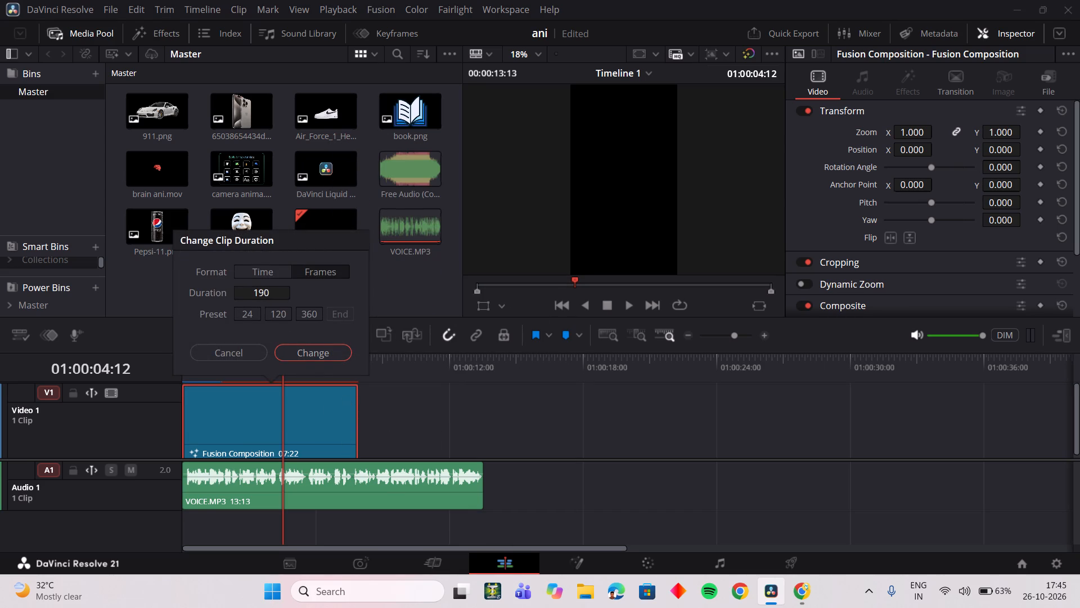
left_click(272, 269)
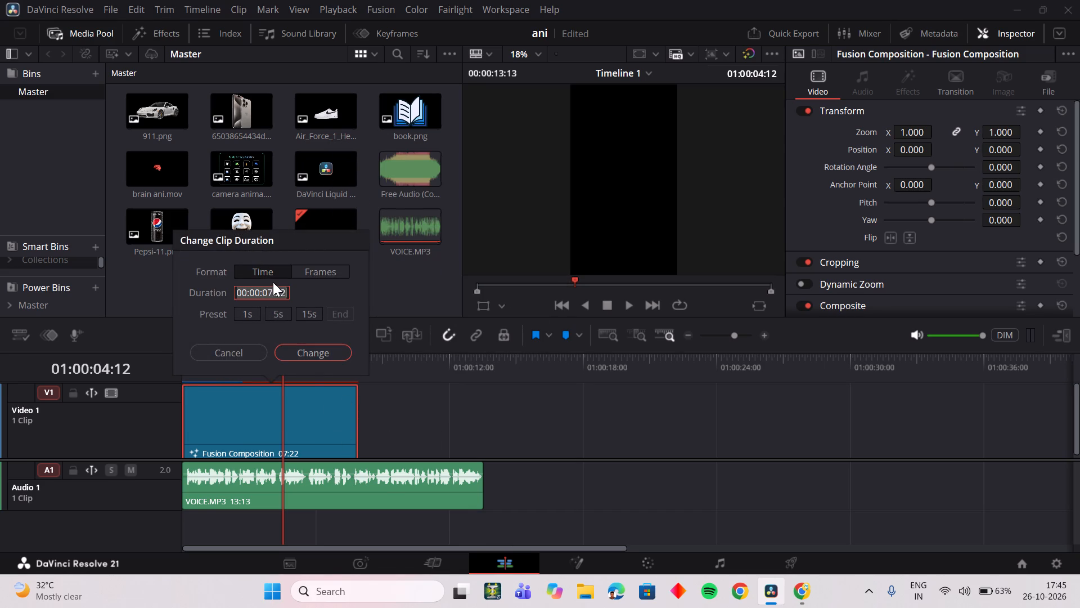
left_click(269, 294)
left_click(286, 290)
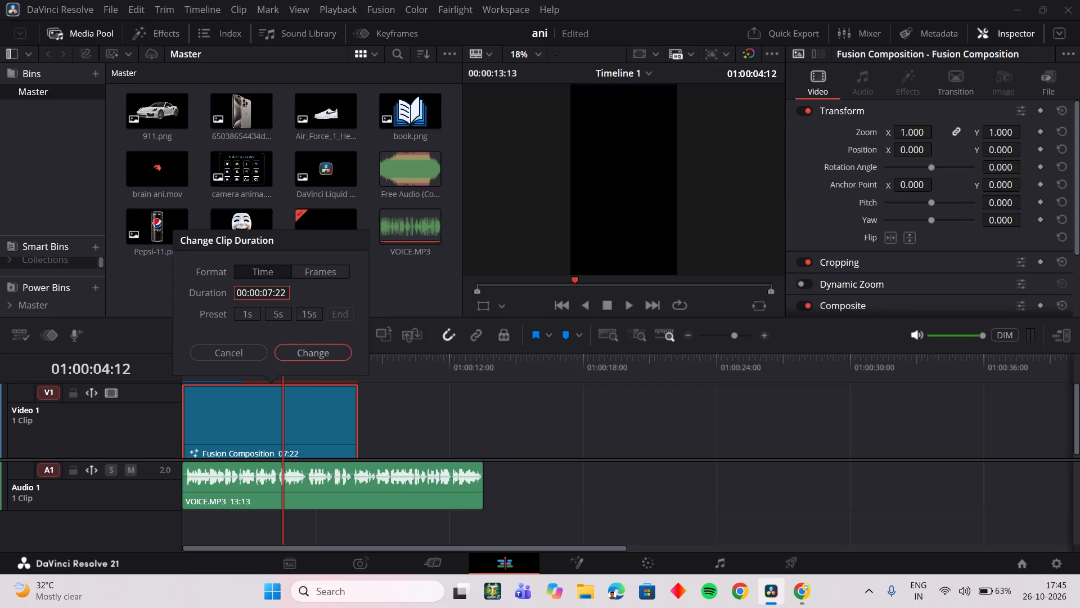
key("BackSpace")
key("BackSpace")
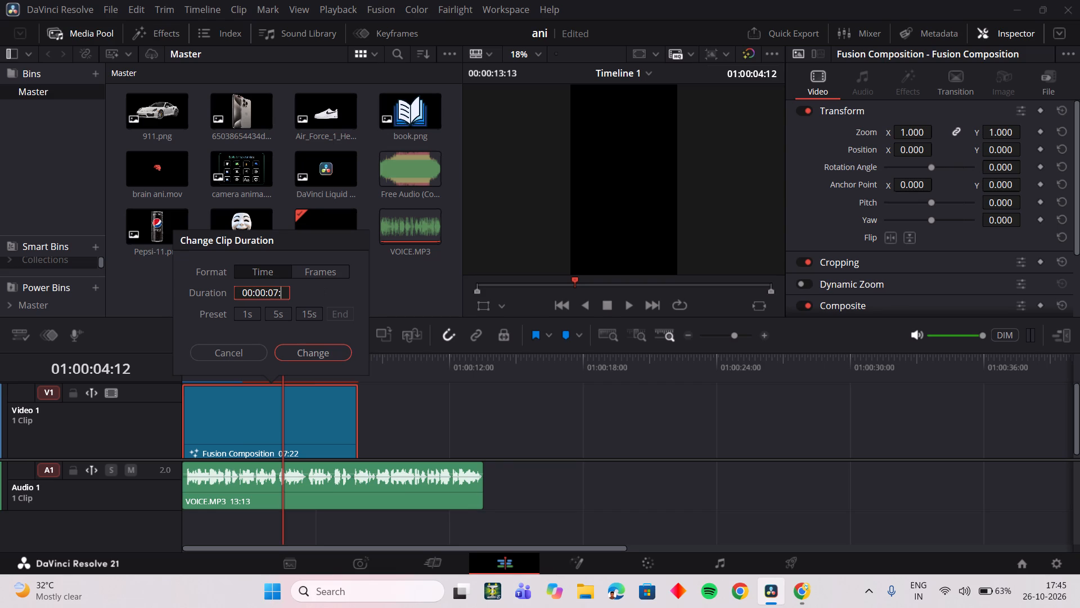
left_click(278, 290)
key("BackSpace")
key("3")
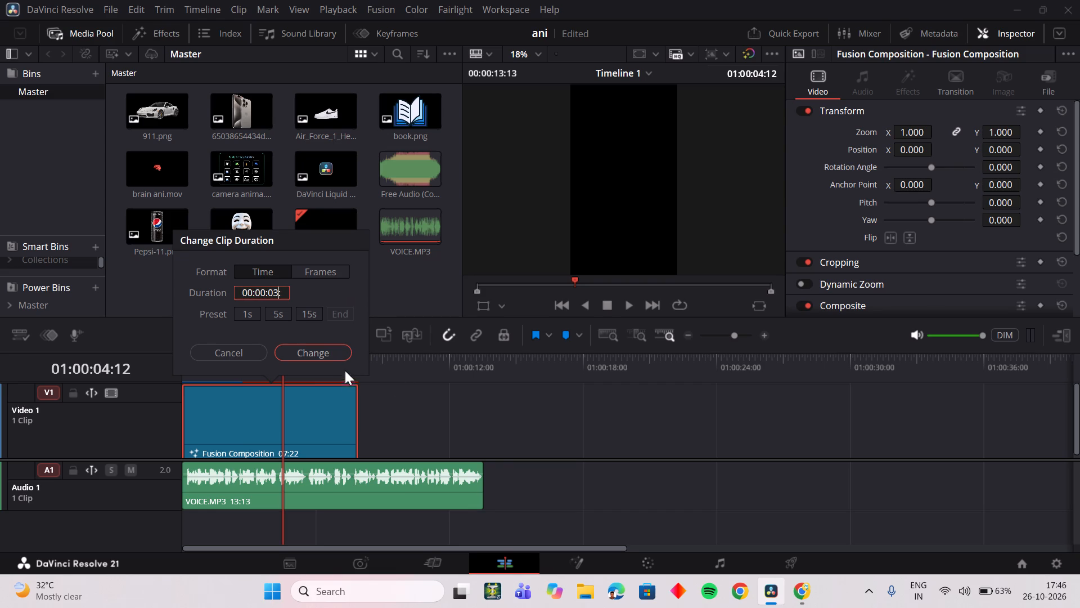
left_click(332, 353)
Return to the Fusion composition and scrub and play between about frames 42 and 71, examining the circle and background render.
left_click_drag(246, 373, 228, 377)
left_click(580, 554)
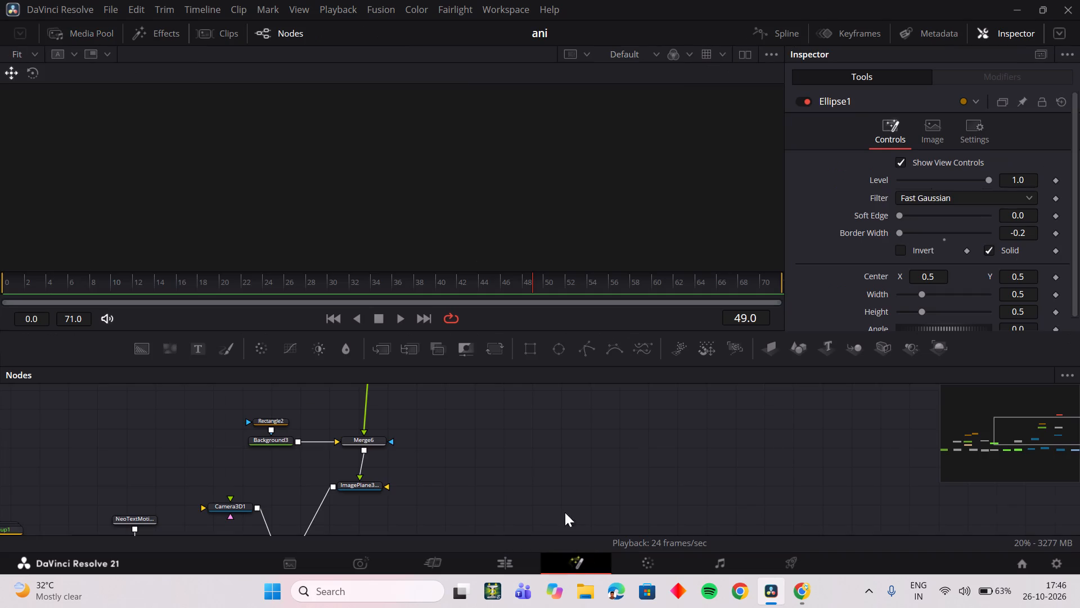
scroll(475, 454, "up", 3)
scroll(475, 457, "down", 2)
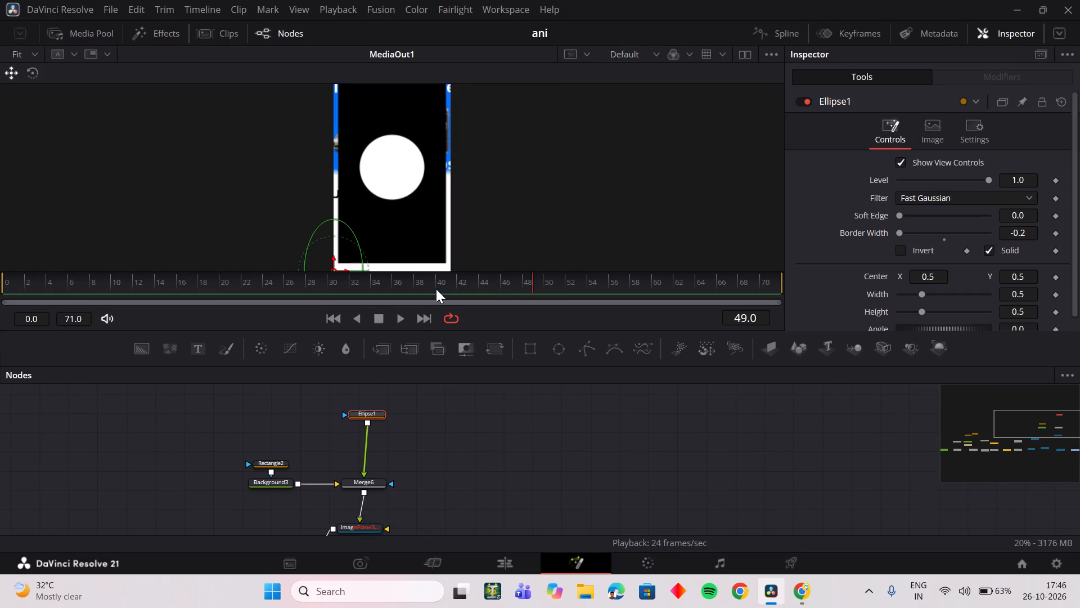
left_click_drag(436, 289, 675, 286)
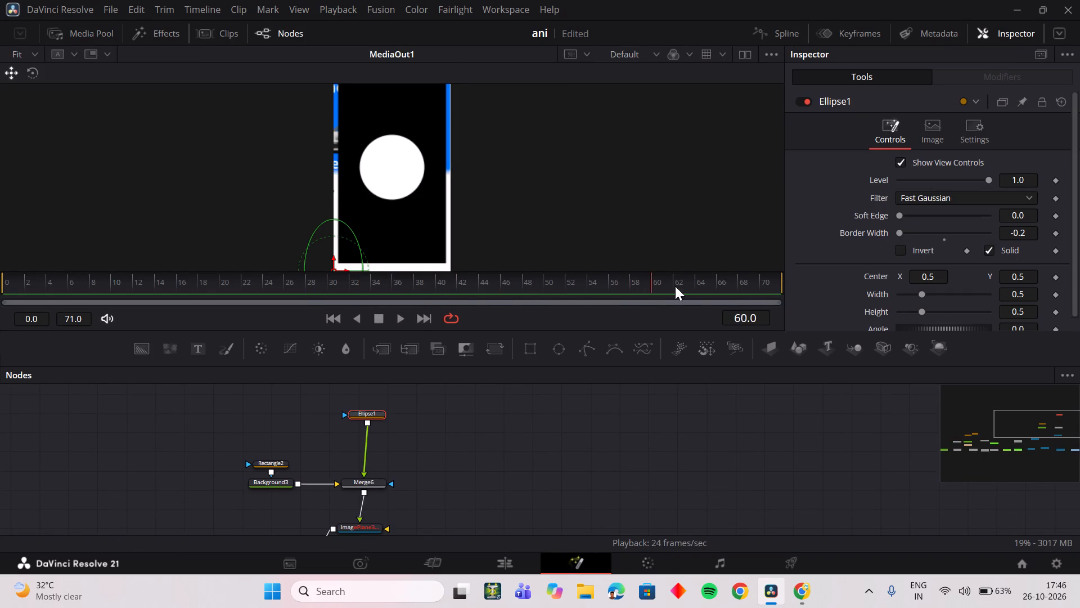
left_click_drag(675, 286, 772, 287)
scroll(606, 464, "down", 2)
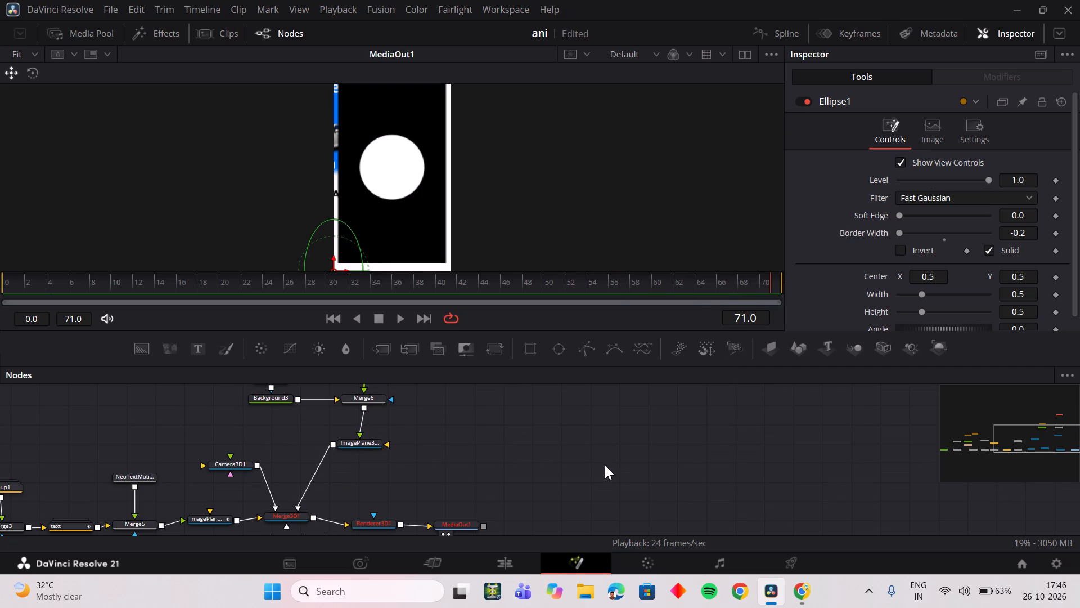
left_click_drag(599, 281, 474, 284)
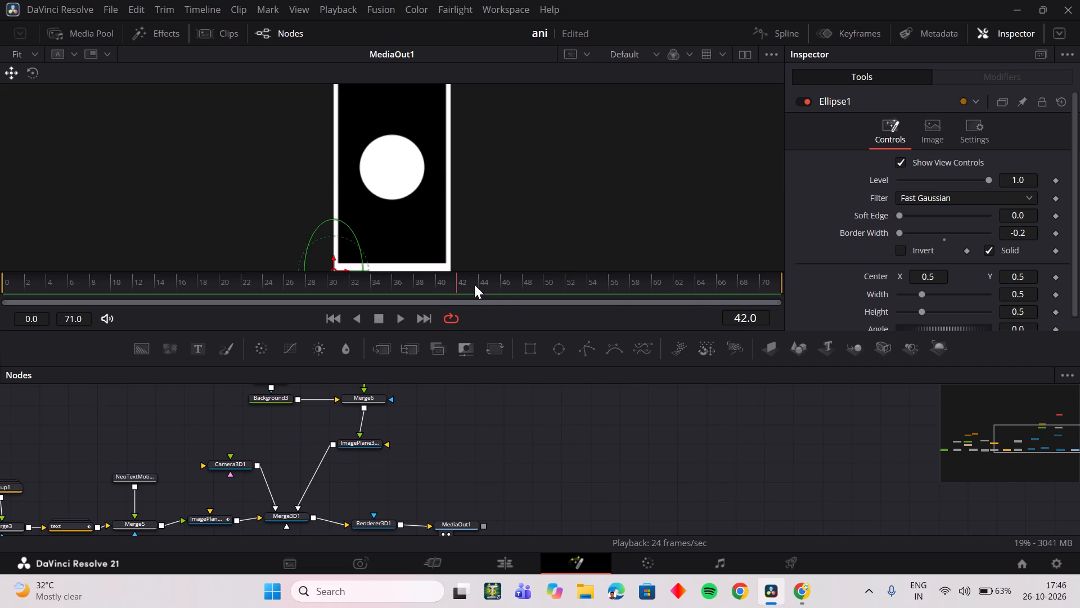
left_click_drag(474, 284, 688, 283)
key("space")
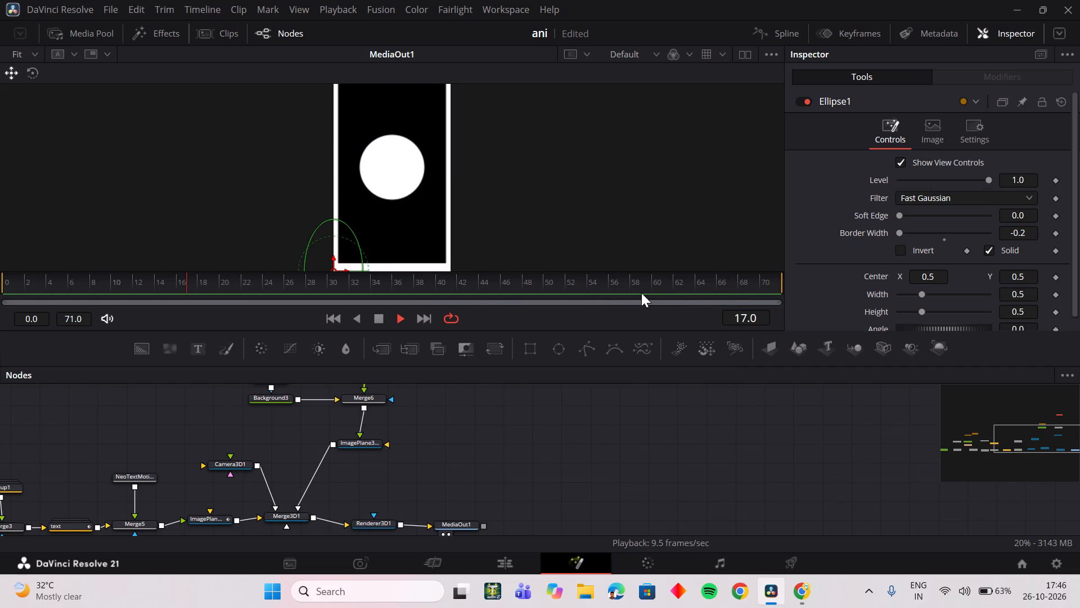
left_click(641, 290)
key("space")
left_click_drag(656, 288, 749, 286)
left_click_drag(745, 286, 607, 289)
key("space")
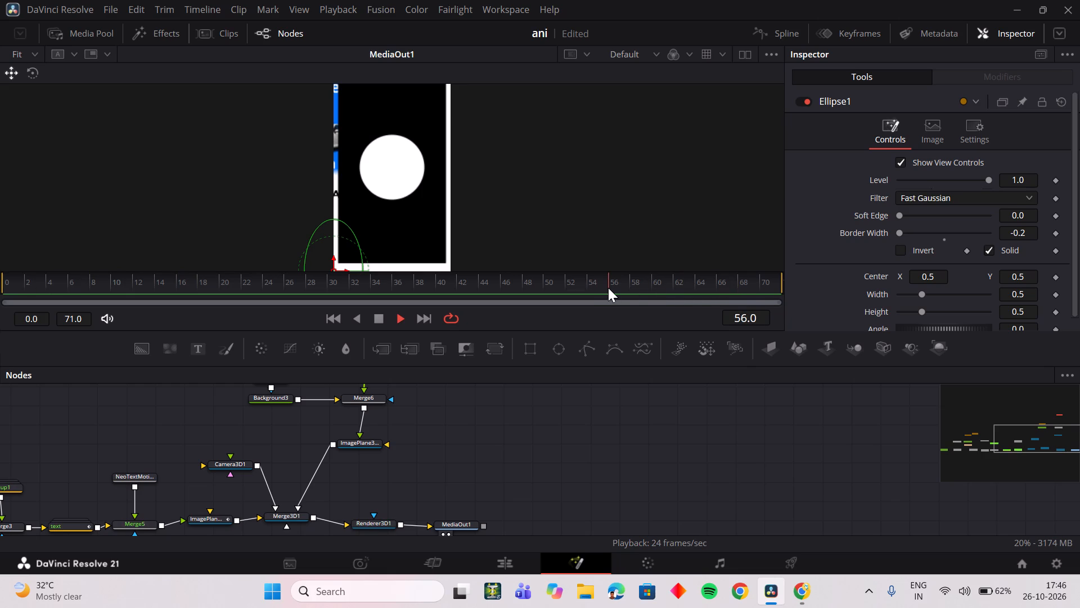
key("space")
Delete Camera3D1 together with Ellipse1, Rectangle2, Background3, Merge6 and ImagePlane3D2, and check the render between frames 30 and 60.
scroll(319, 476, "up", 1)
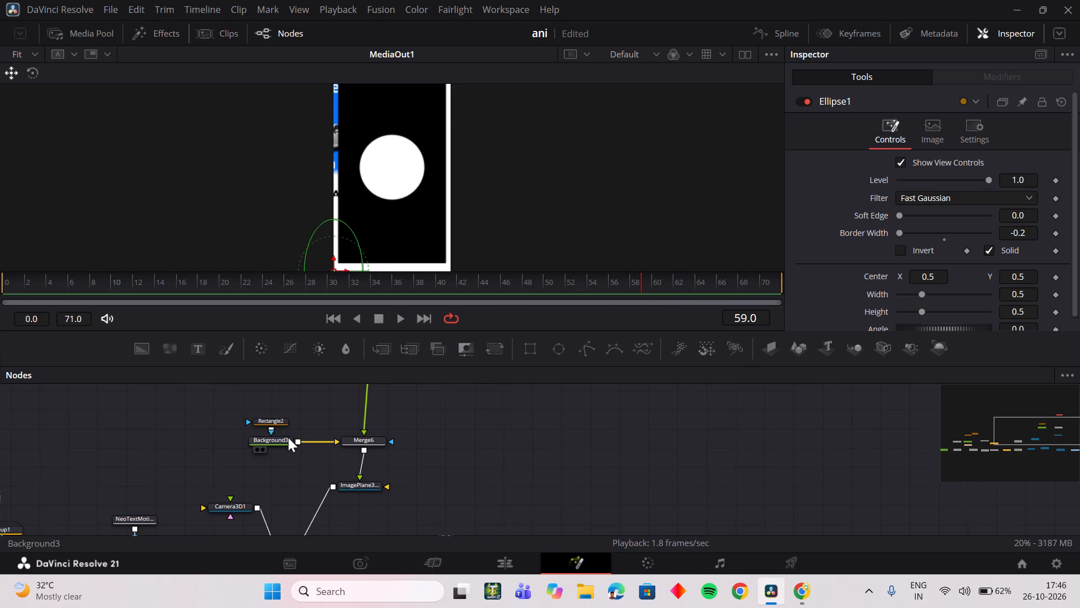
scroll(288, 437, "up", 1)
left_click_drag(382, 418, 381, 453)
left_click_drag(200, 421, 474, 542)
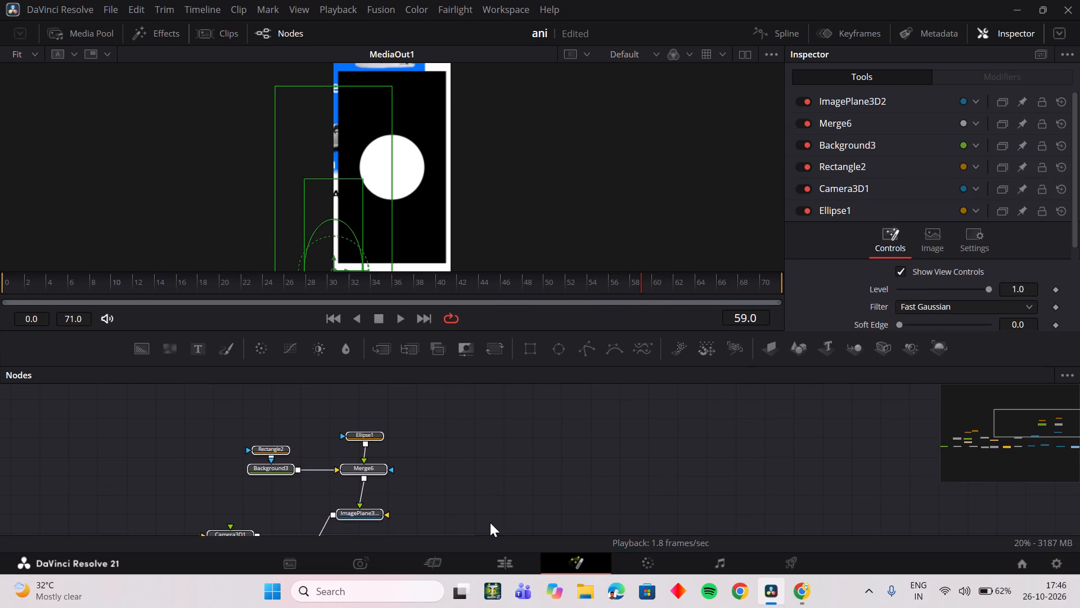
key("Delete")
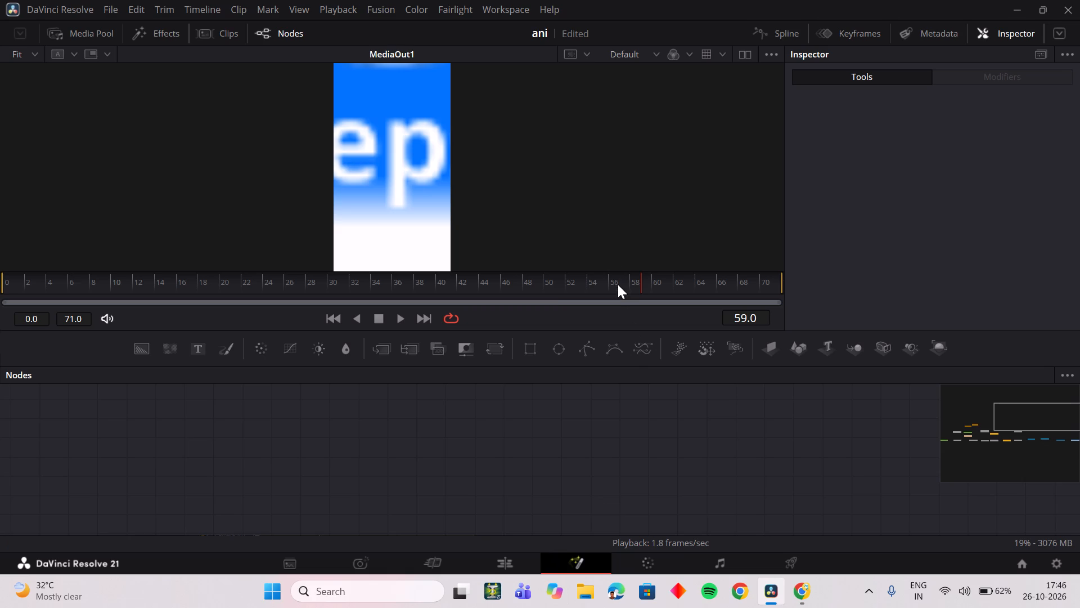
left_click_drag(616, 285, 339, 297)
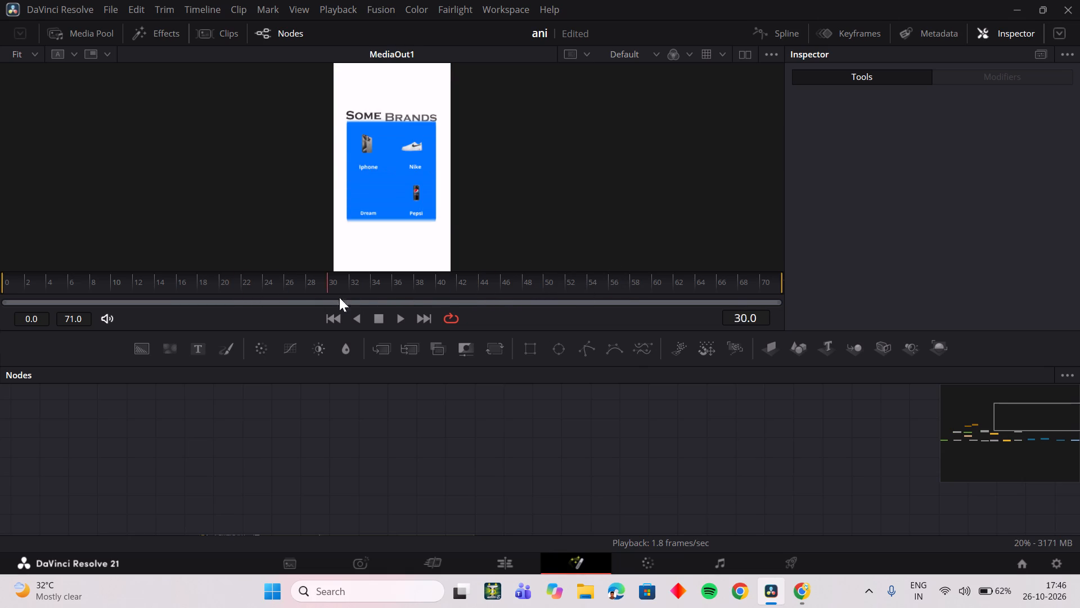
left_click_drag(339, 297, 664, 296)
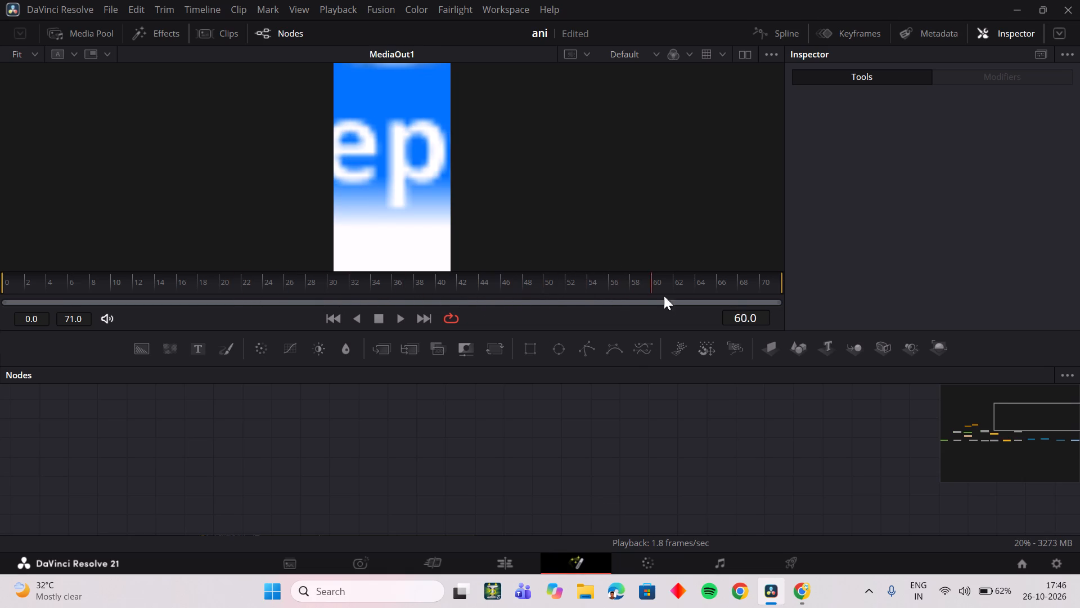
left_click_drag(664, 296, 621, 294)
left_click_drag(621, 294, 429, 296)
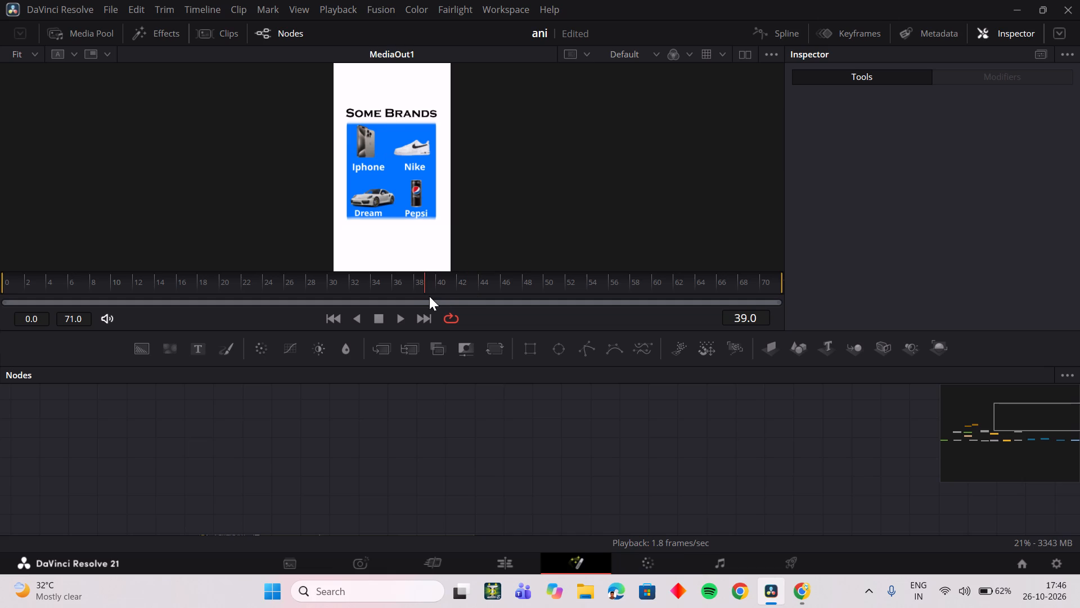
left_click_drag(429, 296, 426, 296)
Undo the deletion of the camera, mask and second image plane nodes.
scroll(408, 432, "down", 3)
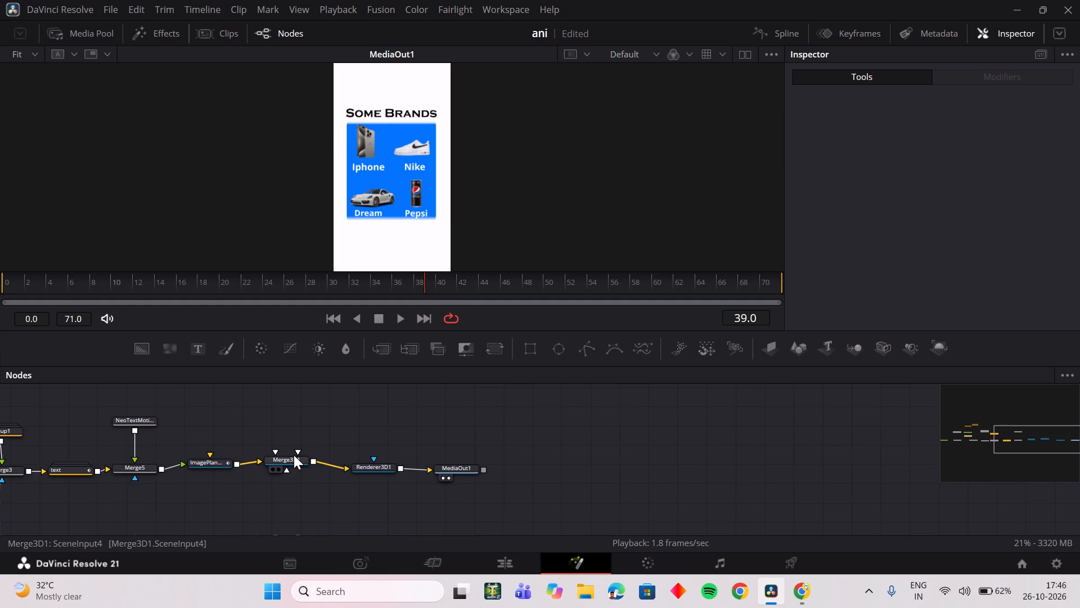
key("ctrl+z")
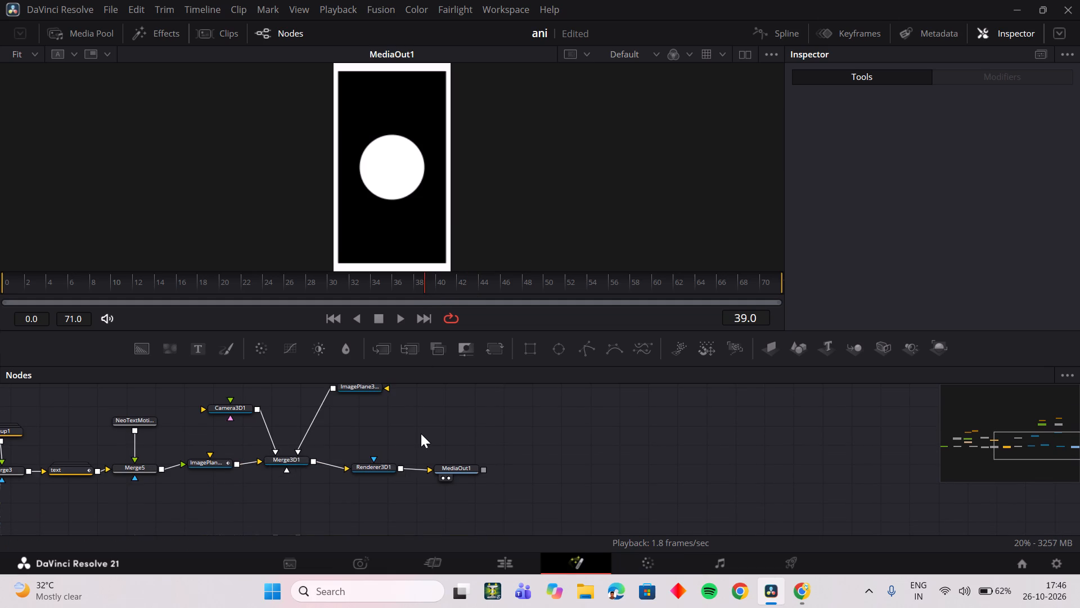
Delete only Ellipse1, Rectangle2, Background3, Merge6 and ImagePlane3D2, keeping Camera3D1 connected to Merge3D1.
scroll(412, 431, "up", 2)
left_click_drag(224, 395, 431, 472)
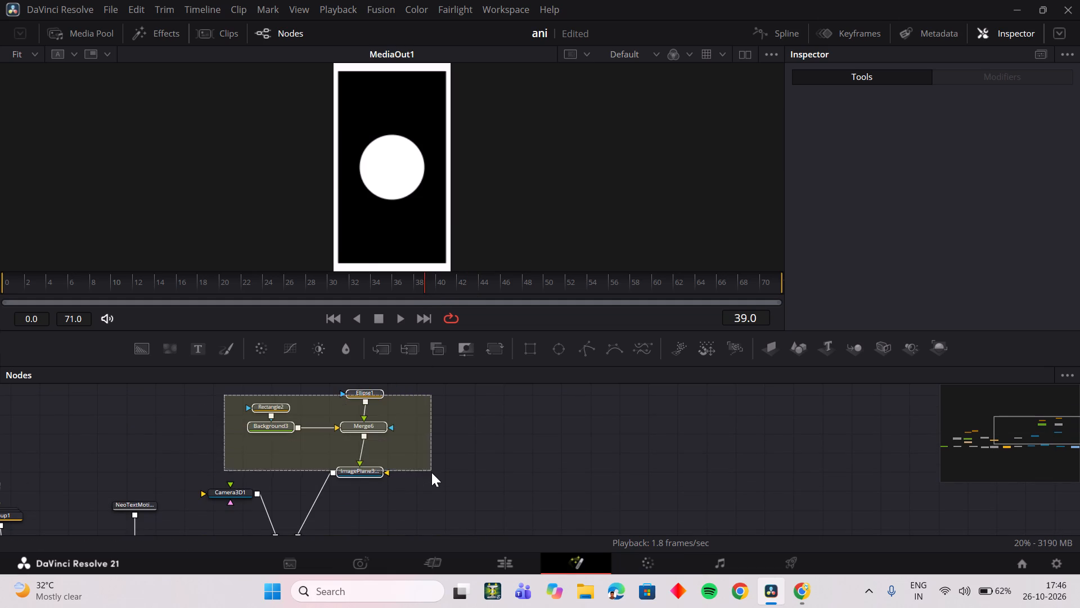
left_click_drag(431, 472, 434, 478)
key("Delete")
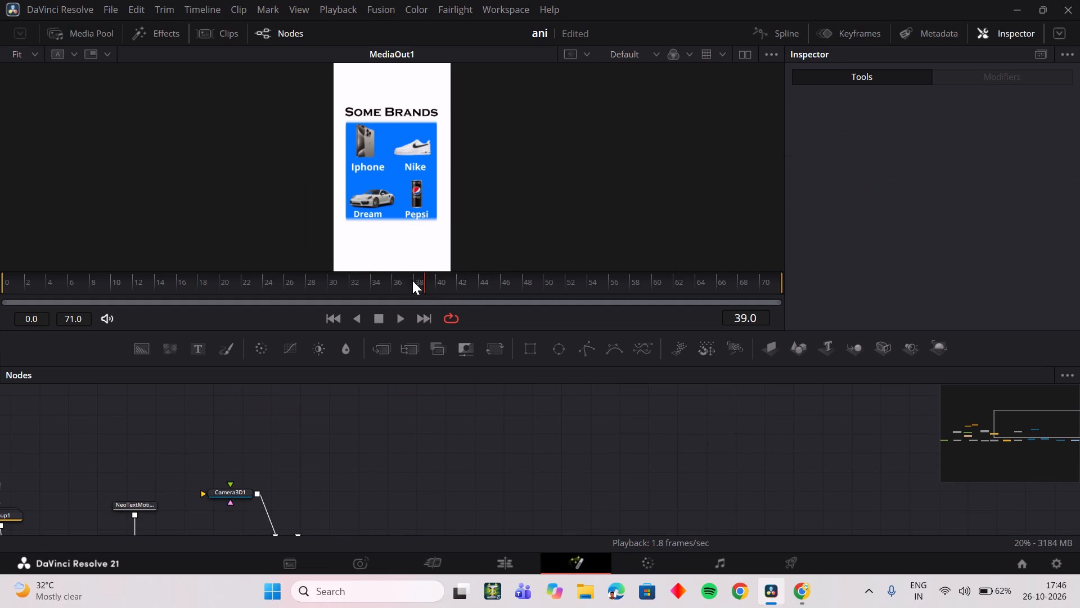
Scrub and play the composition around frames 39 to 63, examining the camera move and the rendered text and brand grid.
left_click_drag(416, 283, 687, 287)
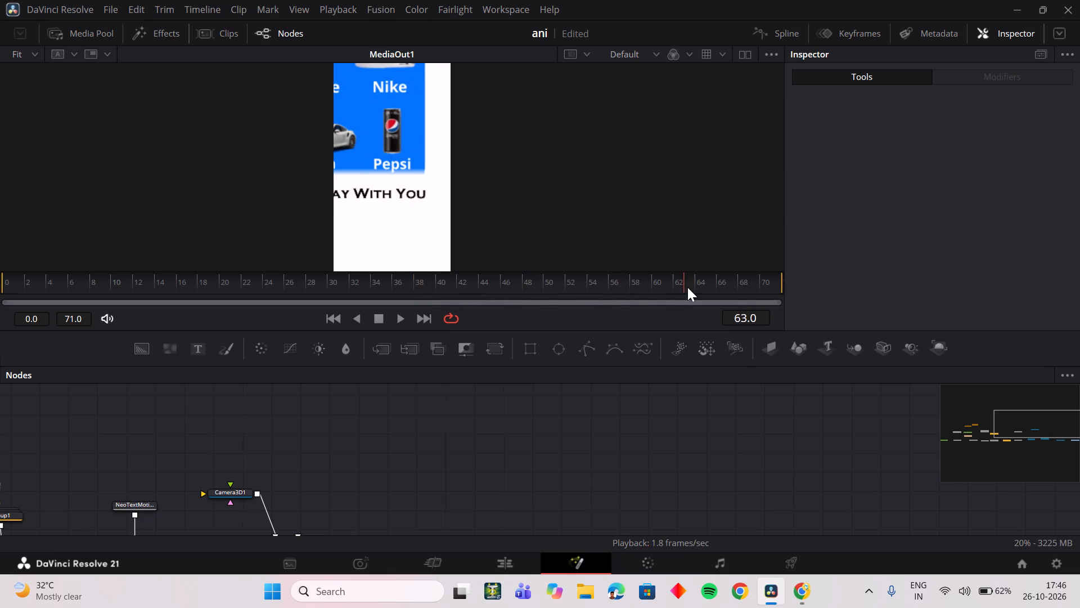
left_click_drag(687, 287, 646, 290)
key("space")
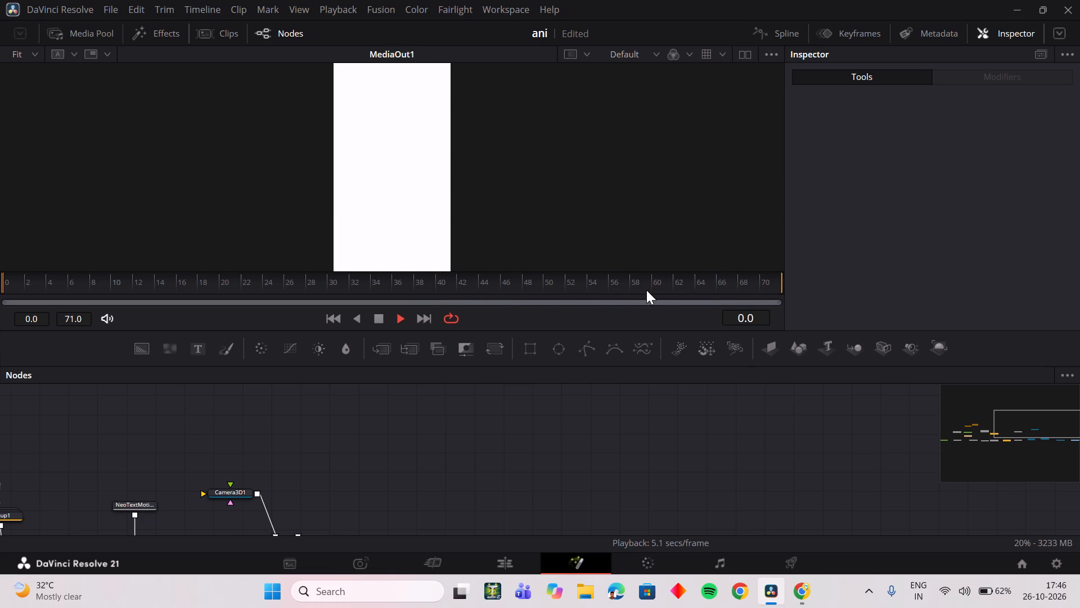
left_click(635, 290)
key("space")
key("space")
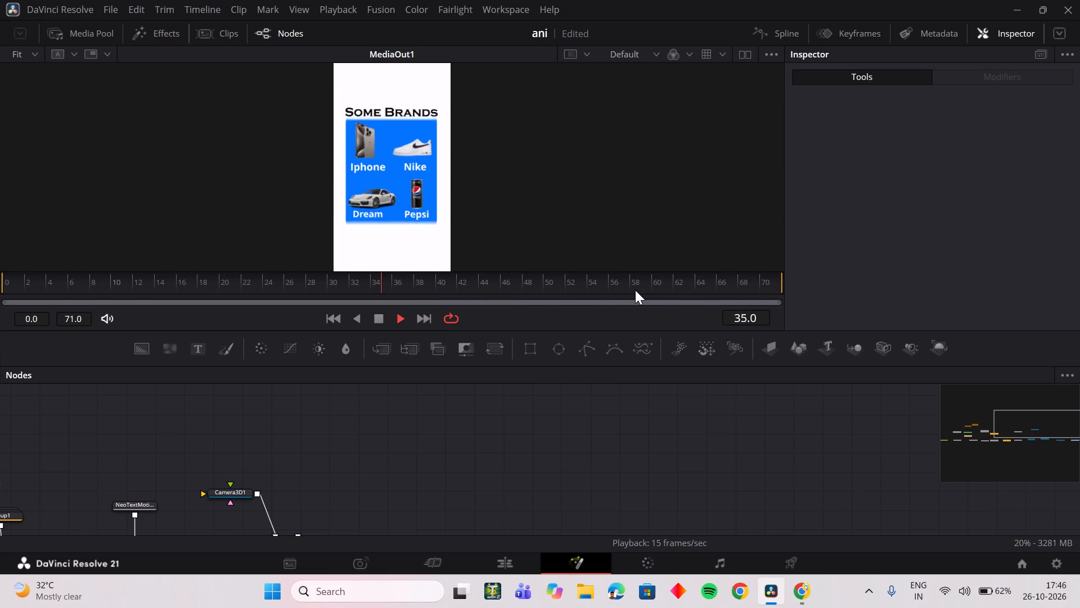
key("space")
left_click(635, 290)
key("space")
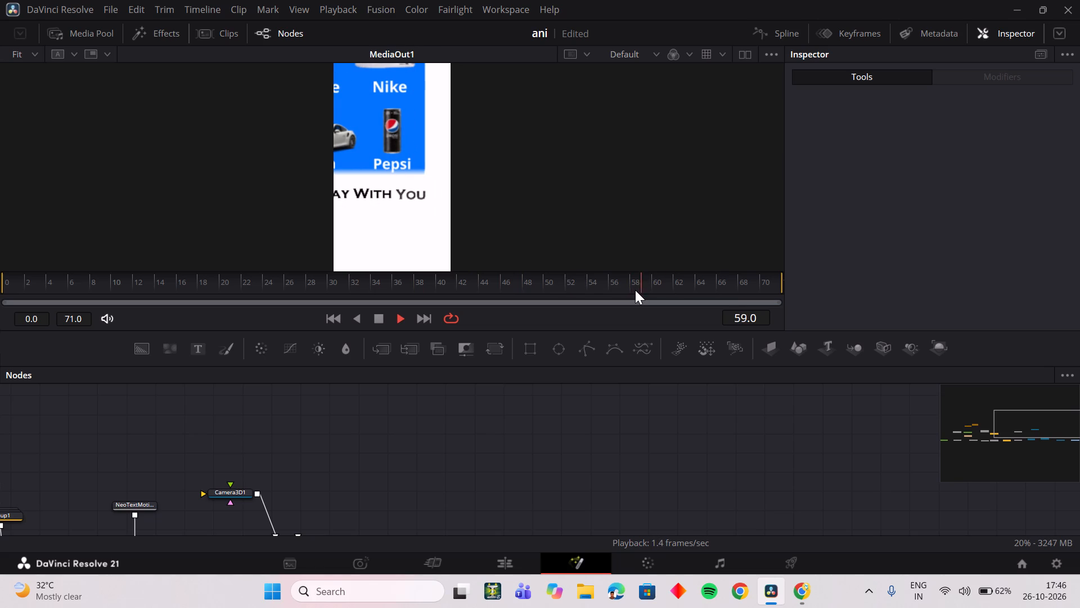
key("space")
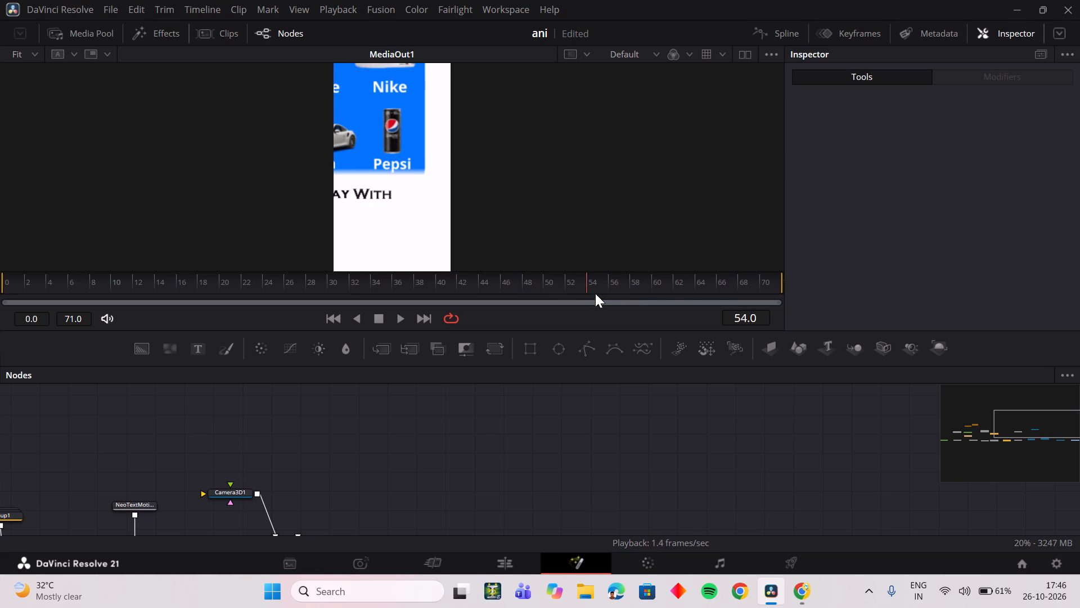
Select the Renderer3D1 node and inspect its Eye setting options.
scroll(556, 501, "down", 2)
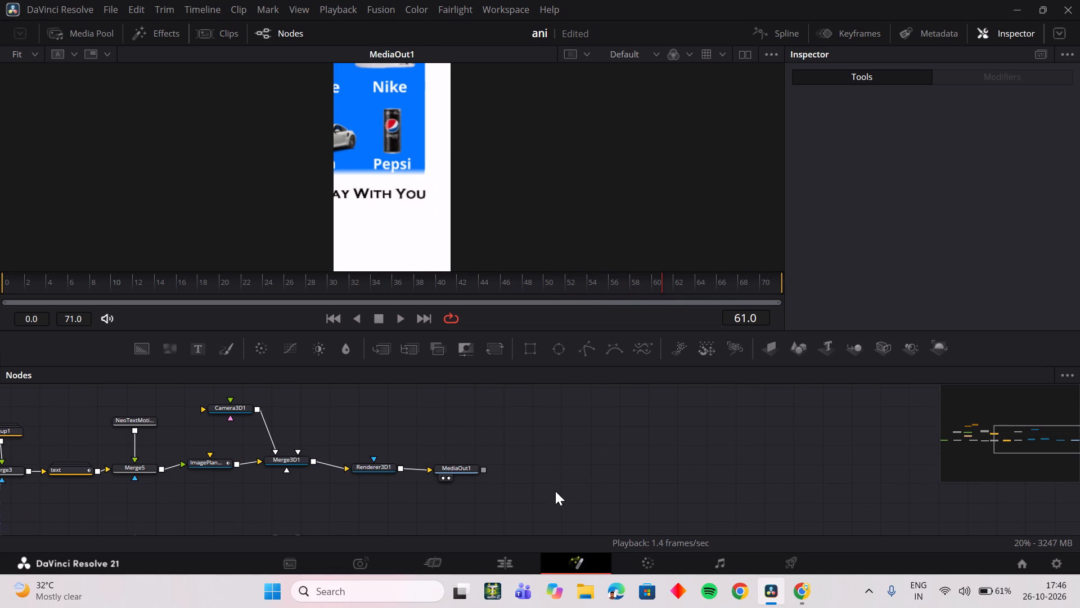
left_click(370, 468)
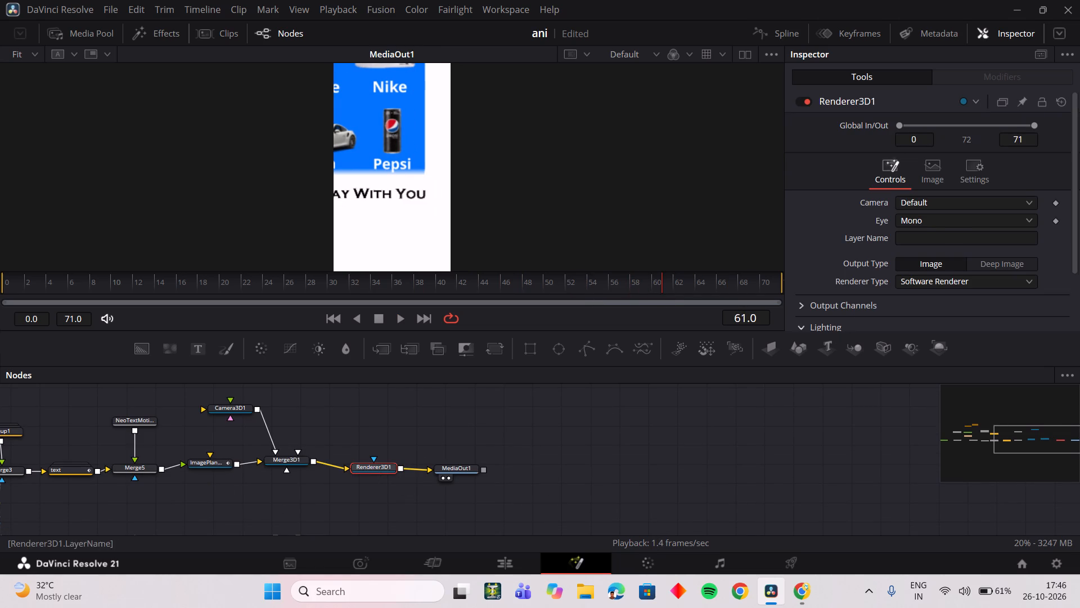
left_click(960, 224)
left_click(965, 220)
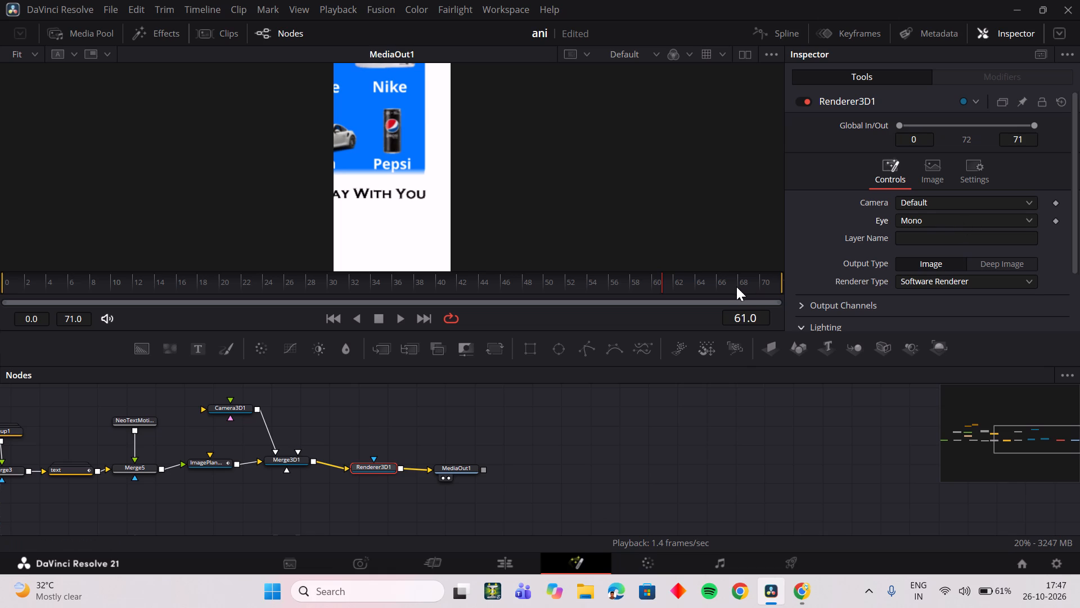
Scrub the composition around frames 63 to 69, checking how MediaOut1 renders near the end of the clip.
left_click(736, 287)
left_click_drag(720, 288, 685, 294)
left_click_drag(685, 294, 746, 290)
left_click_drag(746, 290, 714, 290)
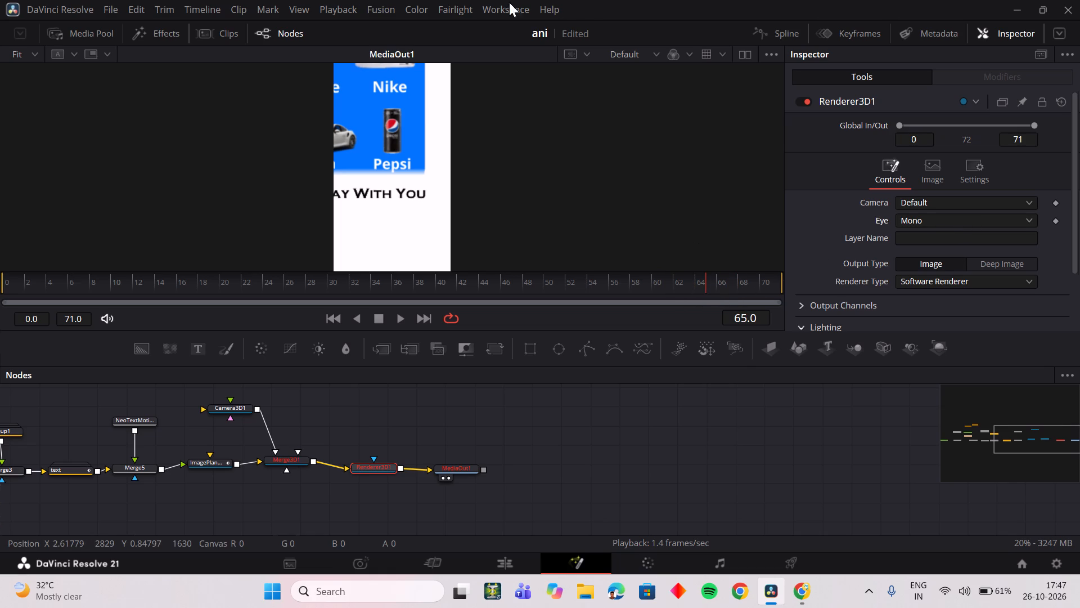
Open the Console, copy the last four Merge3D1, Renderer3D1 and MediaOut1 error lines for time 65, and close it.
left_click(487, 10)
left_click(530, 342)
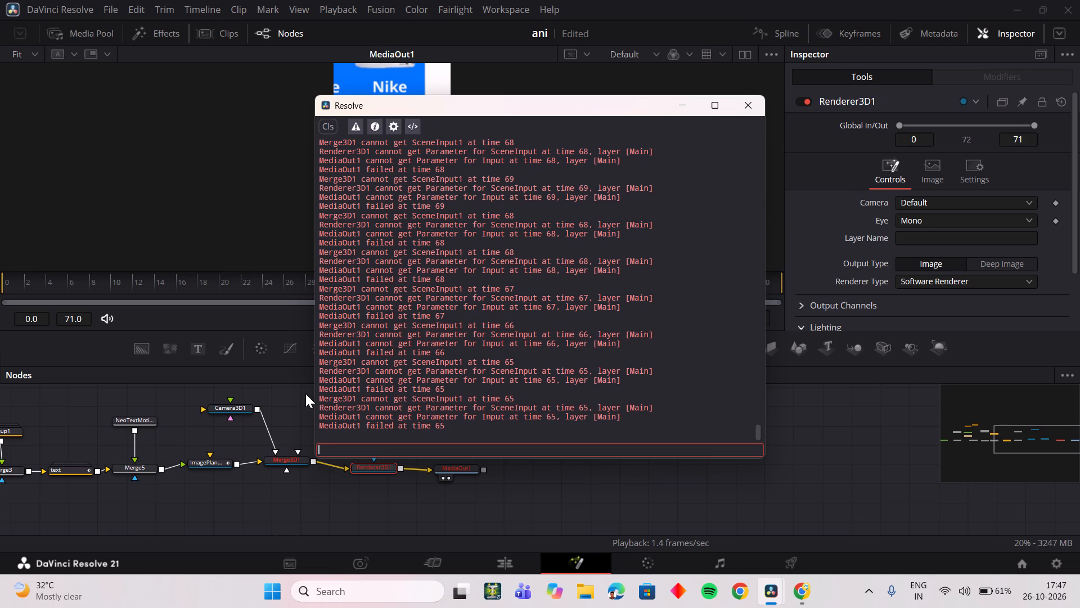
left_click_drag(318, 395, 636, 418)
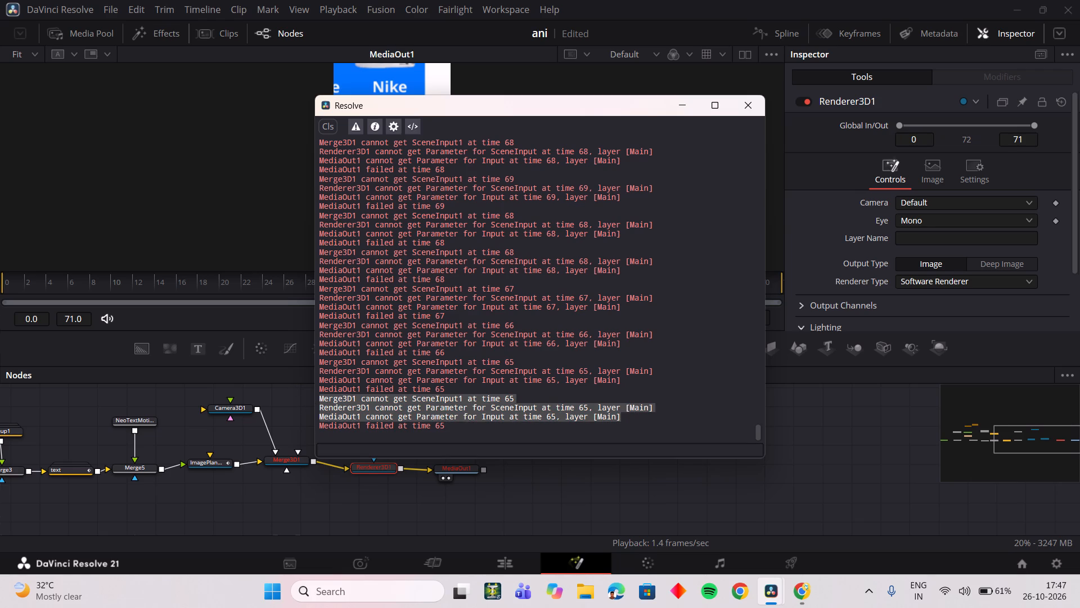
left_click_drag(636, 418, 642, 434)
right_click(513, 400)
left_click(559, 413)
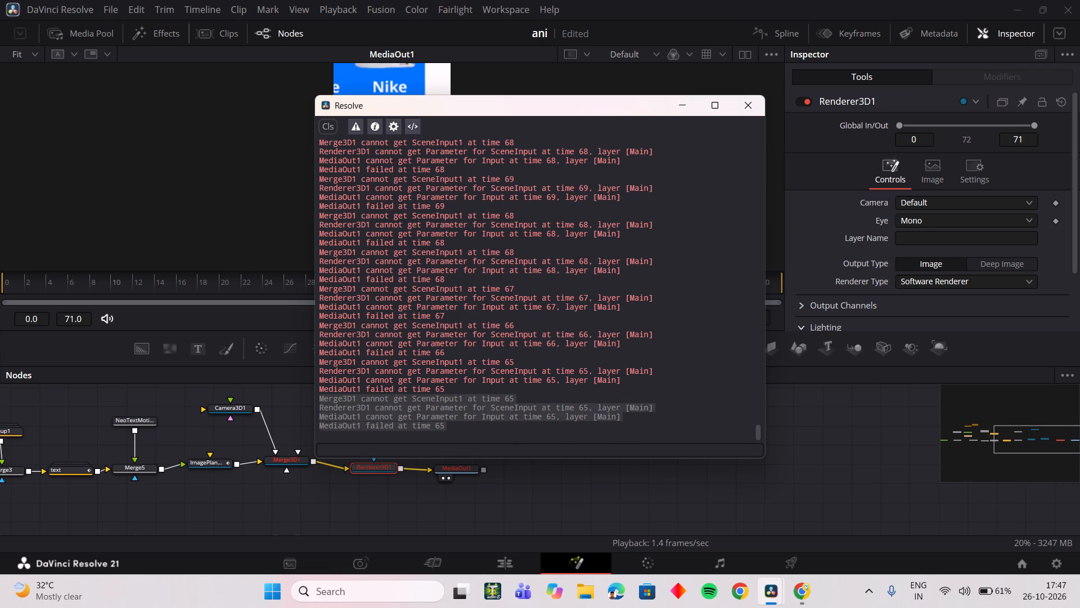
left_click(749, 99)
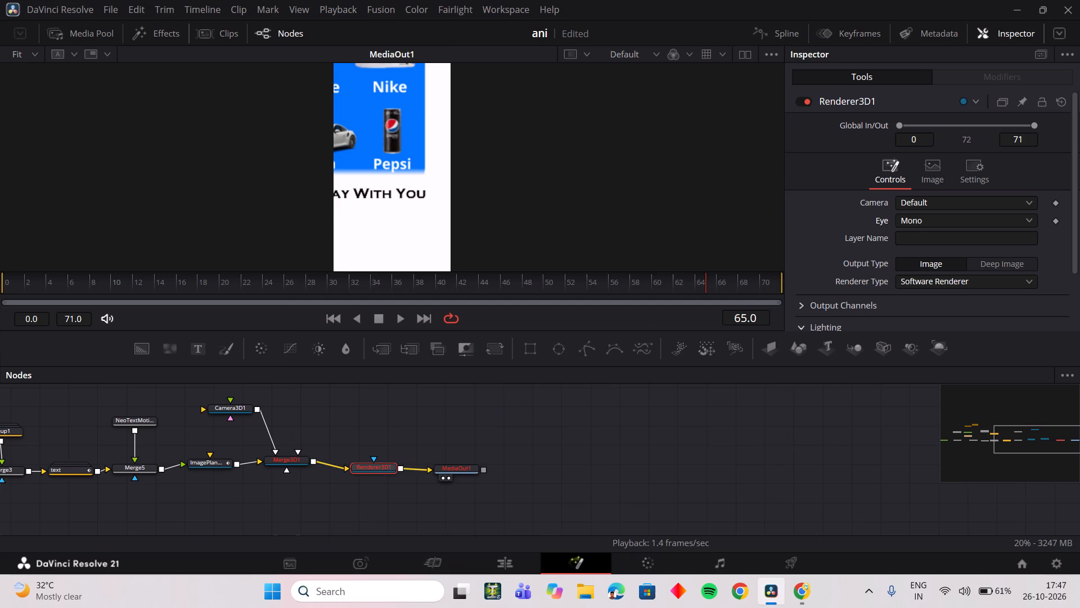
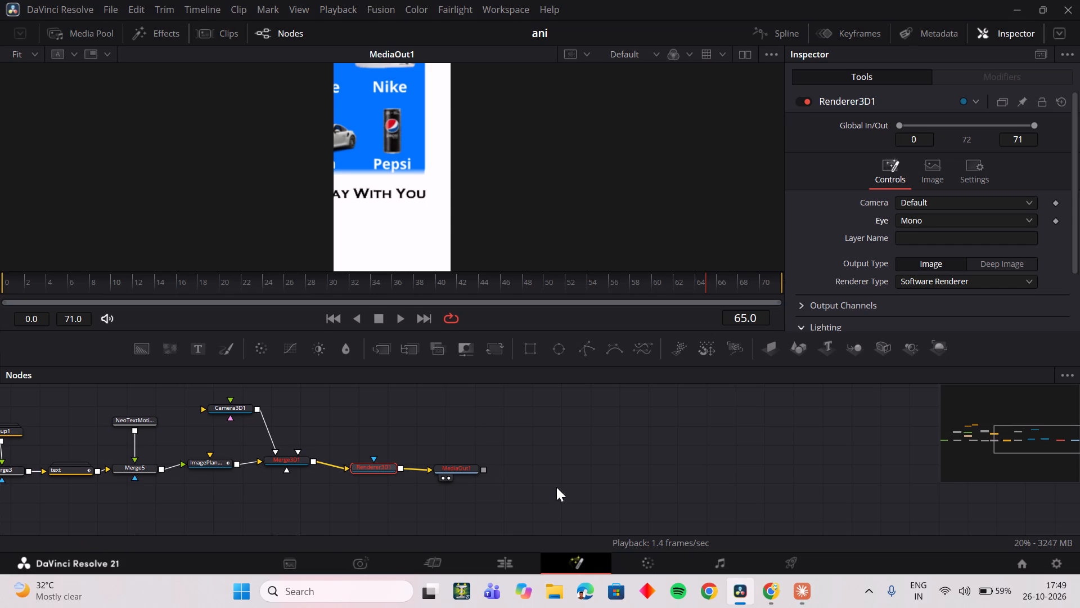
left_click(349, 431)
left_click(221, 468)
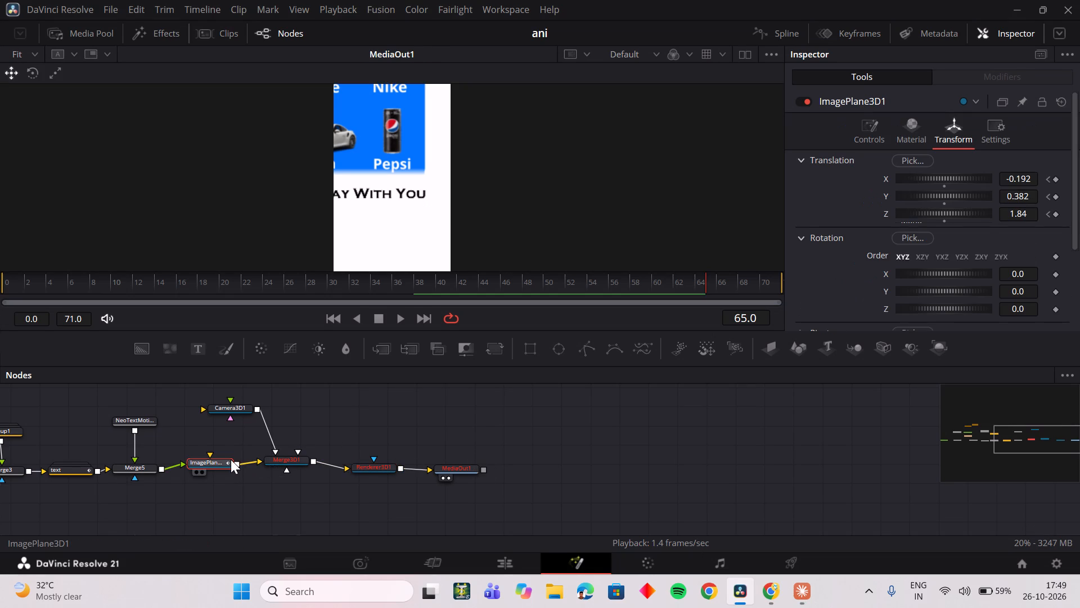
left_click_drag(664, 282, 618, 285)
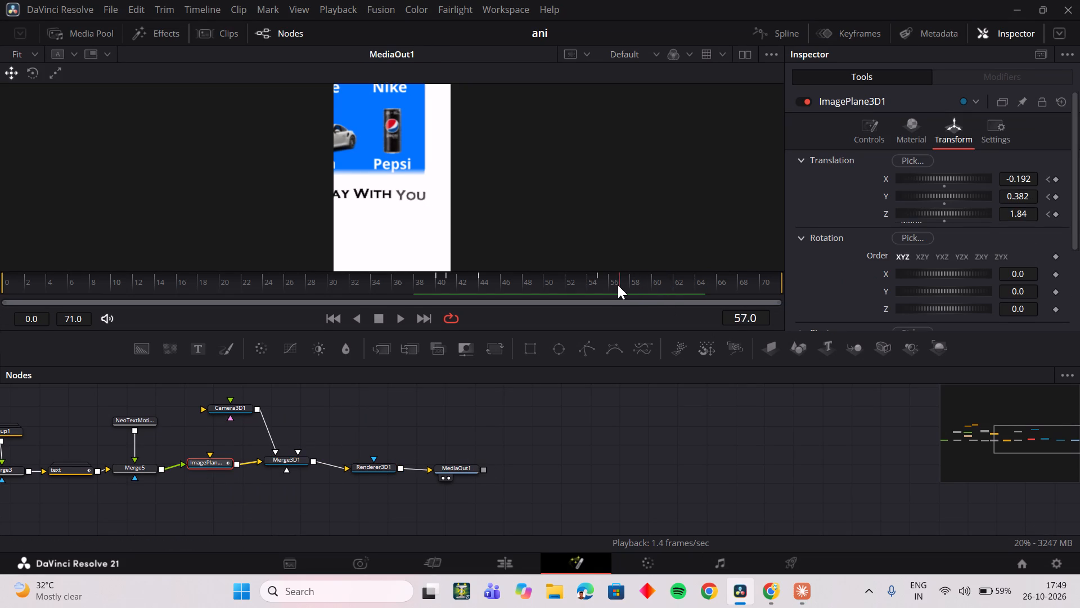
left_click_drag(618, 285, 681, 286)
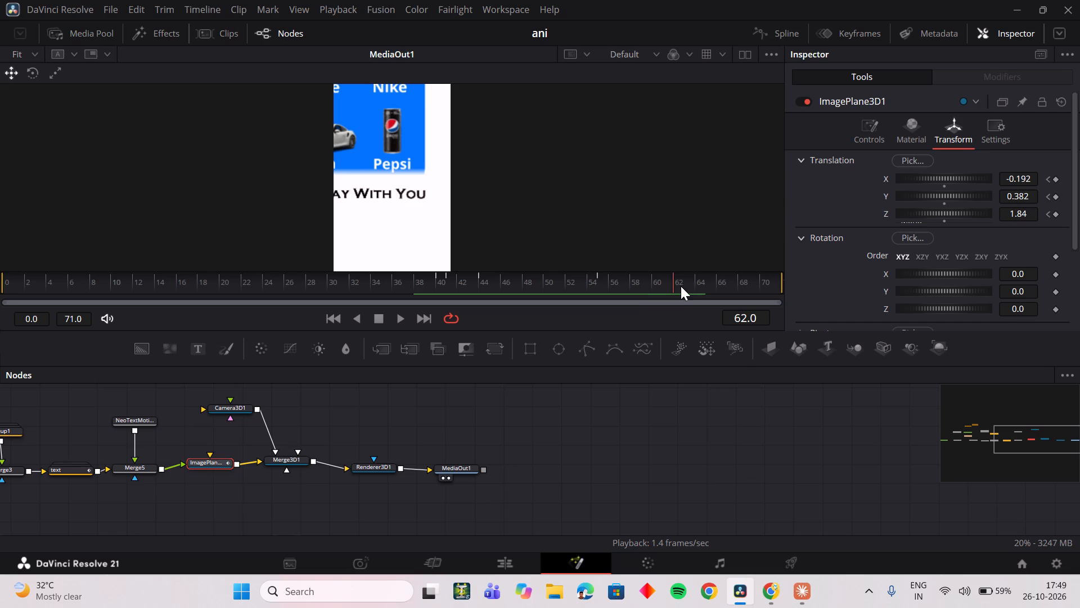
left_click_drag(681, 286, 699, 286)
left_click_drag(699, 286, 703, 286)
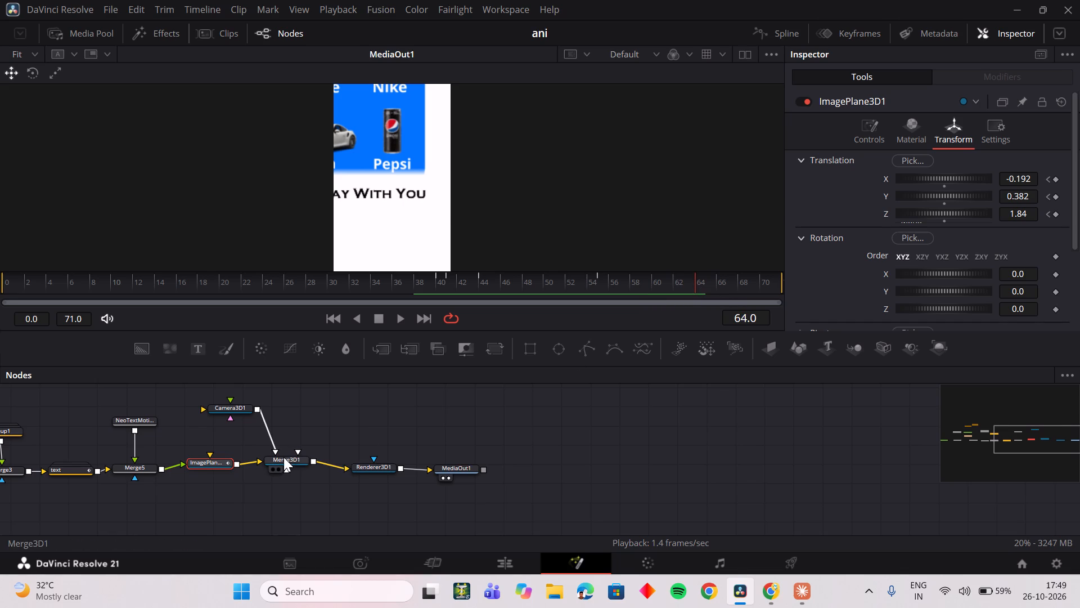
left_click_drag(695, 276, 717, 278)
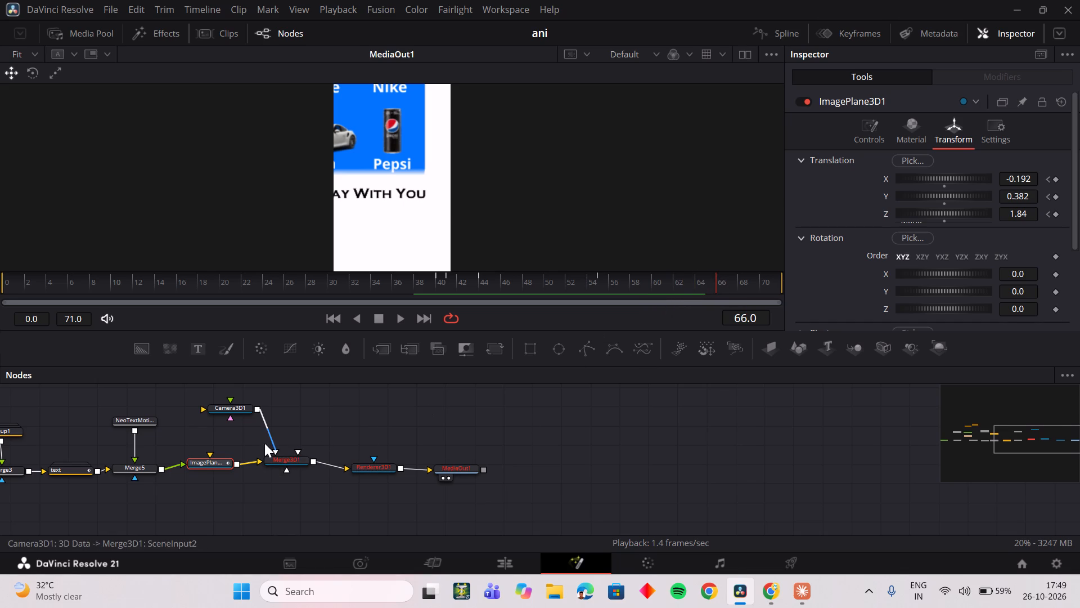
left_click(712, 284)
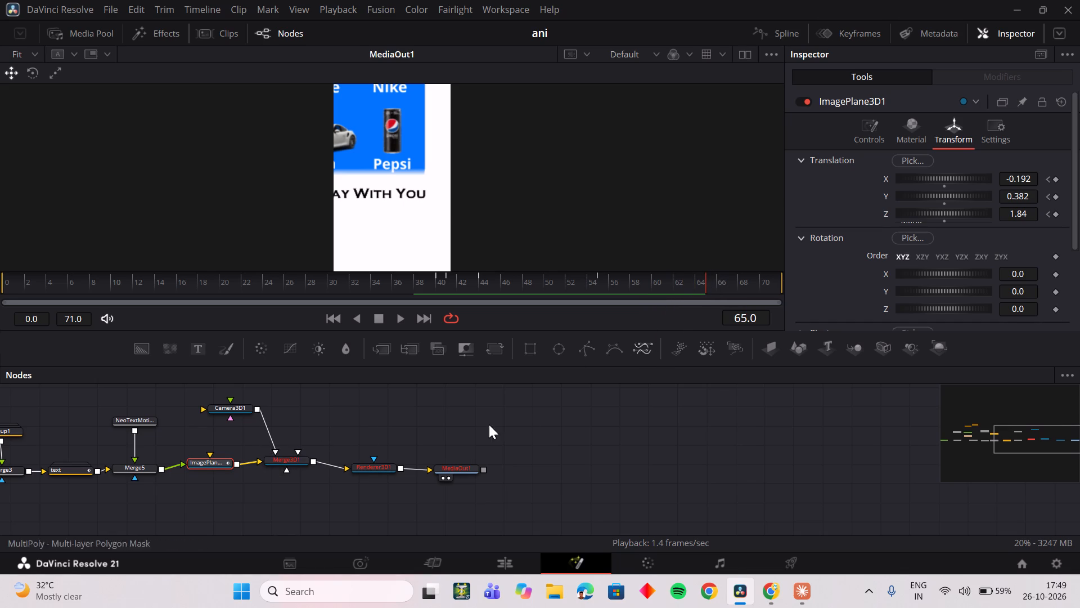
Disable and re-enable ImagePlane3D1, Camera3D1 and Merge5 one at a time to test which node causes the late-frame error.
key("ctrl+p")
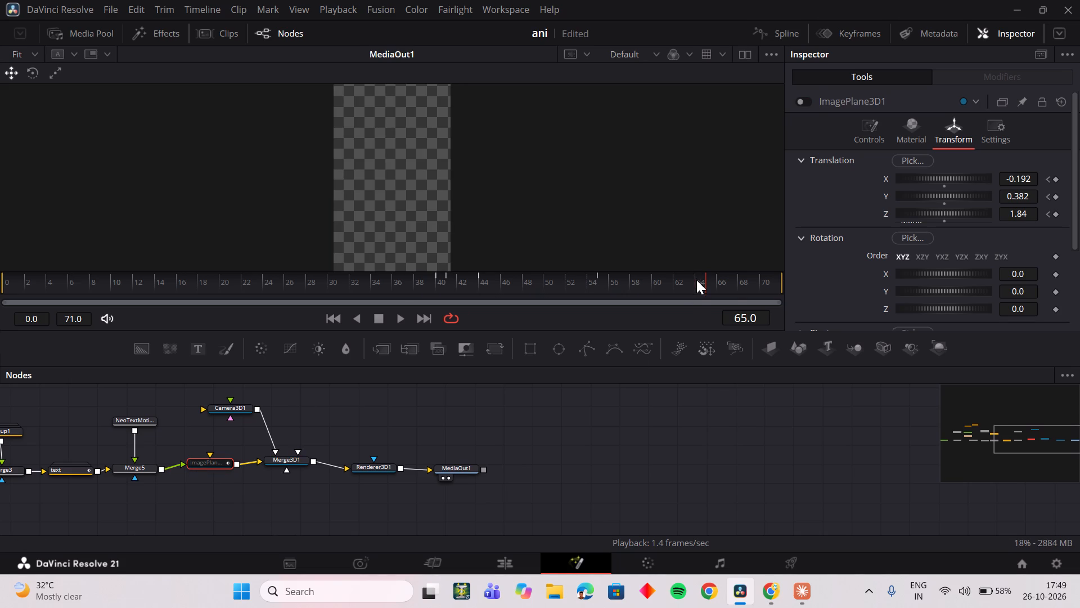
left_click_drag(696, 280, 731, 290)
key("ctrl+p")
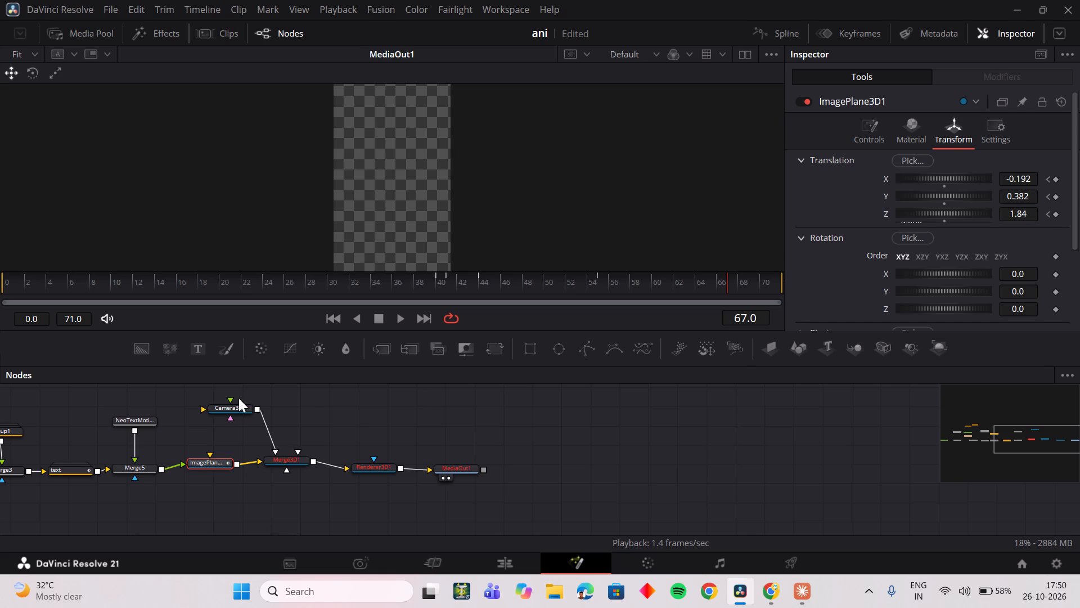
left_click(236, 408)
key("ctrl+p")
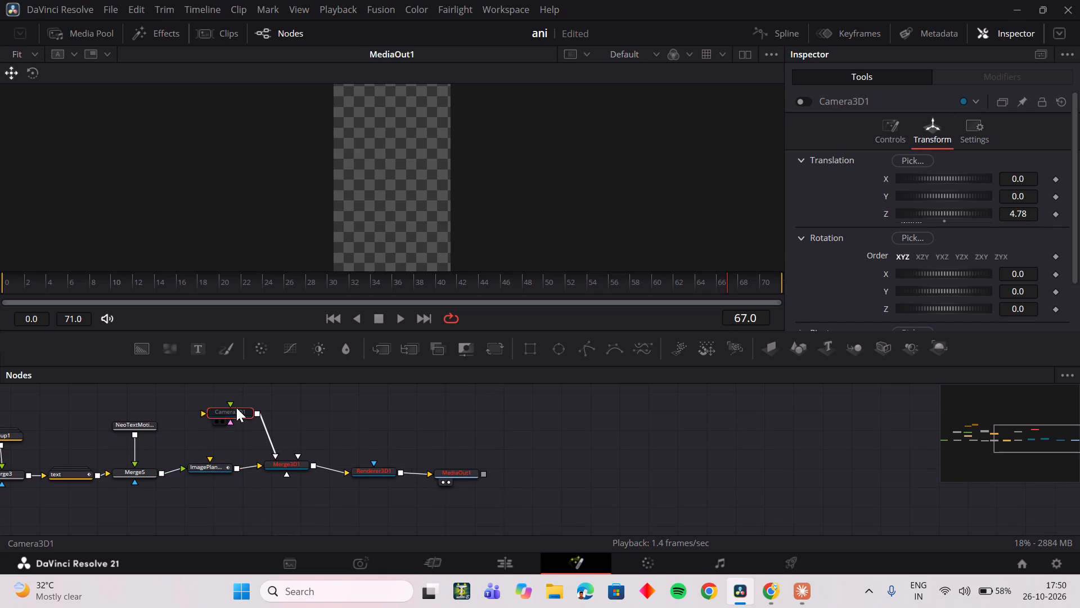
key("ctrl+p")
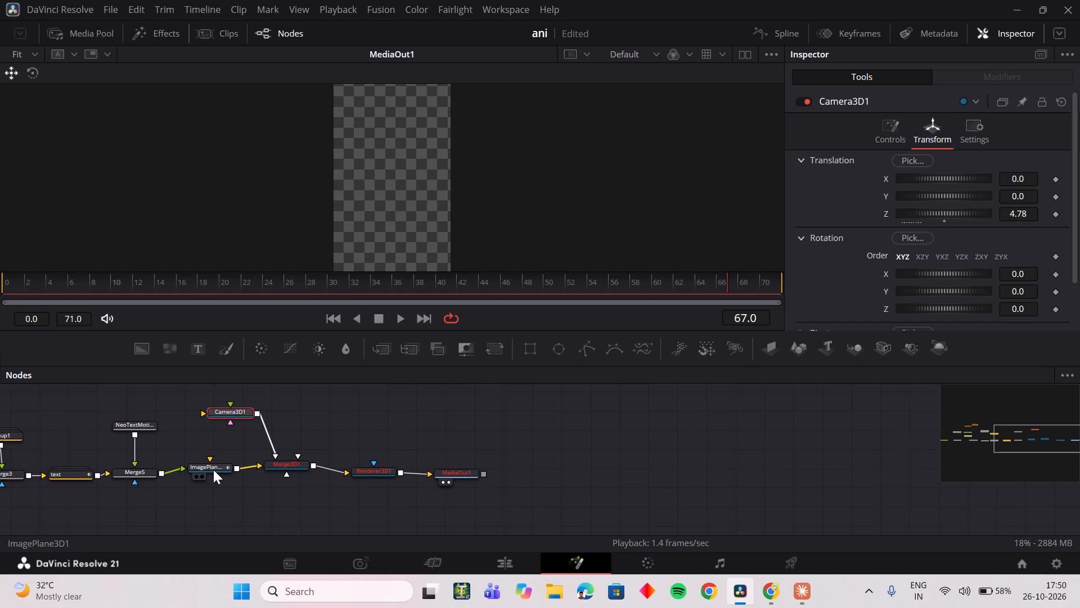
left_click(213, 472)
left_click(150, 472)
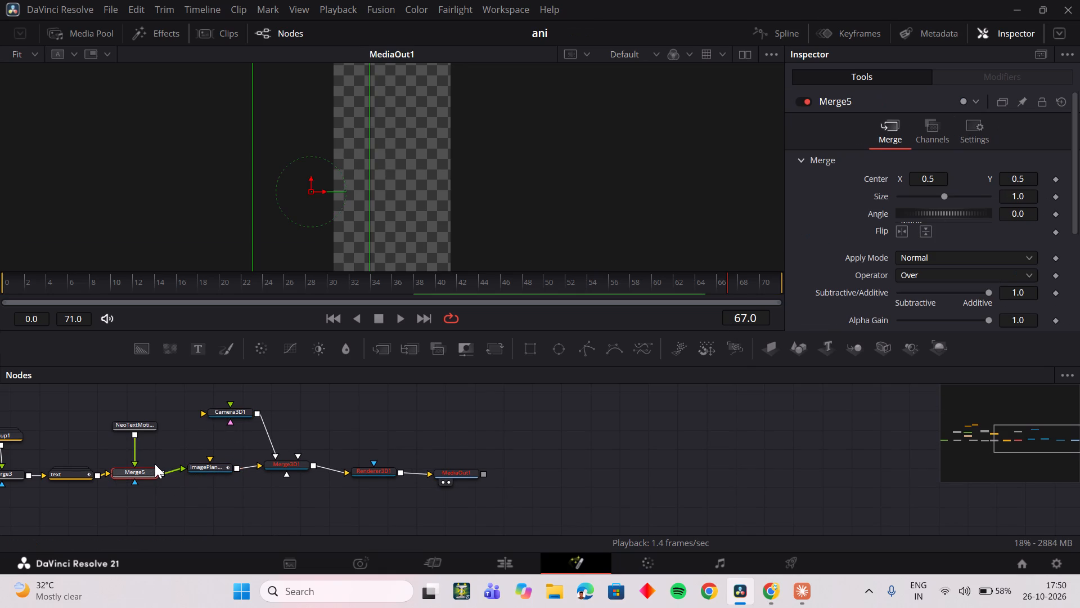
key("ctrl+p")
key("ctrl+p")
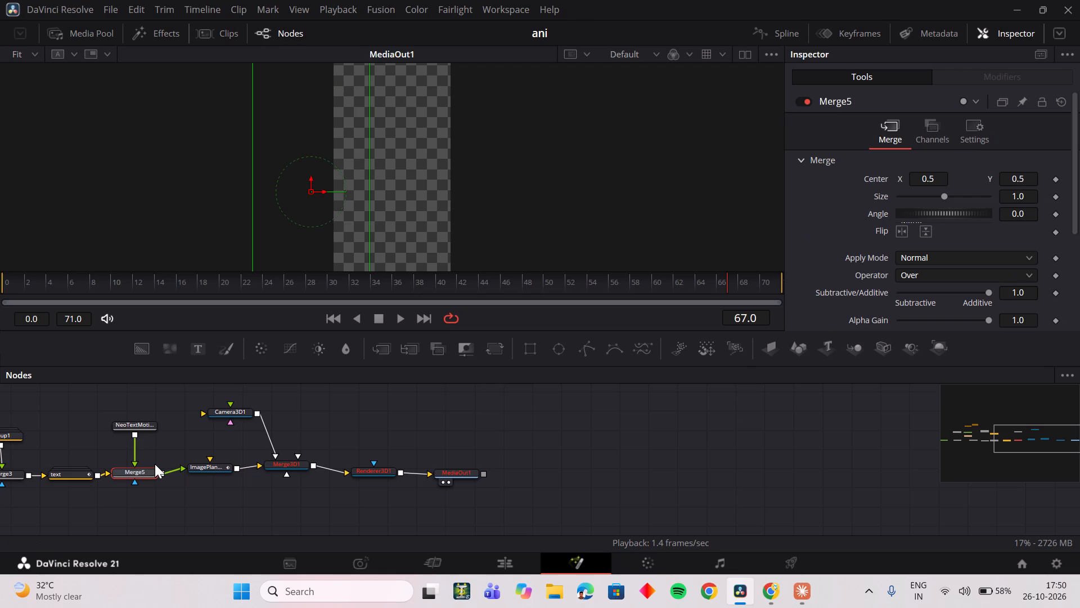
Select ImagePlane3D1 and examine its animation in the Spline and Keyframes editors.
left_click(227, 464)
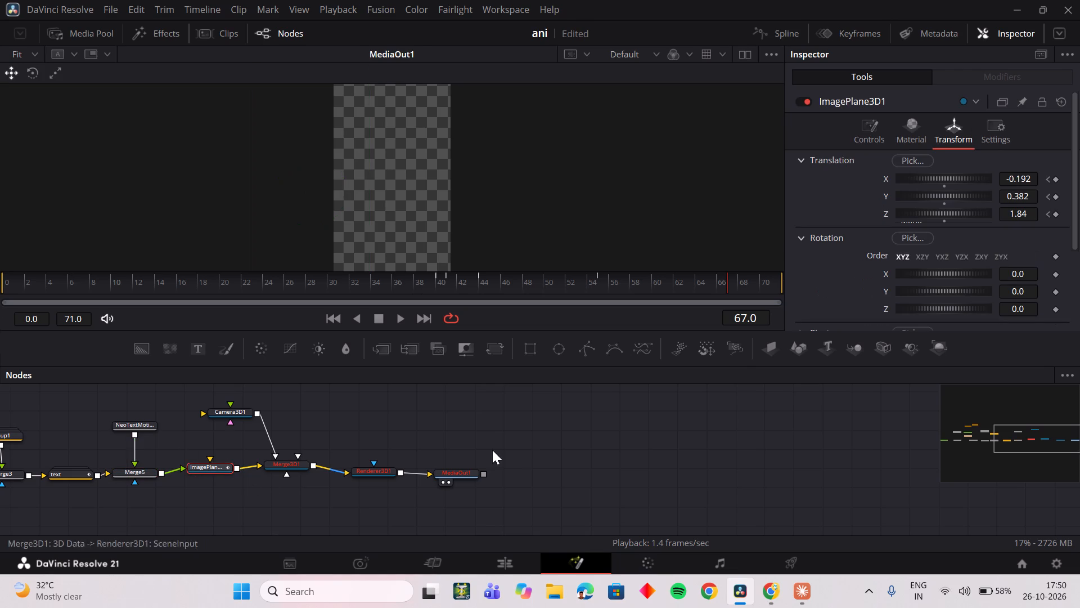
left_click(784, 33)
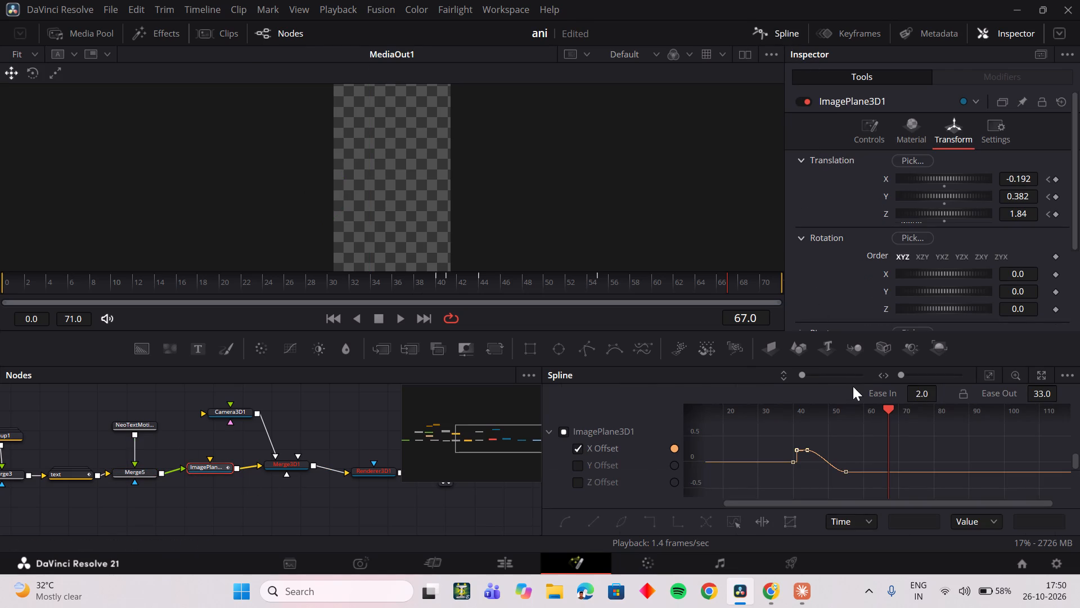
left_click(853, 23)
left_click(755, 30)
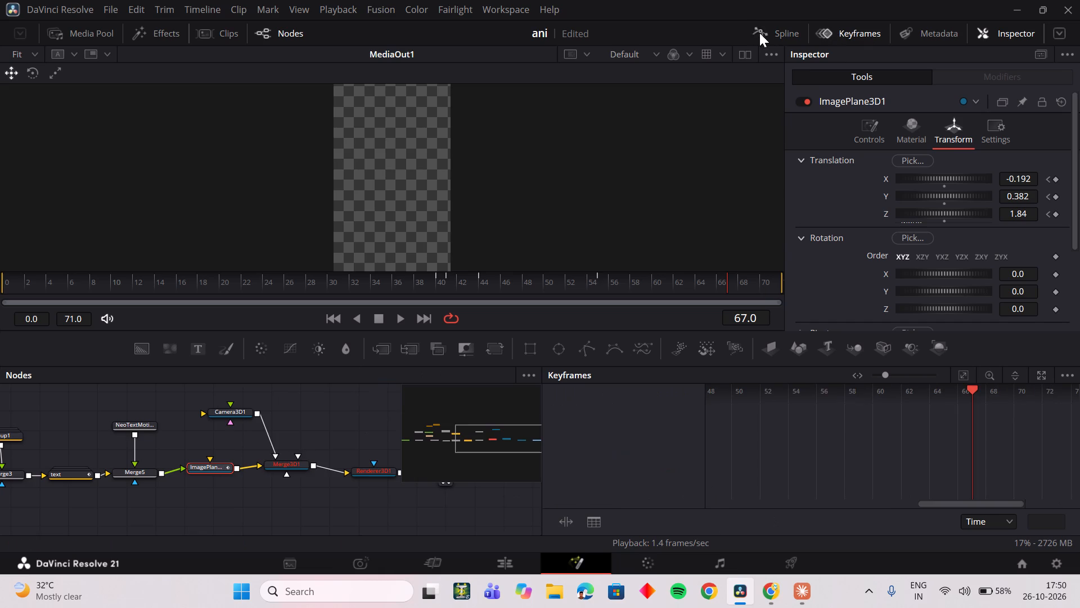
left_click(222, 467)
left_click(201, 450)
left_click(223, 469)
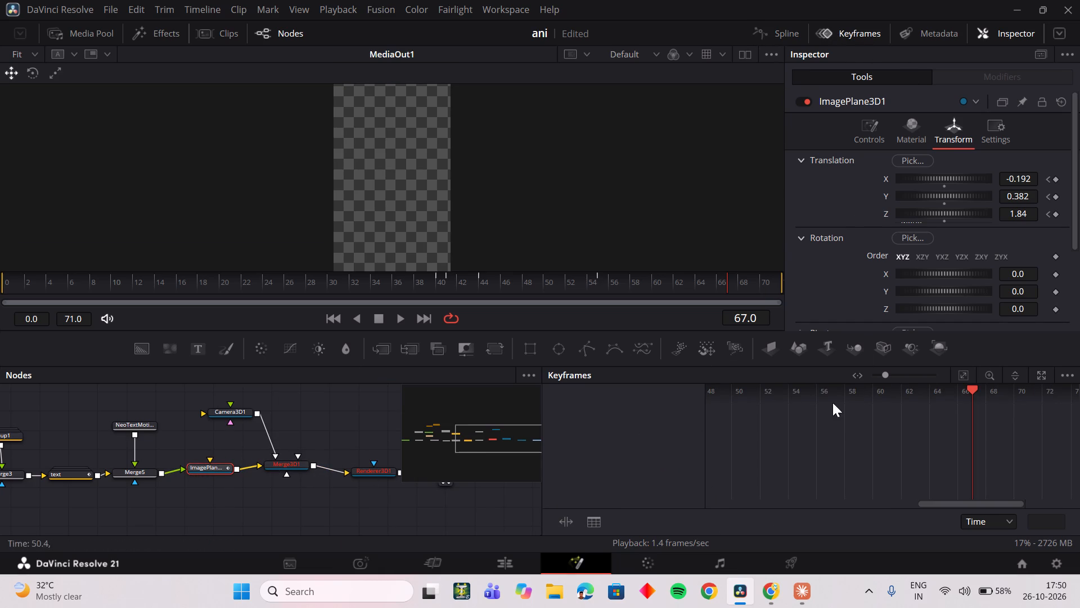
left_click(953, 374)
left_click(961, 372)
left_click(862, 32)
left_click(745, 29)
left_click(755, 29)
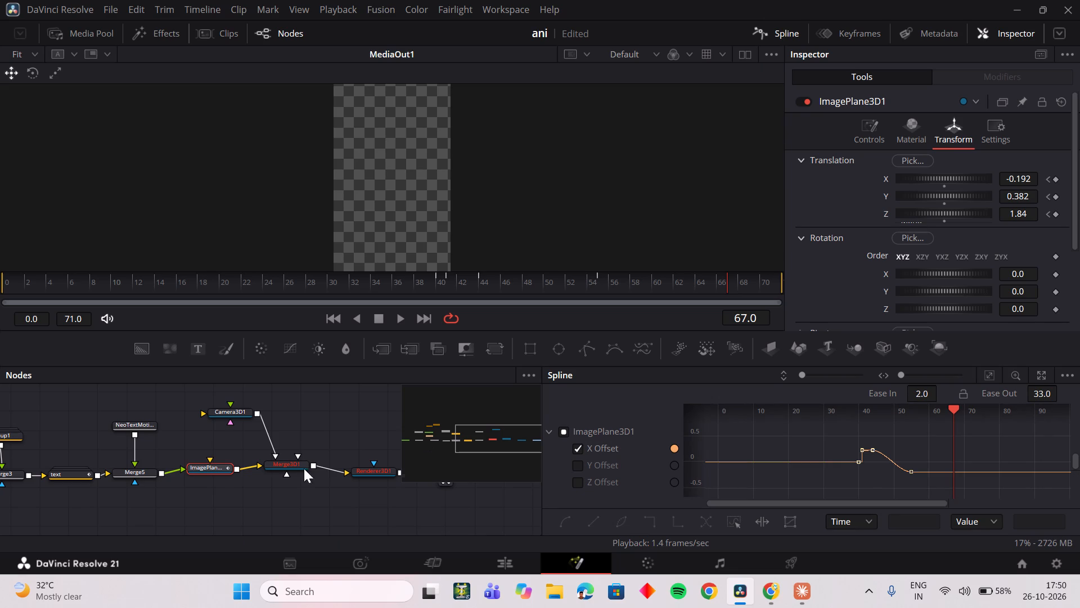
left_click(835, 23)
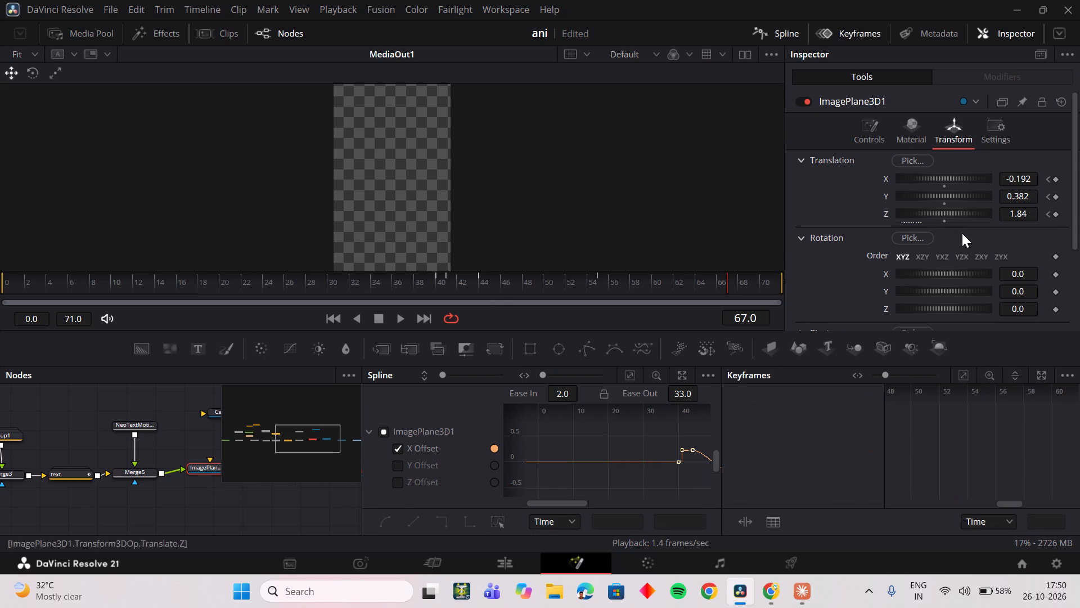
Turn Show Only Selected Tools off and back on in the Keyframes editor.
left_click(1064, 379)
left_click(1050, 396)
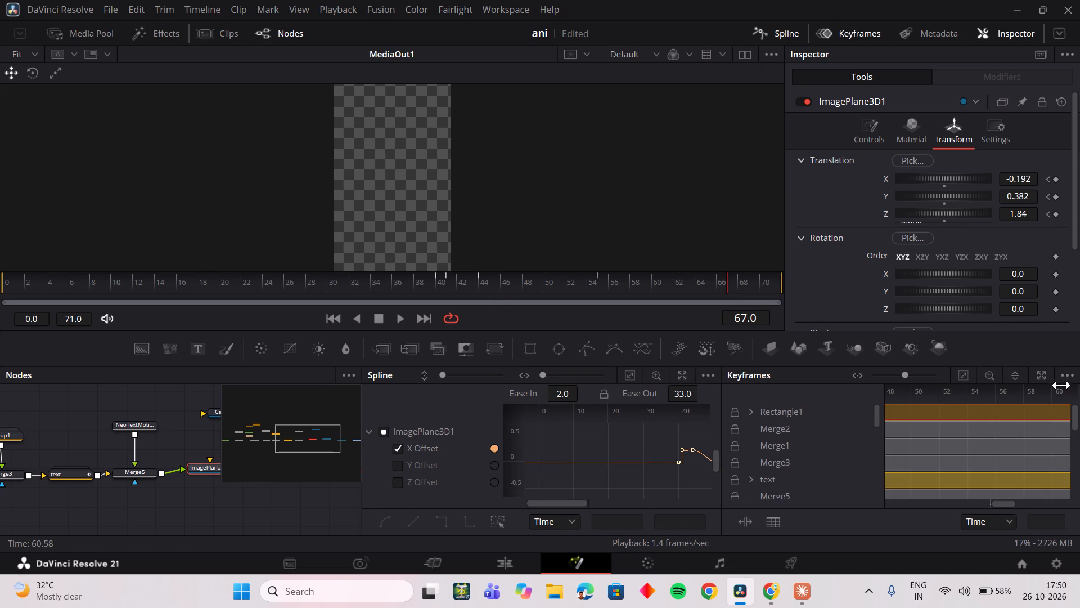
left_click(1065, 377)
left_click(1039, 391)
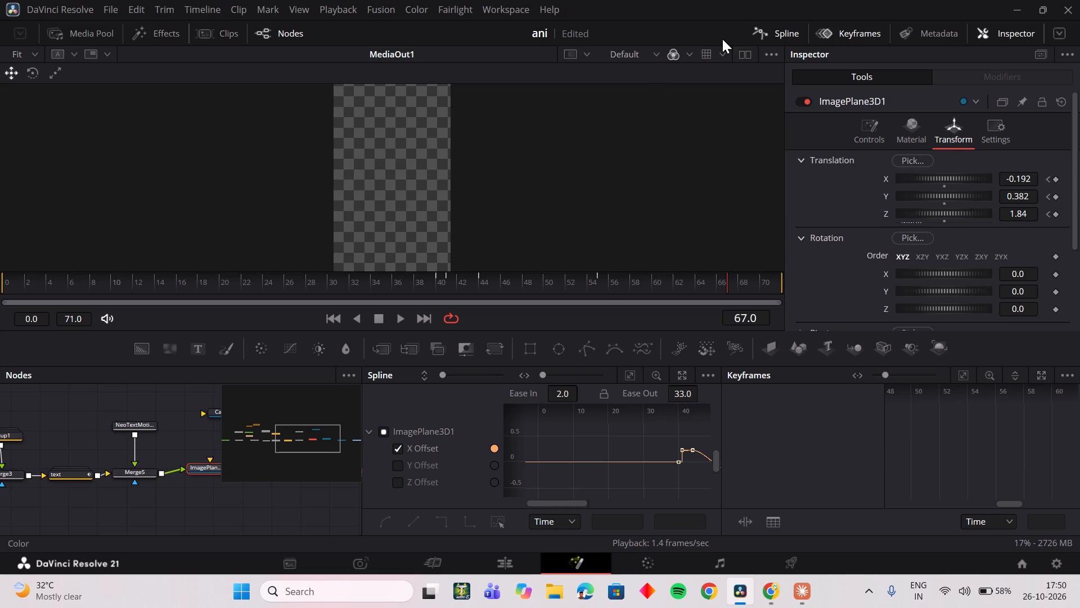
Close the Spline editor, keeping the Keyframes editor open, and reselect the ImagePlane3D1 node.
left_click(773, 21)
left_click(758, 26)
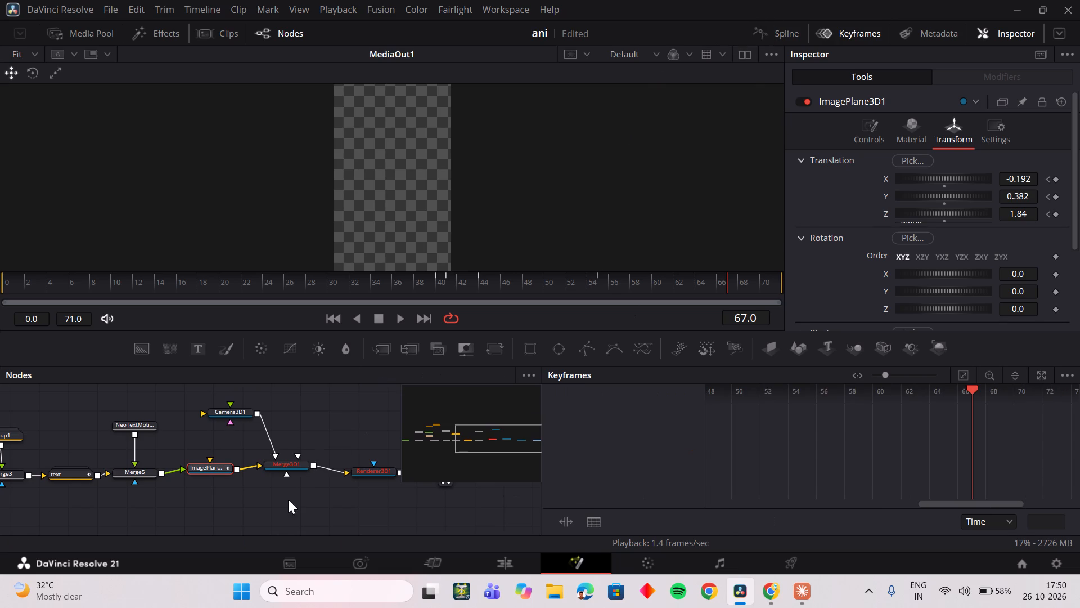
left_click(288, 499)
double_click(233, 495)
left_click(215, 472)
Turn off Show Only Selected Tools in the Keyframes editor and examine the tracks of all the composition's nodes.
left_click(1073, 381)
left_click(1042, 395)
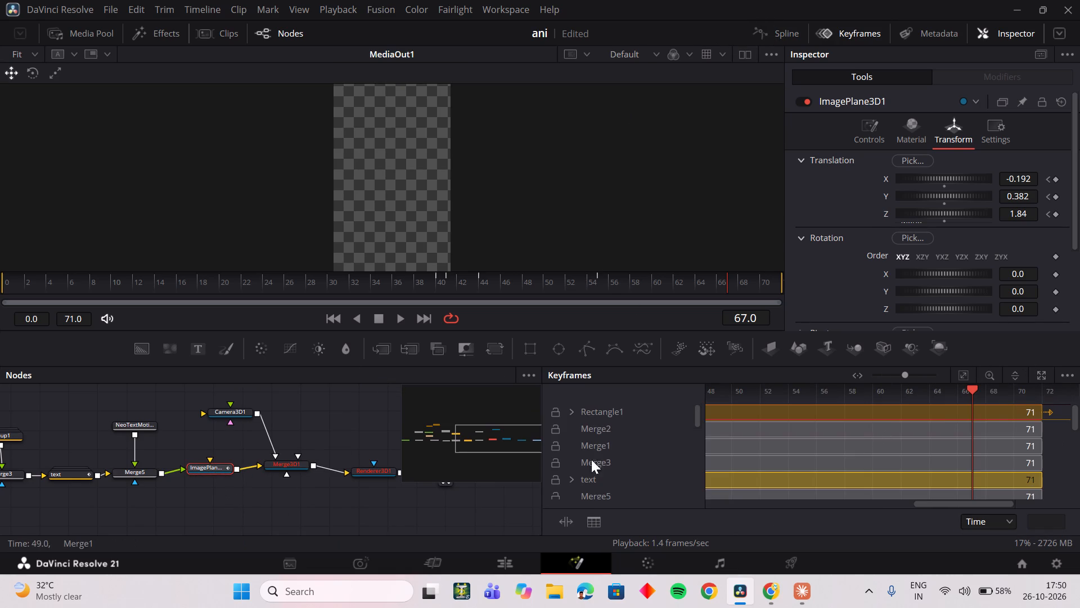
scroll(534, 467, "down", 6)
scroll(620, 472, "down", 4)
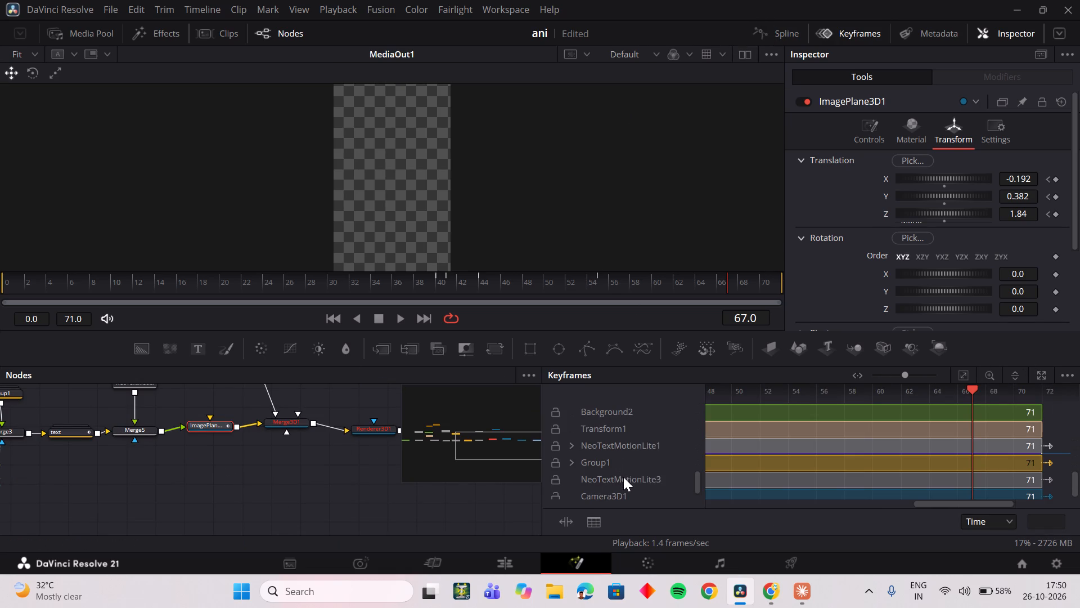
scroll(624, 477, "up", 6)
scroll(624, 480, "down", 6)
scroll(624, 480, "up", 4)
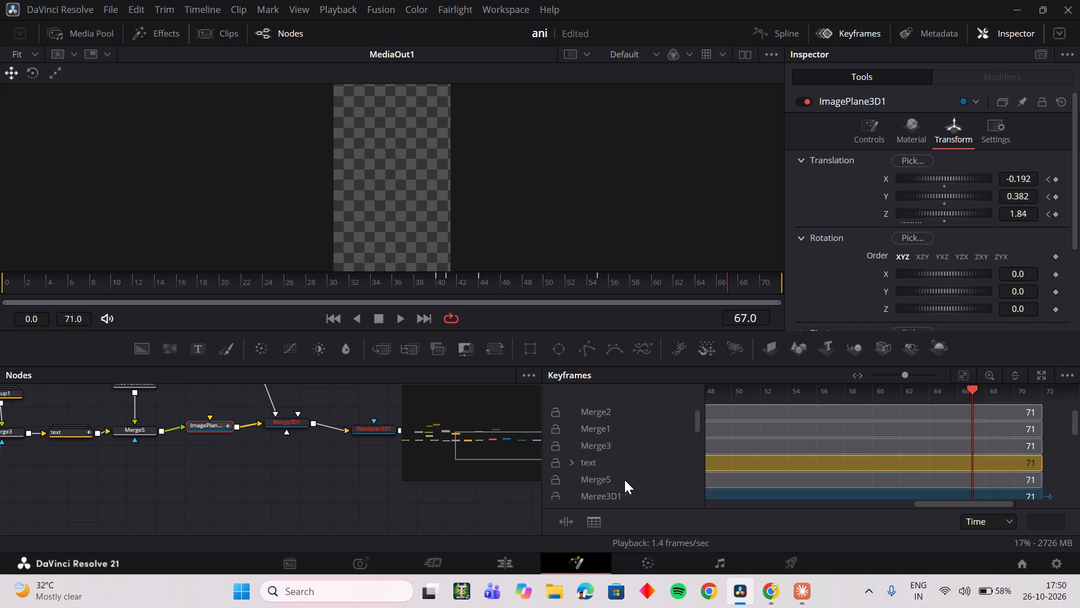
scroll(624, 480, "up", 1)
scroll(624, 480, "down", 2)
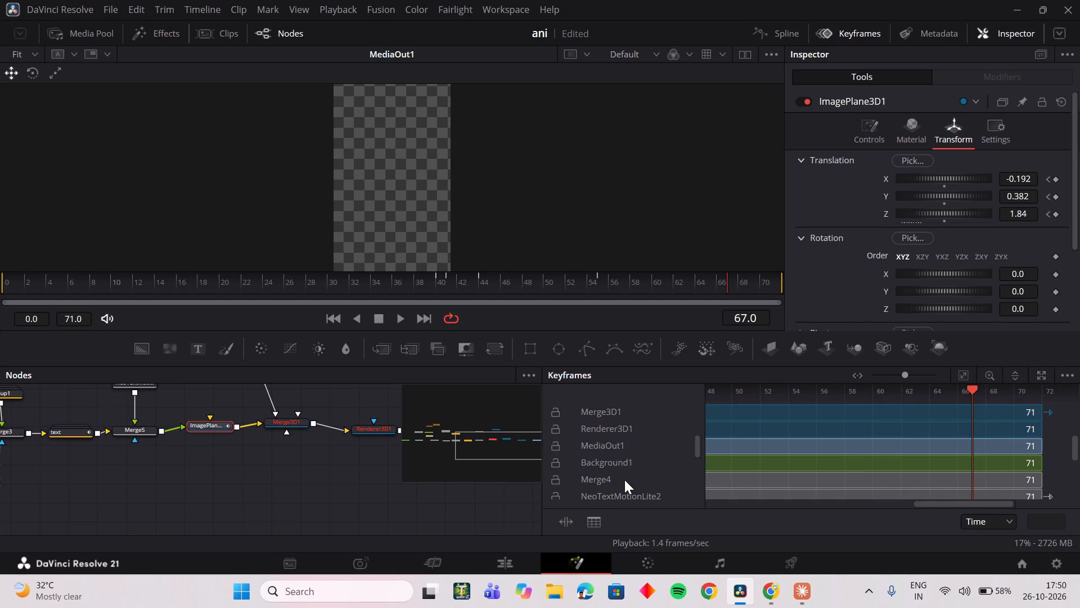
scroll(624, 480, "up", 5)
scroll(610, 472, "down", 8)
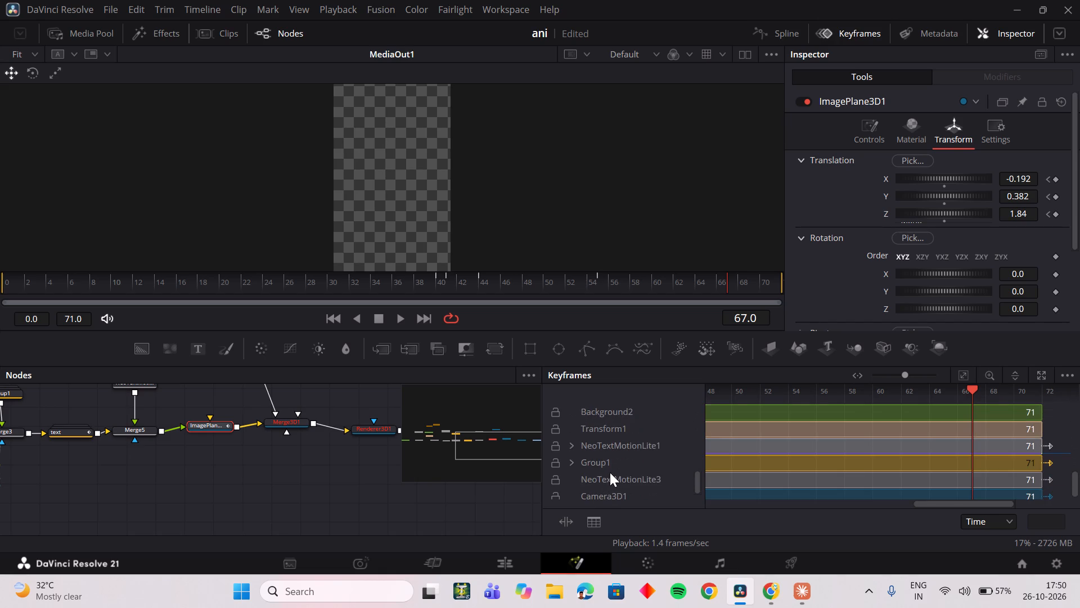
scroll(610, 472, "up", 7)
scroll(610, 472, "down", 8)
scroll(603, 488, "up", 10)
Show only selected tools in the Keyframes editor, turn off Show Tools at Current Time, and fit ImagePlane3D1's full track in view.
left_click(1074, 379)
left_click(1069, 376)
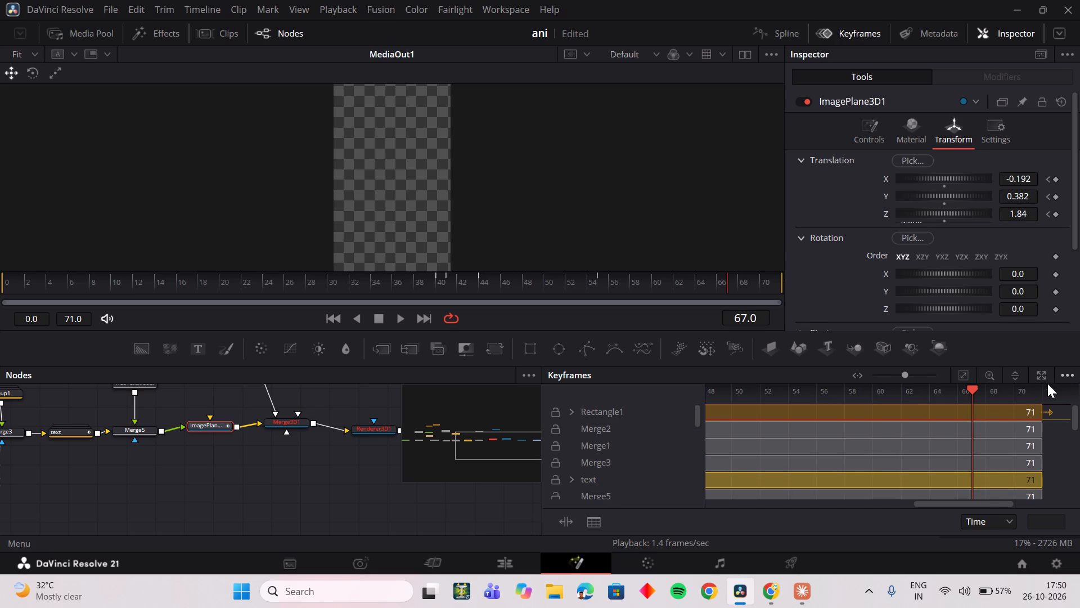
left_click(1018, 389)
left_click(1065, 374)
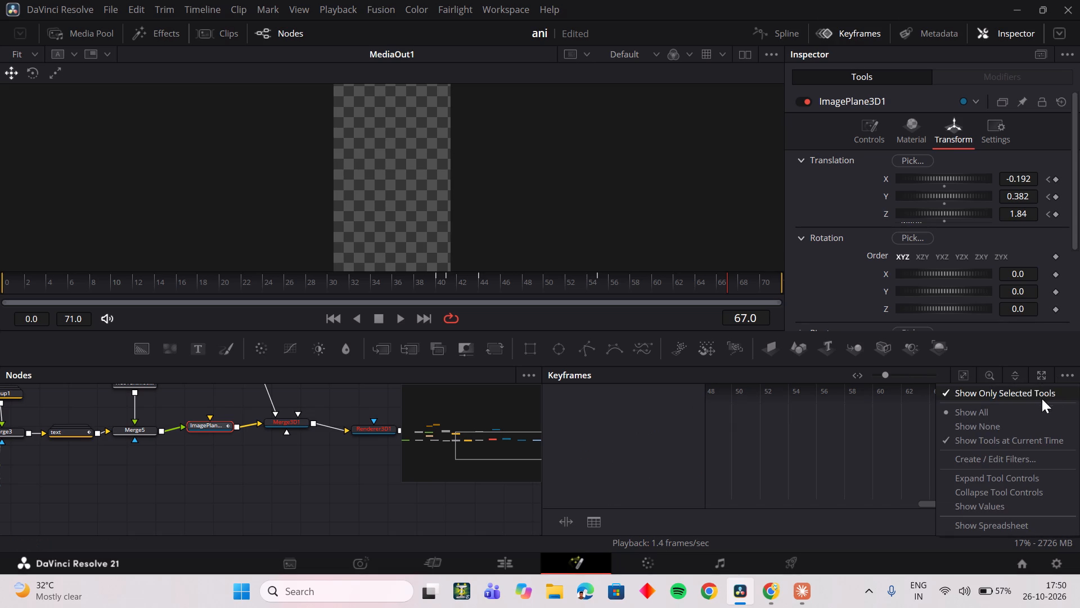
left_click(1001, 438)
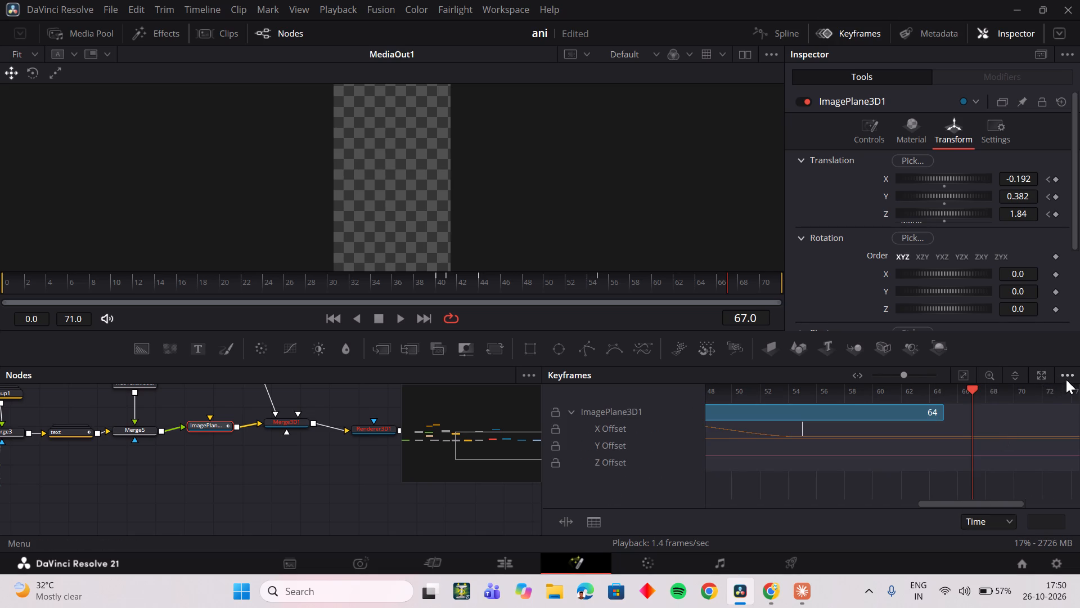
left_click(1071, 371)
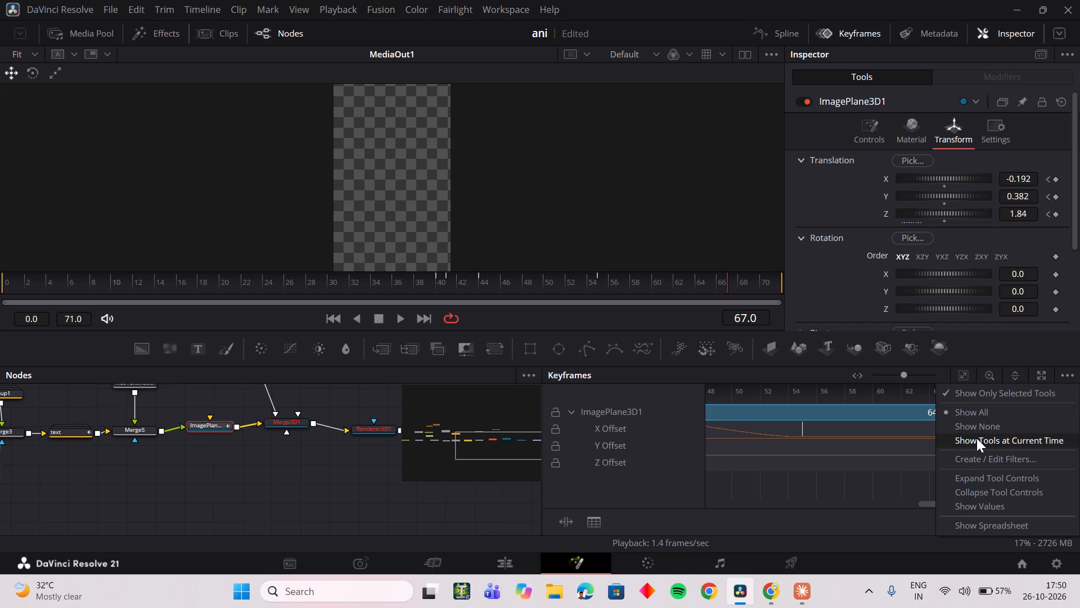
left_click(597, 484)
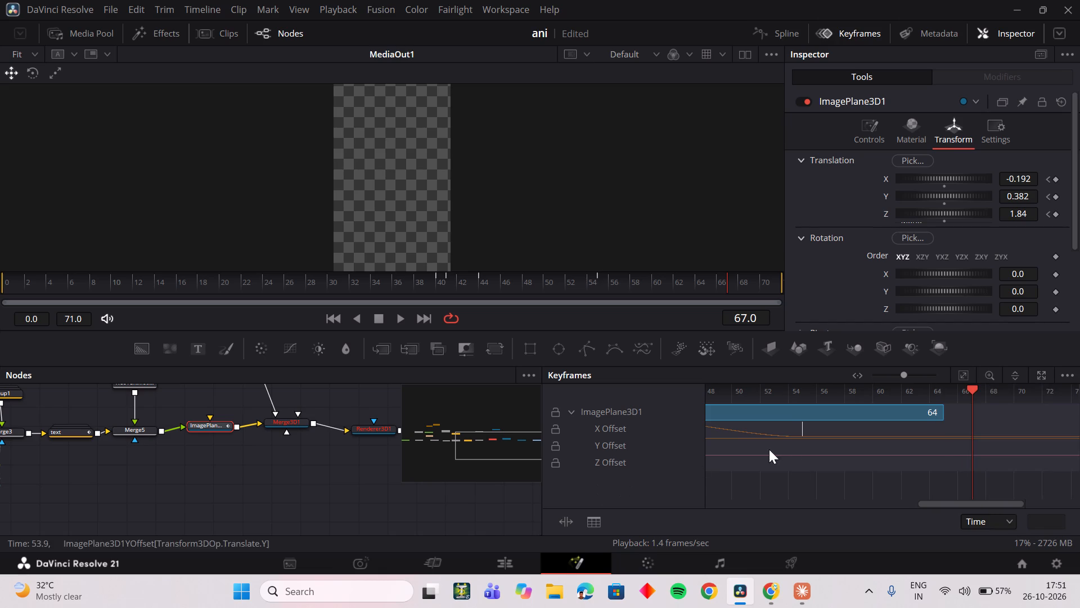
left_click(959, 377)
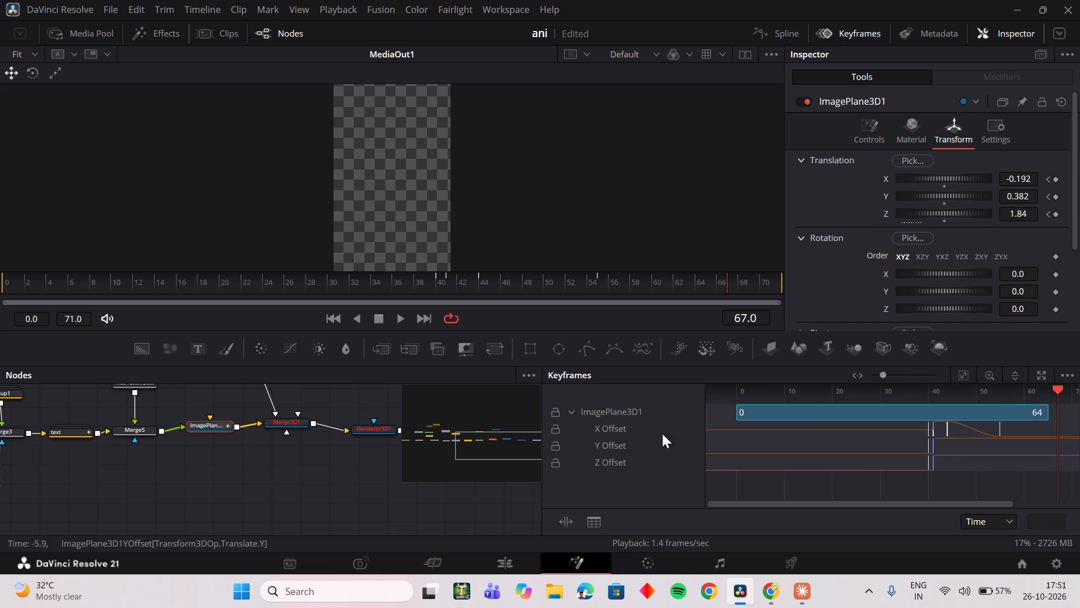
Extend the end of the ImagePlane3D1 bar in the Keyframes editor to frame 71, the composition's last frame.
left_click(725, 284)
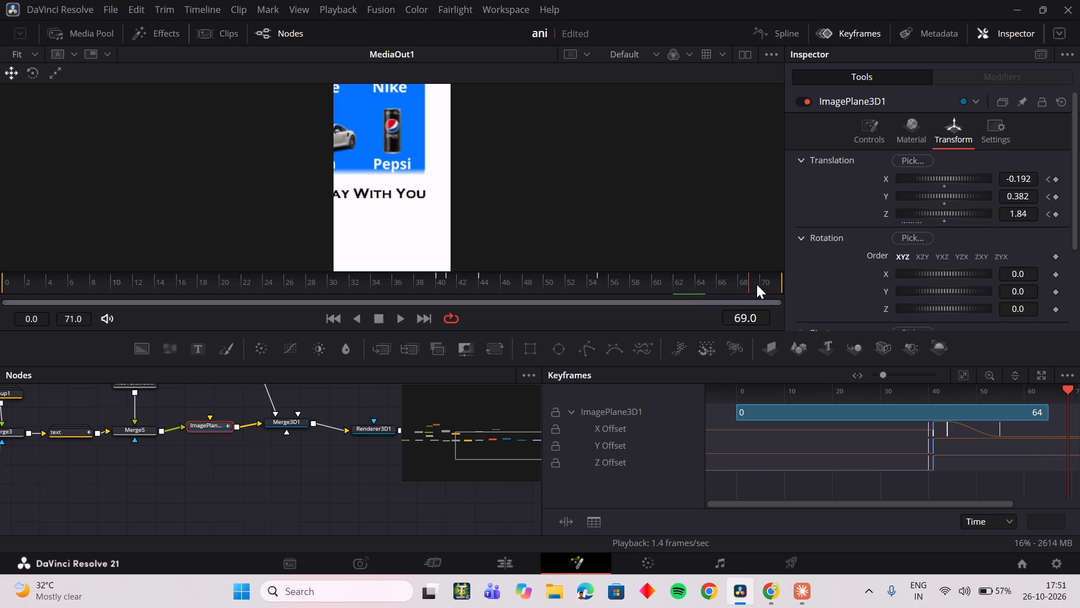
left_click_drag(727, 285, 712, 285)
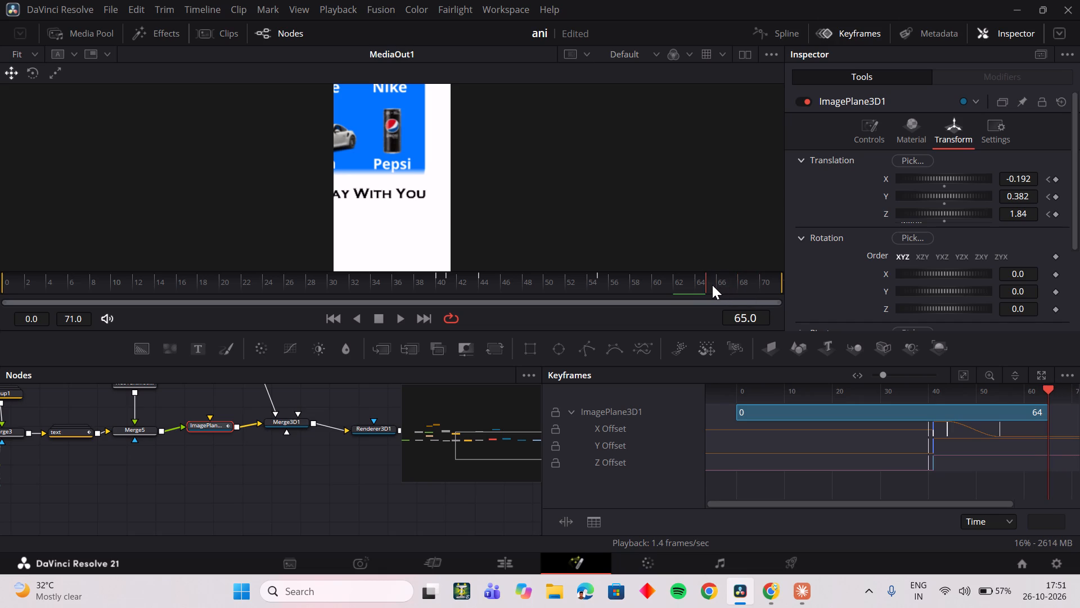
left_click_drag(712, 285, 717, 286)
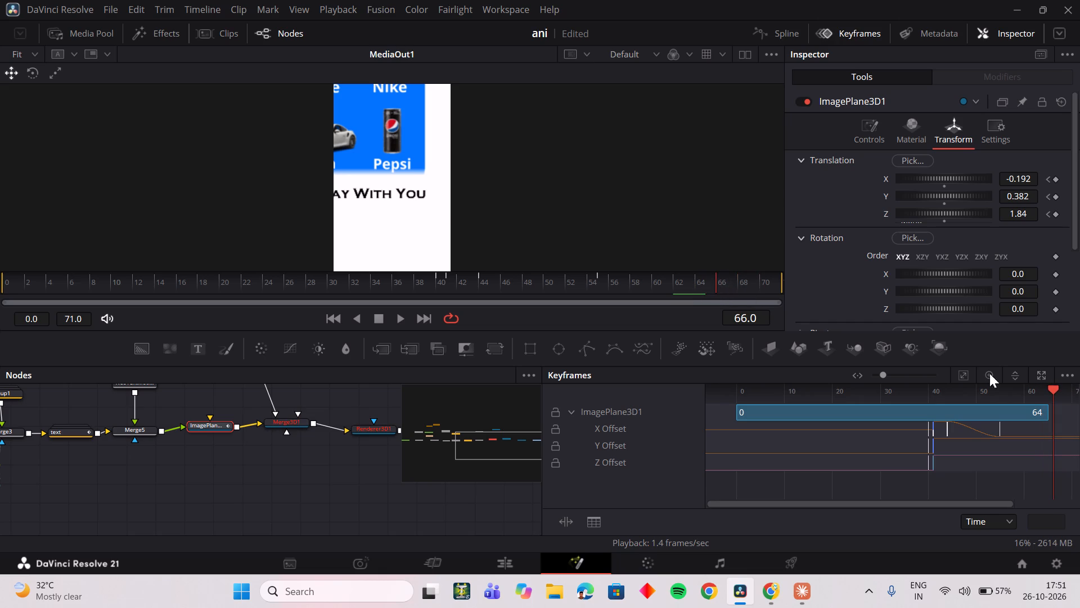
left_click(1044, 413)
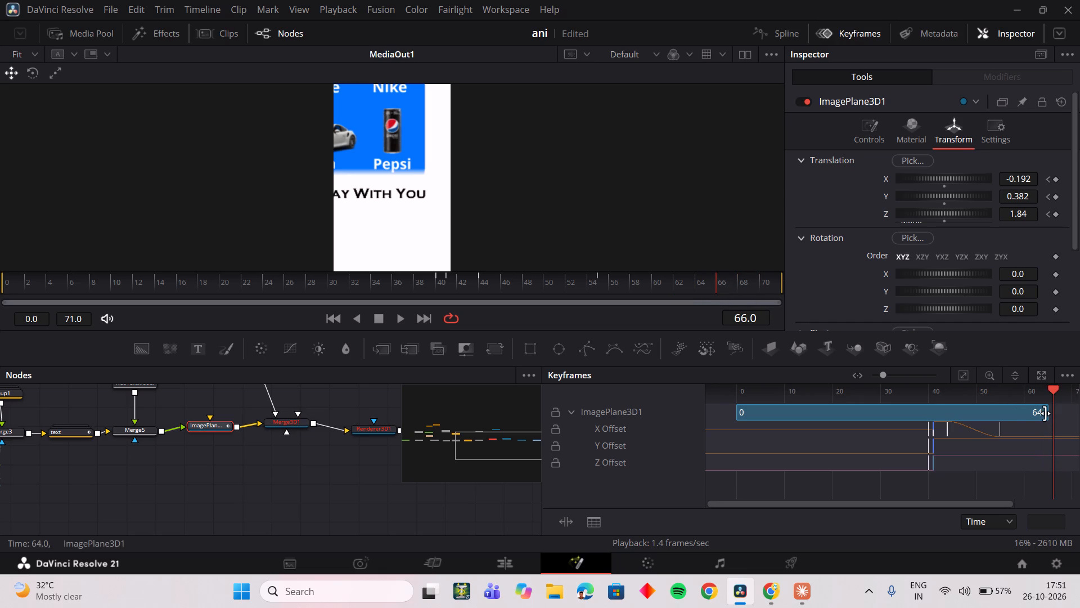
left_click_drag(1045, 413, 1073, 413)
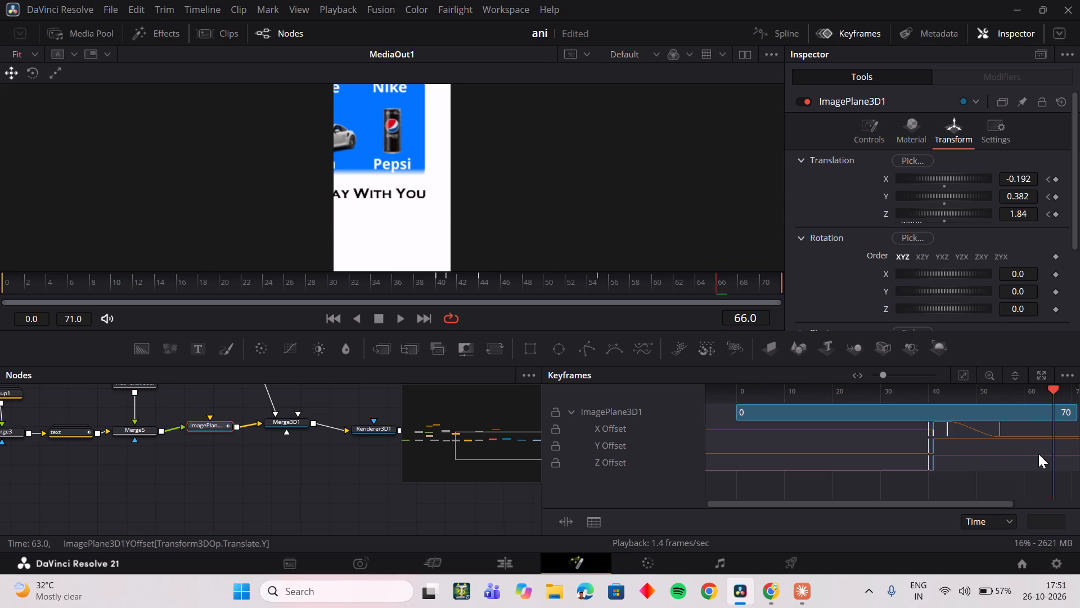
left_click_drag(730, 278, 814, 291)
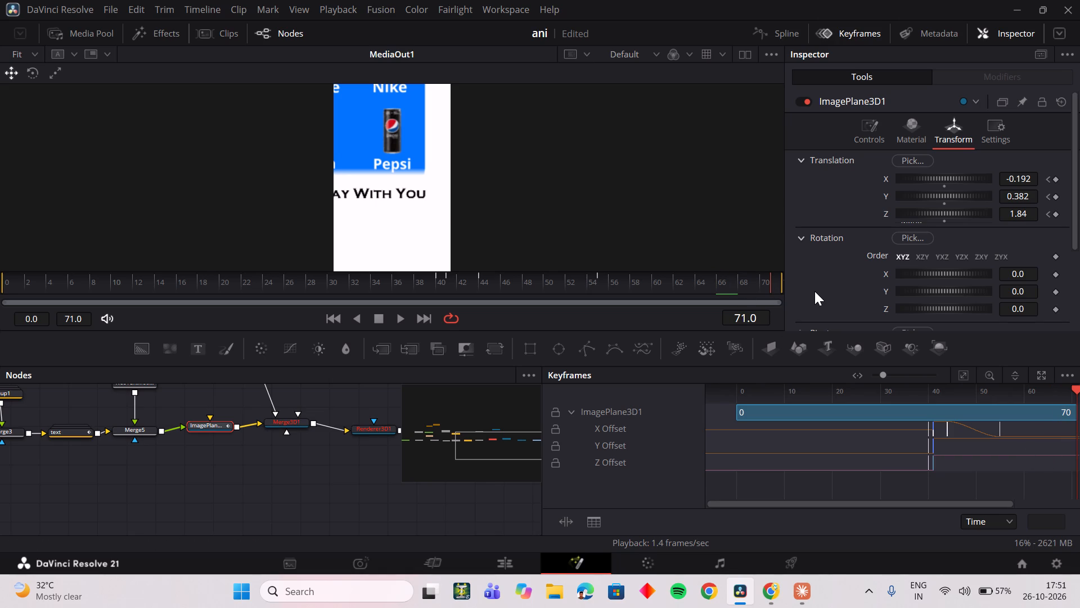
left_click_drag(814, 291, 815, 291)
left_click_drag(976, 506, 1000, 504)
left_click_drag(1048, 413, 1051, 413)
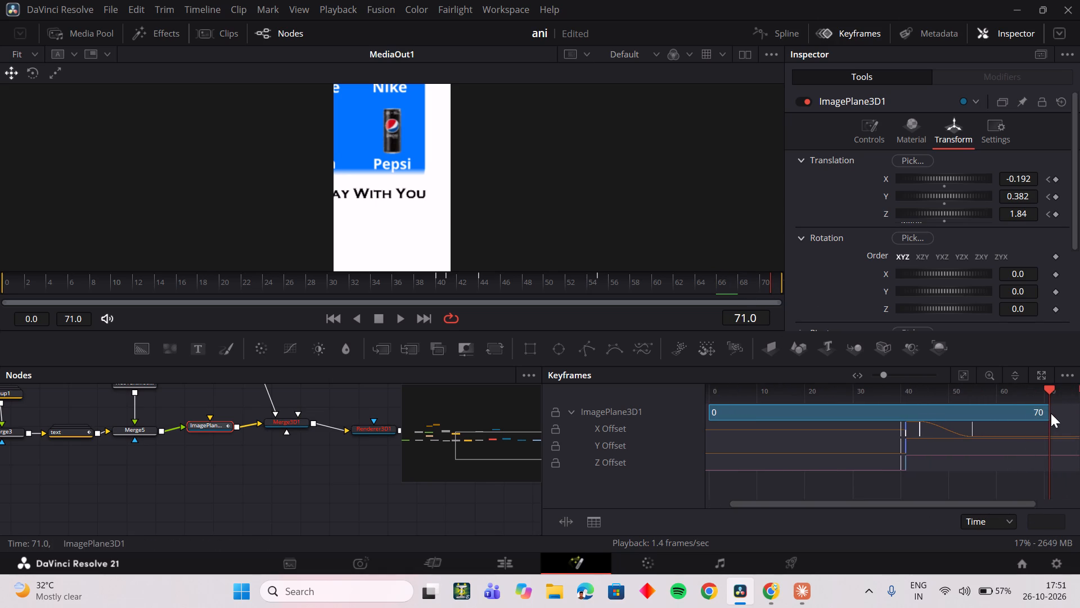
left_click_drag(1051, 413, 1057, 415)
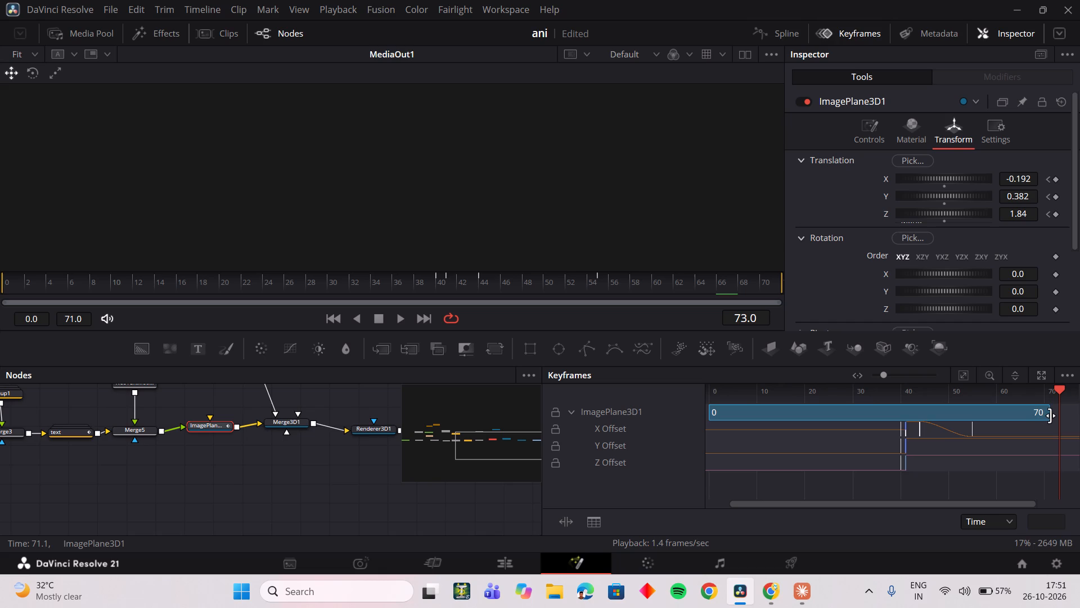
left_click_drag(1050, 415, 1056, 415)
Scrub through the ending frames of the composition and check the rendered image.
left_click_drag(686, 285, 717, 284)
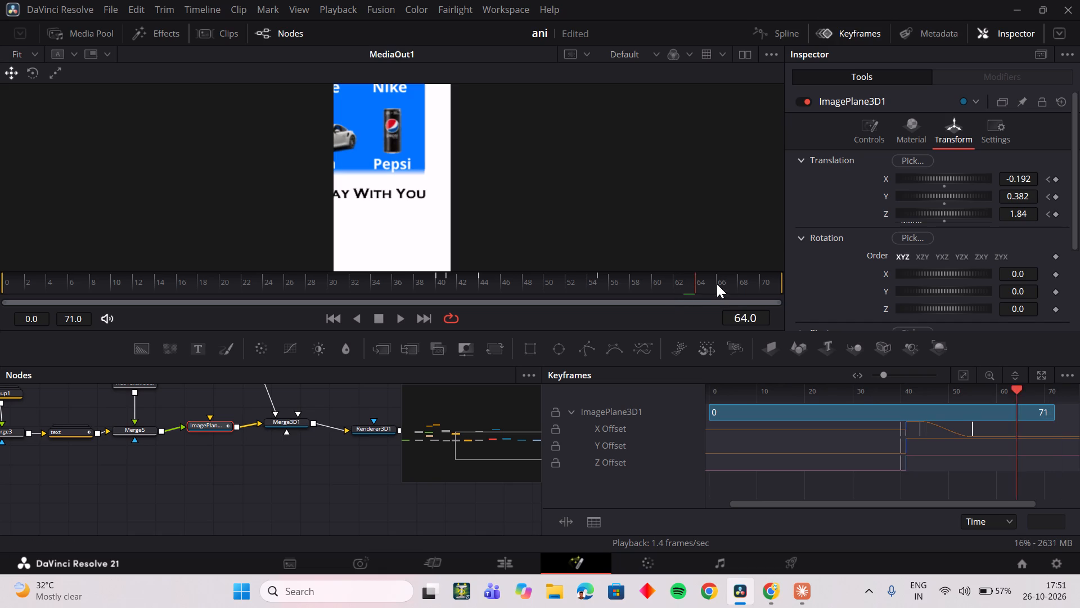
left_click_drag(717, 284, 625, 290)
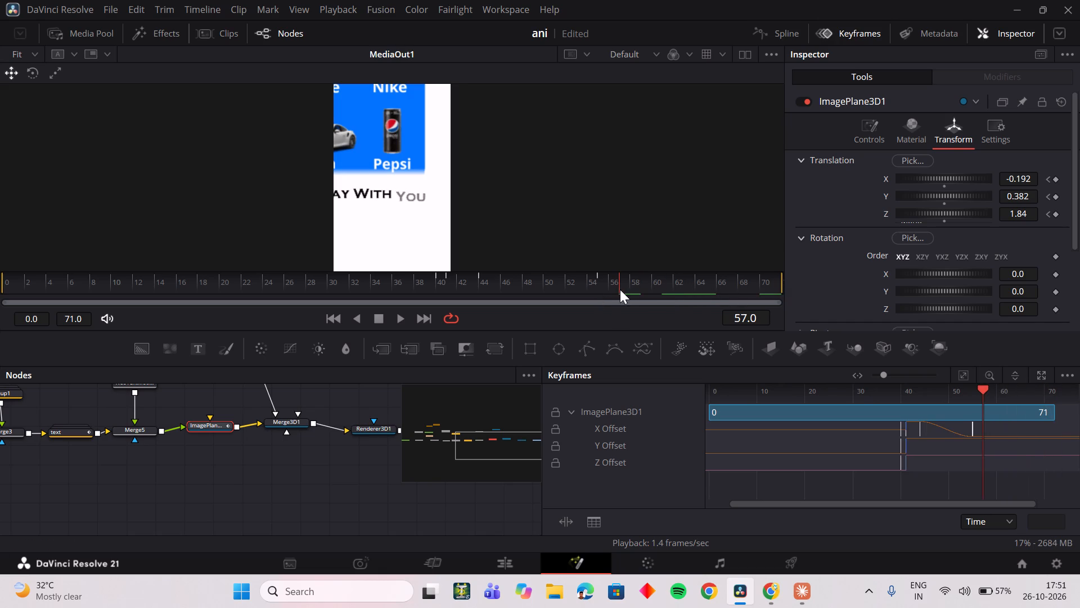
left_click_drag(620, 289, 658, 293)
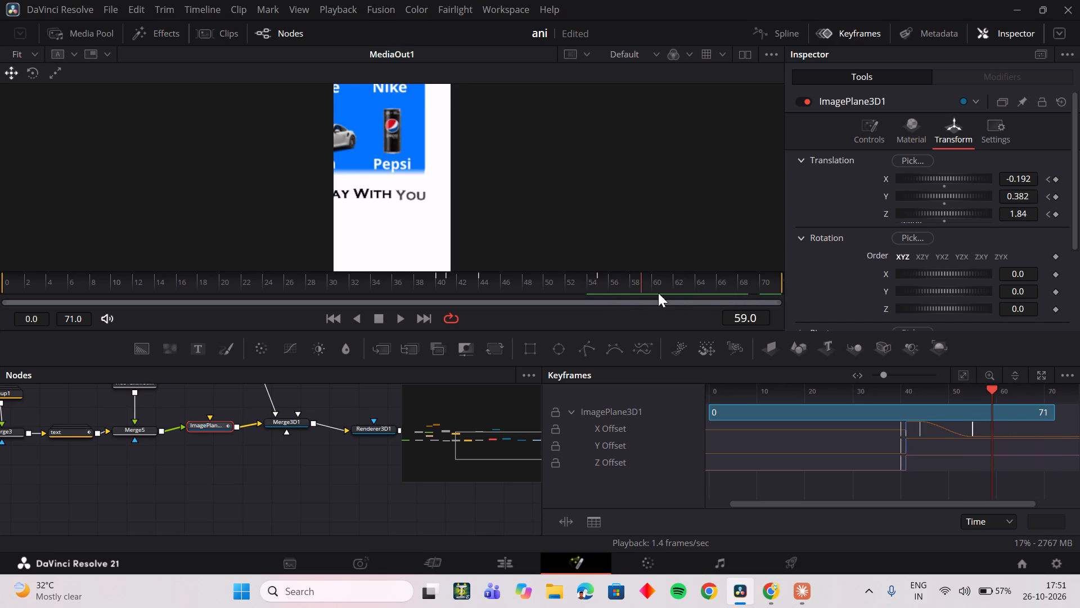
left_click_drag(658, 293, 764, 290)
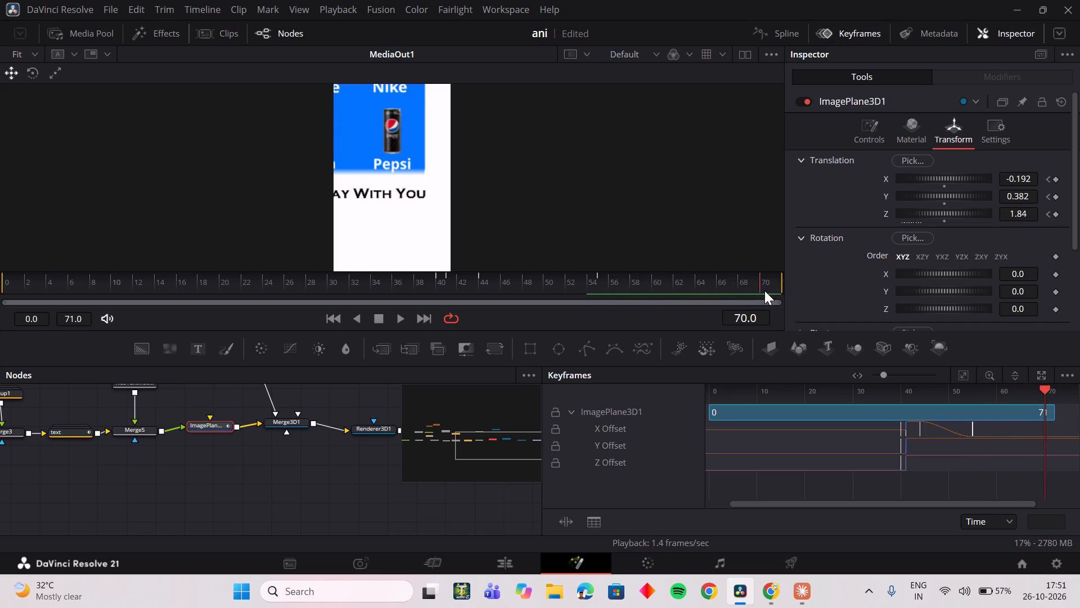
left_click_drag(764, 290, 764, 293)
left_click_drag(764, 293, 674, 296)
Expand Group1 and extend the 911.png media node's Global Out to frame 71.
scroll(148, 480, "up", 2)
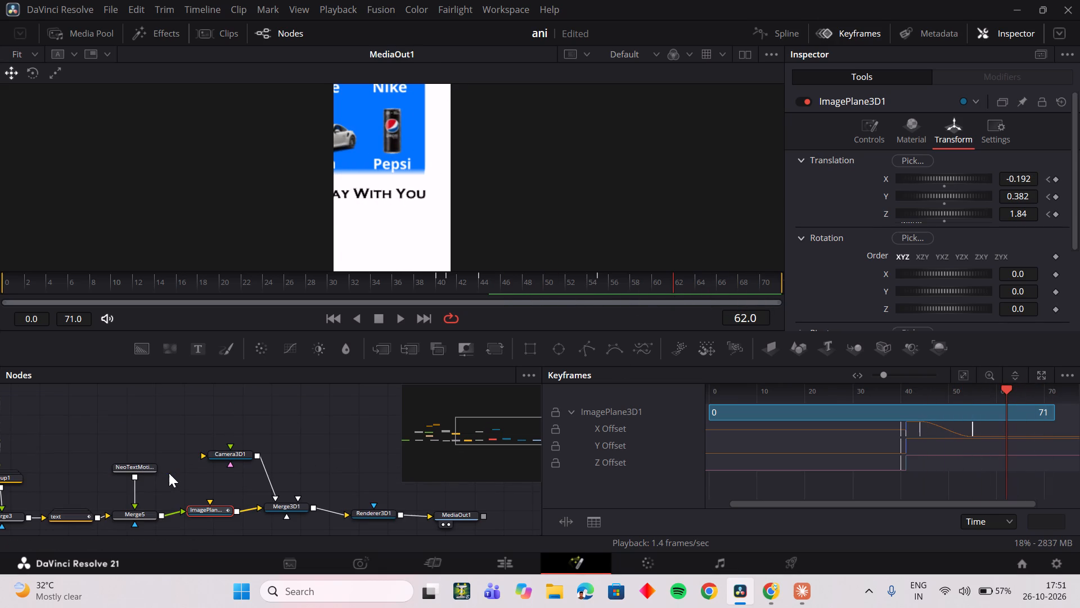
middle_click_drag(169, 446, 266, 421)
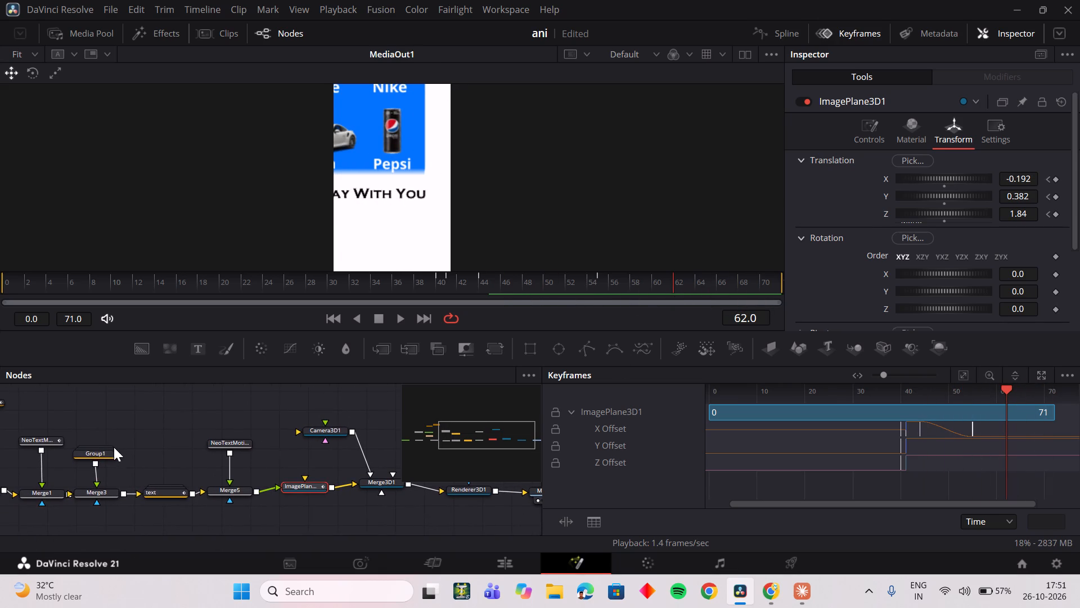
double_click(110, 450)
scroll(89, 482, "down", 2)
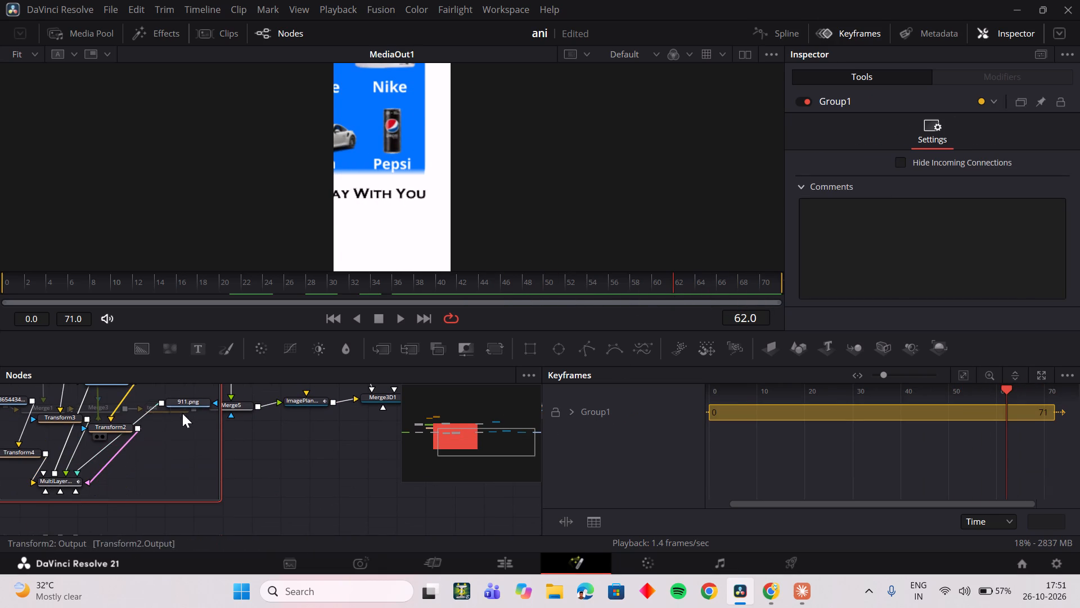
left_click(190, 399)
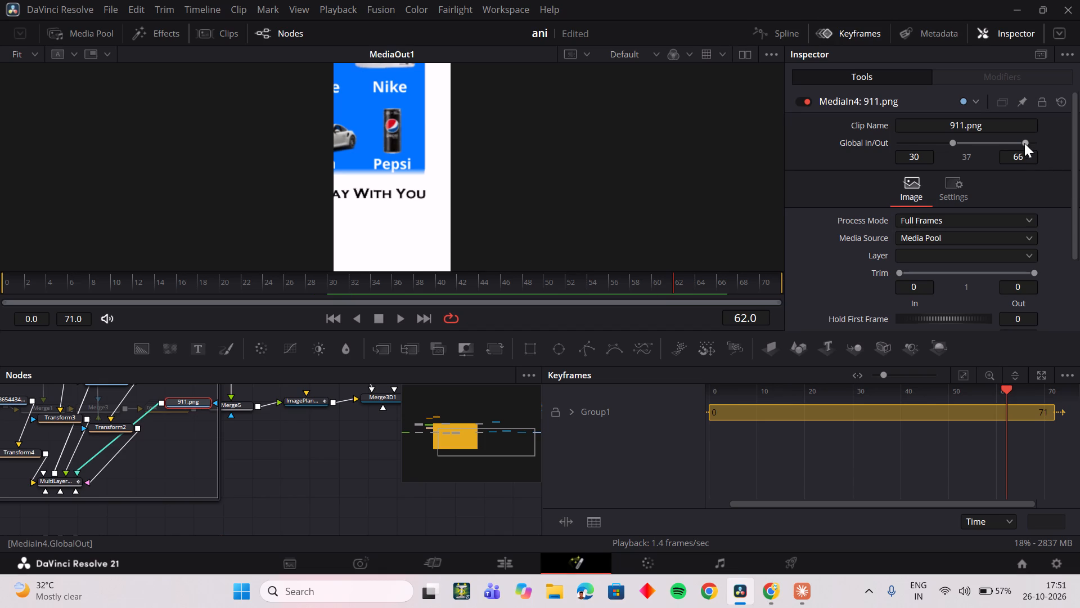
left_click_drag(1024, 141, 1065, 140)
Check the Global In/Out ranges of the Air_Force_1 and Pepsi-11.png nodes, and collapse Group1.
scroll(179, 467, "up", 1)
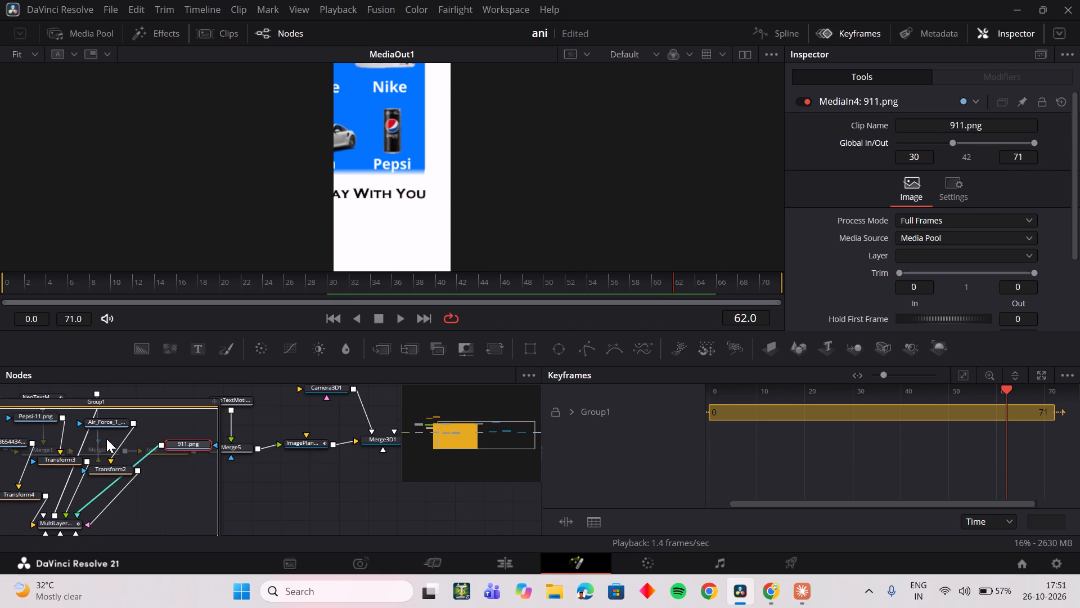
left_click(101, 427)
left_click(44, 422)
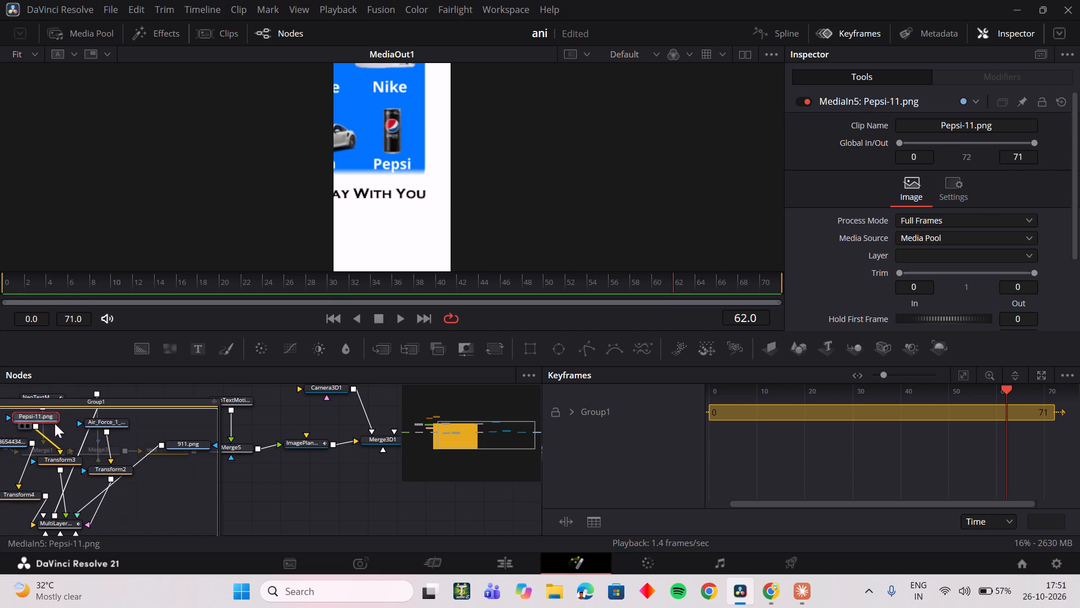
middle_click_drag(270, 490, 370, 470)
scroll(103, 421, "up", 1)
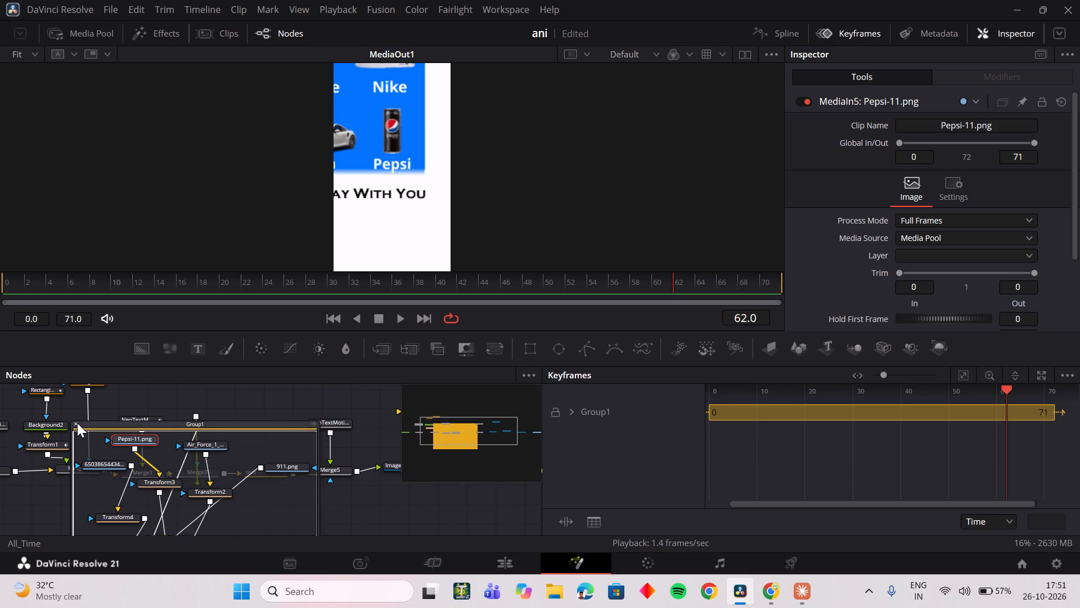
left_click(77, 422)
middle_click(364, 422)
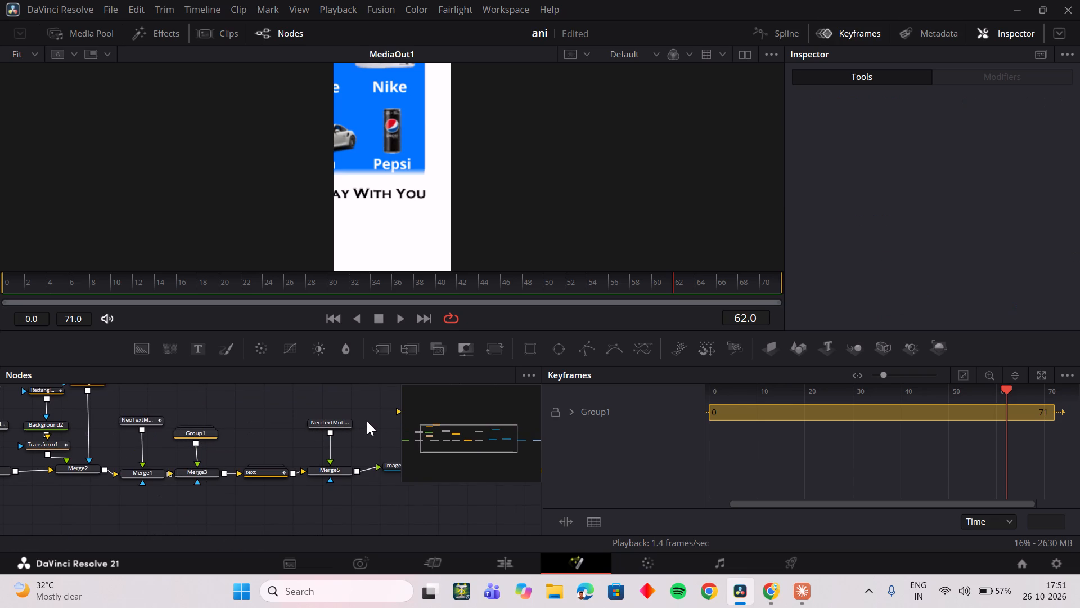
Close the Keyframes editor.
left_click(841, 21)
left_click(843, 35)
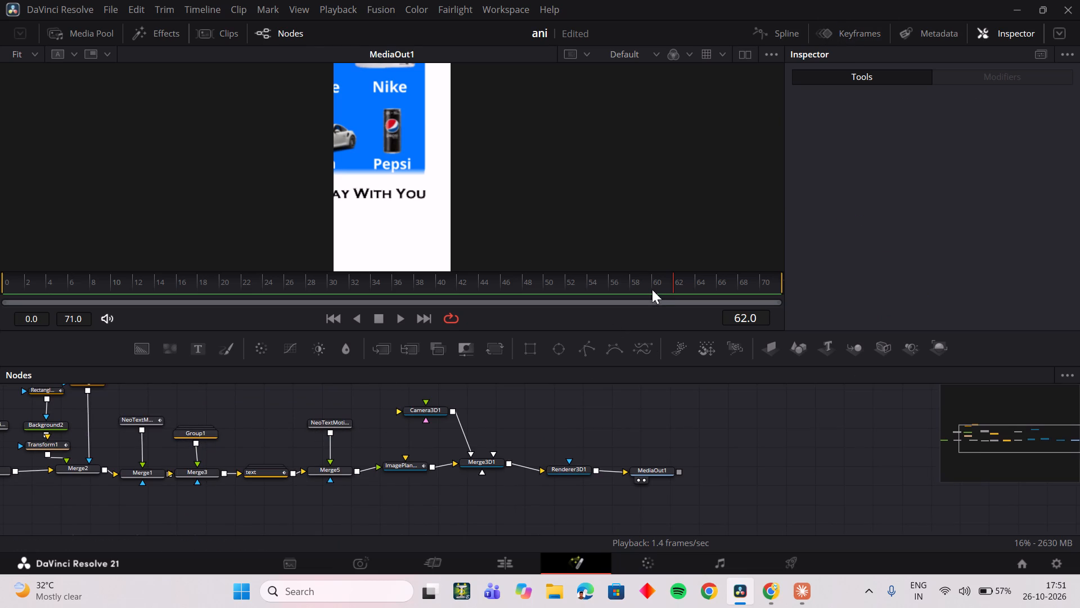
Scrub and repeatedly play the later part of the composition to review the animation through its ending frames.
left_click_drag(654, 288, 697, 289)
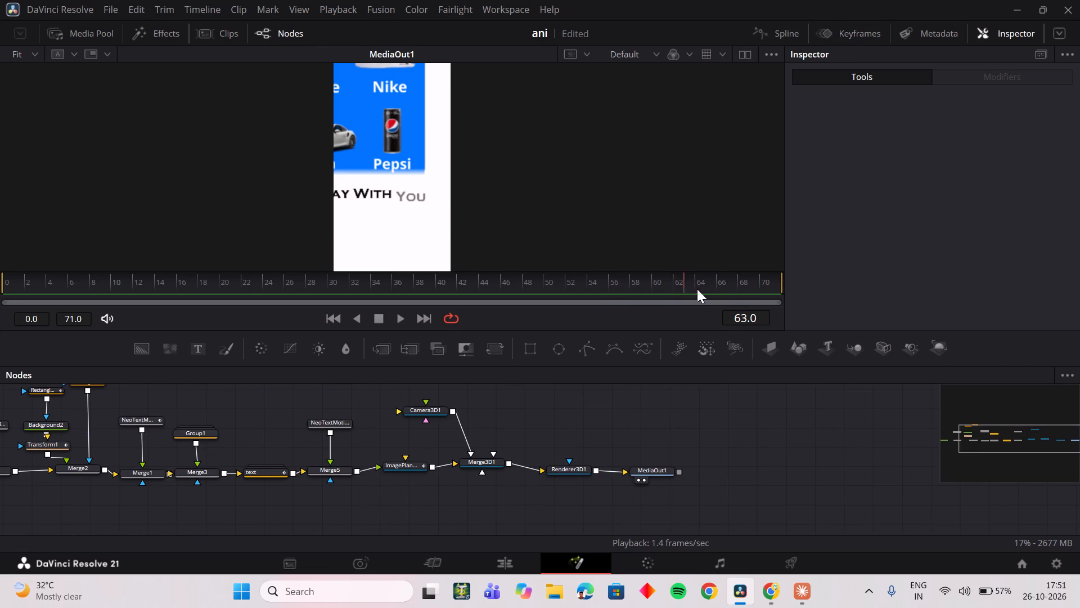
left_click_drag(697, 289, 593, 295)
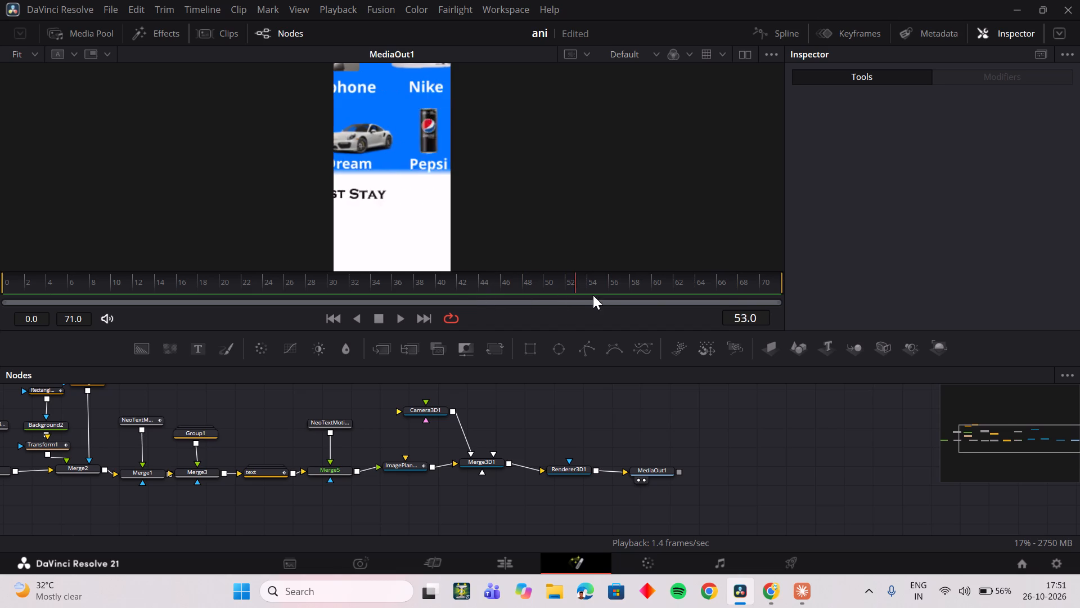
left_click_drag(593, 295, 488, 301)
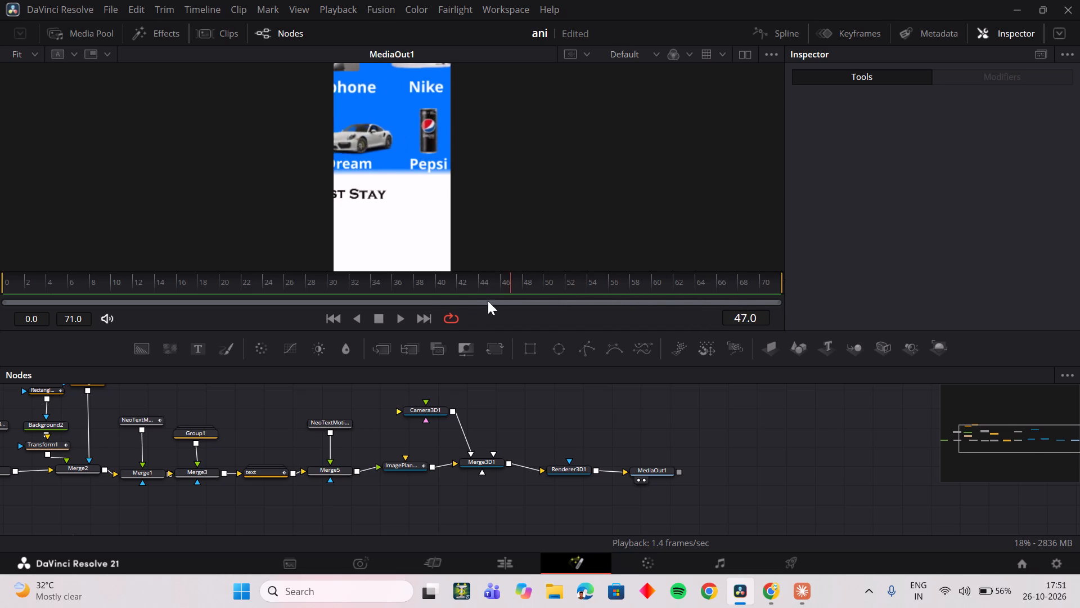
left_click_drag(488, 301, 530, 302)
key("space")
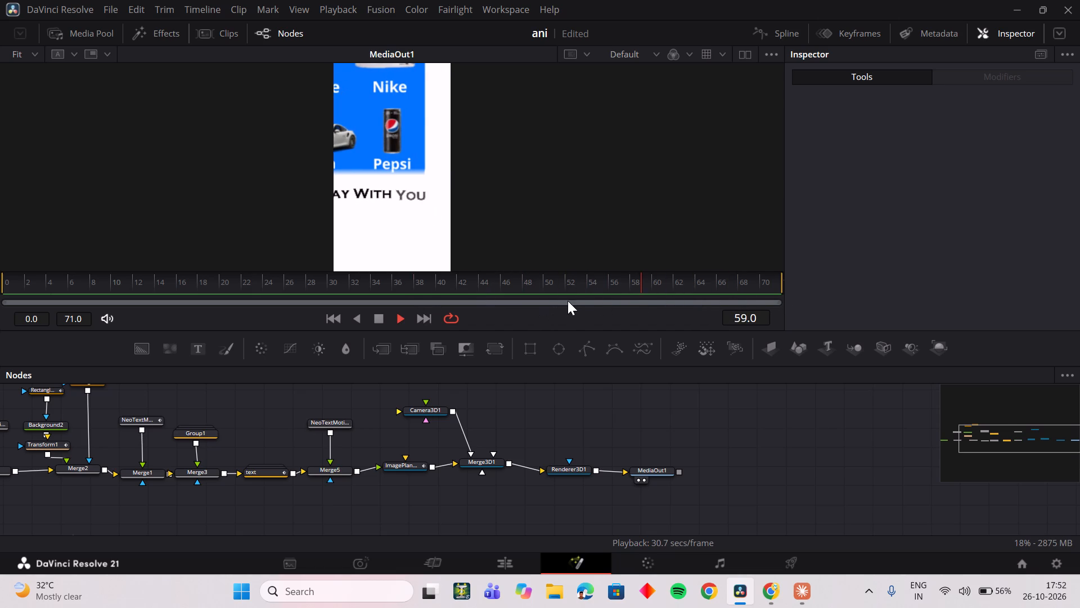
key("space")
left_click_drag(620, 287, 537, 293)
key("space")
key("space")
left_click_drag(747, 281, 656, 290)
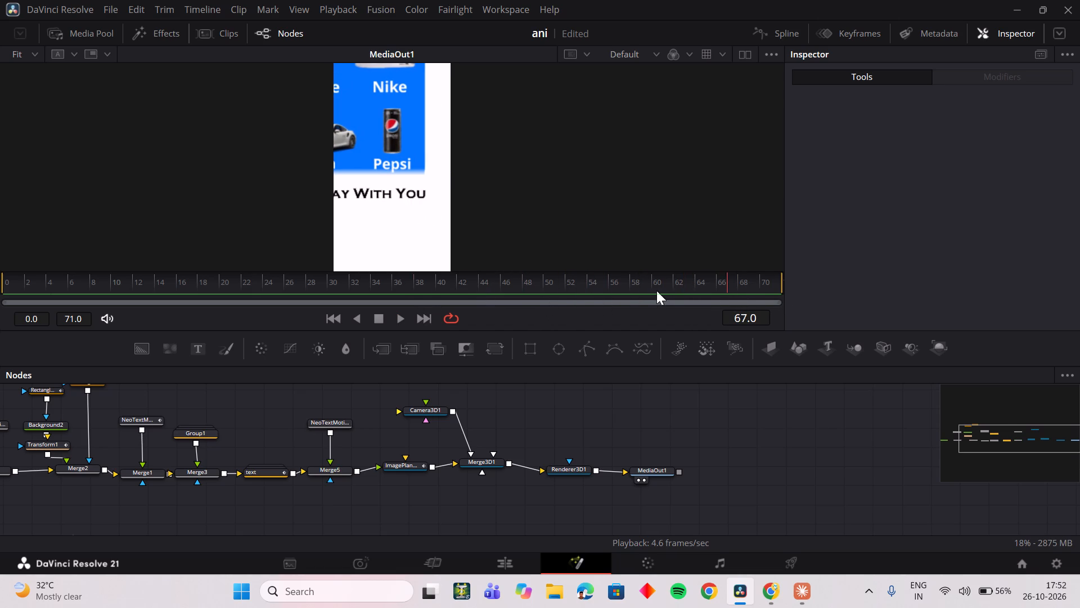
left_click_drag(656, 290, 577, 301)
key("space")
key("space")
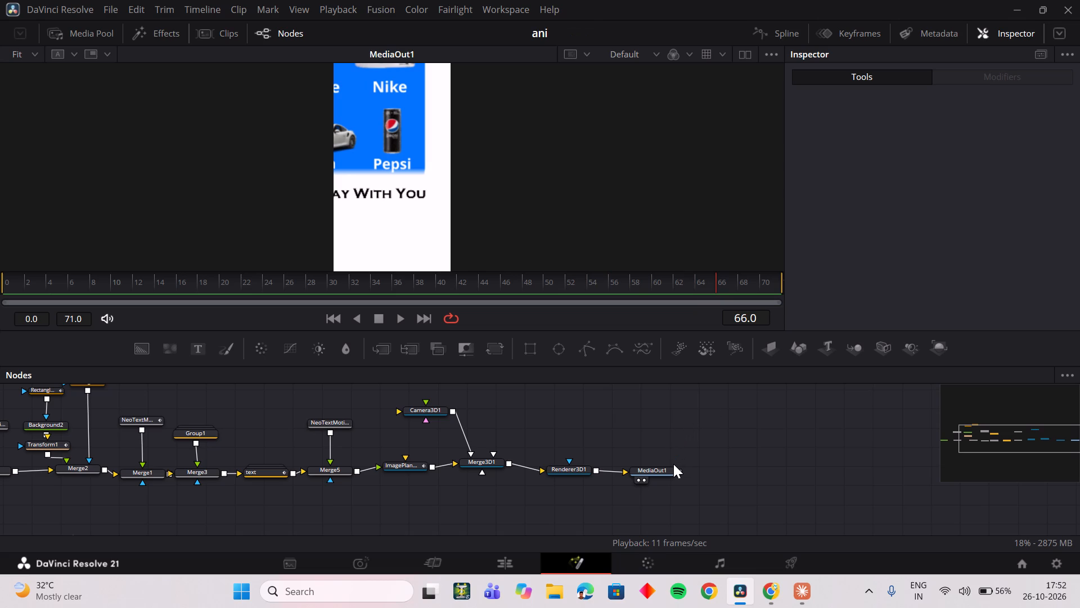
Move the MediaOut1 node farther from Renderer3D1 to leave more room between them in the node graph.
left_click_drag(658, 471, 705, 471)
left_click(714, 450)
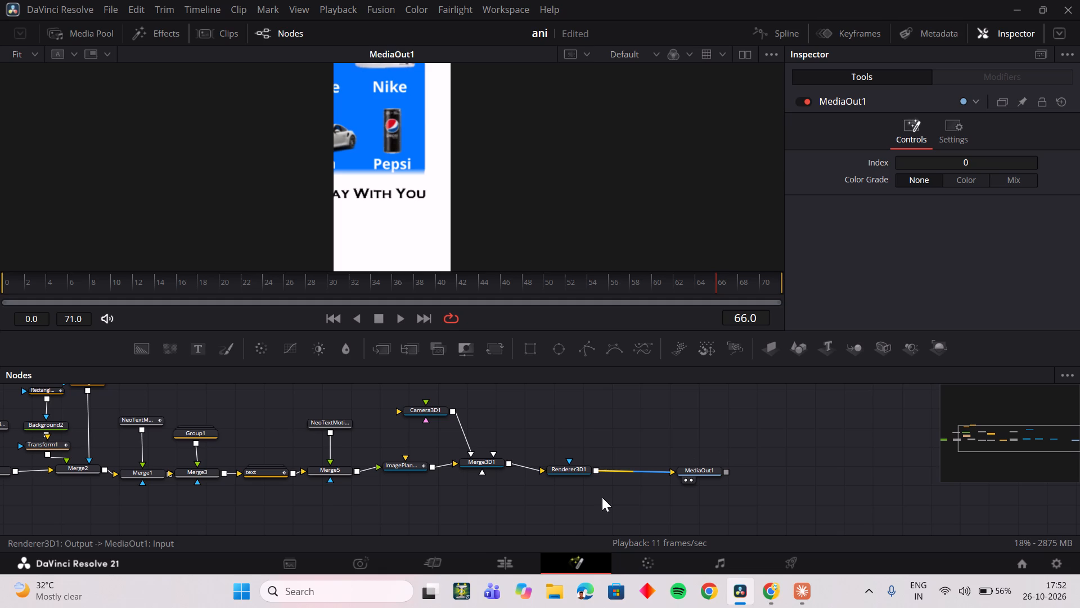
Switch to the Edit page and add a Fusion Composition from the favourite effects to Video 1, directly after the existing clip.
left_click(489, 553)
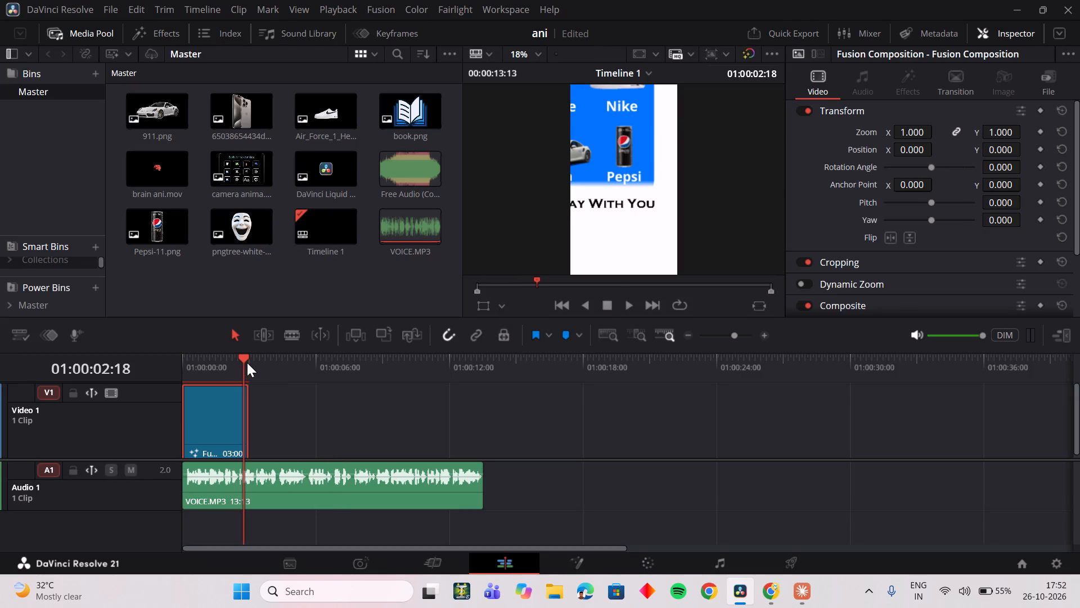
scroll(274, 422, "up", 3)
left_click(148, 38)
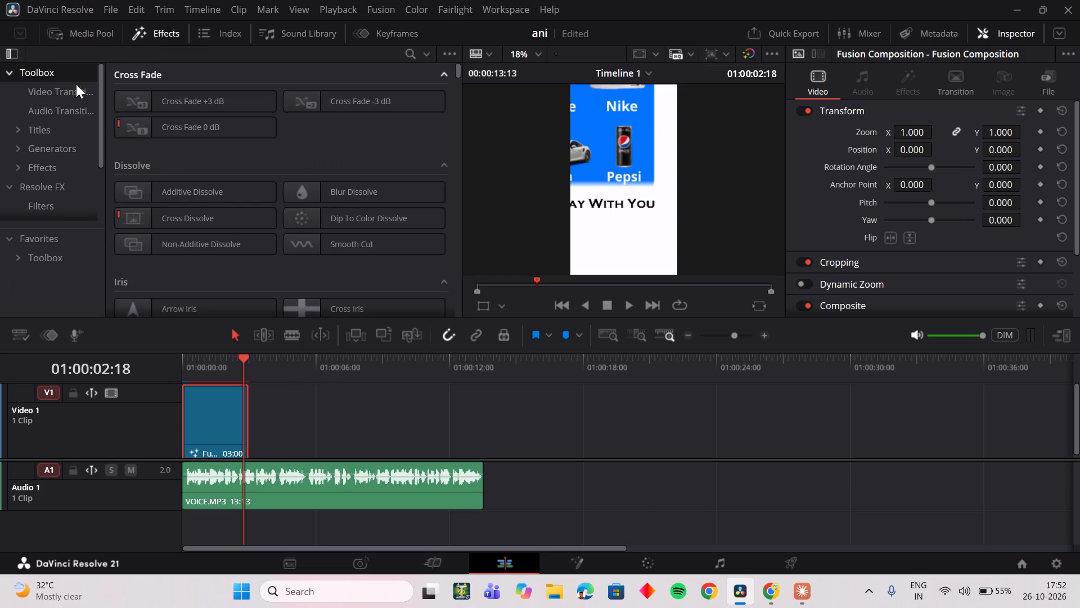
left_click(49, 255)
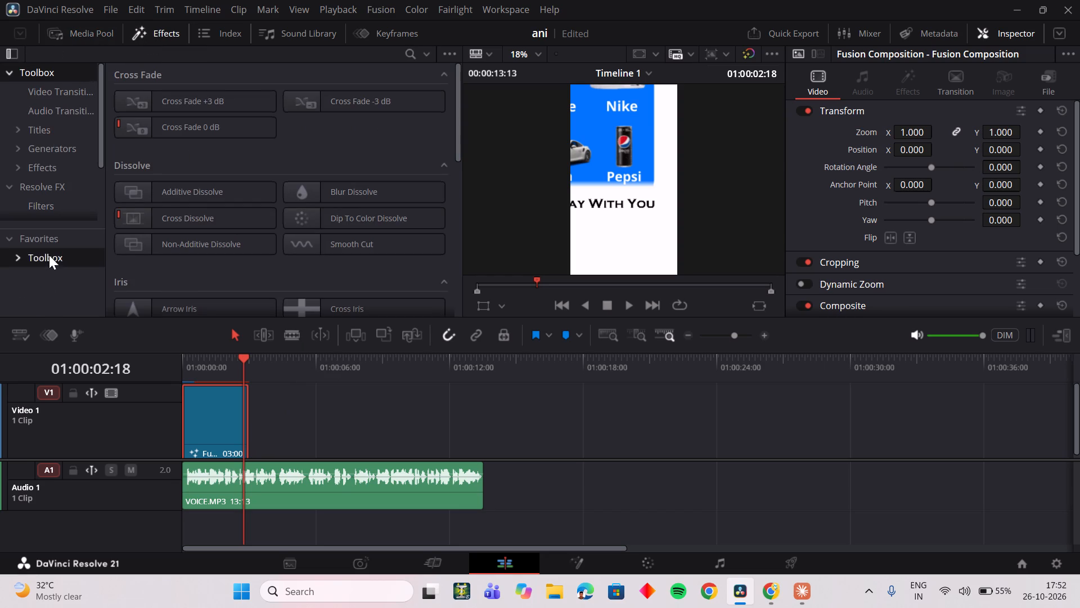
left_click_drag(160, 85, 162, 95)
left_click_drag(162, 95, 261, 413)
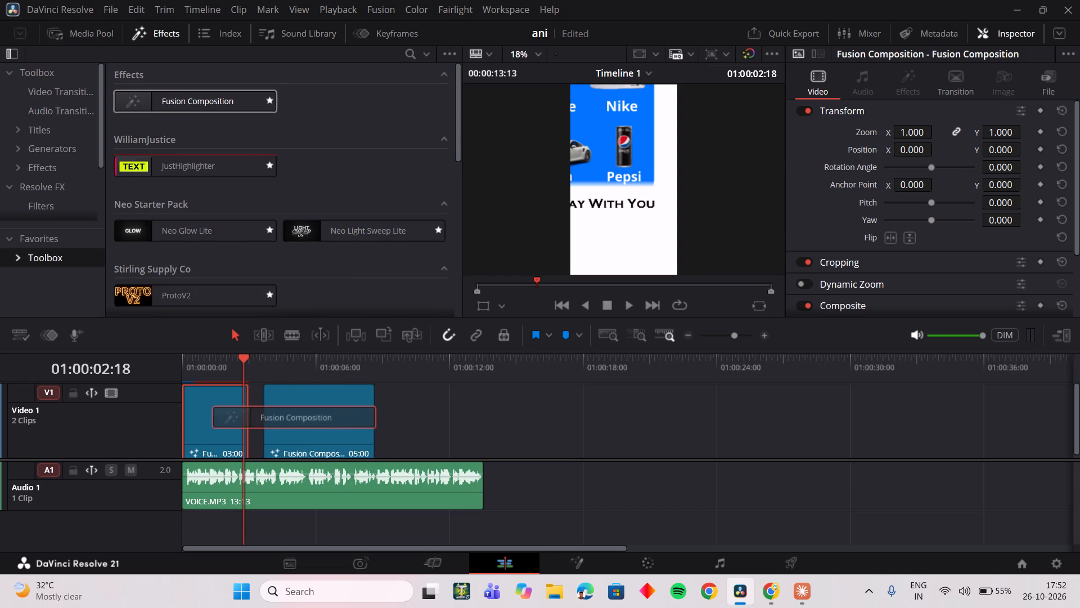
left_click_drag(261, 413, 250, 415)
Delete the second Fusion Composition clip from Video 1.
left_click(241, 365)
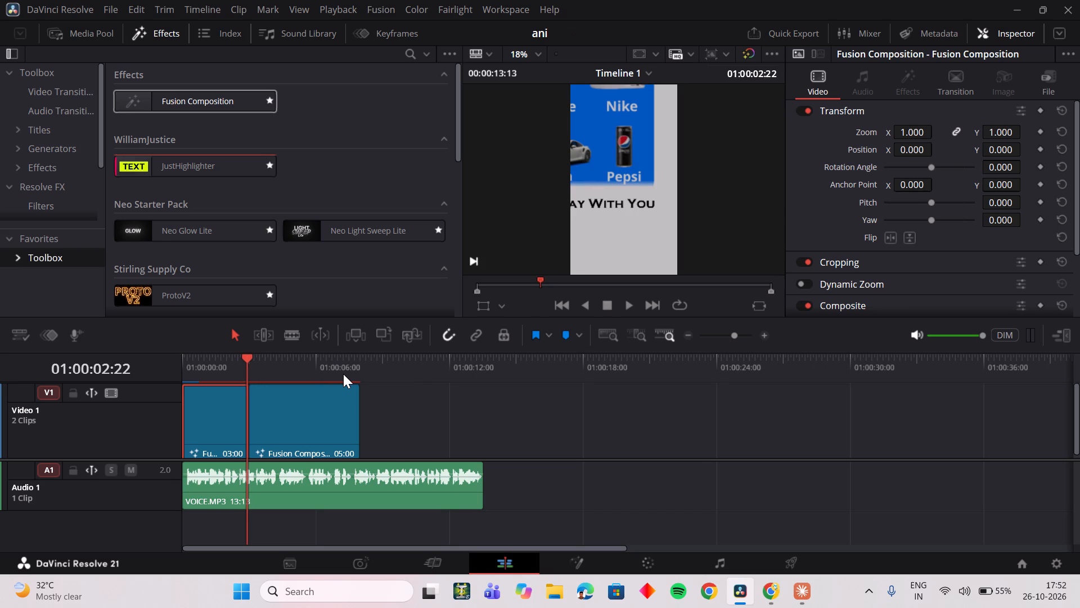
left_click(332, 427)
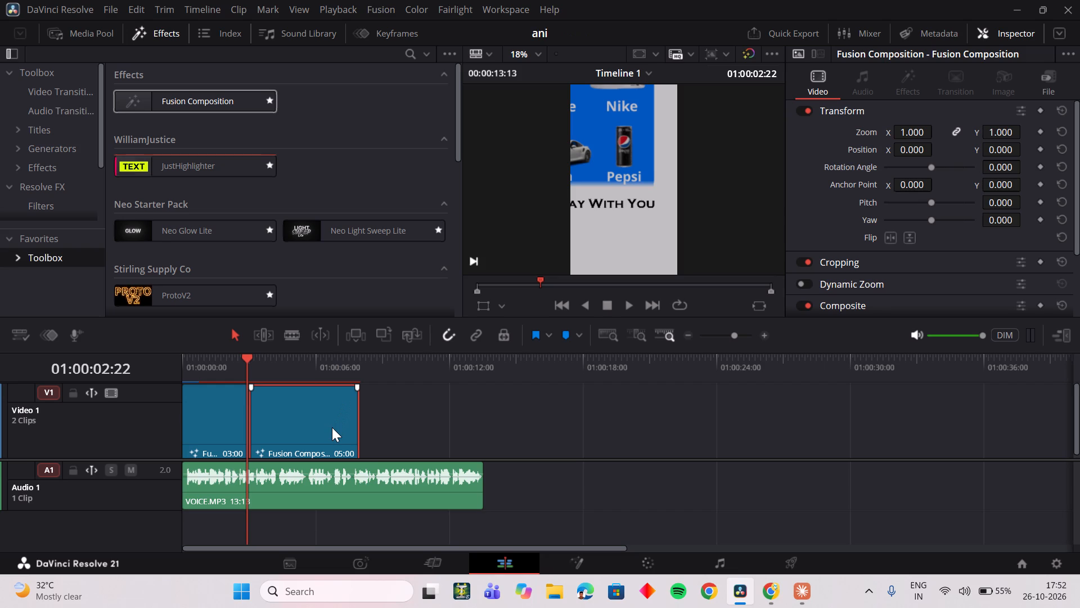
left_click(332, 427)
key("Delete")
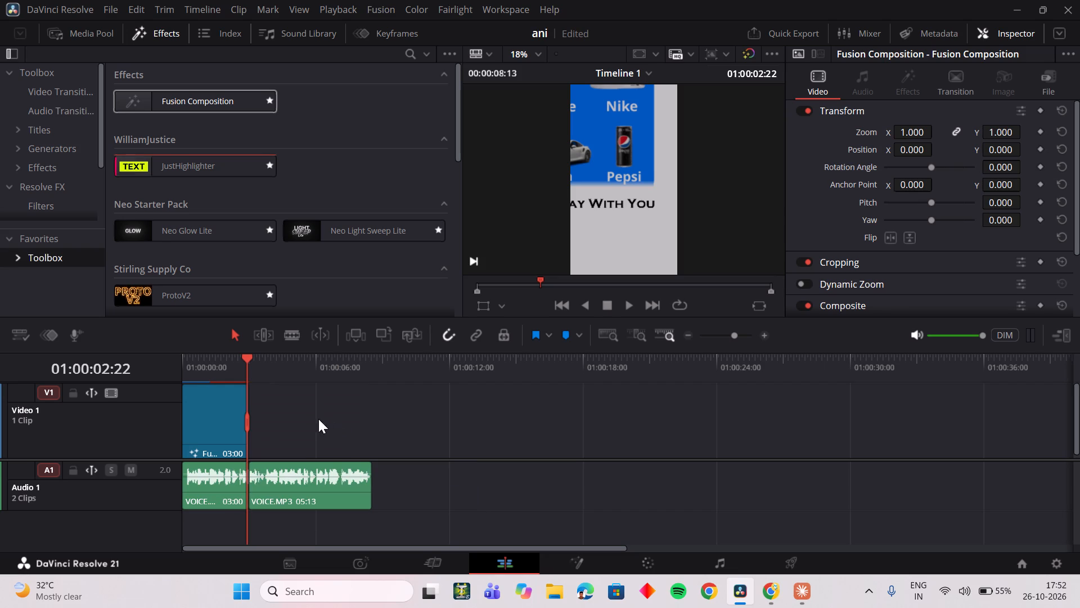
Lengthen the remaining Fusion Composition clip on Video 1, setting its duration to 190 frames.
left_click_drag(250, 366, 231, 375)
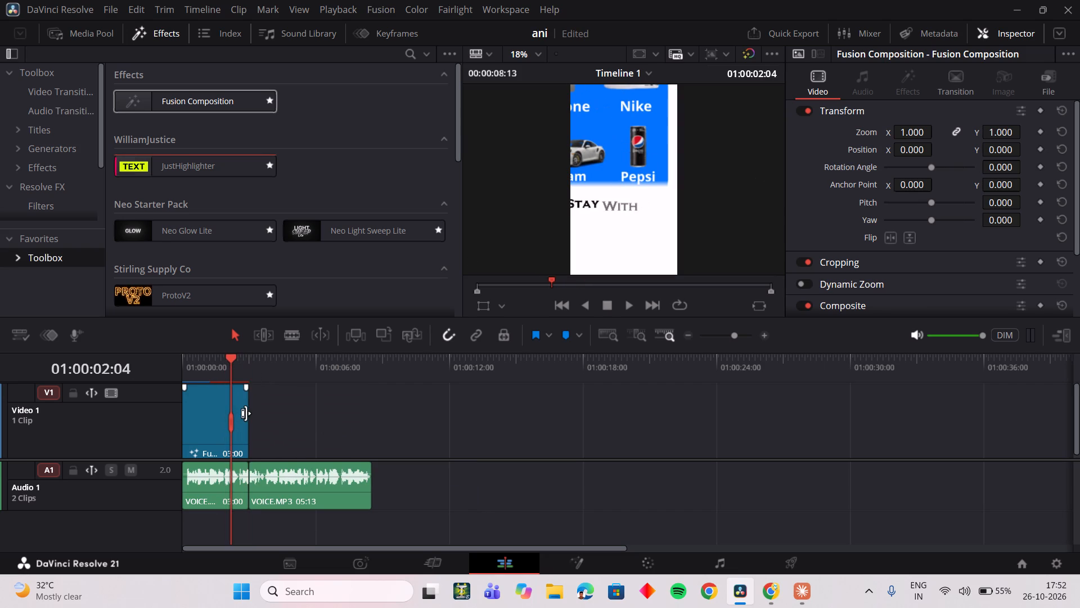
left_click_drag(246, 413, 390, 421)
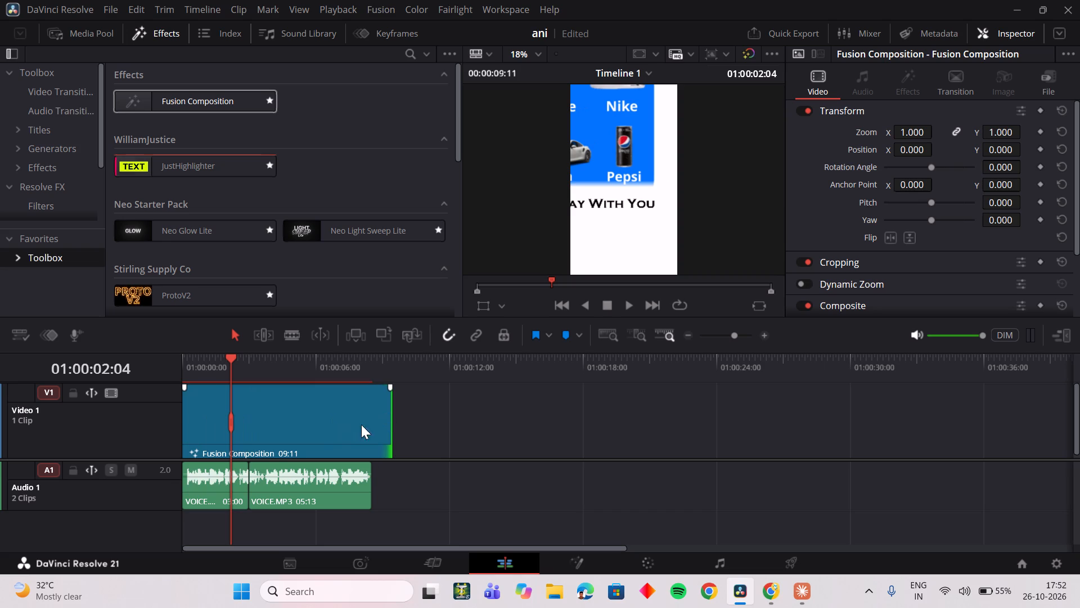
right_click(332, 428)
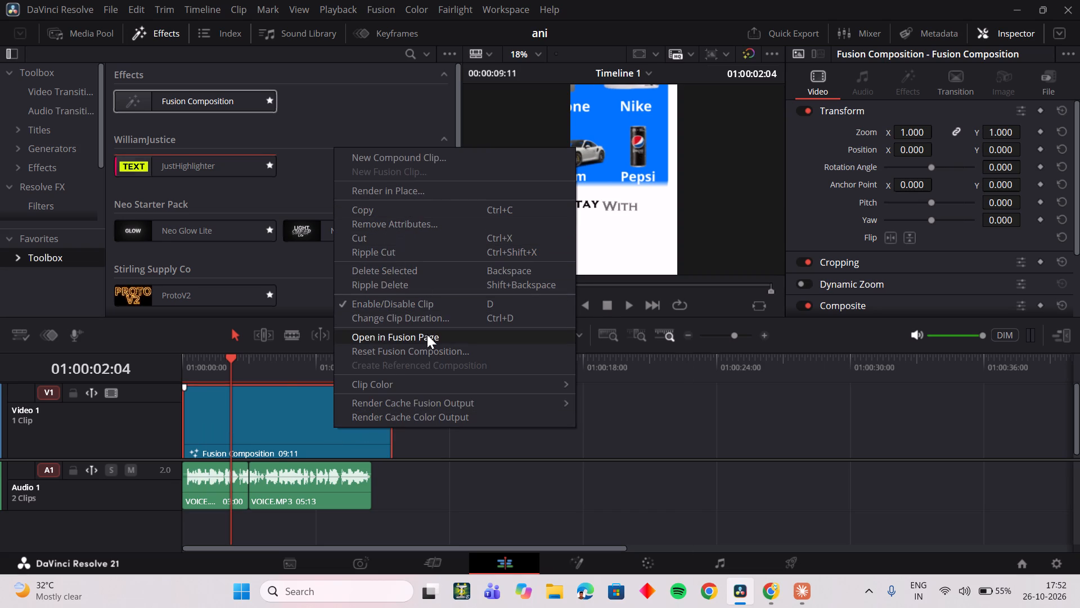
key("ctrl+d")
left_click(340, 272)
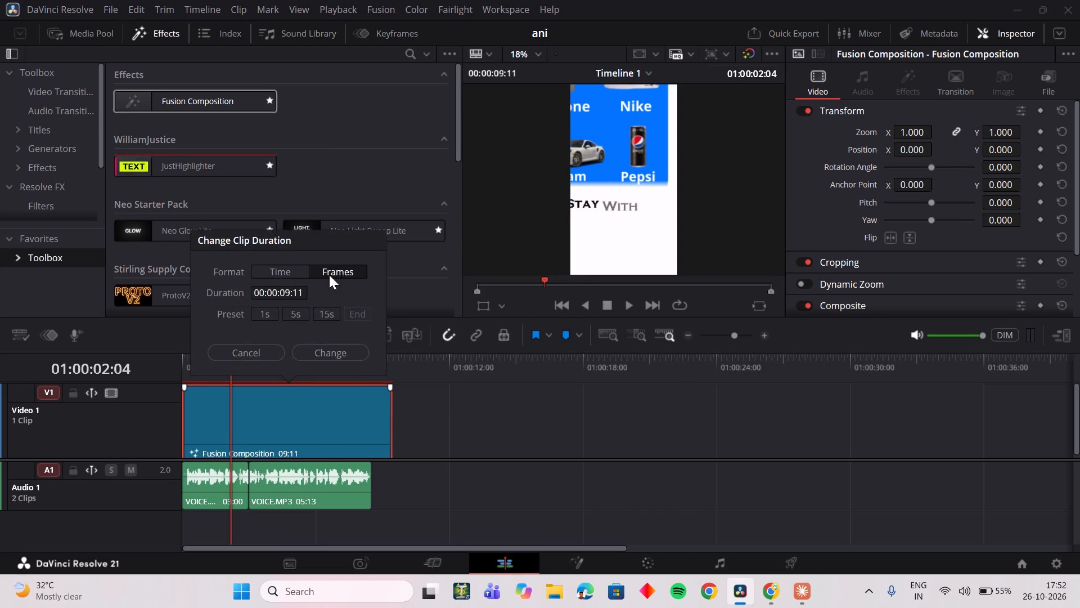
left_click(305, 292)
key("BackSpace")
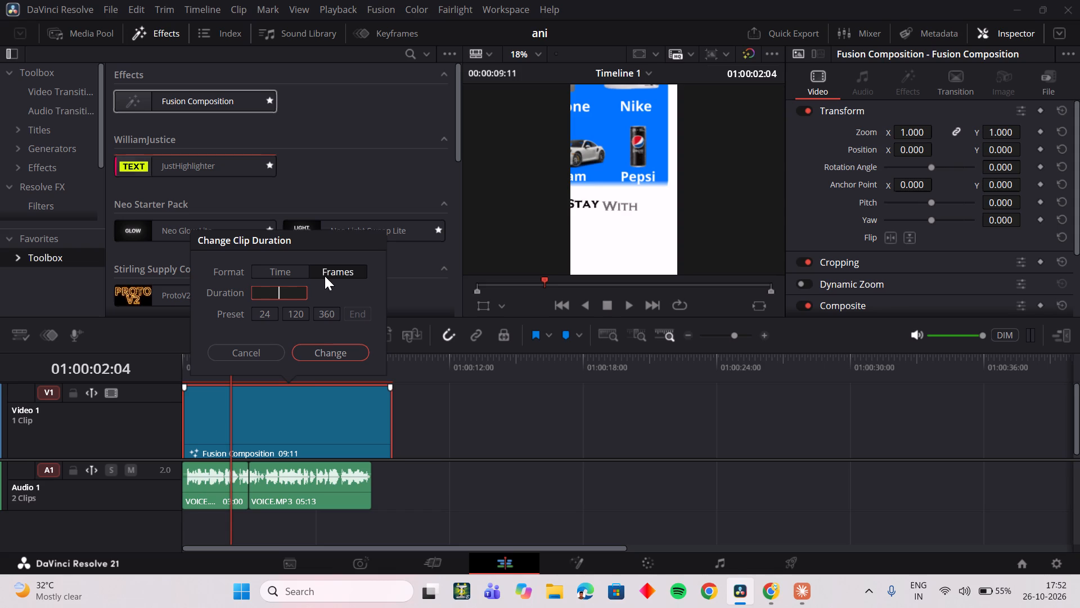
type("190")
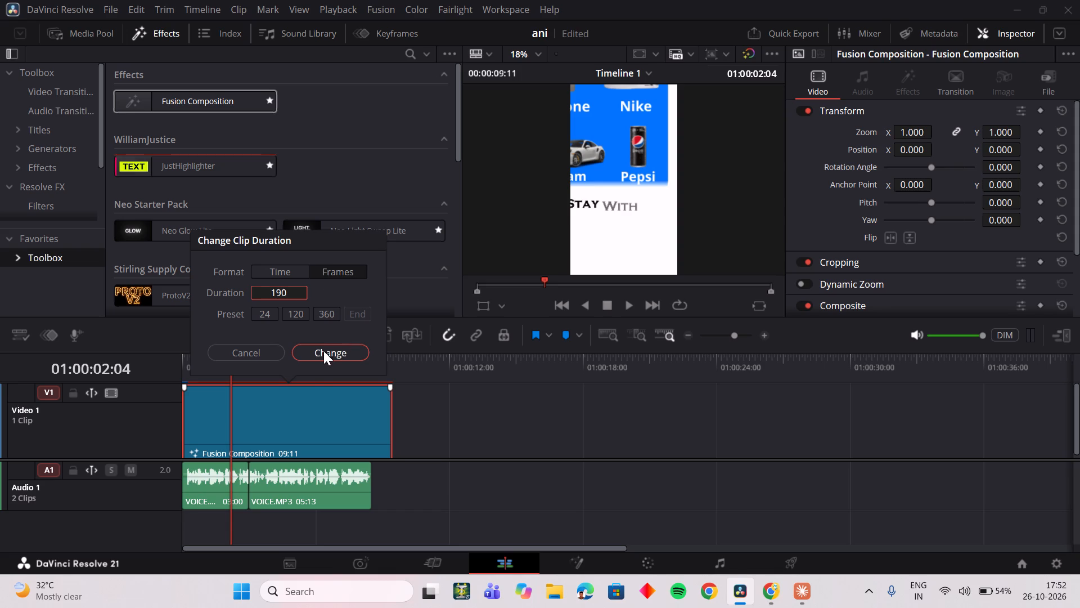
left_click(323, 351)
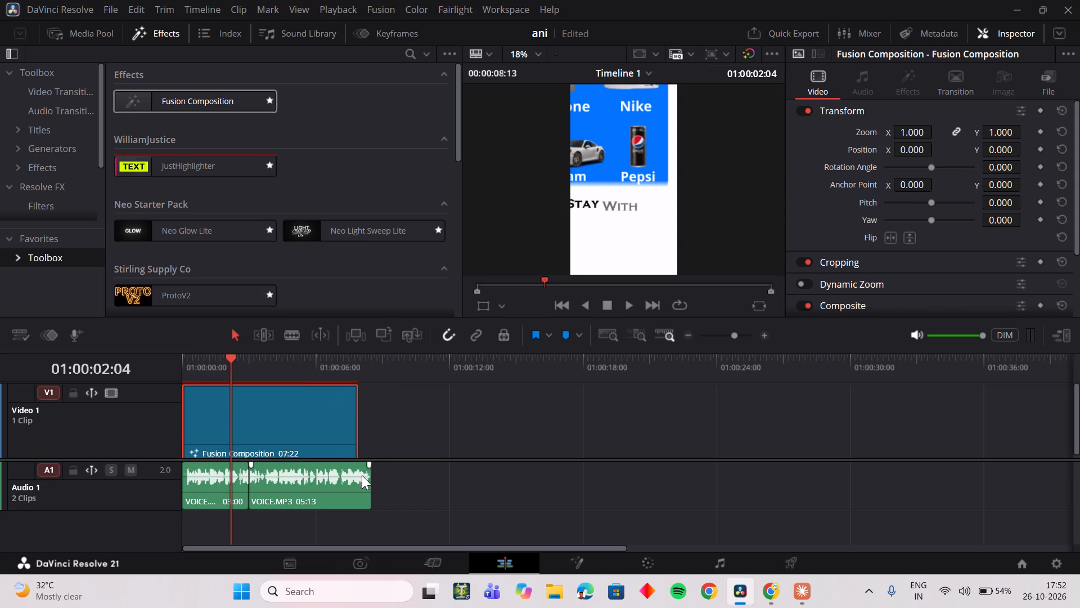
Return to the Fusion page, scrub to frame 166 and examine the ImagePlane3D1 node's control, transform and general settings.
left_click(583, 560)
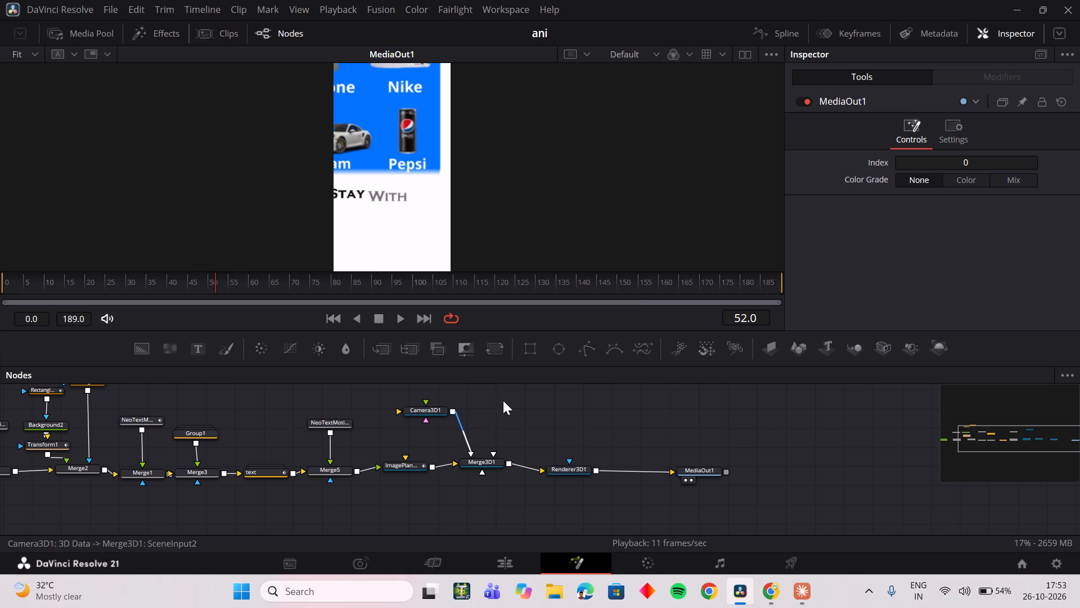
left_click_drag(637, 280, 683, 278)
left_click(408, 466)
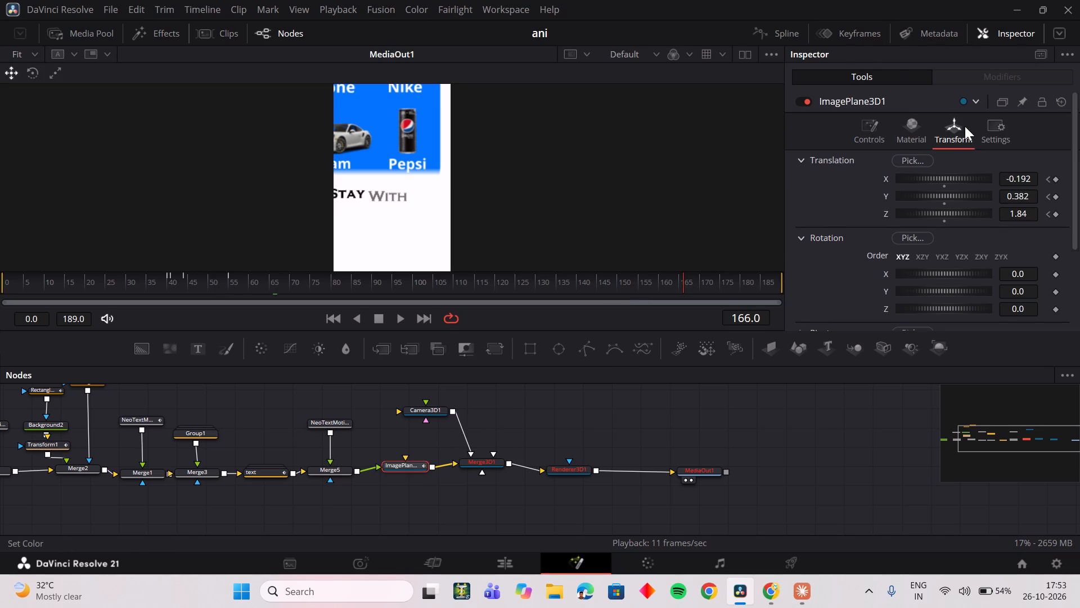
left_click(861, 128)
left_click(987, 133)
left_click(899, 135)
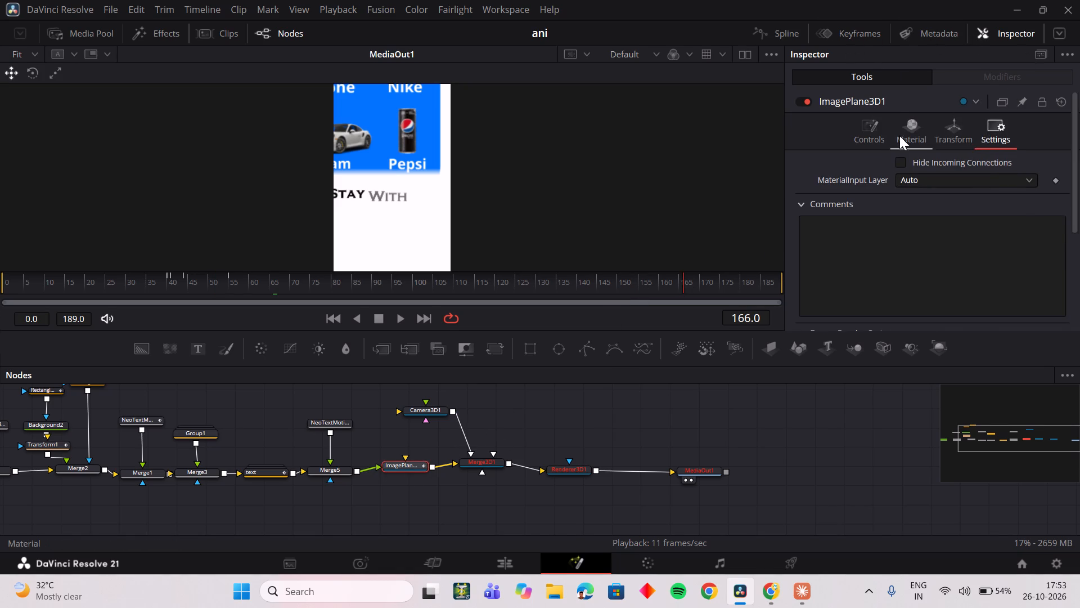
left_click(946, 133)
left_click(876, 129)
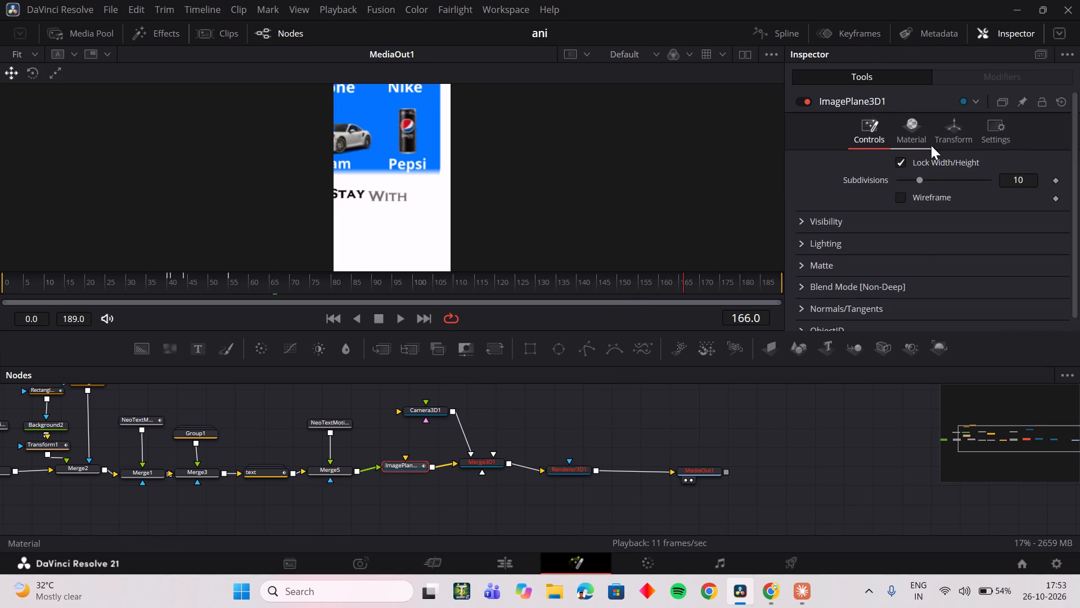
scroll(931, 213, "down", 6)
scroll(921, 242, "up", 6)
Open the Keyframes editor and extend the ImagePlane3D1 node's range to end at frame 189.
left_click(839, 30)
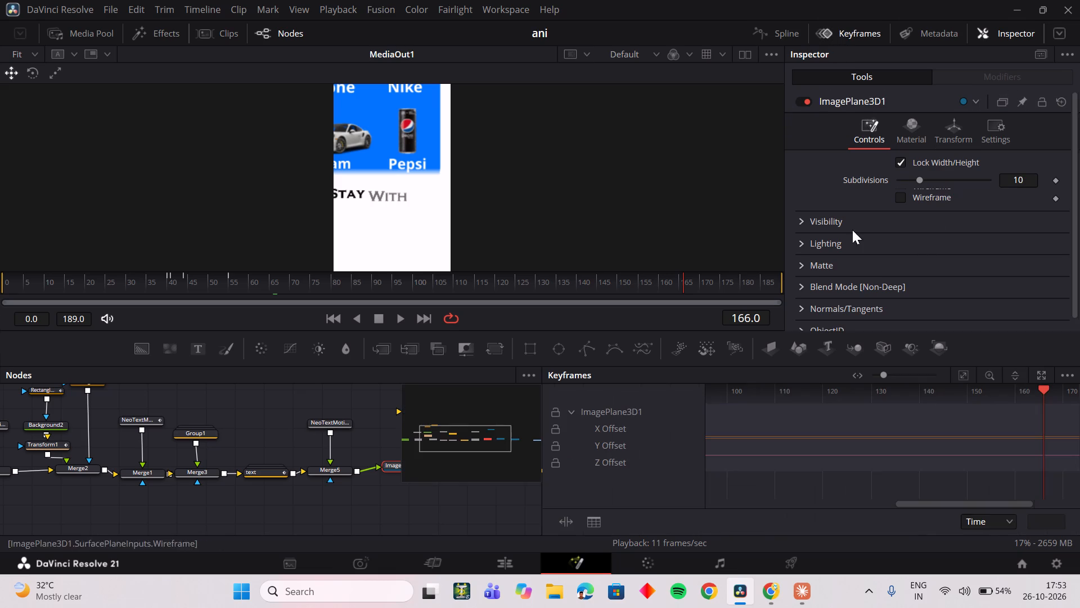
left_click(617, 414)
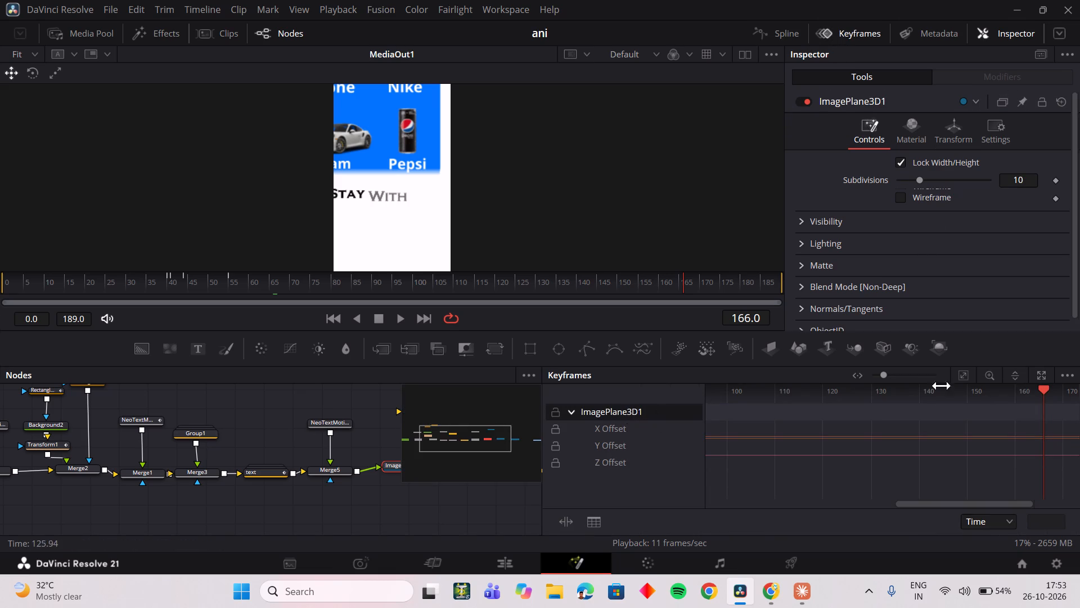
left_click(966, 375)
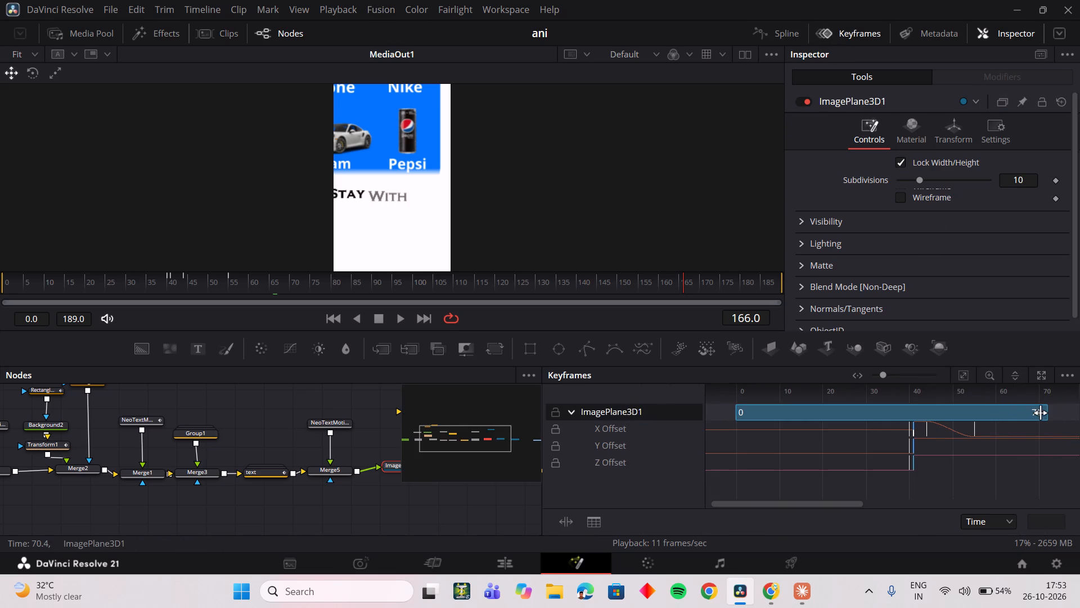
left_click_drag(1045, 413, 1079, 417)
left_click_drag(849, 502, 944, 498)
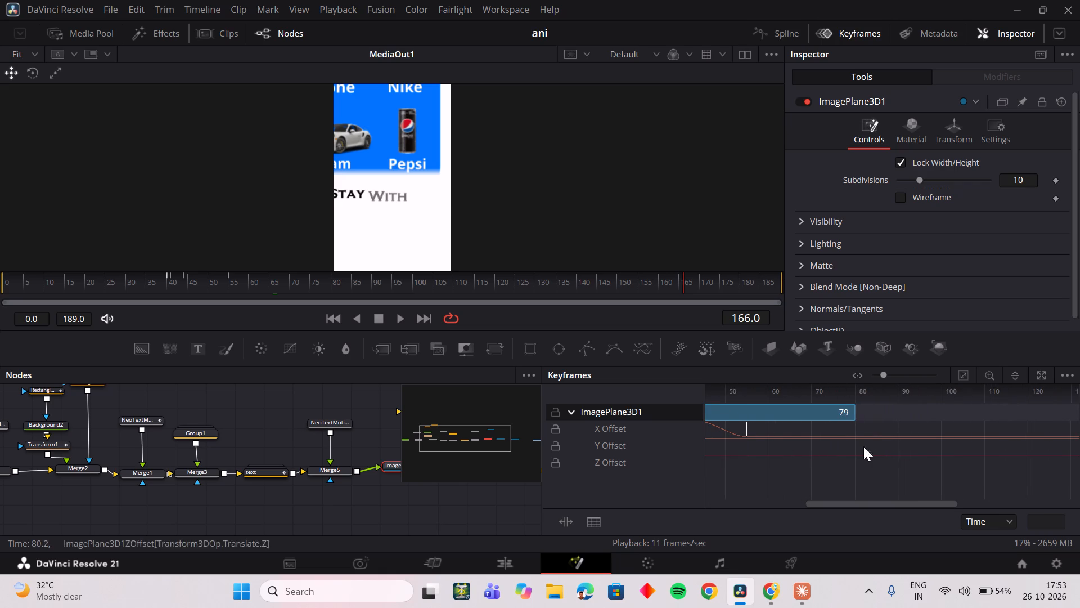
left_click_drag(854, 412, 986, 410)
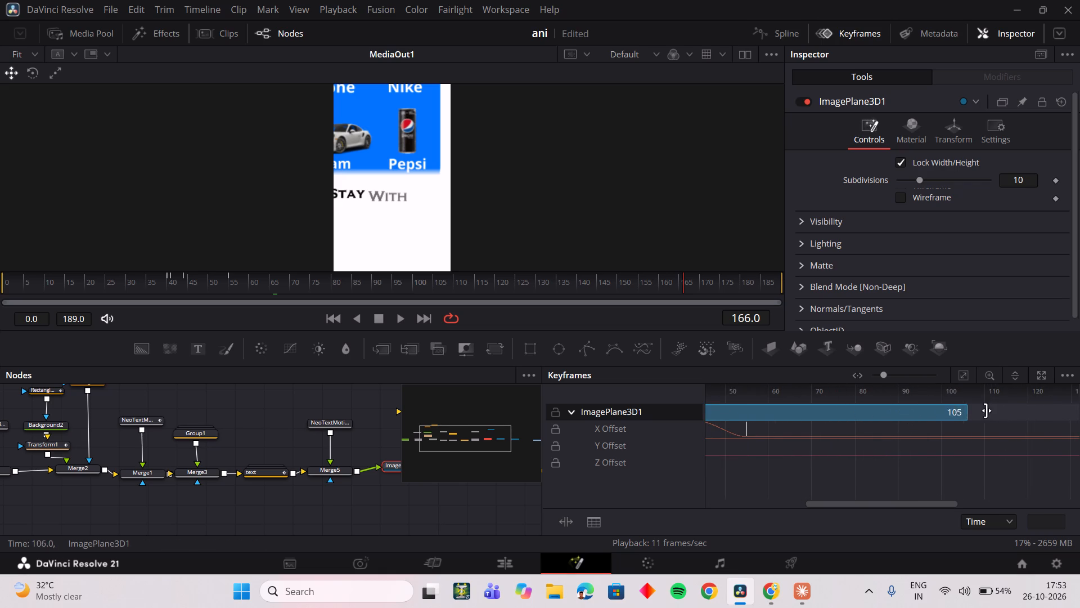
left_click_drag(986, 410, 1079, 409)
left_click_drag(918, 503, 1029, 490)
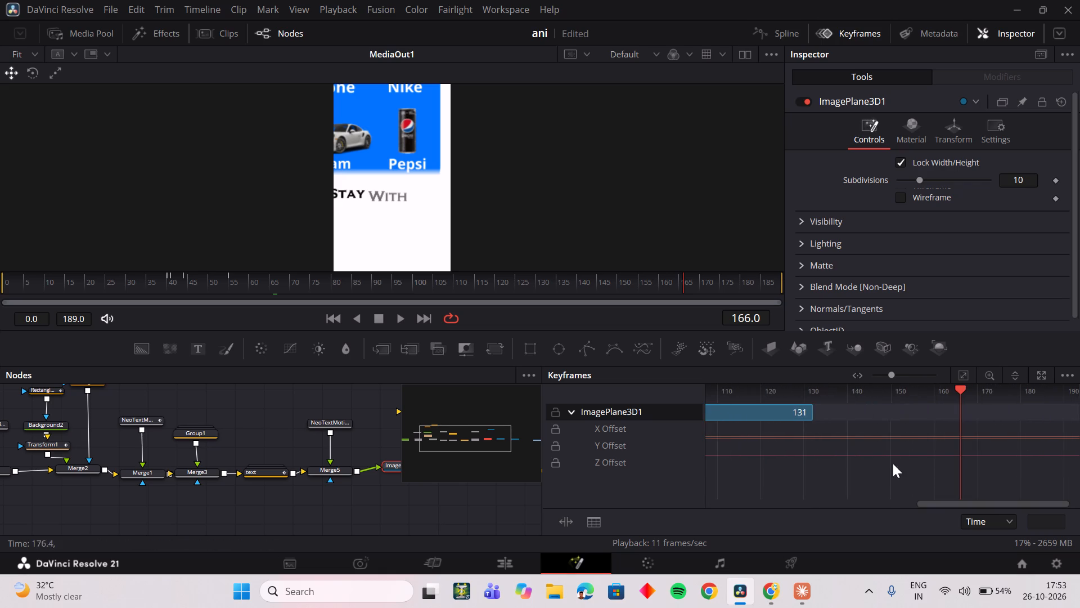
left_click_drag(812, 410, 938, 415)
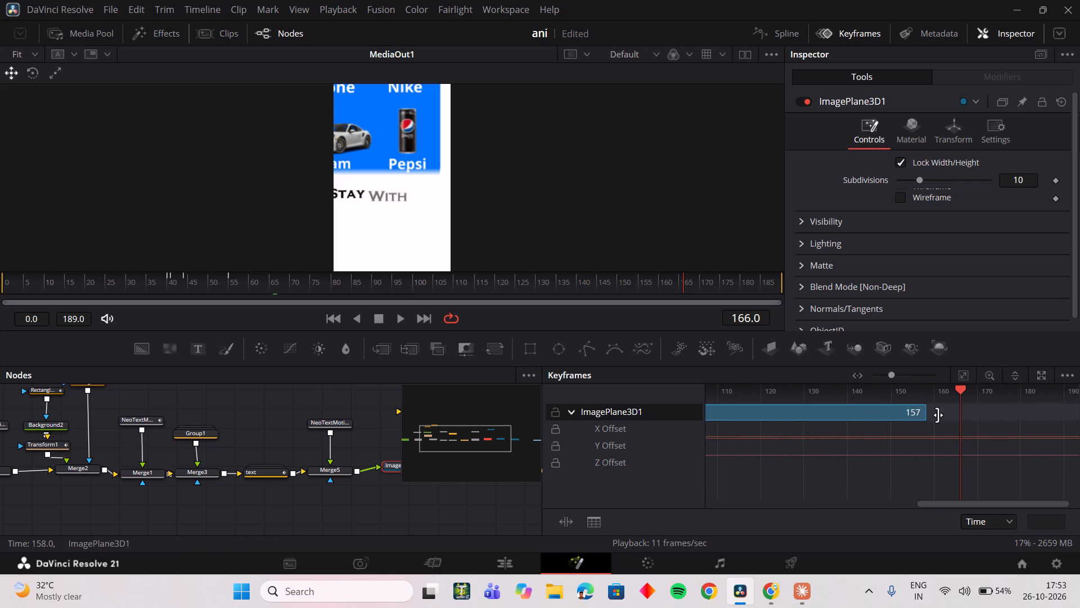
left_click_drag(938, 415, 1050, 411)
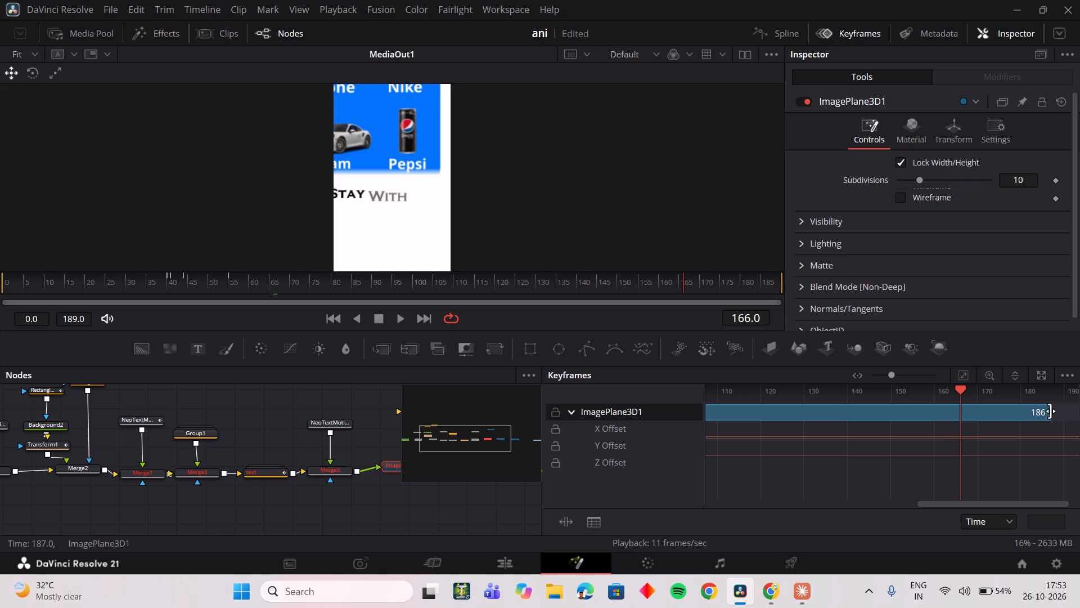
left_click_drag(1050, 411, 1079, 411)
left_click_drag(970, 505, 975, 506)
left_click_drag(975, 506, 1000, 500)
left_click_drag(1039, 412, 1048, 413)
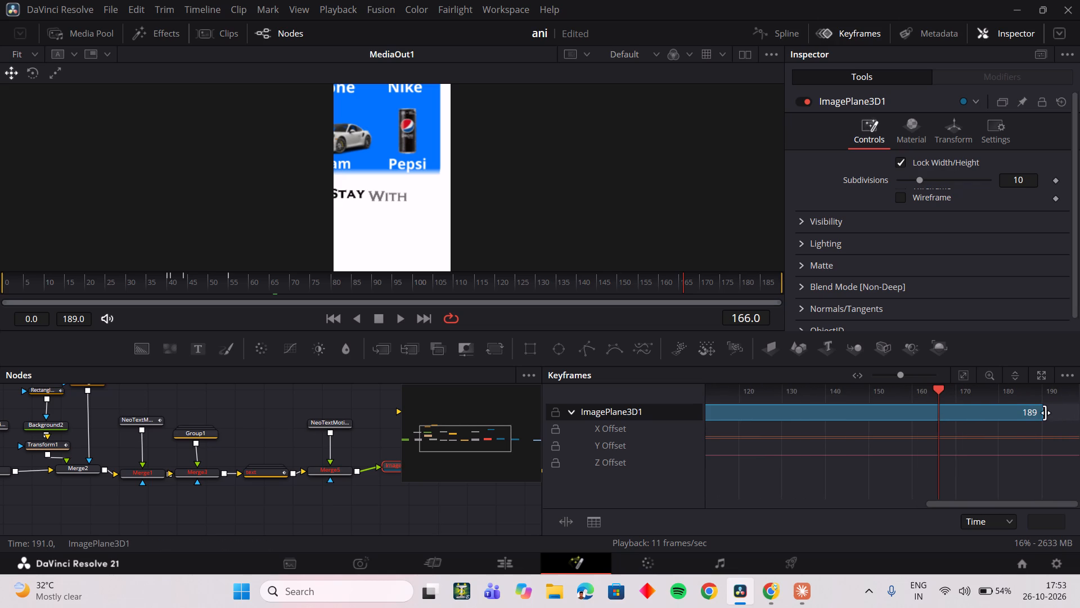
left_click_drag(1040, 413, 1052, 413)
left_click_drag(1034, 415, 1053, 414)
Scrub between frames 158 and 189 to review the image in the extended part of the composition.
left_click_drag(748, 281, 795, 286)
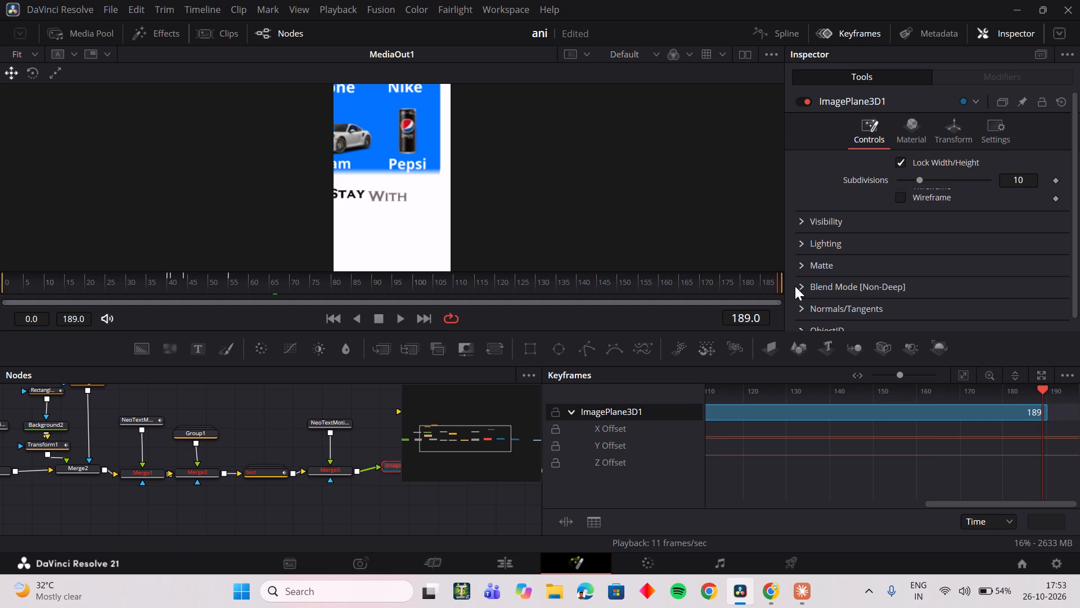
left_click_drag(795, 286, 654, 284)
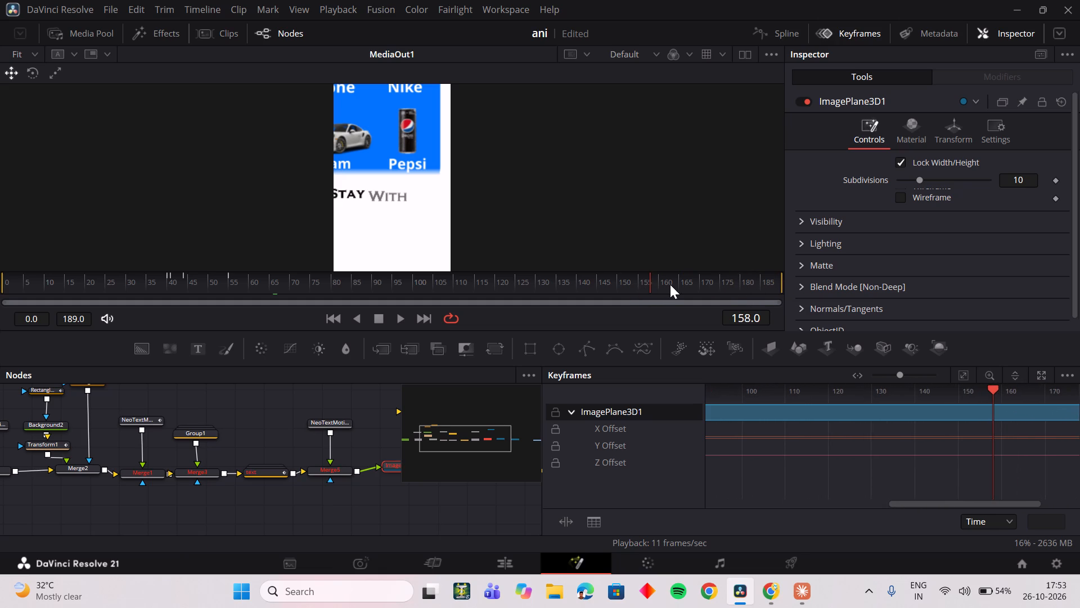
left_click_drag(670, 284, 710, 284)
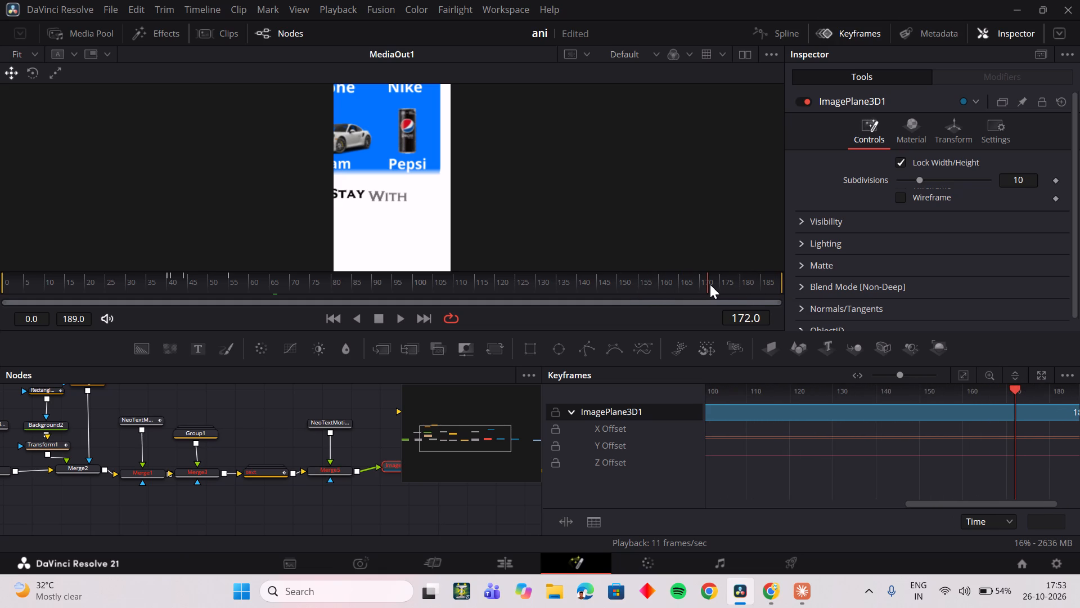
Hide the Inspector to widen the viewer.
left_click(980, 35)
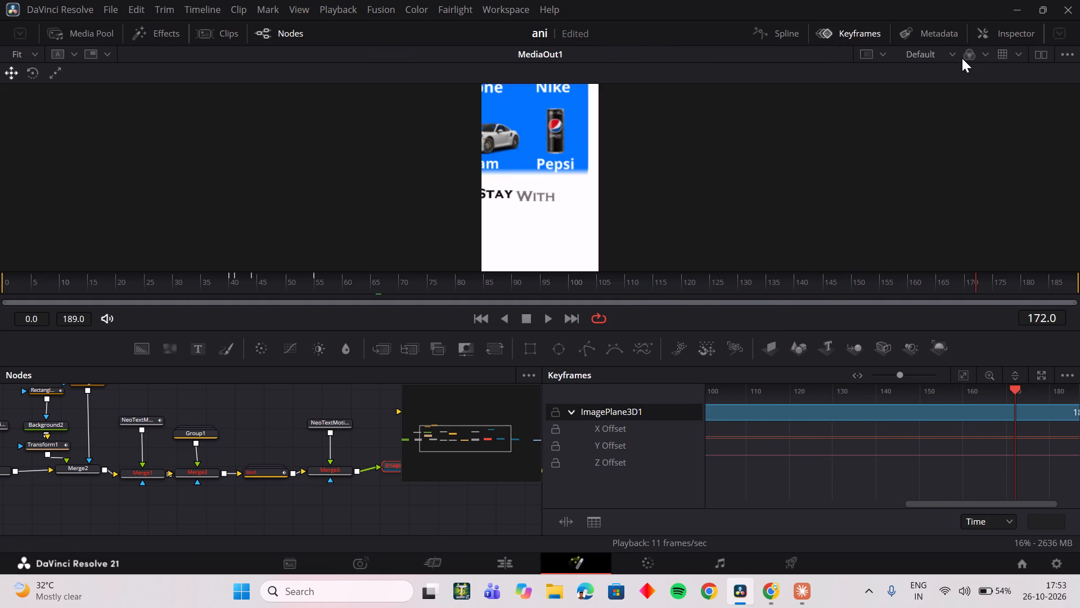
Examine the layer settings of the MultiMerge1 node inside the text group, then hide the Inspector and collapse the group.
left_click(1009, 35)
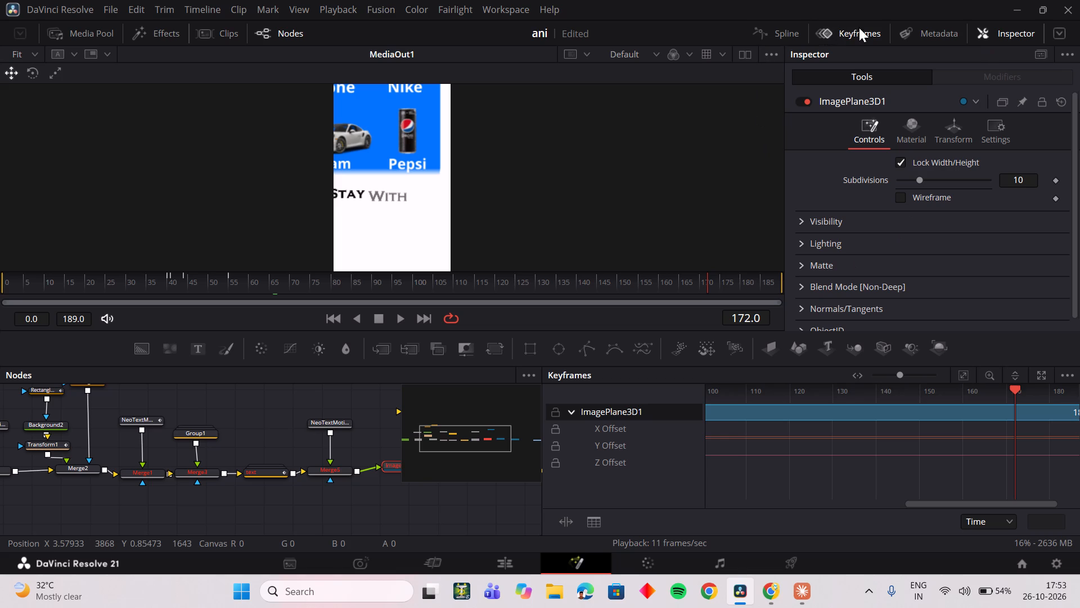
left_click(859, 28)
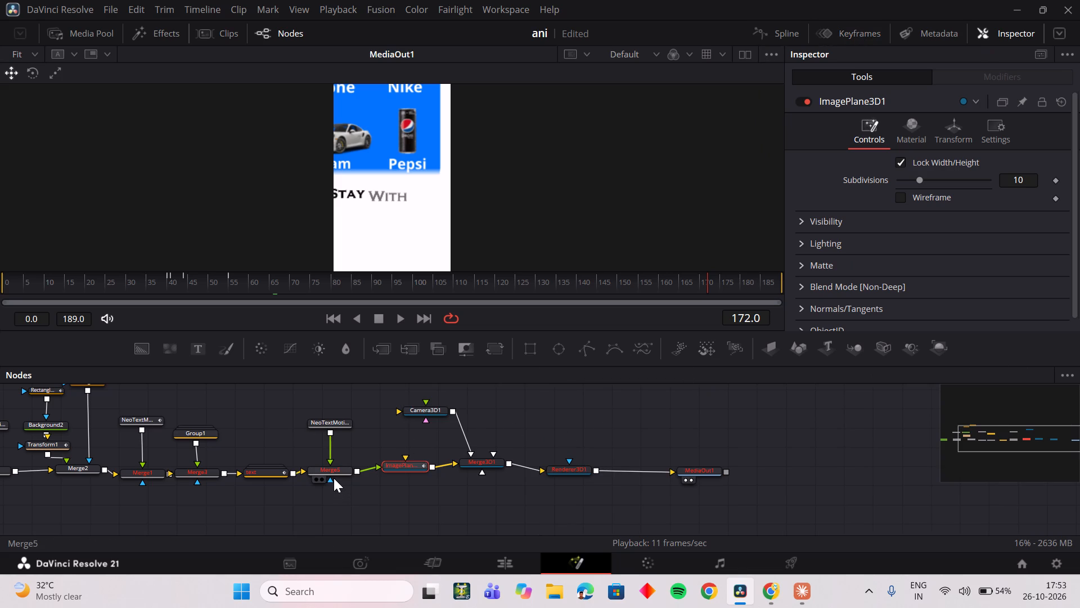
left_click(335, 472)
left_click(283, 474)
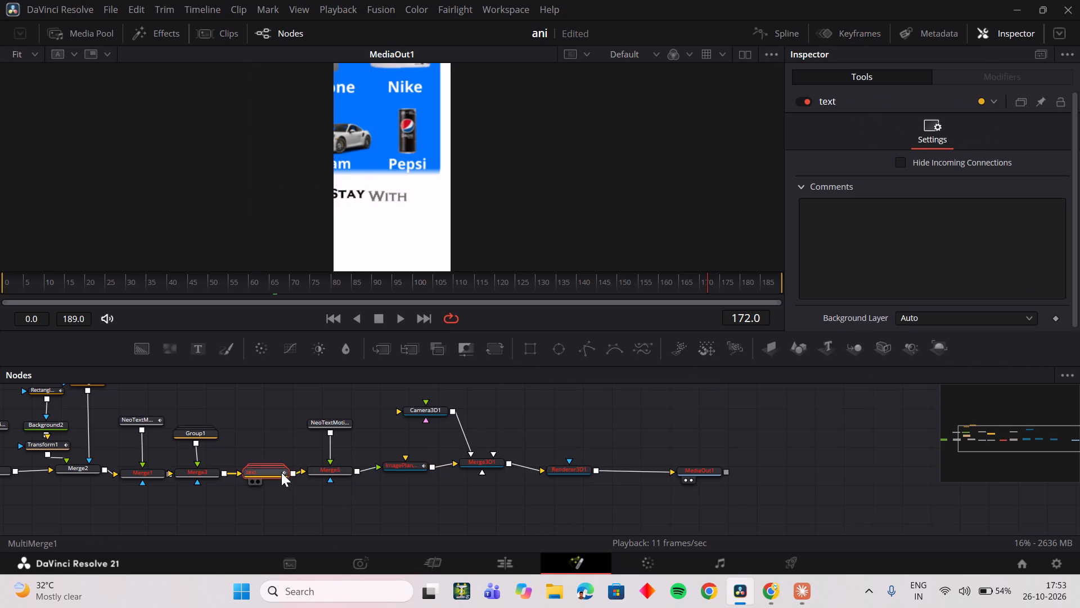
double_click(279, 472)
scroll(345, 475, "down", 1)
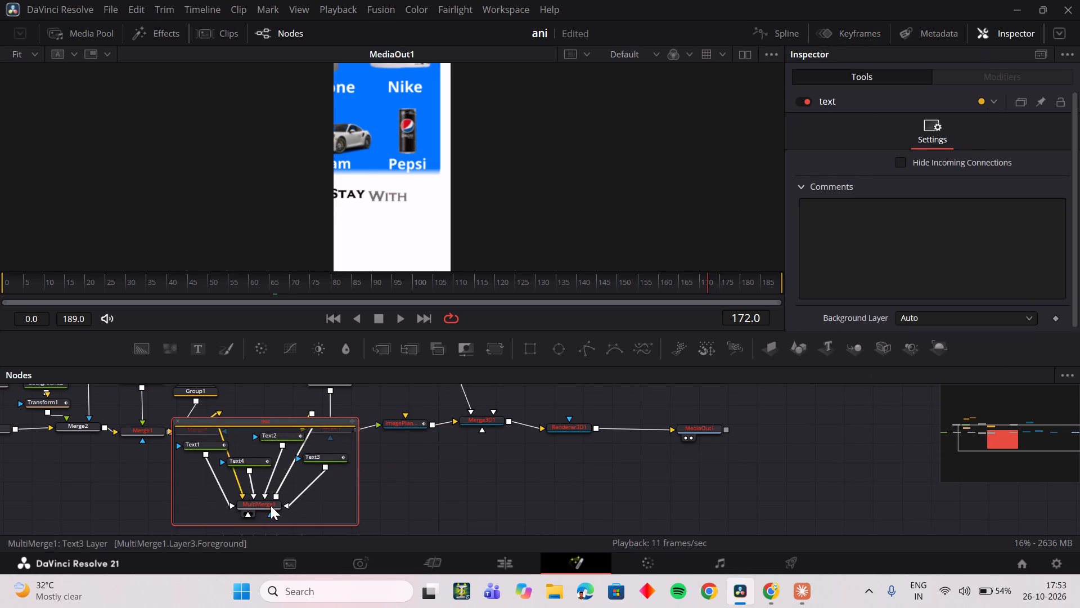
left_click(271, 506)
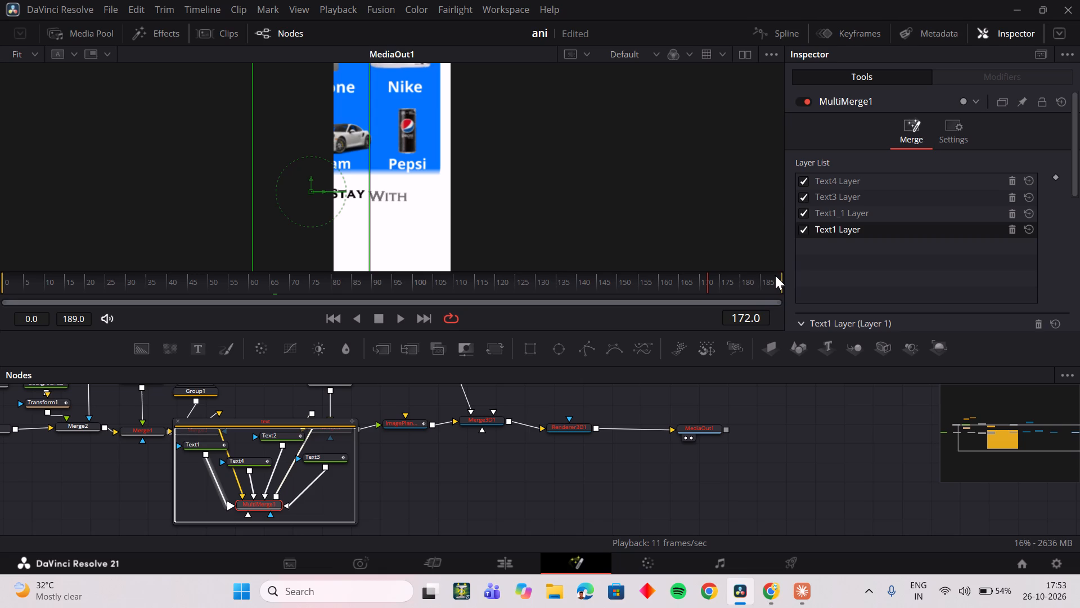
scroll(874, 255, "down", 3)
scroll(874, 255, "up", 2)
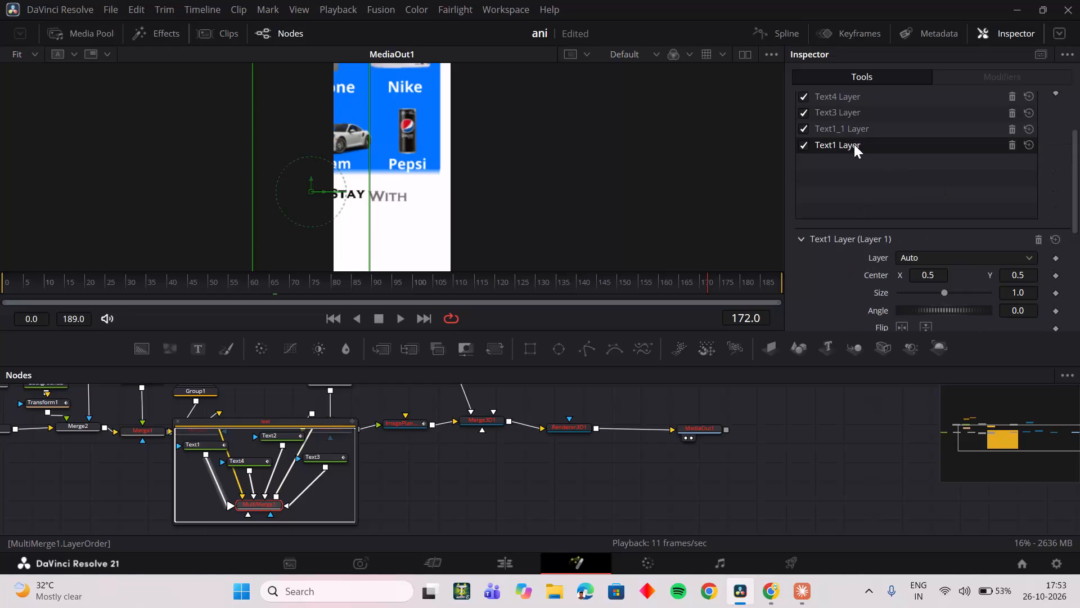
left_click(986, 34)
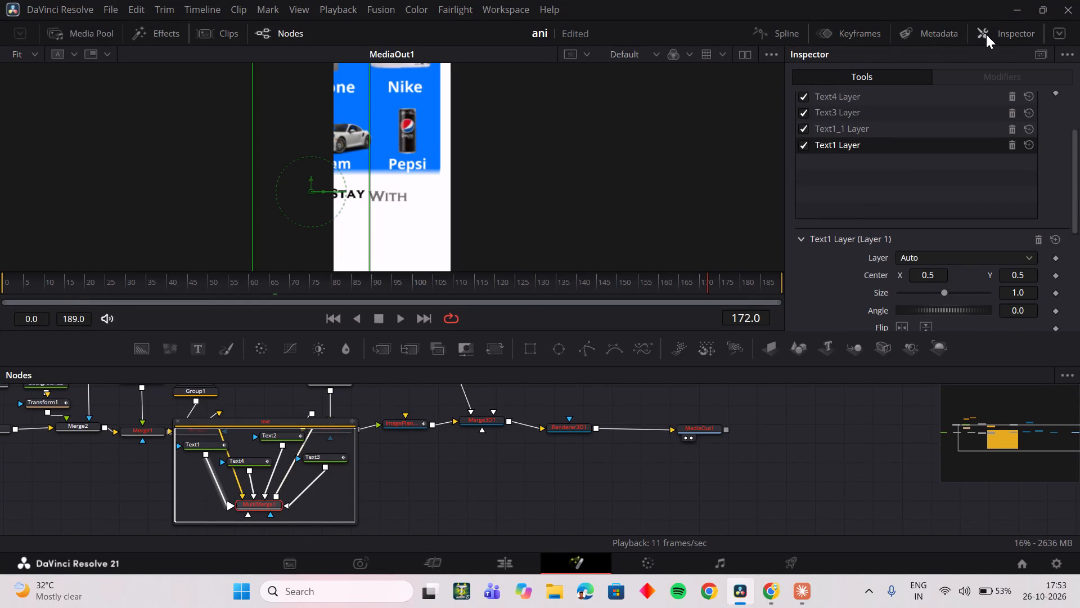
left_click(179, 423)
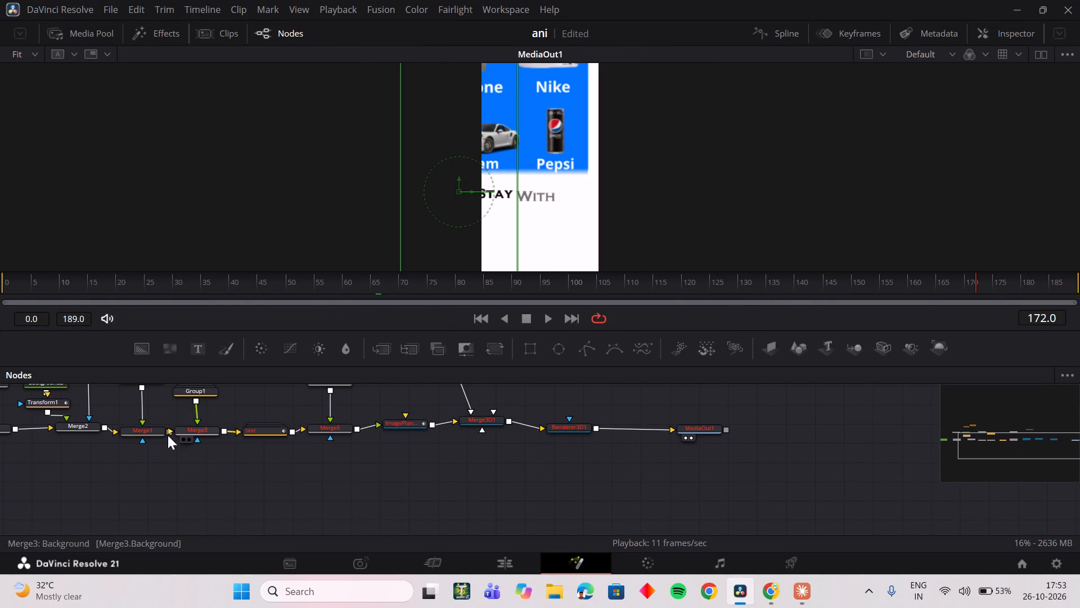
Examine the frame ranges of the Merge1 and Merge3 nodes in the Keyframes editor.
scroll(161, 468, "up", 2)
left_click(139, 513)
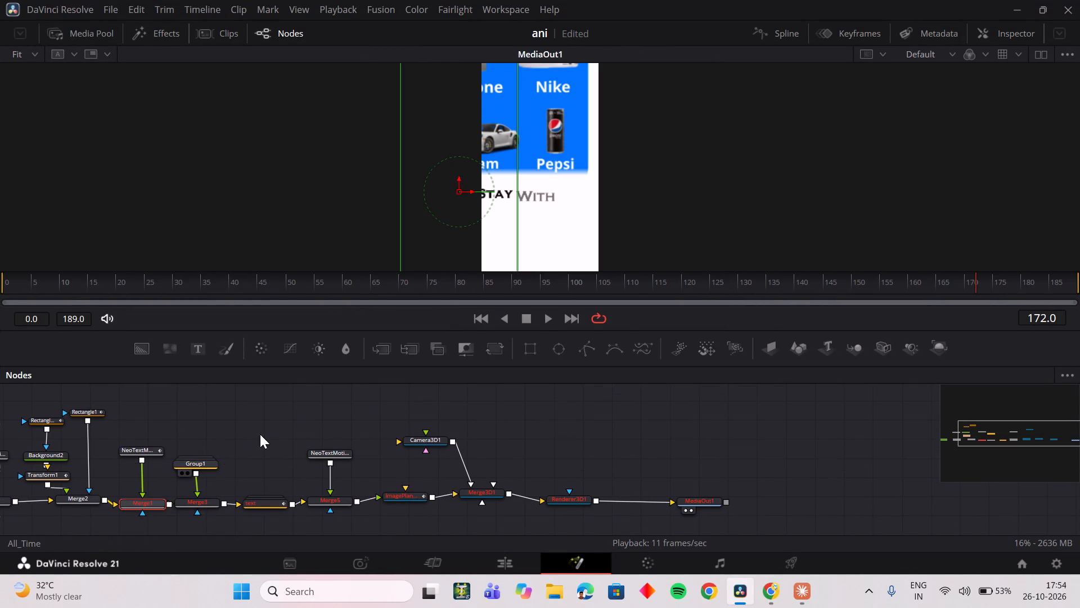
left_click(850, 33)
left_click(601, 414)
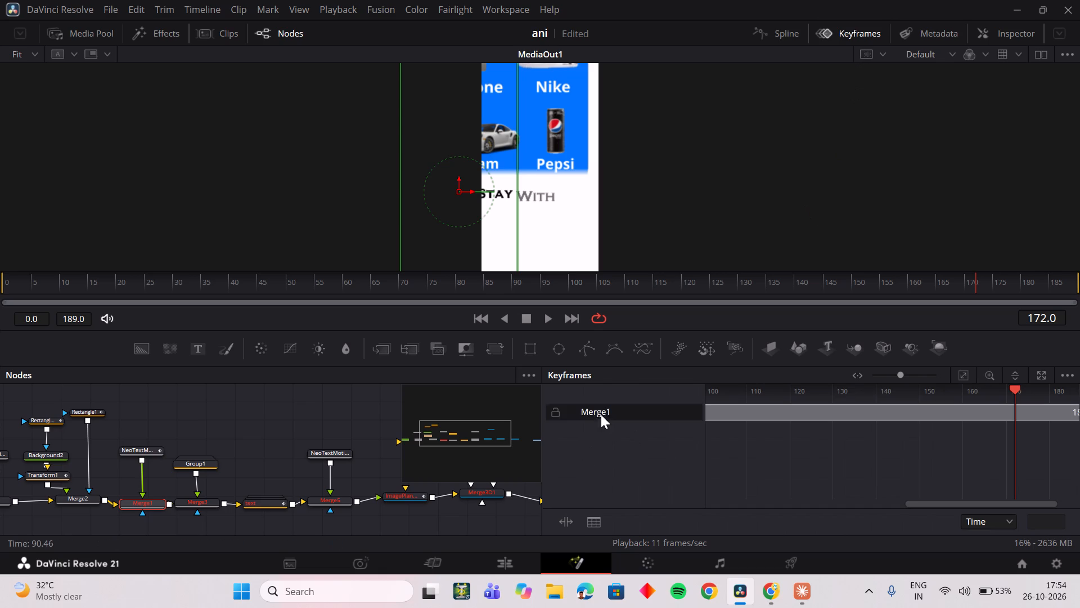
left_click(962, 374)
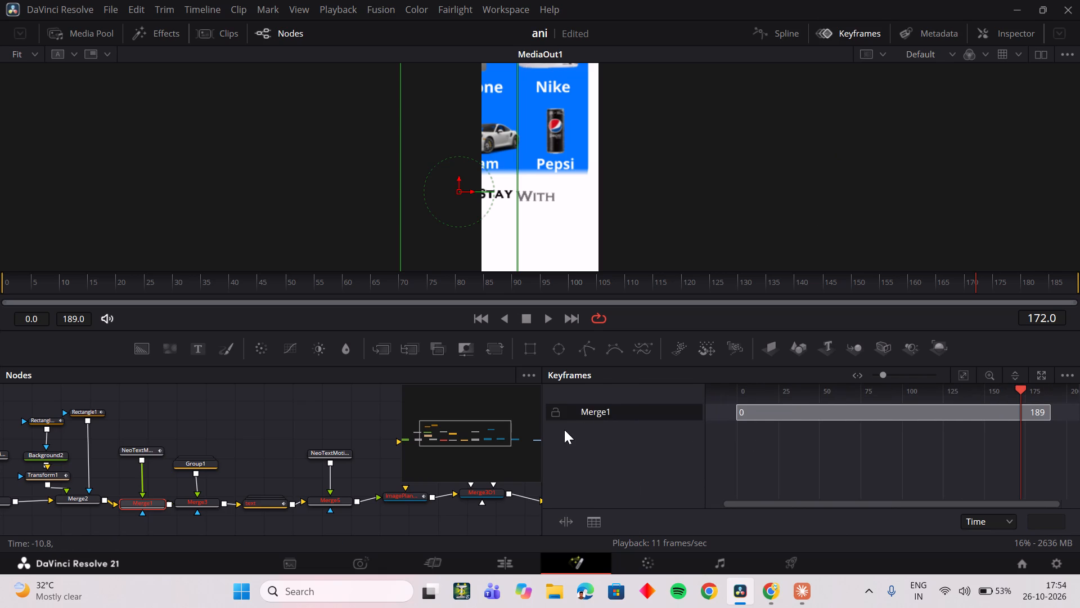
left_click(270, 419)
left_click(201, 503)
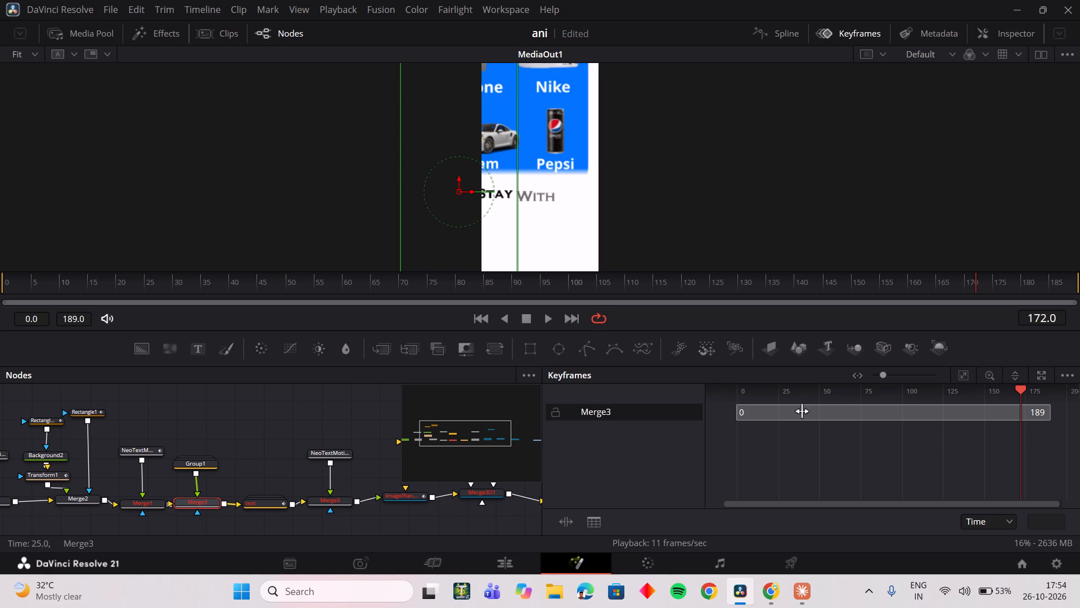
double_click(629, 416)
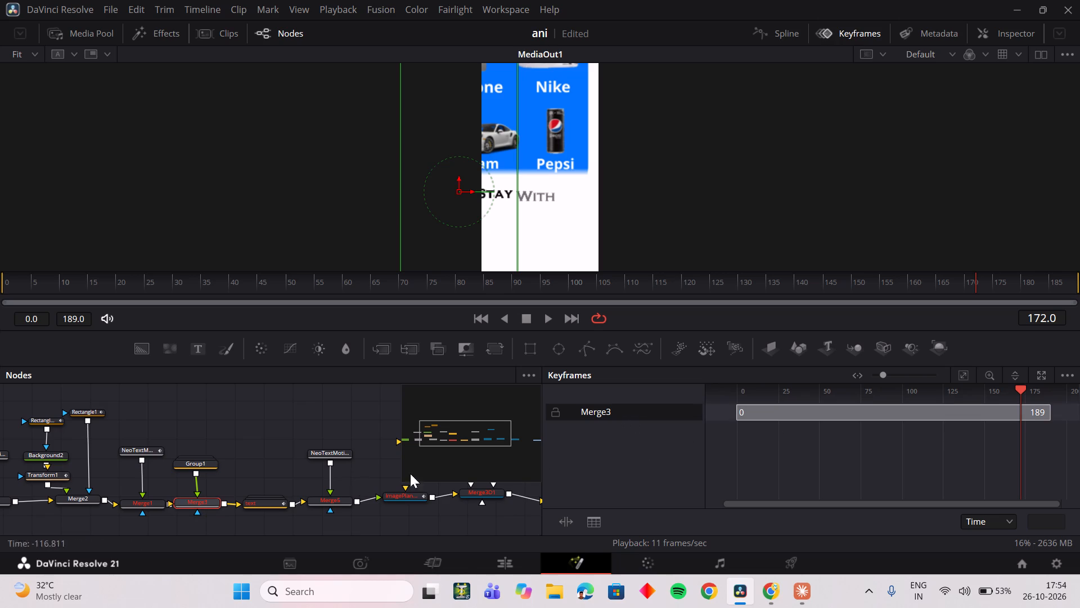
Check Group1's frame range in the Keyframes editor and look through the nodes inside the group, collapsing it when done.
left_click(240, 454)
left_click(200, 463)
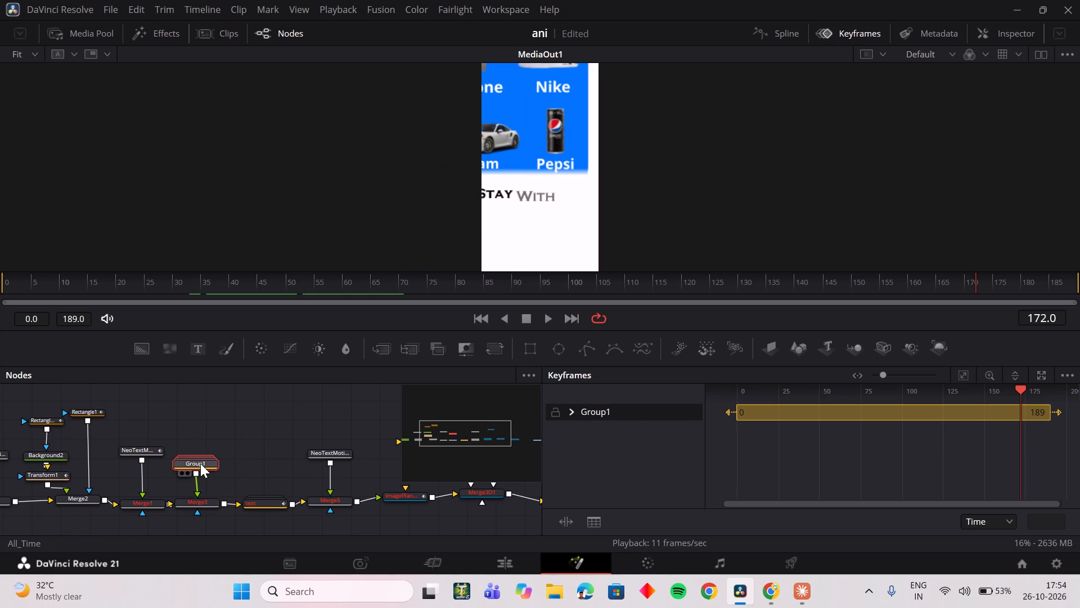
left_click(200, 463)
scroll(220, 471, "down", 2)
scroll(220, 474, "up", 1)
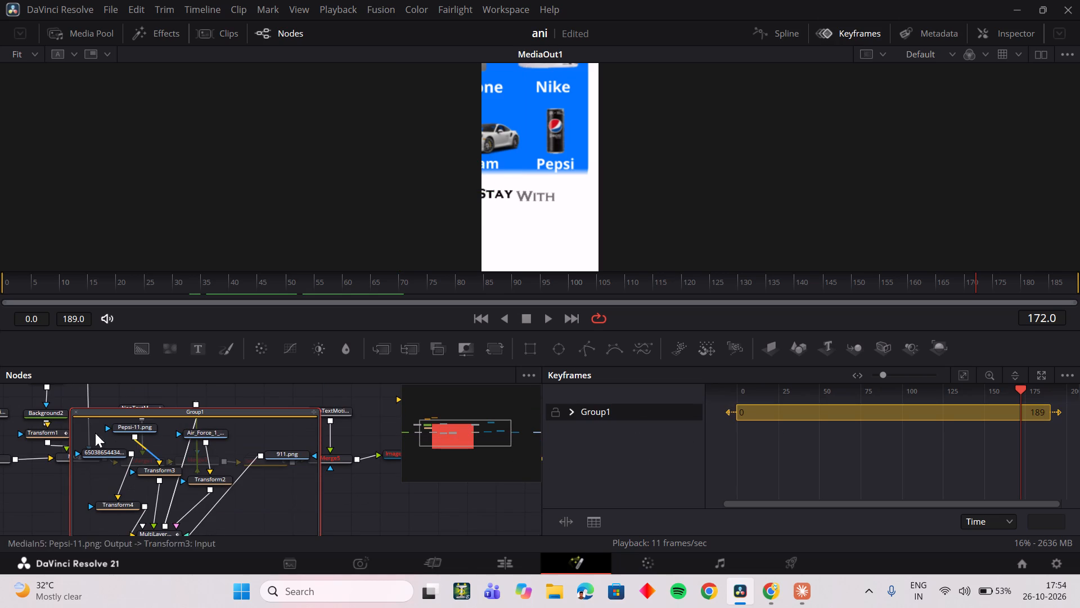
left_click(75, 412)
left_click(256, 428)
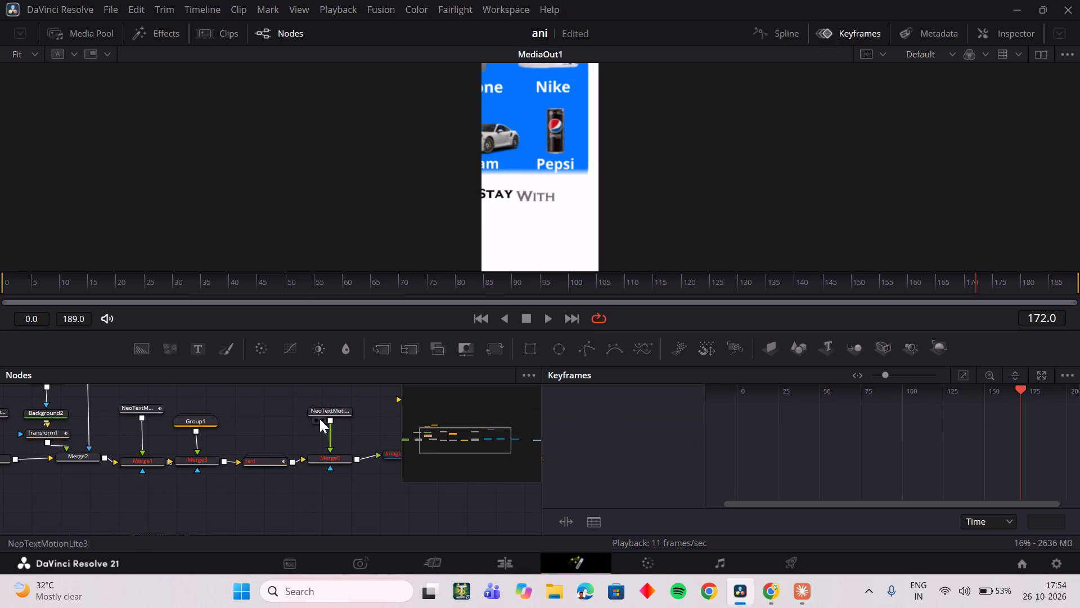
Check the frame ranges of the text group and its MultiMerge1 node, then hide the Keyframes editor.
left_click(277, 461)
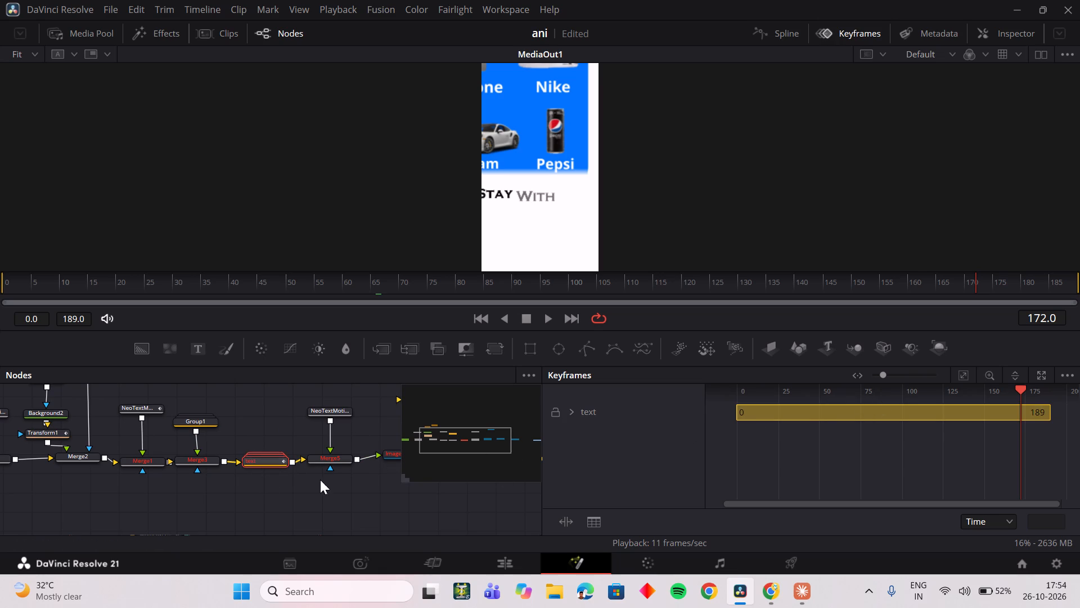
double_click(274, 465)
scroll(278, 482, "down", 1)
left_click(261, 489)
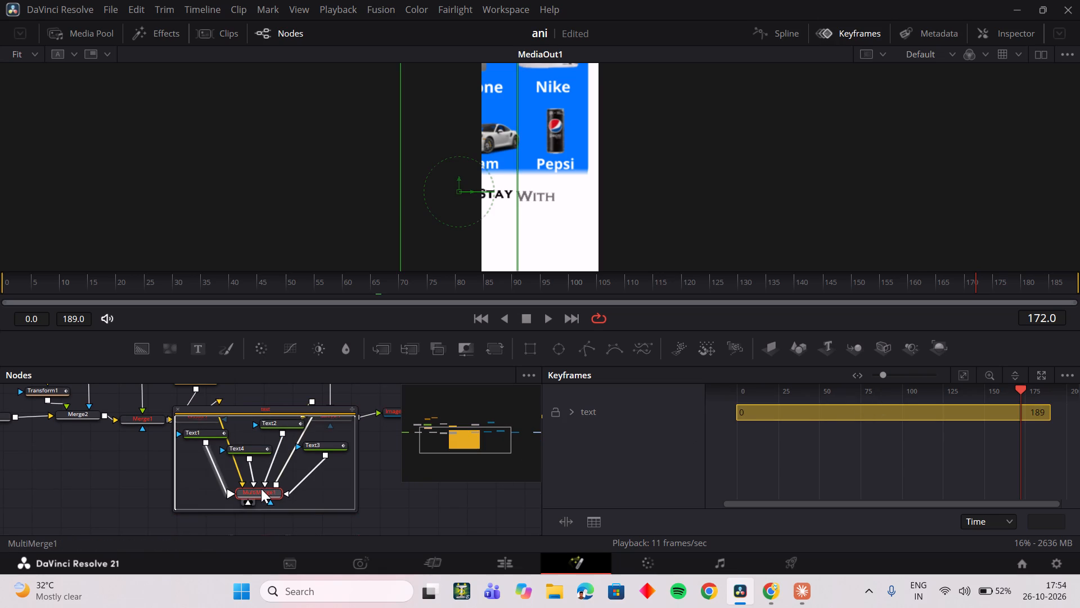
left_click(572, 410)
left_click(613, 437)
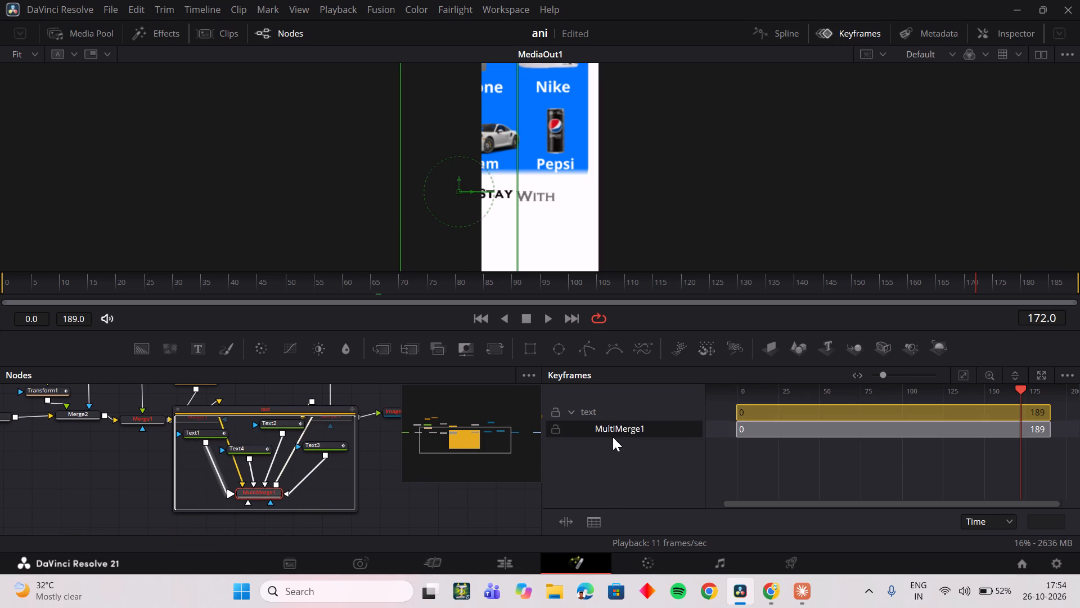
left_click(843, 26)
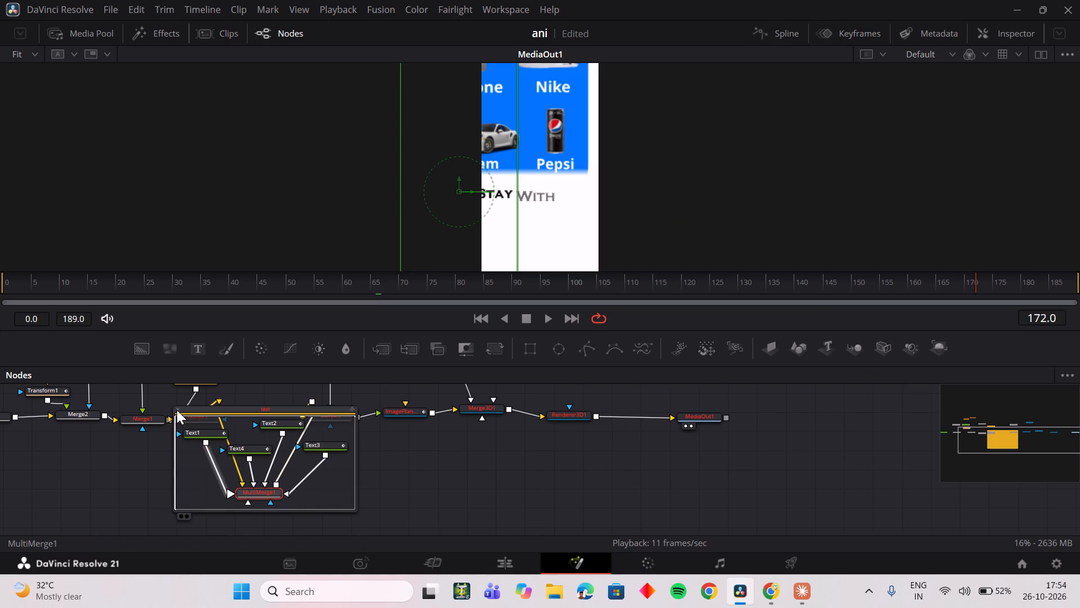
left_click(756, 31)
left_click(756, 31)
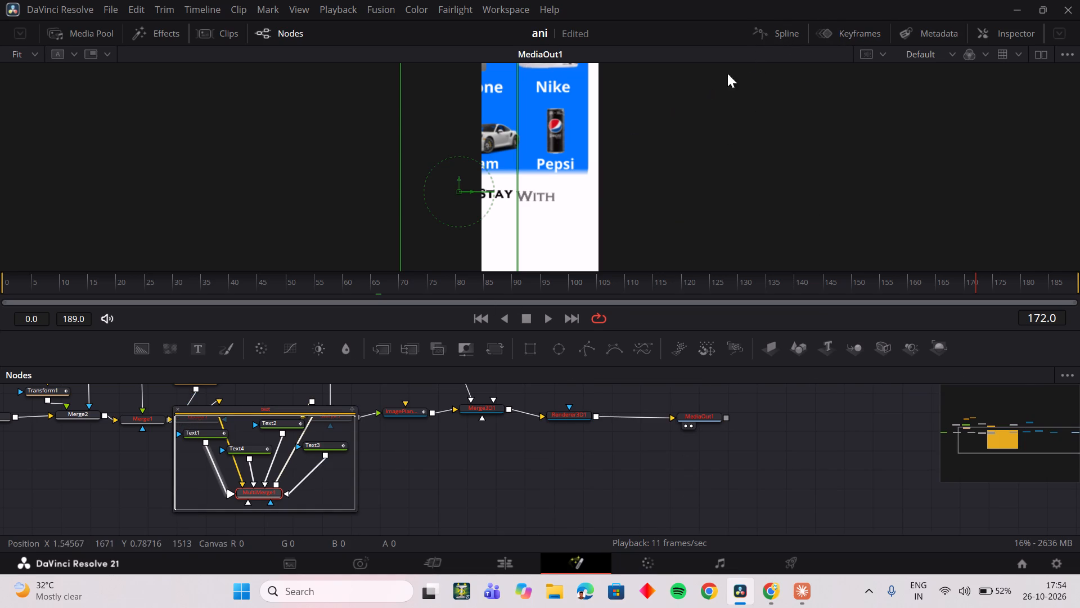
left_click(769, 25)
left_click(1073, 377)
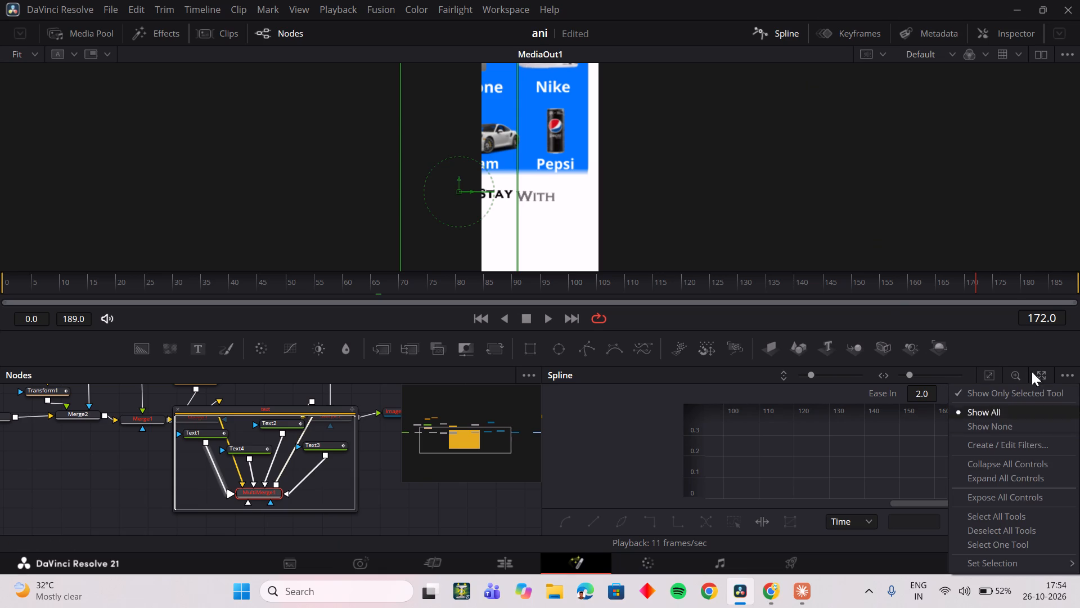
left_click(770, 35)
Collapse the text group and read the render messages in the Console, closing it when done.
left_click(439, 498)
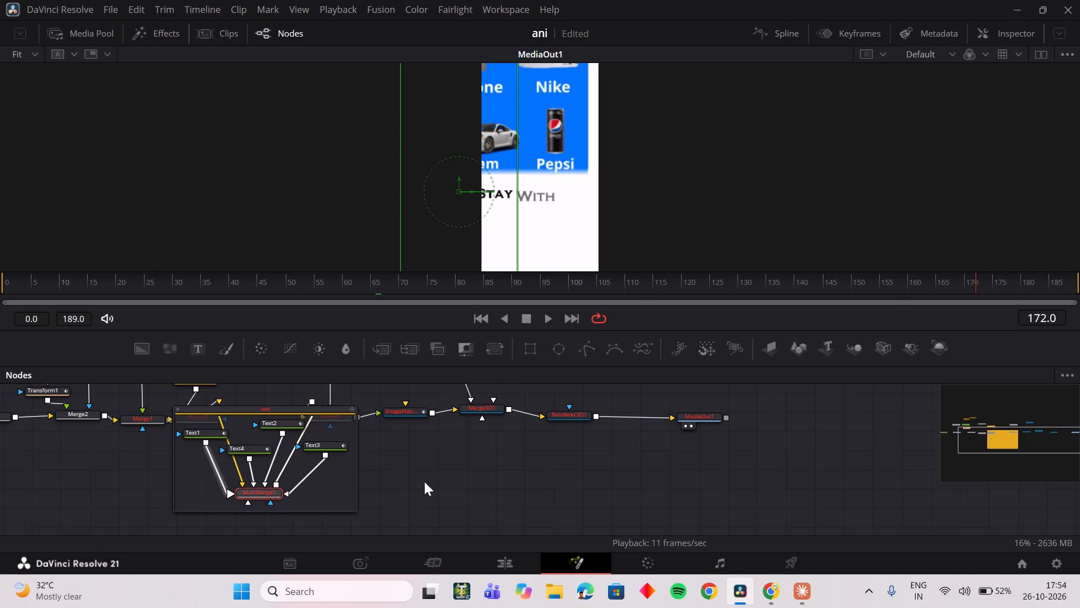
left_click(174, 407)
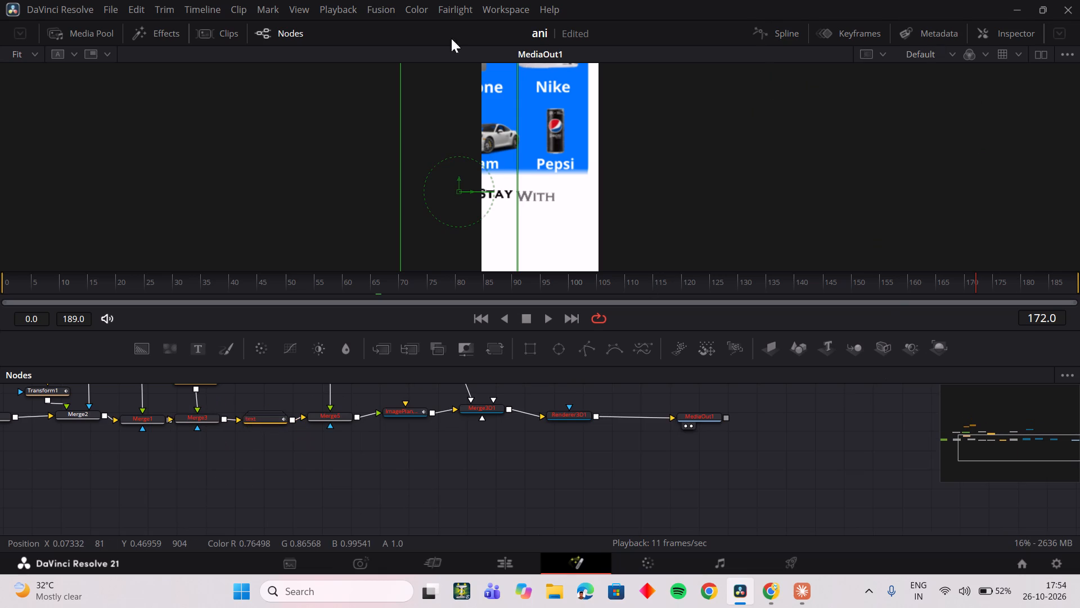
left_click(502, 8)
left_click(510, 342)
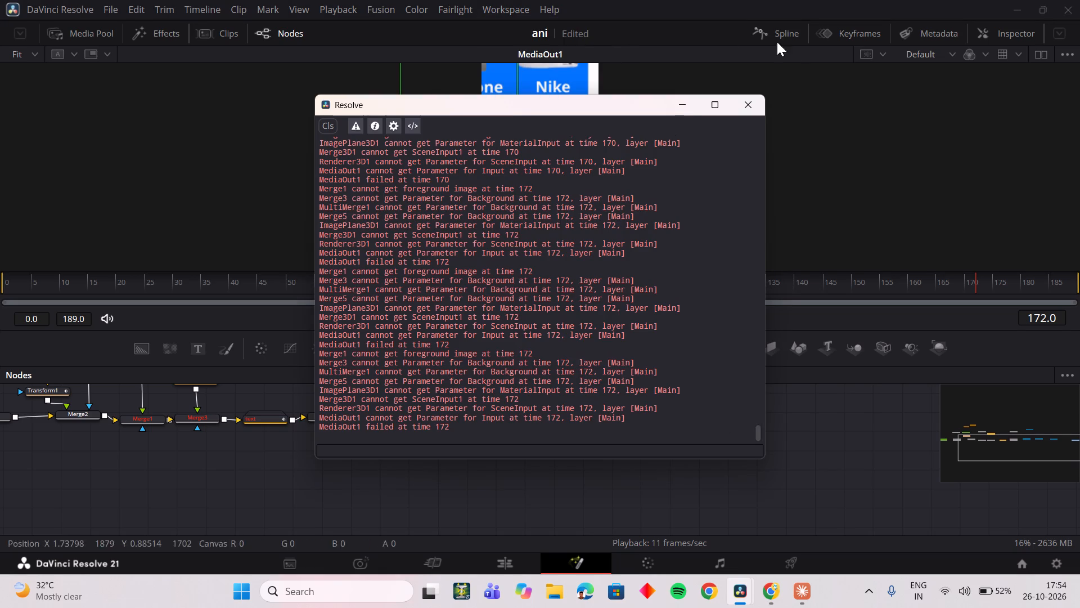
left_click(762, 106)
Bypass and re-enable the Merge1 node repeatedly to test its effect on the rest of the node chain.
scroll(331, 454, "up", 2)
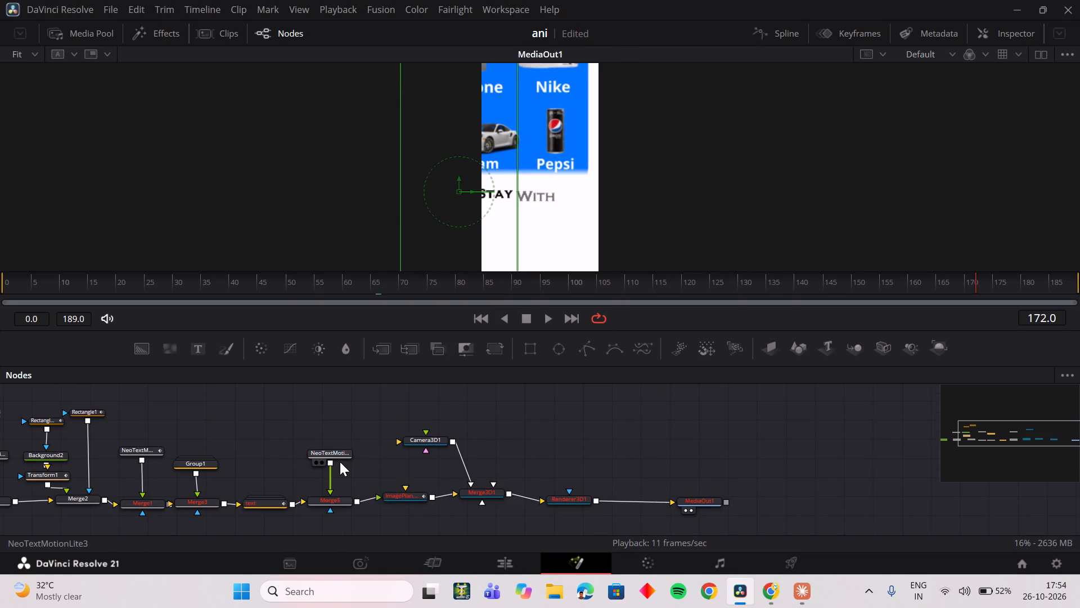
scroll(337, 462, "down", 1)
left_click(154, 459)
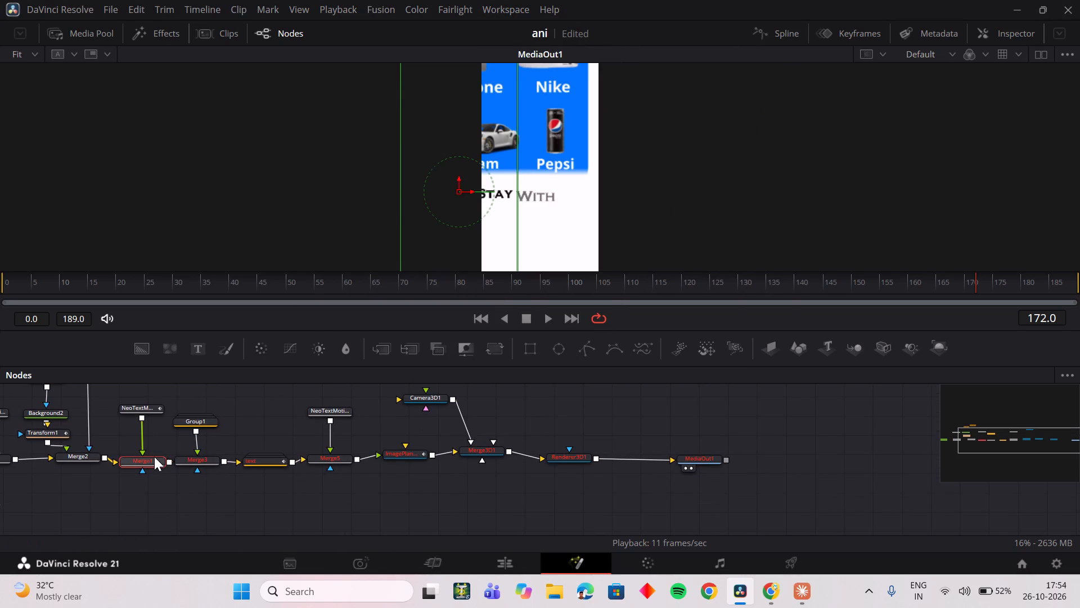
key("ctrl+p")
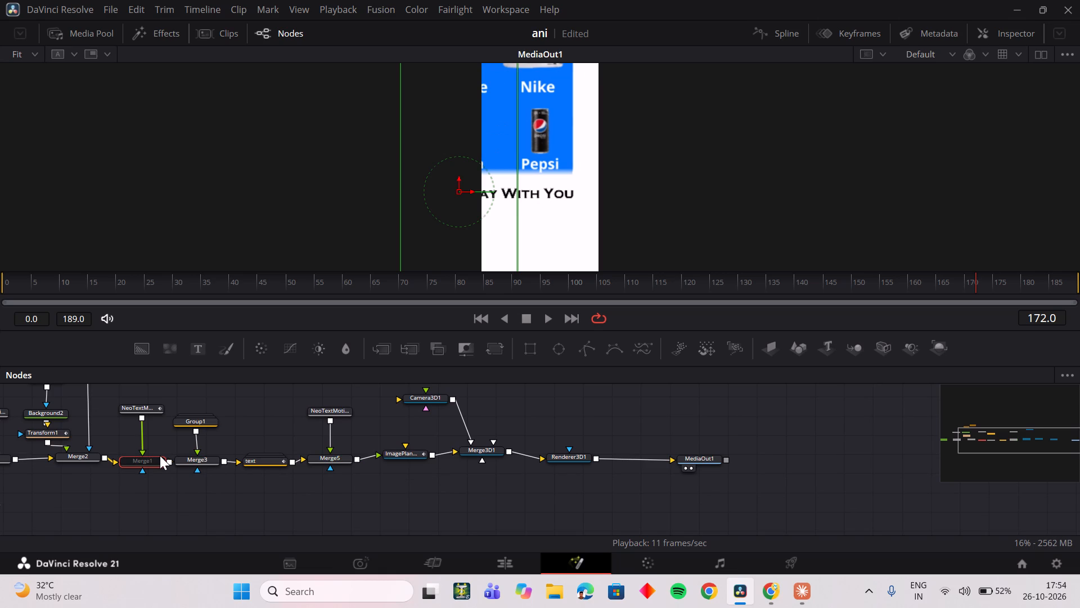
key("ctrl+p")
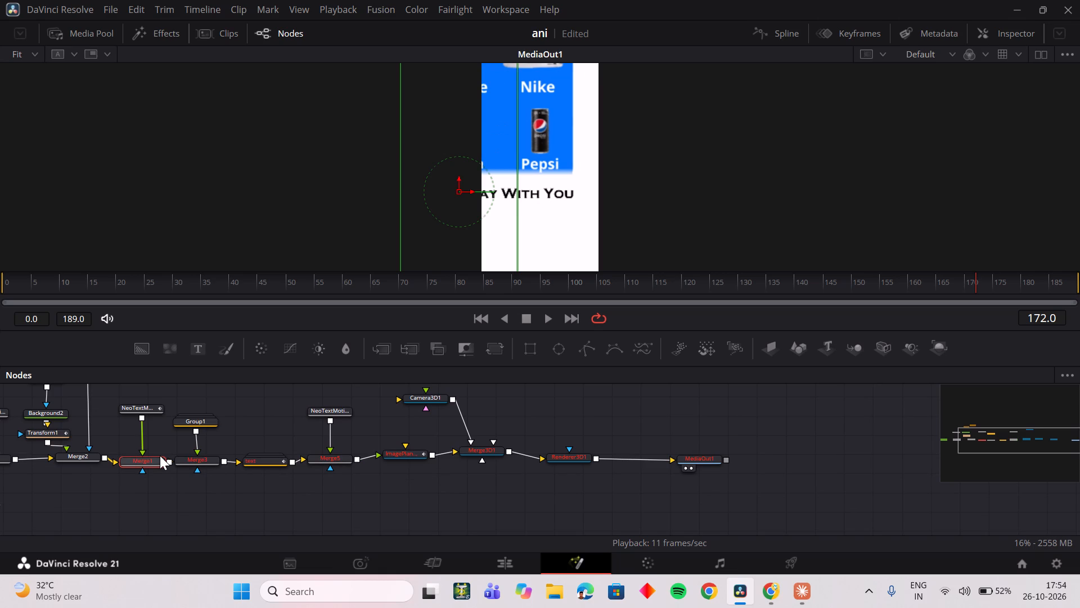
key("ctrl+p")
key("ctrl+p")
Extend the NeoTextMotionLite1 node's range to end at frame 189 in the Keyframes editor, then hide the editor.
left_click(145, 408)
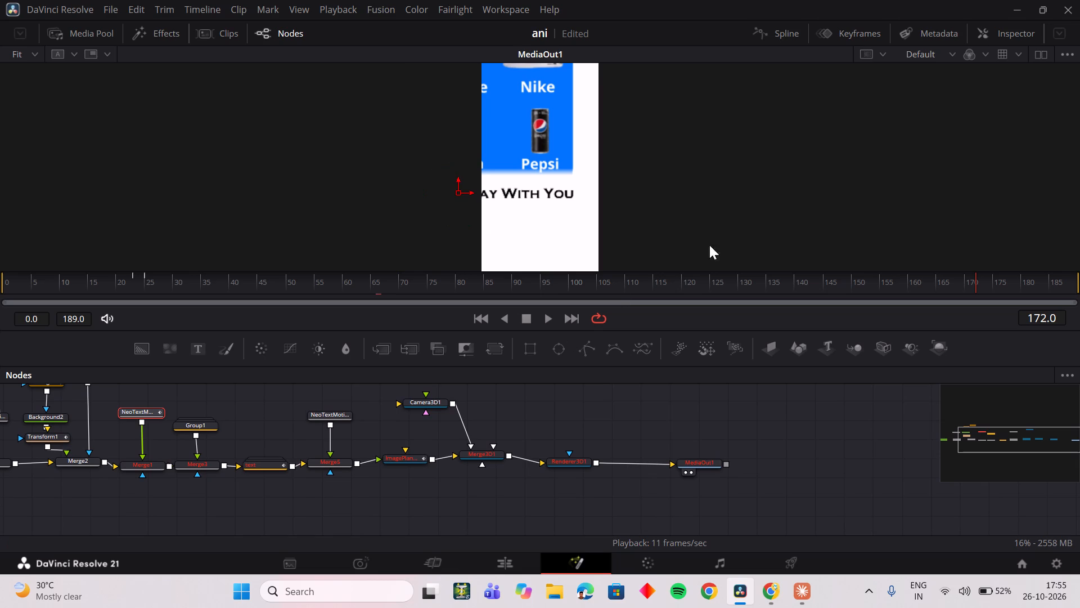
left_click(852, 24)
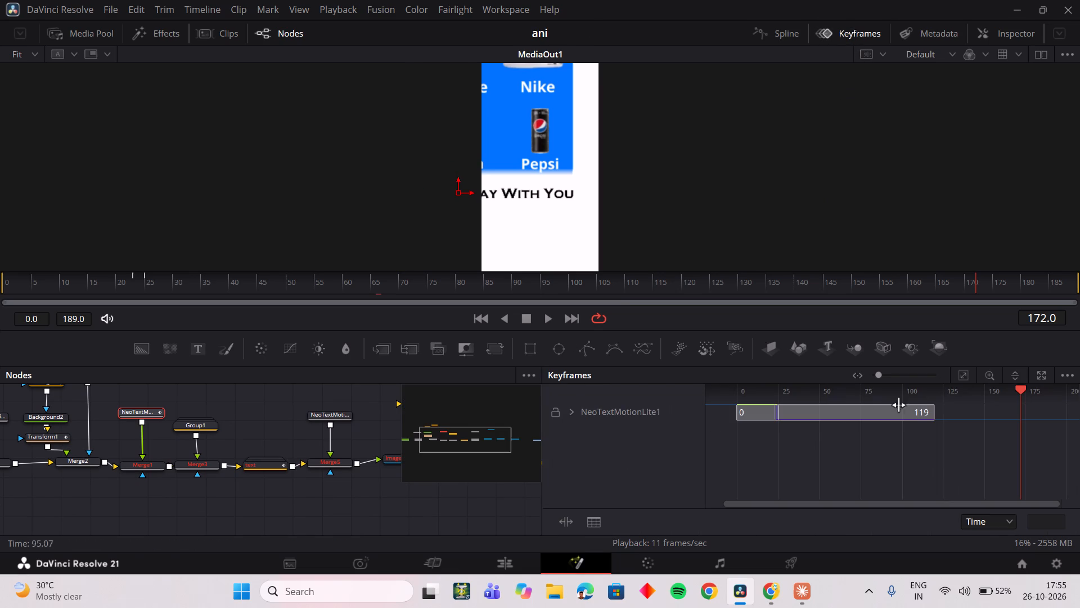
left_click_drag(937, 411, 937, 413)
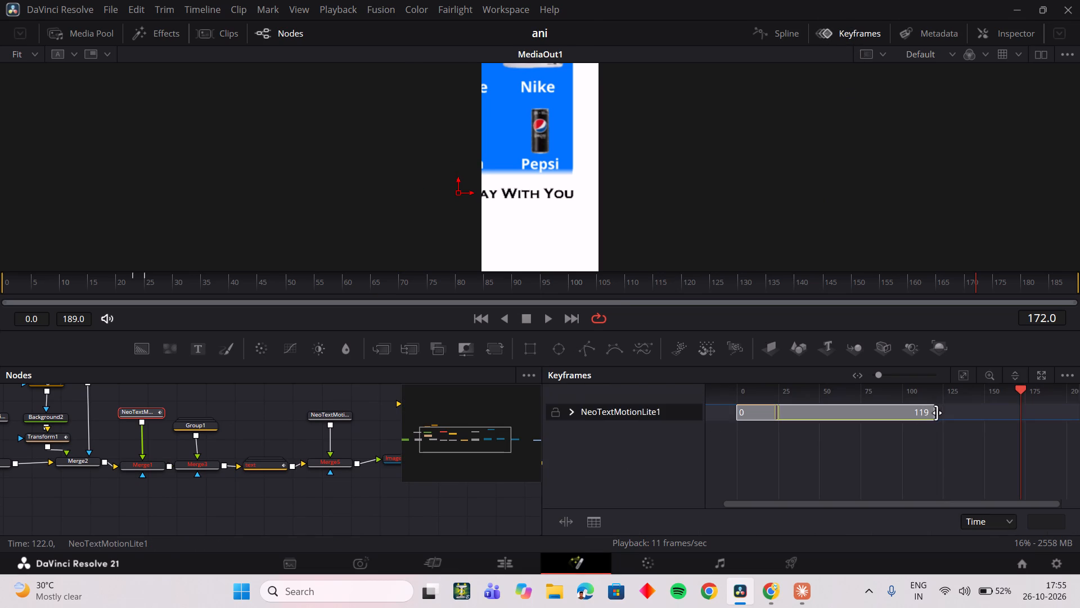
left_click_drag(937, 413, 1073, 410)
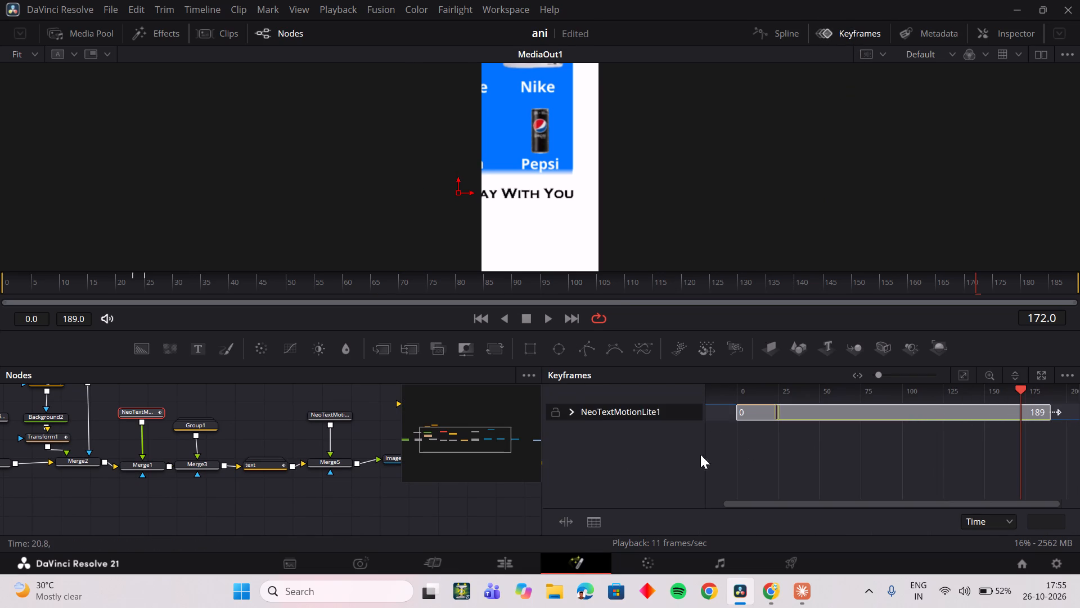
left_click(836, 26)
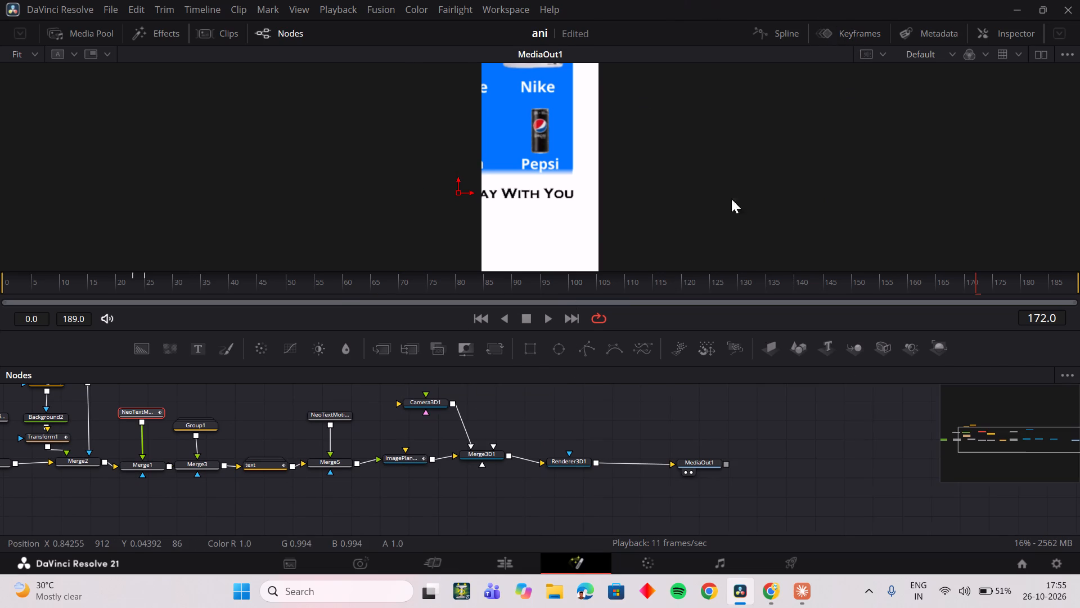
Scrub back and forth through the composition to check that its frames render after the range change.
left_click_drag(515, 279, 1030, 273)
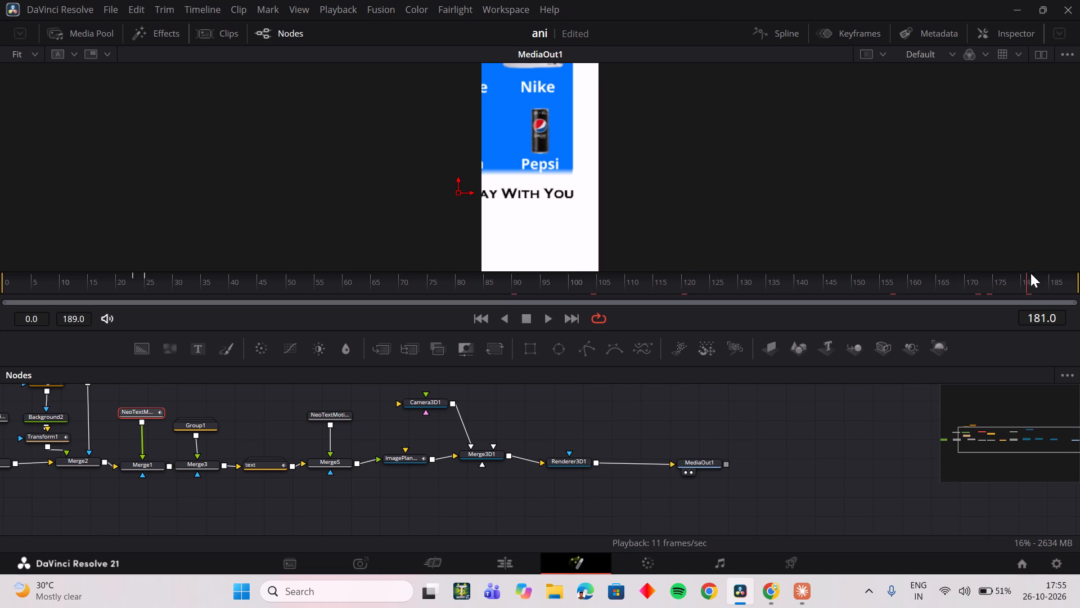
left_click_drag(1030, 273, 264, 294)
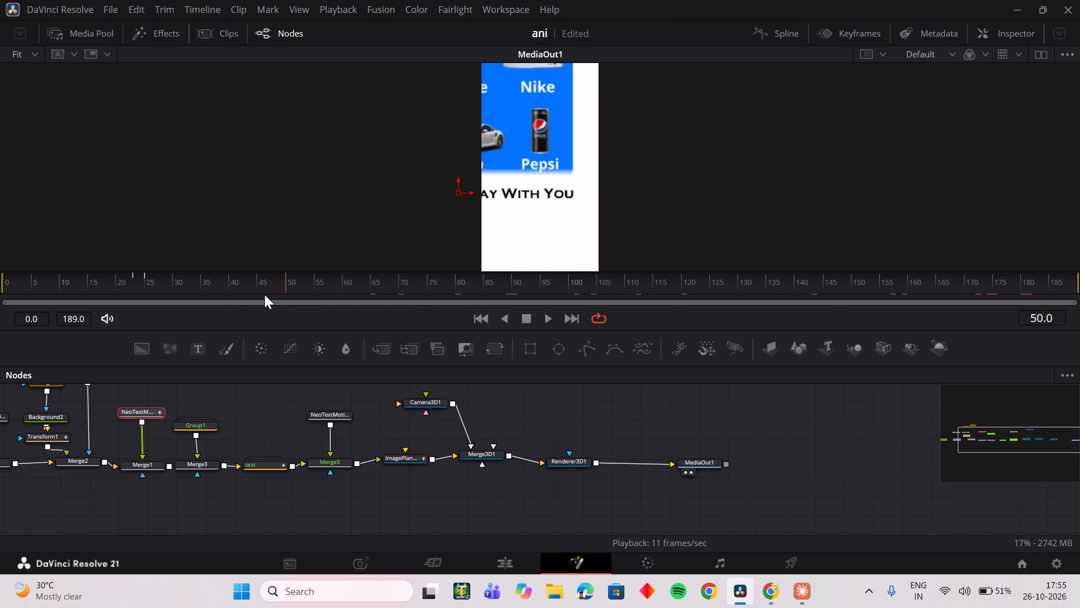
left_click_drag(264, 294, 393, 287)
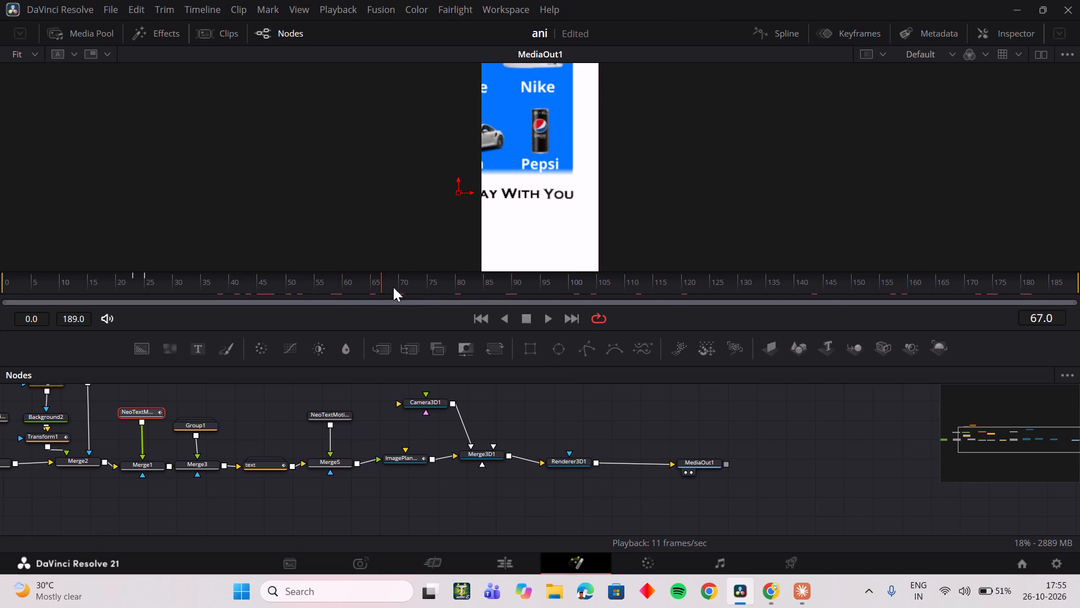
left_click_drag(393, 287, 281, 288)
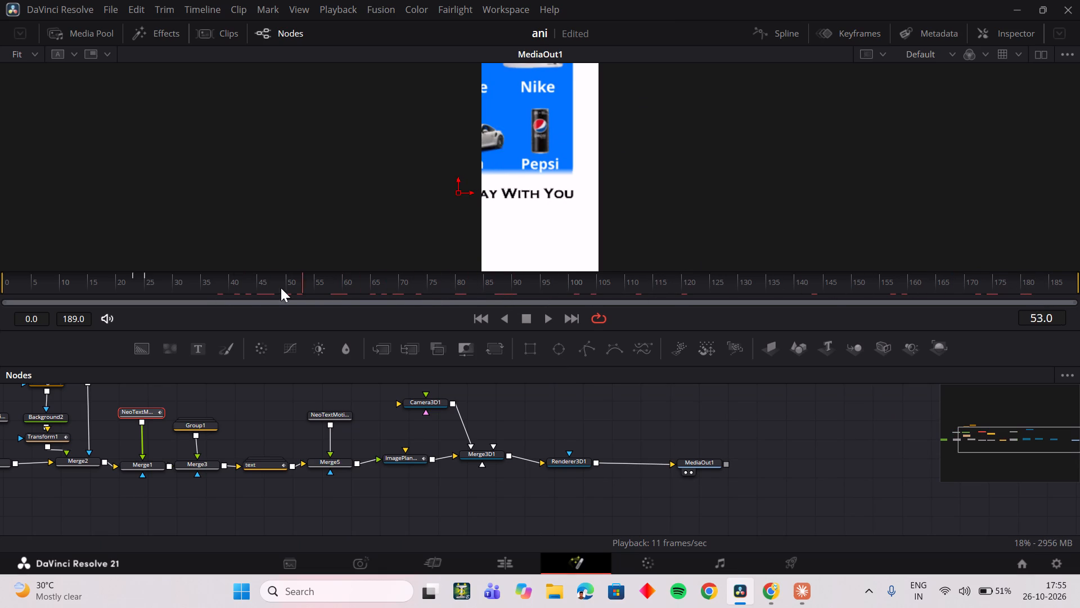
left_click_drag(281, 288, 495, 284)
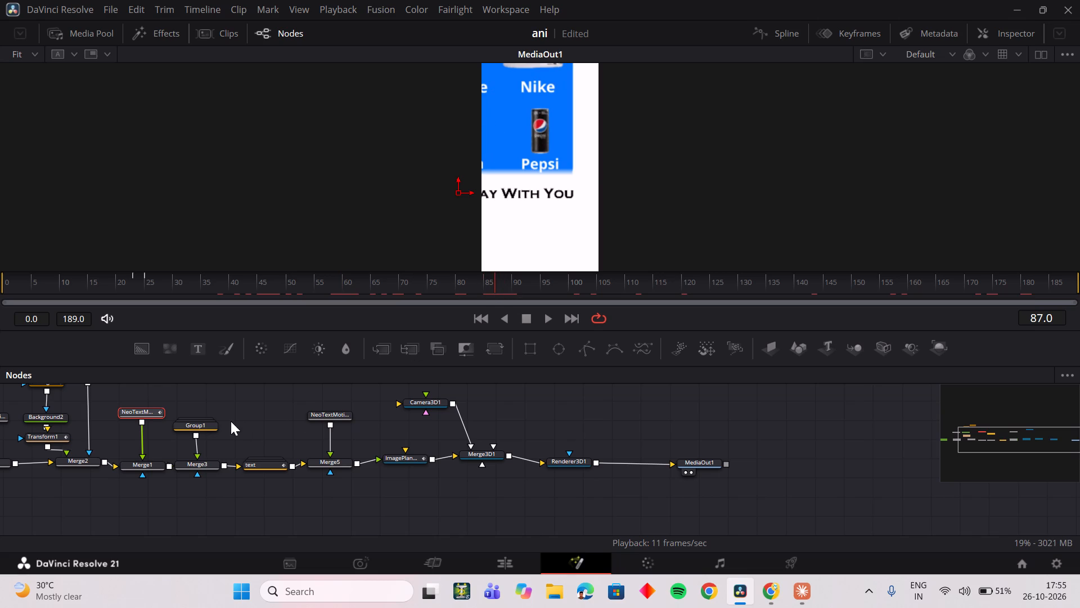
Open Group1, check the 911.png node's global in/out range in the Inspector, then hide the Inspector and collapse the group.
scroll(230, 421, "up", 1)
double_click(210, 469)
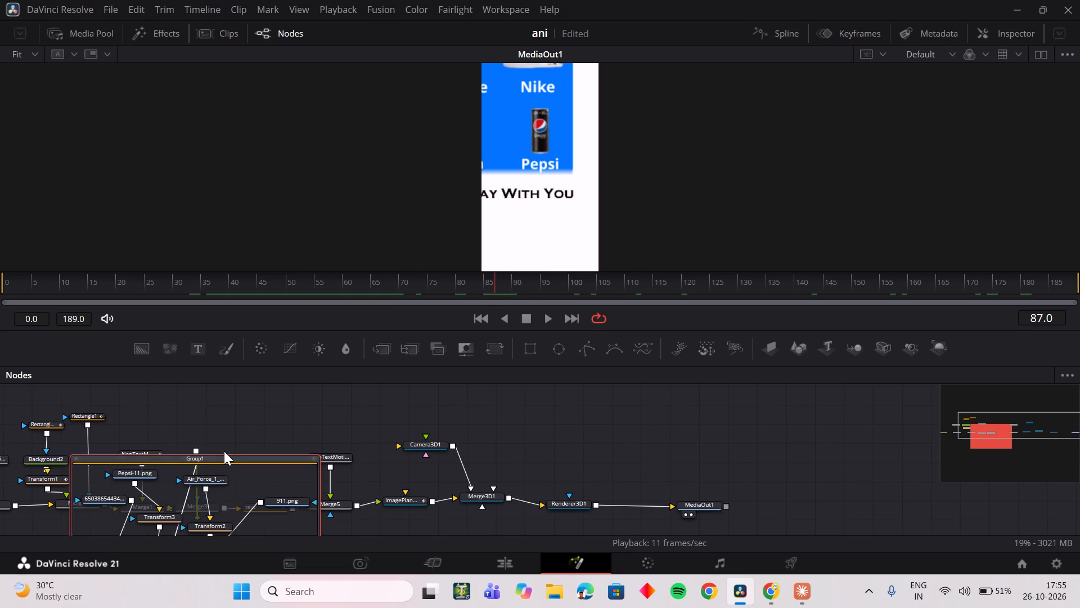
left_click(293, 501)
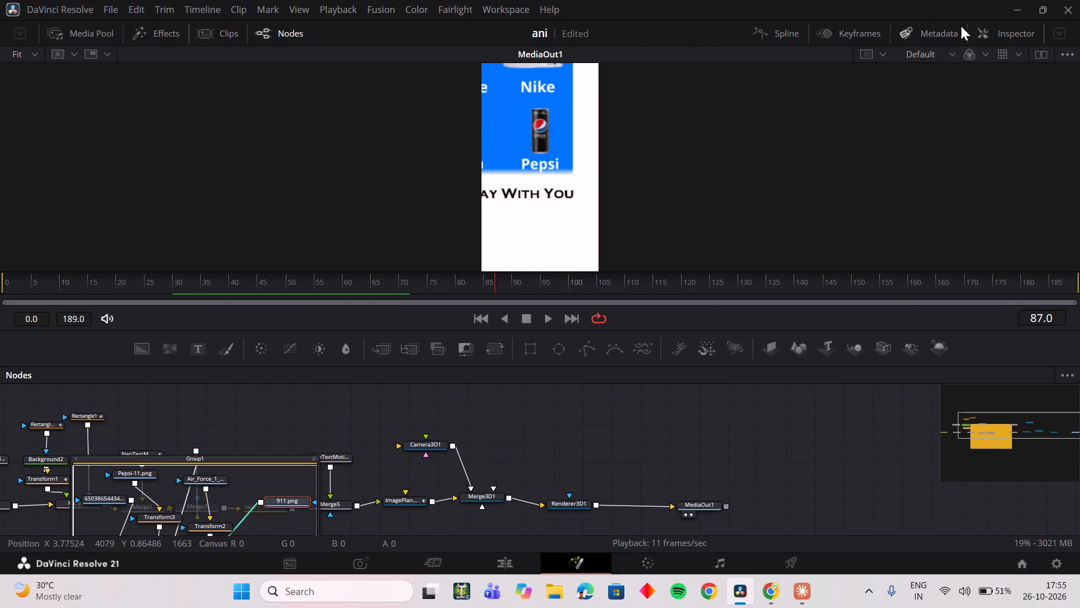
left_click(1024, 32)
left_click_drag(958, 145, 1079, 149)
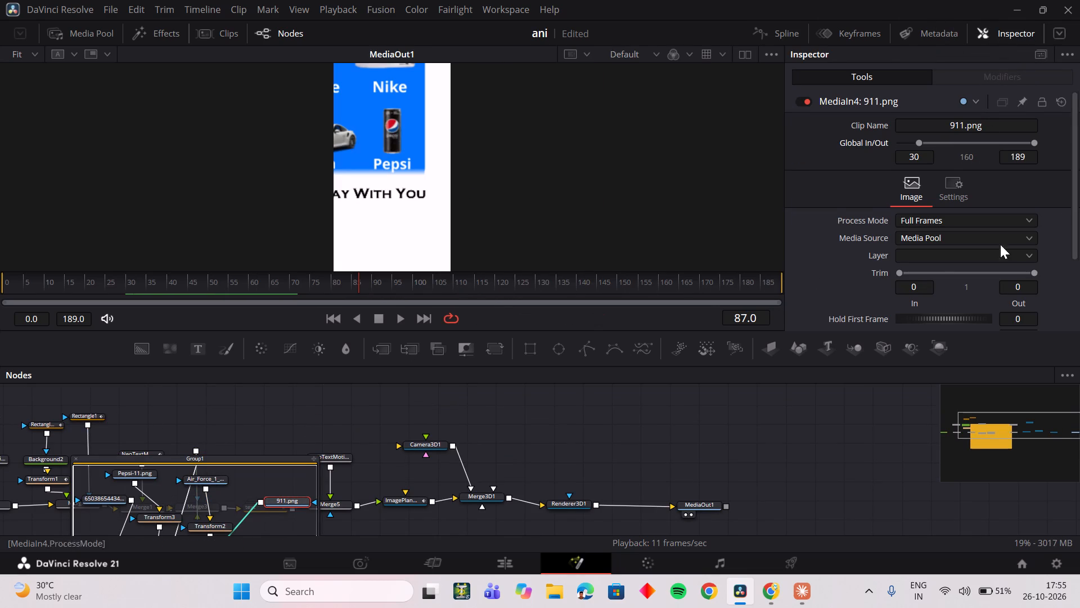
left_click(992, 30)
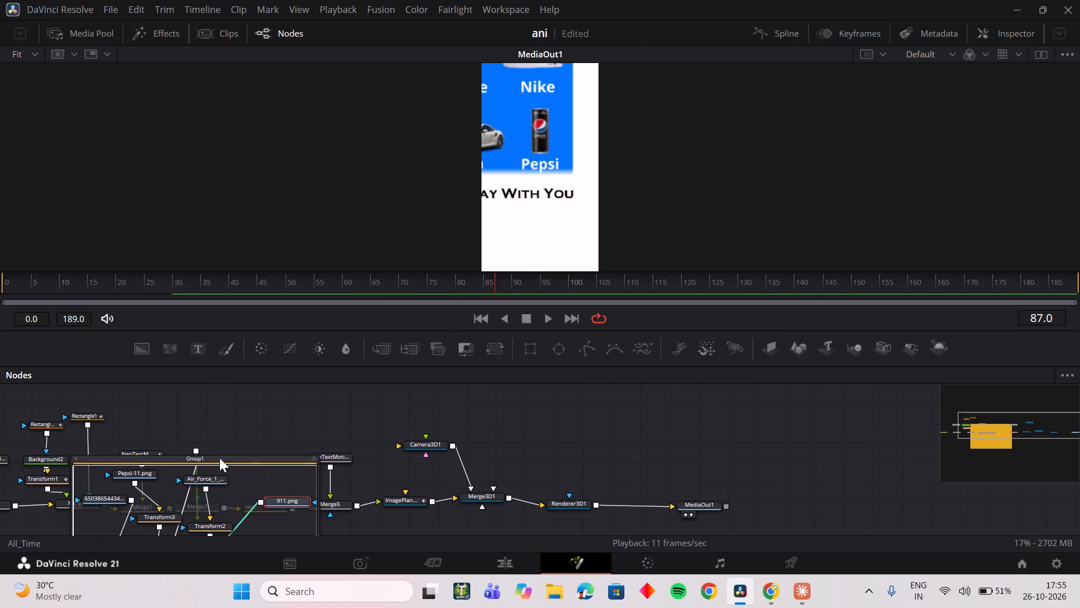
left_click(76, 461)
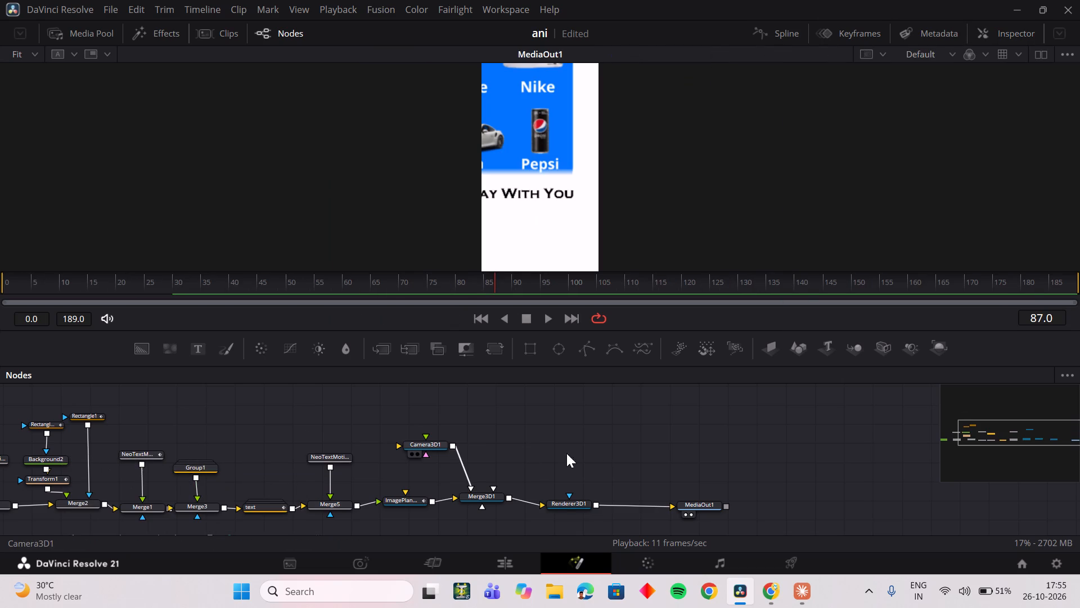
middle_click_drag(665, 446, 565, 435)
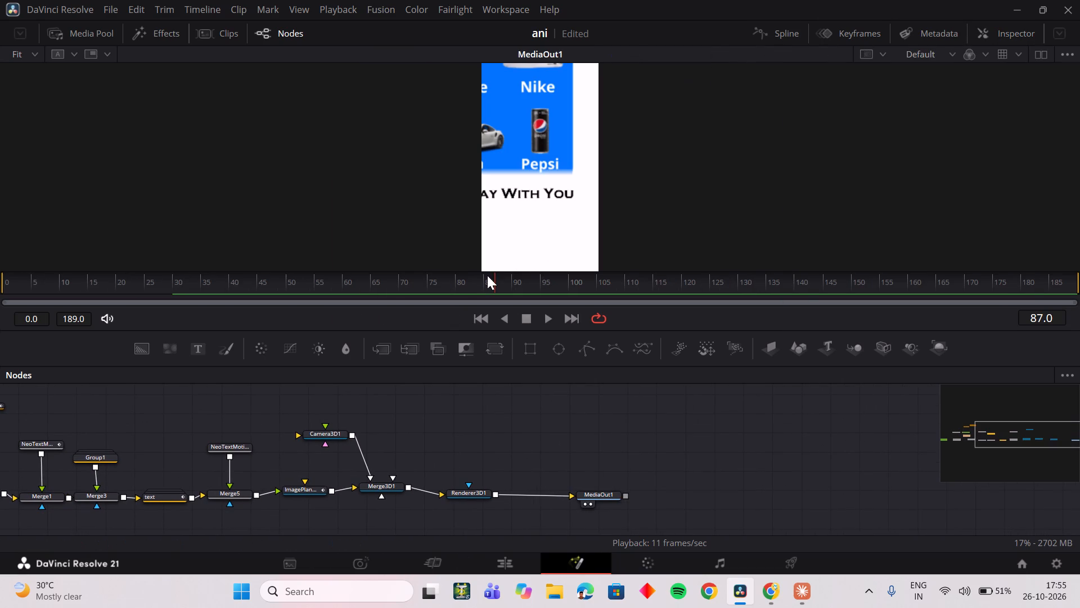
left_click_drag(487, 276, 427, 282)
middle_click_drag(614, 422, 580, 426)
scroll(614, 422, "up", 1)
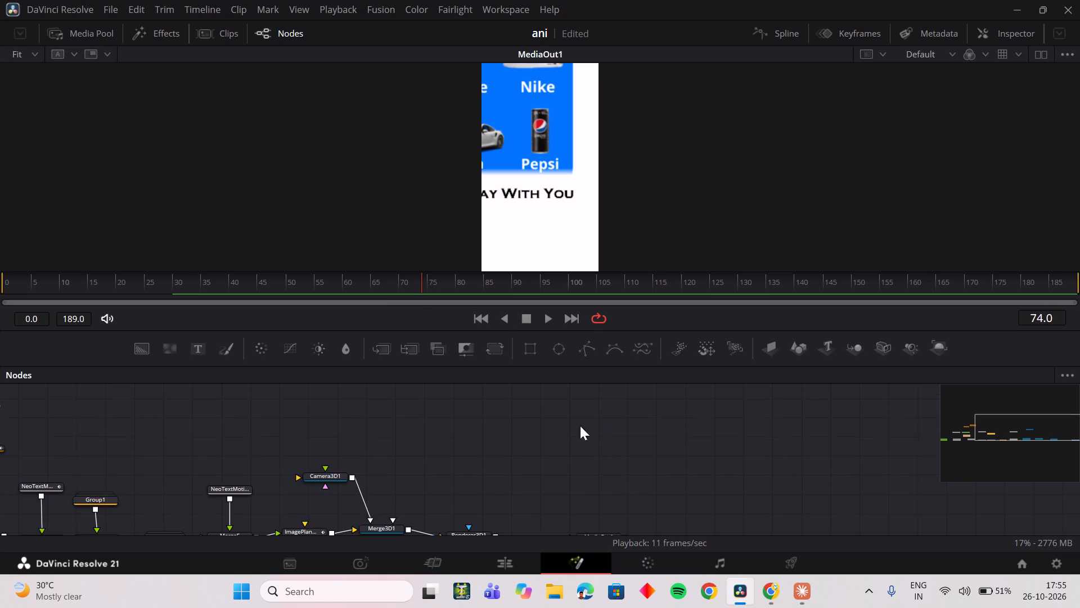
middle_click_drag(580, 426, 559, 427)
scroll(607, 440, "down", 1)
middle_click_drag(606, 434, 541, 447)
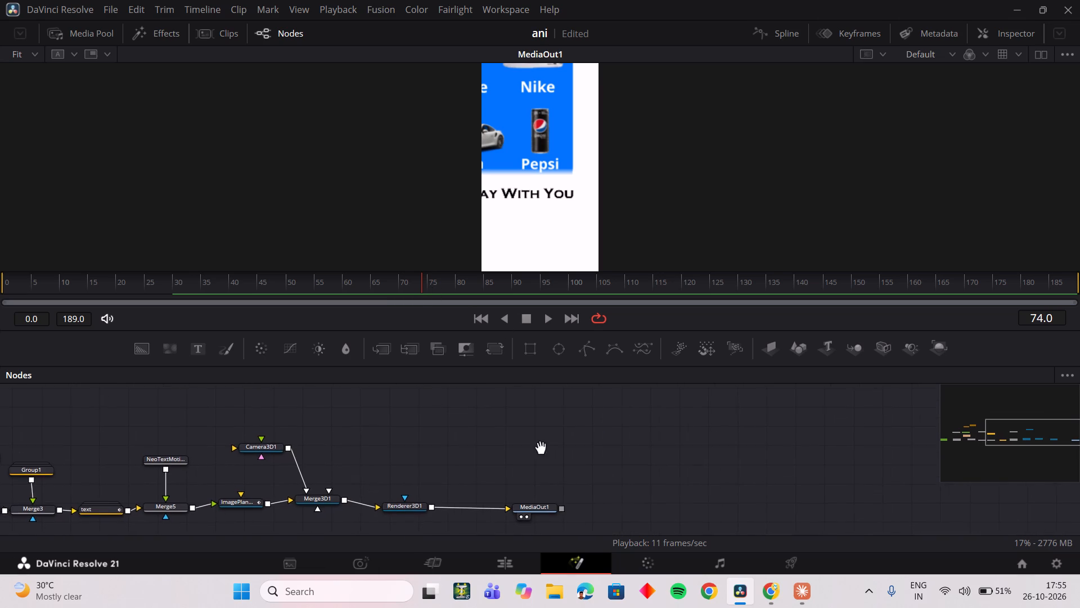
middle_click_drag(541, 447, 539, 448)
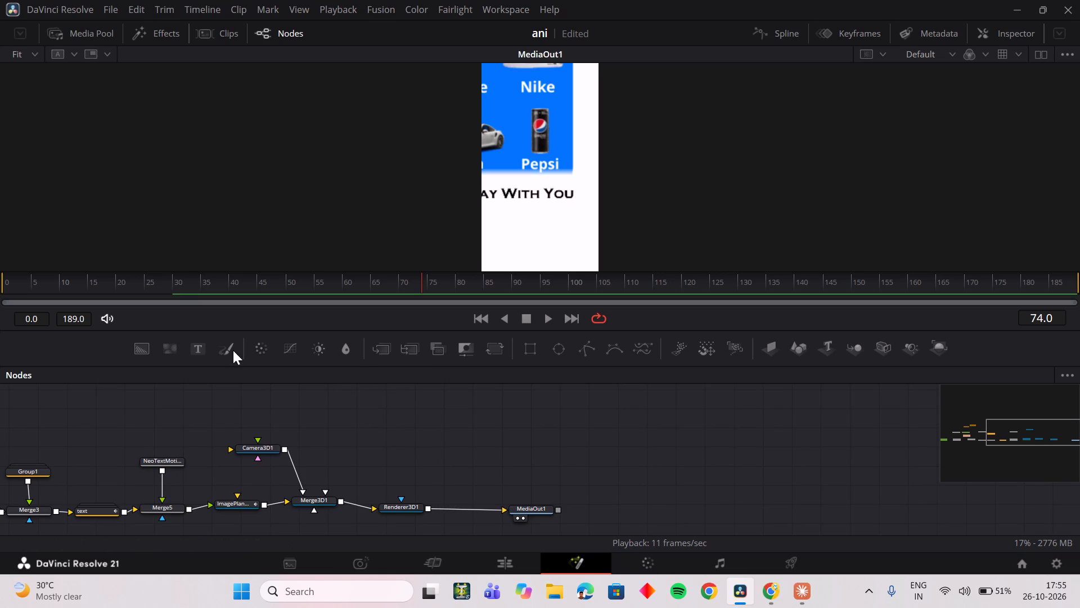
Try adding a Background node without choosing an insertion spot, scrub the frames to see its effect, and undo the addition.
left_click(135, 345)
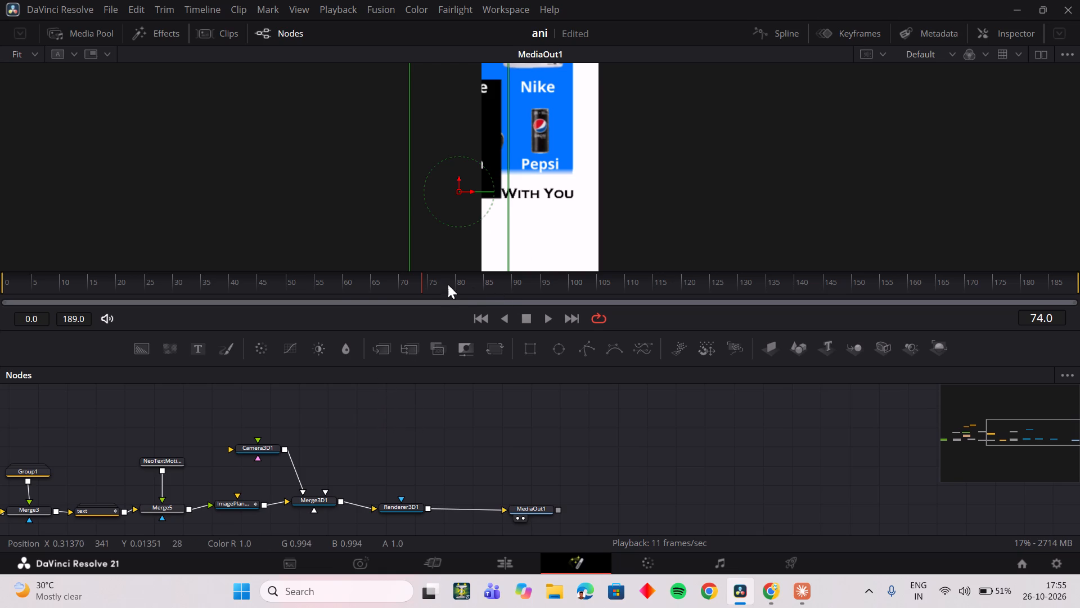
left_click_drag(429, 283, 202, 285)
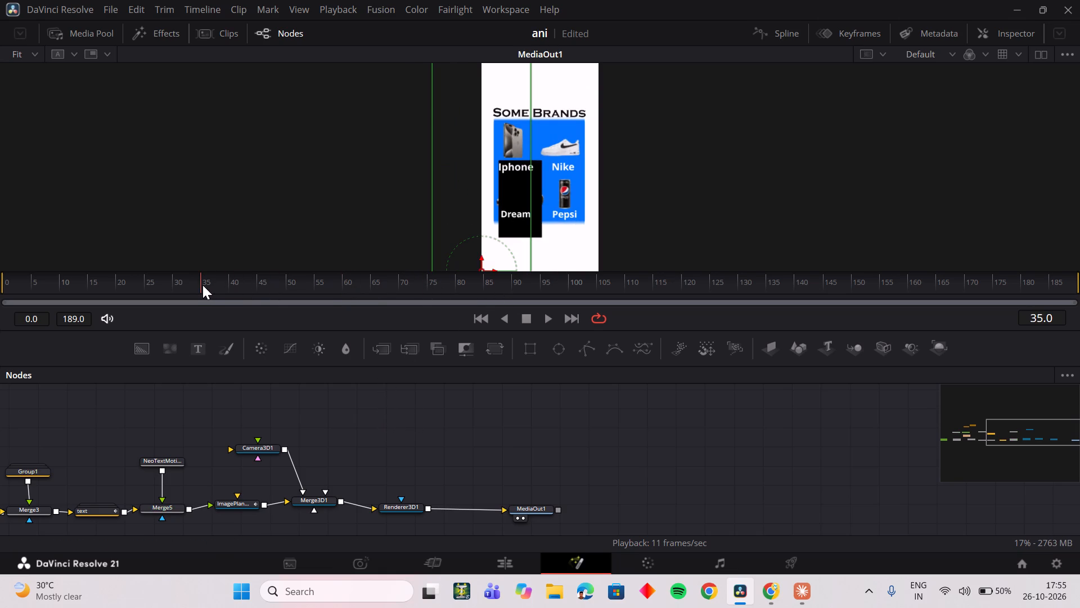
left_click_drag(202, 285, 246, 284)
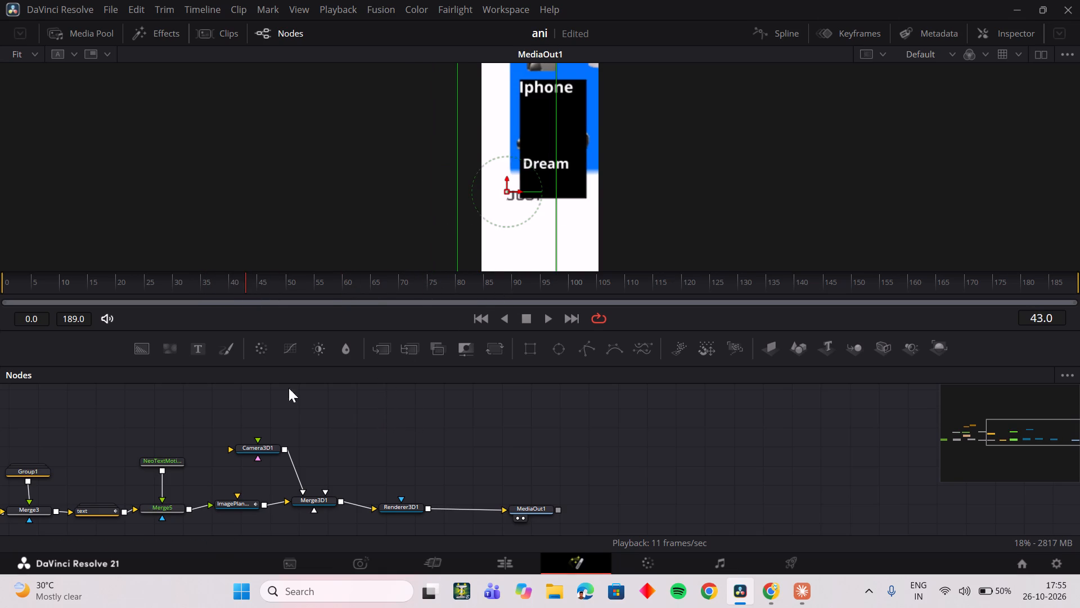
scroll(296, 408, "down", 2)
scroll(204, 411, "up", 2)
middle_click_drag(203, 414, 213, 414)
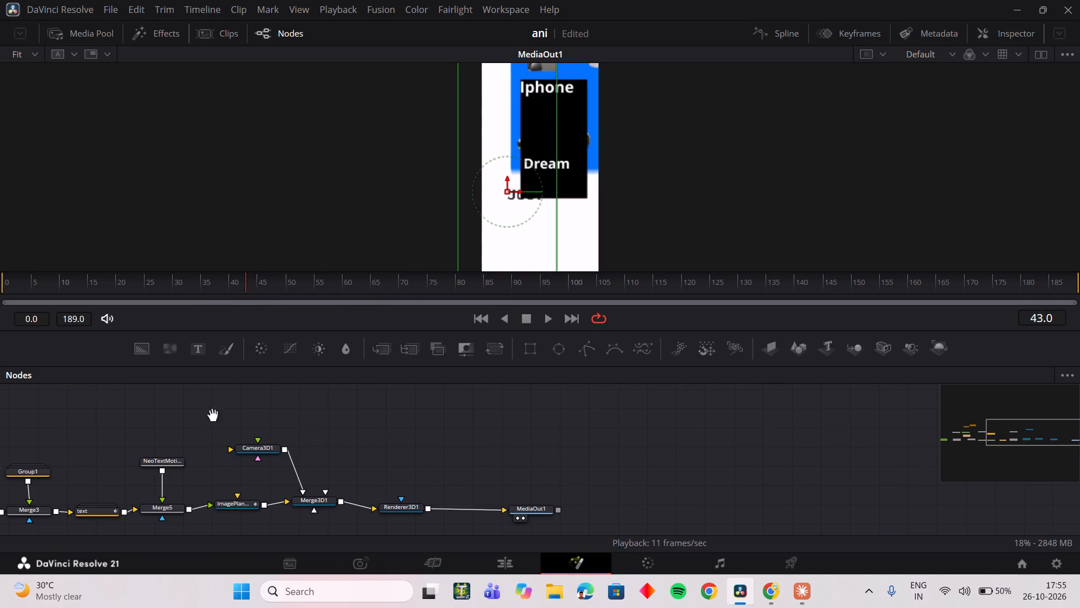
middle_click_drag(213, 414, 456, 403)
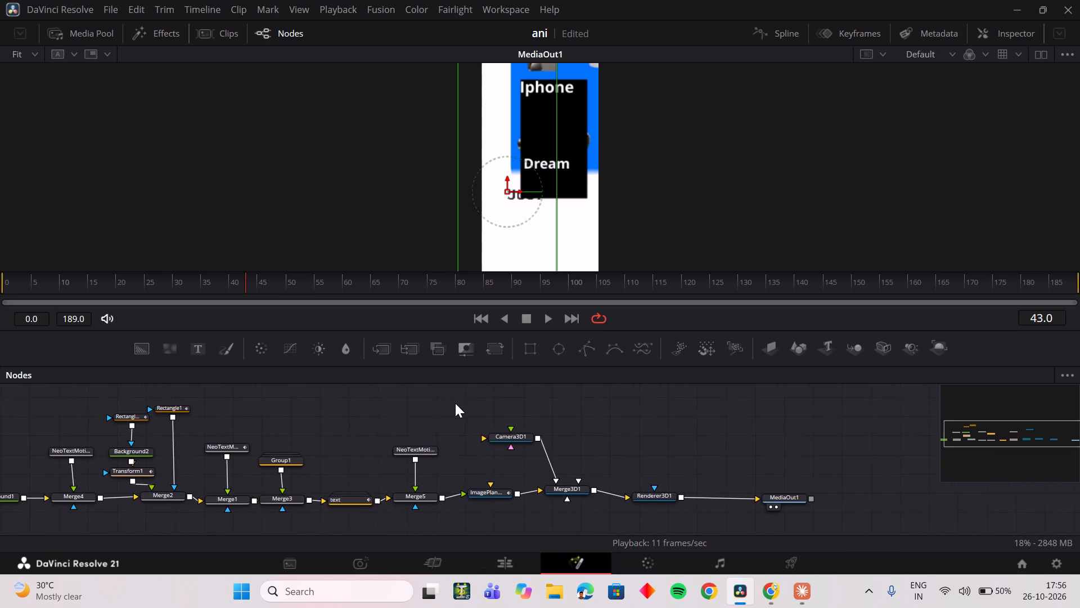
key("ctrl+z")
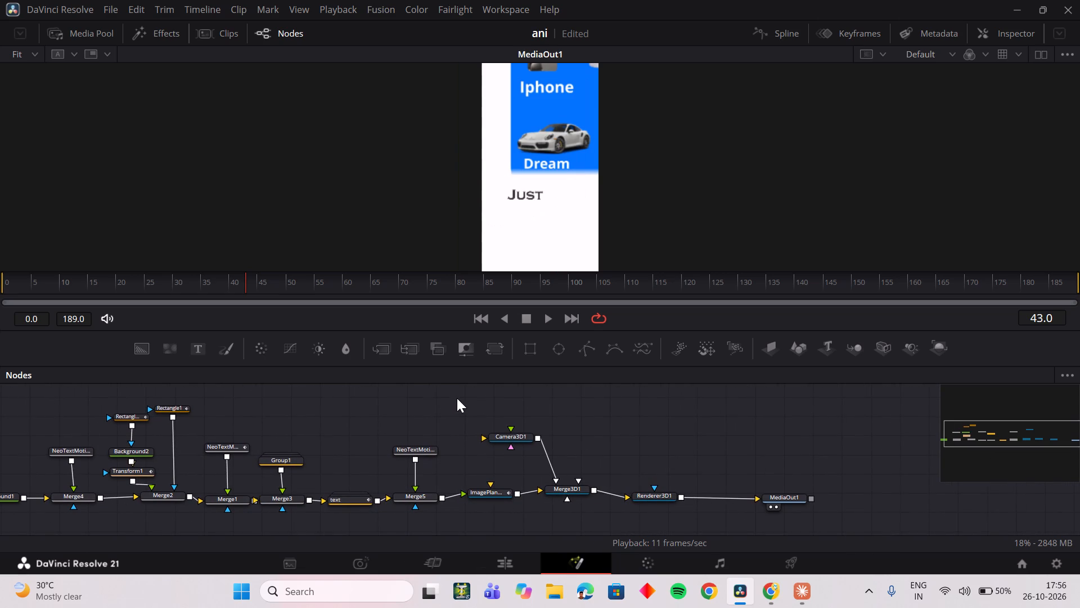
Add an unconnected Background node in the empty space above the Merge3D1 node and mask it with a Rectangle.
left_click(573, 402)
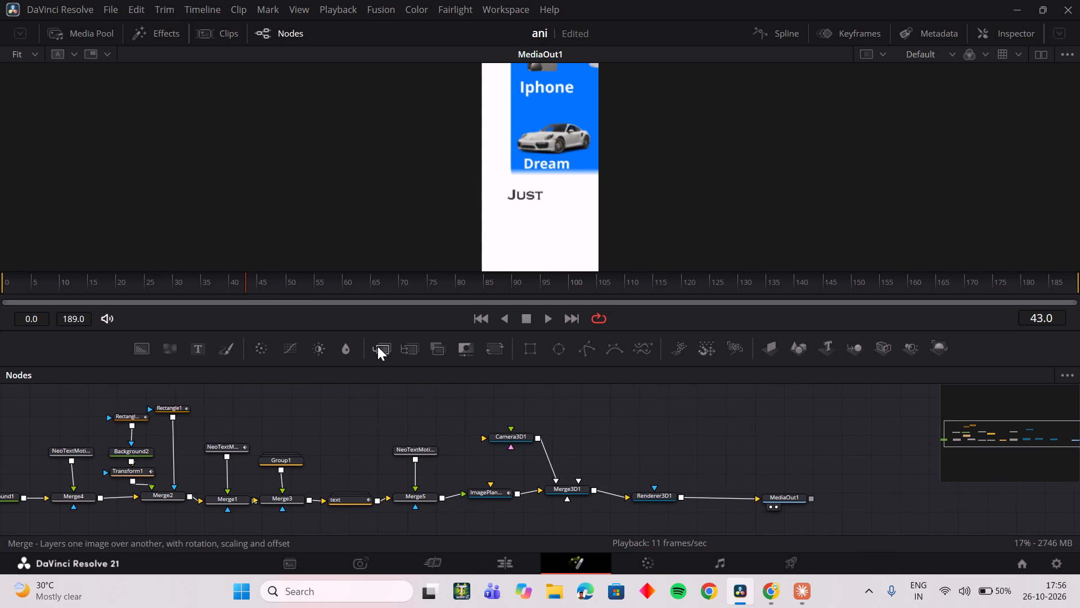
left_click(139, 351)
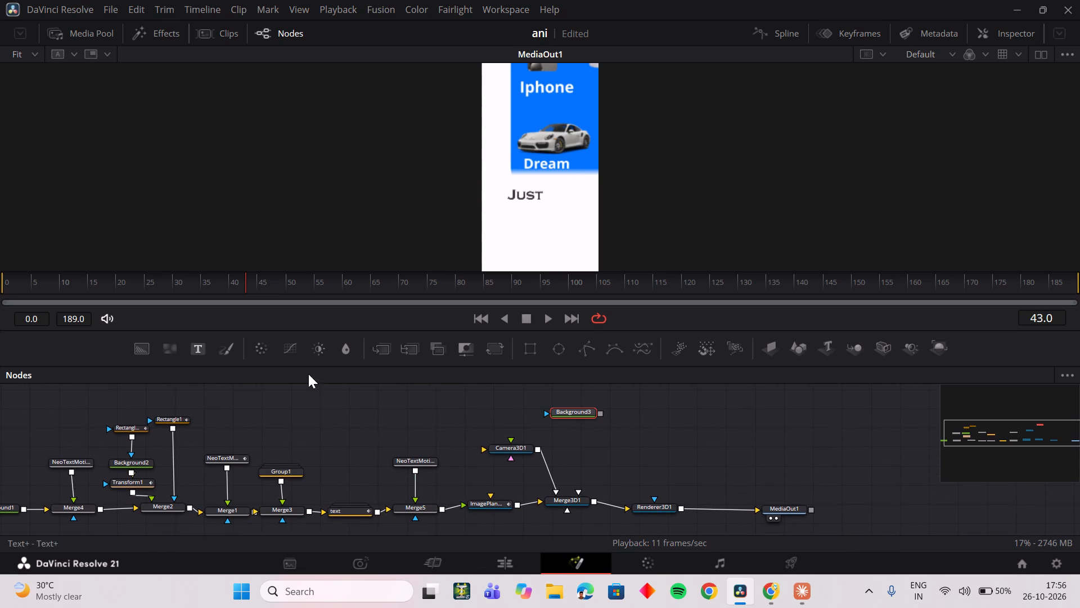
middle_click_drag(701, 429, 463, 412)
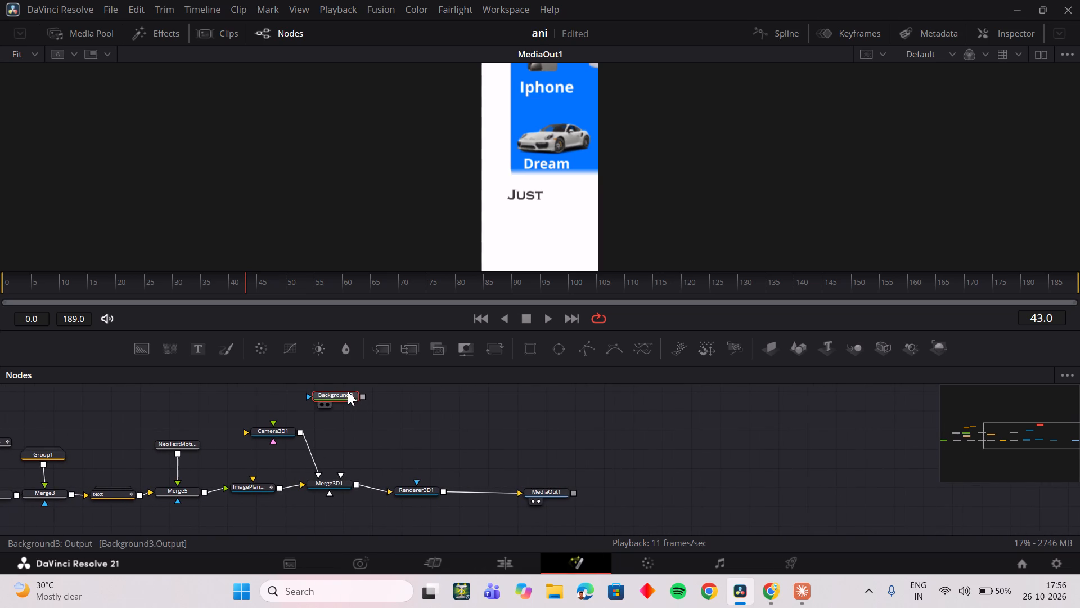
left_click_drag(350, 391, 383, 395)
scroll(476, 419, "up", 1)
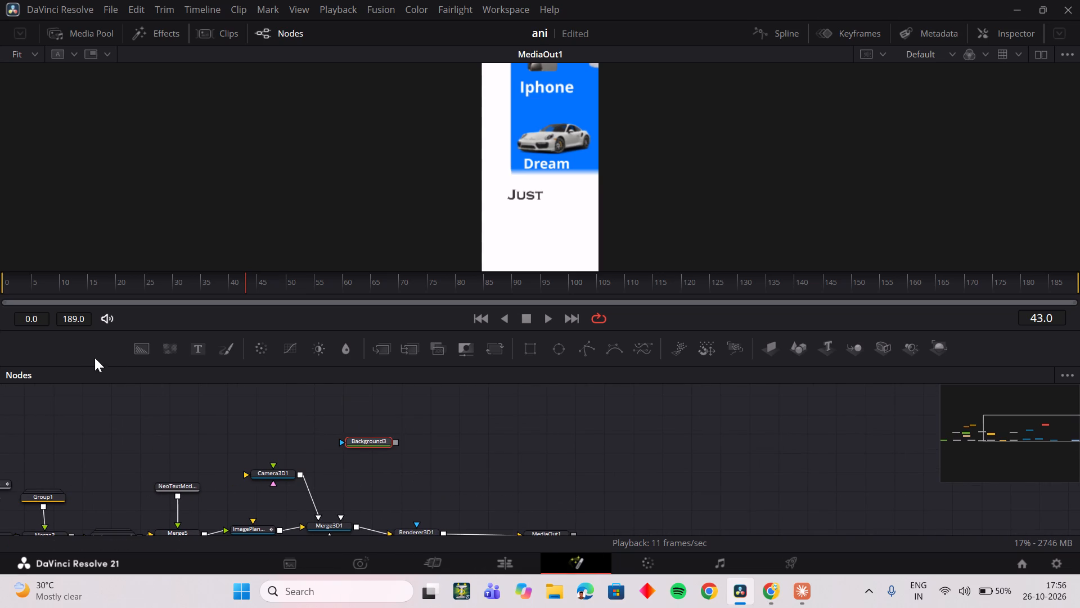
left_click(529, 351)
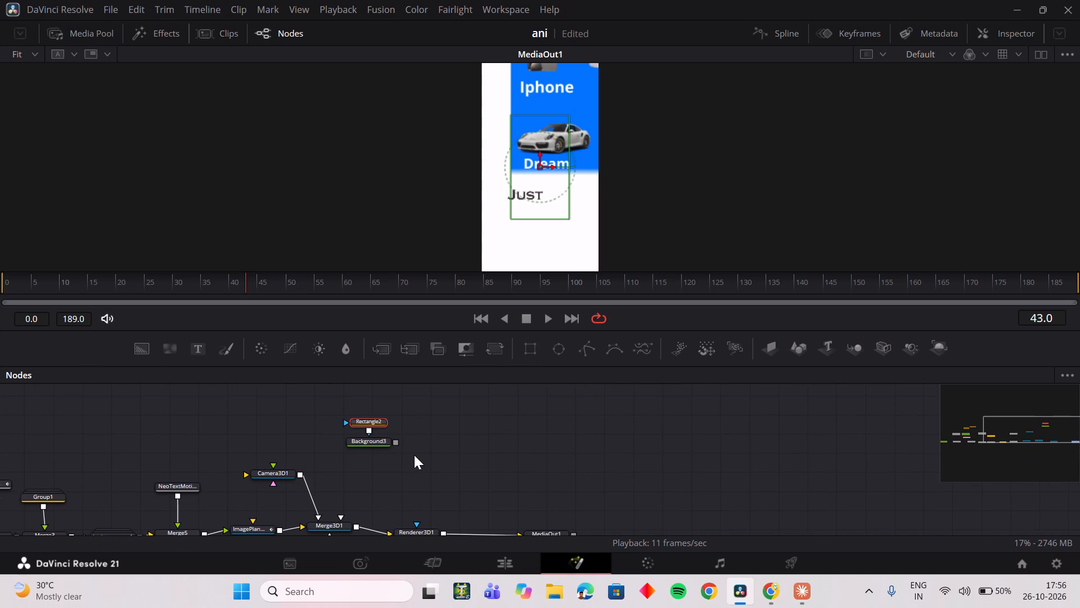
left_click(453, 432)
Add a Merge node fed by the new Background node, space it apart, and attach an Ellipse shape to it.
left_click(359, 444)
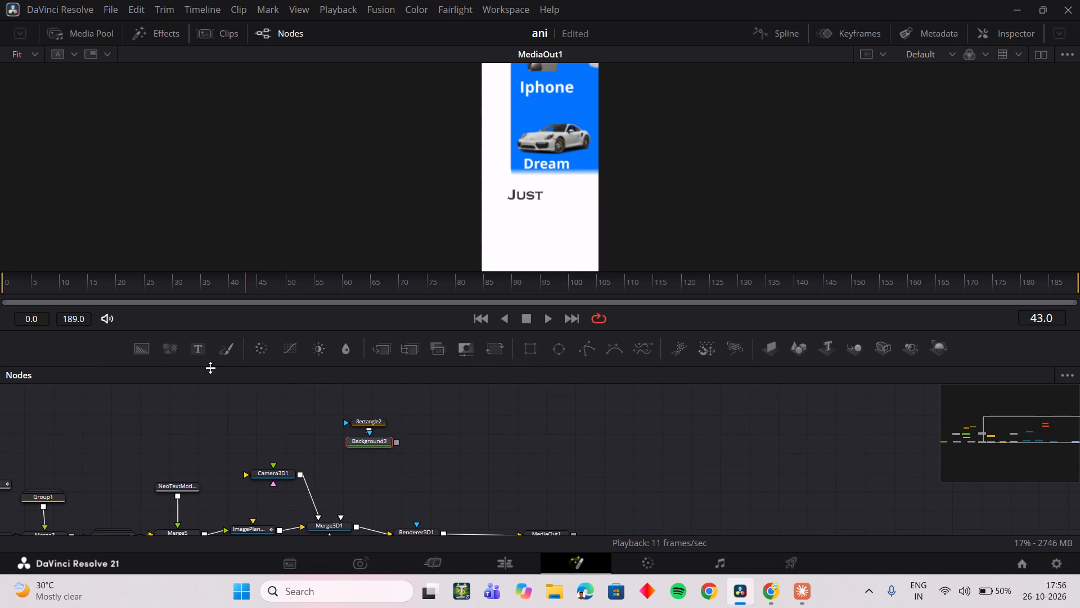
left_click(385, 356)
left_click_drag(424, 441, 459, 440)
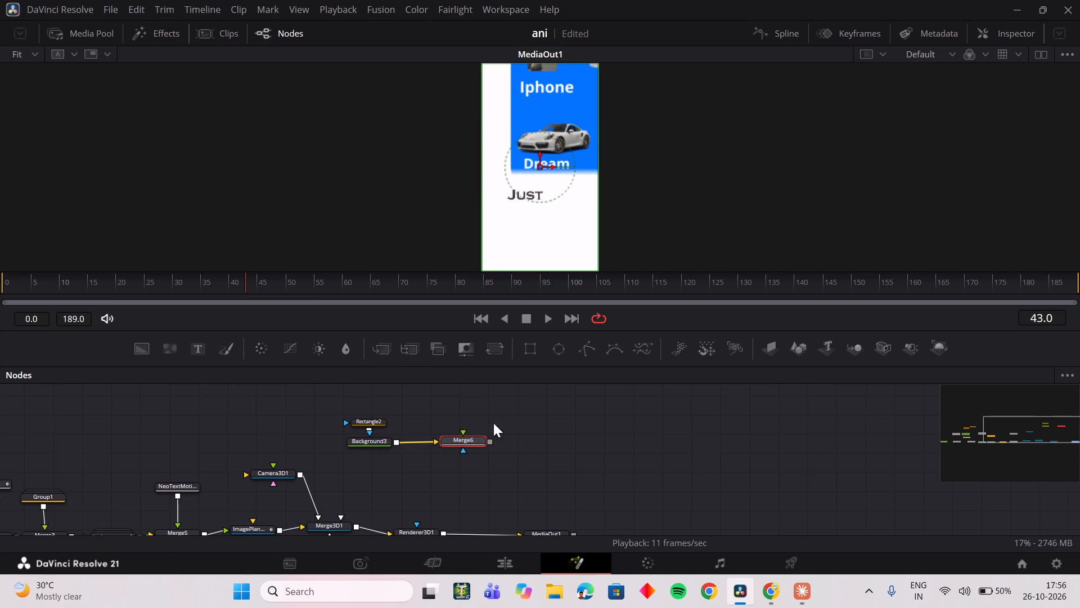
left_click(555, 353)
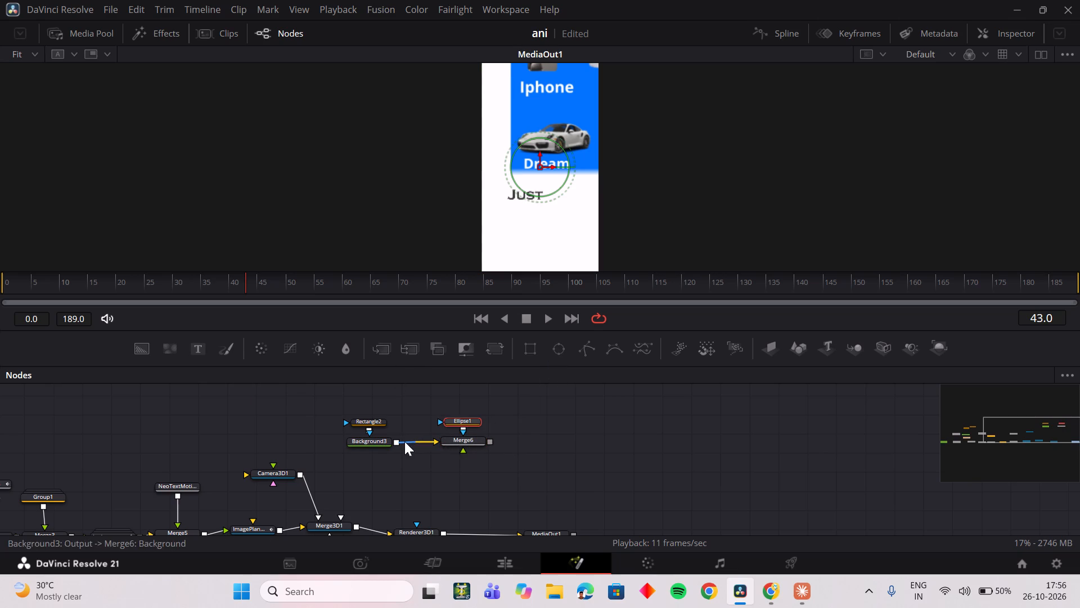
Add an Image Plane 3D node to the output of the new Merge node.
left_click(475, 442)
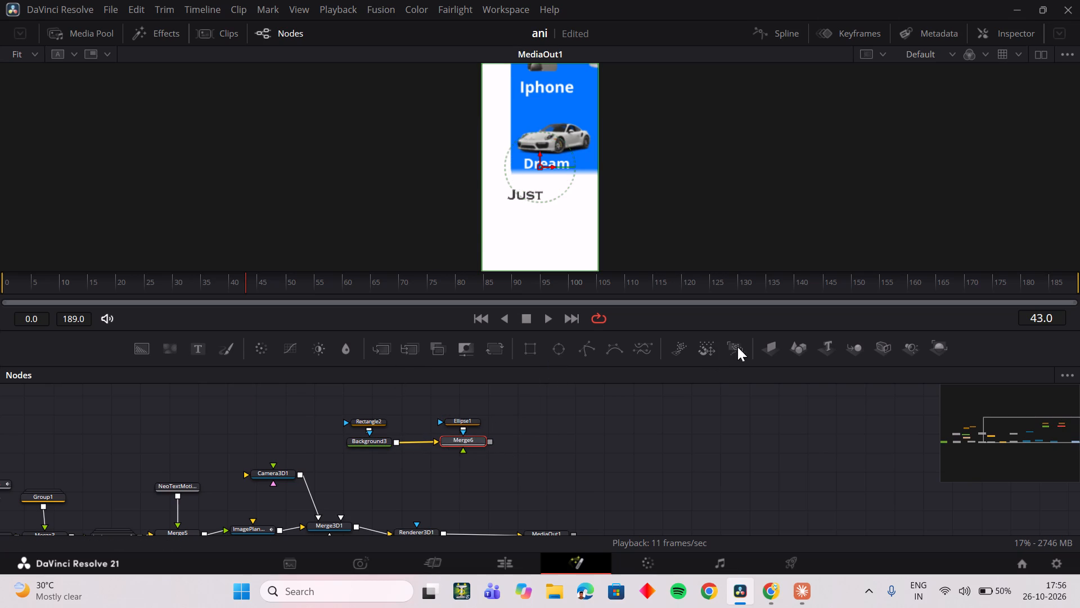
left_click(769, 347)
Move the Ellipse node higher above the new Merge and reconnect it from the effect mask input to the foreground input.
left_click_drag(457, 423, 456, 401)
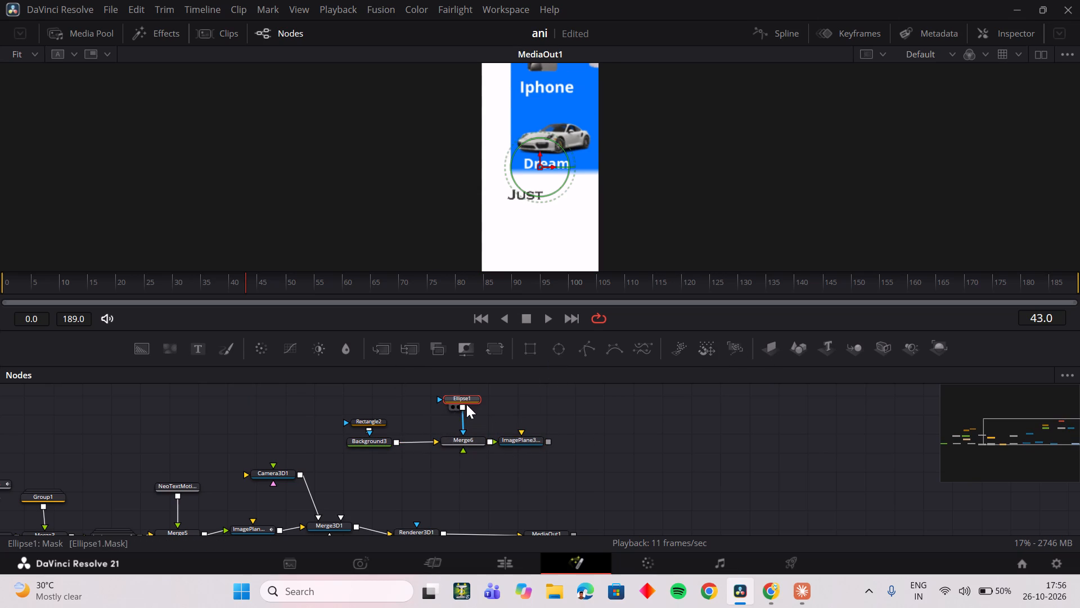
left_click_drag(462, 420, 473, 442)
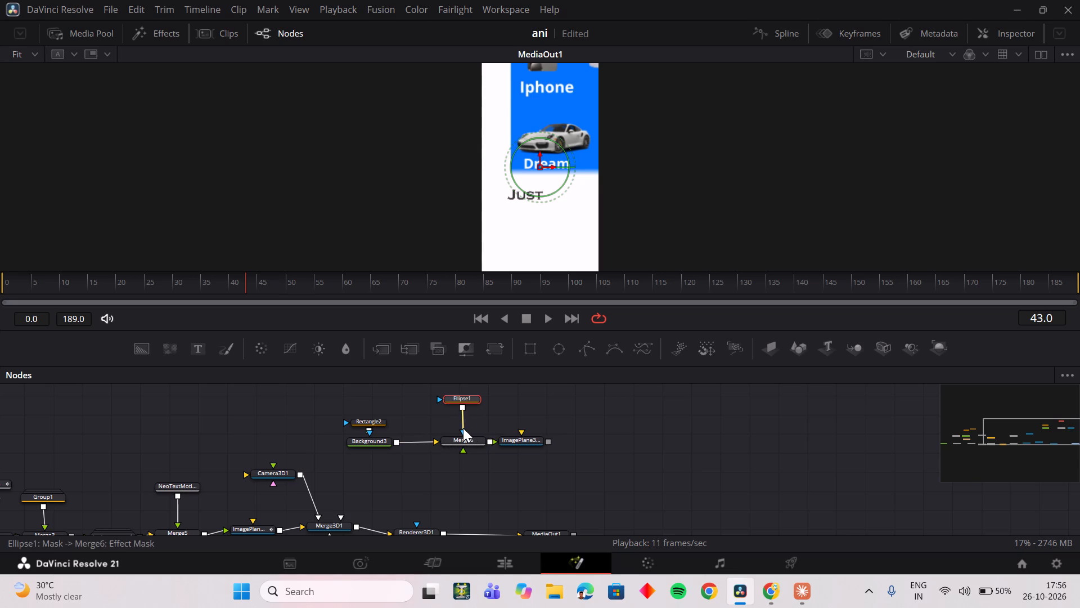
double_click(463, 428)
left_click_drag(484, 401, 462, 436)
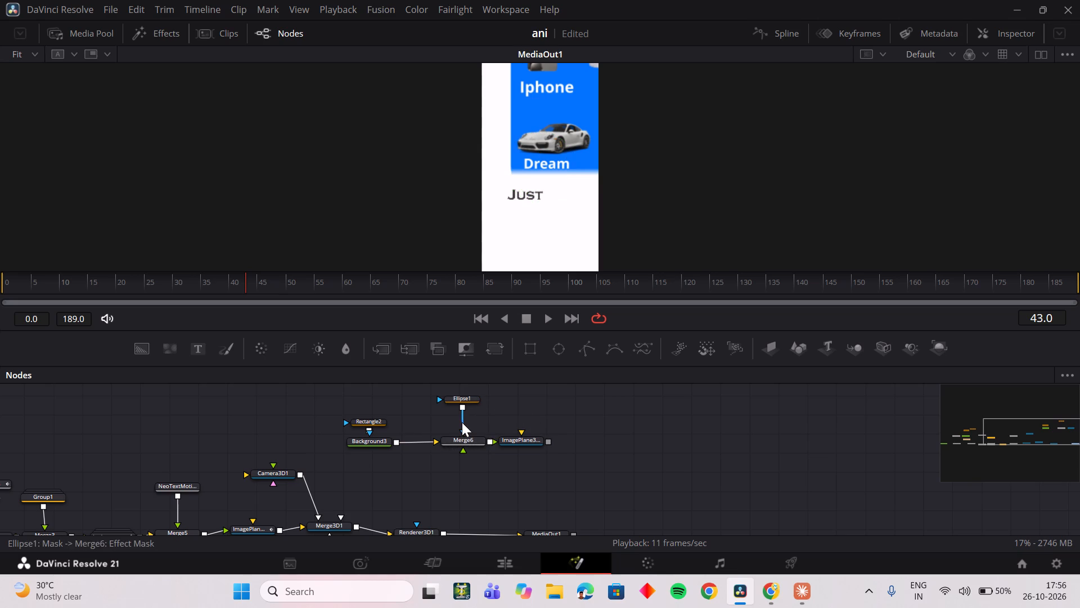
left_click_drag(461, 422, 462, 453)
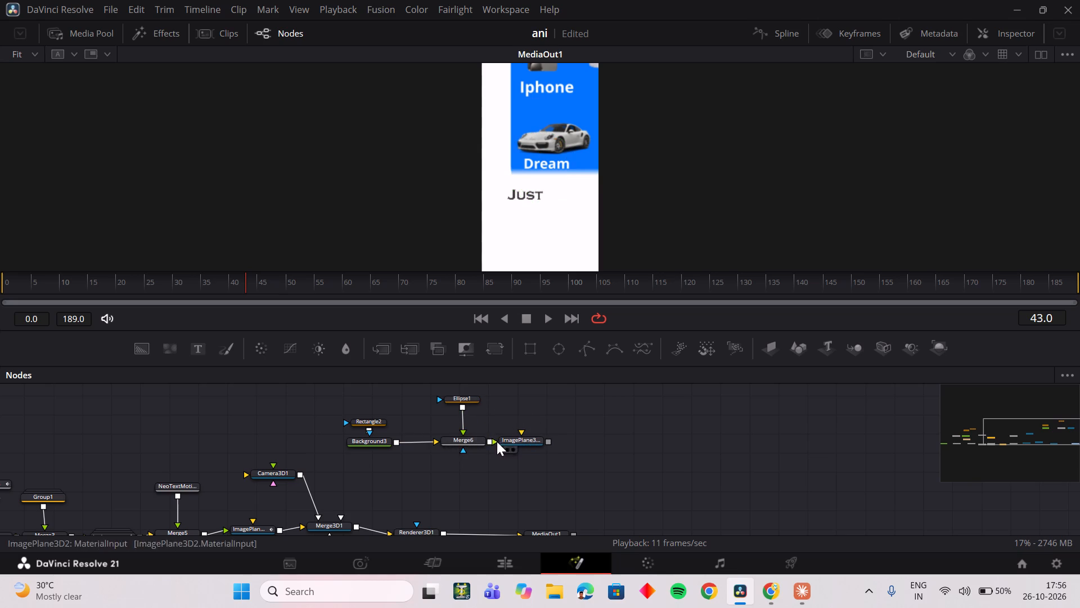
Move the new Image Plane 3D node directly below the new Merge node.
left_click(539, 435)
left_click_drag(542, 440, 505, 467)
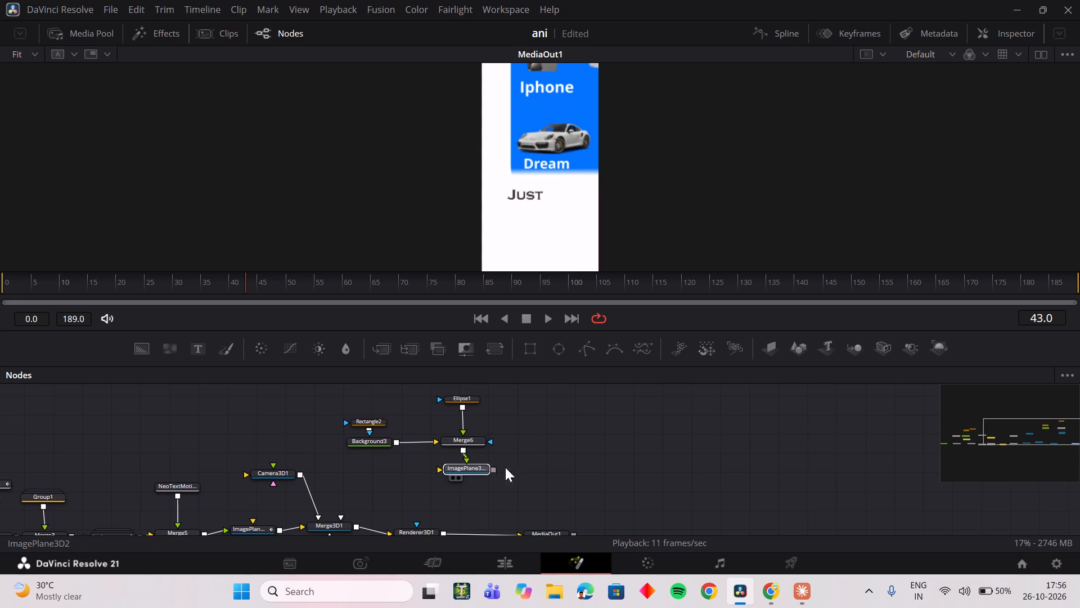
Move the new Image Plane 3D node above the Merge 3D node and connect its output into that merge.
left_click_drag(505, 467, 389, 480)
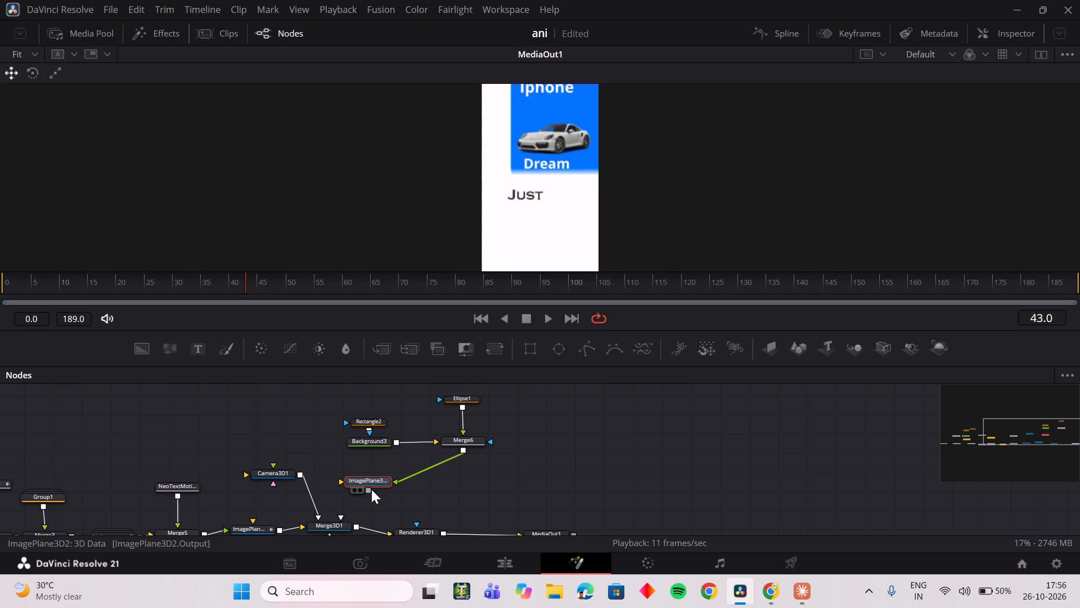
left_click_drag(371, 492, 343, 522)
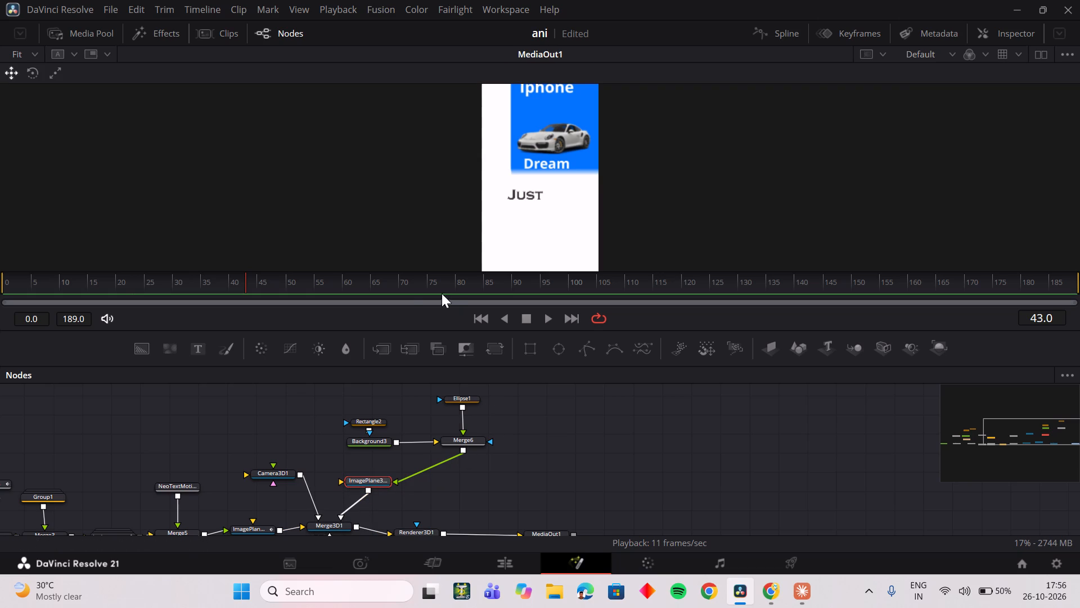
Bring the new image plane closer to the camera at frame 60 by setting its Z translation to 1.85.
left_click_drag(404, 288, 227, 287)
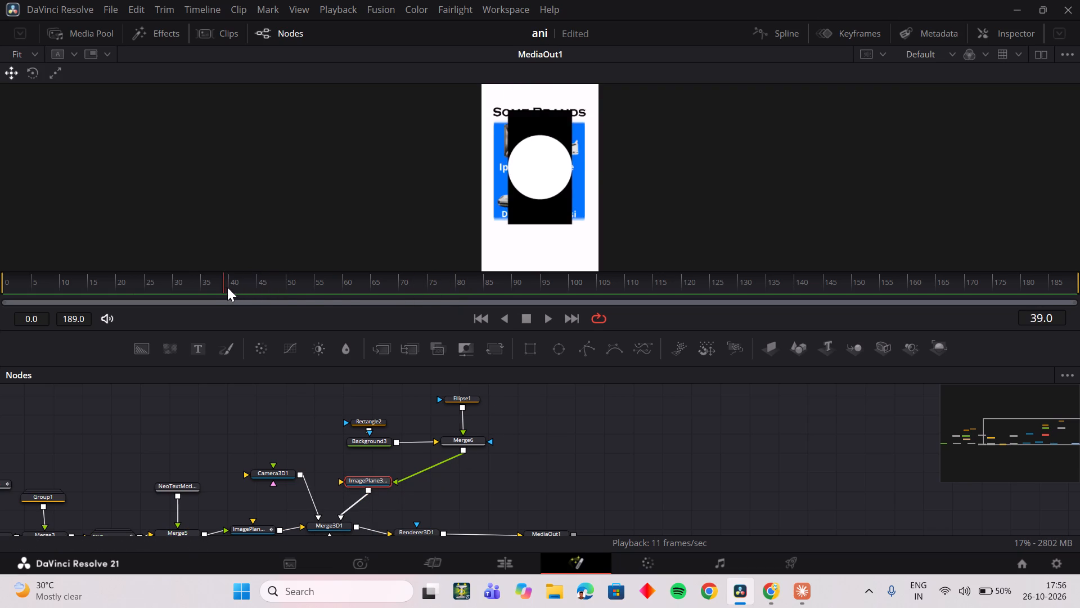
left_click_drag(227, 287, 343, 289)
left_click(991, 38)
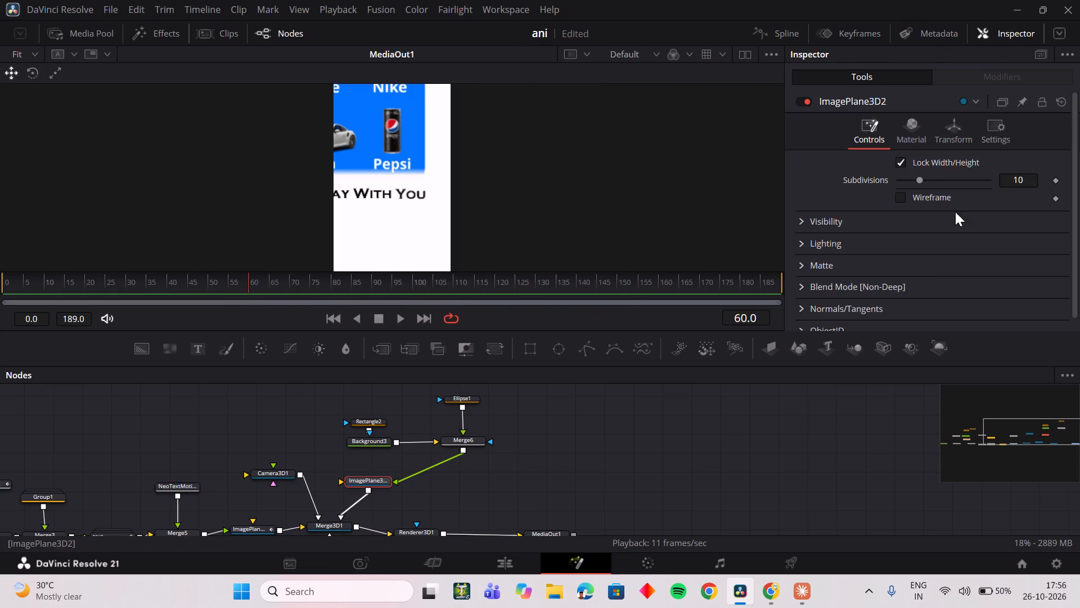
left_click(955, 142)
left_click_drag(1011, 211, 948, 222)
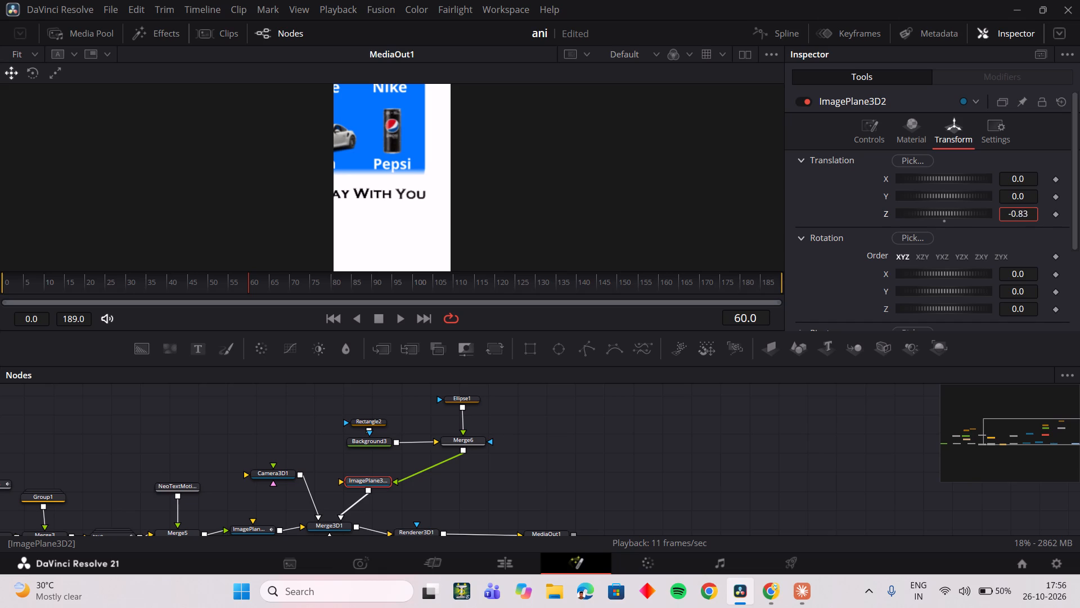
left_click_drag(948, 222, 323, 279)
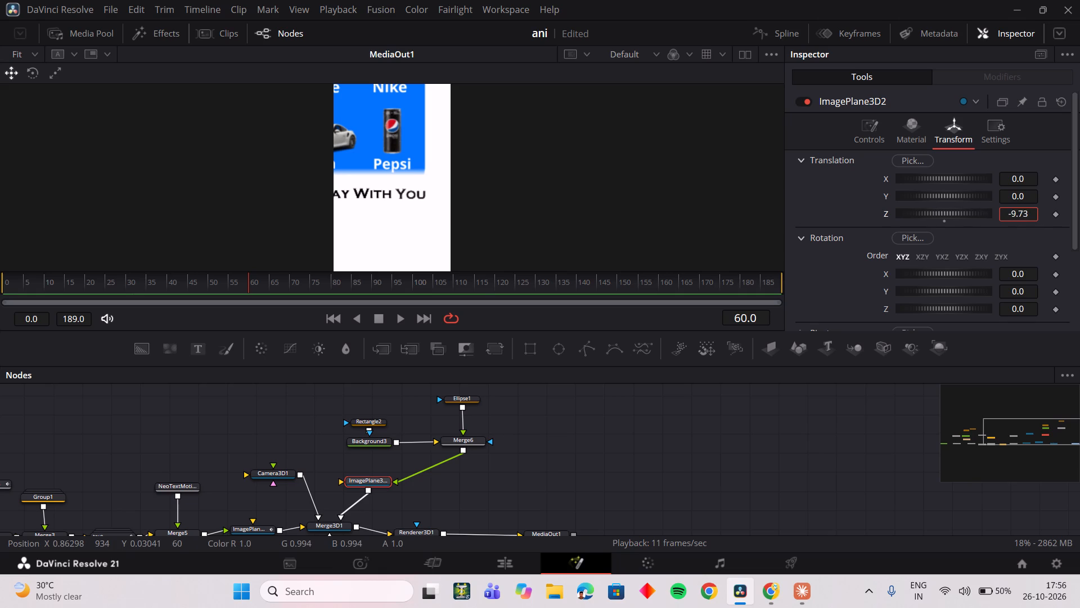
left_click_drag(323, 279, 618, 247)
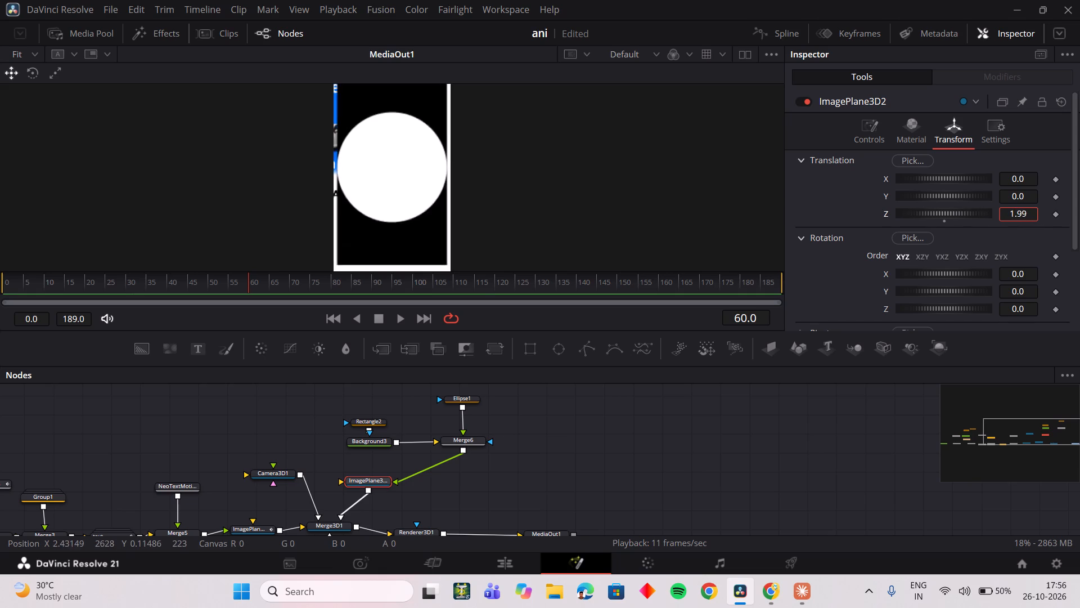
left_click_drag(618, 247, 642, 245)
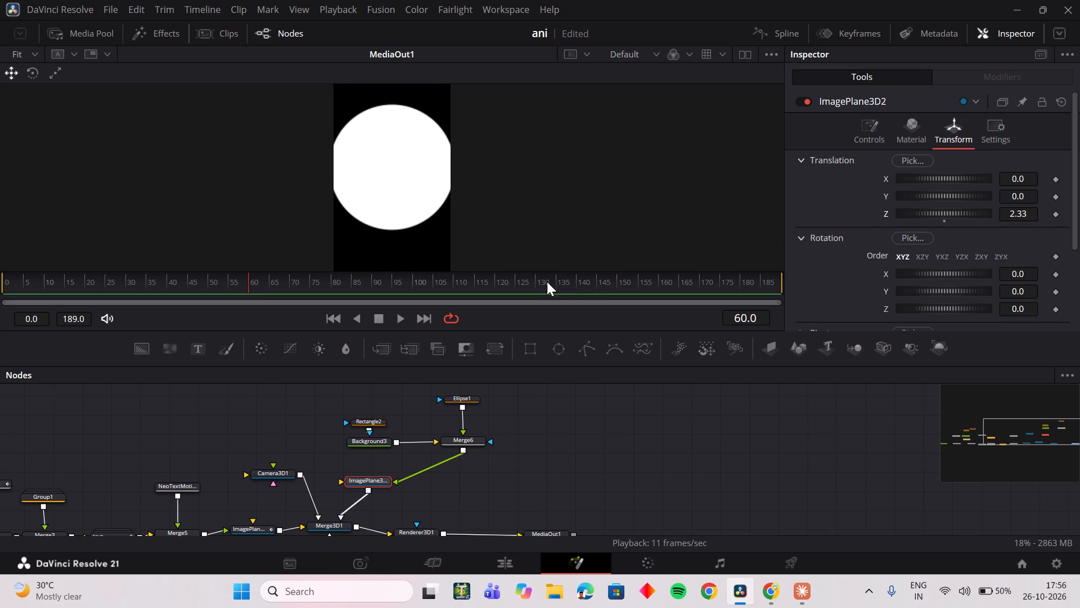
left_click_drag(1024, 216, 980, 222)
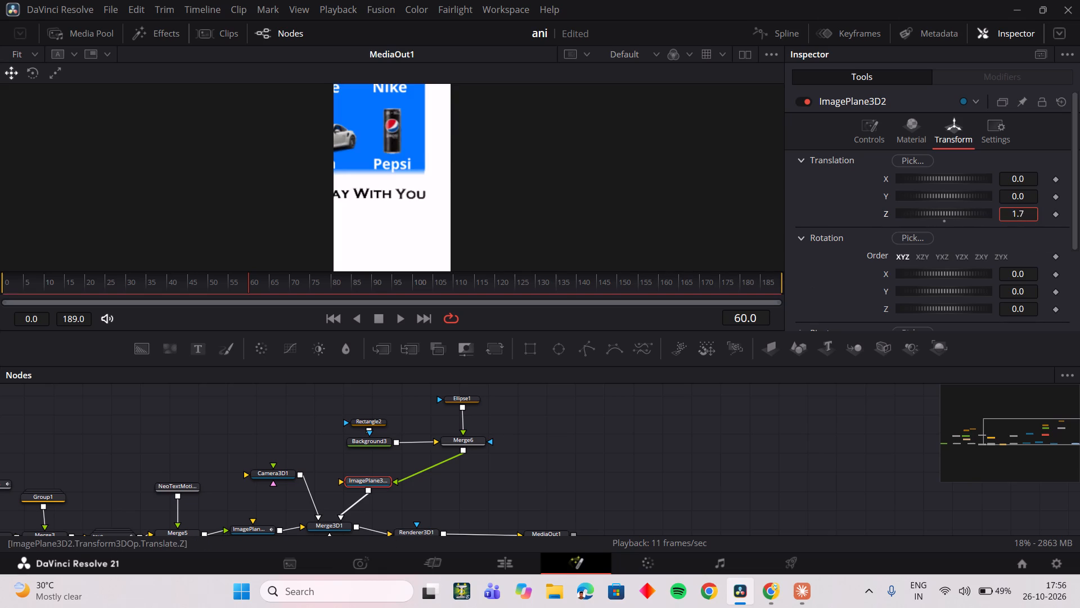
left_click_drag(980, 222, 990, 226)
Check the plane across the camera move up to frame 73 and fine-tune its Z translation to 1.87.
left_click_drag(242, 275, 317, 279)
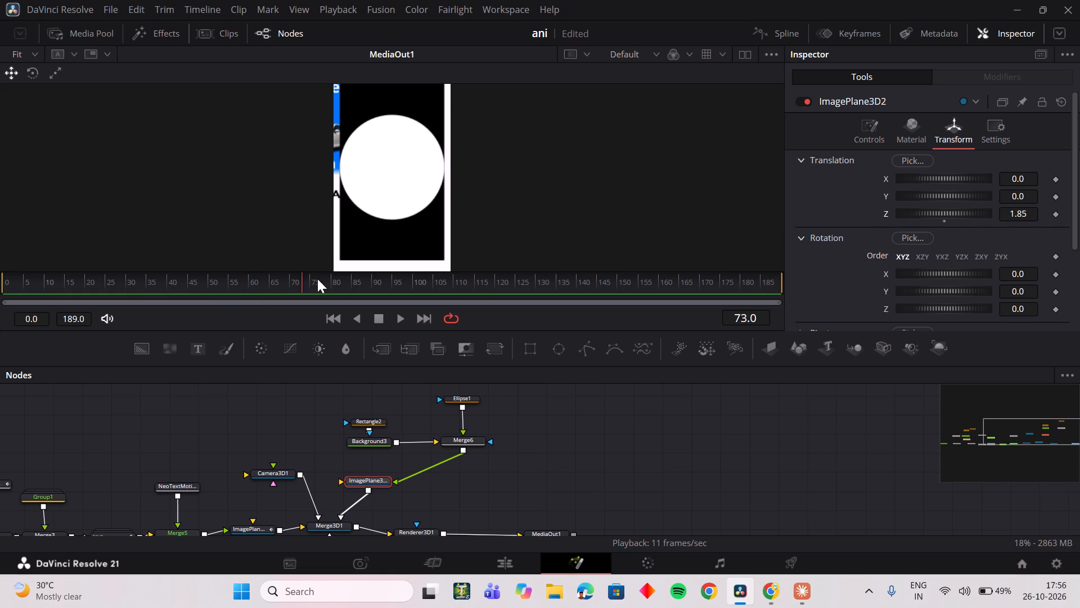
left_click_drag(317, 279, 256, 285)
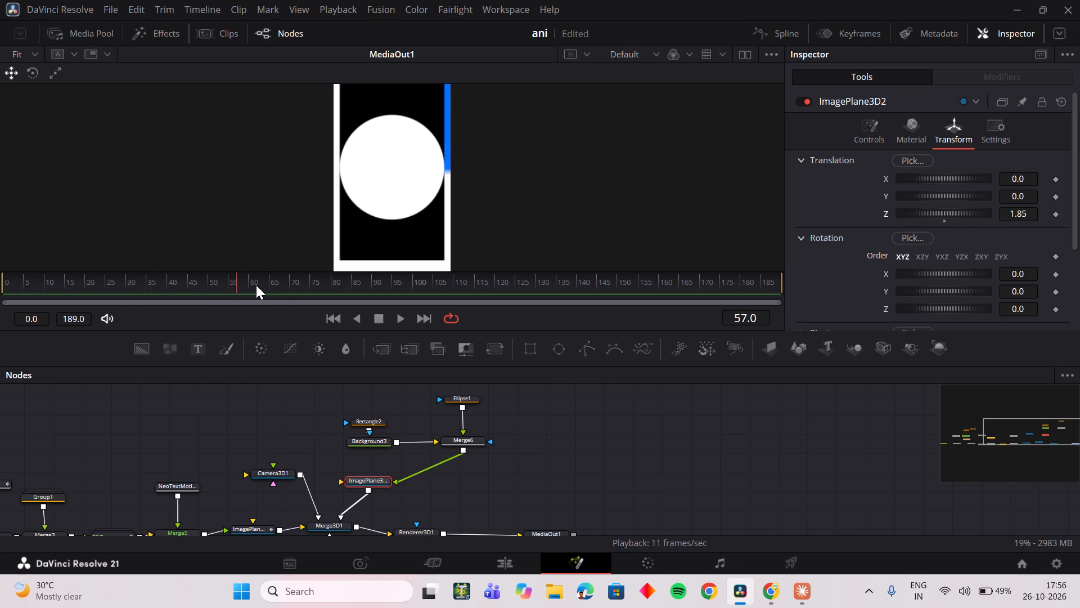
left_click_drag(256, 285, 304, 285)
left_click_drag(1019, 218, 1041, 220)
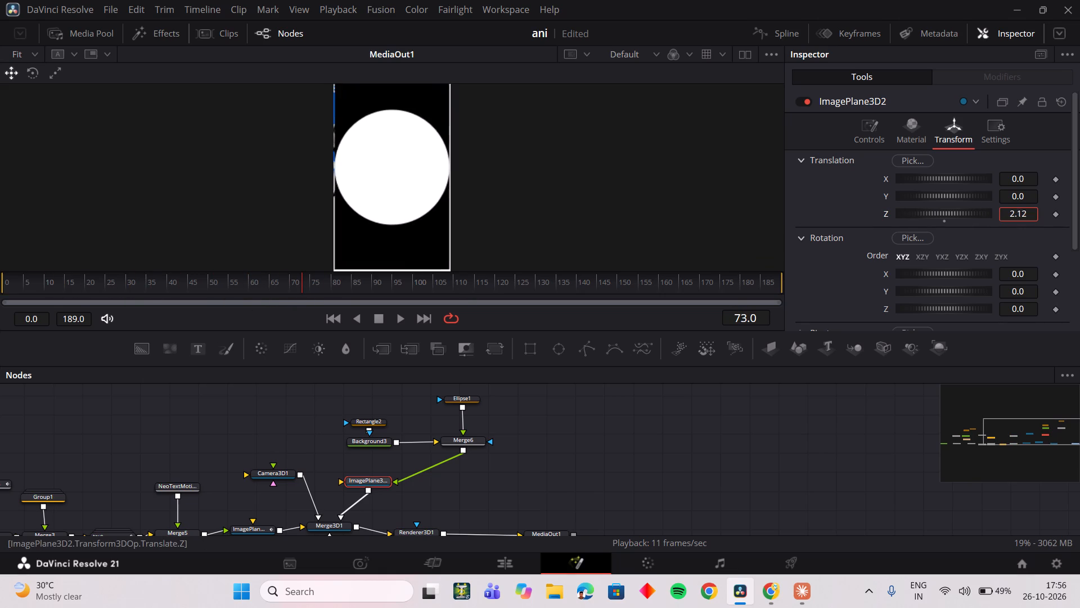
left_click_drag(1041, 220, 973, 226)
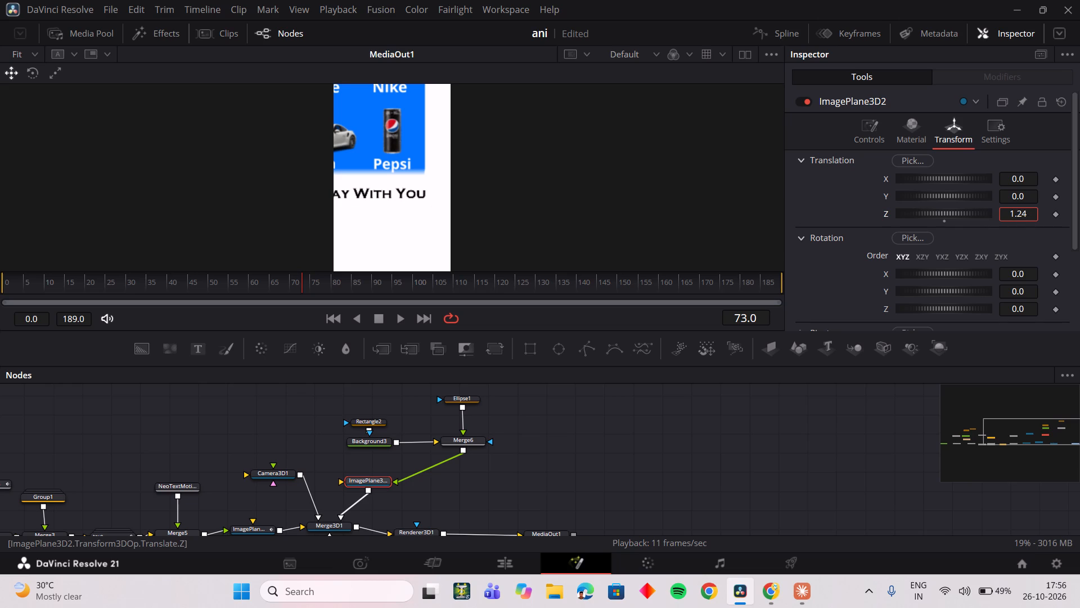
left_click_drag(973, 226, 933, 227)
left_click_drag(933, 227, 1025, 222)
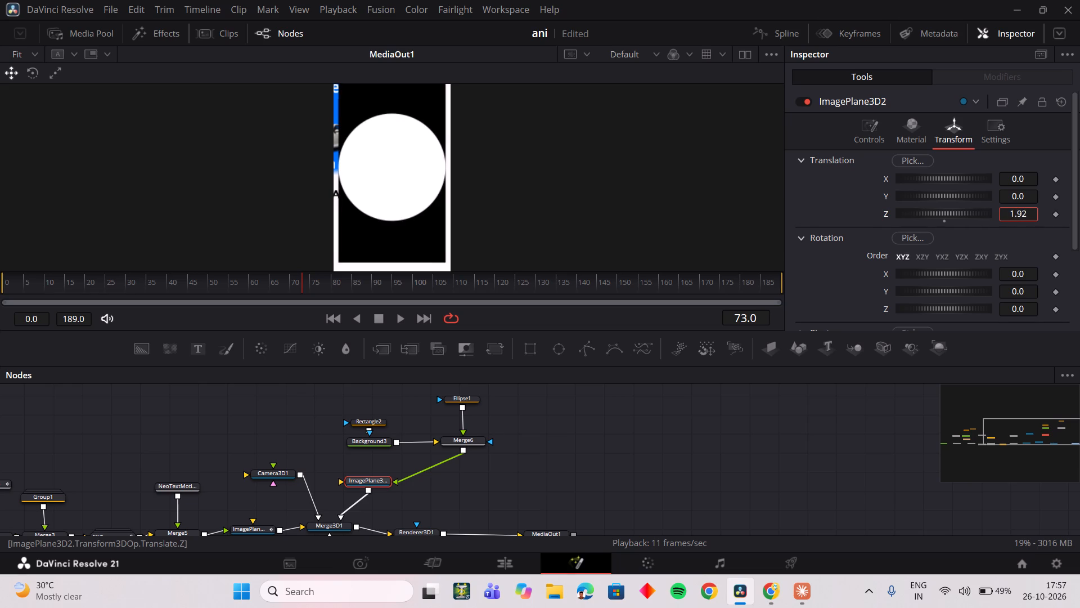
left_click_drag(1025, 222, 1018, 223)
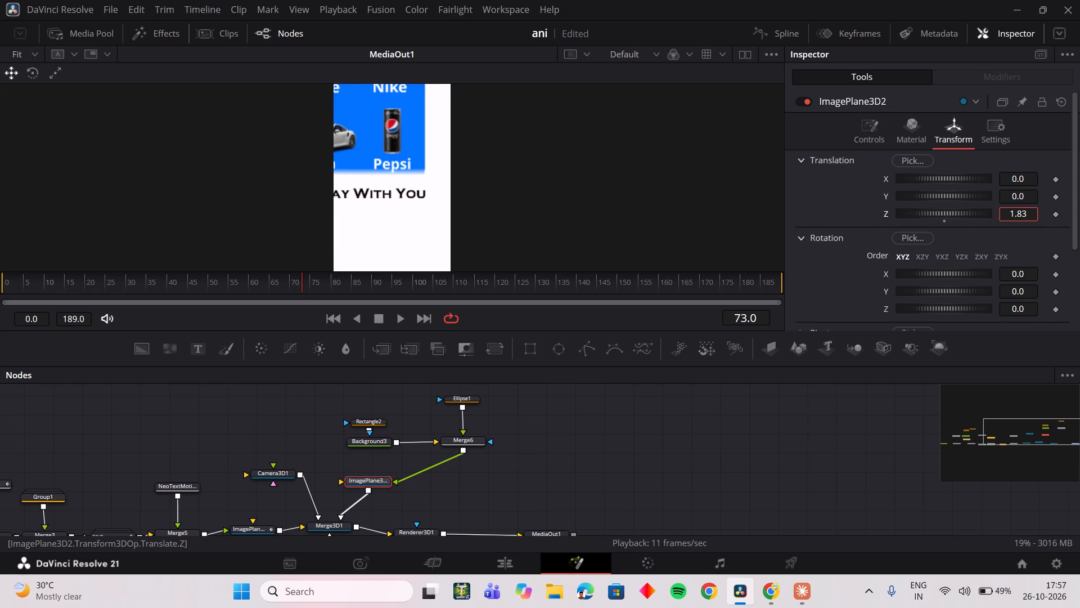
left_click_drag(1018, 223, 1019, 224)
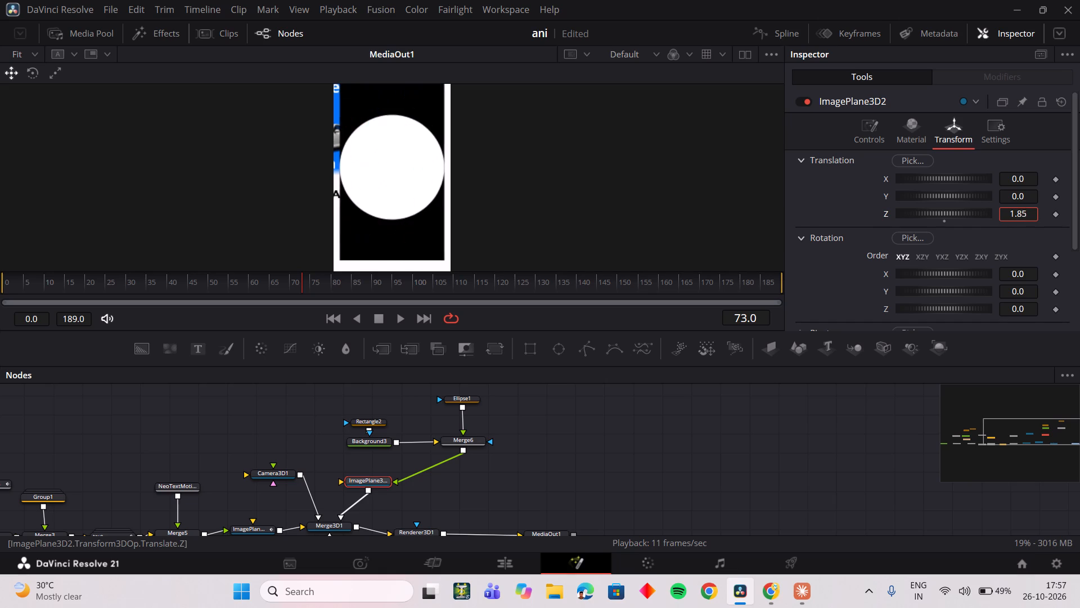
left_click_drag(1019, 224, 1020, 226)
left_click_drag(1020, 226, 1020, 227)
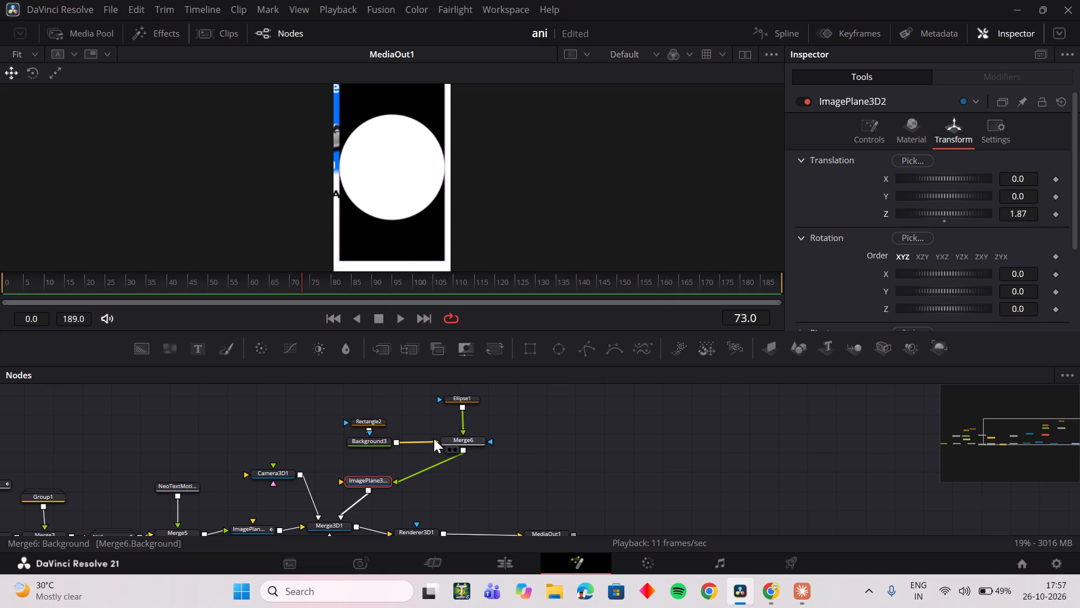
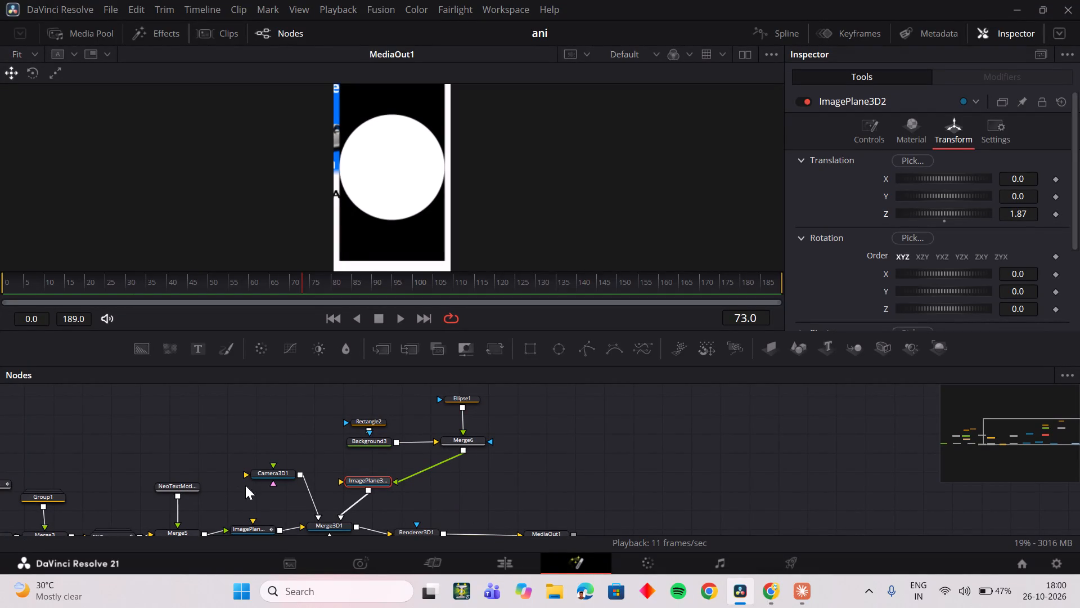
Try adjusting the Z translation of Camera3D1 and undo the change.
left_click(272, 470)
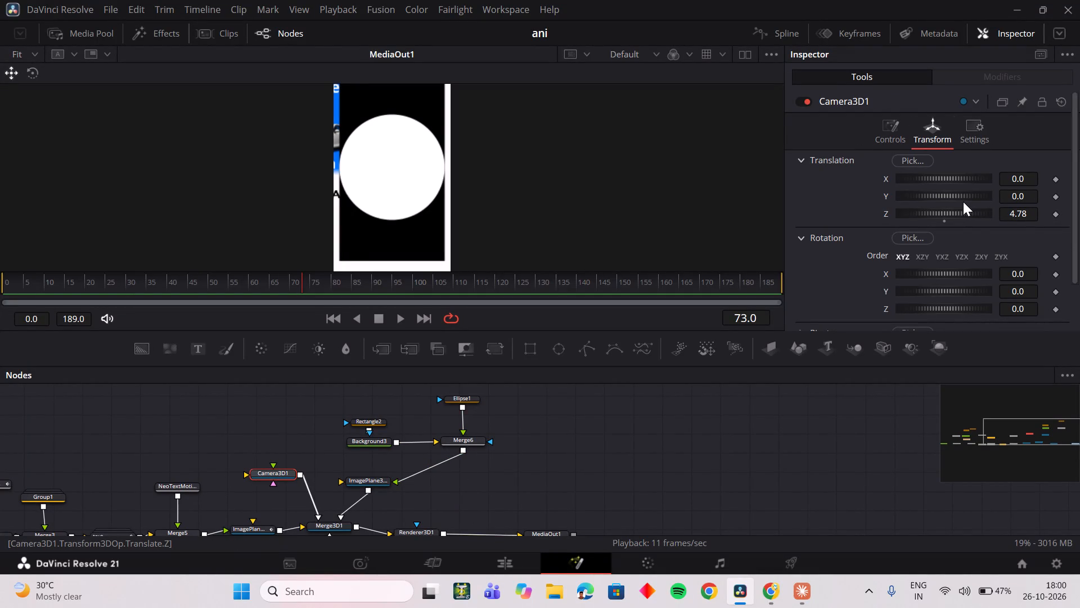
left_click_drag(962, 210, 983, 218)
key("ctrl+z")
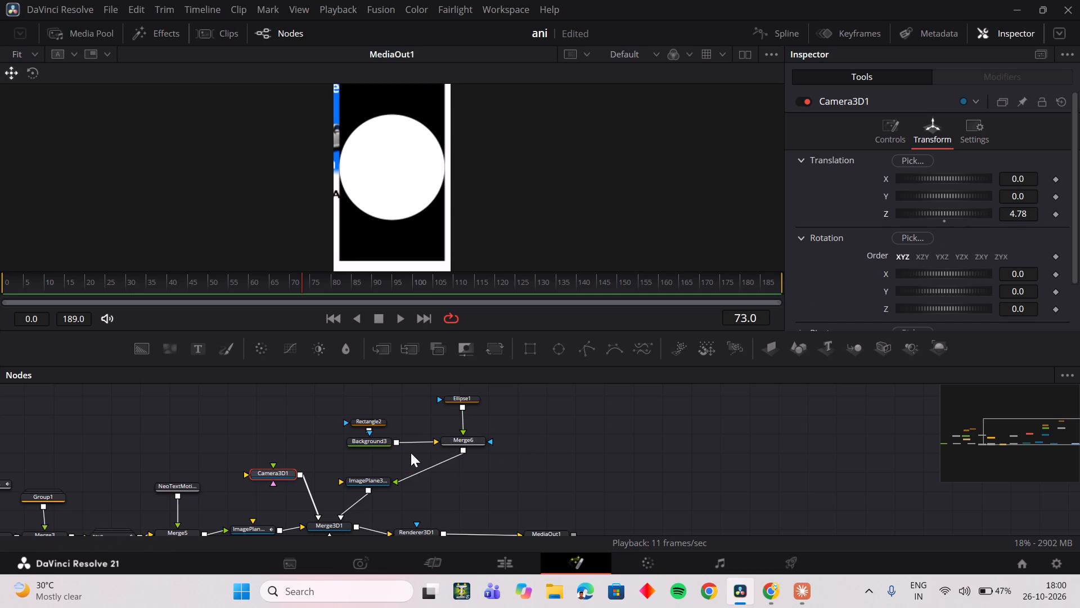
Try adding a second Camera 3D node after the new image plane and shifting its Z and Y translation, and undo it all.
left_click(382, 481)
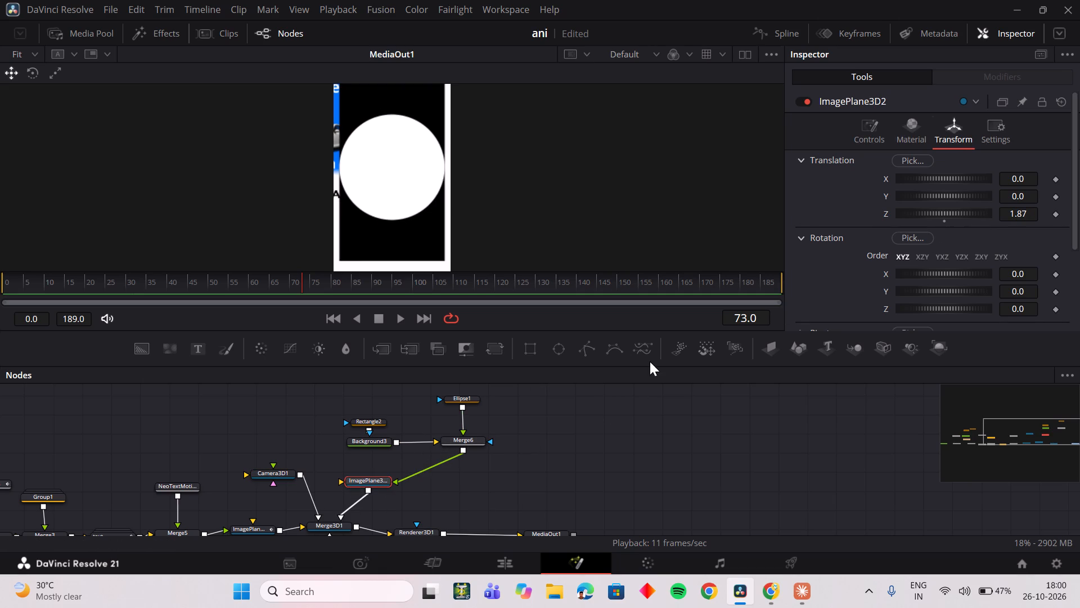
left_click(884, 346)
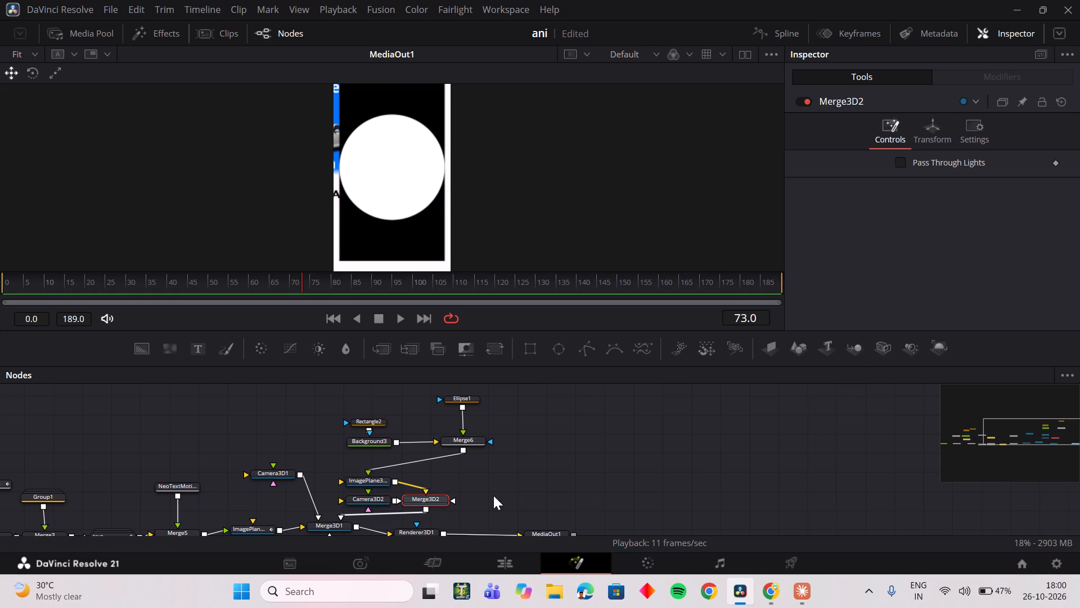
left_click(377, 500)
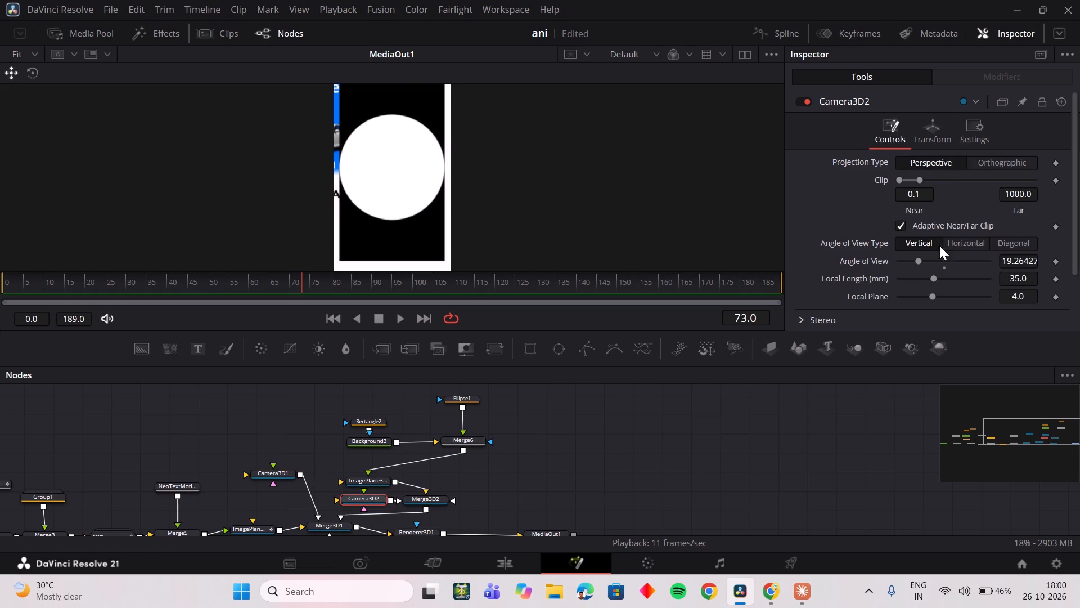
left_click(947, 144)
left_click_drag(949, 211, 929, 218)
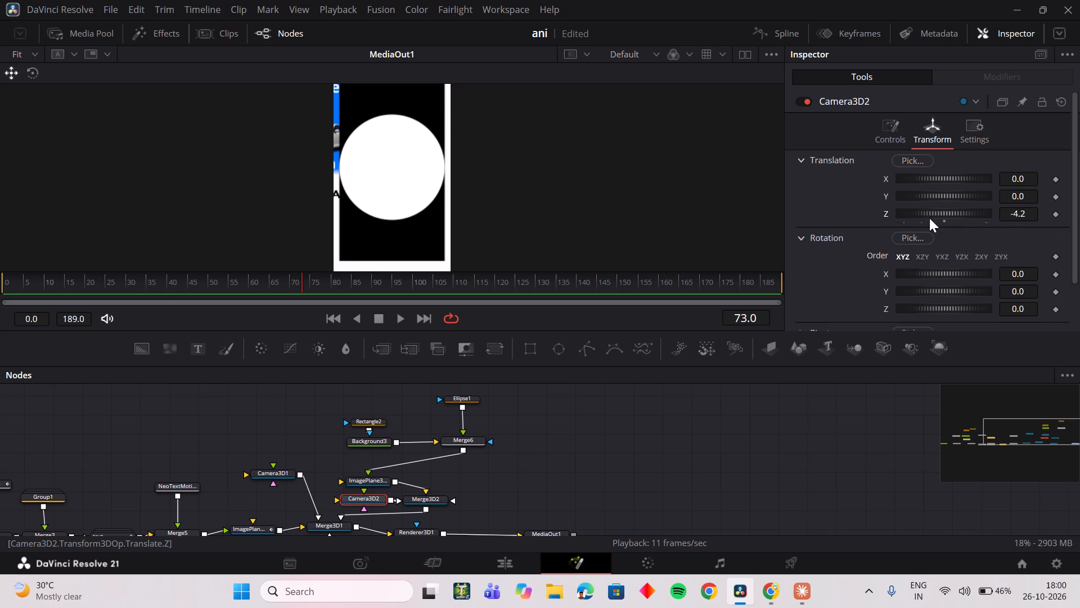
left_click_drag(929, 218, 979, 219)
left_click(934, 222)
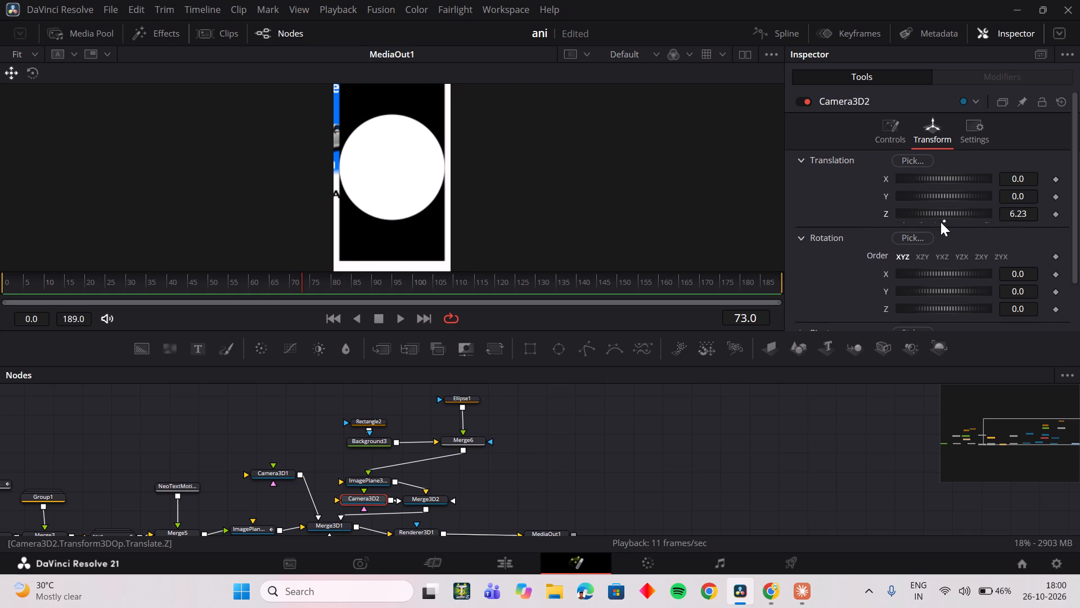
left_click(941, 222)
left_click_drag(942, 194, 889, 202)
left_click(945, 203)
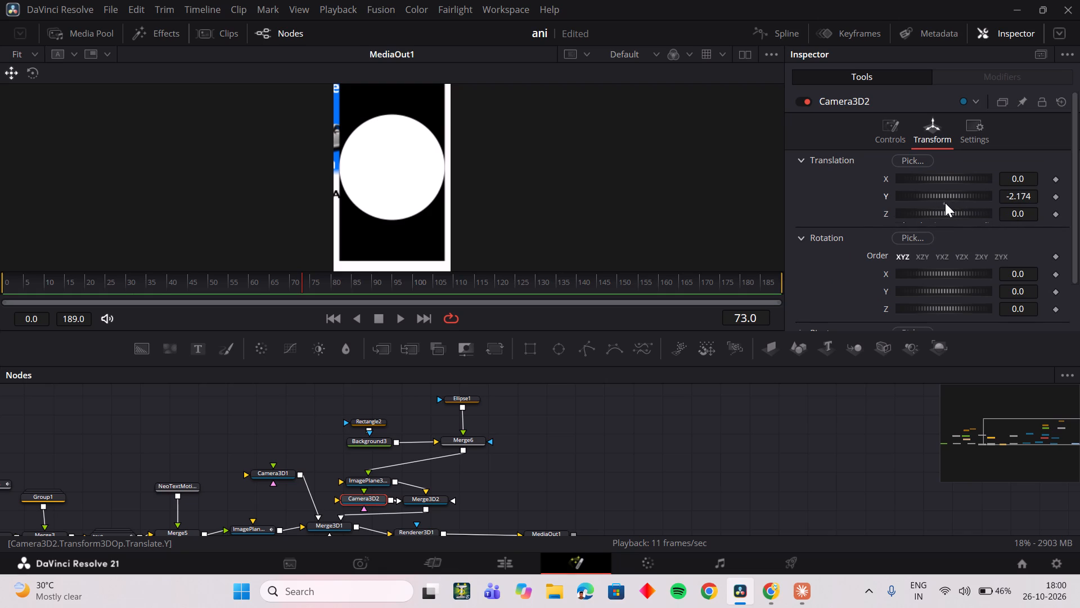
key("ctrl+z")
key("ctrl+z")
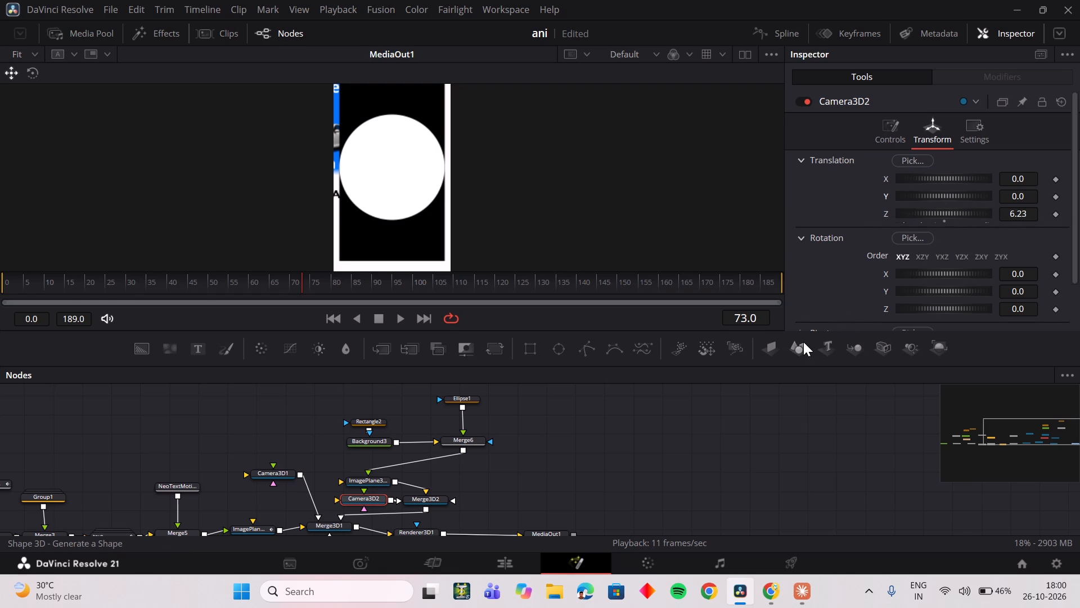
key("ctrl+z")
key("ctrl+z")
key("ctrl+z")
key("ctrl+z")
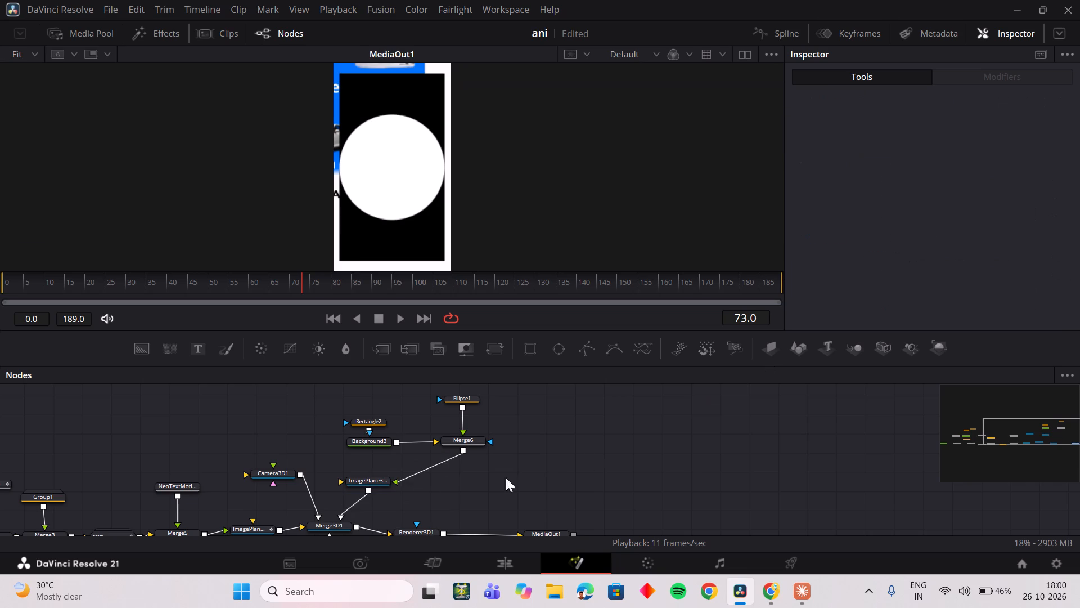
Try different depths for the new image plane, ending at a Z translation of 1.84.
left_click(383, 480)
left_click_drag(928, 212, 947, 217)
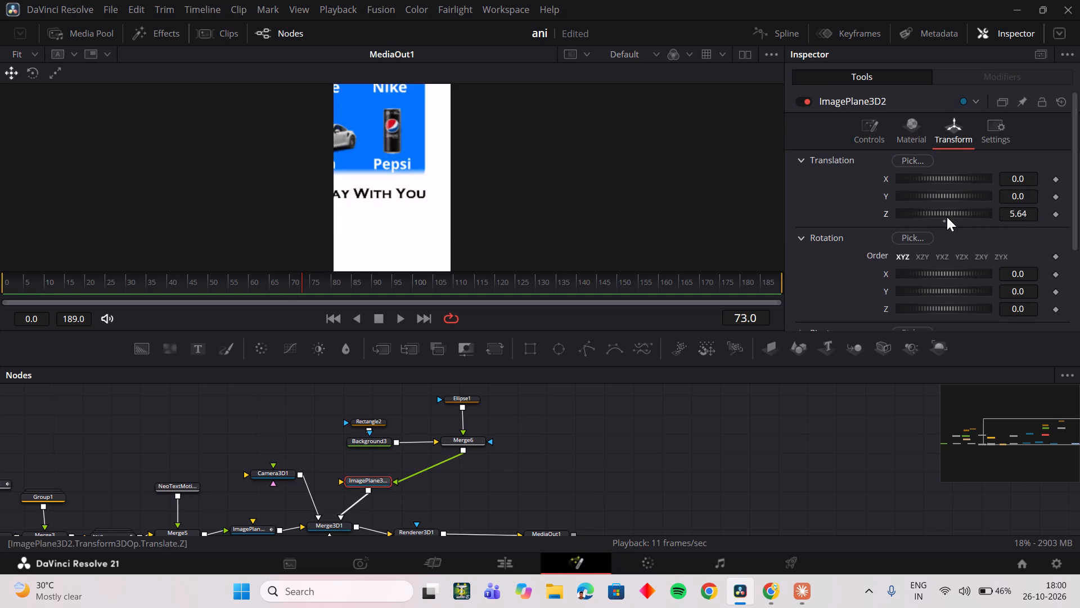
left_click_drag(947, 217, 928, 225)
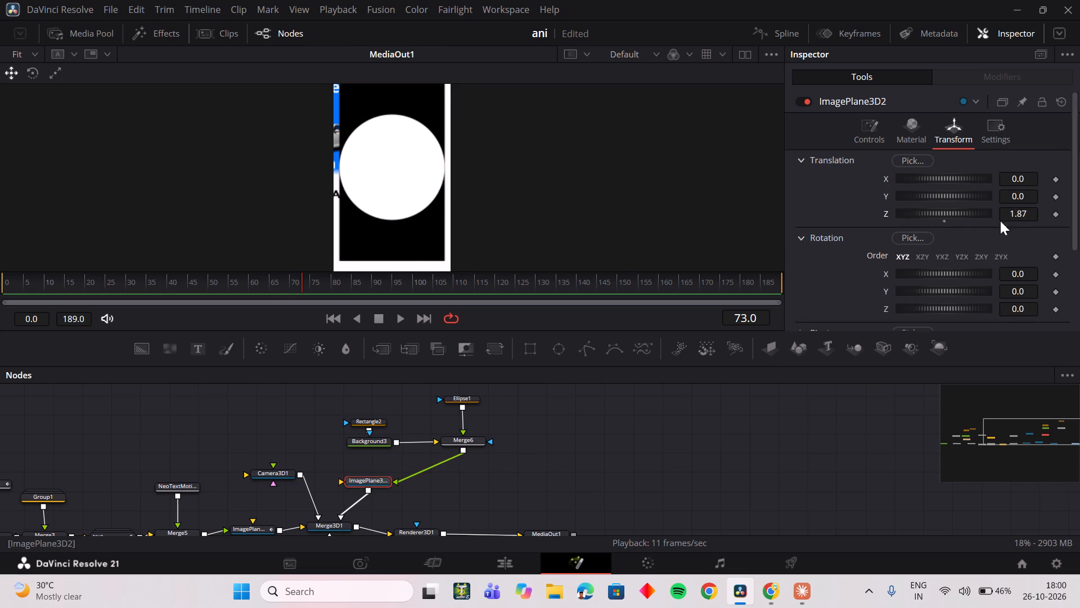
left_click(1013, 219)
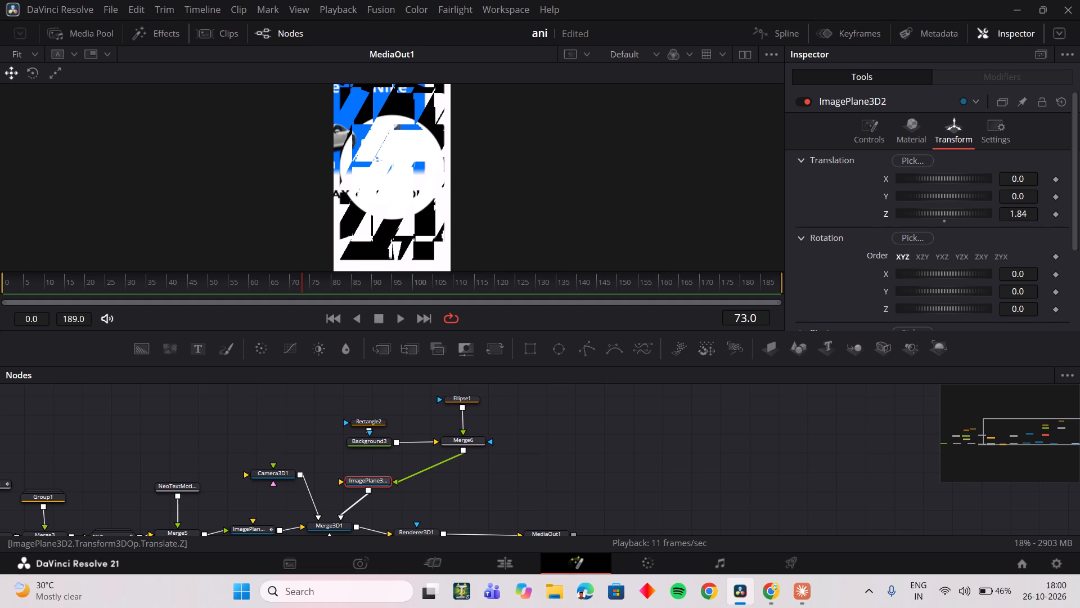
Open the Console to read its log messages, and close it again.
left_click(502, 18)
left_click(509, 15)
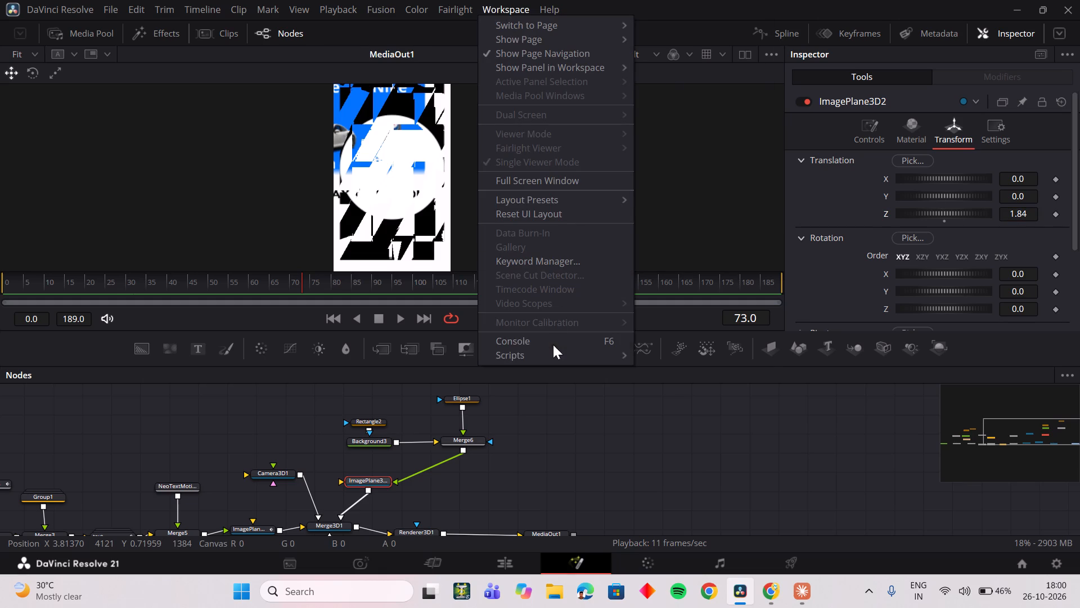
left_click(553, 341)
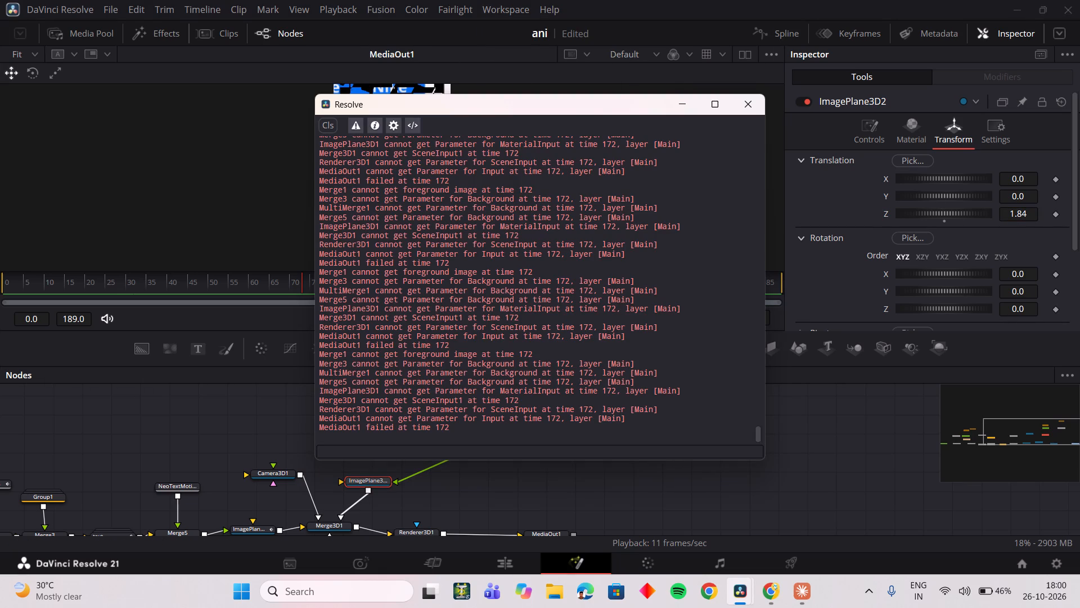
left_click(757, 101)
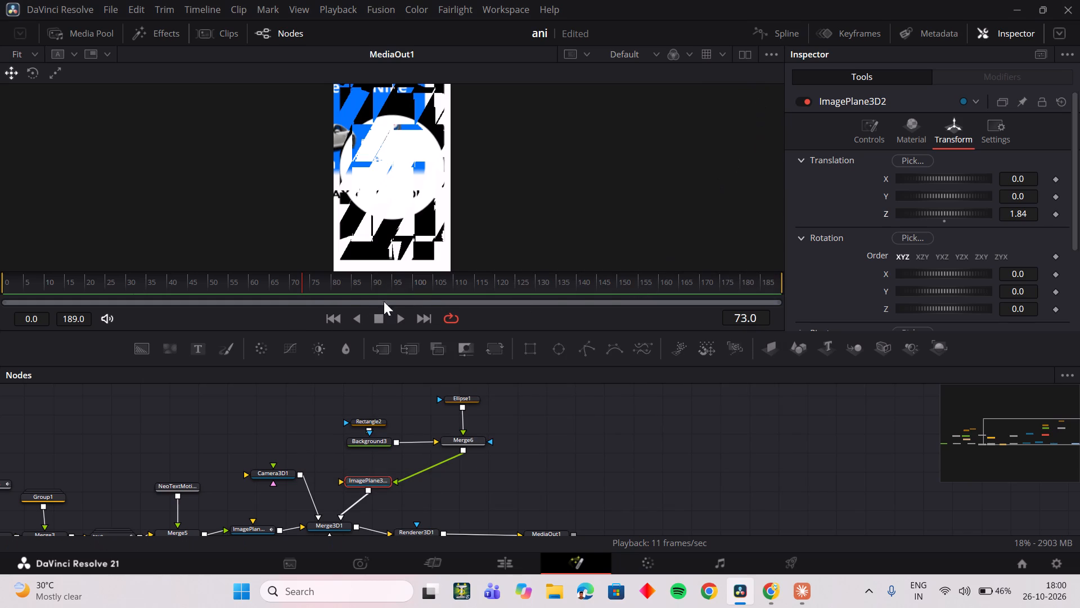
Reset the new image plane's Z translation to 0.0 and scrub to frame 108 to check the result.
left_click_drag(304, 288, 271, 292)
left_click(458, 491)
left_click(944, 221)
left_click_drag(381, 279, 447, 284)
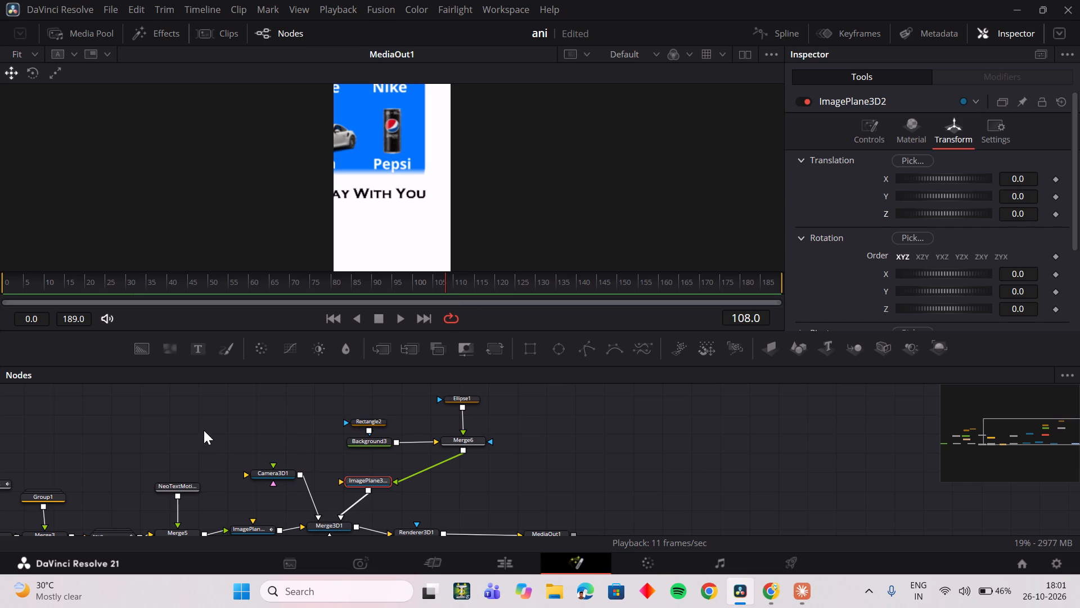
Disconnect the new image plane's output from the Merge3D1 node.
middle_click_drag(175, 436, 421, 425)
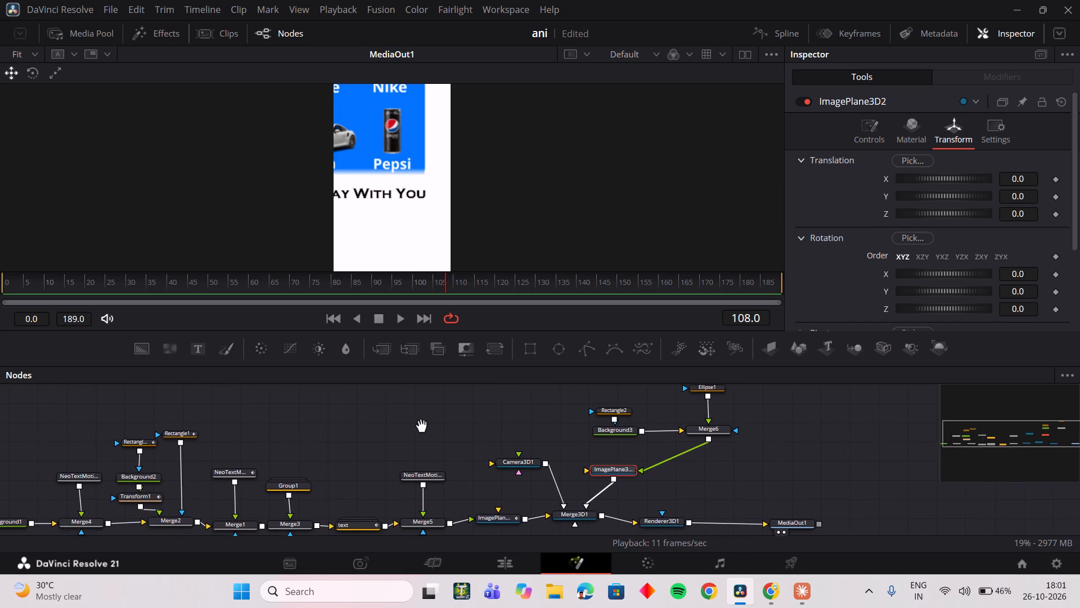
middle_click_drag(421, 425, 262, 422)
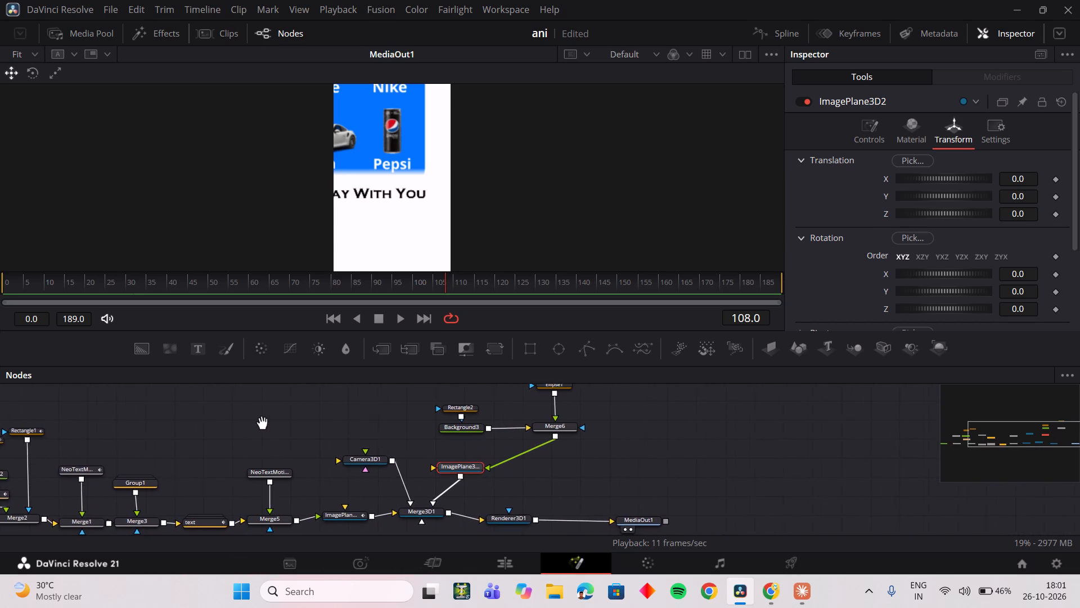
middle_click_drag(262, 422, 159, 436)
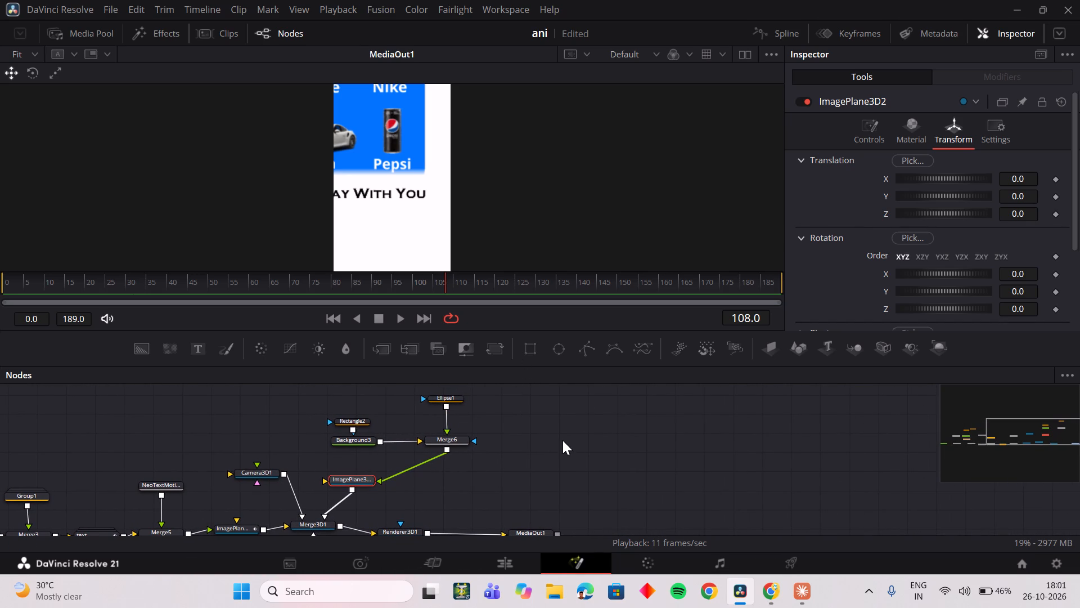
double_click(342, 500)
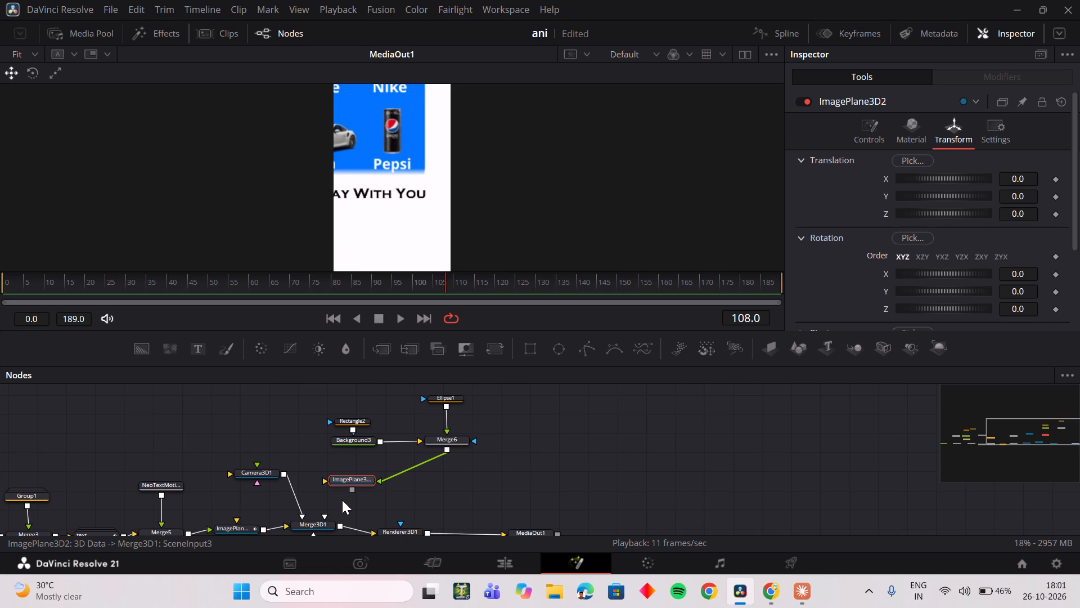
Move the rectangle, background, ellipse, merge and image plane nodes together to the start of the node tree, above and before Background1.
left_click_drag(340, 398, 498, 499)
left_click_drag(347, 478, 340, 476)
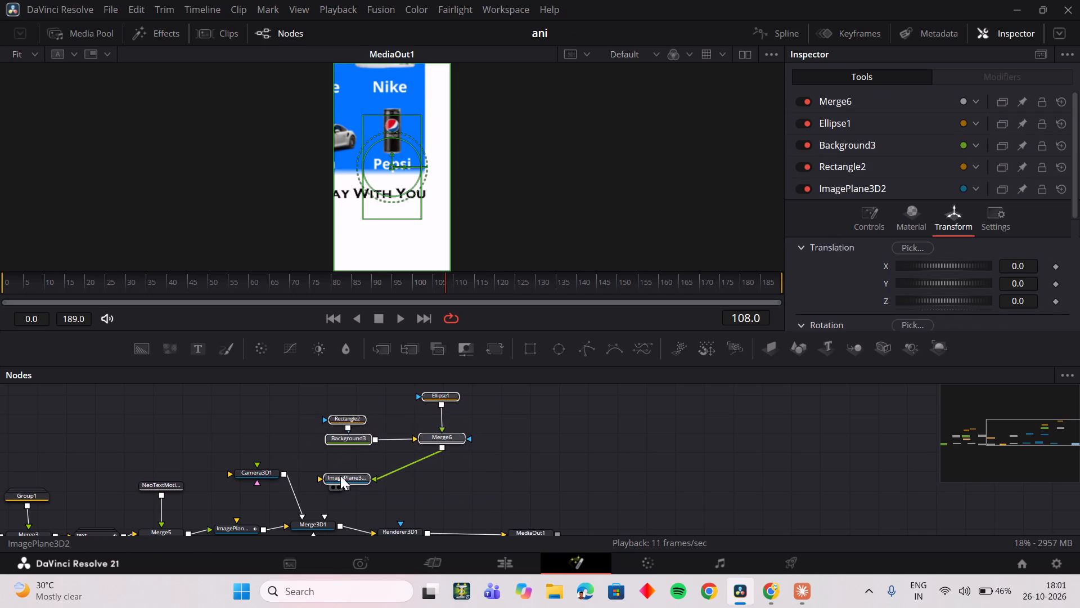
left_click_drag(340, 476, 128, 442)
middle_click_drag(280, 435, 757, 411)
left_click_drag(624, 422, 148, 500)
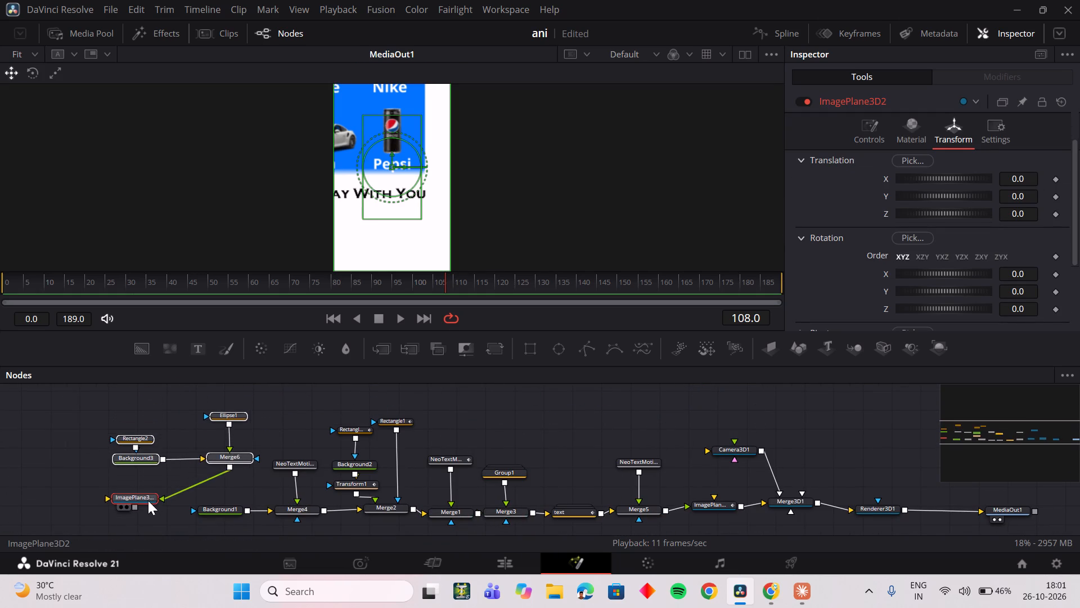
left_click_drag(148, 500, 148, 486)
left_click(225, 476)
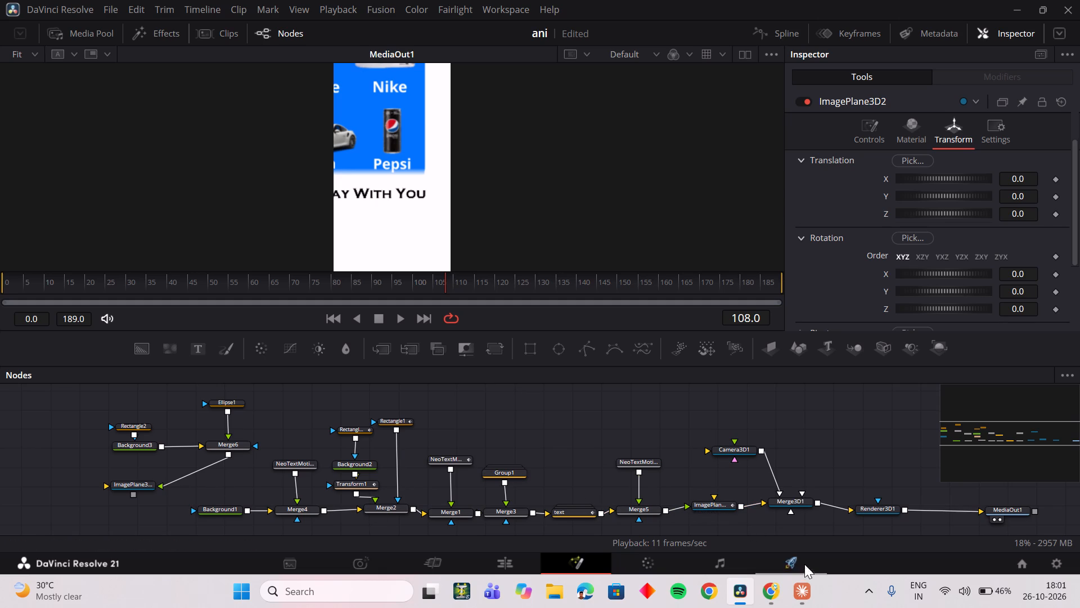
Watch a short part of the YouTube tutorial in Chrome and return to DaVinci Resolve to inspect the Background1 node.
left_click(774, 588)
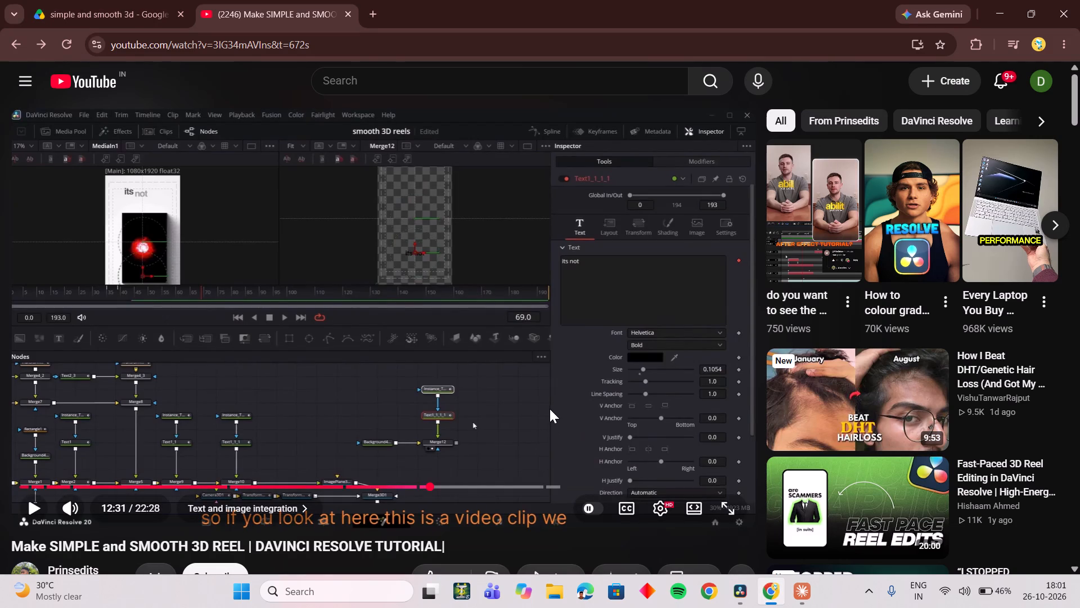
left_click(548, 397)
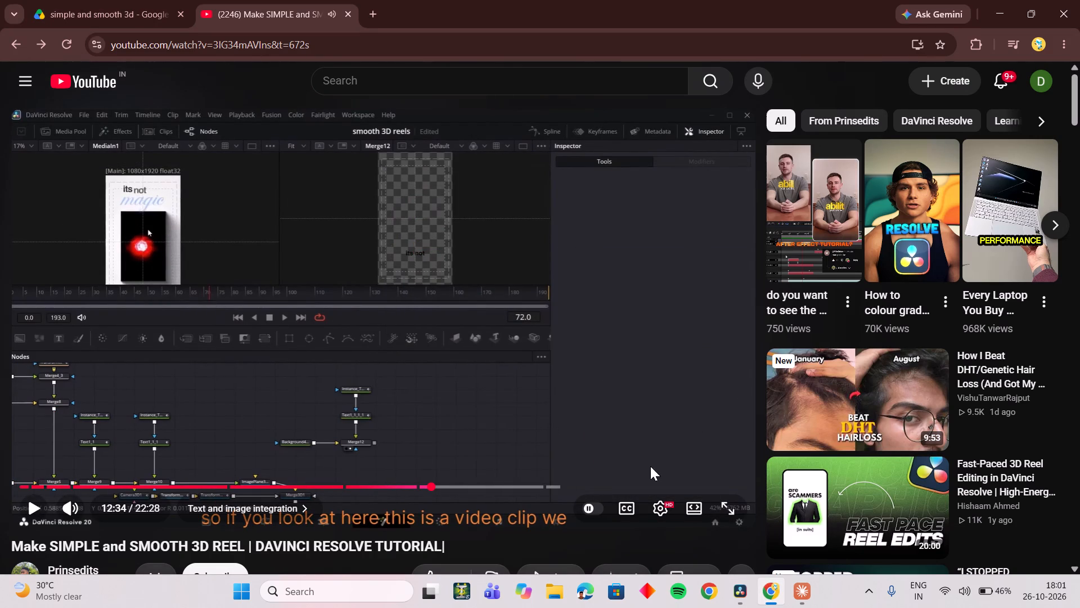
left_click(742, 590)
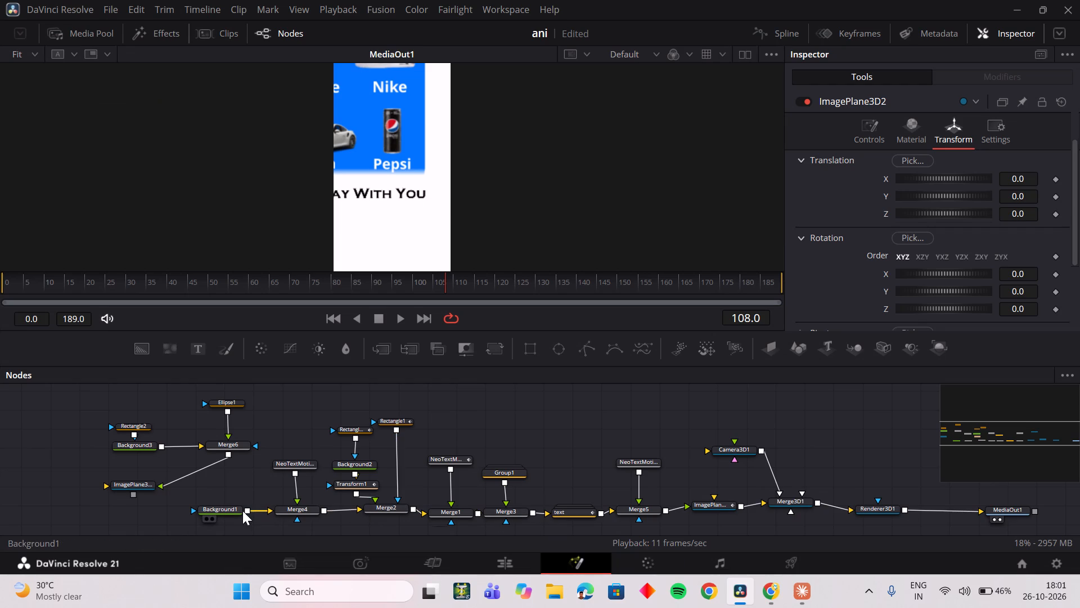
left_click(234, 510)
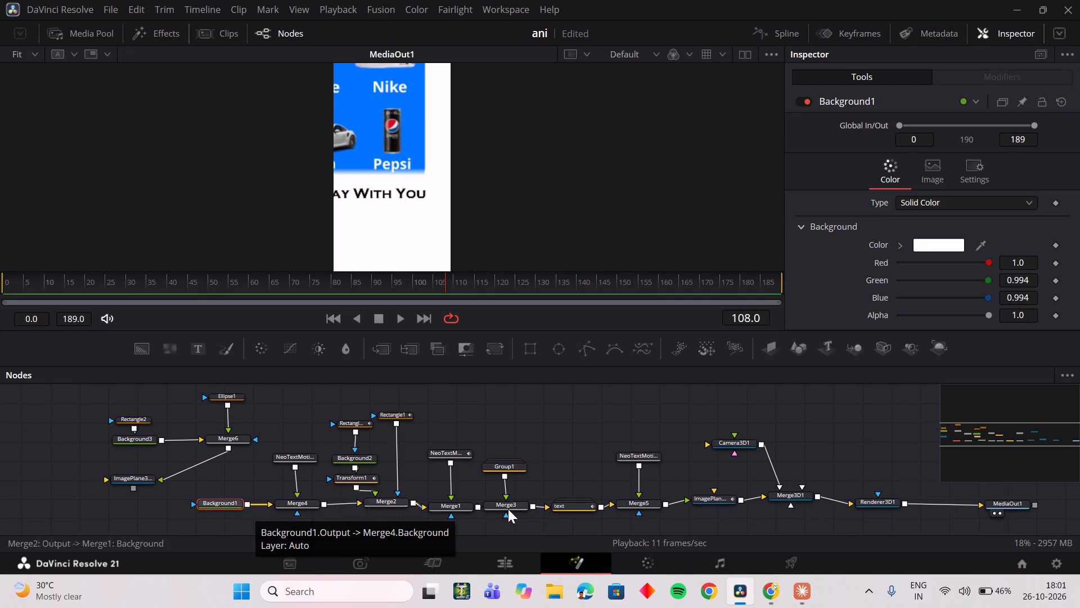
Switch to the YouTube tutorial in Chrome and skip through it to the Implementing 3D camera chapter at about 11:37.
left_click(769, 593)
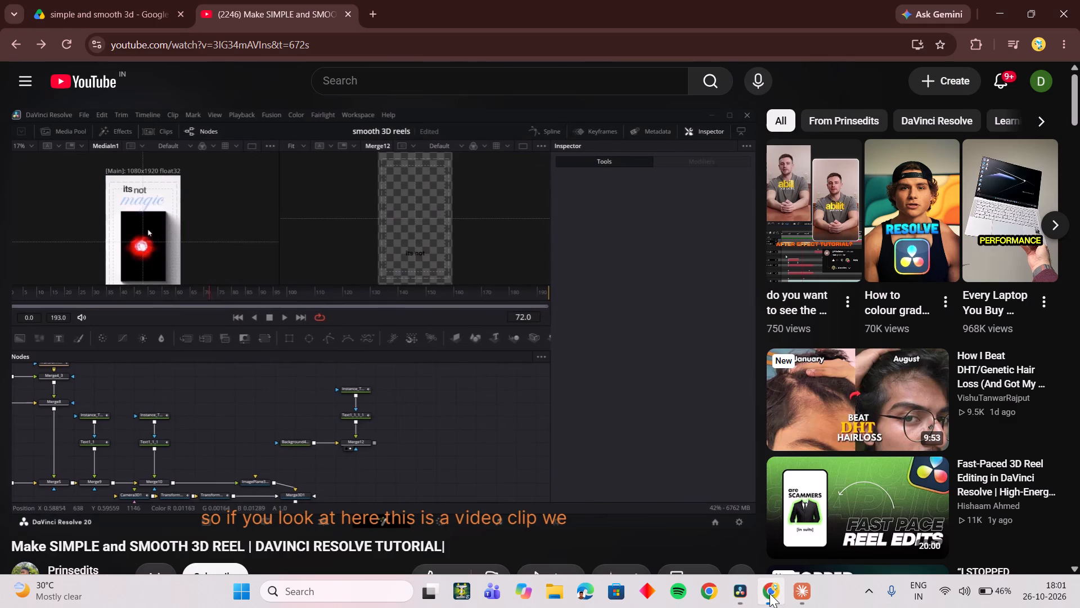
left_click(542, 404)
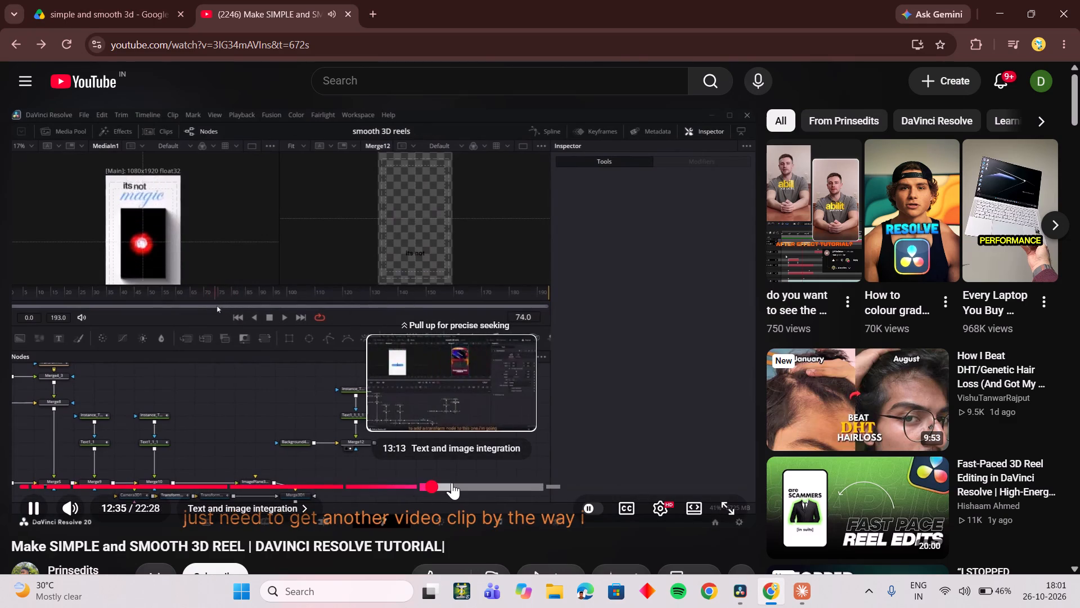
left_click(452, 482)
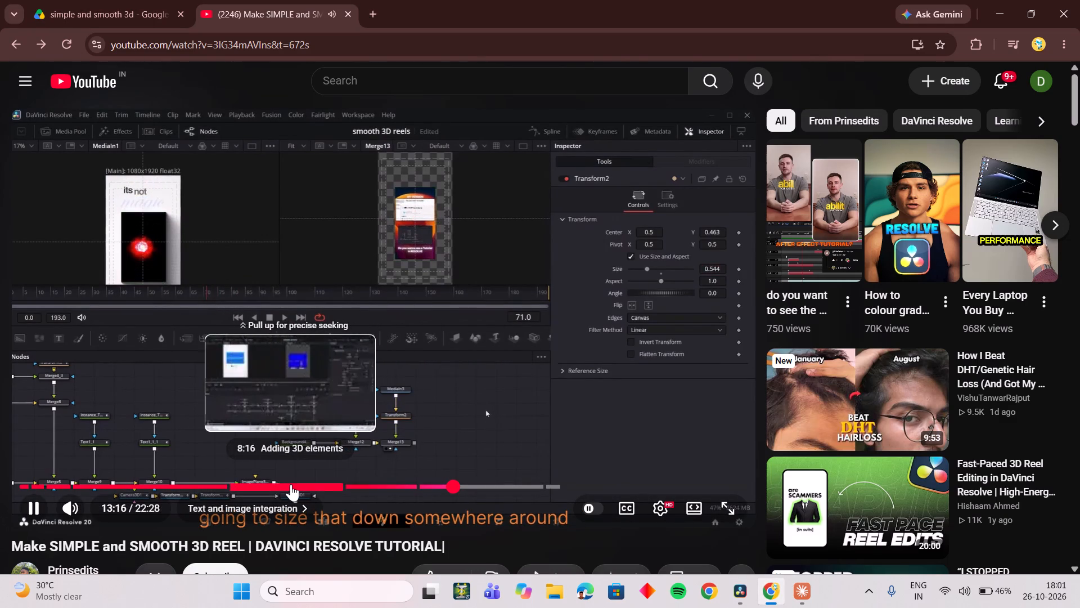
left_click(291, 484)
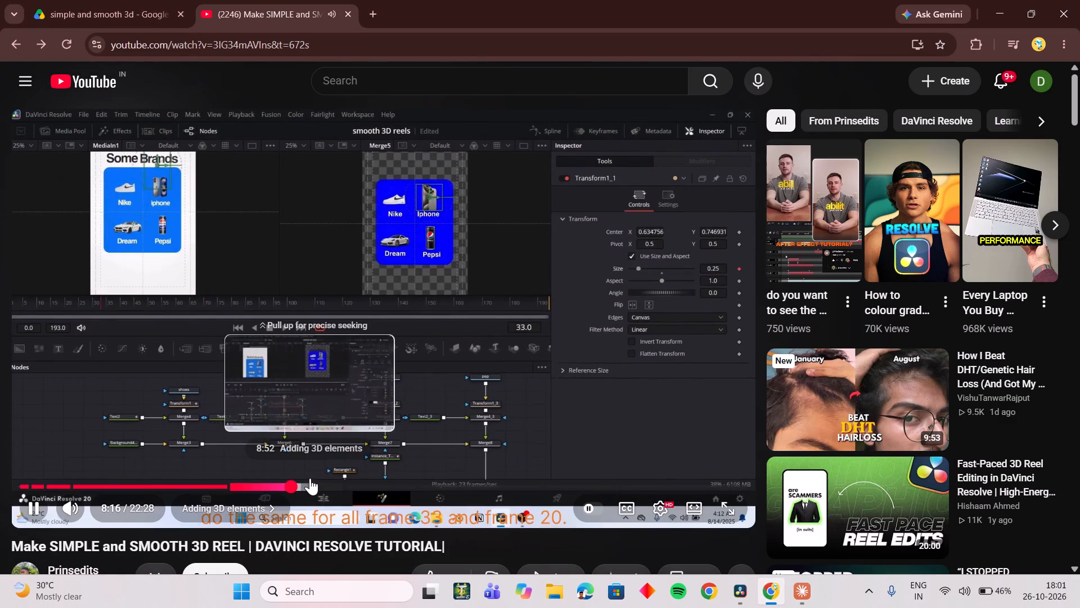
left_click(336, 481)
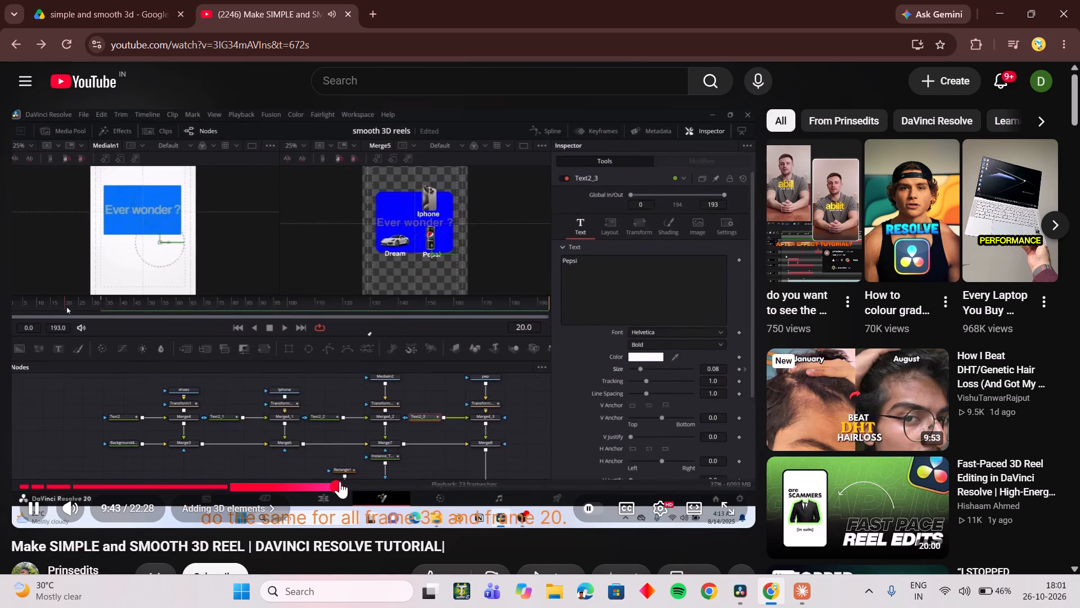
left_click(399, 481)
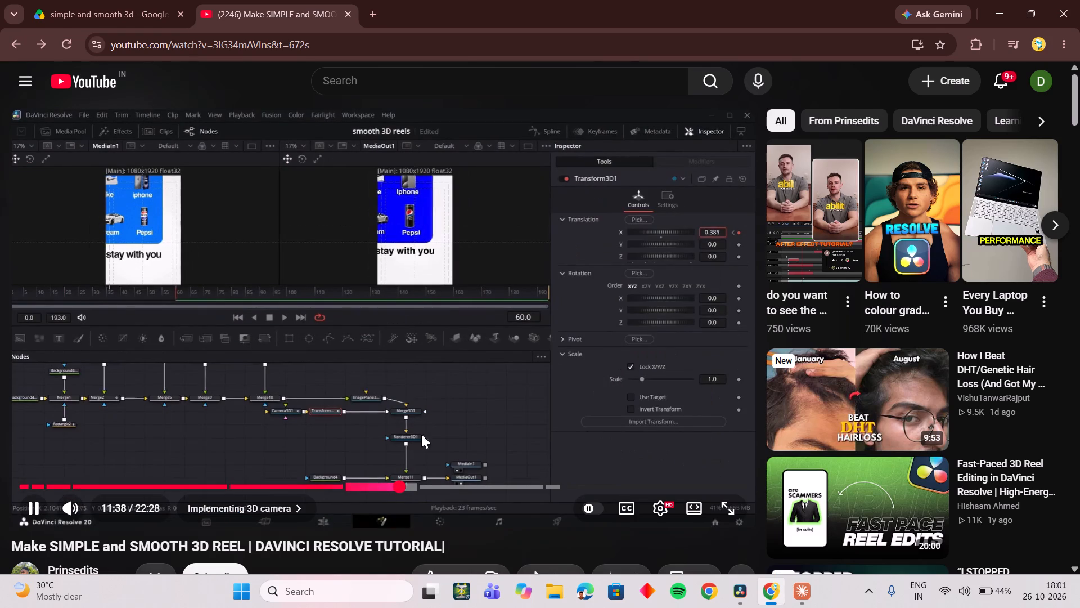
Pause the YouTube tutorial at the 3D camera node layout in Chrome, compare it with the DaVinci Resolve node tree, and return to DaVinci Resolve.
left_click(433, 418)
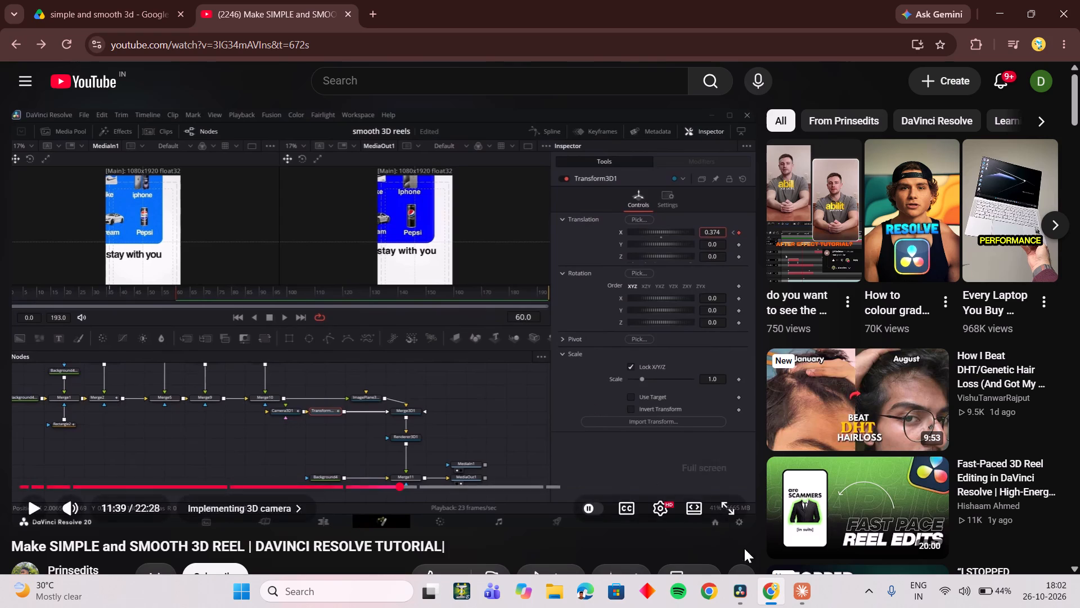
left_click(747, 587)
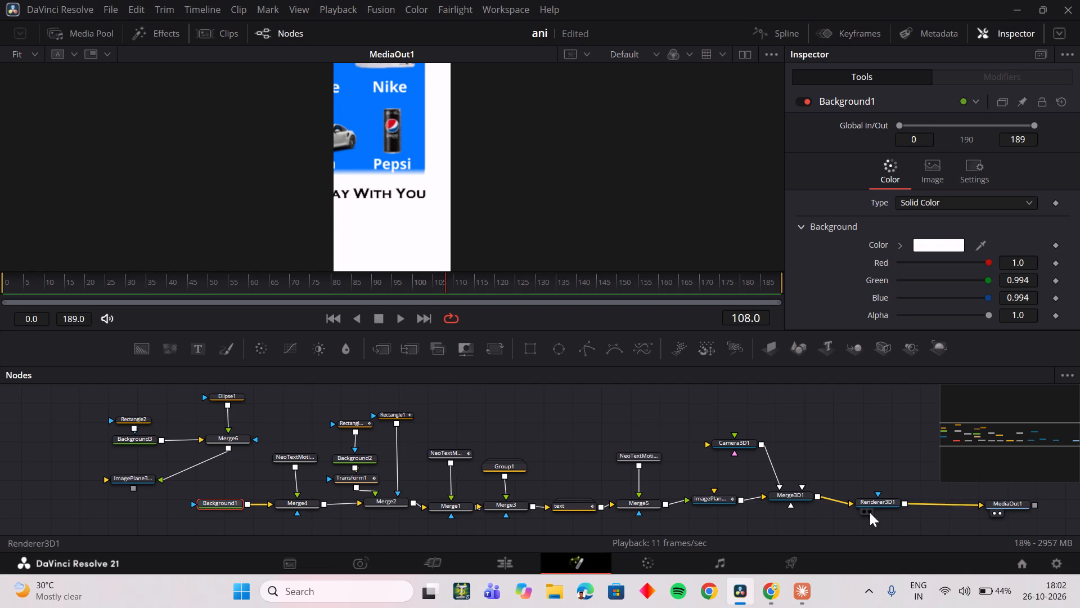
left_click(775, 596)
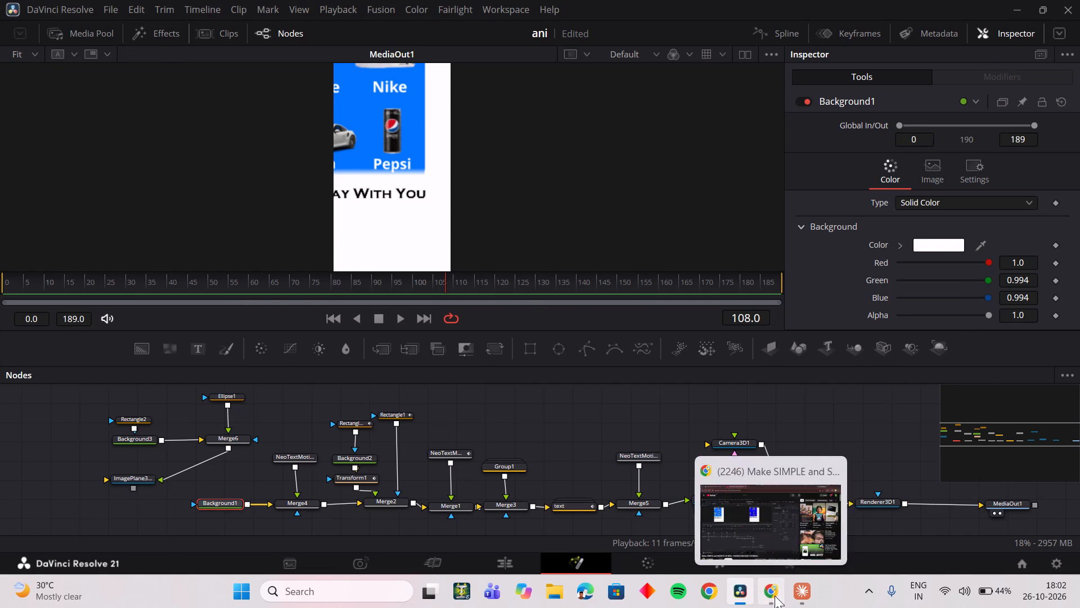
left_click(863, 472)
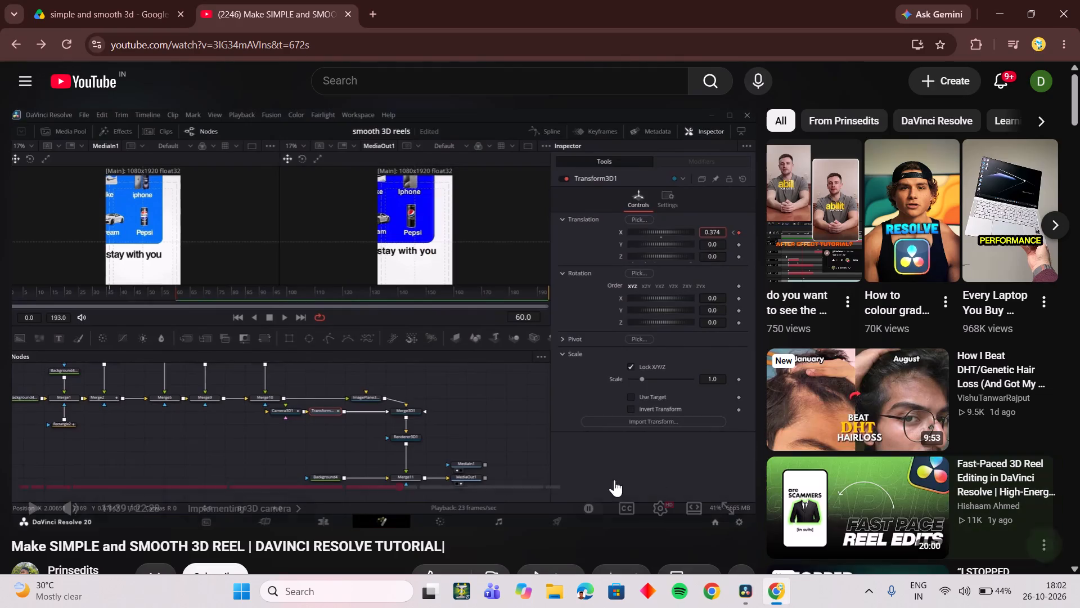
left_click(767, 587)
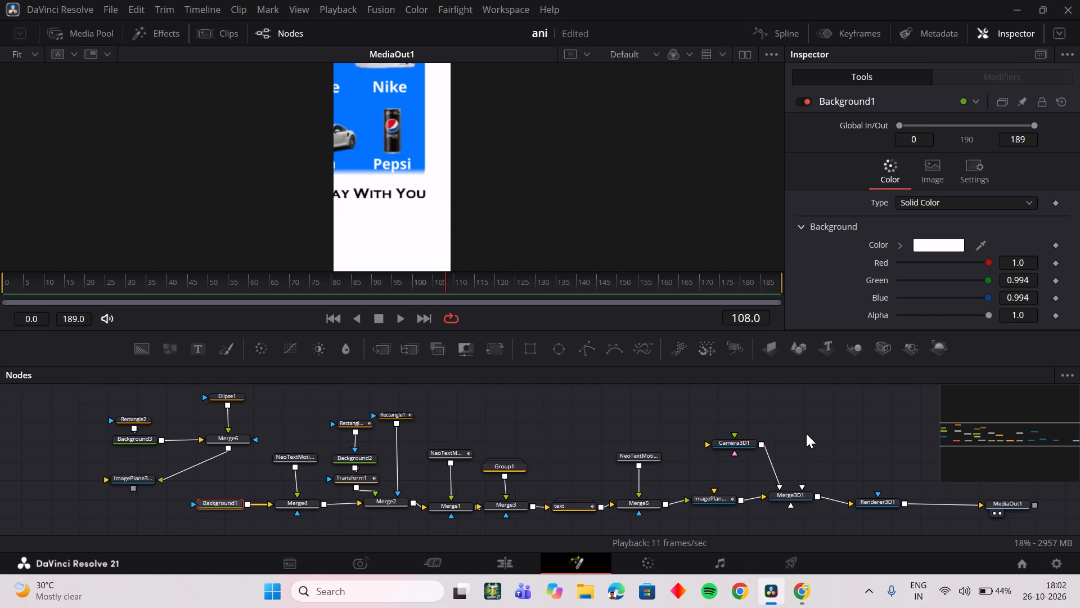
Disconnect Background1 from Merge4 and move it to the end of the node tree, above the gap between Renderer3D1 and MediaOut1.
scroll(294, 488, "down", 1)
left_click(263, 466)
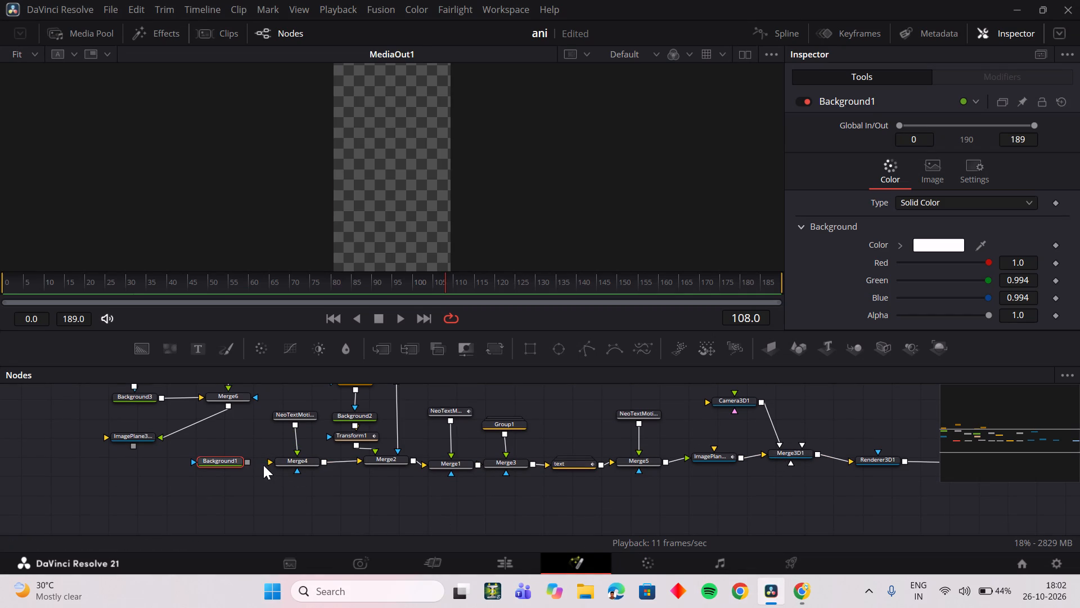
left_click_drag(231, 463, 761, 507)
middle_click_drag(804, 507, 497, 497)
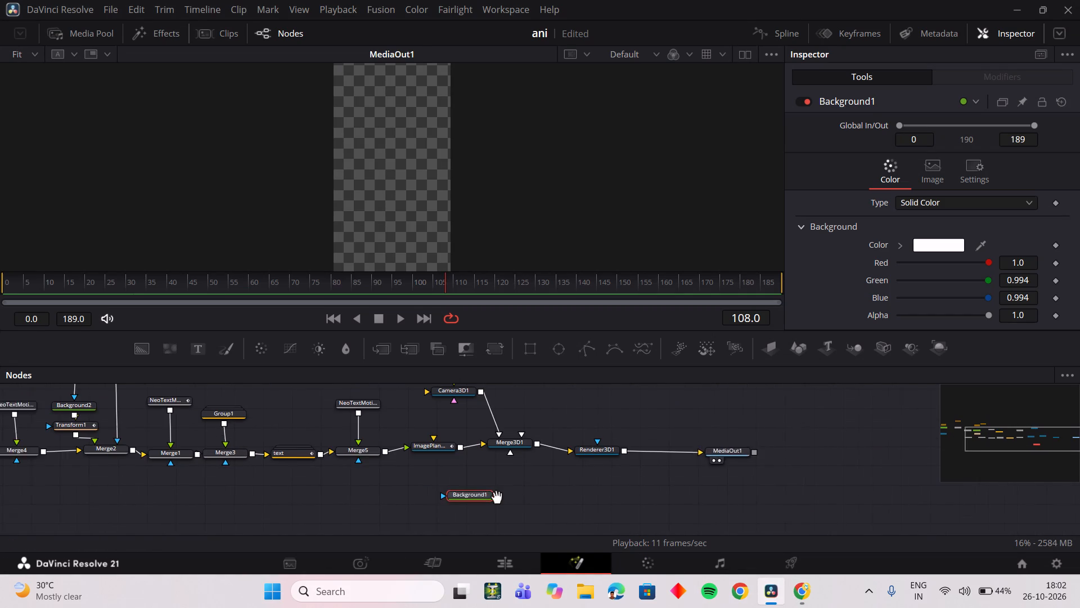
middle_click_drag(497, 497, 480, 497)
left_click_drag(439, 498, 646, 386)
Move MediaOut1 farther away from Renderer3D1 and disconnect the two nodes.
left_click_drag(681, 445, 686, 446)
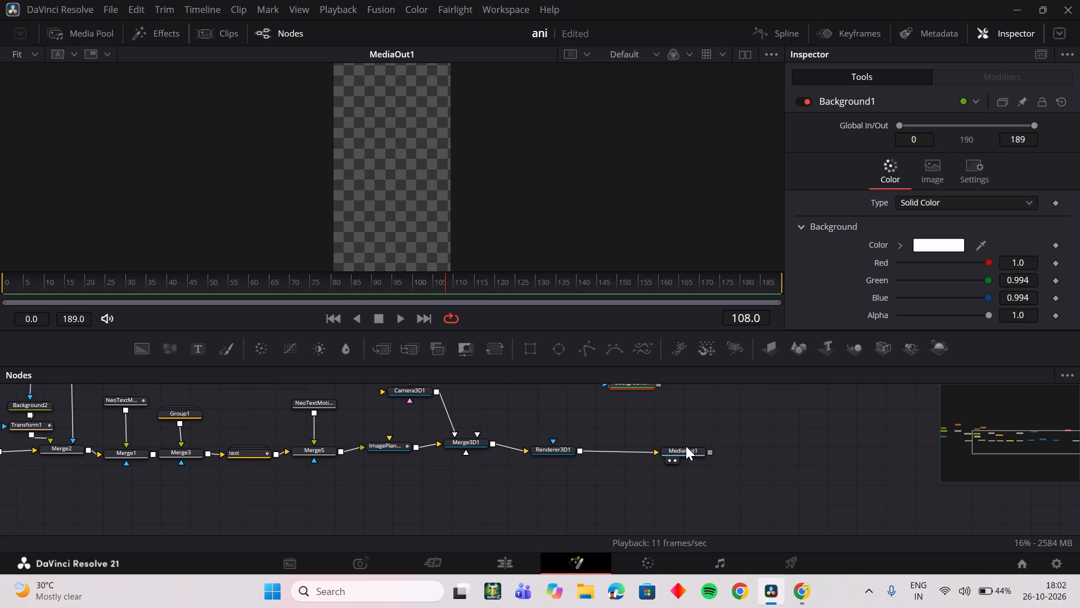
left_click_drag(686, 446, 766, 444)
left_click_drag(671, 451, 782, 445)
scroll(736, 486, "up", 2)
scroll(638, 481, "down", 1)
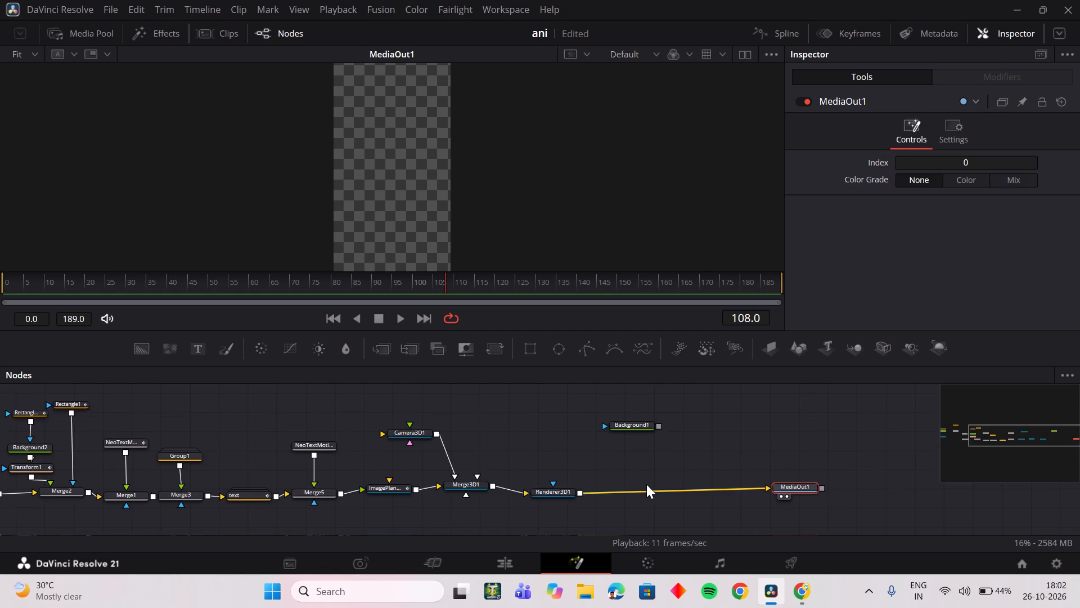
scroll(646, 484, "down", 1)
left_click(658, 451)
left_click(660, 448)
double_click(705, 446)
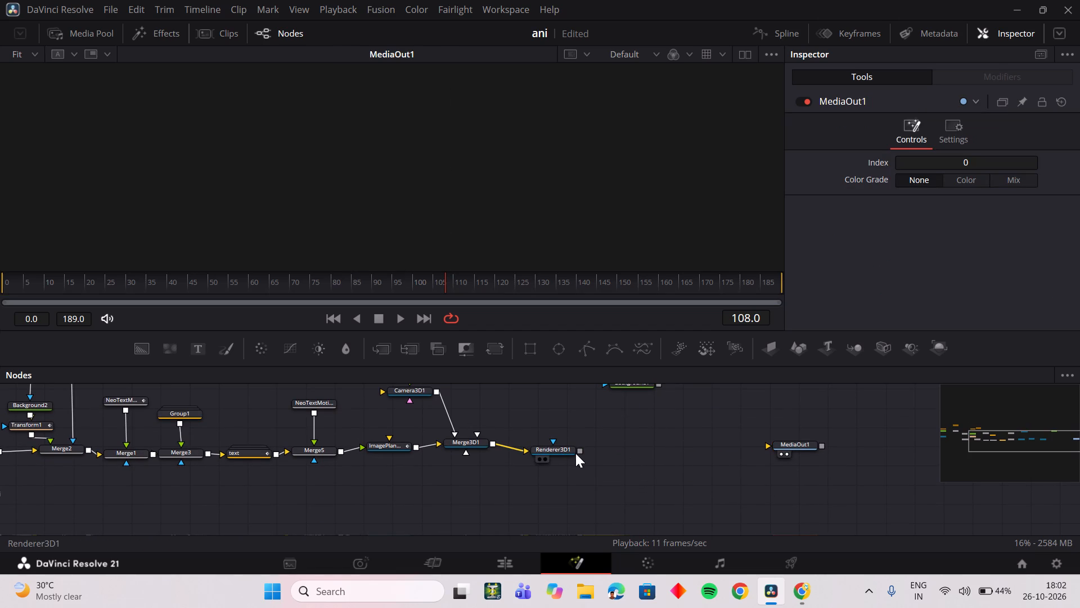
Add a Merge node after Renderer3D1, place it midway to MediaOut1, and connect its output to MediaOut1.
left_click(580, 450)
left_click(566, 449)
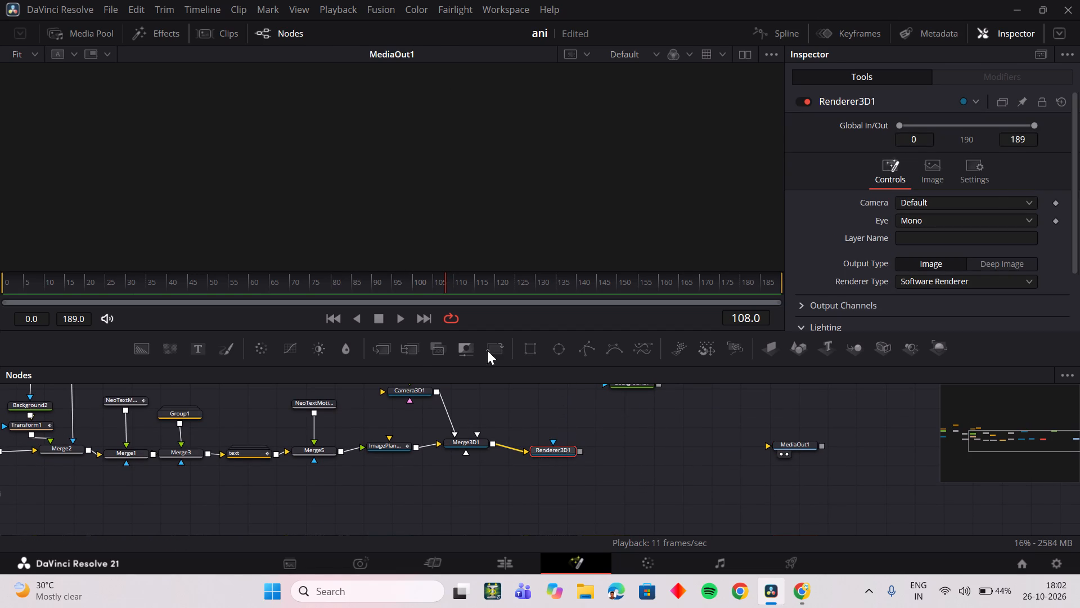
left_click(381, 350)
left_click_drag(607, 451, 678, 452)
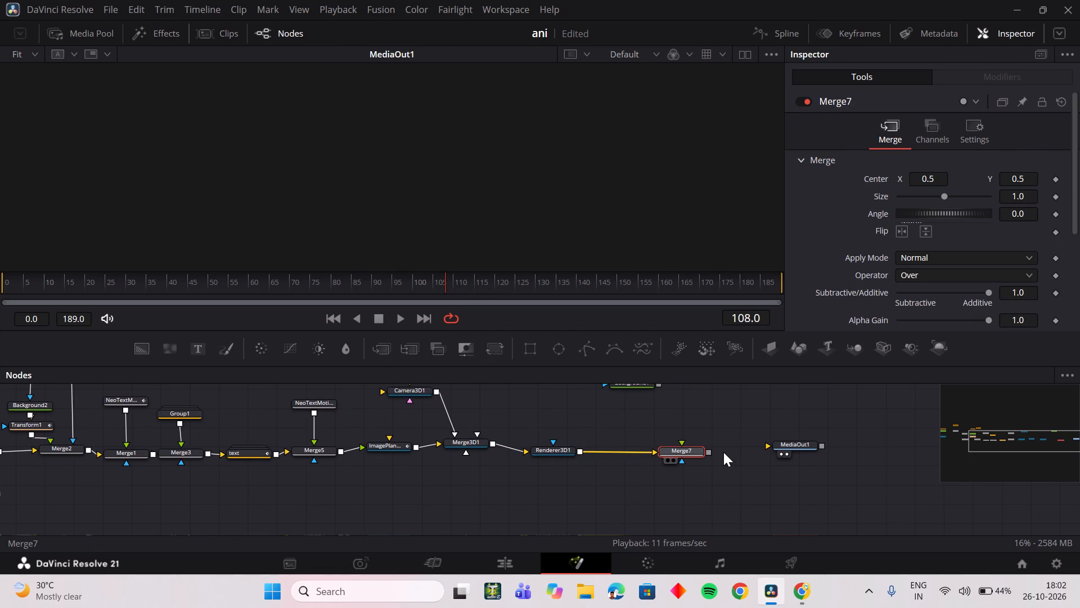
left_click_drag(712, 451, 728, 455)
left_click_drag(709, 450, 779, 445)
Connect Background1 to the new Merge node and swap its inputs so Background1 is the background and Renderer3D1 the foreground.
left_click_drag(658, 384, 674, 445)
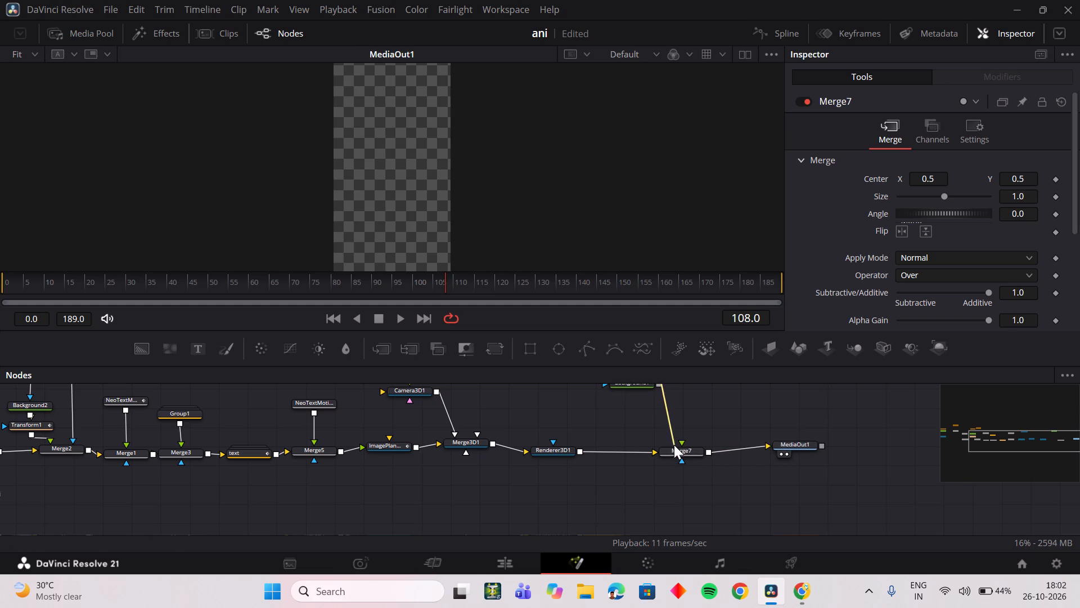
left_click_drag(674, 445, 678, 453)
left_click(671, 452)
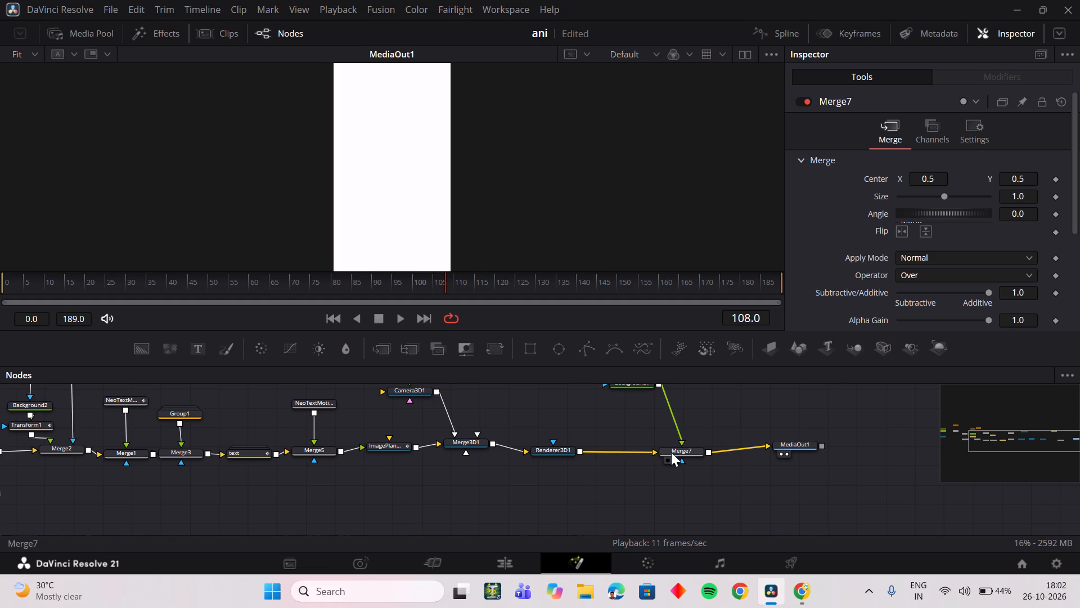
right_click(671, 452)
left_click(717, 432)
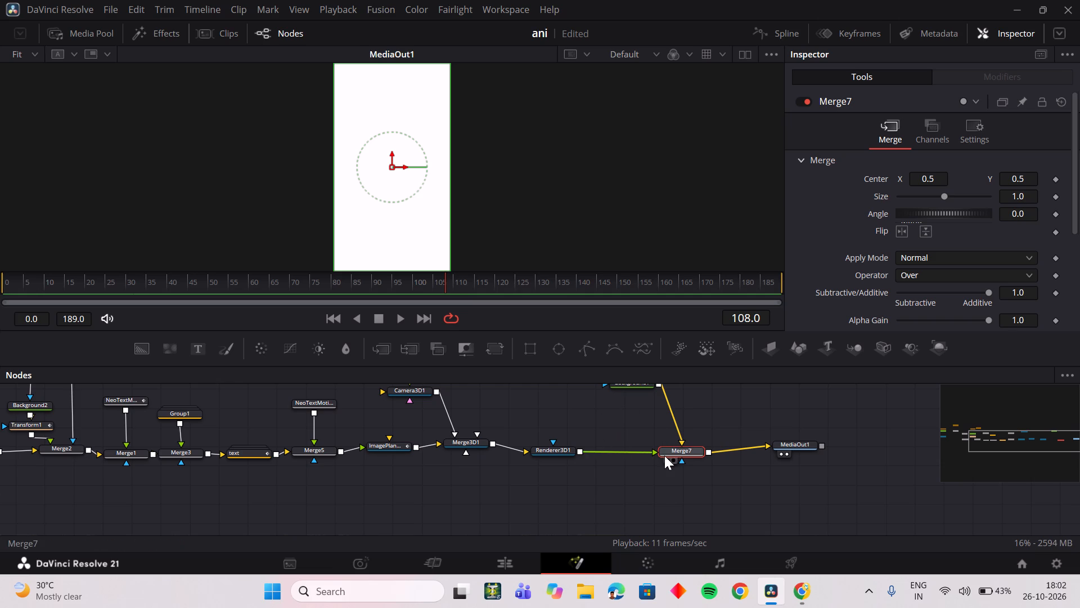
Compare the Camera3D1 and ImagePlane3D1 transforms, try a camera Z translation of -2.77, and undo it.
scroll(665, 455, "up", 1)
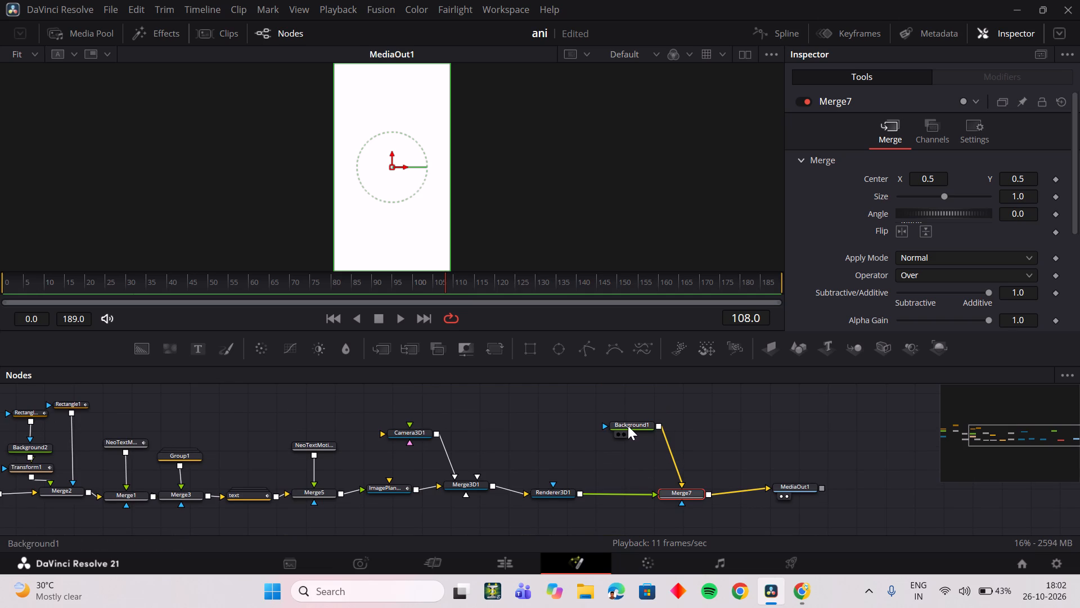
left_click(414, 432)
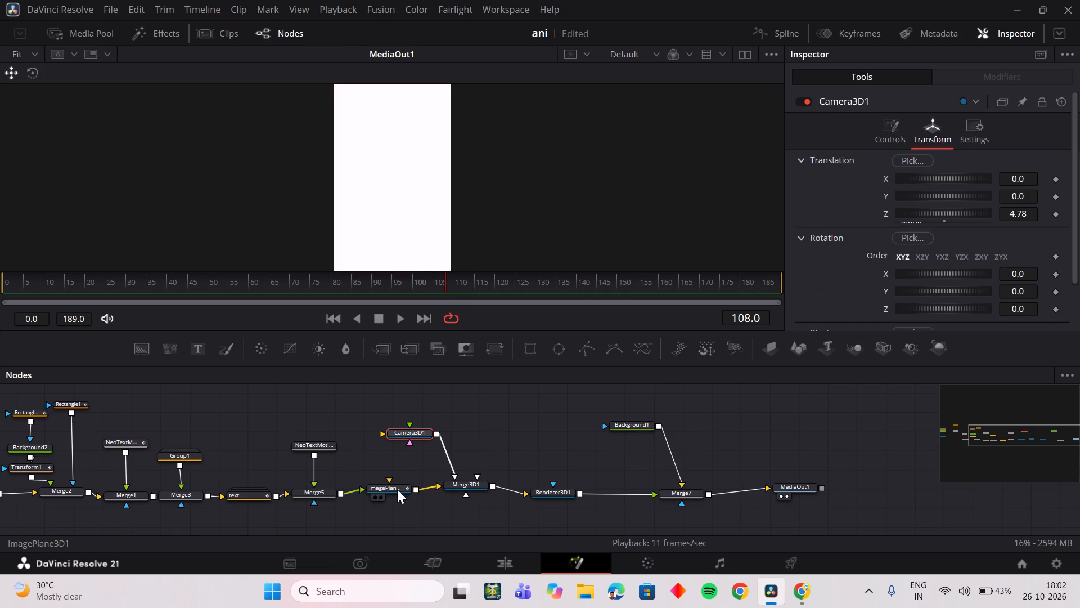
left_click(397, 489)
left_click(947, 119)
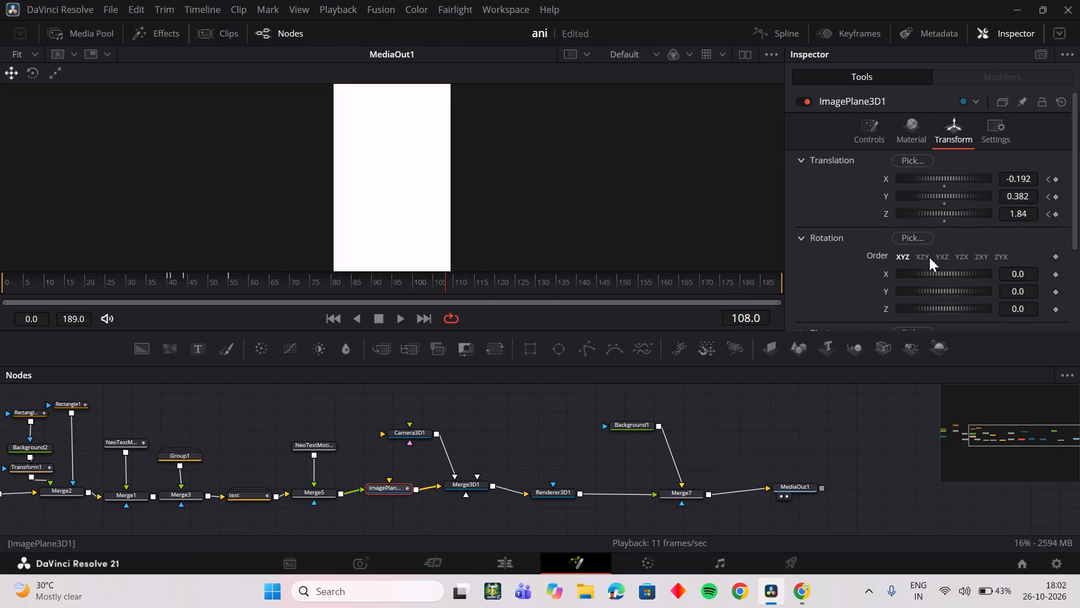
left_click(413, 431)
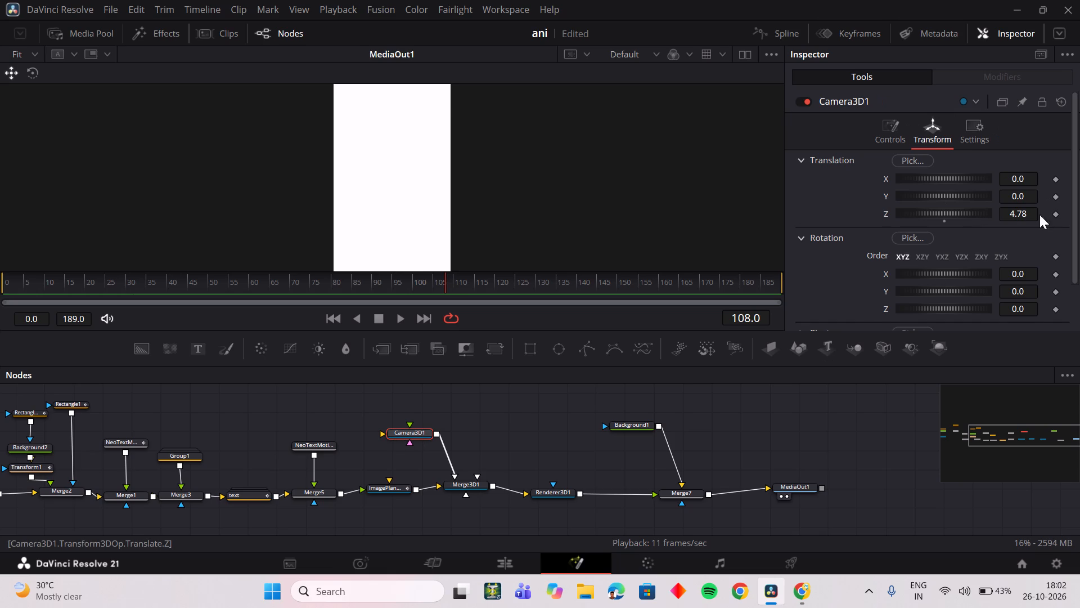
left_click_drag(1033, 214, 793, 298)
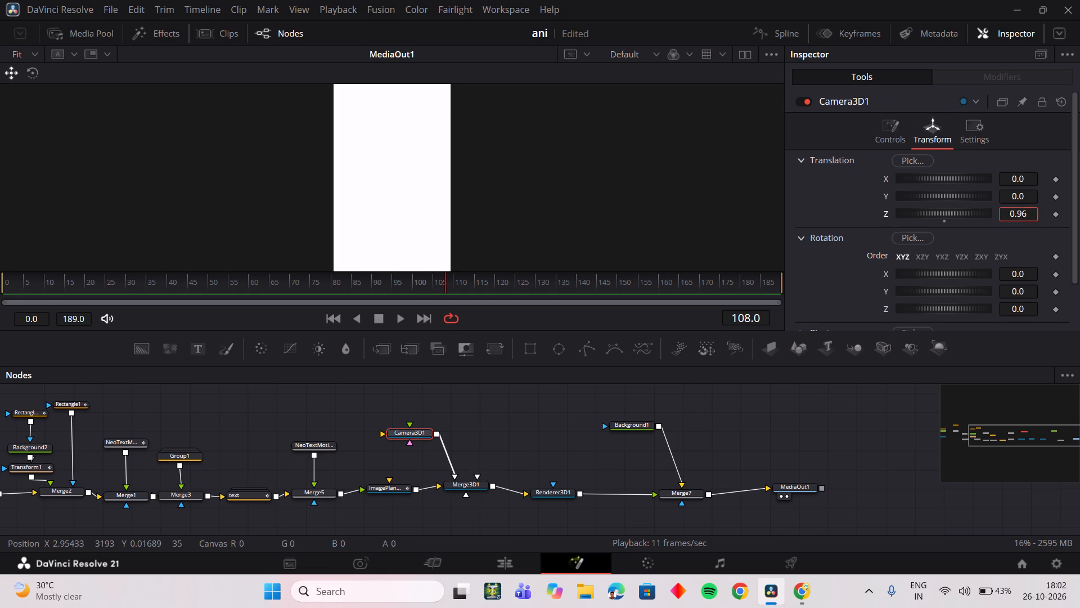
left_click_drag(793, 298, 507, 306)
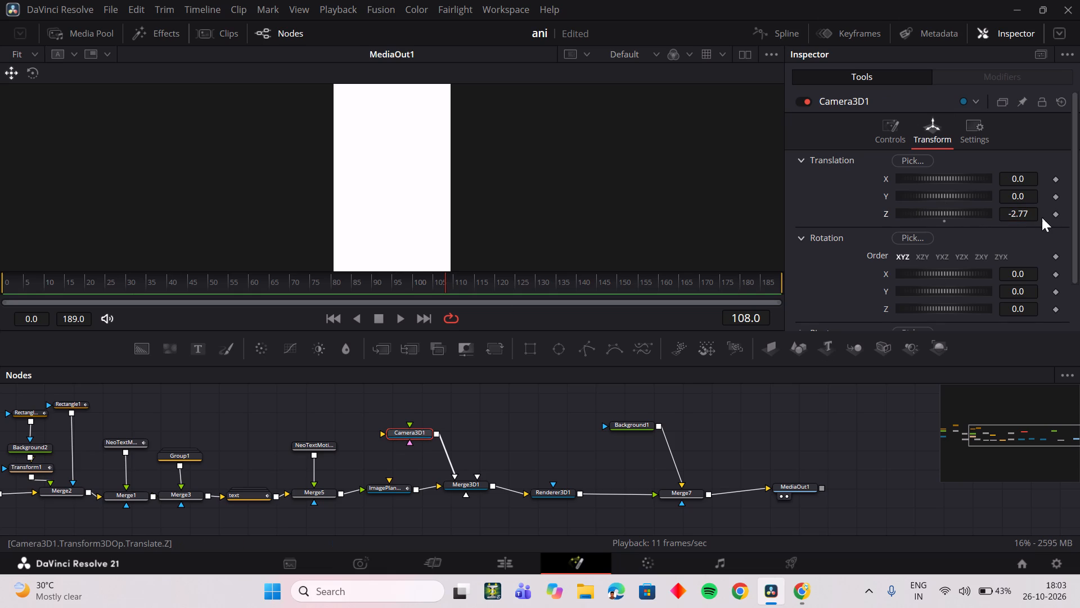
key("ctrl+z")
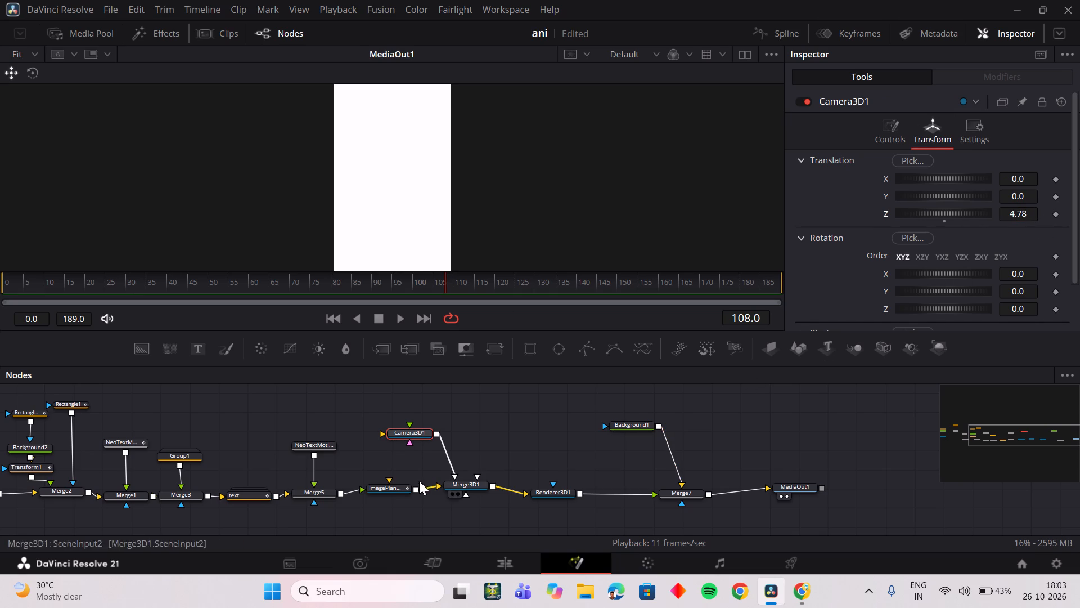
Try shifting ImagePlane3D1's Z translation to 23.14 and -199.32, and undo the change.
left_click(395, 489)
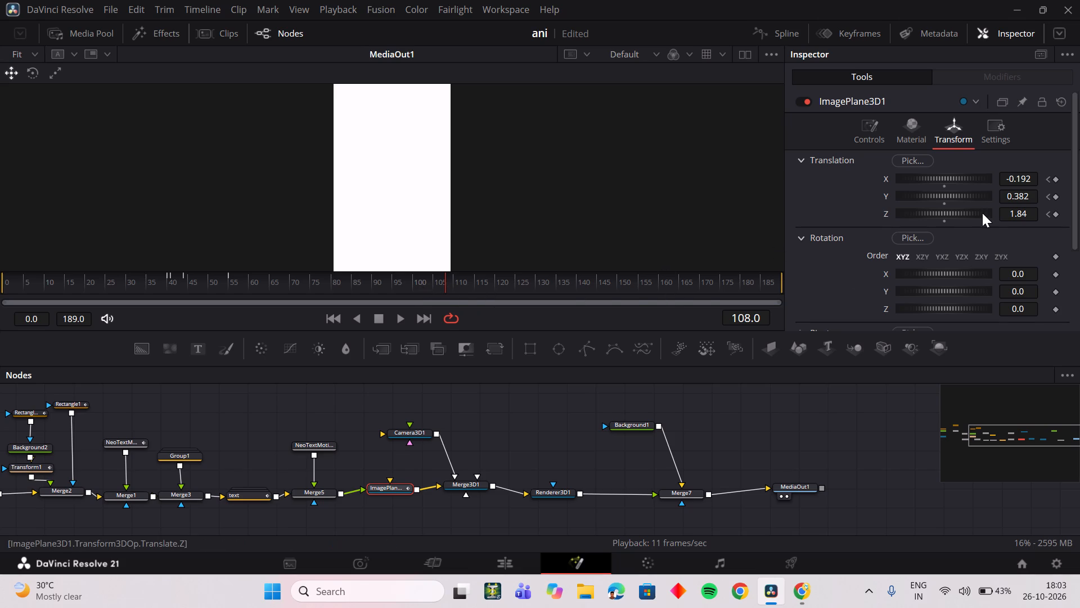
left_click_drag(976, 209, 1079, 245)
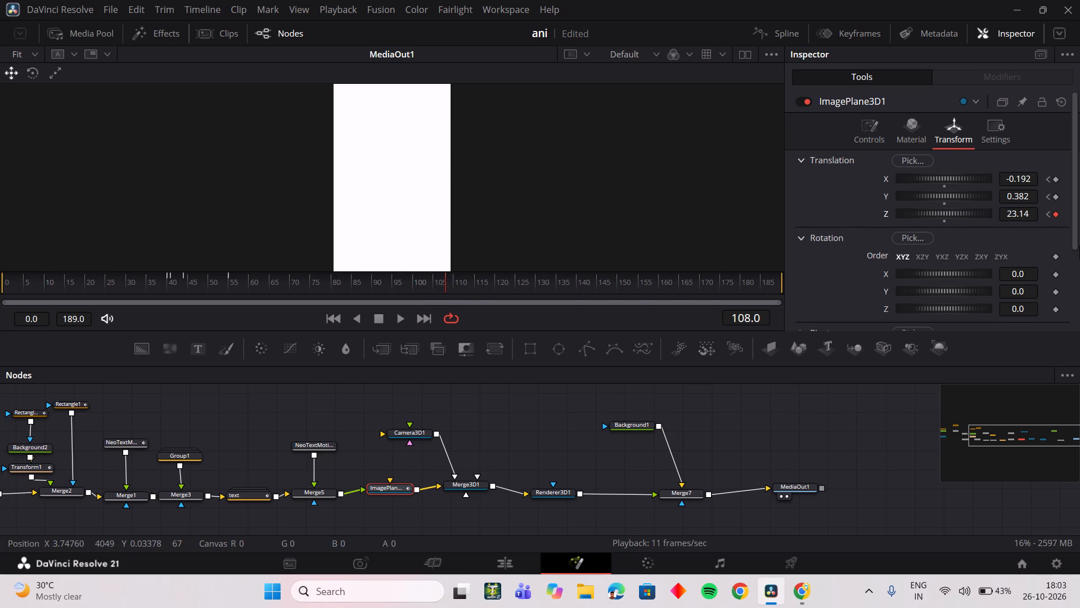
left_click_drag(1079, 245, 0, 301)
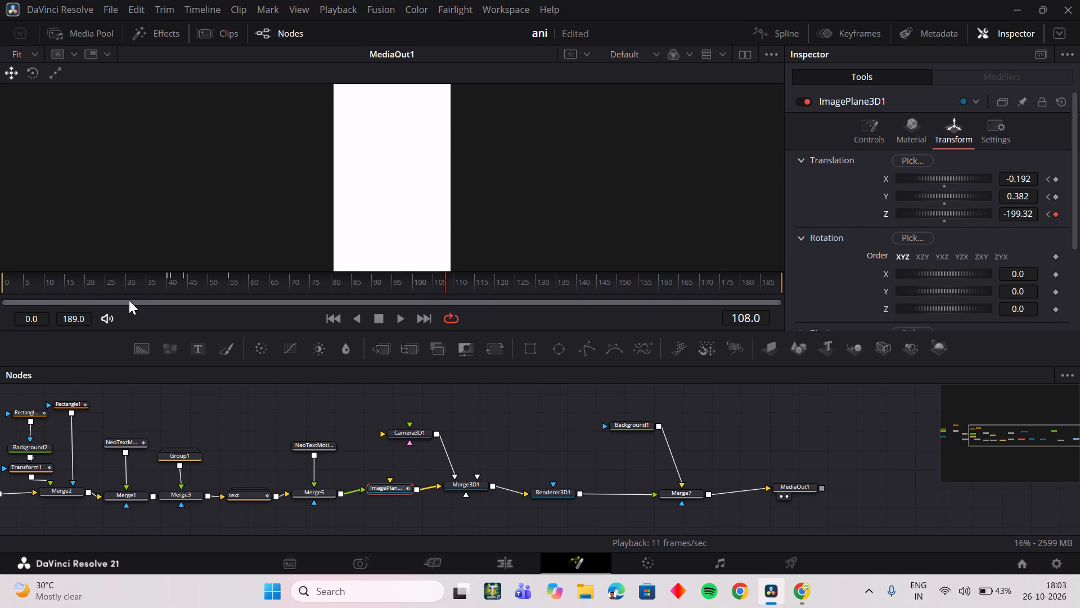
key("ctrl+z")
Move the Background1 node to just above Renderer3D1.
left_click(542, 418)
left_click_drag(620, 428, 565, 418)
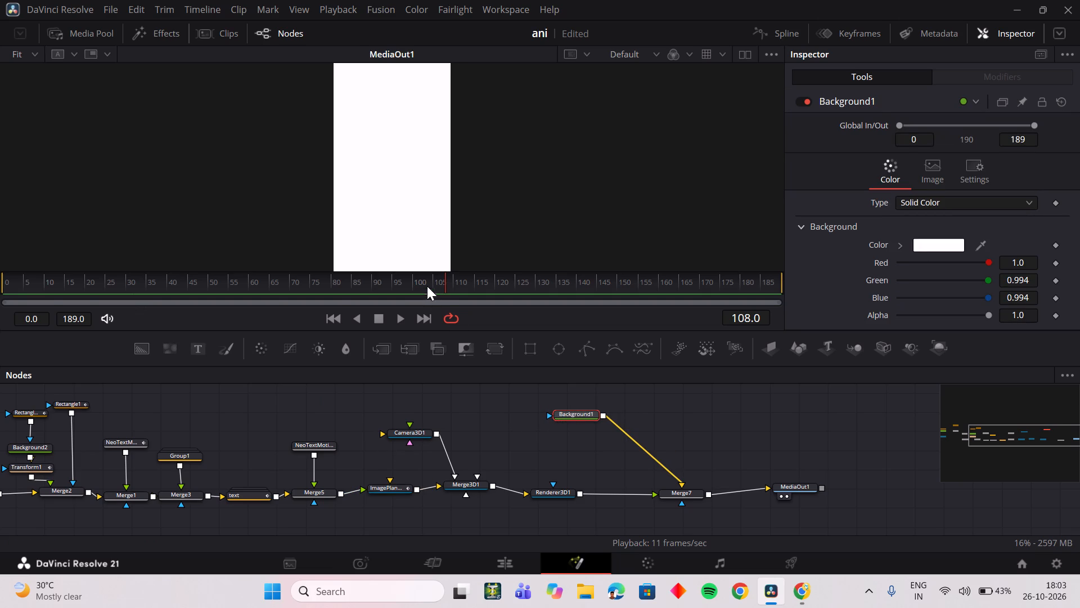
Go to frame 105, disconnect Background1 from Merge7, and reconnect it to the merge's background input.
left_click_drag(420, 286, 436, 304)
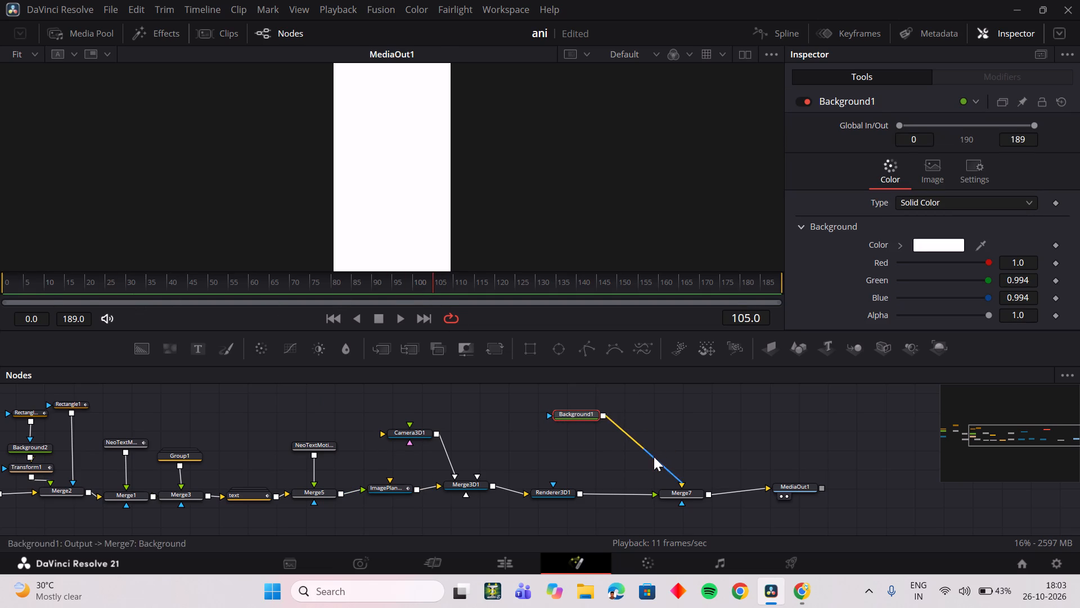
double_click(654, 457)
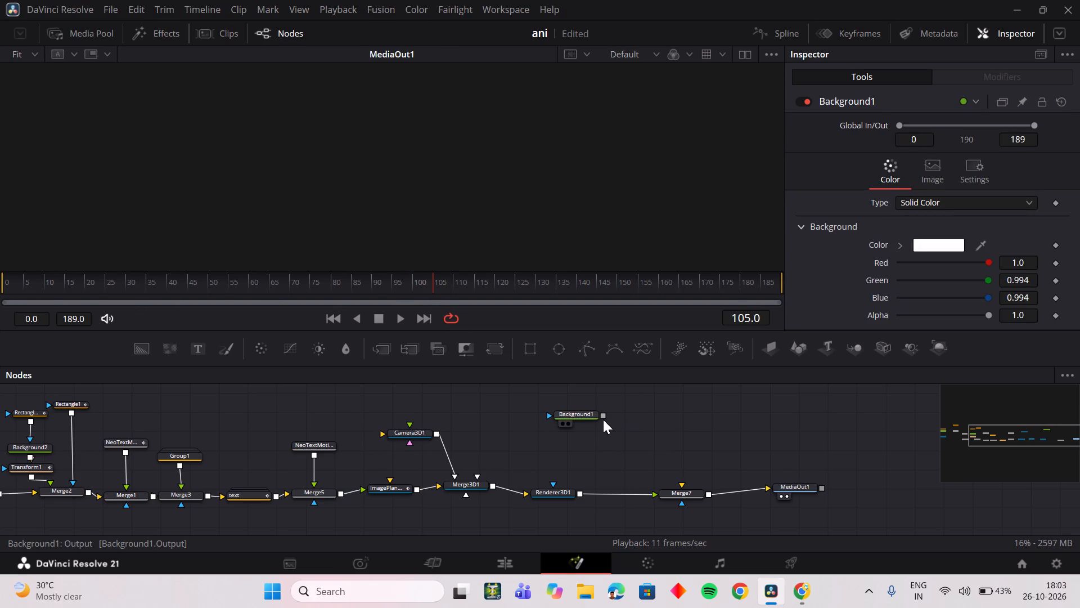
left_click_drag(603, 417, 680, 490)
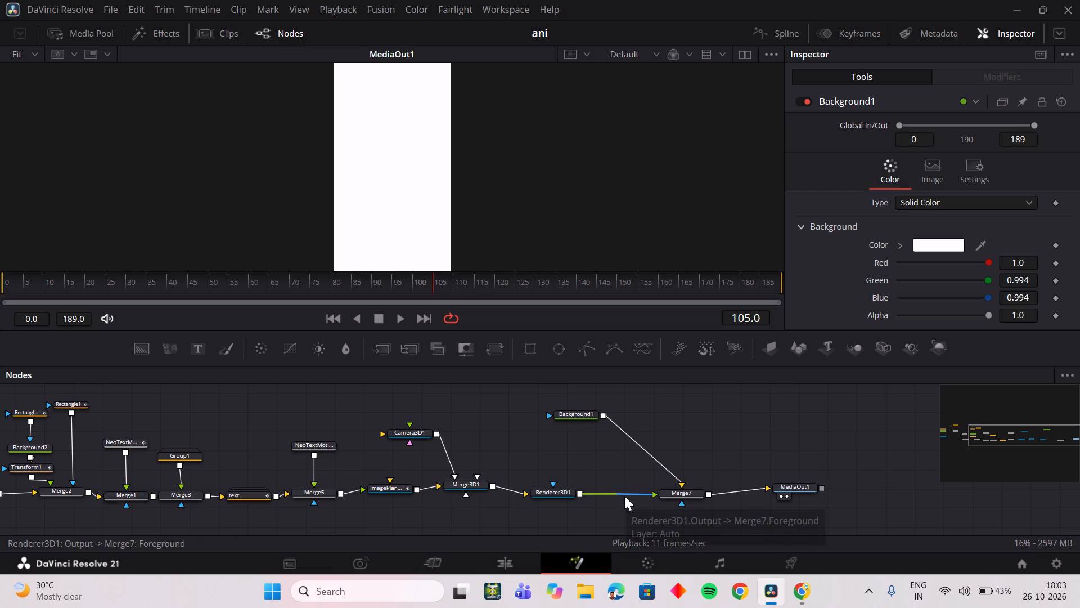
Scrub the timeline back past frame 45 and forward to frame 88, and inspect Camera3D1 and ImagePlane3D1's material and control settings.
left_click_drag(398, 280, 132, 278)
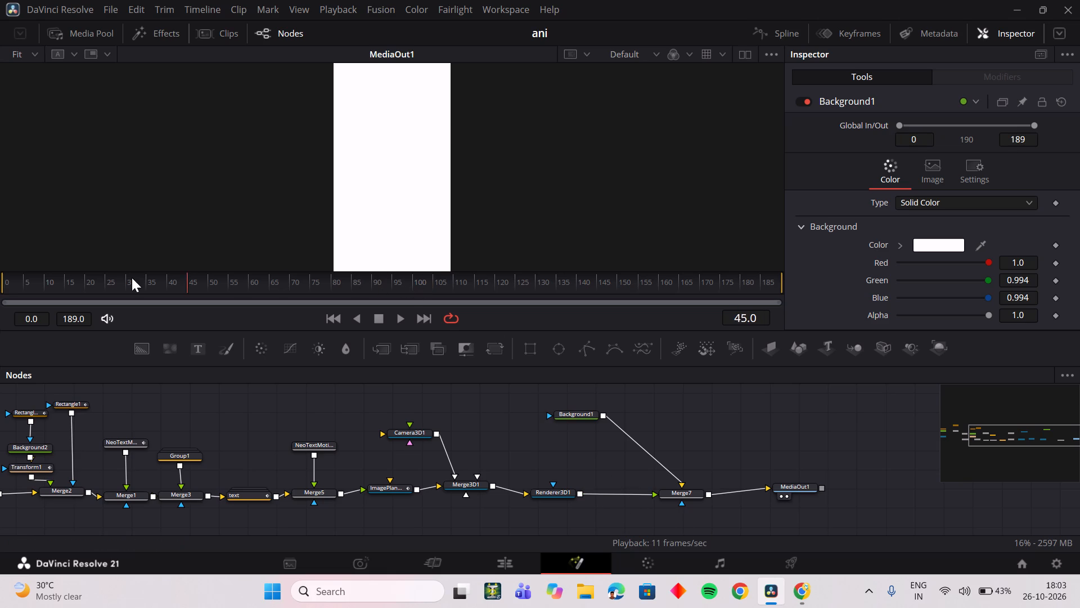
left_click_drag(132, 278, 366, 282)
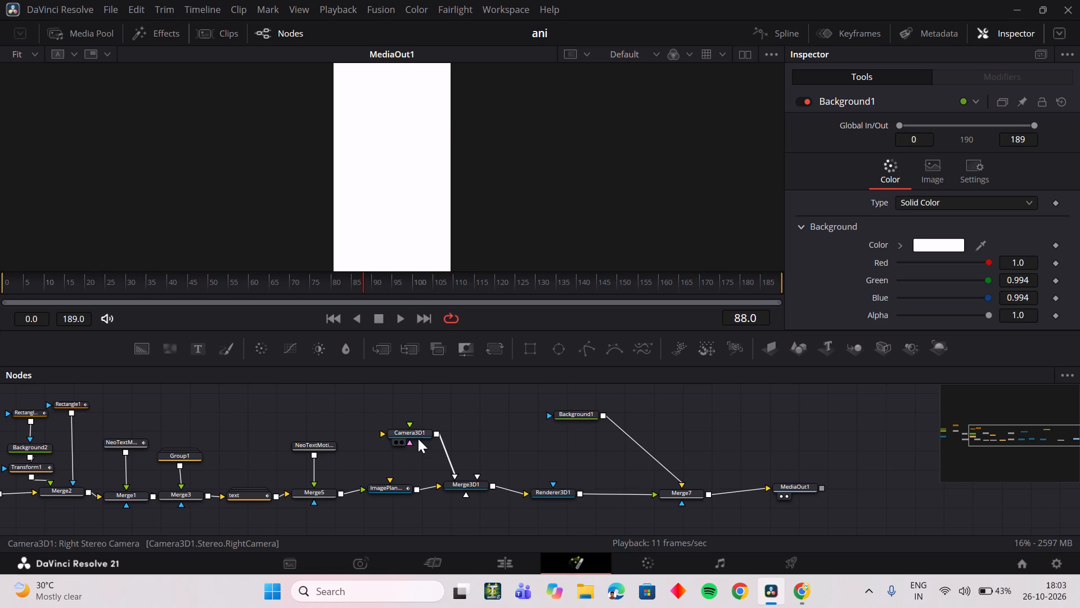
left_click(417, 435)
left_click(411, 490)
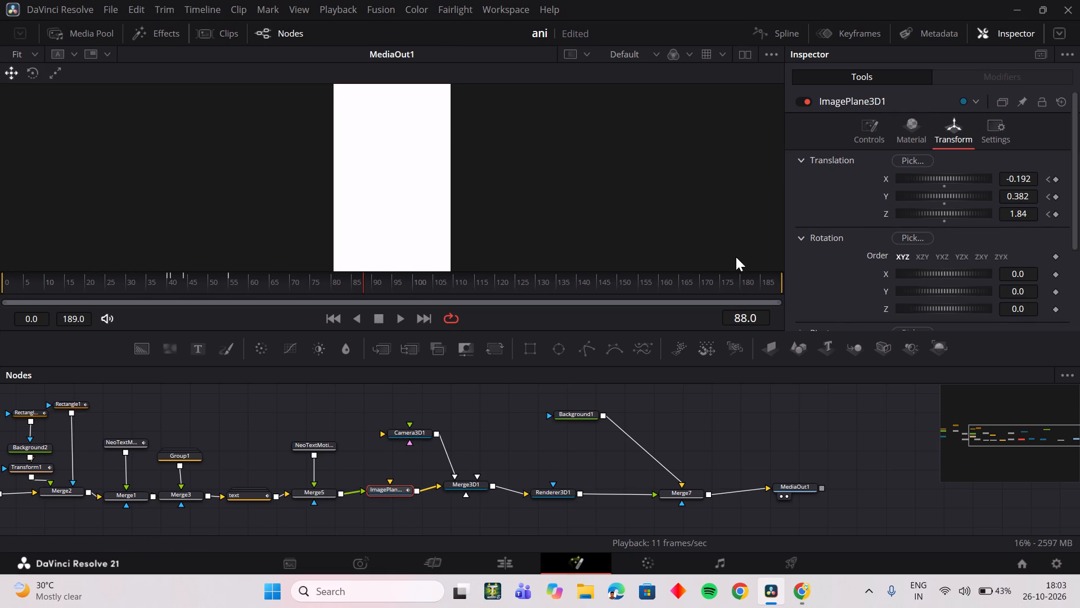
left_click(920, 136)
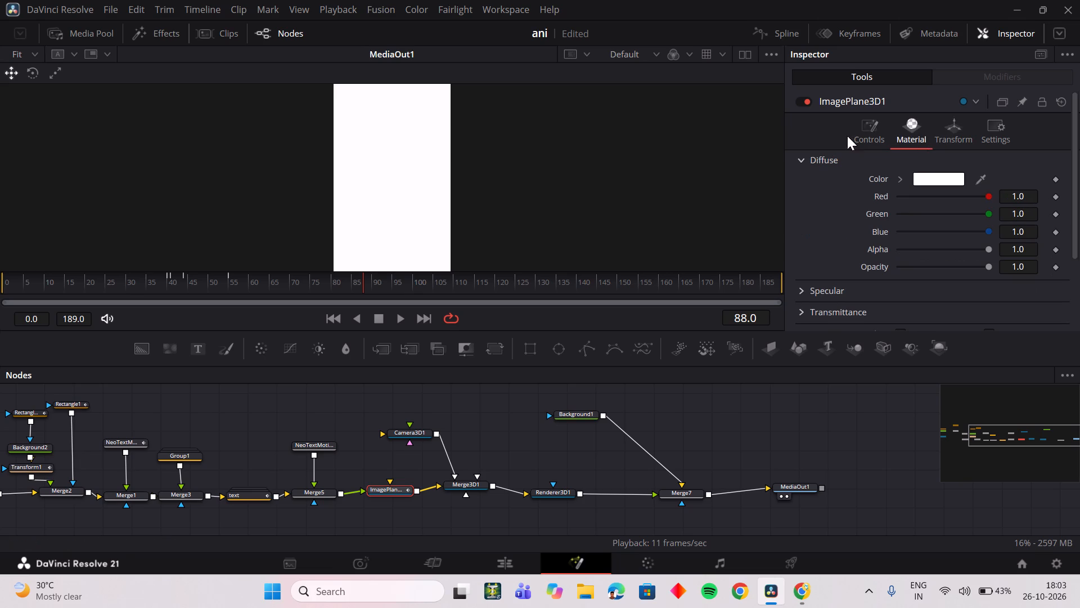
left_click(847, 136)
left_click(855, 131)
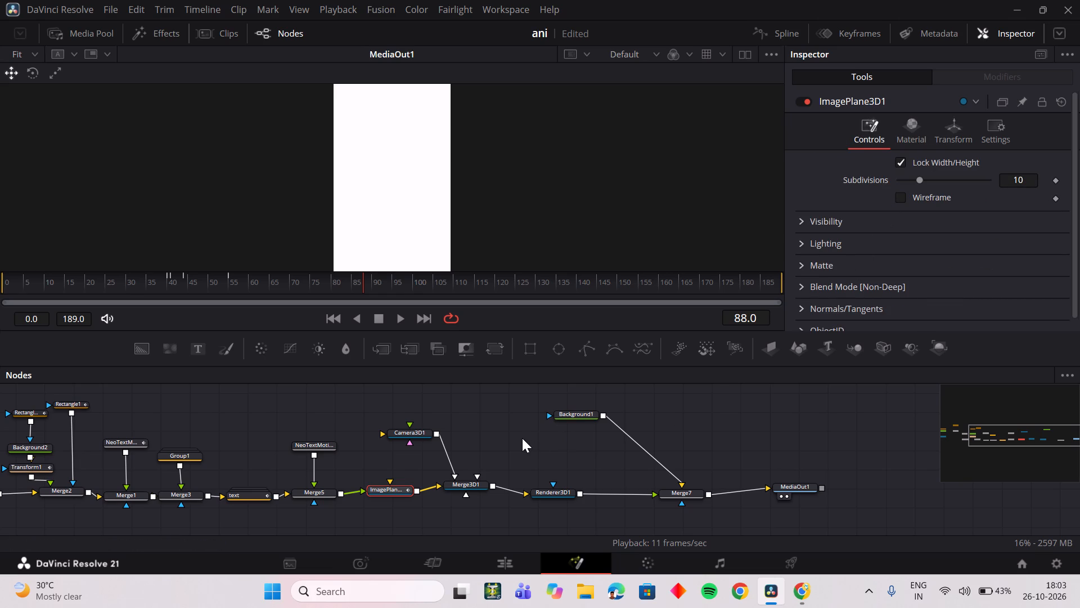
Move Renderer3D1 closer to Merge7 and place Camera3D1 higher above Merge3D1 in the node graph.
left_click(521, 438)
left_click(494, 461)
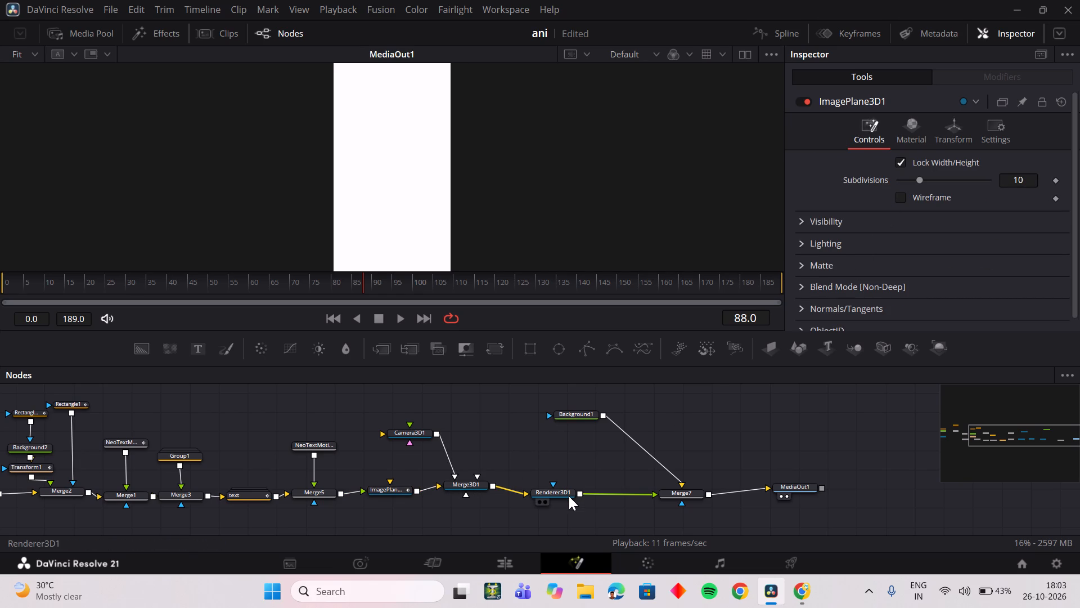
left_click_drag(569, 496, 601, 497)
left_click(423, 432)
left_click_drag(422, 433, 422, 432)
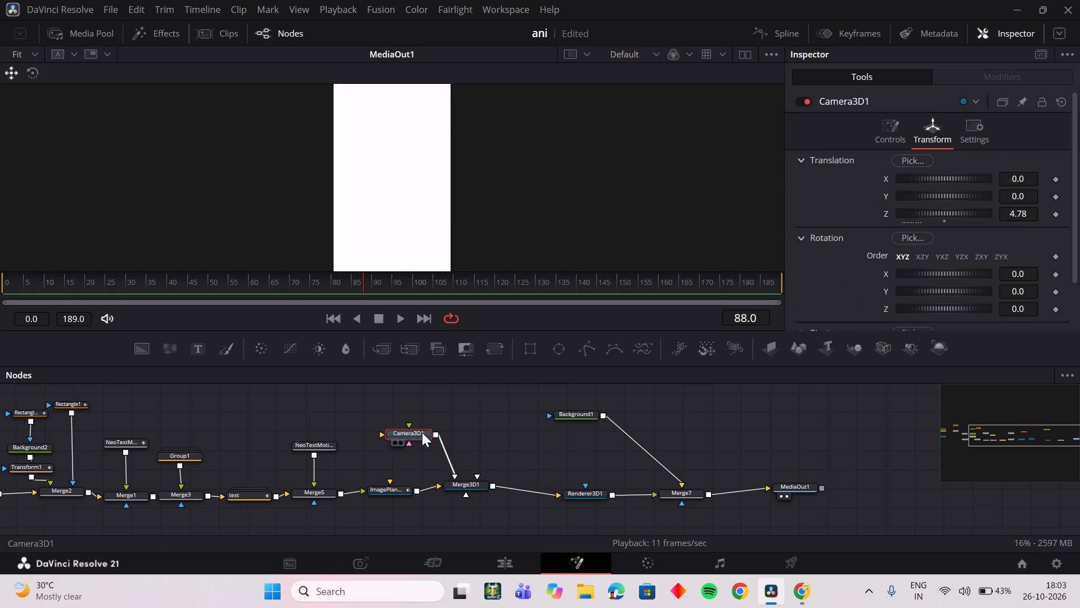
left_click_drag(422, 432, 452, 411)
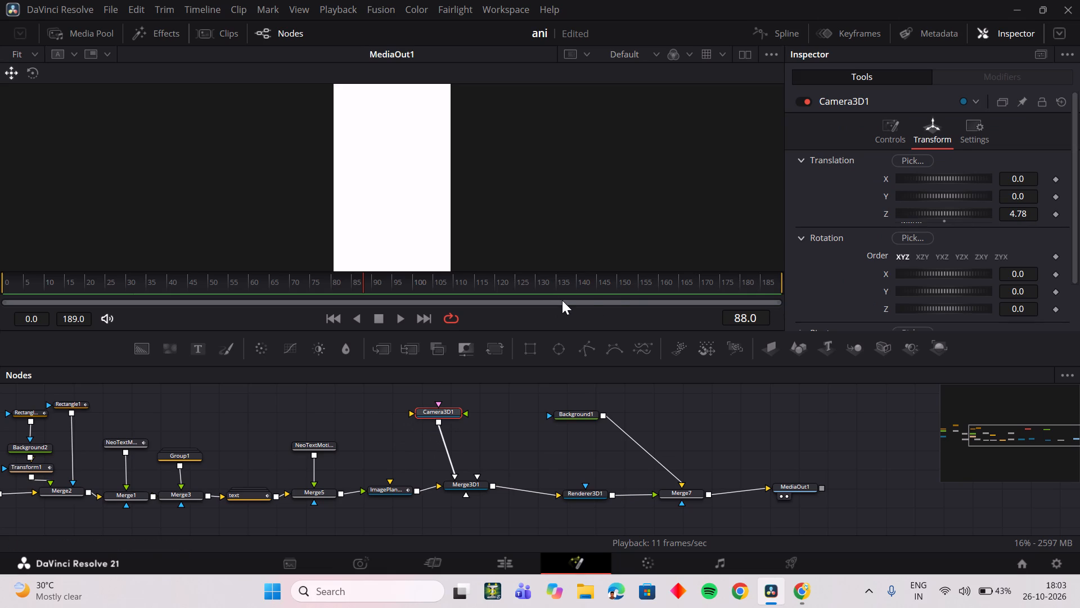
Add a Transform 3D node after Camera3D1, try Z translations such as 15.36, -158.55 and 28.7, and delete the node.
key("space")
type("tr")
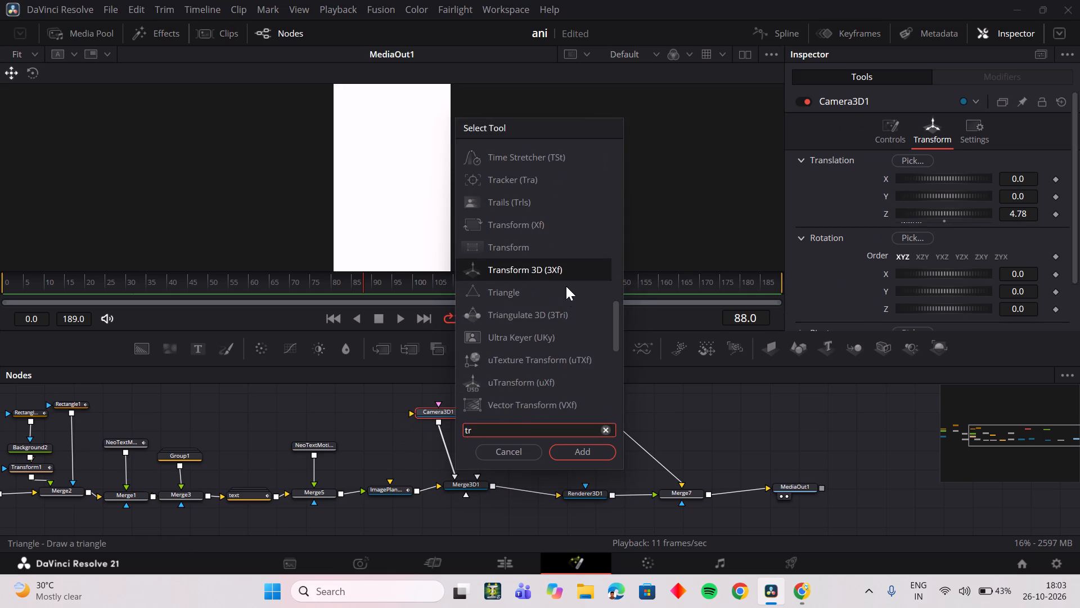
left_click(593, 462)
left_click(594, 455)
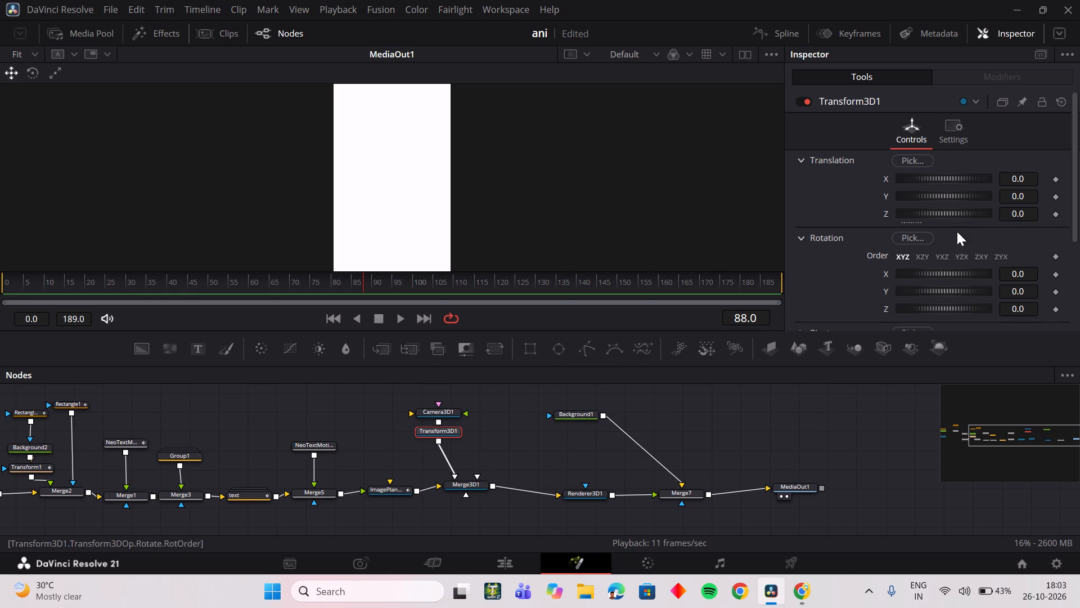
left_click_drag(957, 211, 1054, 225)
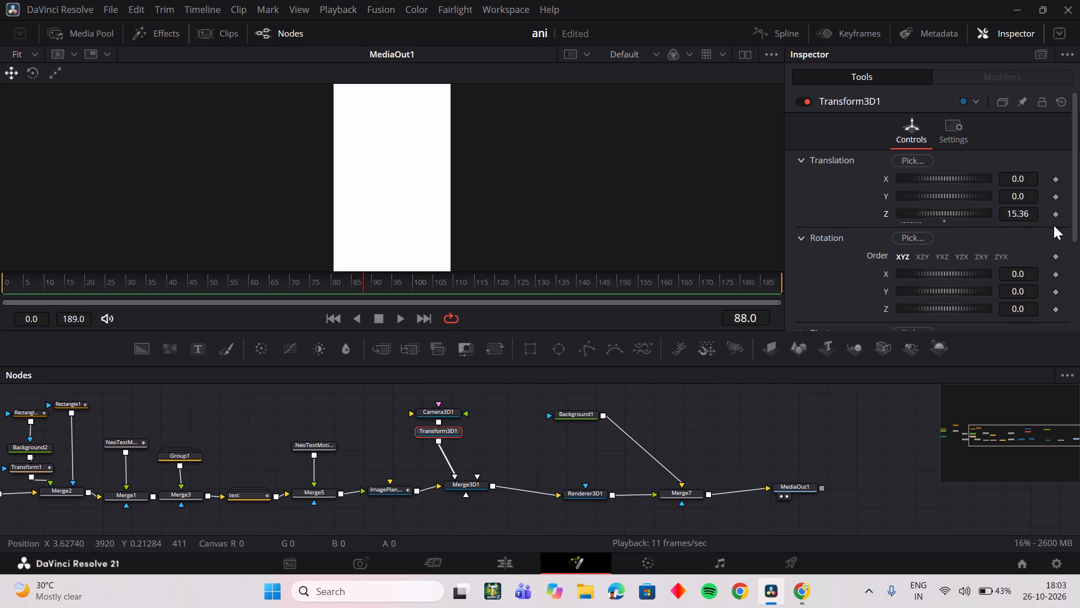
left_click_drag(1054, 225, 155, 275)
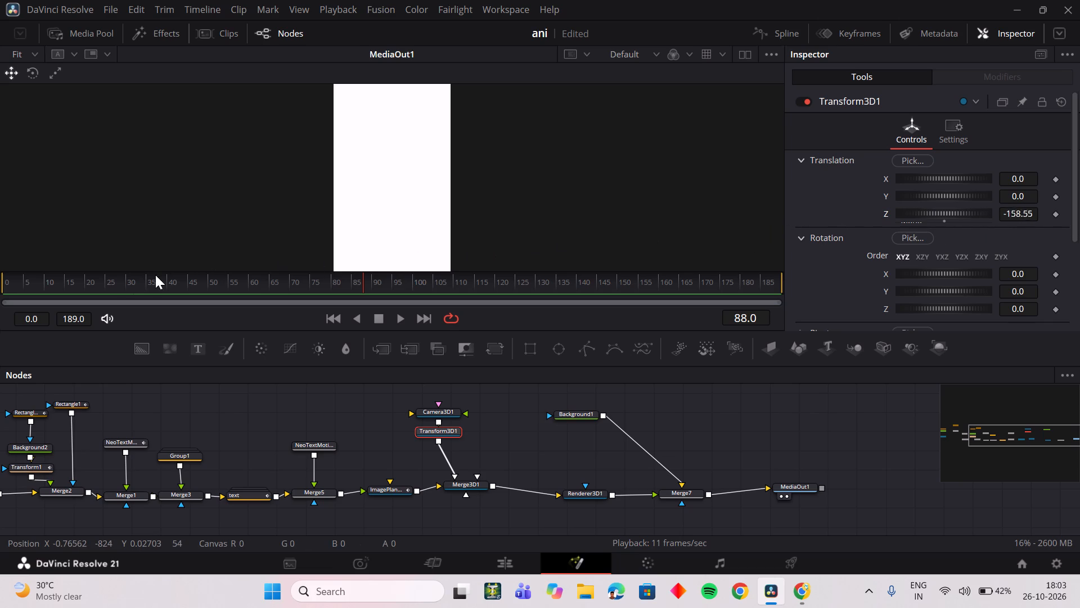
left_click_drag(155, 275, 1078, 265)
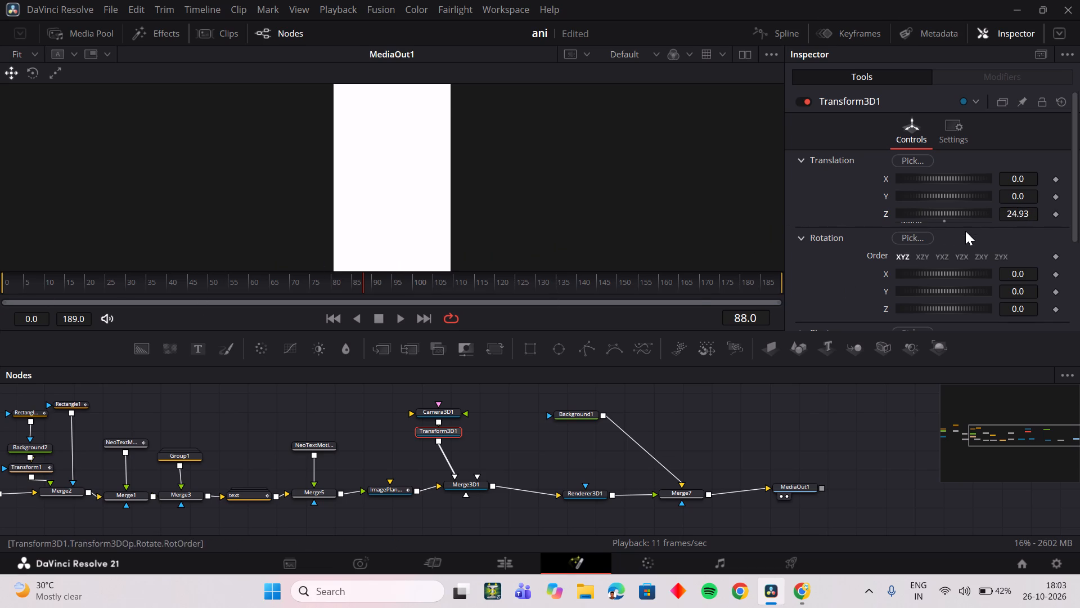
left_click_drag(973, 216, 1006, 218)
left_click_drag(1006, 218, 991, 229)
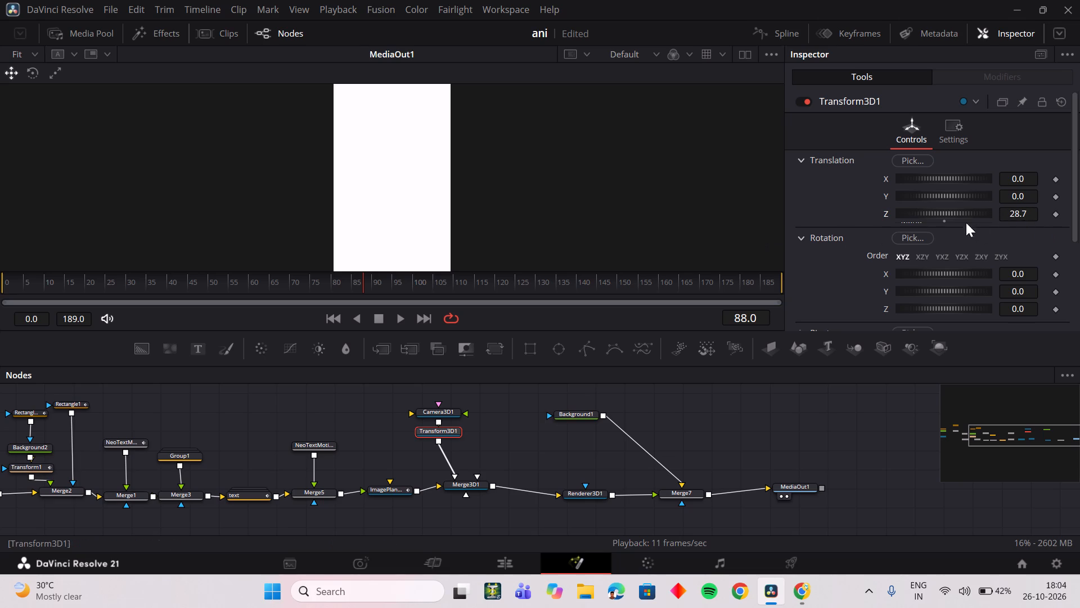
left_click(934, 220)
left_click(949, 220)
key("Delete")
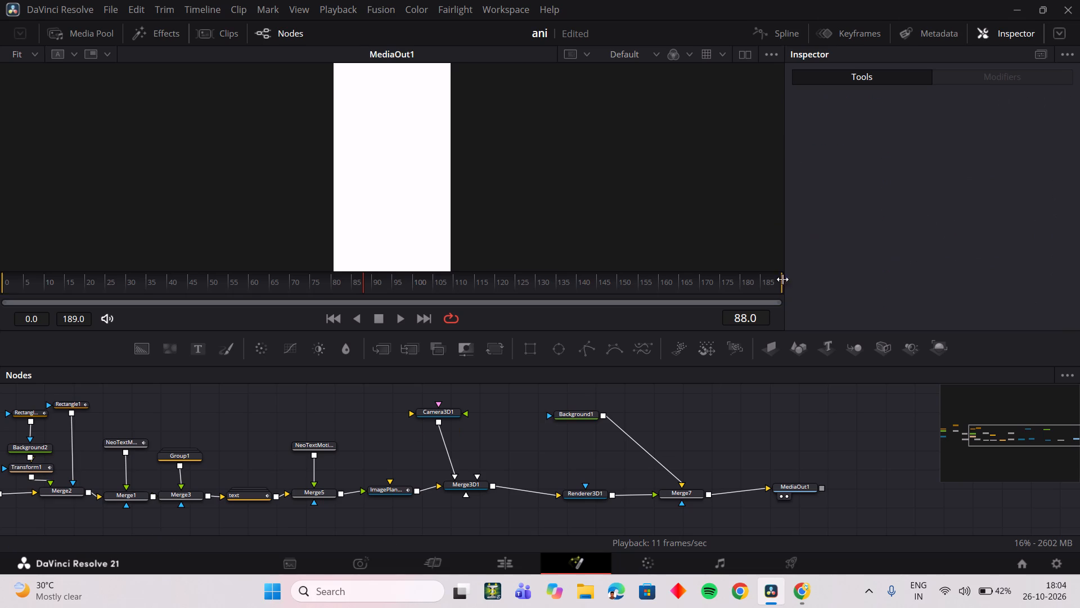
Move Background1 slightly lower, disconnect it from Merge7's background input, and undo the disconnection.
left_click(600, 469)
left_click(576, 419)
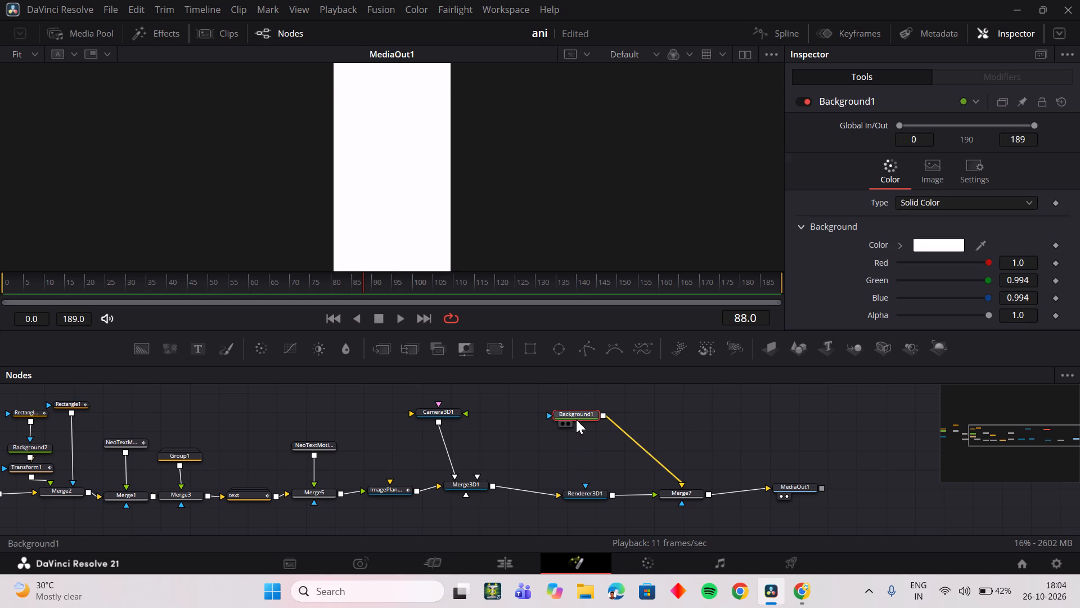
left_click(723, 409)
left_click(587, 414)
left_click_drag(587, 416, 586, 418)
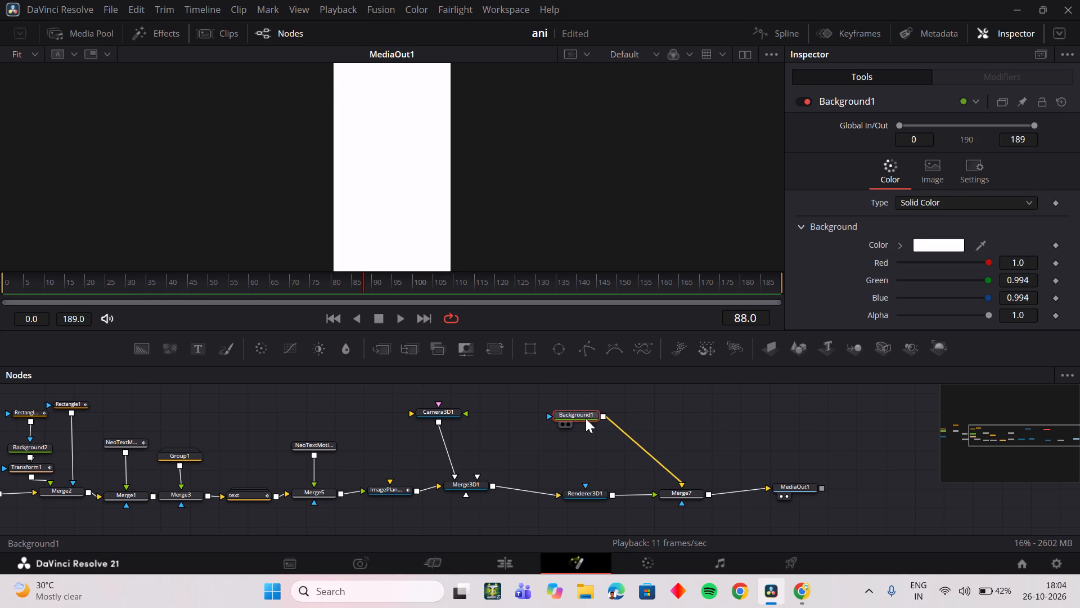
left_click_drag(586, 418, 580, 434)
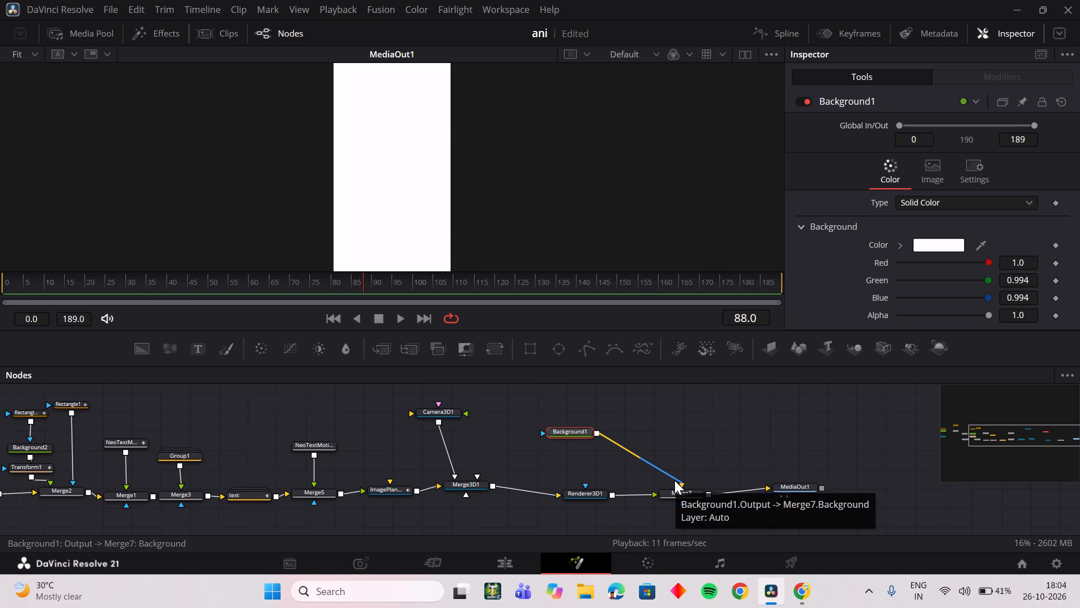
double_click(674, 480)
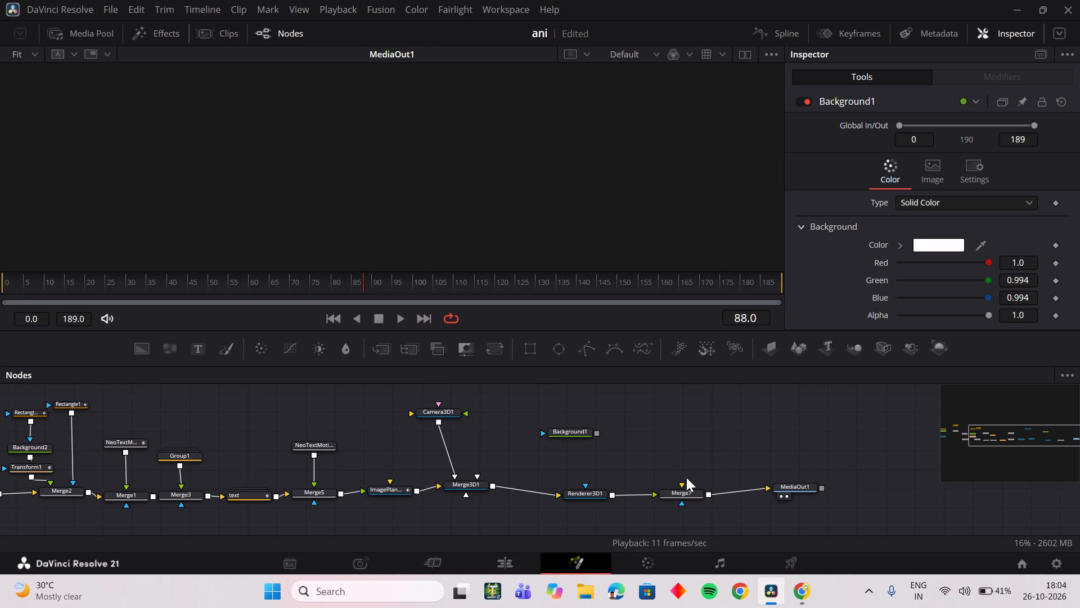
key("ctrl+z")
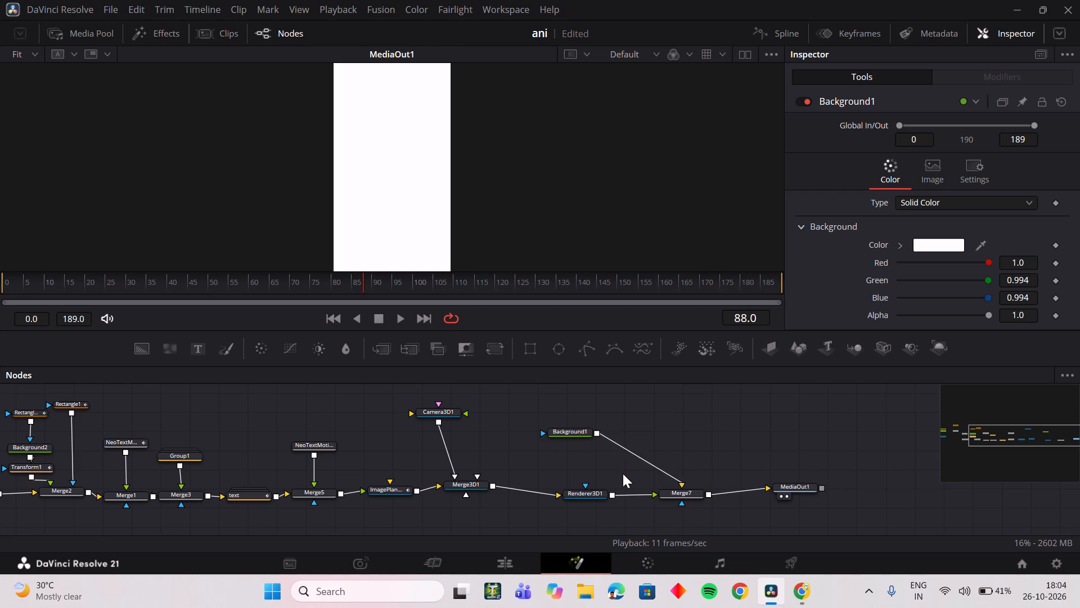
Undo the recent node edits back to Renderer3D1 feeding MediaOut1 directly, without Merge7, and Background1 feeding Merge4.
key("ctrl+z")
key("ctrl+z")
key("ctrl+z")
key("ctrl+z")
key("ctrl+z")
key("ctrl+z")
key("ctrl+z")
key("ctrl+z")
key("ctrl+z")
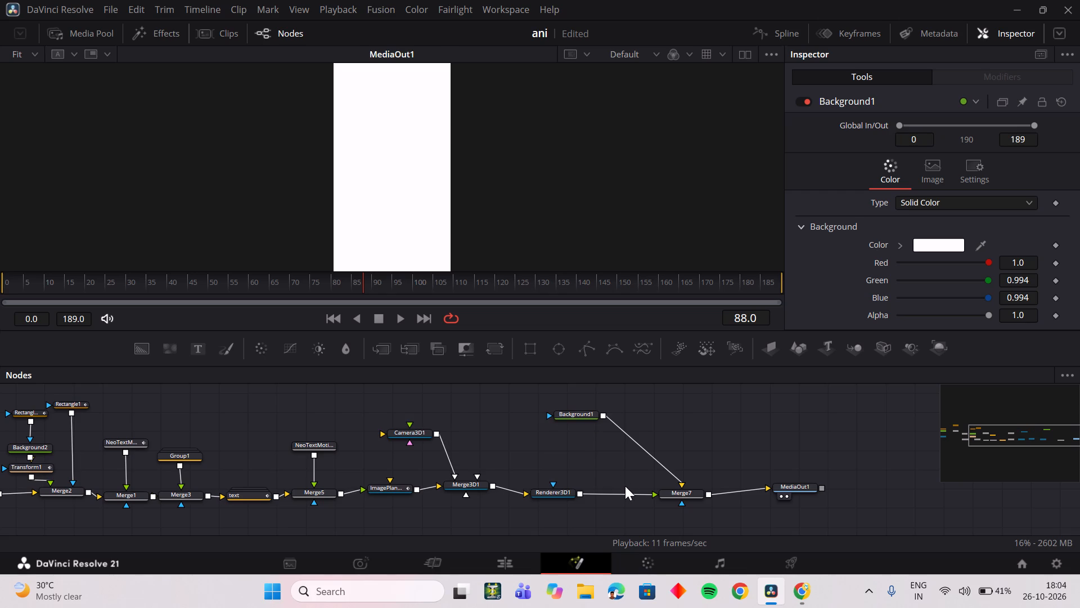
key("ctrl+z")
key("ctrl+z")
key("ctrl+z")
key("ctrl+z")
key("ctrl+z")
key("ctrl+z")
key("ctrl+z")
key("ctrl+z")
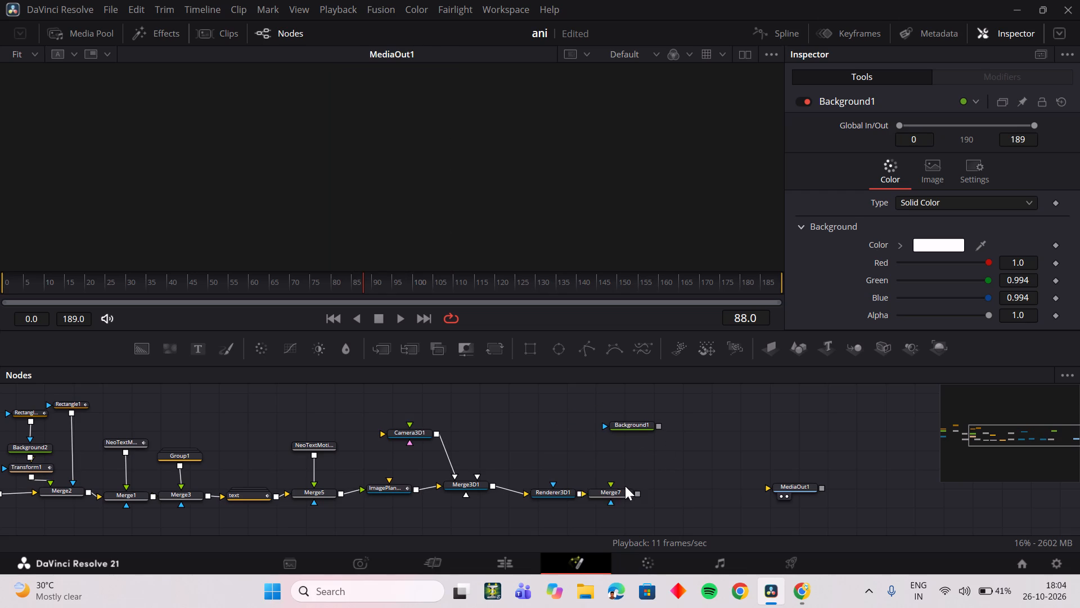
key("ctrl+z")
key("ctrl+z")
key("ctrl+z")
key("ctrl+z")
key("ctrl+z")
key("ctrl+z")
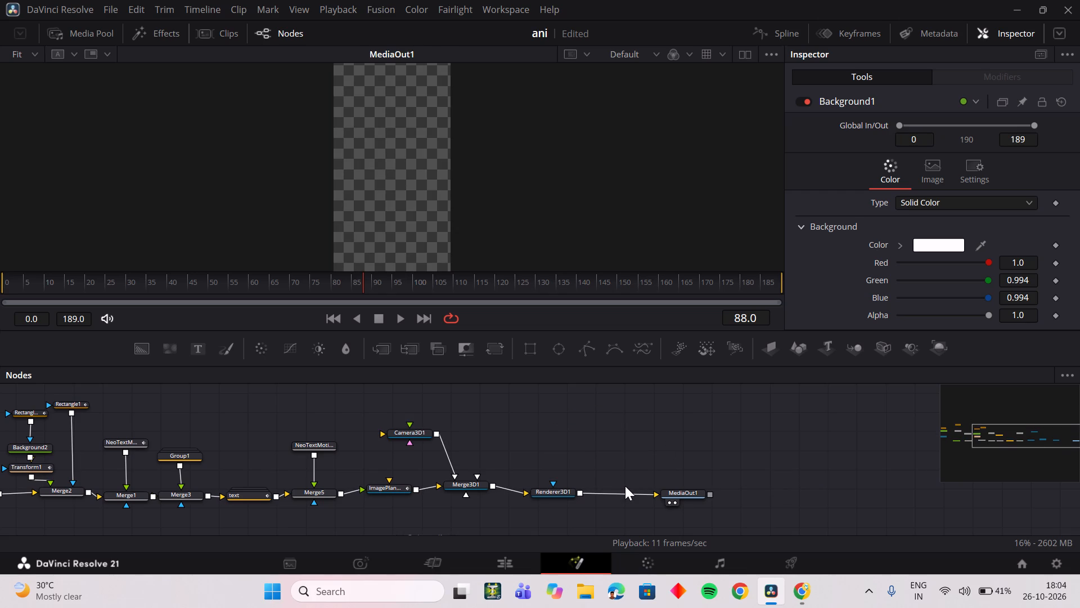
key("ctrl+z")
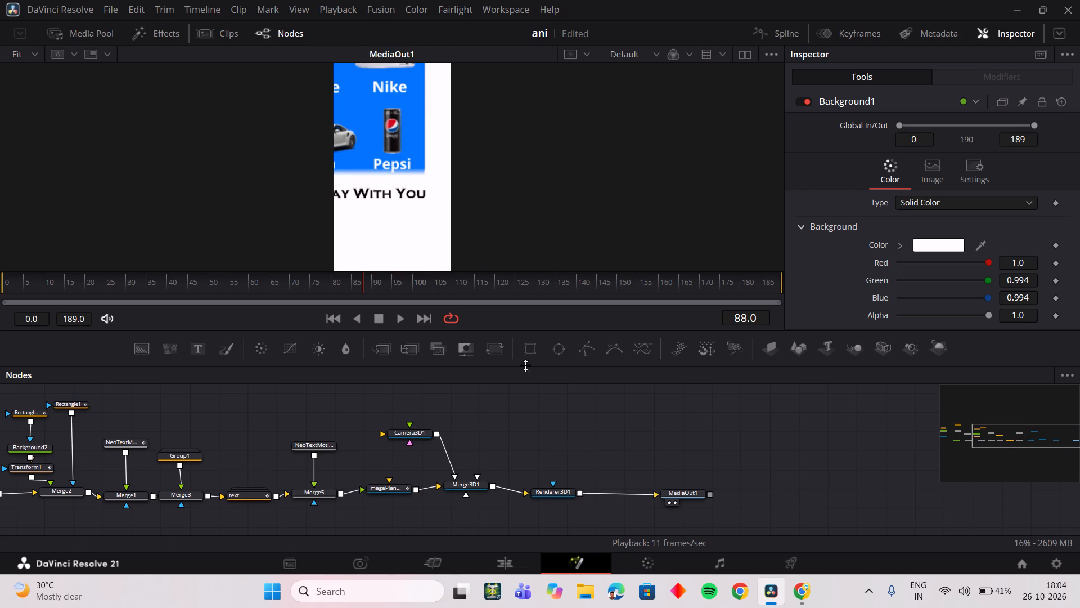
Move Background1 farther away from Merge4 and place ImagePlane3D2 directly below Merge6.
scroll(490, 507, "down", 1)
middle_click_drag(423, 506, 526, 506)
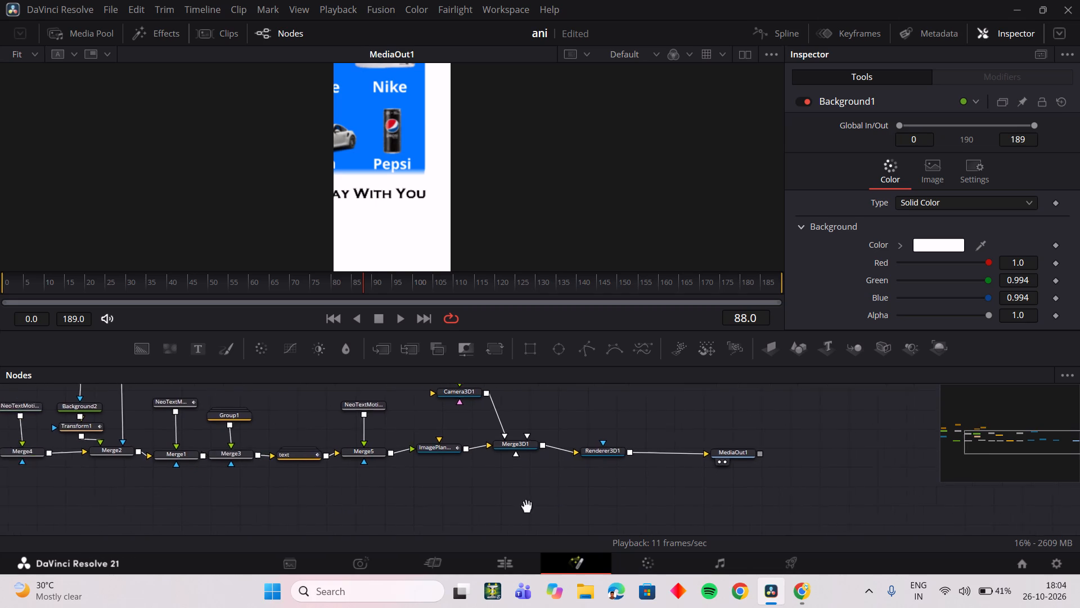
middle_click_drag(526, 506, 690, 551)
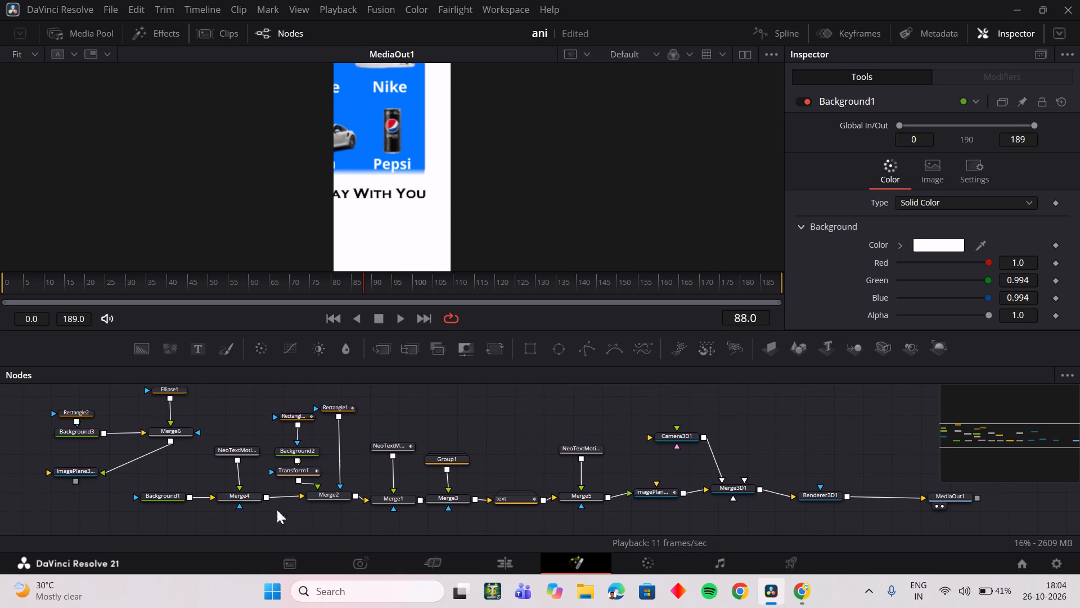
left_click_drag(172, 496, 41, 494)
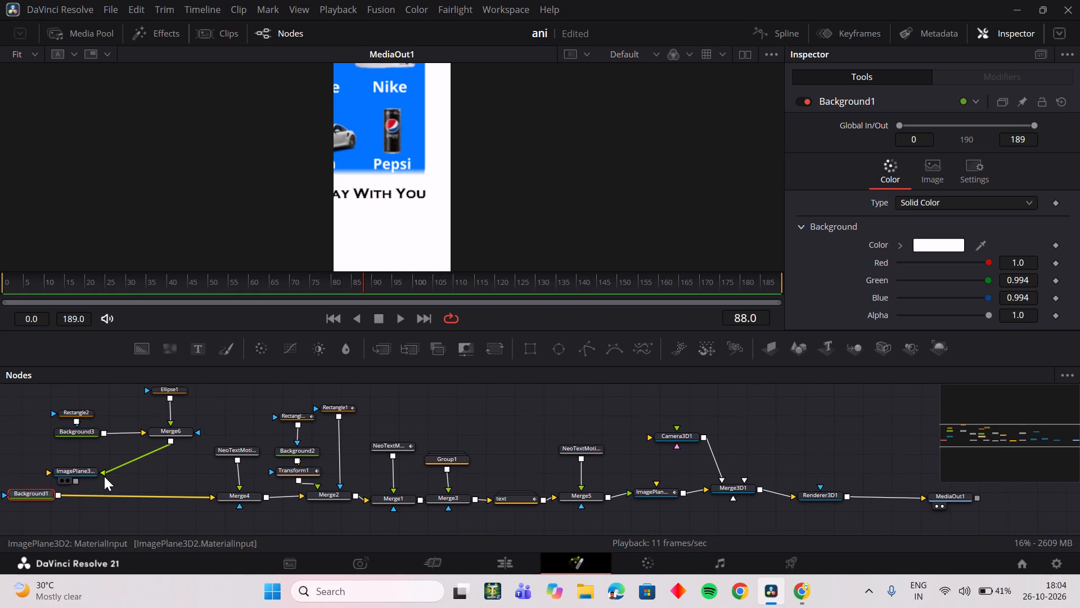
left_click_drag(95, 484, 183, 474)
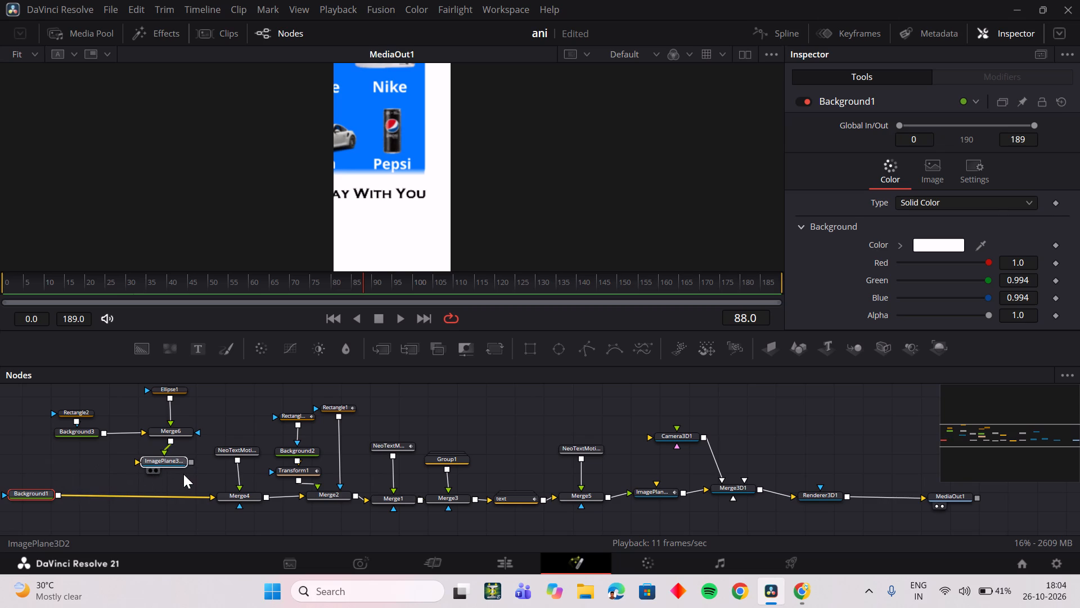
left_click_drag(183, 474, 186, 472)
left_click_drag(46, 498, 32, 497)
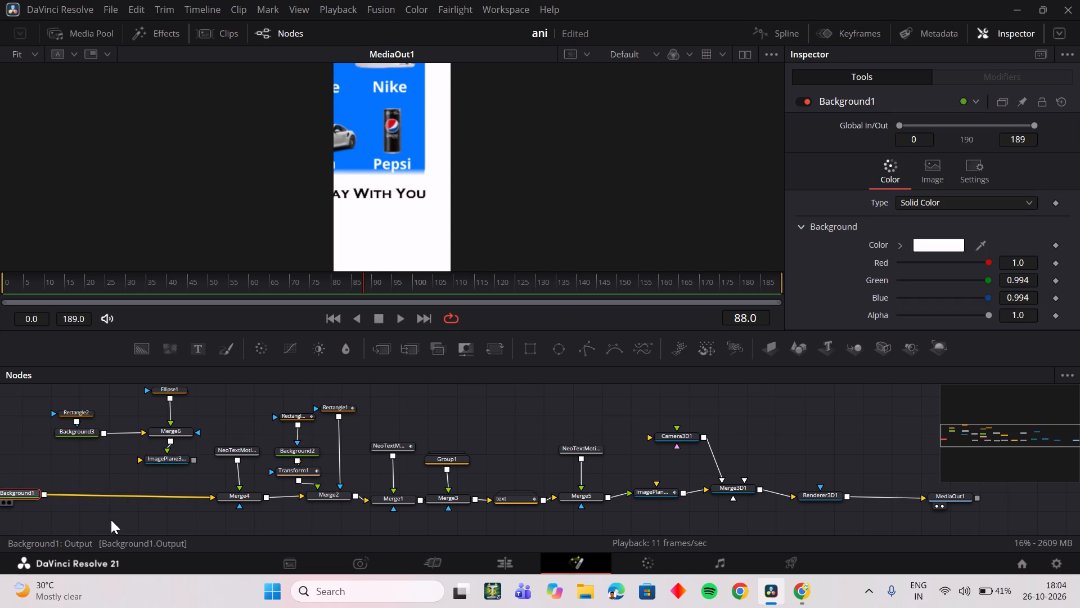
middle_click_drag(164, 520, 306, 518)
left_click_drag(156, 490, 122, 493)
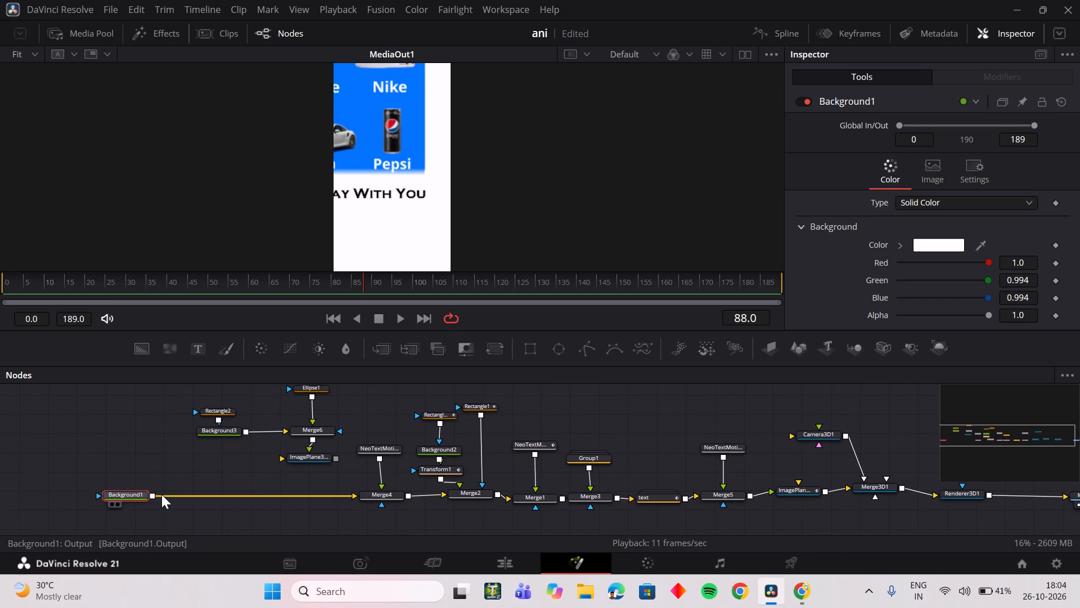
Disconnect Background1 from Merge4's background input and move the node slightly farther out.
double_click(322, 495)
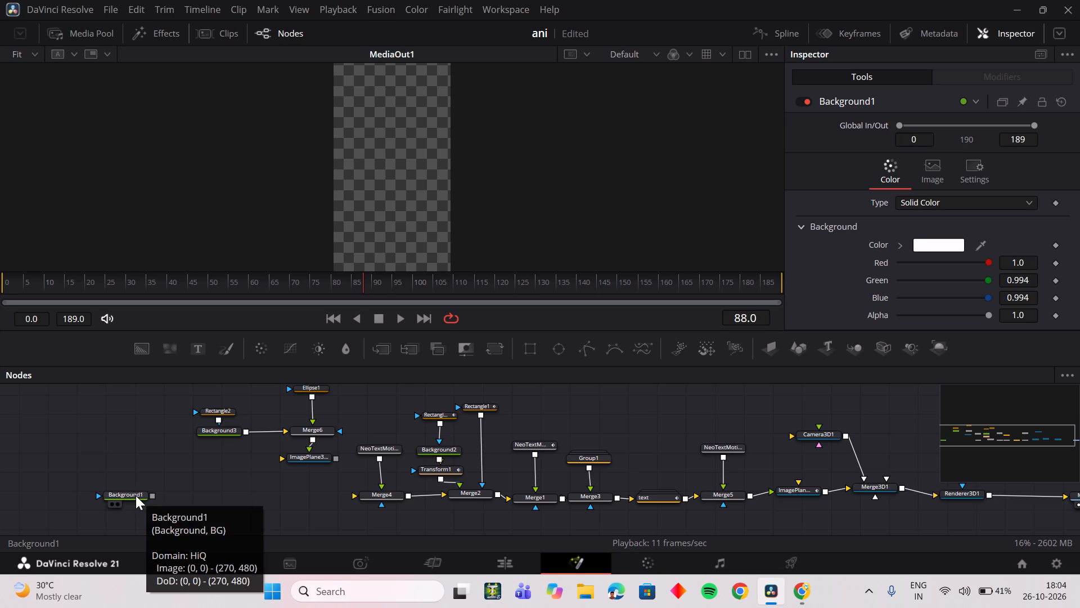
left_click_drag(136, 495, 116, 488)
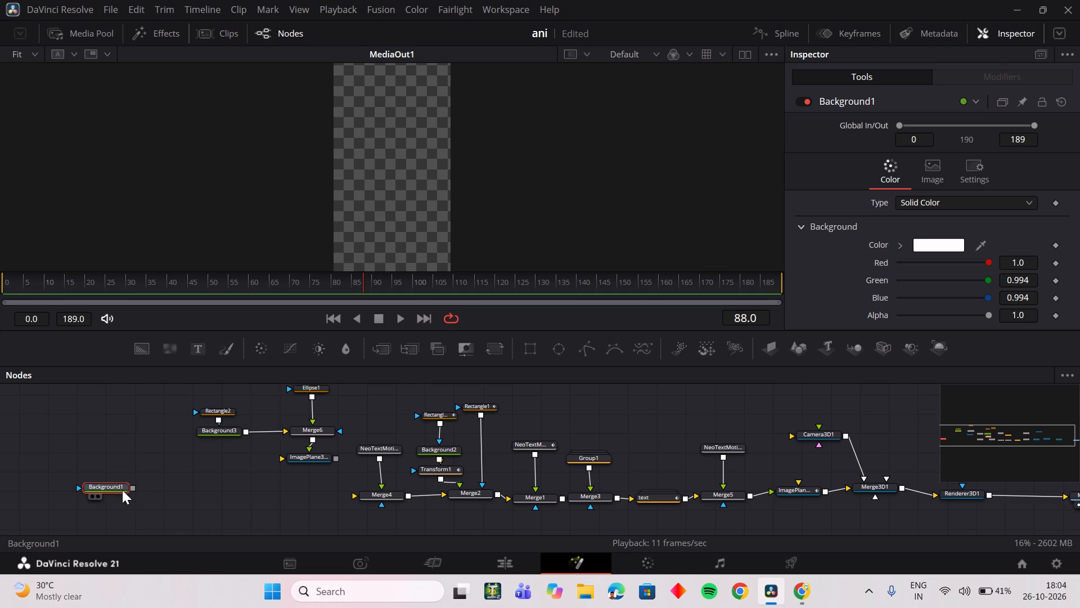
Add a Merge 3D node in the gap between Background1 and Merge4.
left_click(844, 347)
left_click_drag(178, 485, 242, 492)
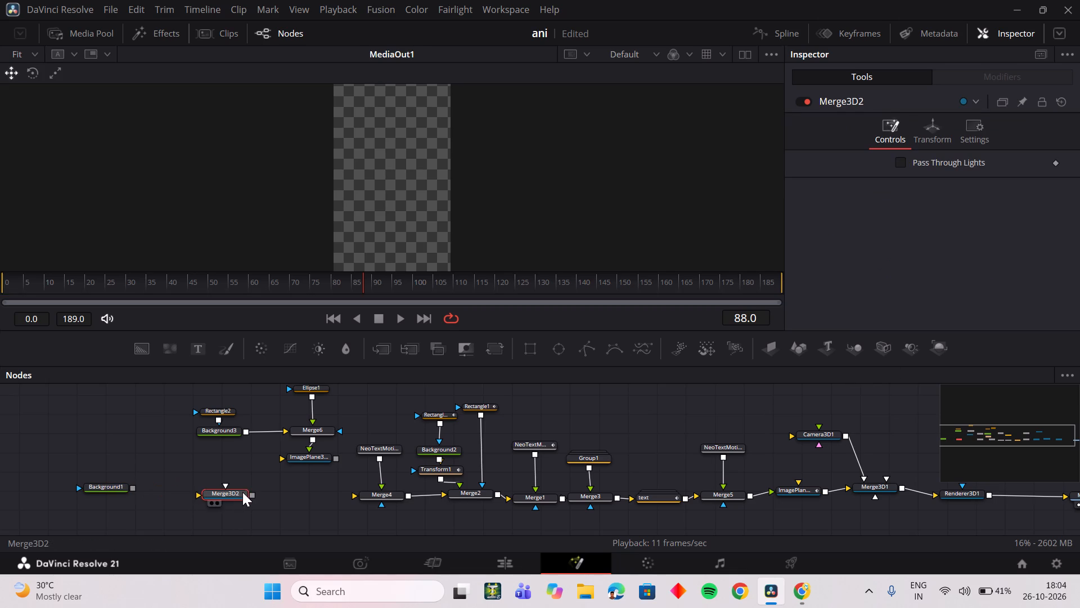
left_click_drag(242, 492, 247, 493)
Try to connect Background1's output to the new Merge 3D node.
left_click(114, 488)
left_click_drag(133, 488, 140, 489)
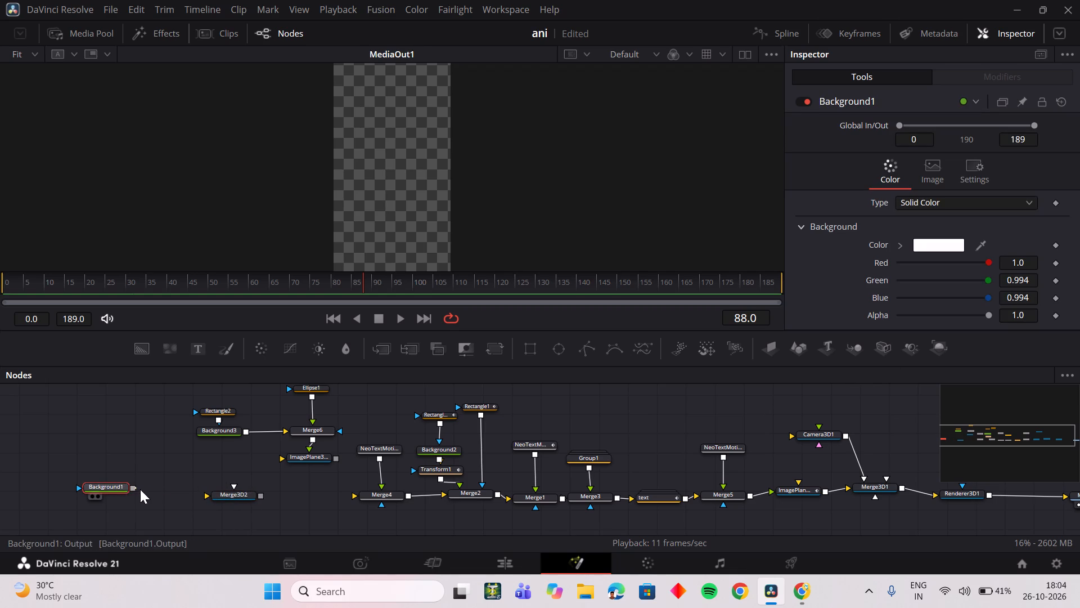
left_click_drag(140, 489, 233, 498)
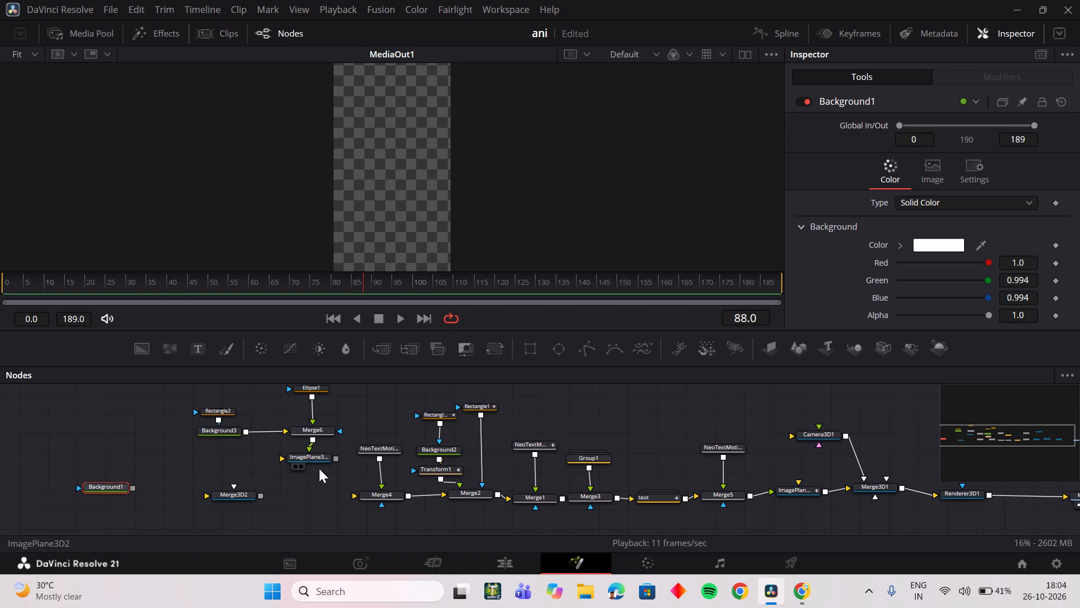
Connect ImagePlane3D2's output to the new Merge 3D node.
left_click_drag(333, 456, 240, 498)
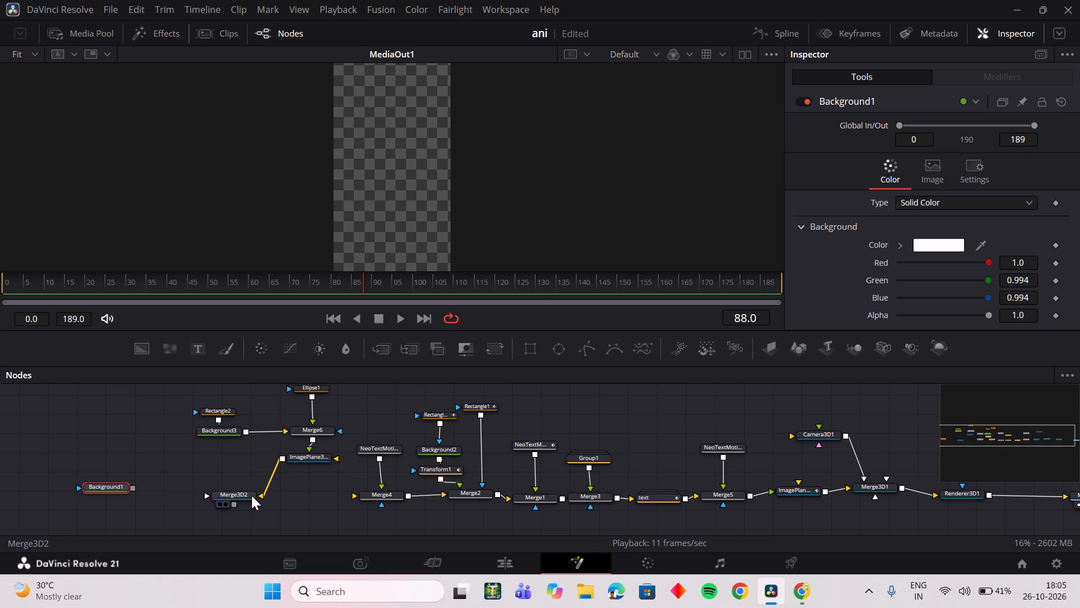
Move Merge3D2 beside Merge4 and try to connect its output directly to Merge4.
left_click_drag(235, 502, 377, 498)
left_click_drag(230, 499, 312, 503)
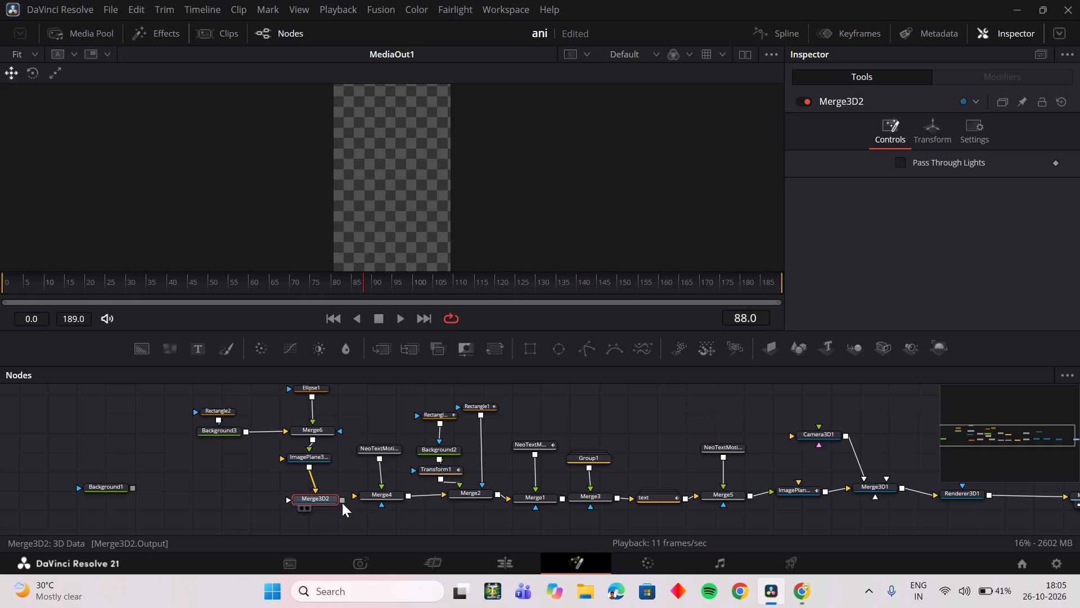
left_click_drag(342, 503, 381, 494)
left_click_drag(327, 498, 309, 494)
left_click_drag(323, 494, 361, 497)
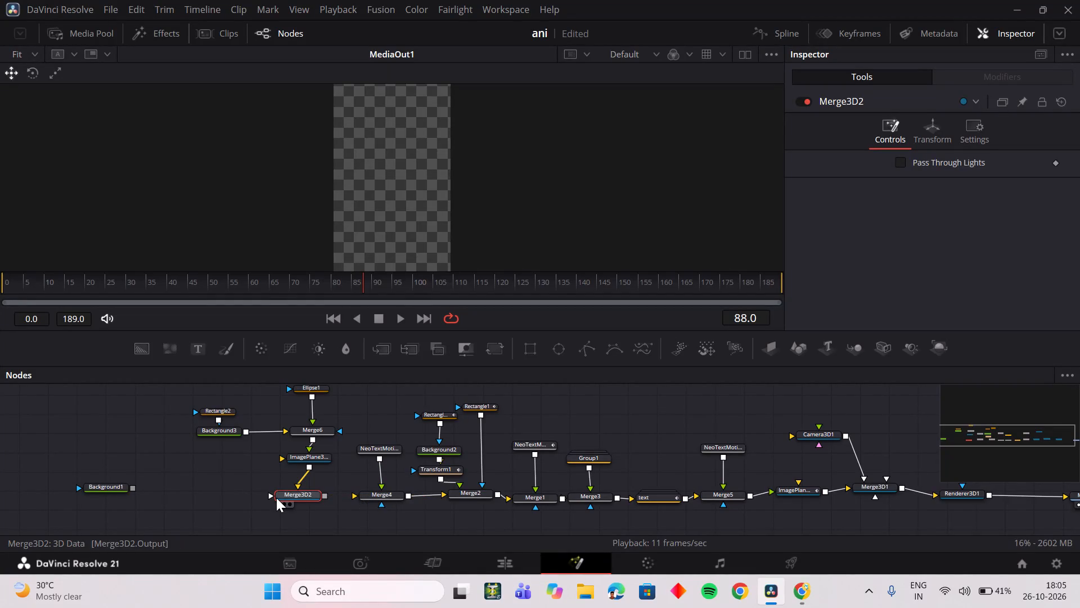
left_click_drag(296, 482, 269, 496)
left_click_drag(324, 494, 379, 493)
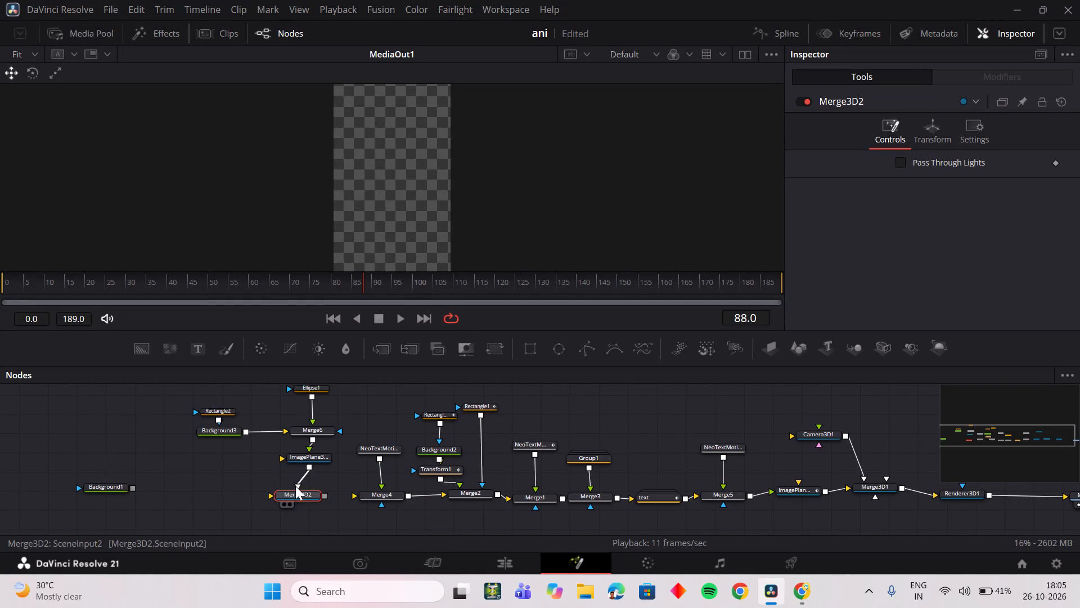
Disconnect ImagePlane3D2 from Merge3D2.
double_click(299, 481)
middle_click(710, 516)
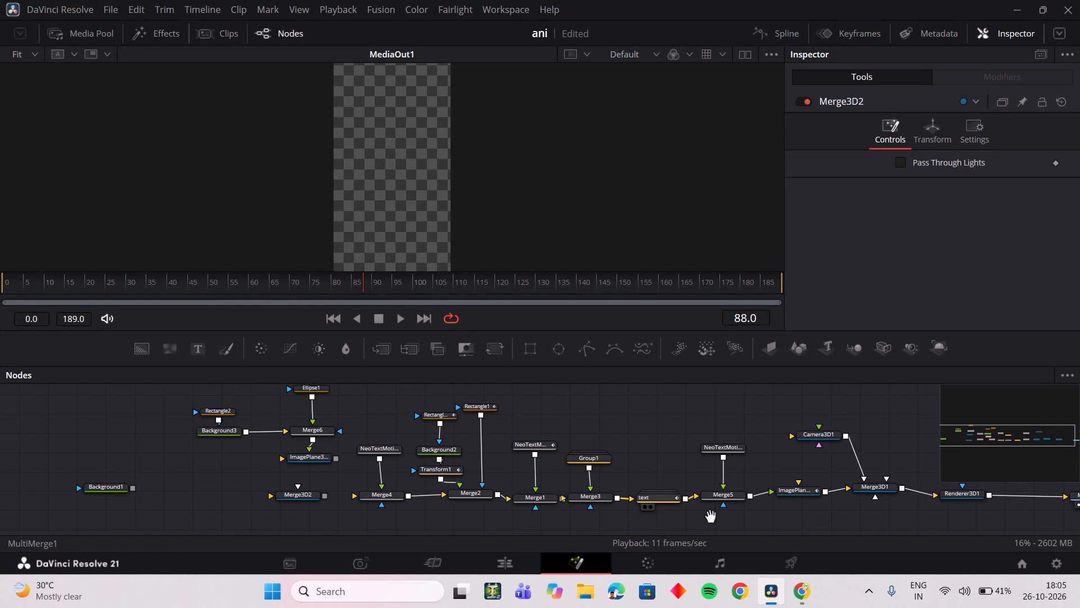
Add a Renderer 3D node after Merge3D2, space the nodes out, and connect the renderer's output to Merge4.
left_click_drag(295, 494, 268, 494)
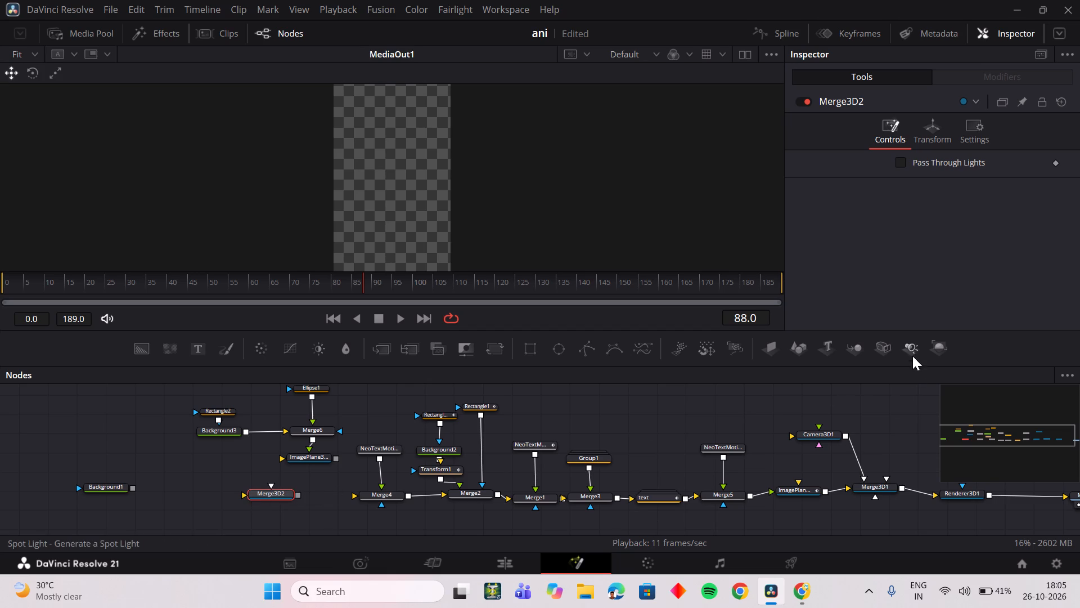
left_click(929, 347)
left_click_drag(268, 498, 244, 498)
left_click_drag(339, 497, 328, 498)
left_click_drag(345, 497, 380, 497)
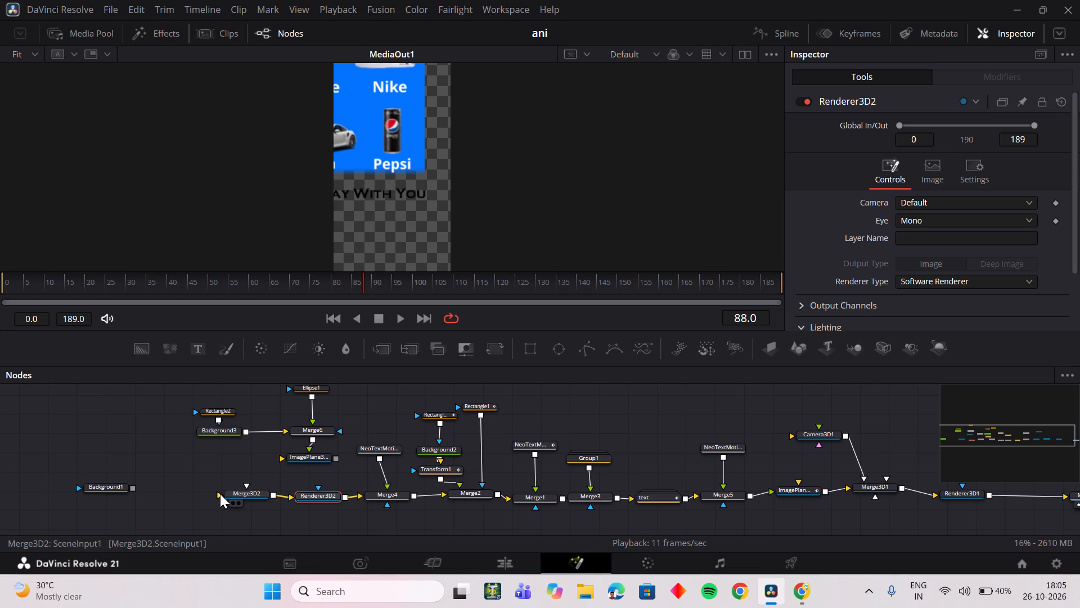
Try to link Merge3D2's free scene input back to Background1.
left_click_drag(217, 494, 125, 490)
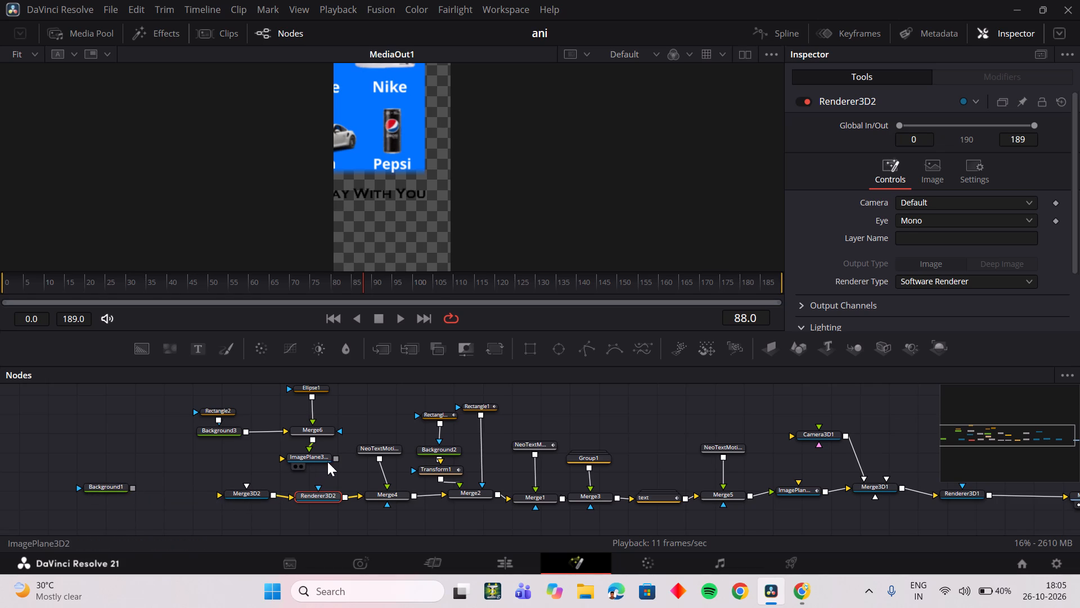
Connect ImagePlane3D2's output to Merge3D2.
left_click_drag(332, 457, 249, 495)
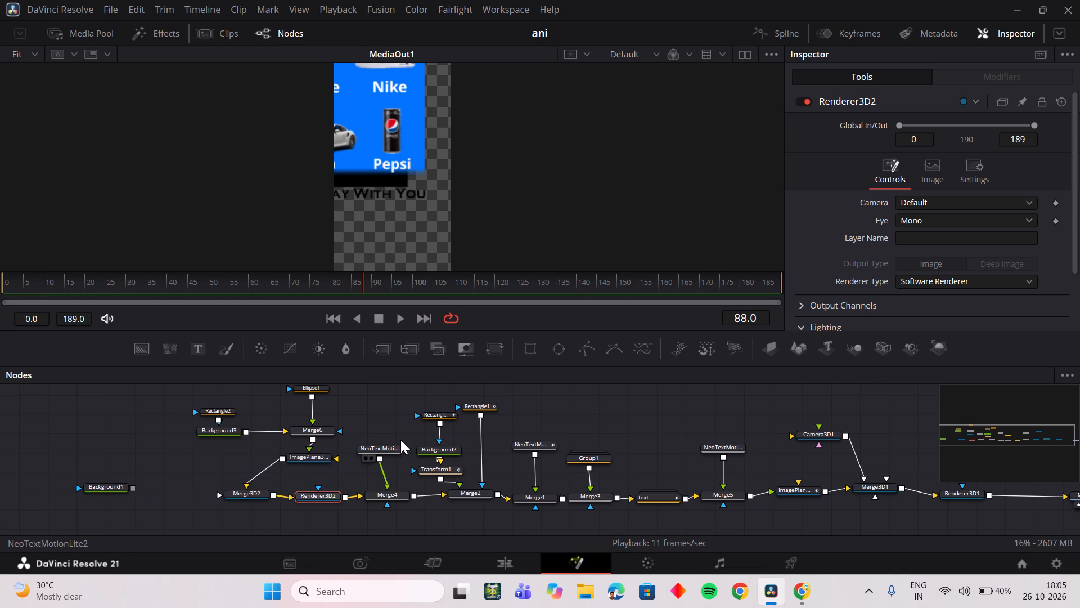
Scrub the composition forward to frame 131 to check the render.
left_click_drag(355, 284, 420, 285)
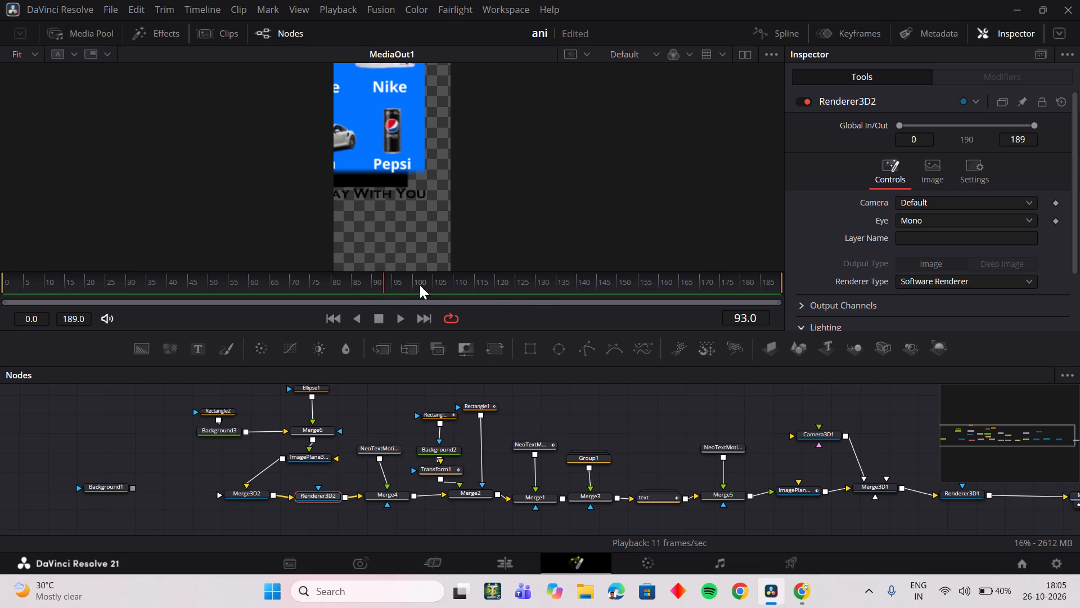
left_click_drag(420, 285, 540, 298)
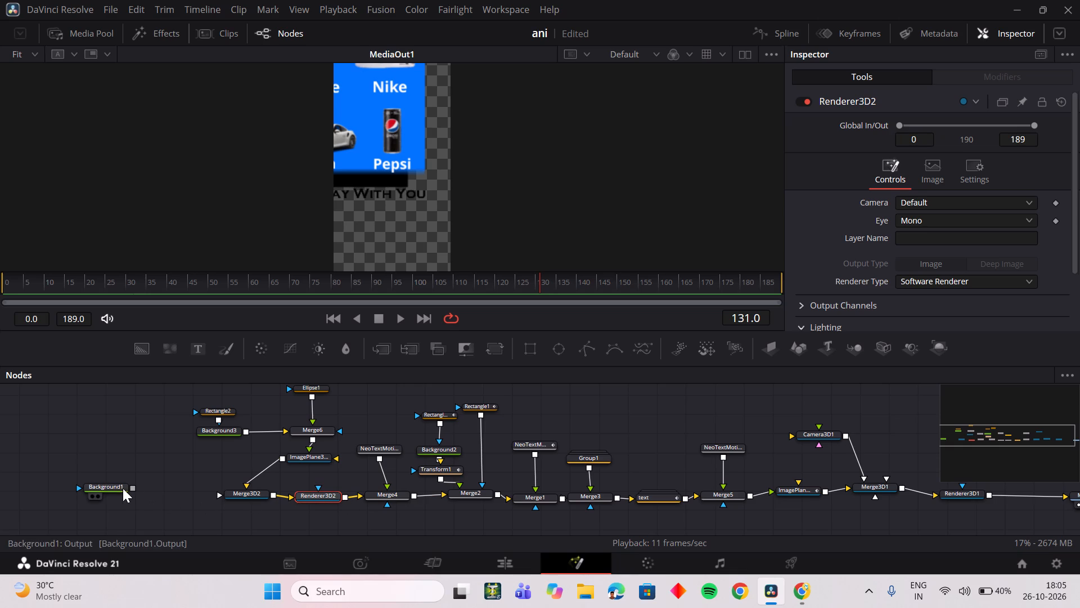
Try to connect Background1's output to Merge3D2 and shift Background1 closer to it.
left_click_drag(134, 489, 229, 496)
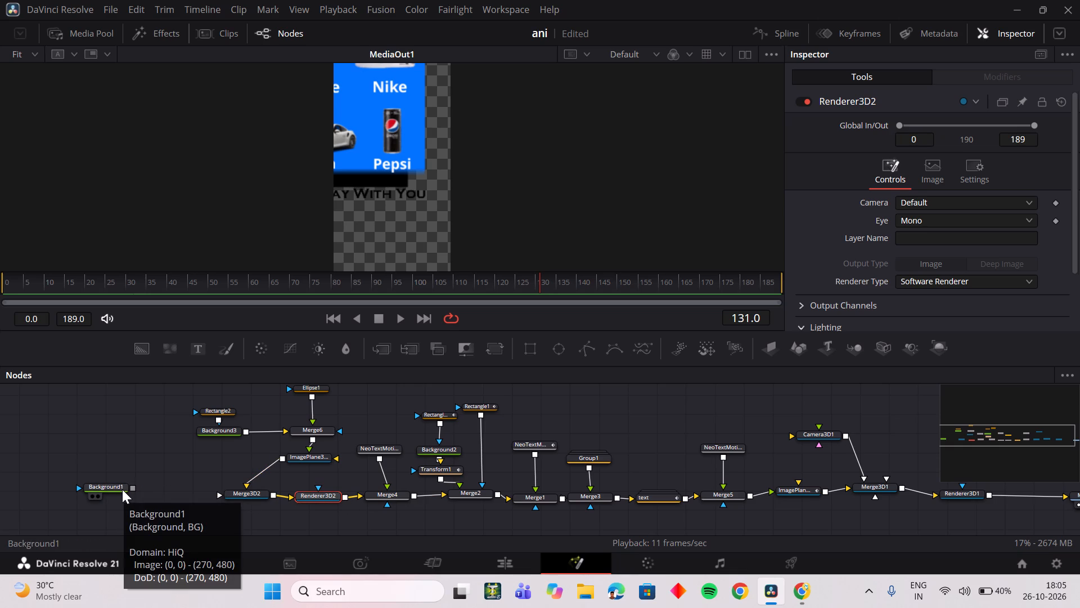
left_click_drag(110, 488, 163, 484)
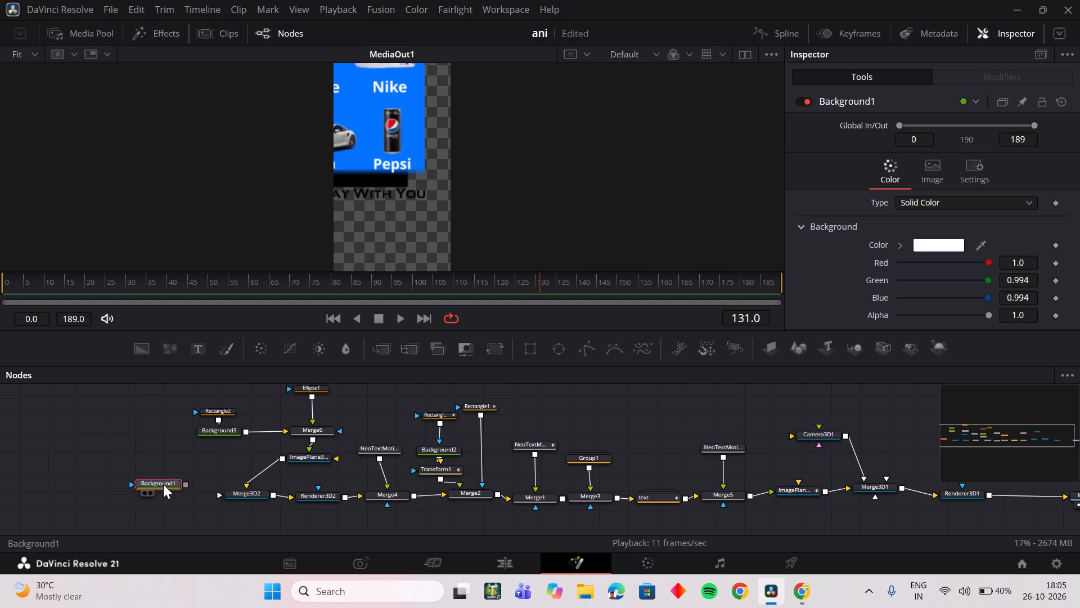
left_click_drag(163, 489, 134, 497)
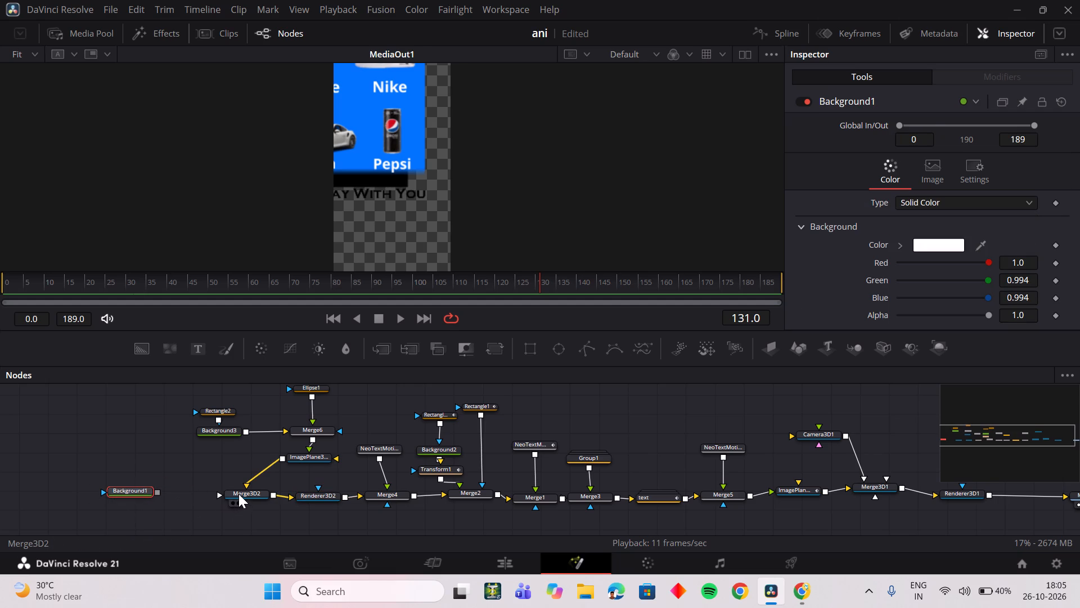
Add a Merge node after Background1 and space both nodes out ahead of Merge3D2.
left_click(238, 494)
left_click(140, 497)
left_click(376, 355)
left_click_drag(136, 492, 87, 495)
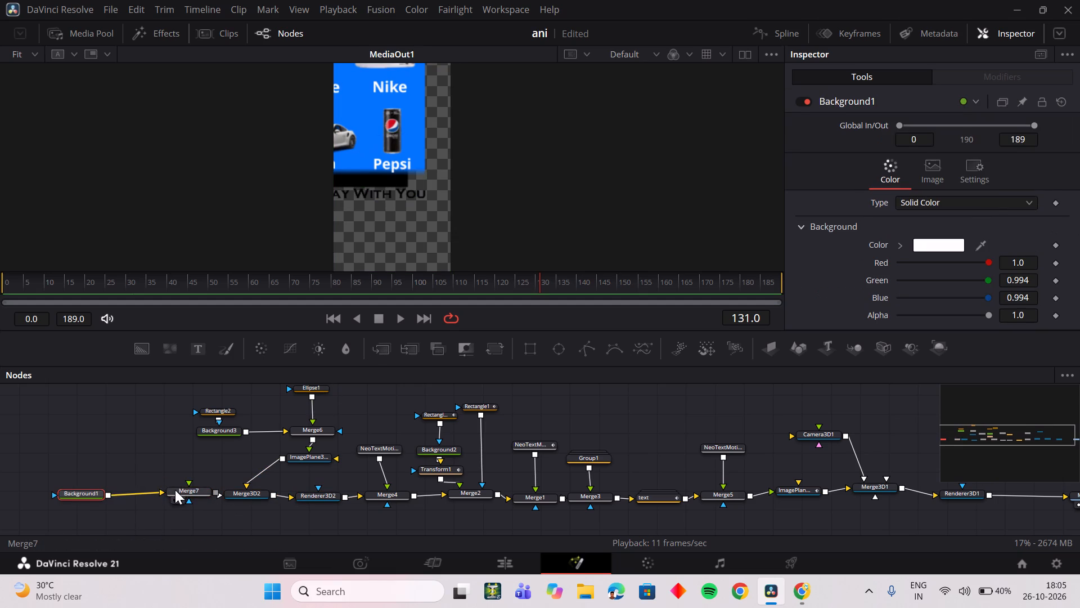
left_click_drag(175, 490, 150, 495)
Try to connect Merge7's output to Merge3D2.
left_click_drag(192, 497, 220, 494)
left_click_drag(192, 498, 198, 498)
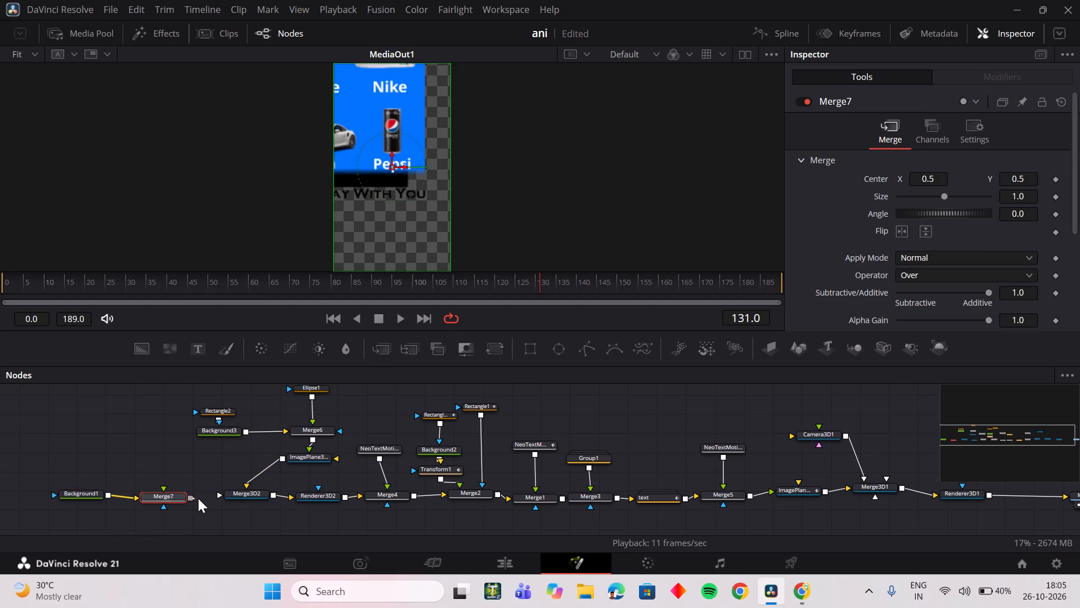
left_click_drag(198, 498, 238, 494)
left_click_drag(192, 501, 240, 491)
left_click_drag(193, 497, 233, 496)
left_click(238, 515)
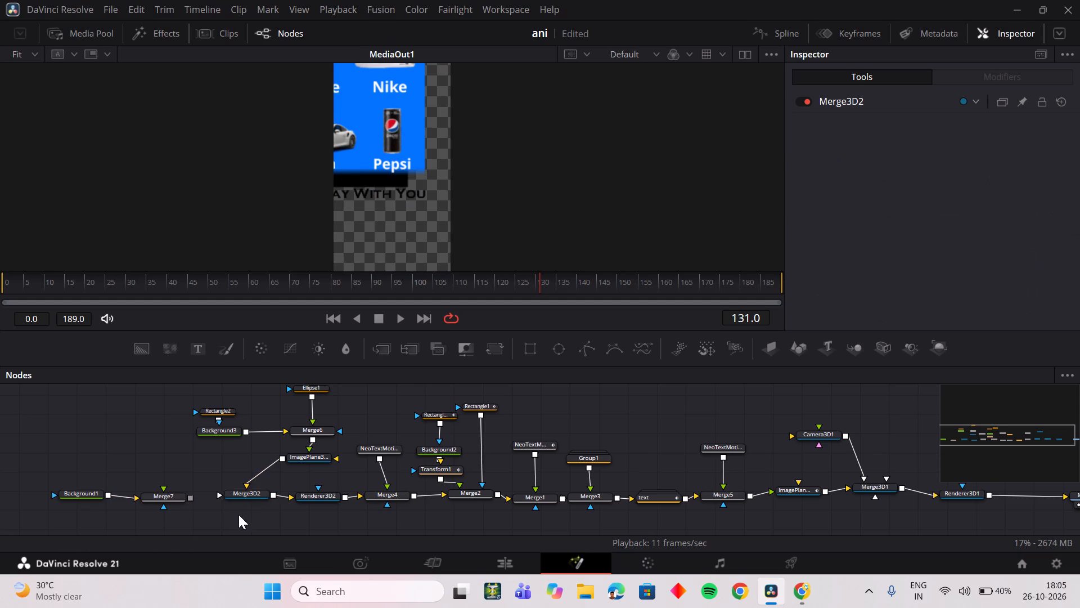
Reposition Merge3D2 beneath ImagePlane3D2, close against Renderer3D2.
left_click_drag(254, 494, 343, 479)
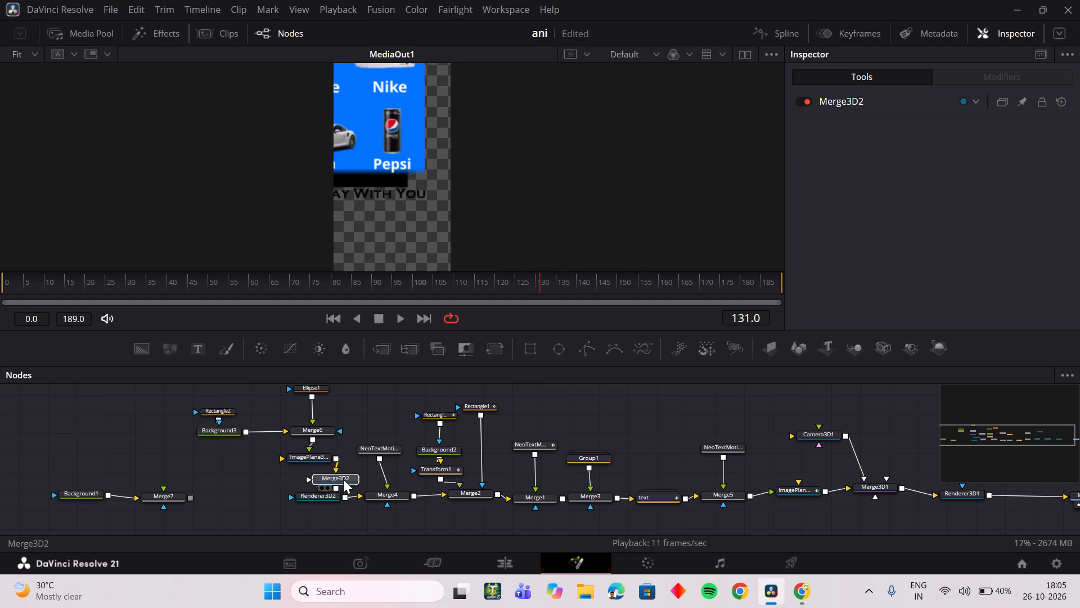
left_click_drag(343, 479, 245, 491)
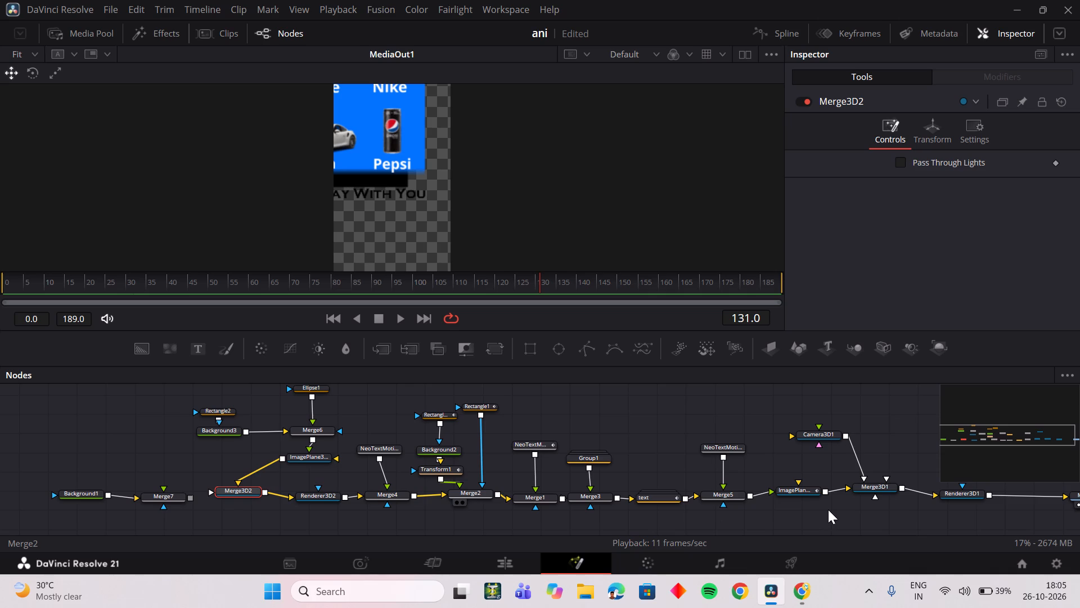
left_click_drag(243, 494, 264, 493)
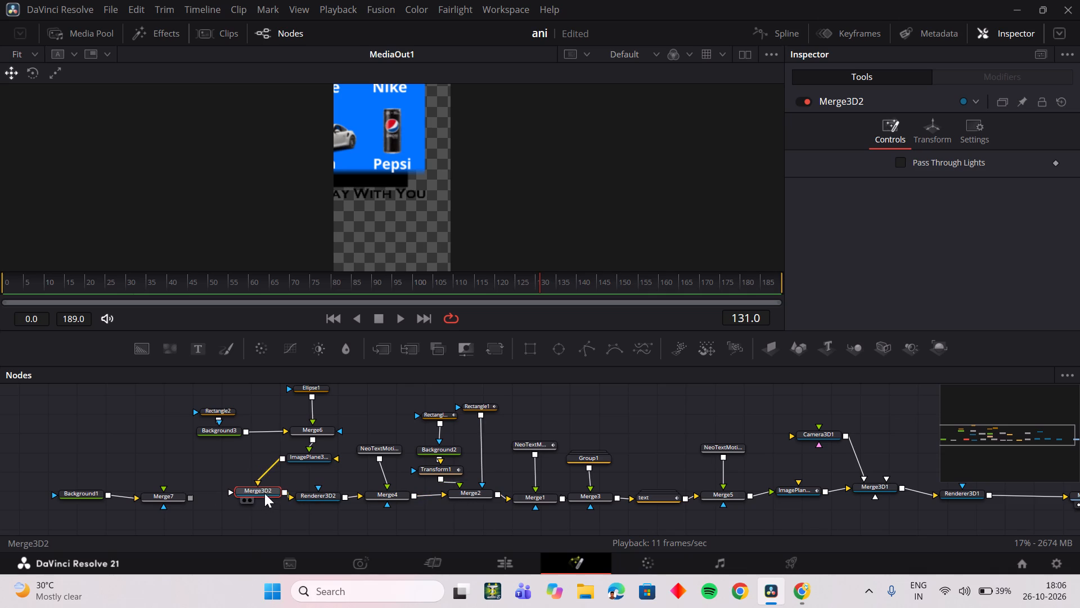
left_click_drag(264, 493, 286, 493)
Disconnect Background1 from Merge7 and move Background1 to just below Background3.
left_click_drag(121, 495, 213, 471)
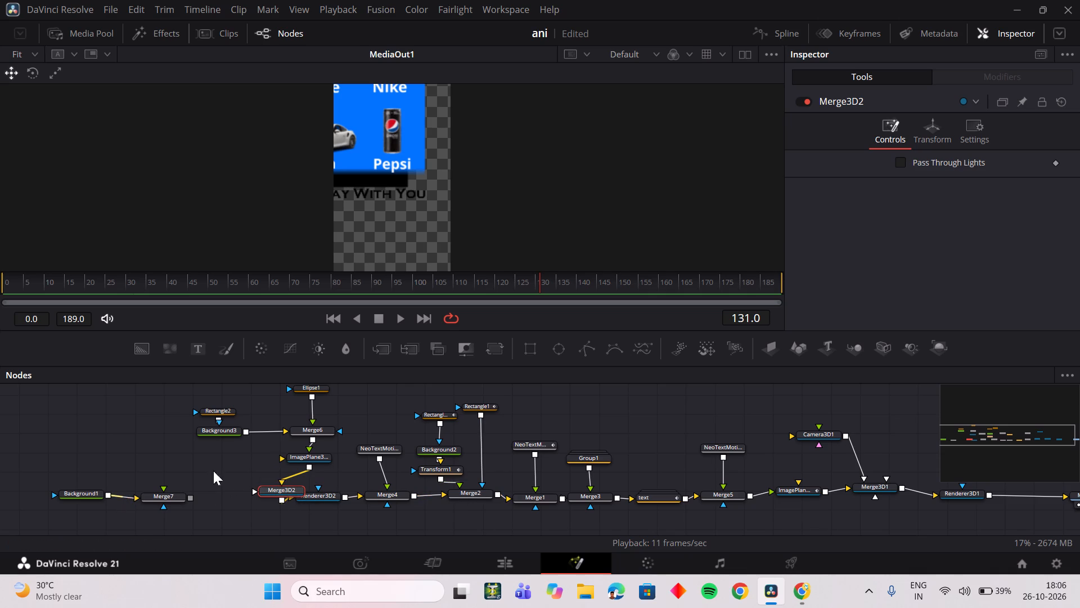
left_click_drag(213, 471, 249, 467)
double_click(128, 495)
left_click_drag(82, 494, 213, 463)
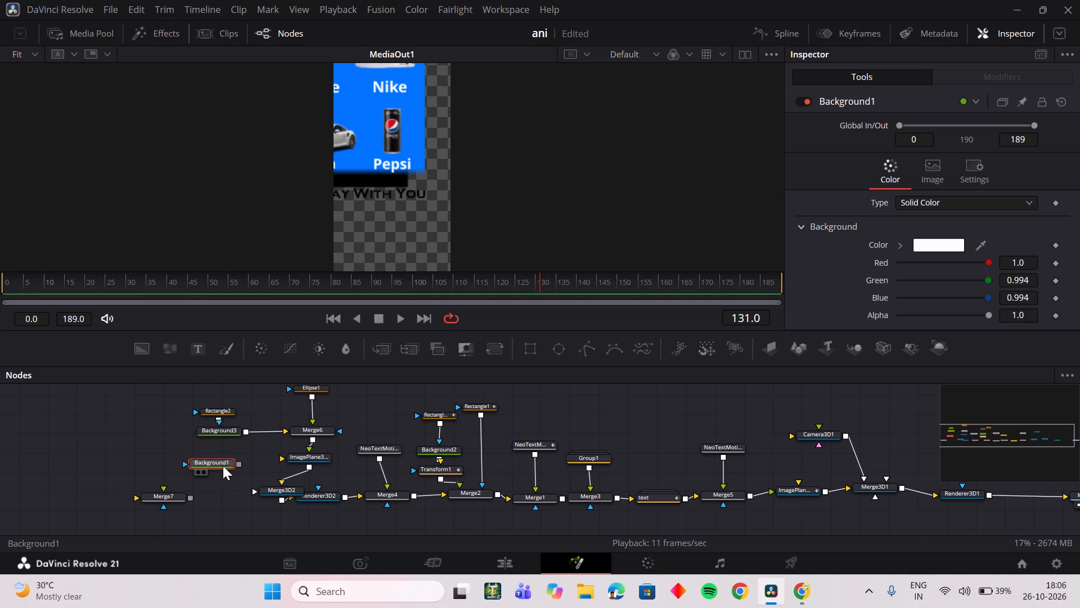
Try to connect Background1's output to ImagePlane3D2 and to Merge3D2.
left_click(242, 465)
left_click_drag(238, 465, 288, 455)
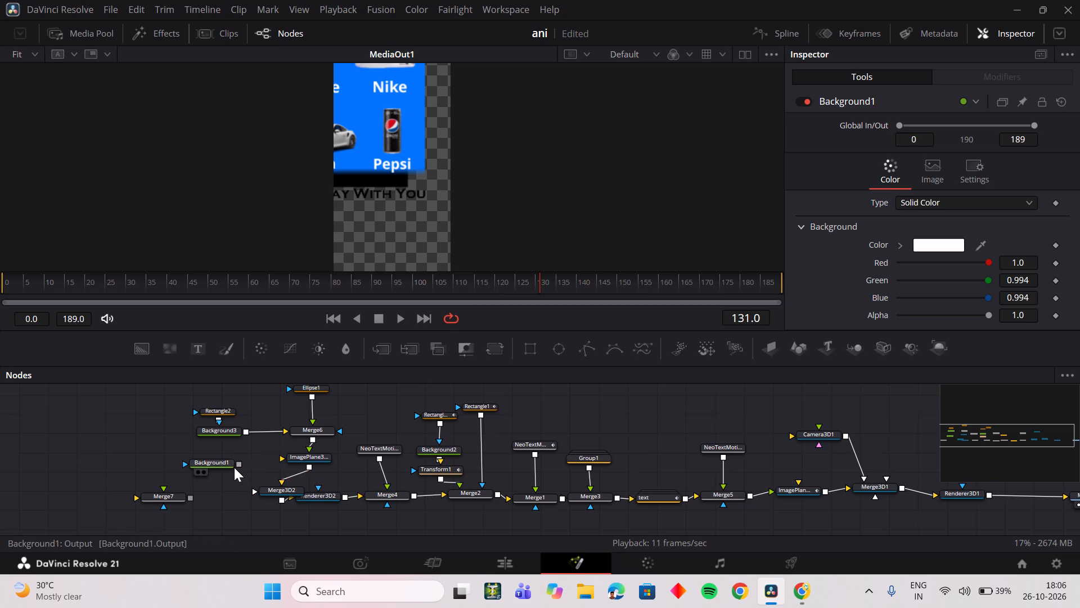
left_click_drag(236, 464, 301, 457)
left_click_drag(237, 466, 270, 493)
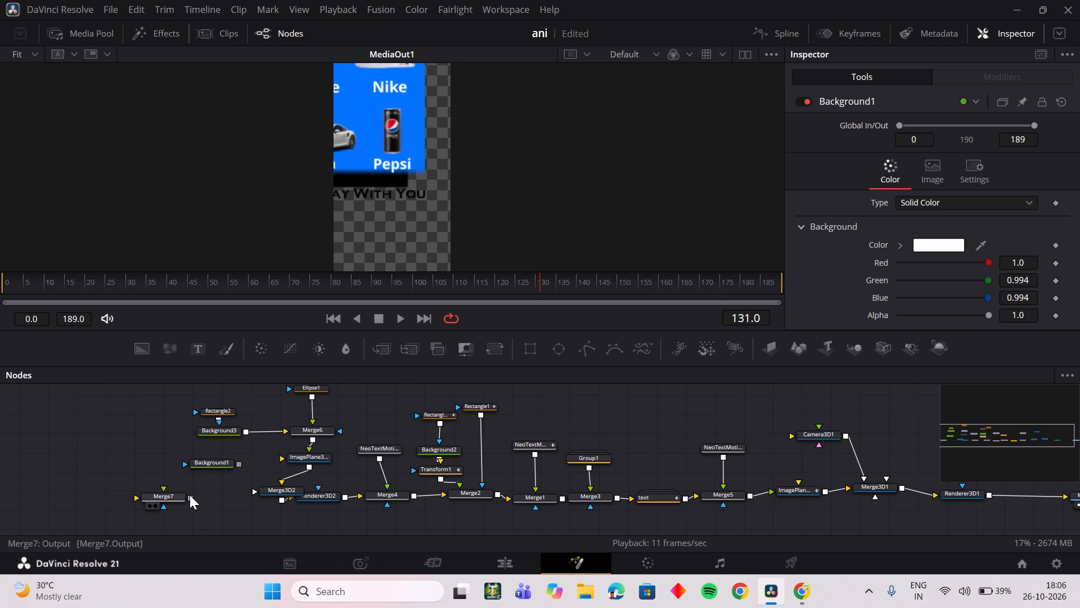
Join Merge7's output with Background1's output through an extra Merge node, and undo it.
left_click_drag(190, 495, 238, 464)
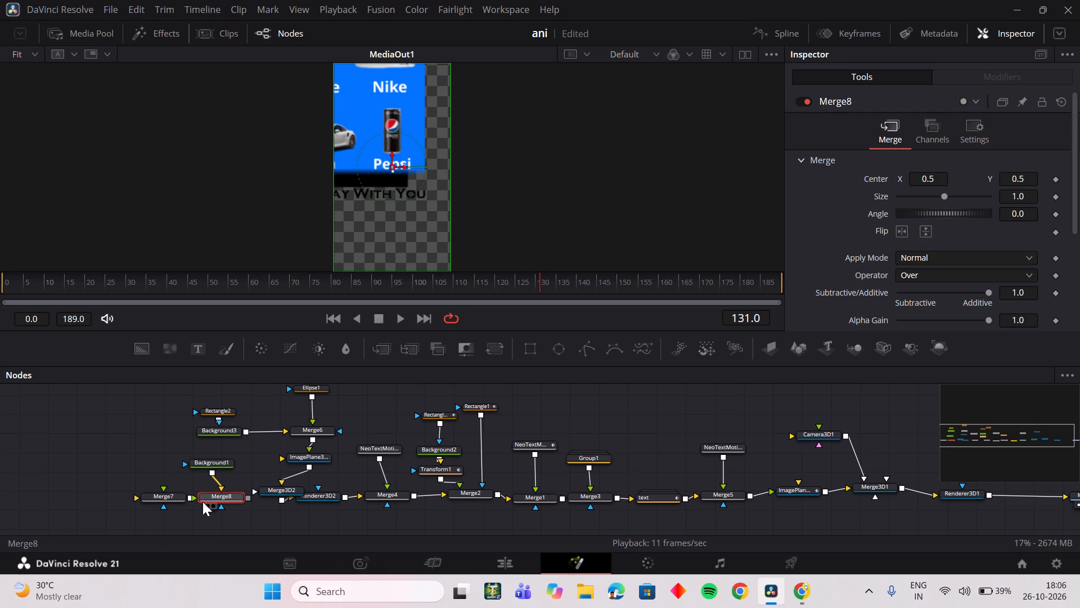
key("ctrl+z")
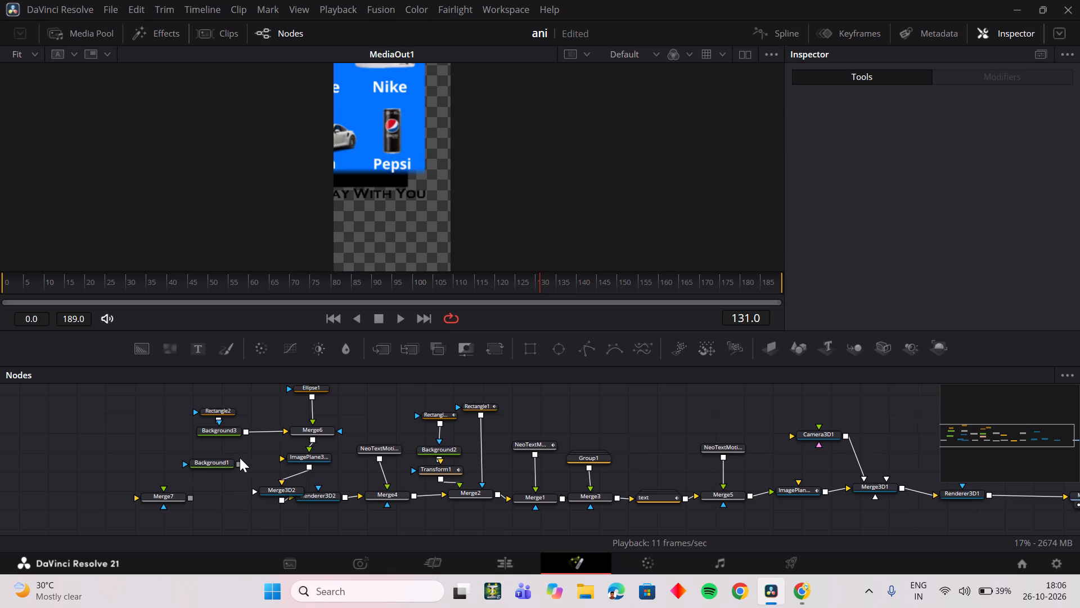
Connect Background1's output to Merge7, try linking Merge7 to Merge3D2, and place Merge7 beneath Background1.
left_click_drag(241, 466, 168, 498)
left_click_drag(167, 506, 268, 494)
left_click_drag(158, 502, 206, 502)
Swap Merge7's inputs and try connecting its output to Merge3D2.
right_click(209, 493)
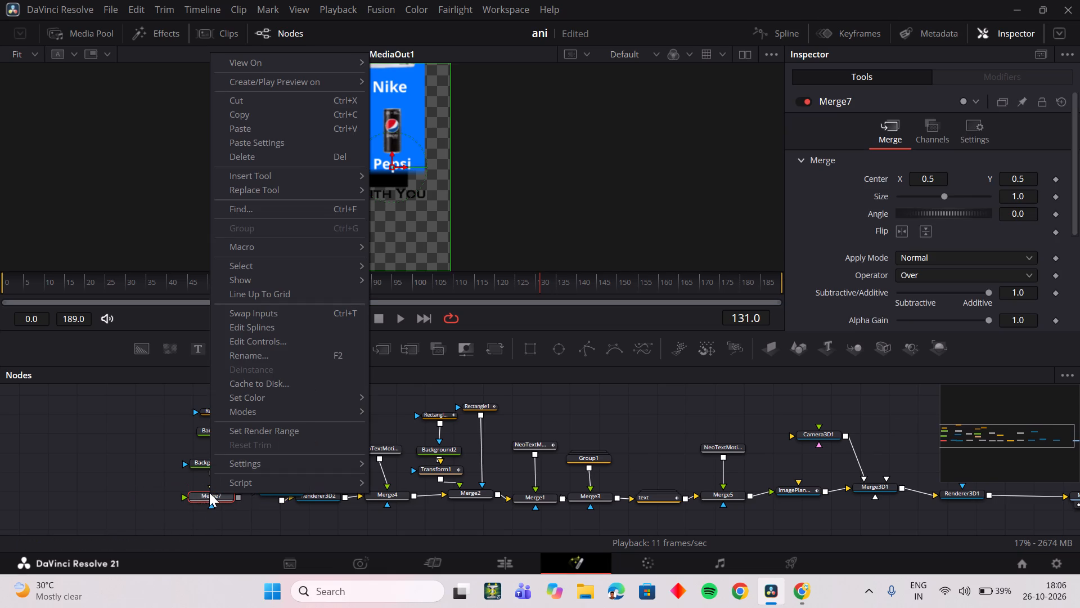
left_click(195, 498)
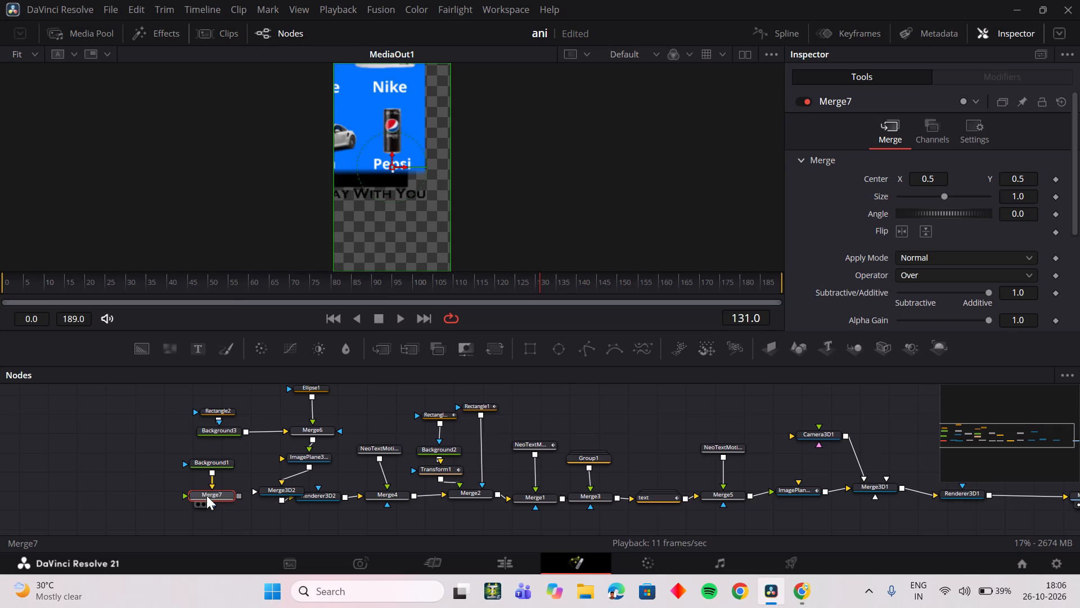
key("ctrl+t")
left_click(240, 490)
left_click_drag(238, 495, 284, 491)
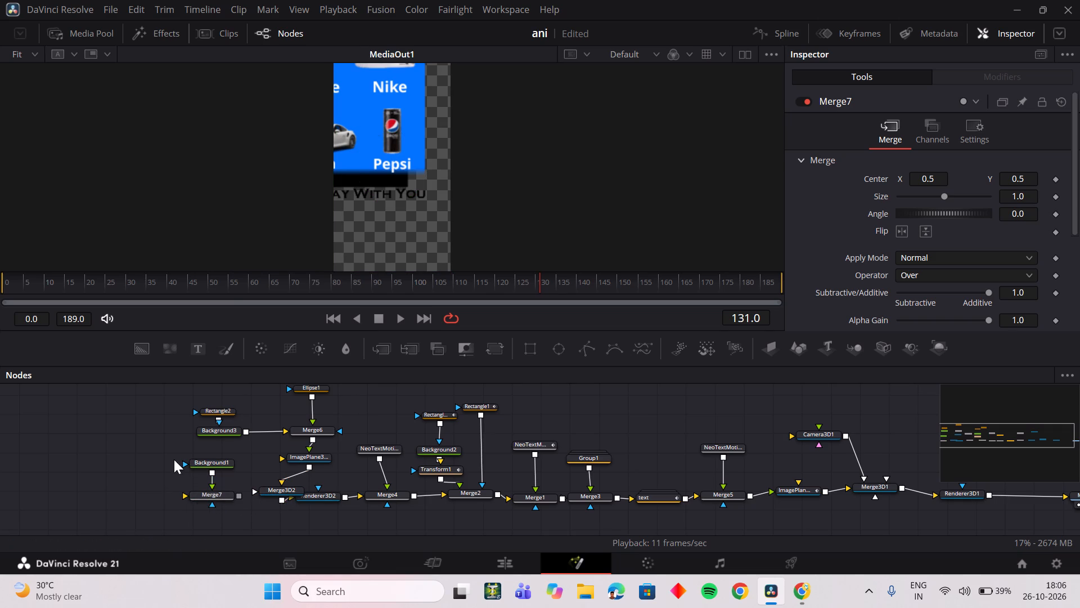
Delete the Background1 and Merge7 nodes together.
left_click_drag(163, 450, 206, 507)
key("Delete")
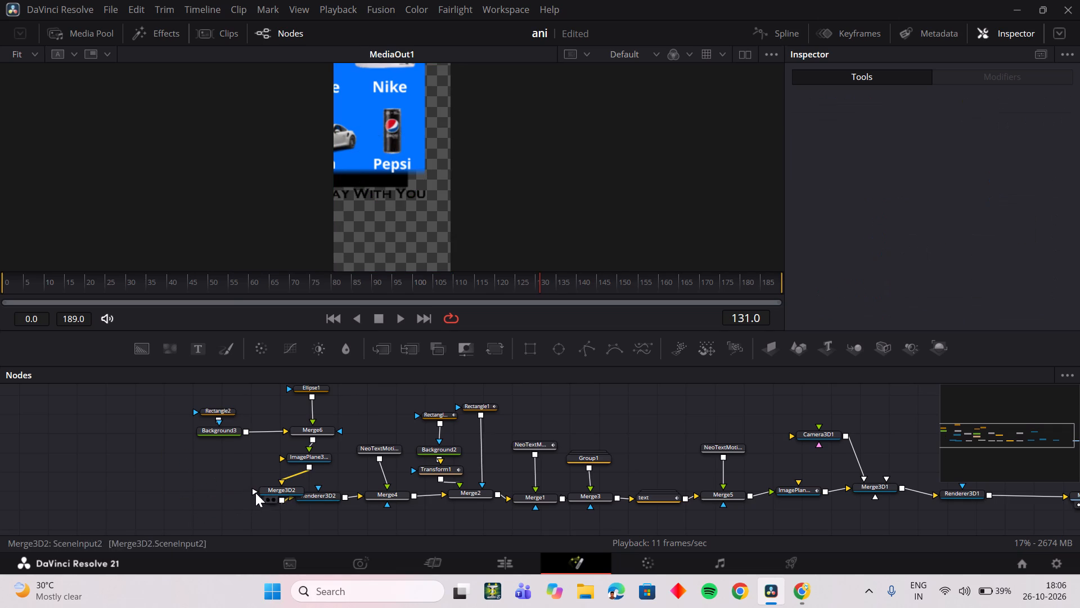
Rearrange the node graph so the Merge6 and ImagePlane3D2 branch sits directly above Merge3D2, in line with Renderer3D2.
left_click_drag(267, 490, 236, 479)
left_click(170, 484)
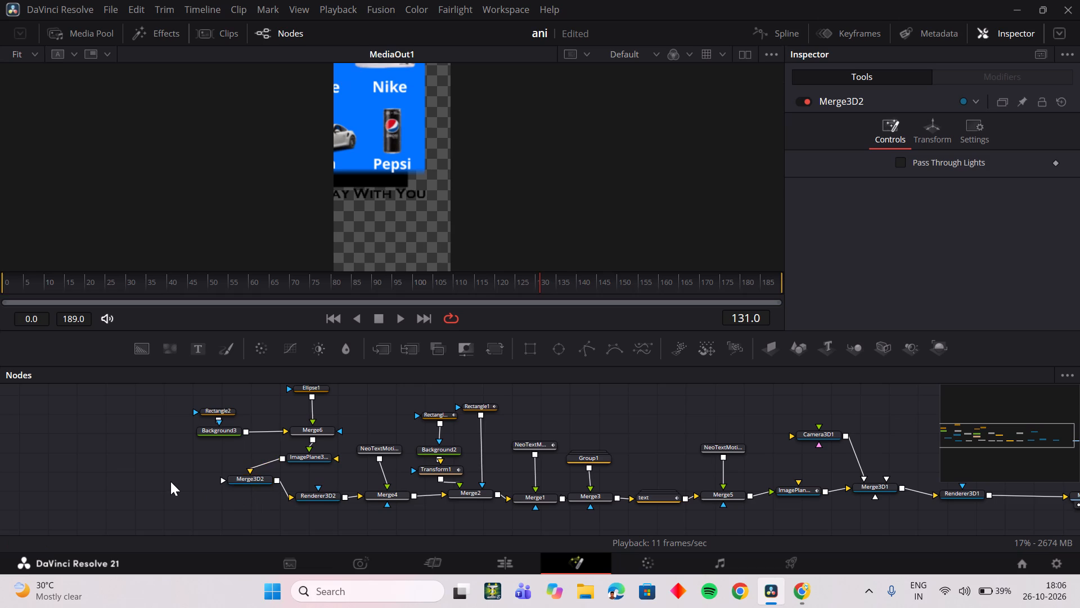
scroll(251, 444, "up", 1)
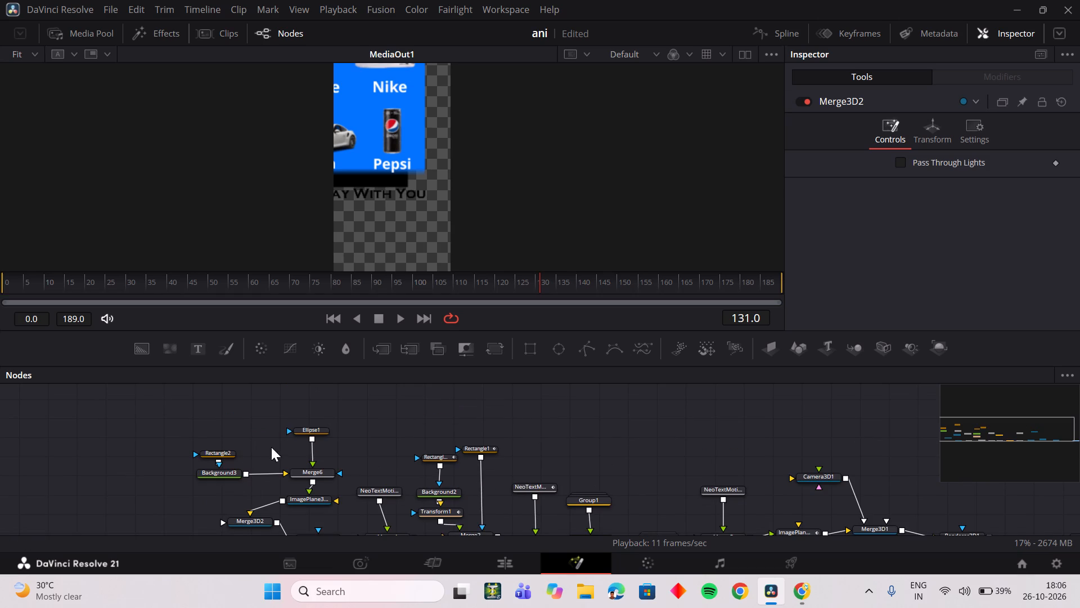
left_click_drag(198, 420, 321, 507)
left_click_drag(314, 500, 294, 497)
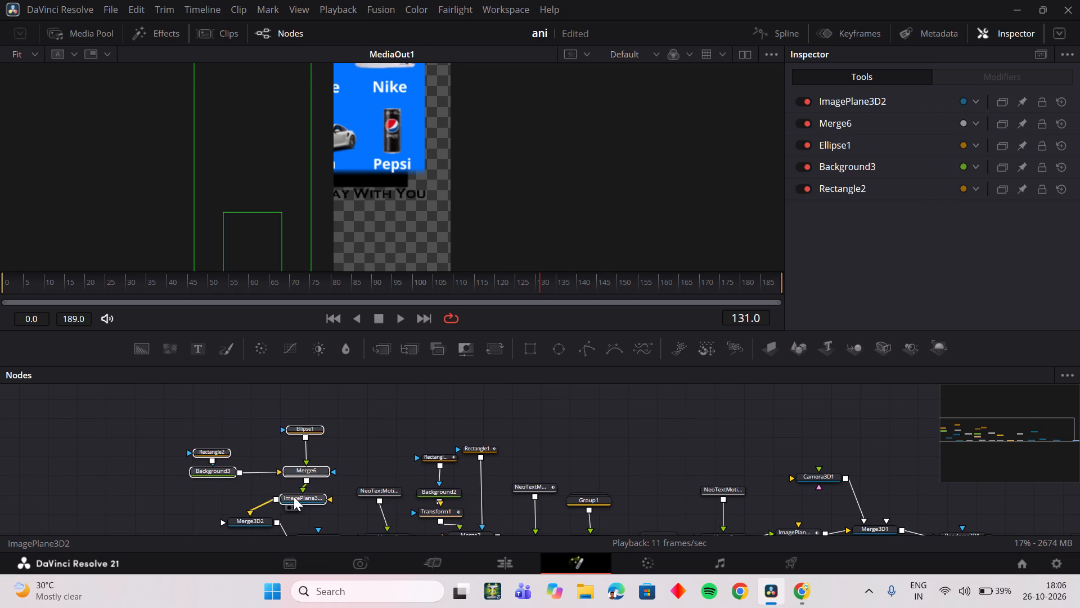
left_click_drag(294, 497, 254, 491)
left_click(312, 457)
scroll(330, 468, "down", 1)
left_click_drag(248, 482, 244, 498)
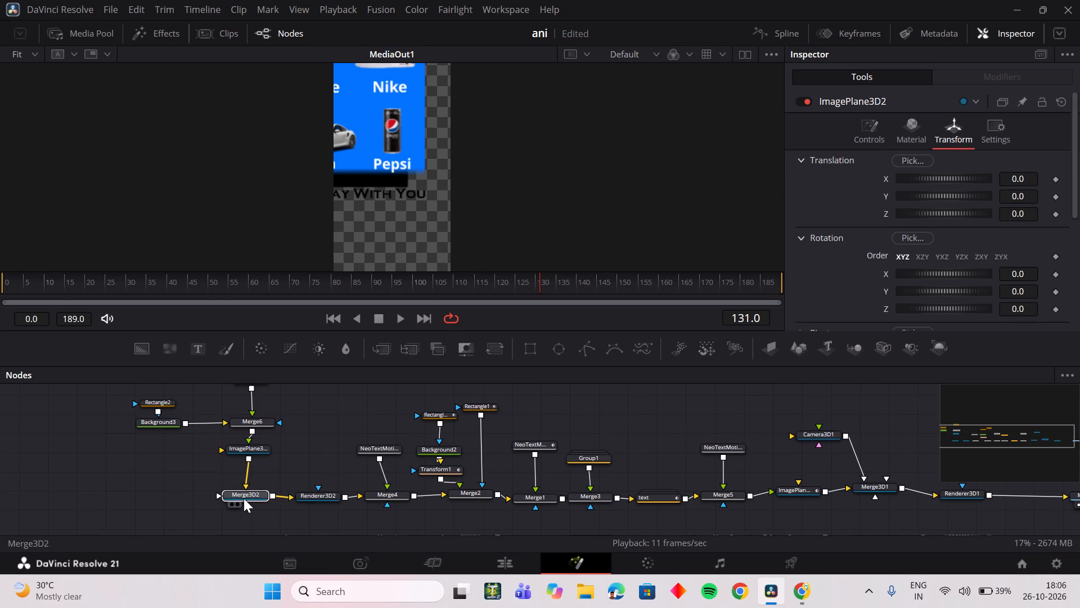
left_click_drag(244, 498, 250, 499)
left_click(334, 454)
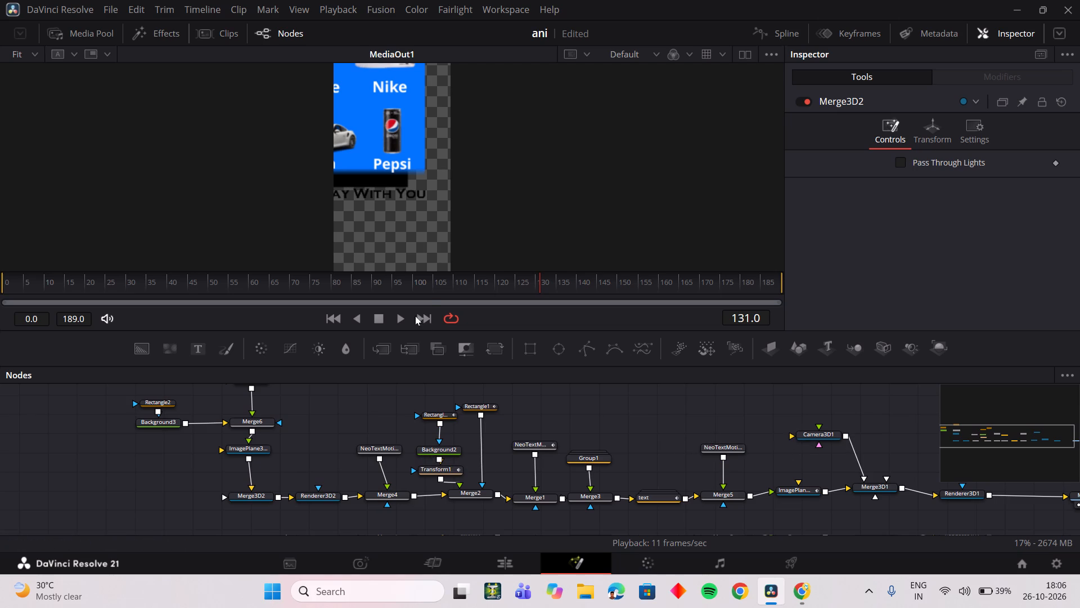
Scrub through the timeline to examine how the composition's background behaves between the opening text and the product grid.
left_click_drag(420, 288, 121, 284)
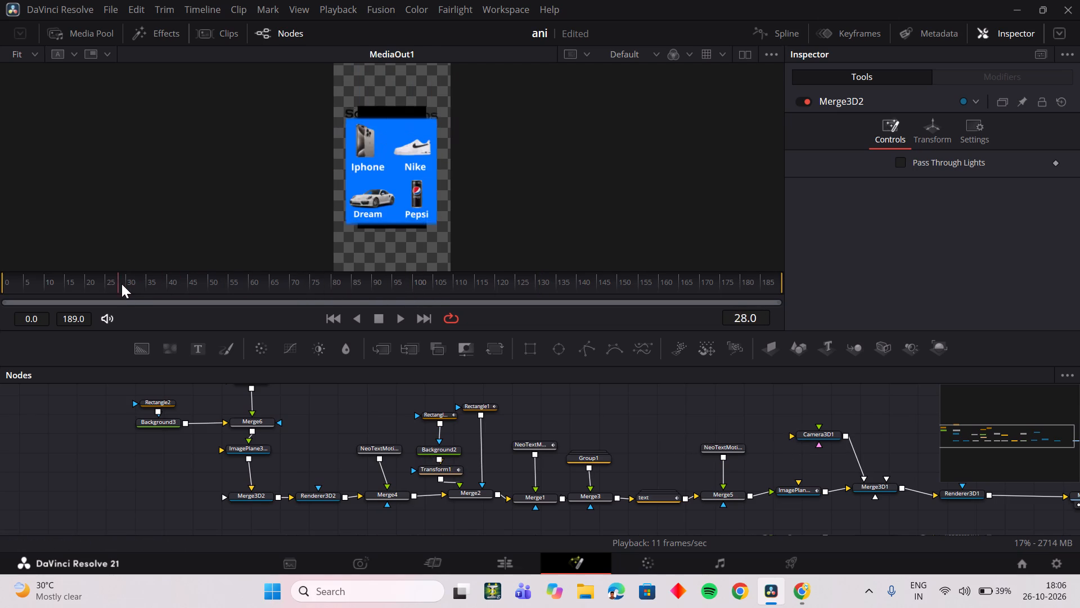
left_click_drag(121, 284, 100, 288)
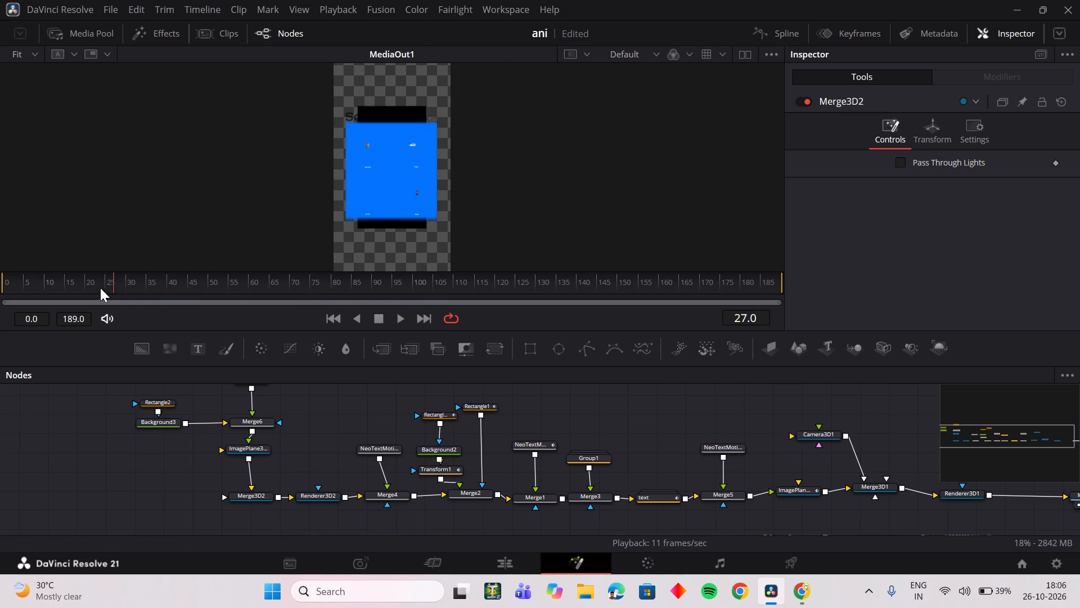
left_click_drag(100, 288, 80, 292)
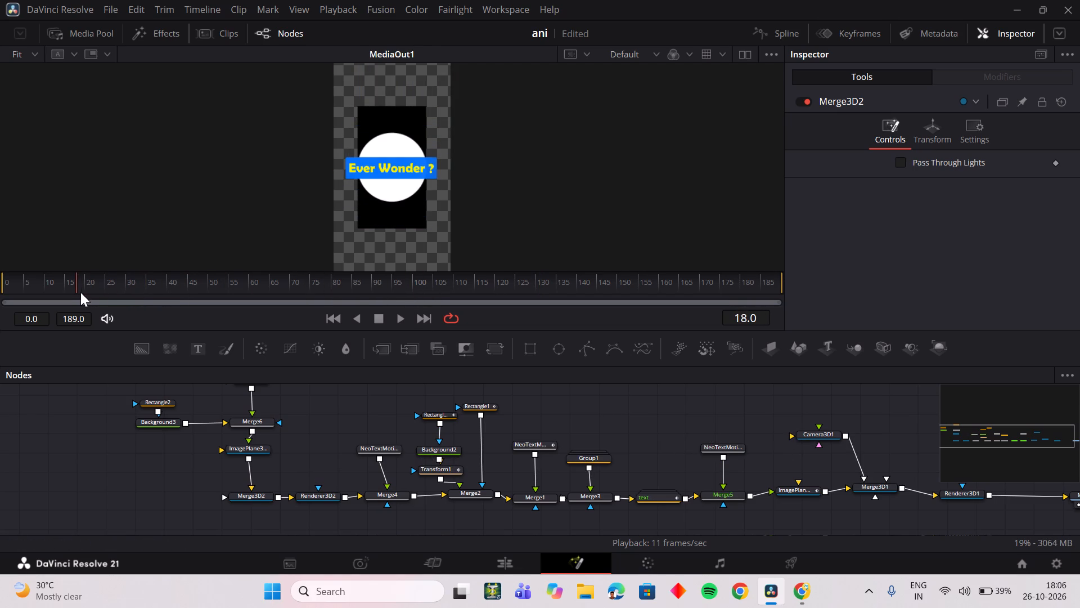
left_click_drag(80, 292, 125, 297)
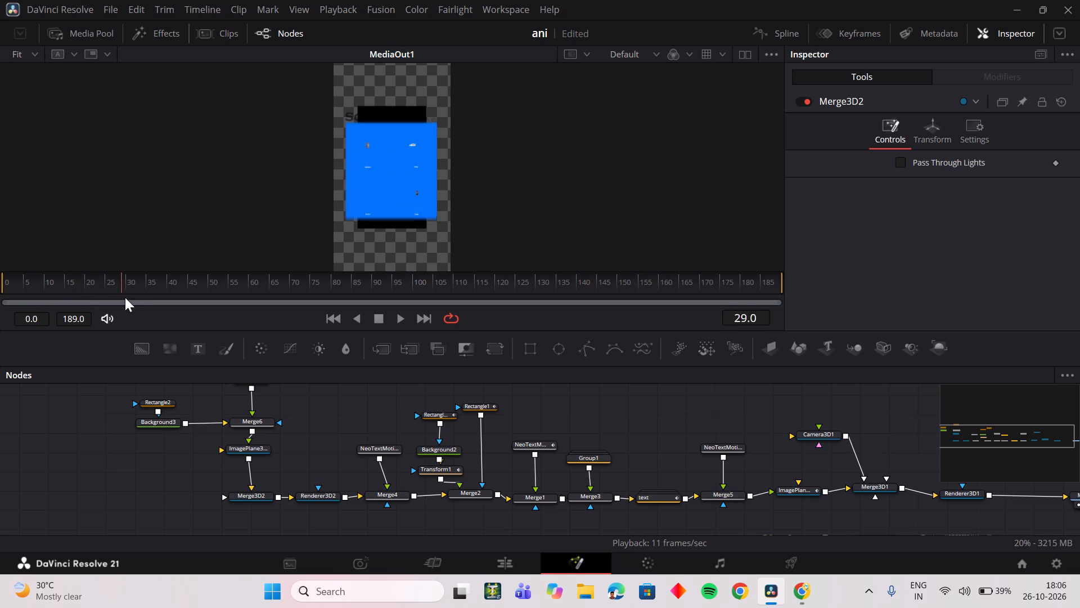
left_click_drag(125, 297, 105, 301)
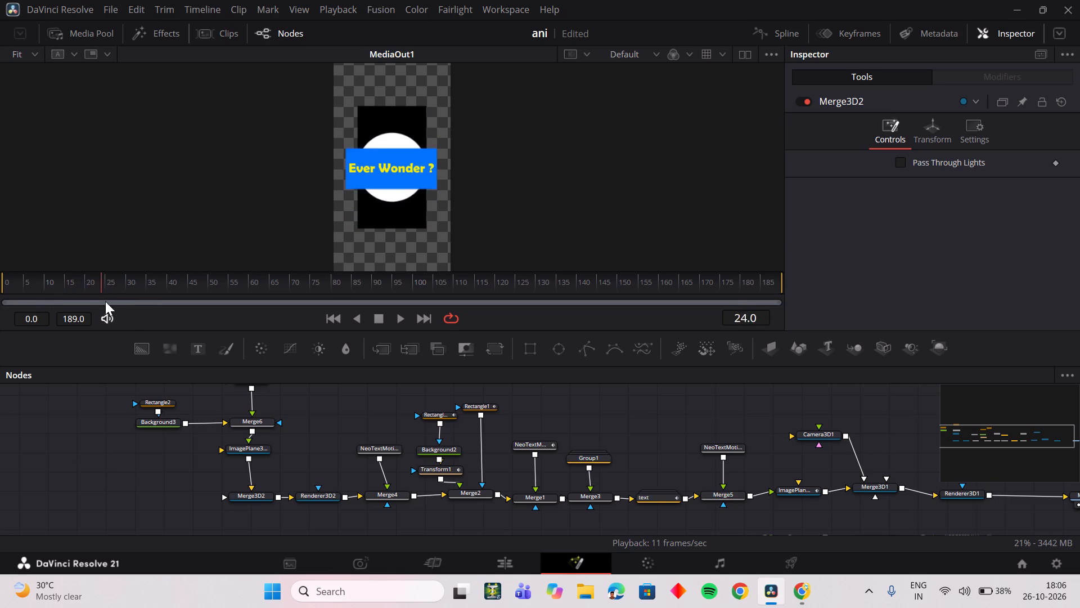
left_click_drag(105, 301, 93, 309)
left_click_drag(93, 309, 222, 307)
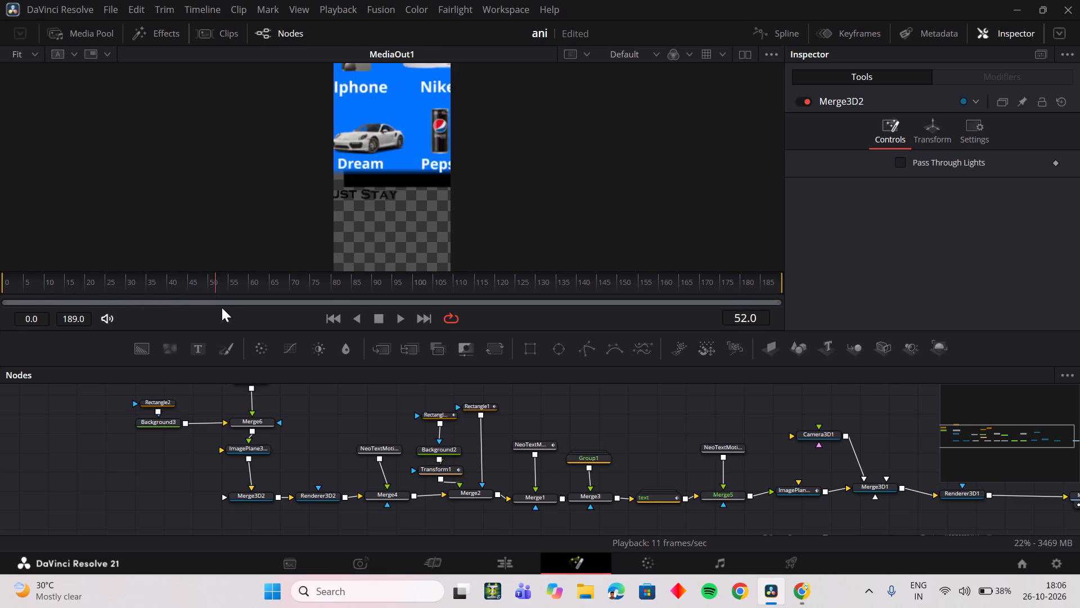
left_click_drag(222, 307, 301, 307)
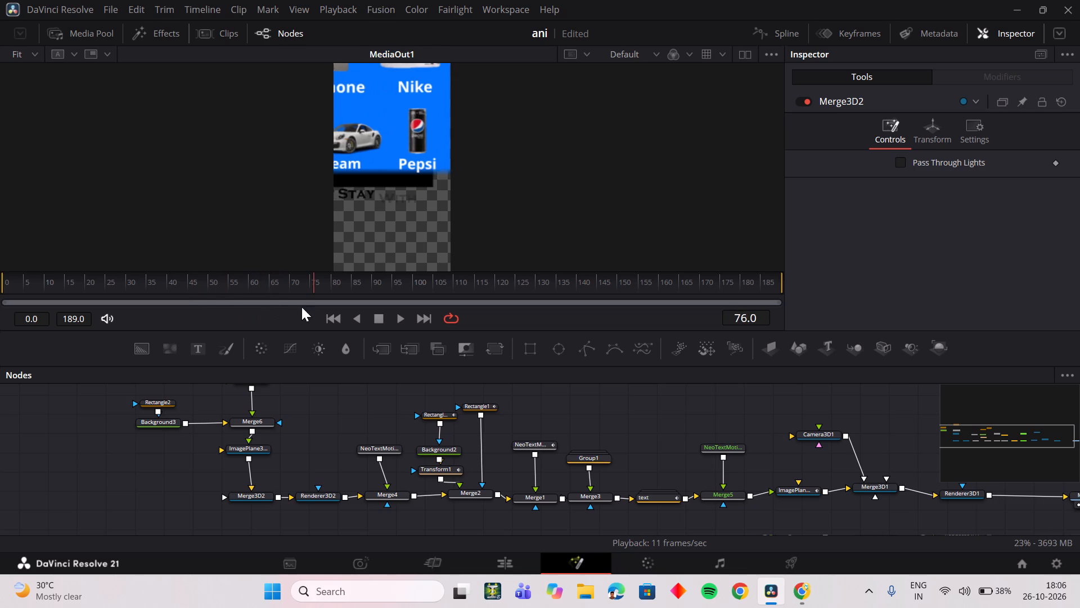
left_click_drag(301, 307, 91, 313)
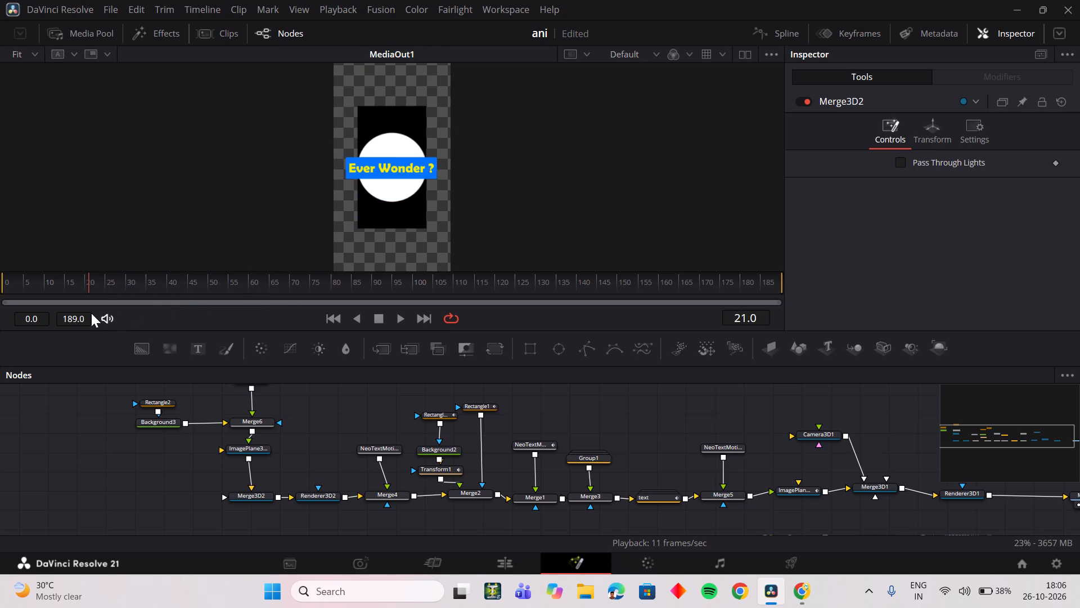
left_click_drag(91, 313, 137, 315)
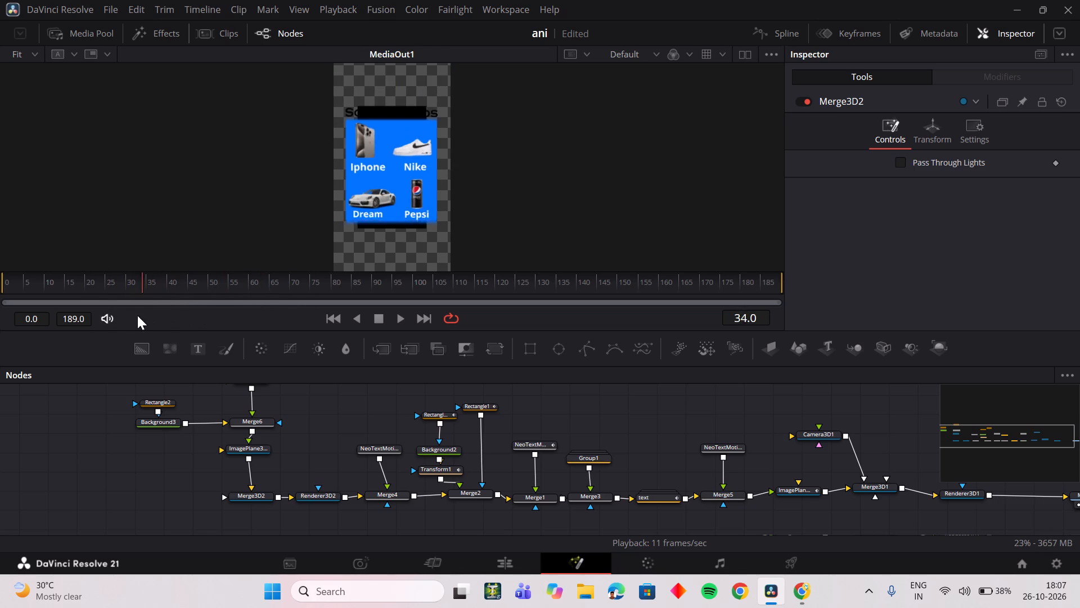
left_click_drag(137, 315, 105, 318)
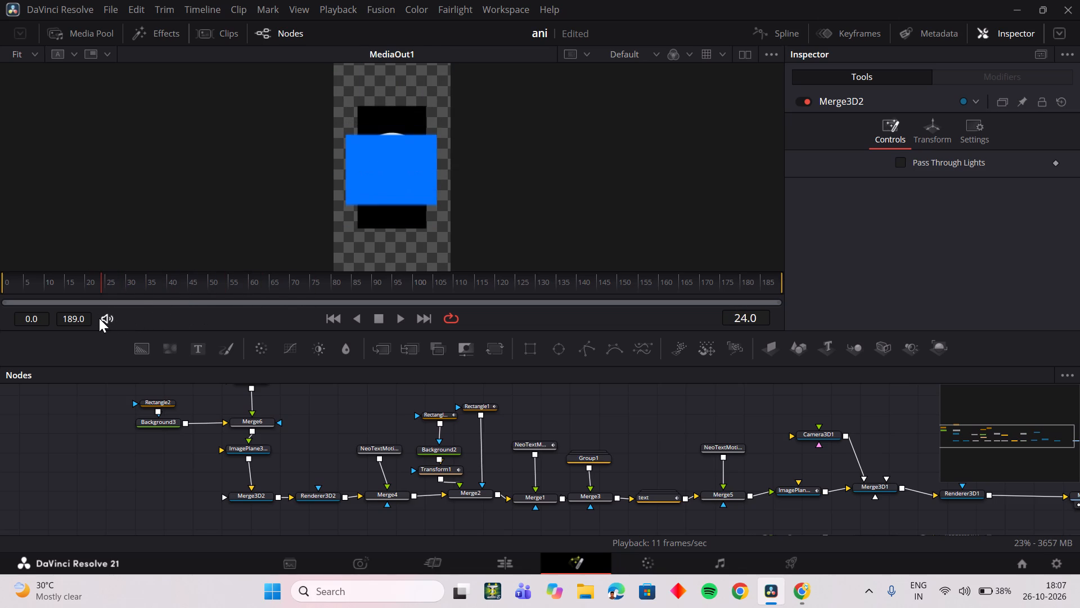
Move ImagePlane3D2 down so it is evenly spaced between Merge6 and Merge3D2.
scroll(214, 481, "up", 1)
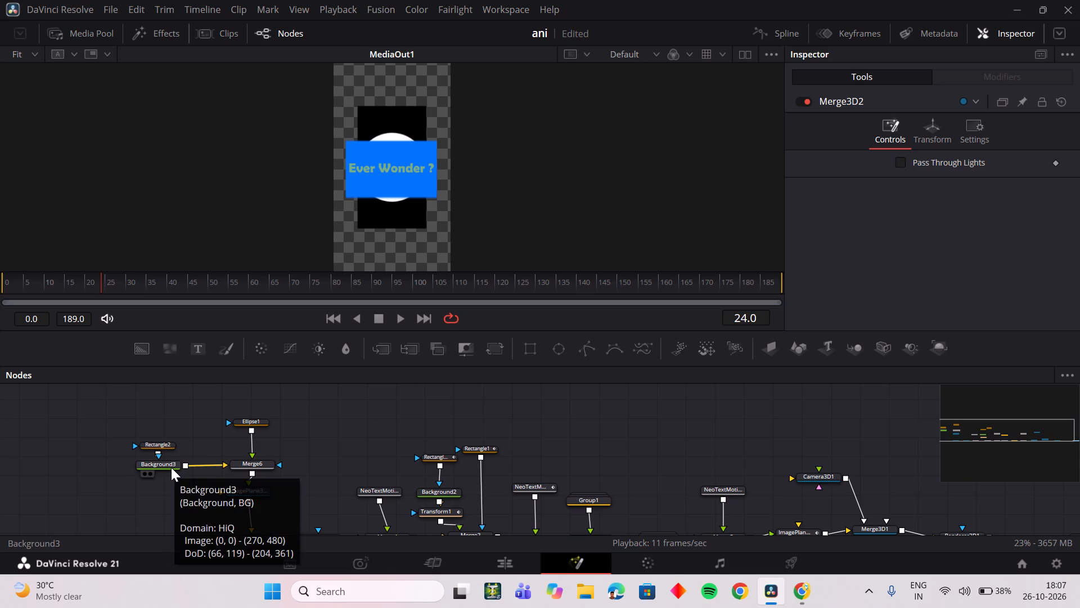
scroll(166, 491, "down", 1)
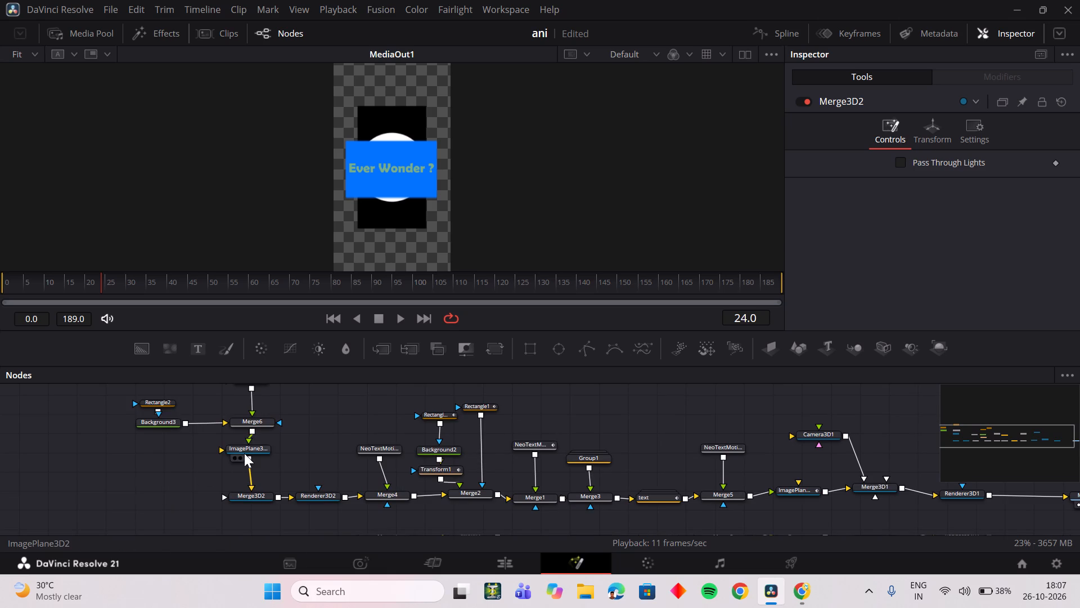
left_click_drag(245, 451, 249, 467)
scroll(256, 444, "up", 1)
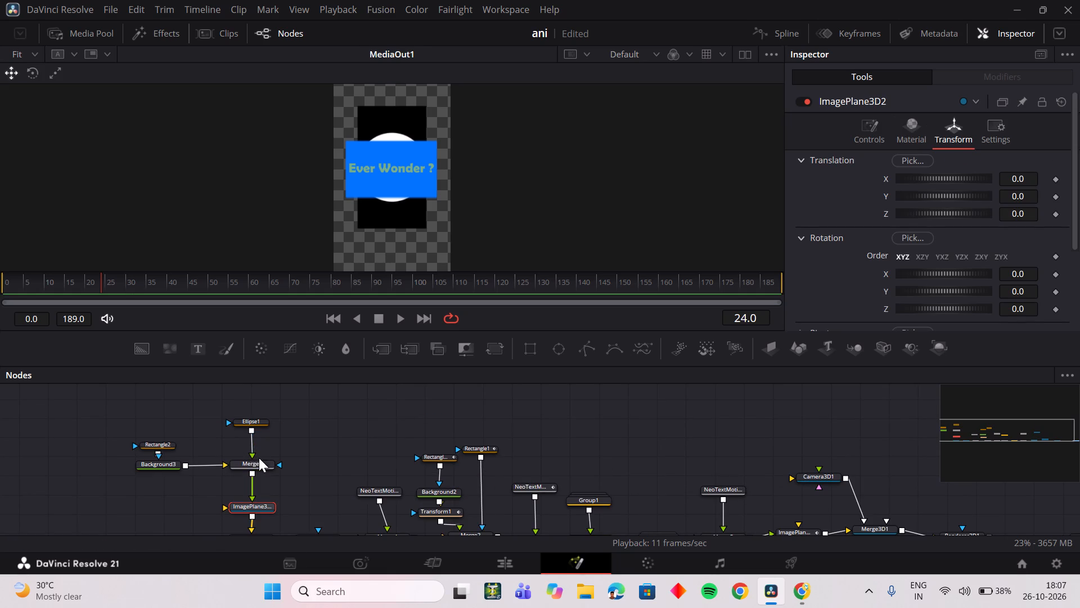
left_click_drag(160, 490, 177, 486)
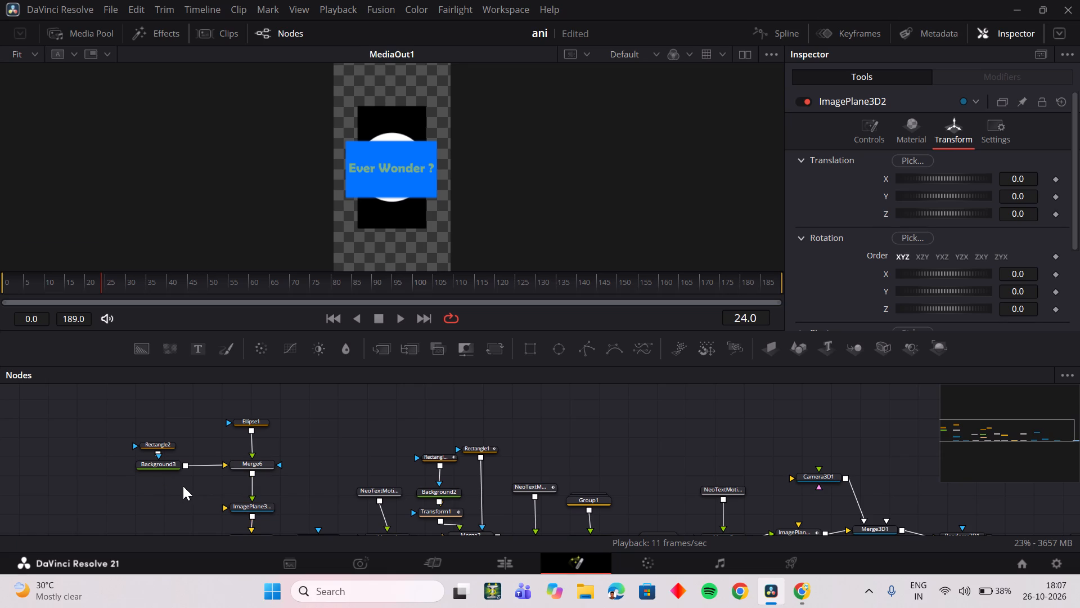
Switch to Chrome to check the node layout in the 3D reel tutorial video, and return to DaVinci Resolve.
left_click(812, 586)
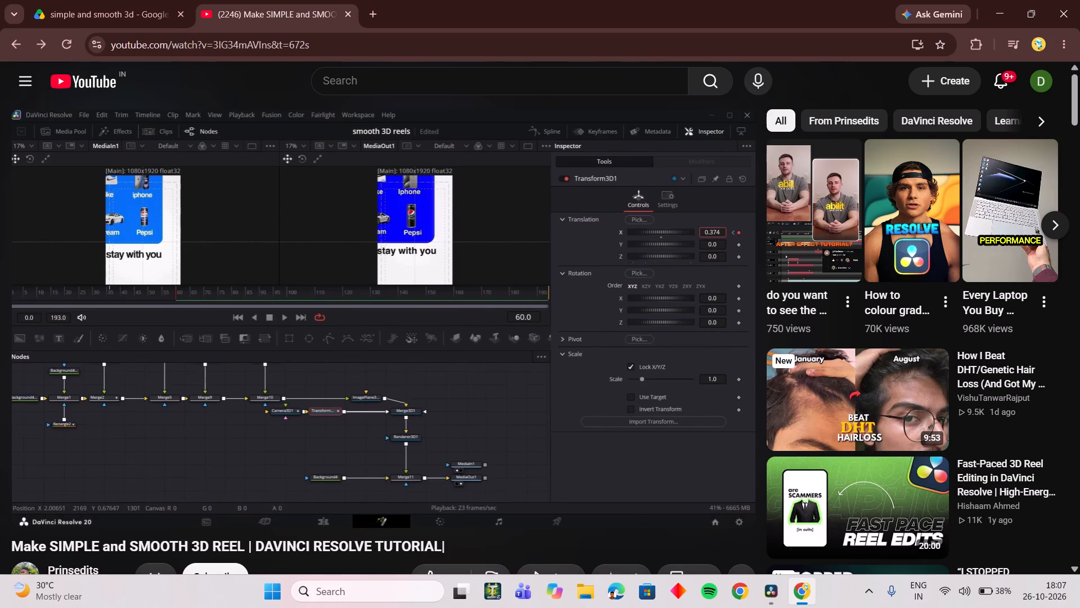
left_click(779, 590)
Move the whole branch from Rectangle2 and Ellipse1 through Renderer3D2 away from Merge4 to open a gap.
scroll(376, 493, "down", 2)
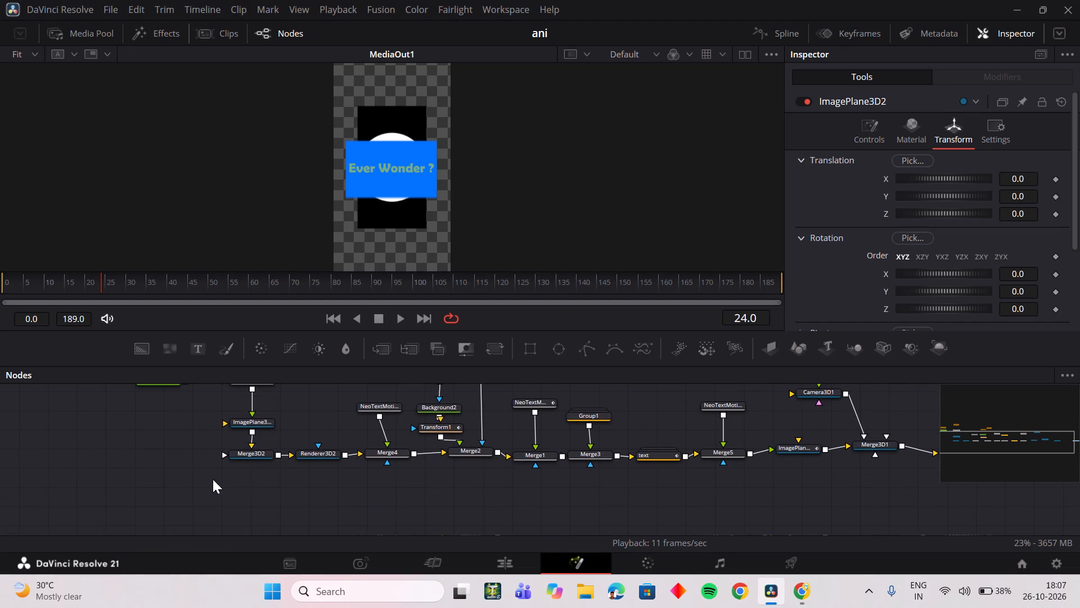
left_click_drag(182, 477, 318, 380)
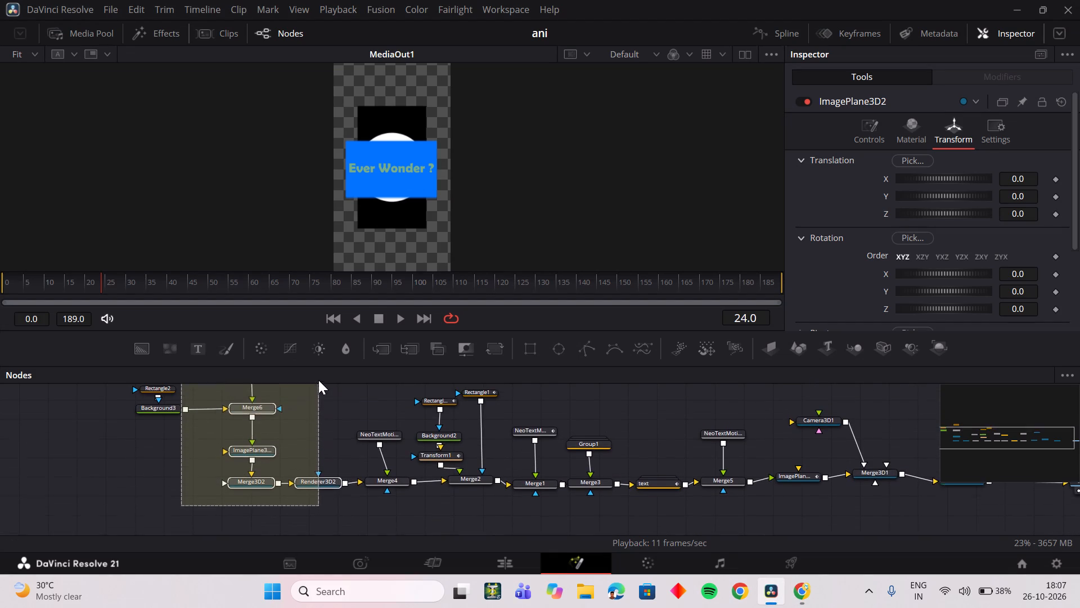
left_click_drag(318, 380, 337, 370)
left_click_drag(143, 403, 230, 413)
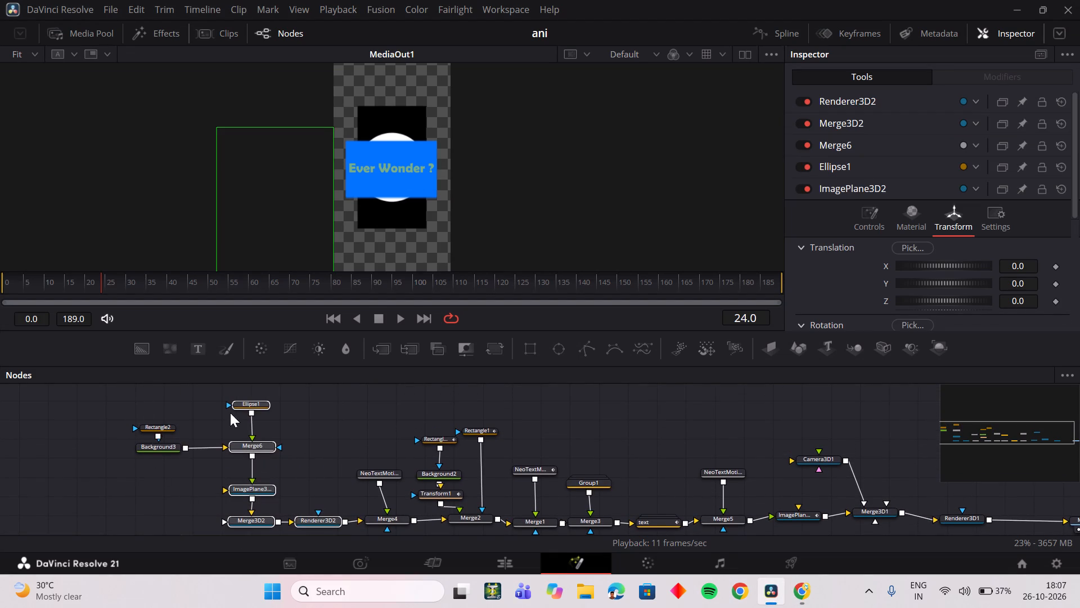
left_click_drag(230, 413, 319, 537)
left_click_drag(308, 516, 173, 509)
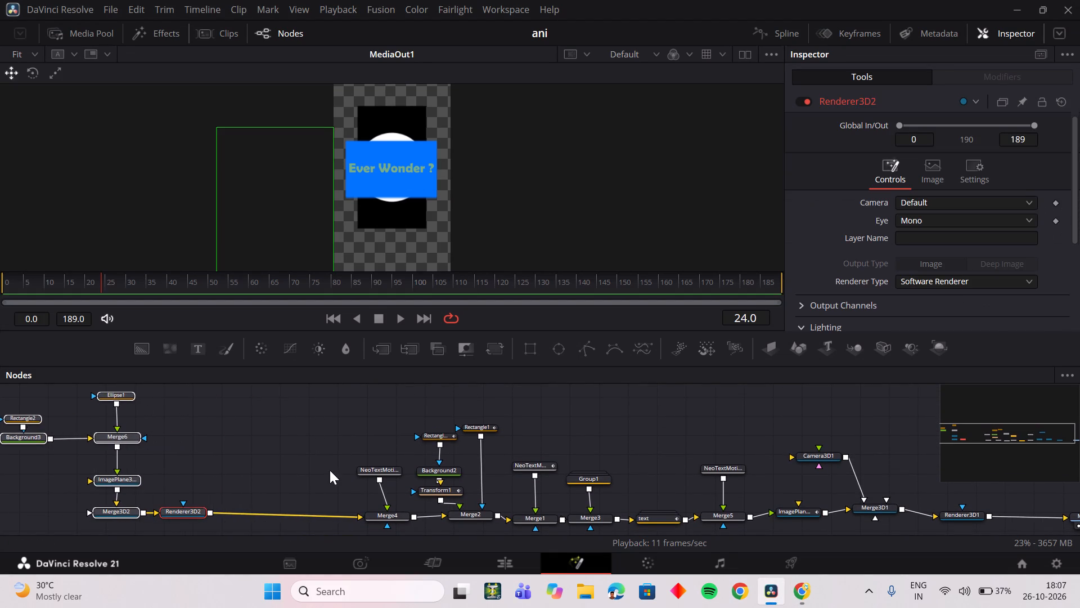
left_click(330, 470)
Insert a Merge node after Renderer3D2 and place it midway along the connection to Merge4.
left_click(197, 512)
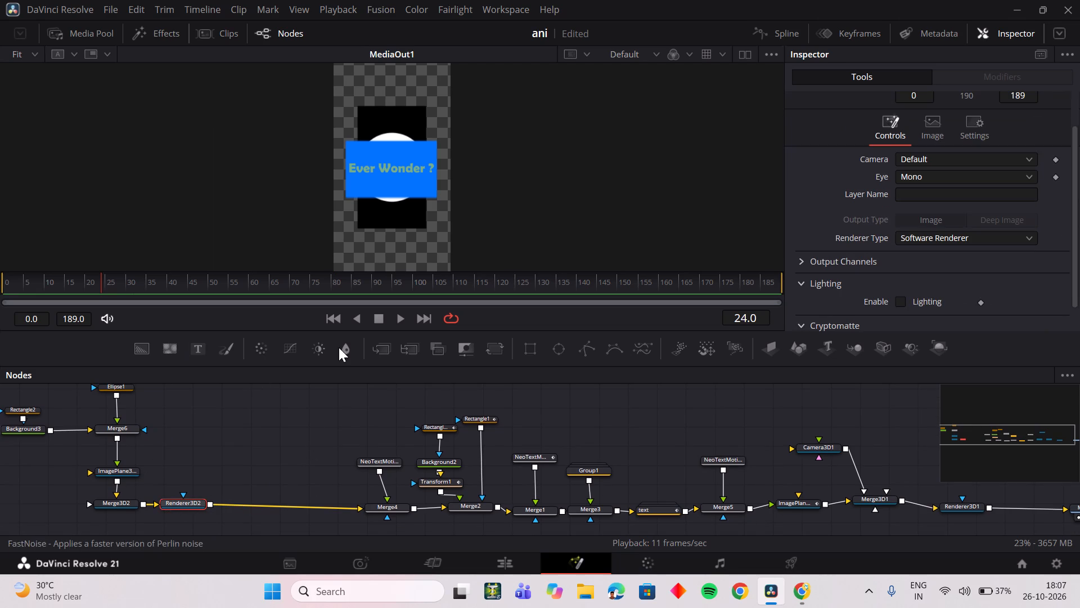
left_click(390, 351)
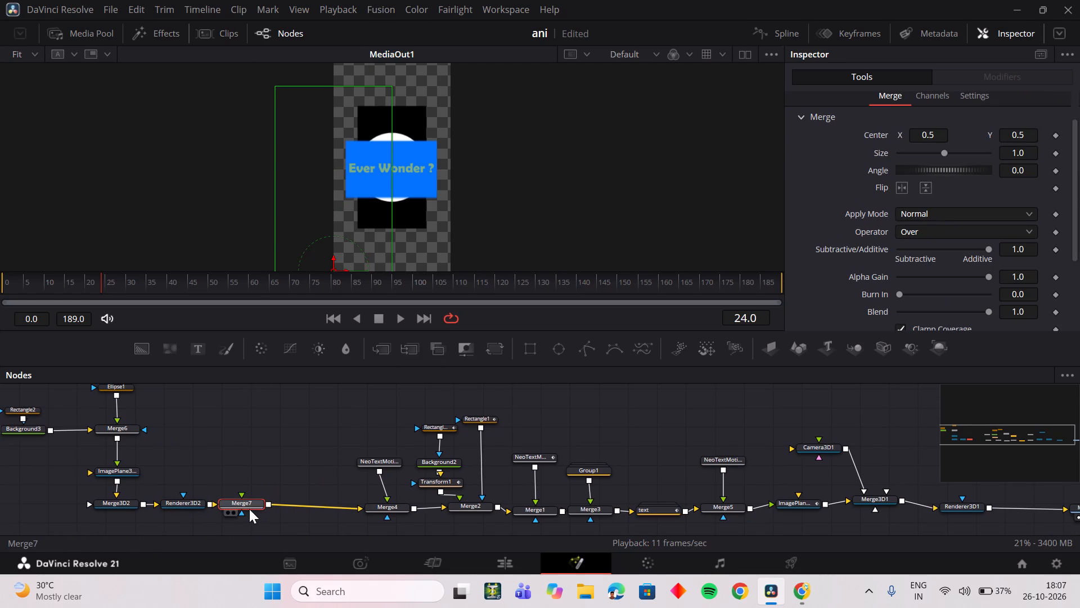
left_click_drag(244, 507, 268, 507)
middle_click_drag(226, 462, 299, 504)
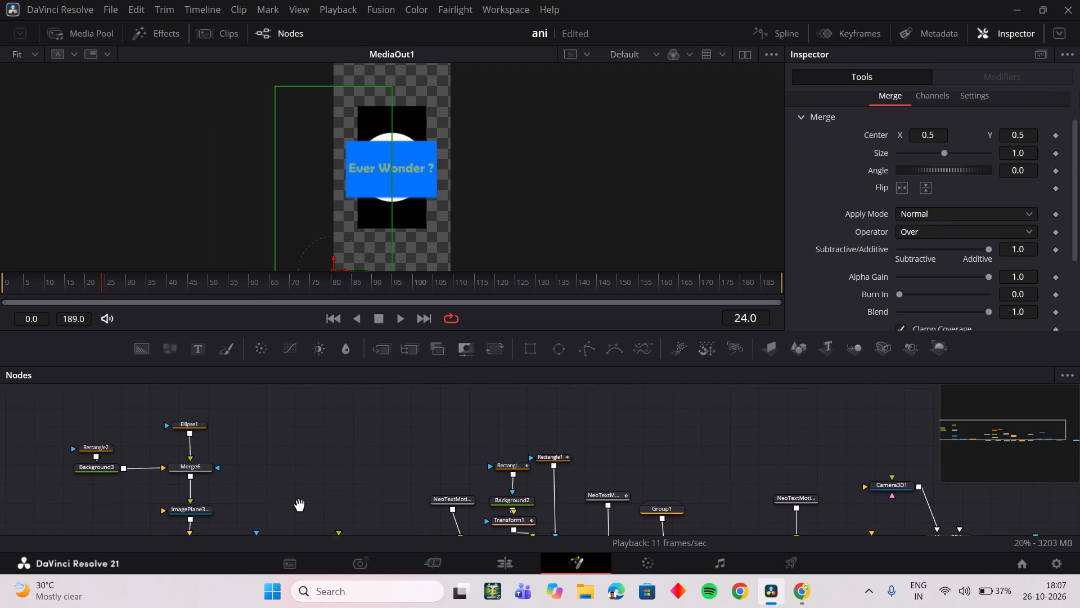
middle_click_drag(299, 504, 291, 468)
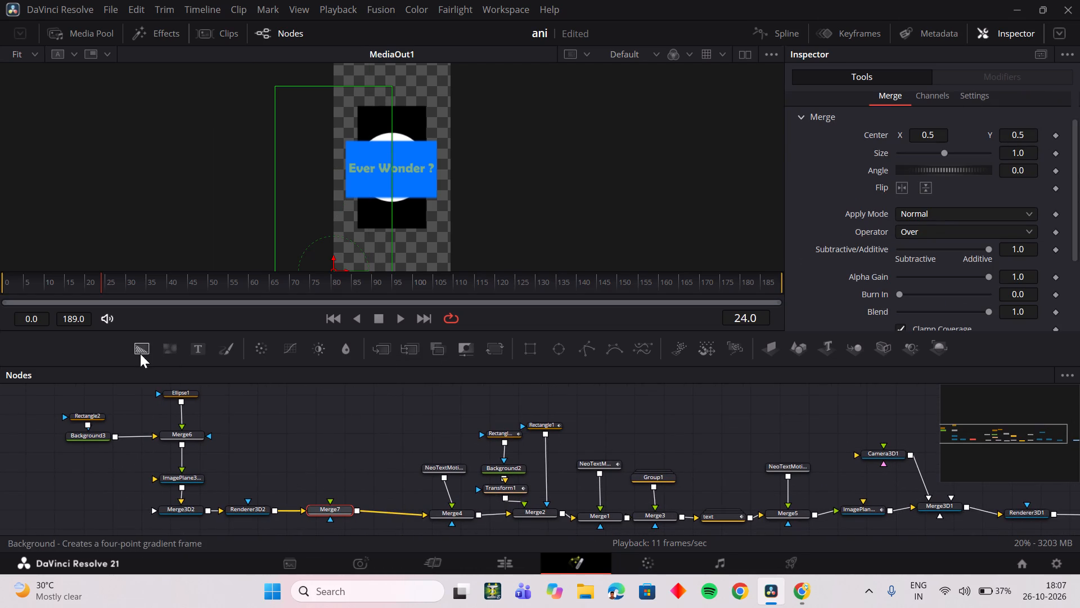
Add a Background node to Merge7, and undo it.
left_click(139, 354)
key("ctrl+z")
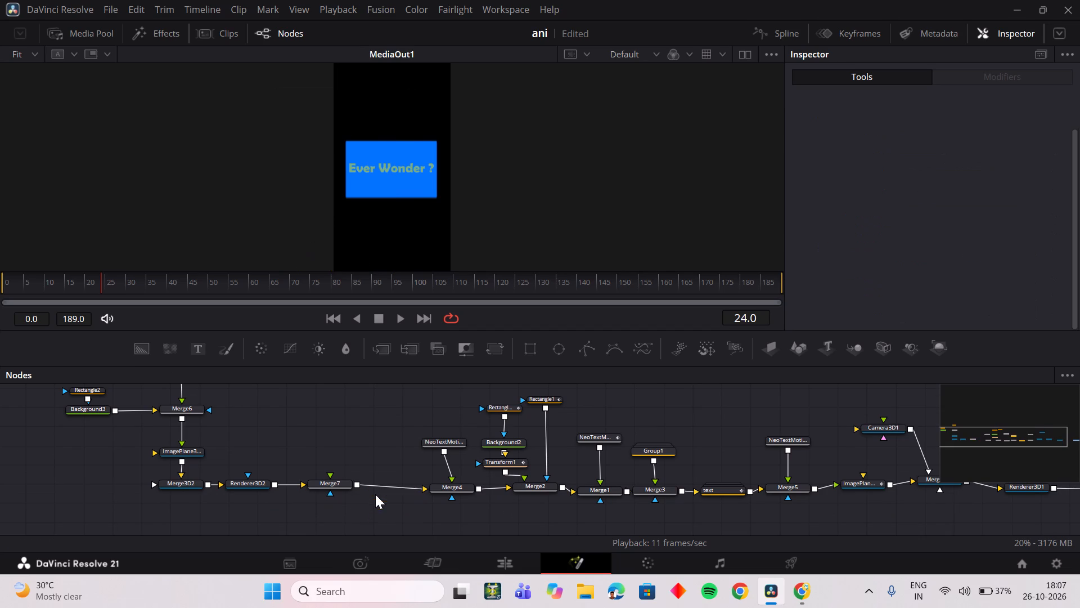
Add a separate Background node above Merge7 and connect its output to Merge7's foreground input.
left_click(341, 483)
left_click(360, 441)
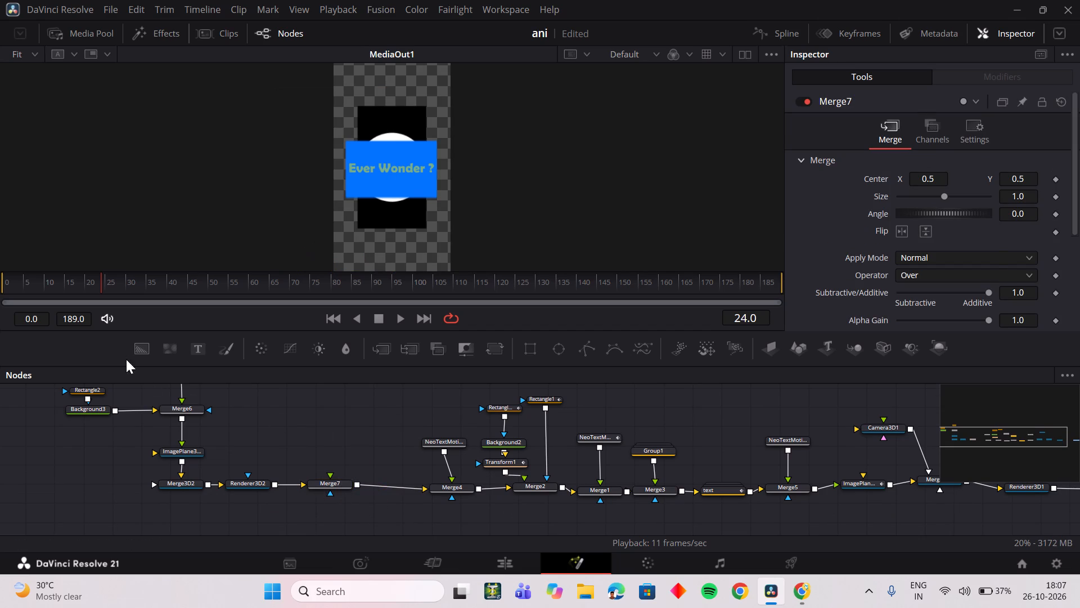
left_click(137, 355)
left_click_drag(380, 441, 335, 431)
left_click(345, 431)
left_click_drag(339, 432, 331, 482)
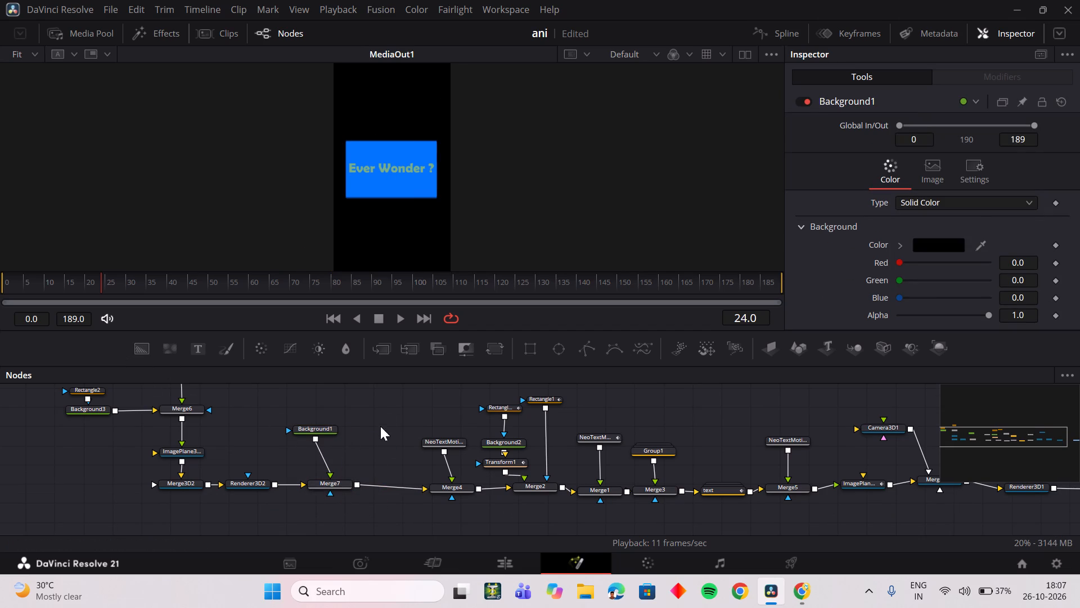
Scrub to frame 78 and set Background1's solid color to white.
left_click_drag(91, 279, 0, 286)
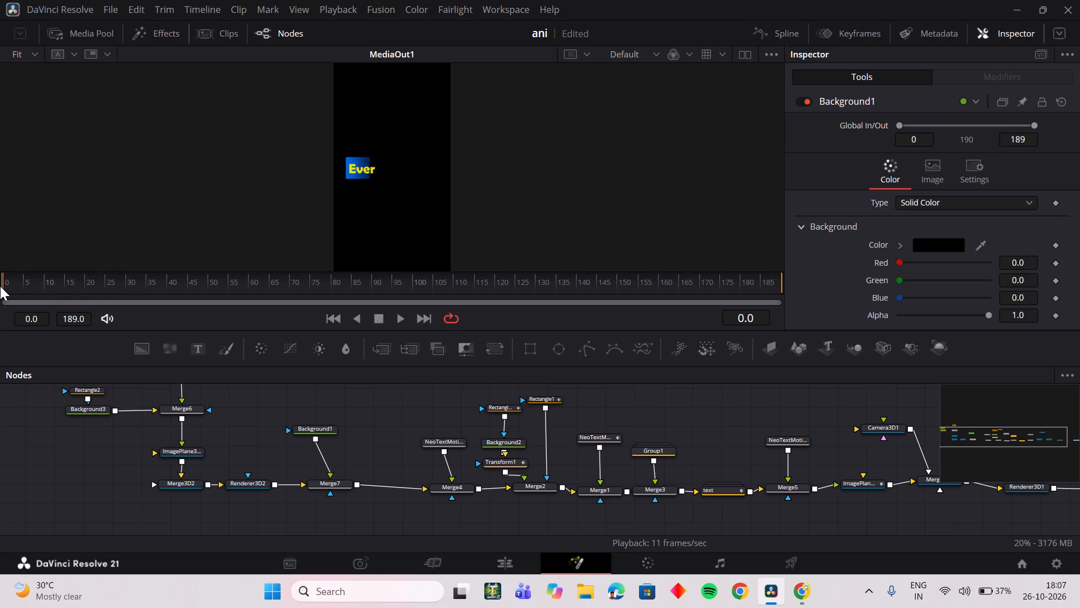
left_click_drag(0, 286, 323, 299)
left_click(327, 436)
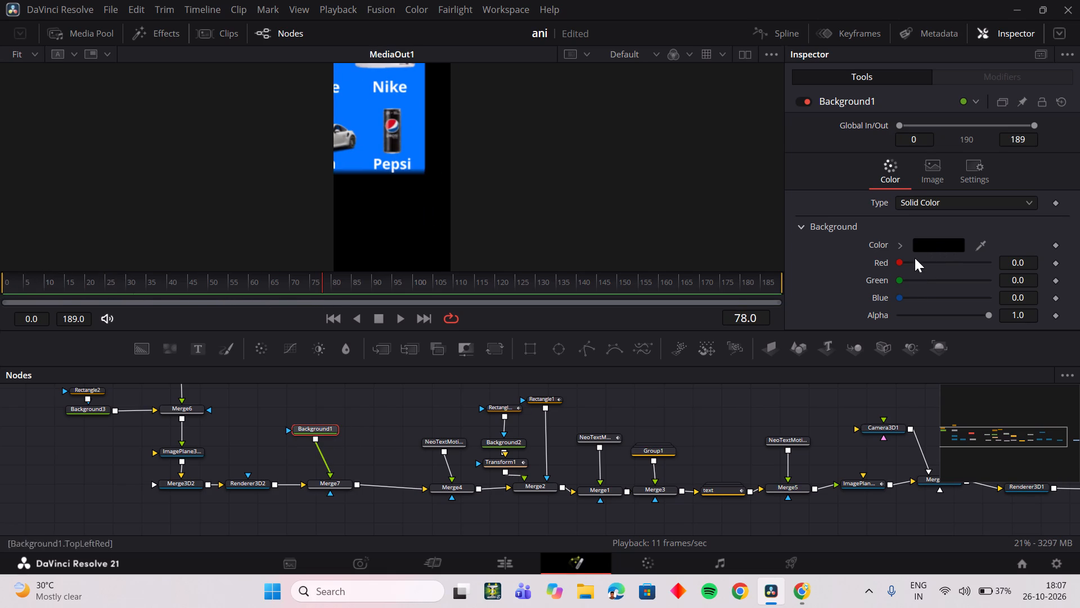
left_click(896, 245)
left_click_drag(897, 273, 888, 235)
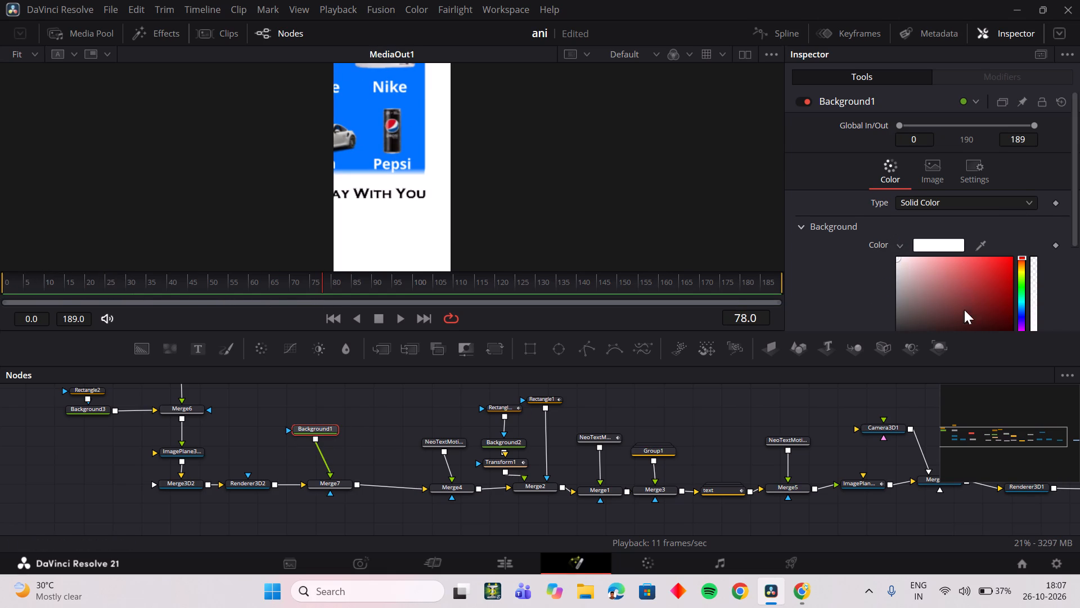
Move the Background1 node slightly so it sits directly above Merge7.
scroll(964, 310, "down", 1)
left_click(370, 425)
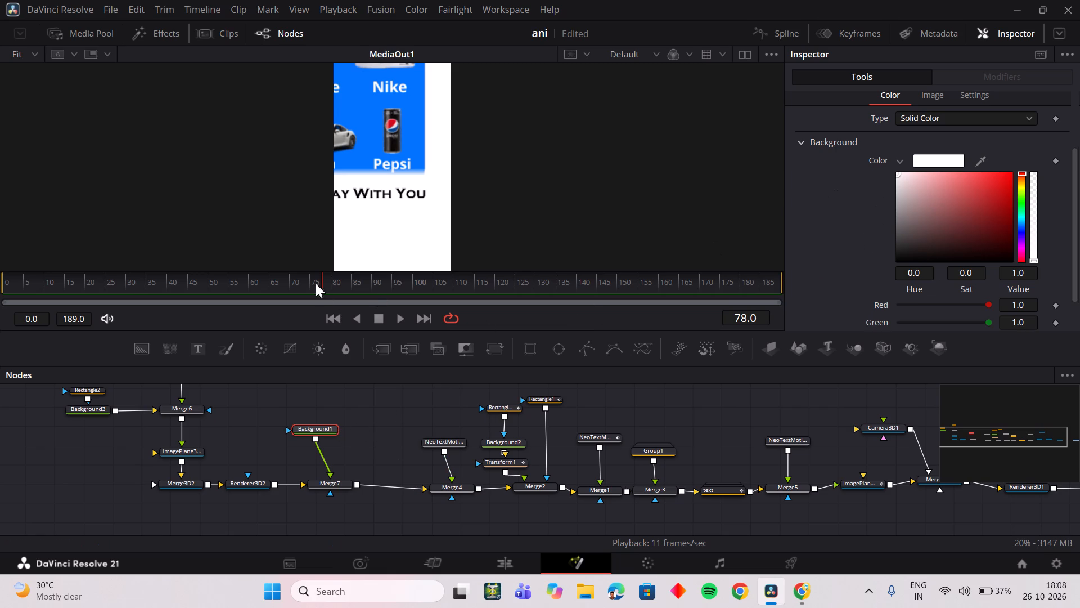
left_click_drag(309, 275, 281, 280)
left_click(434, 385)
left_click(391, 390)
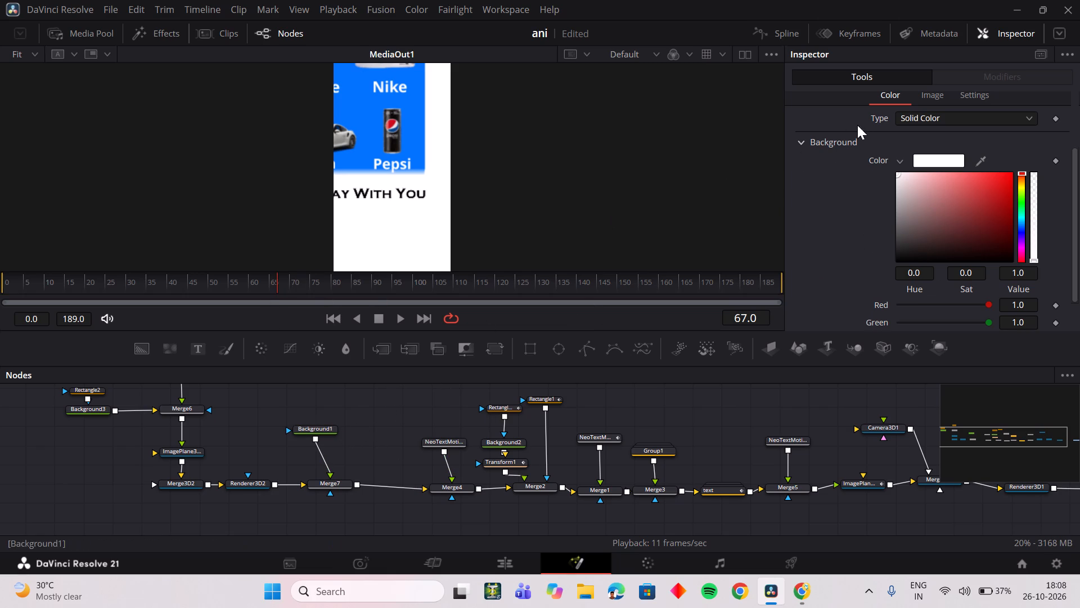
scroll(310, 410, "up", 1)
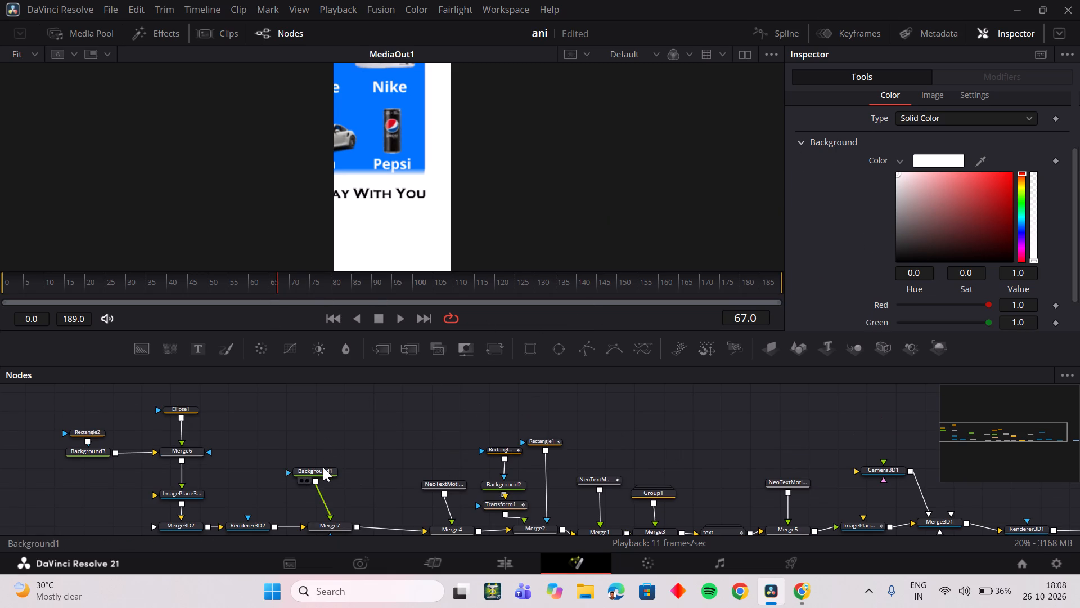
left_click_drag(323, 467, 334, 470)
left_click(368, 448)
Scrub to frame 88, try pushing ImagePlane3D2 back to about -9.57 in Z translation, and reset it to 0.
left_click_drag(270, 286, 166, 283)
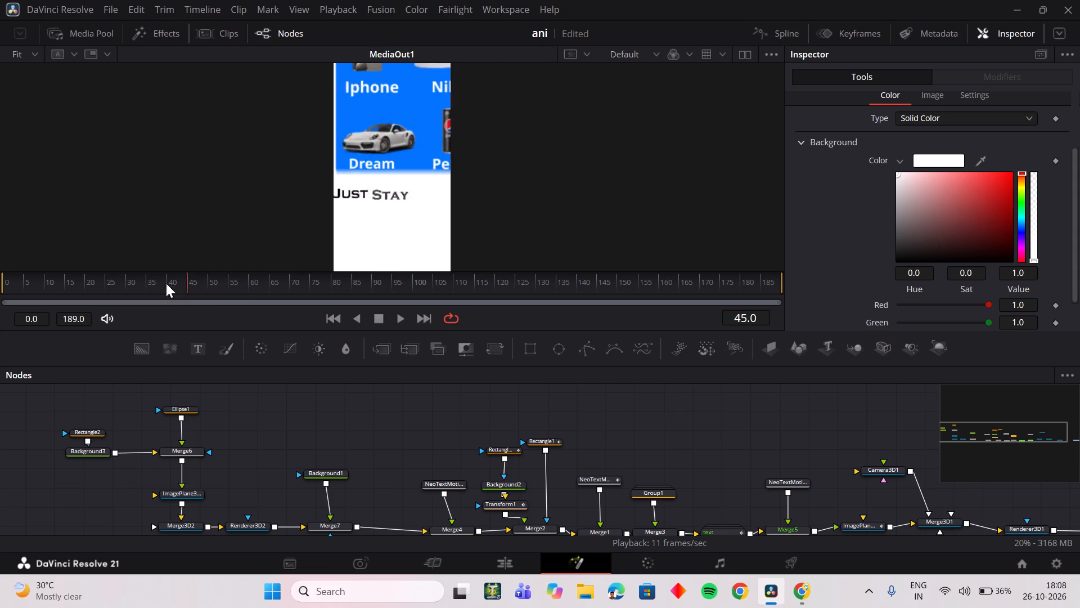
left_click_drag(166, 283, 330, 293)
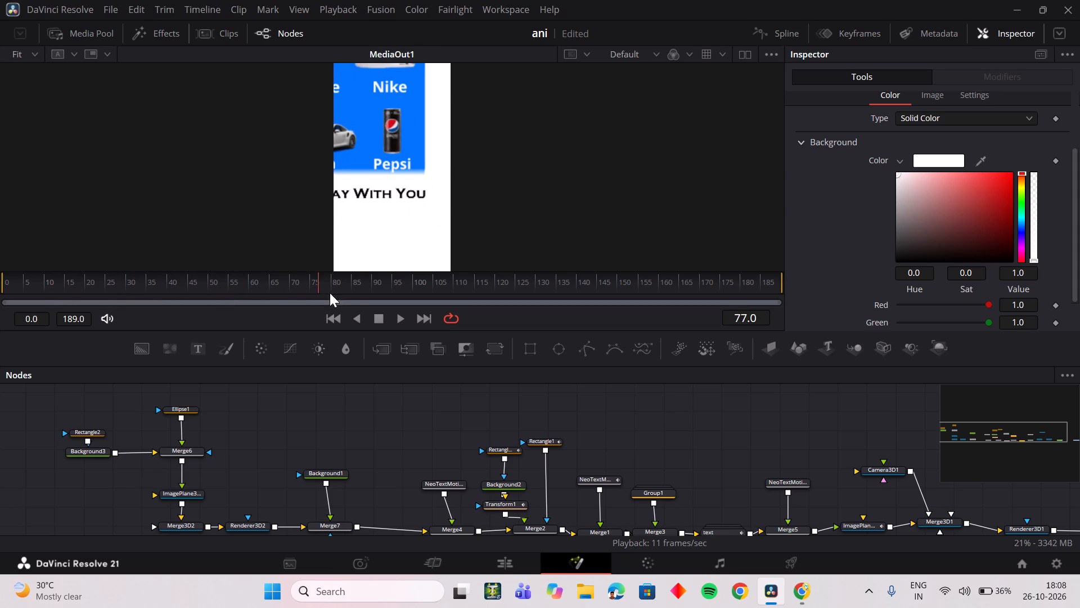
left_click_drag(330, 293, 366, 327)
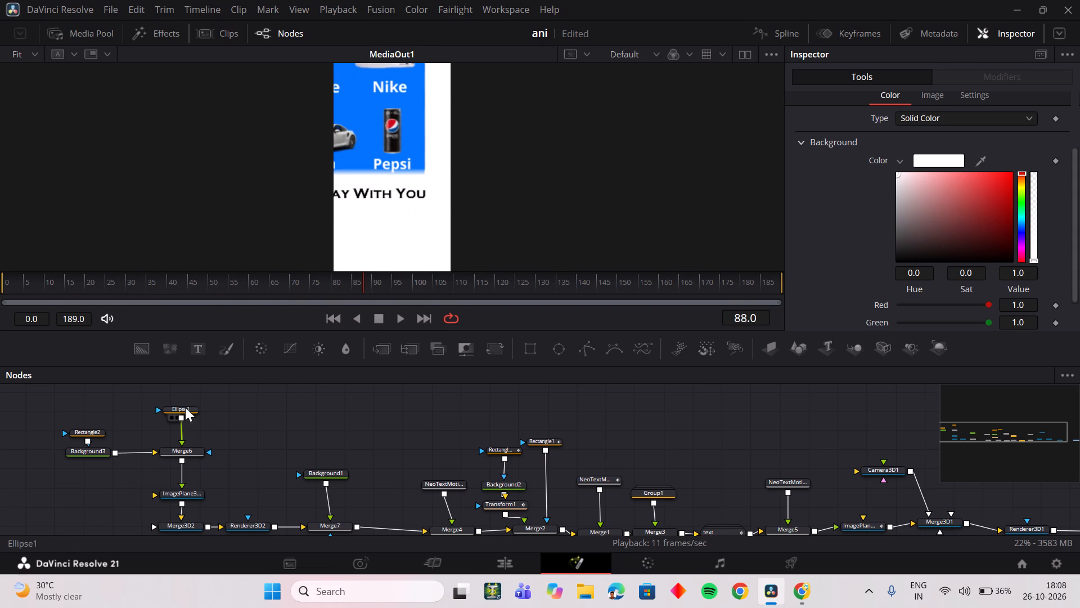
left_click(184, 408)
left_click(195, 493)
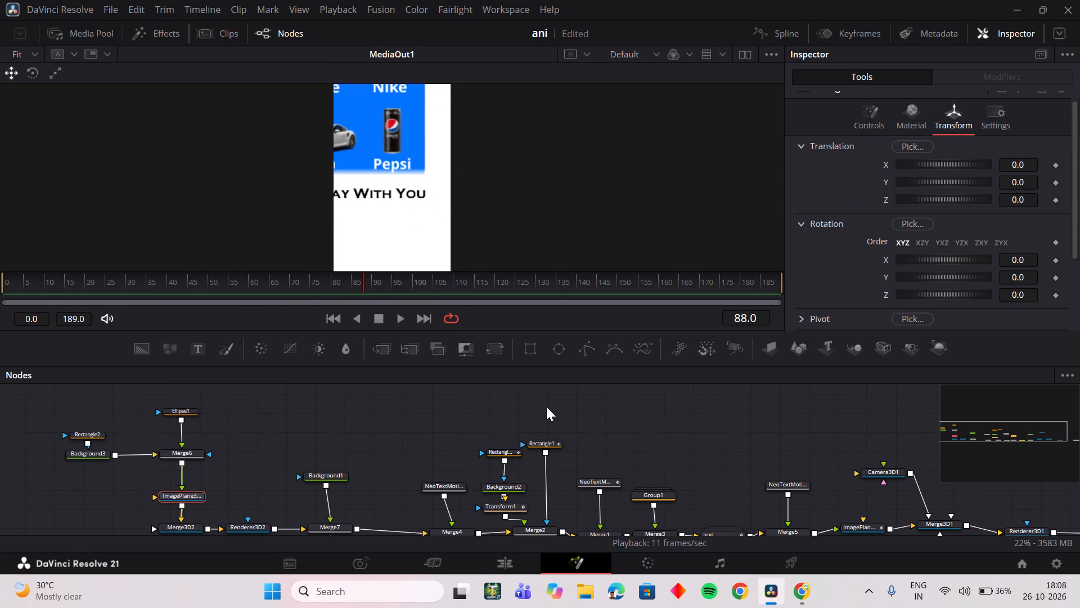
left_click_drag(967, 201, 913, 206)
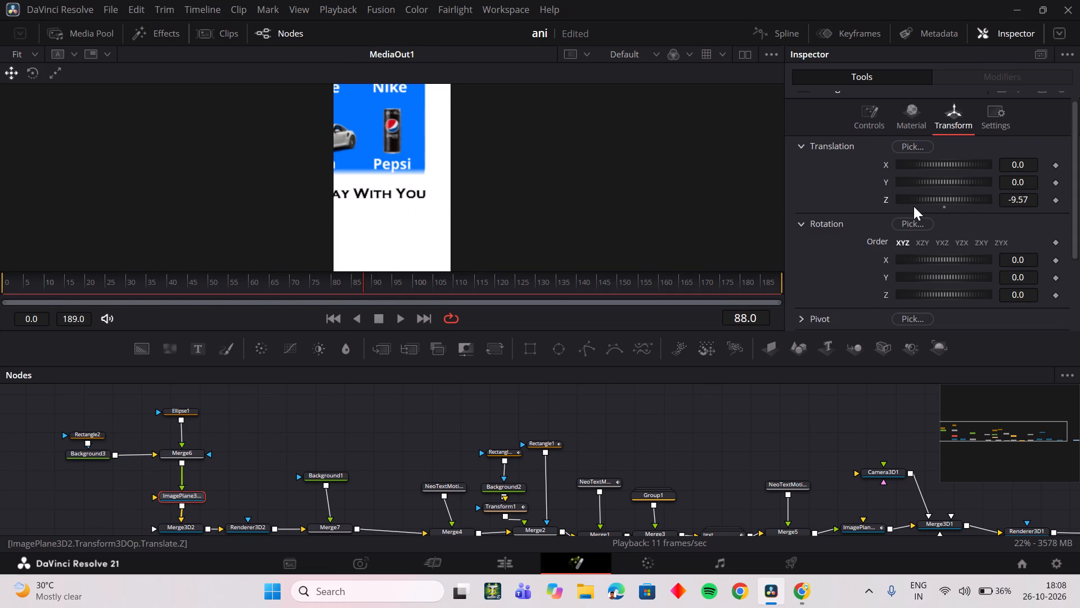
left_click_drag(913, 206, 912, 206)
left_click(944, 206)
Scrub the composition between frames 9 and 108 to examine how the white background behaves behind the layers.
left_click_drag(273, 279, 19, 289)
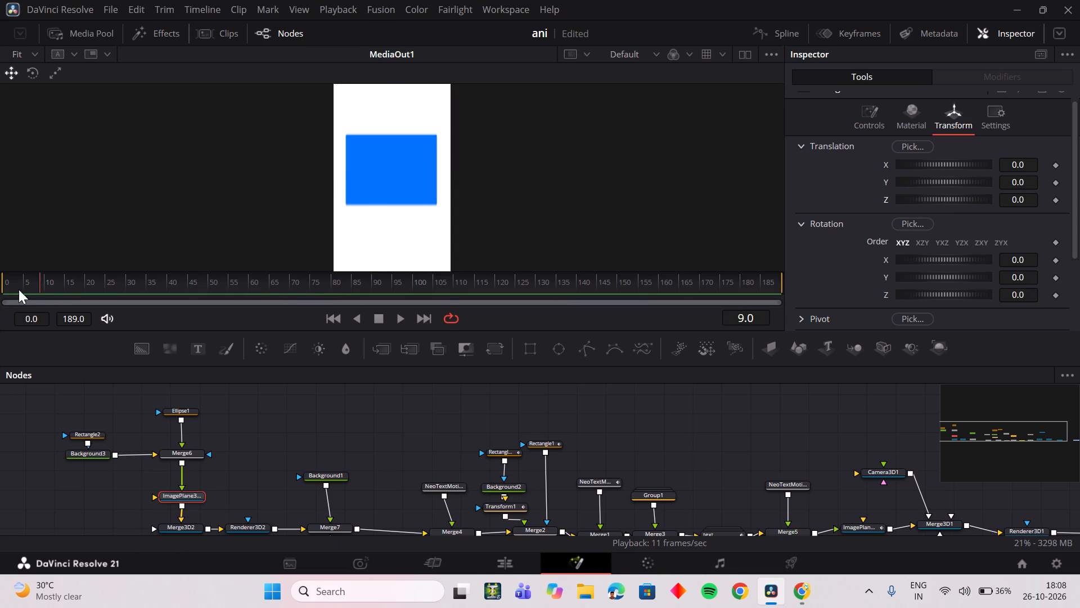
left_click_drag(19, 289, 237, 297)
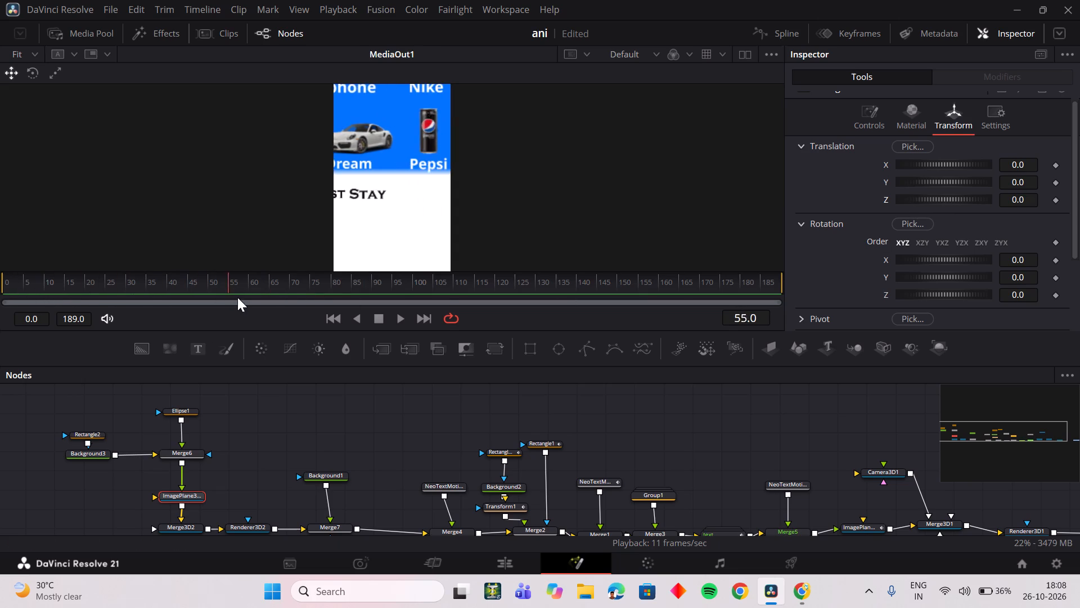
left_click_drag(237, 297, 195, 291)
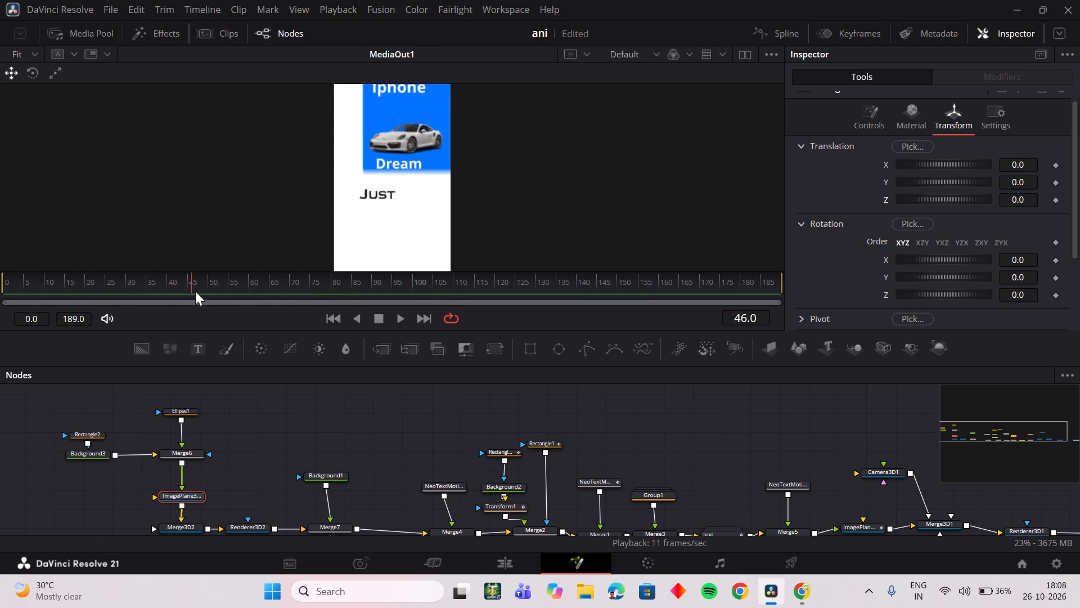
left_click_drag(195, 291, 446, 302)
left_click(345, 475)
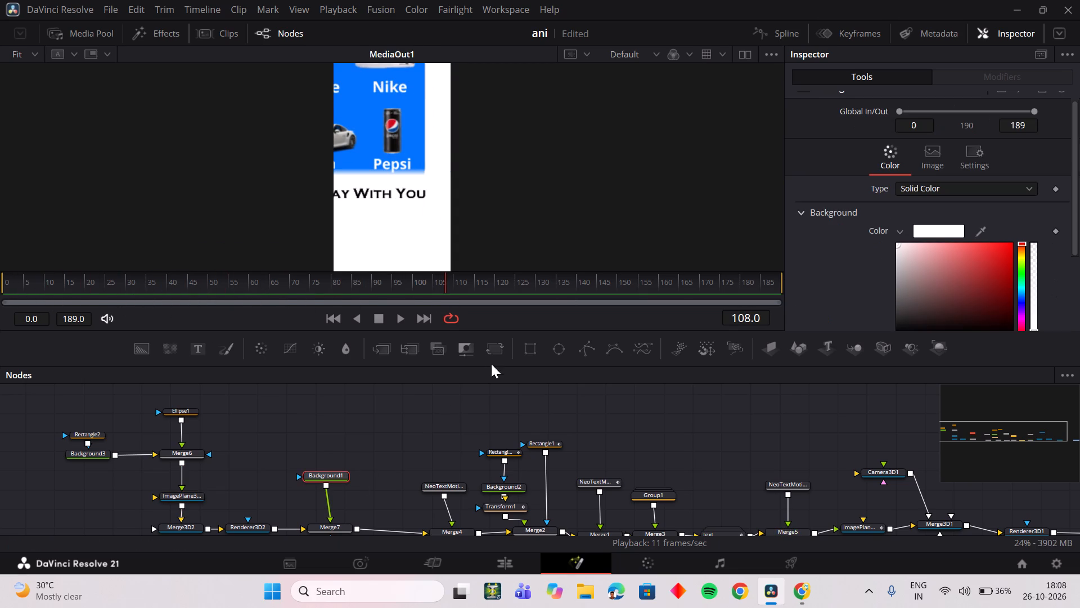
left_click_drag(352, 288, 170, 303)
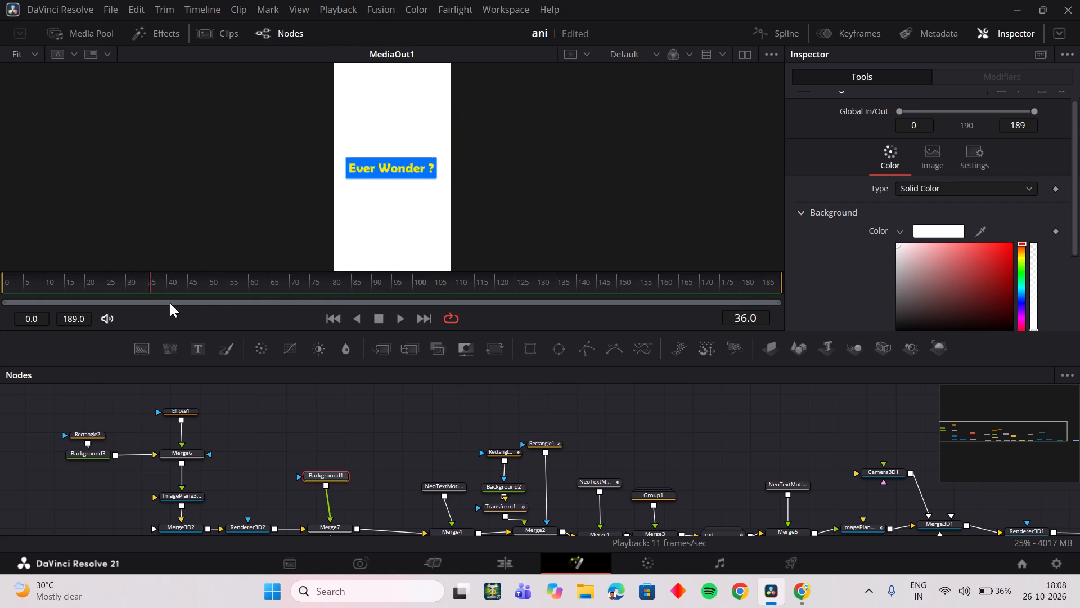
left_click_drag(170, 303, 223, 302)
Swap Merge7's background and foreground inputs, and scrub to frame 107 to check the layering.
scroll(309, 371, "down", 1)
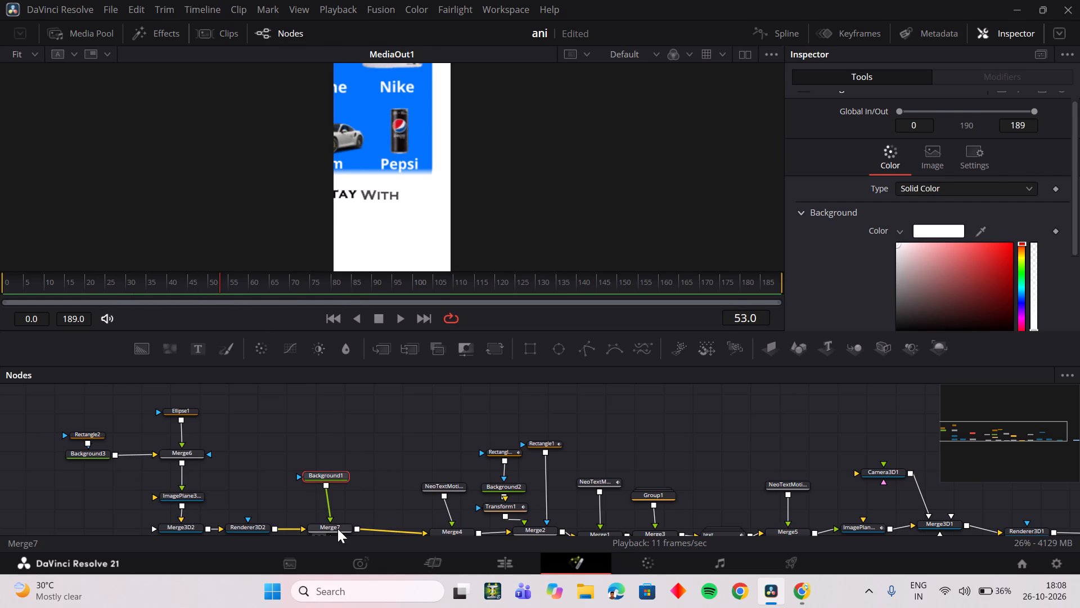
left_click(337, 529)
key("ctrl+t")
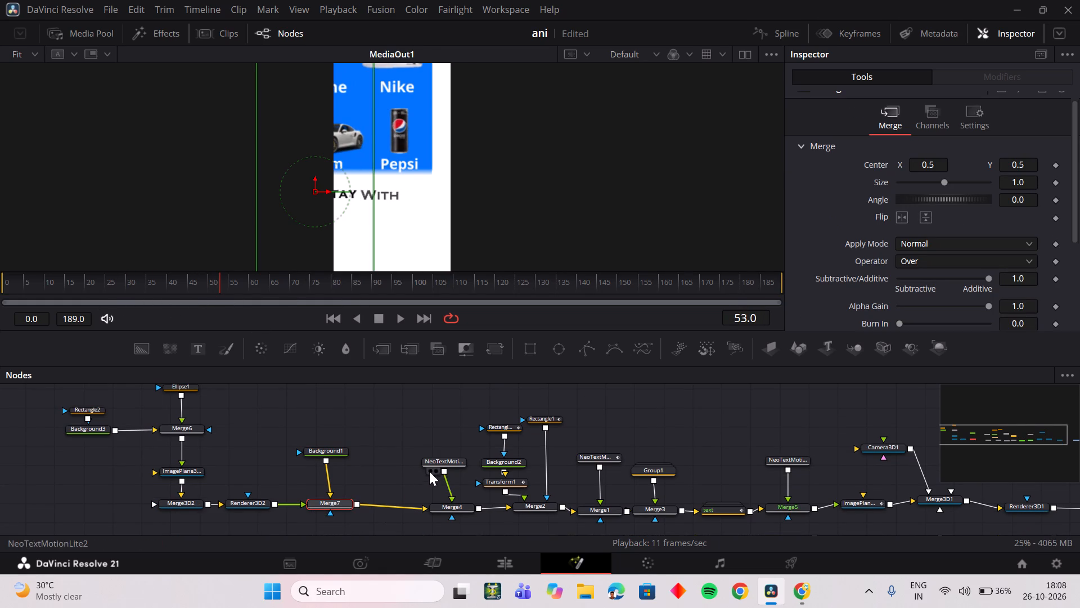
left_click_drag(281, 284, 237, 294)
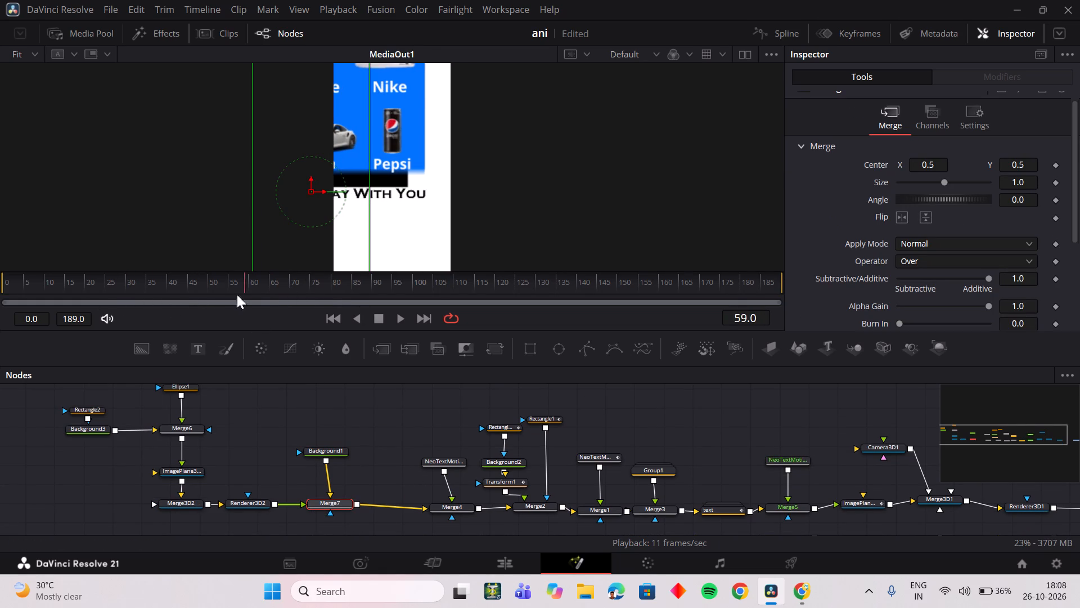
left_click_drag(237, 294, 157, 290)
left_click_drag(291, 281, 322, 282)
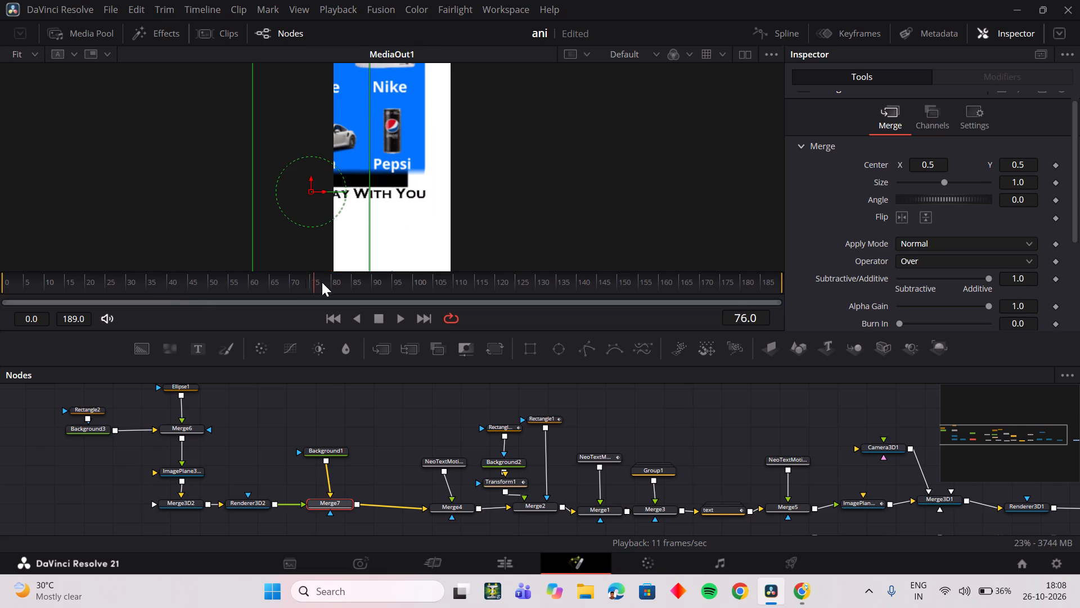
left_click_drag(322, 282, 444, 279)
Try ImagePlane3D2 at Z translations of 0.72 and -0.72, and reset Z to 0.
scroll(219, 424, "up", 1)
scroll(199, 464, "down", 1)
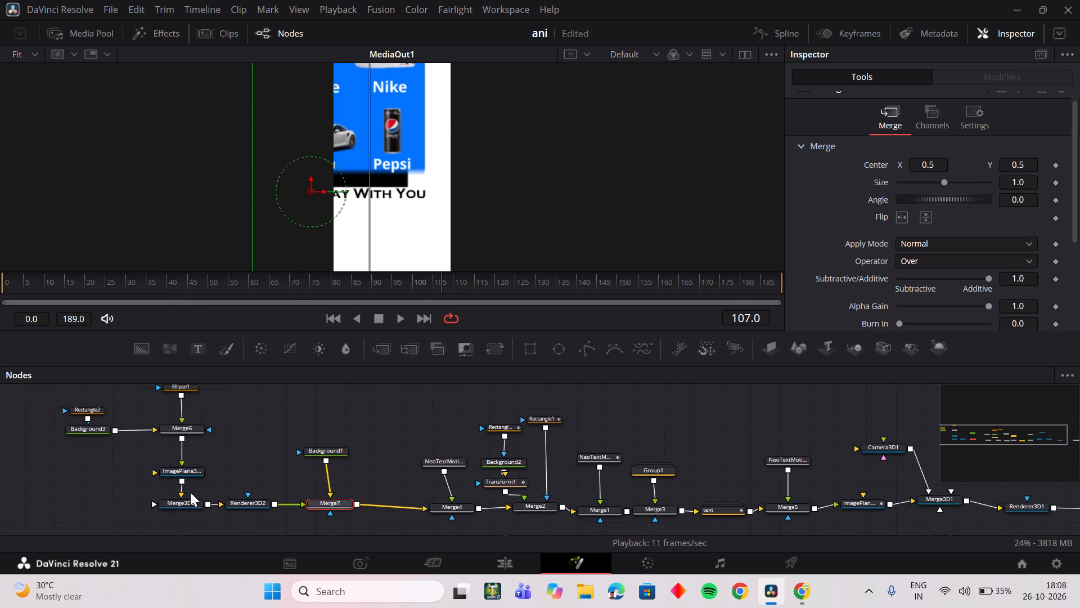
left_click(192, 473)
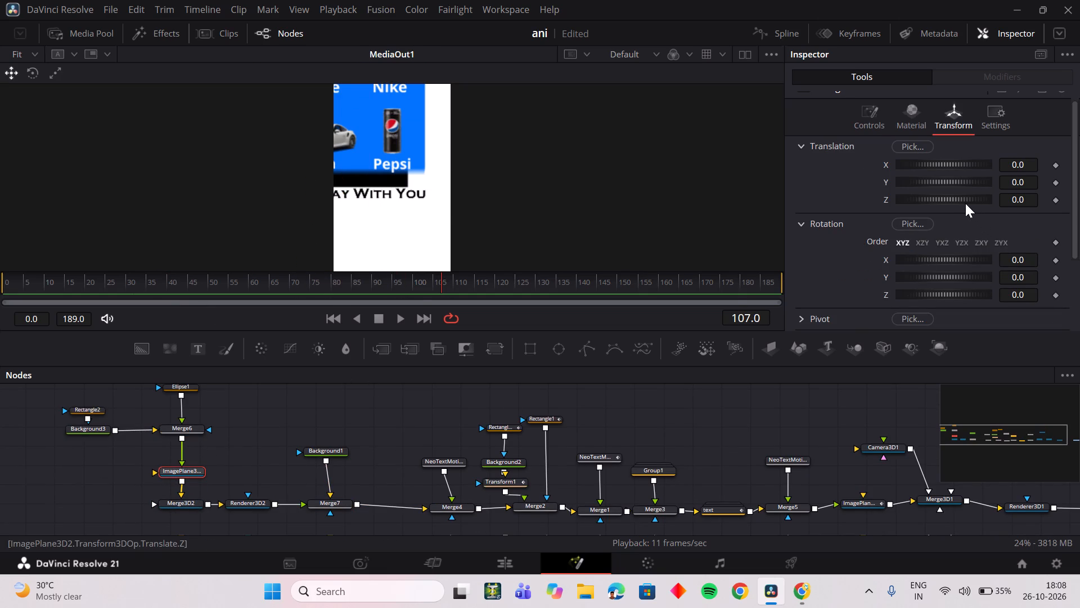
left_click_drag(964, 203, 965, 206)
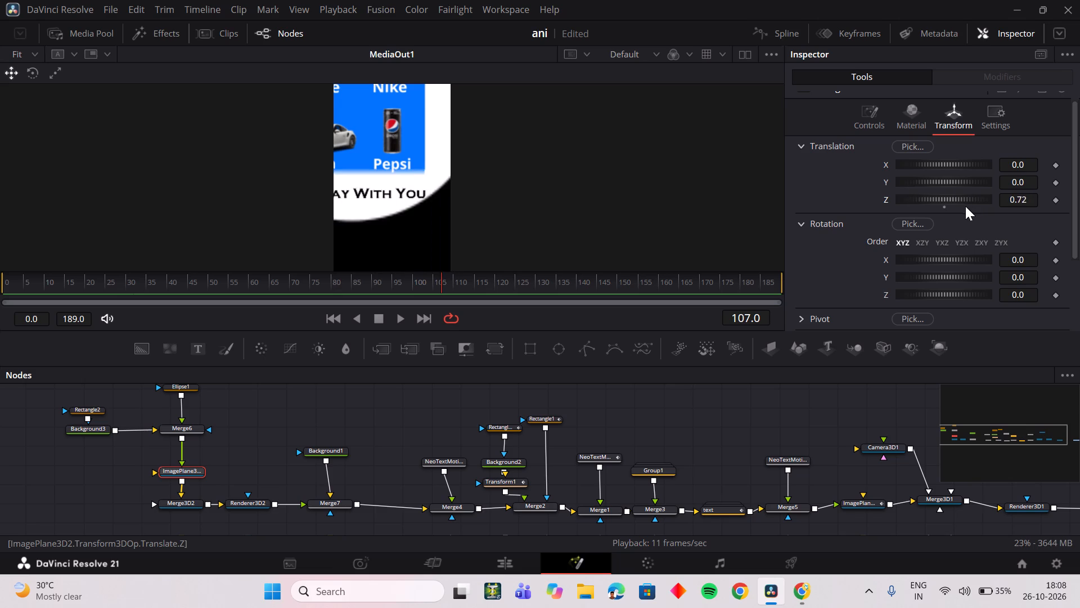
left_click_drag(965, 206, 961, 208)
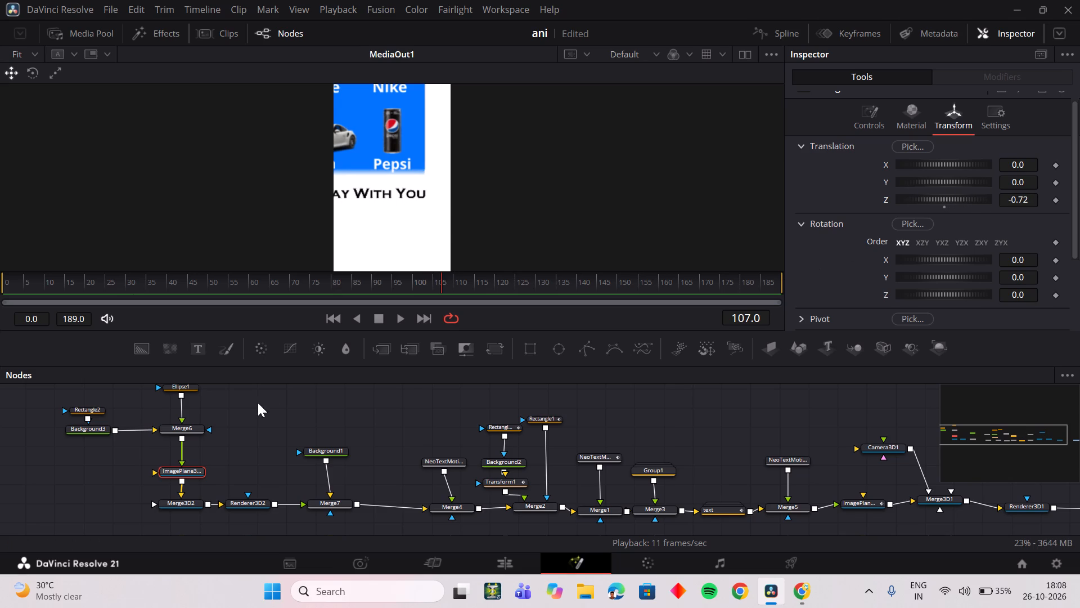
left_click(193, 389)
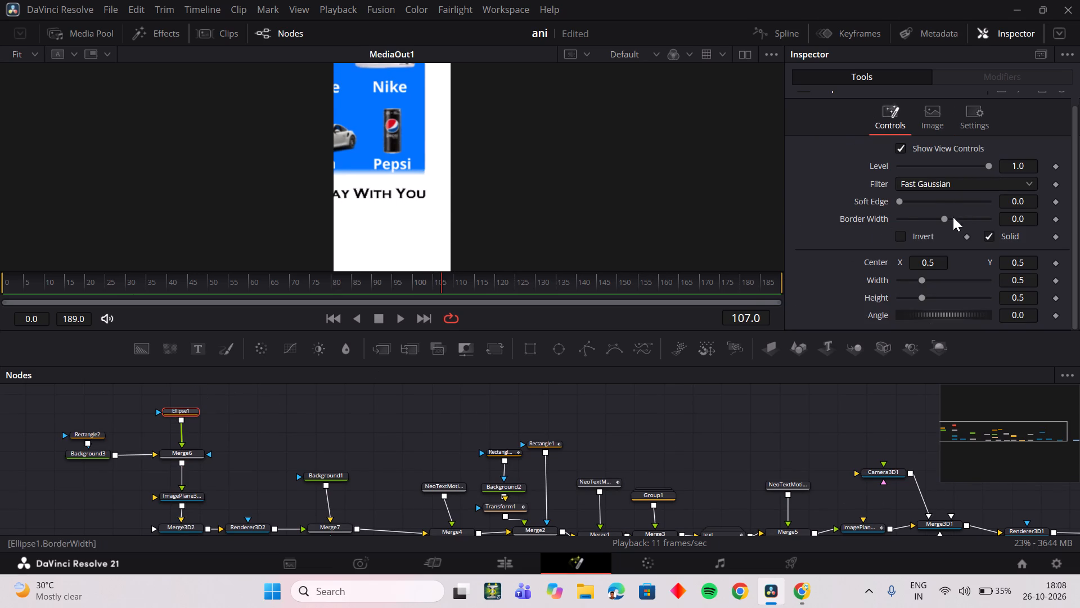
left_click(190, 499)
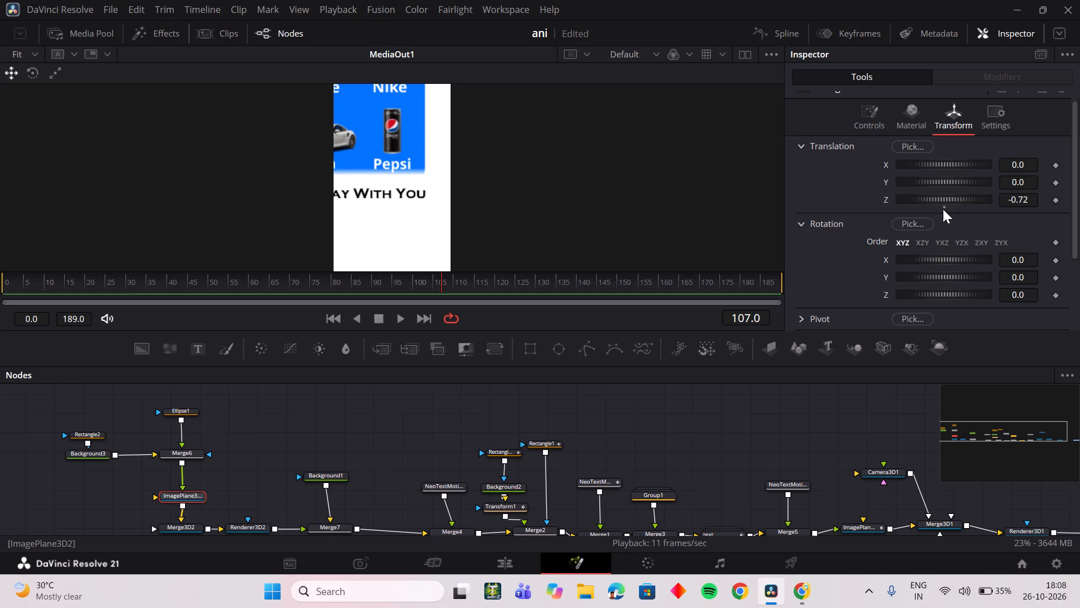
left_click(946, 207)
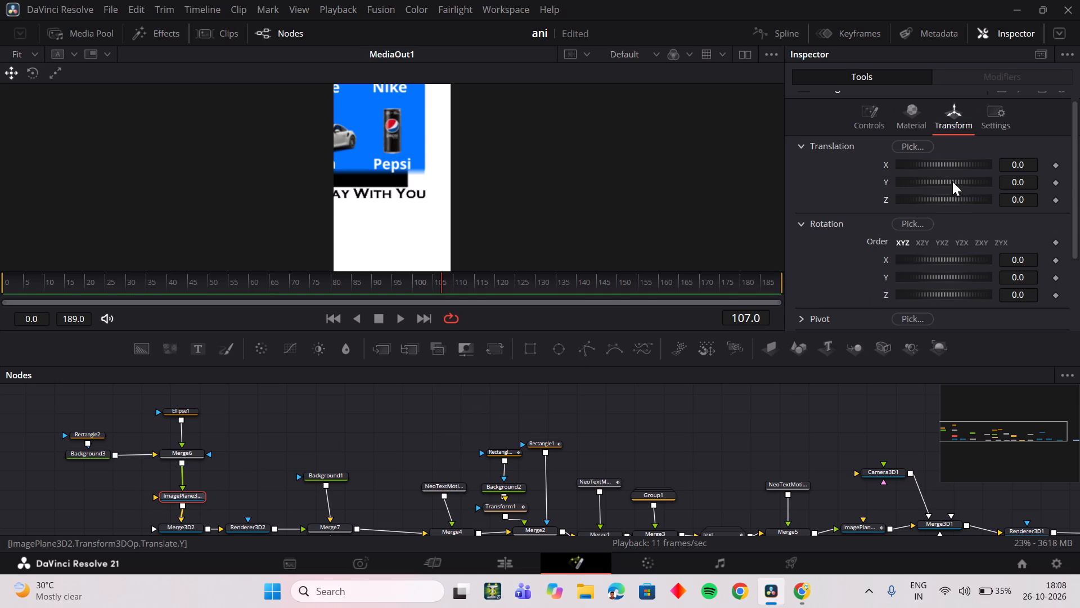
Translate ImagePlane3D2 to about -0.609 in Y and shift it in the positive X direction.
left_click_drag(952, 181, 937, 187)
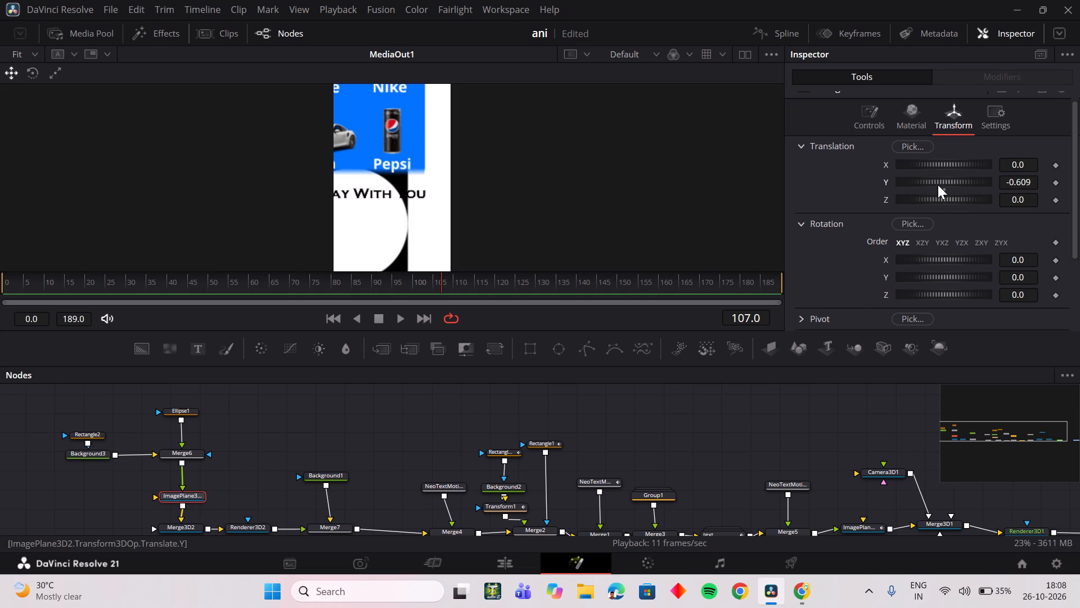
left_click_drag(928, 162, 937, 163)
Set Ellipse1's border width to -0.2 and its soft edge to about 0.115.
left_click(187, 413)
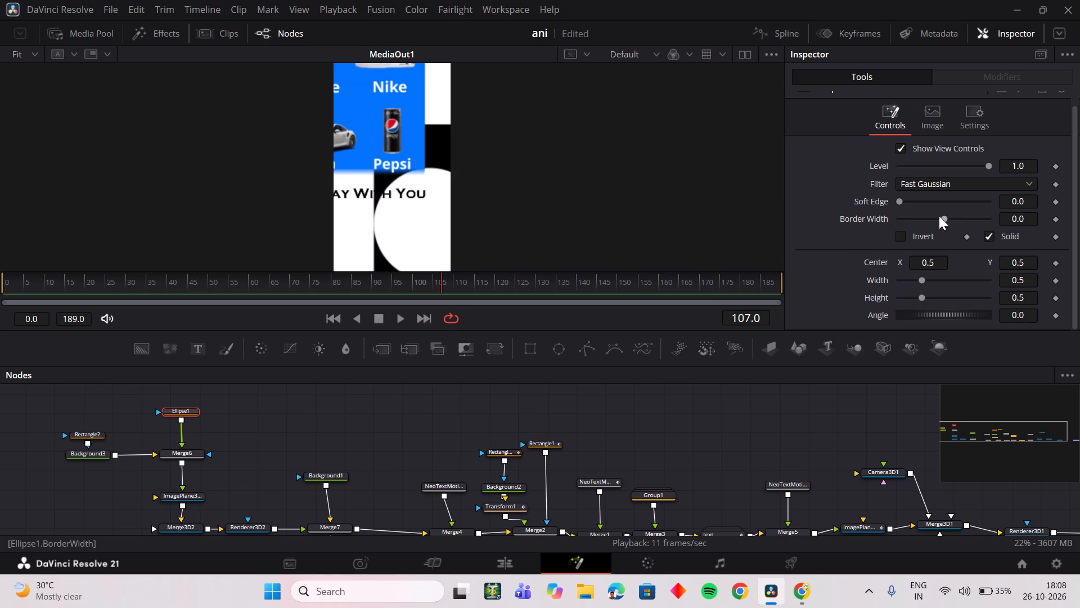
left_click_drag(944, 216, 882, 224)
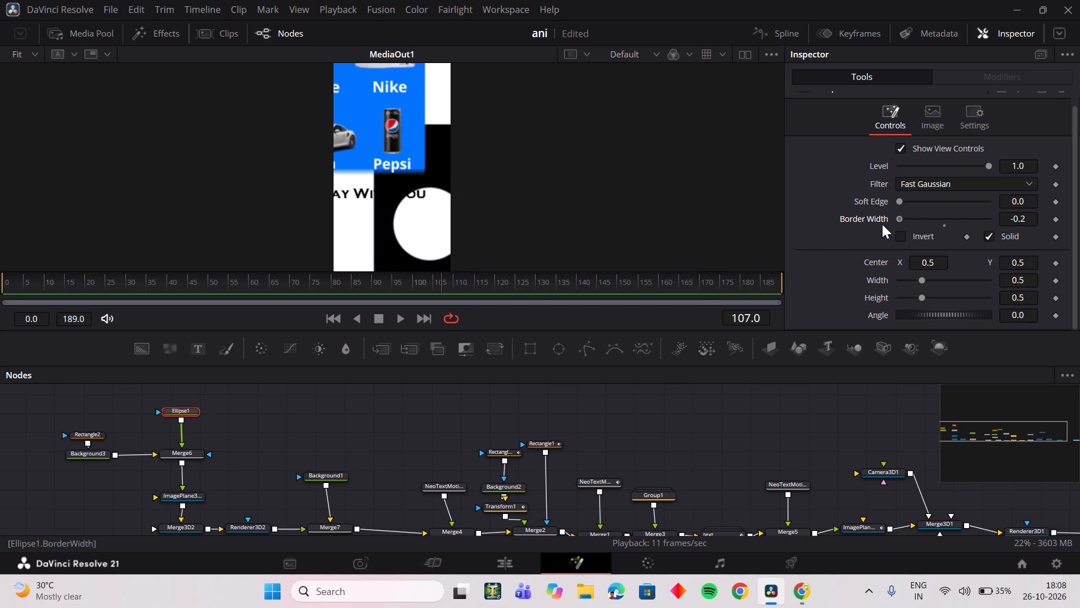
left_click_drag(882, 224, 830, 230)
left_click_drag(899, 200, 946, 202)
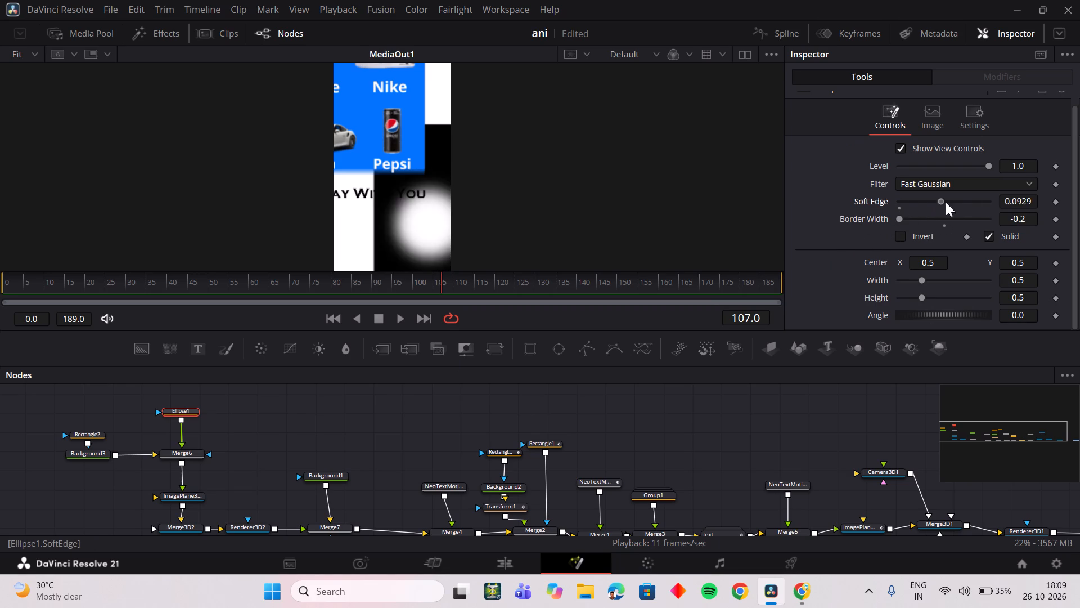
left_click_drag(946, 202, 950, 205)
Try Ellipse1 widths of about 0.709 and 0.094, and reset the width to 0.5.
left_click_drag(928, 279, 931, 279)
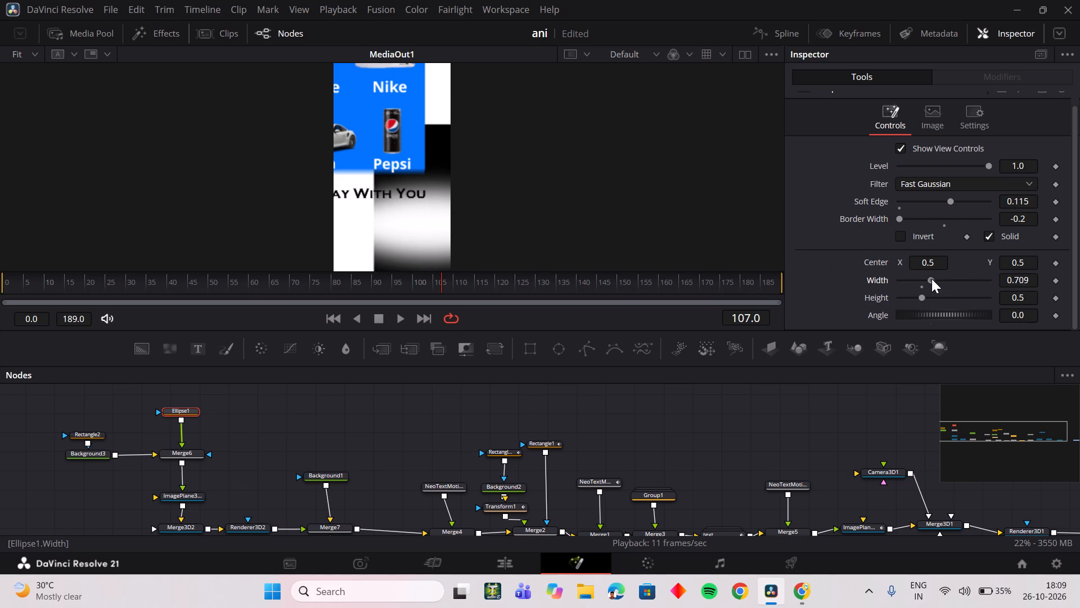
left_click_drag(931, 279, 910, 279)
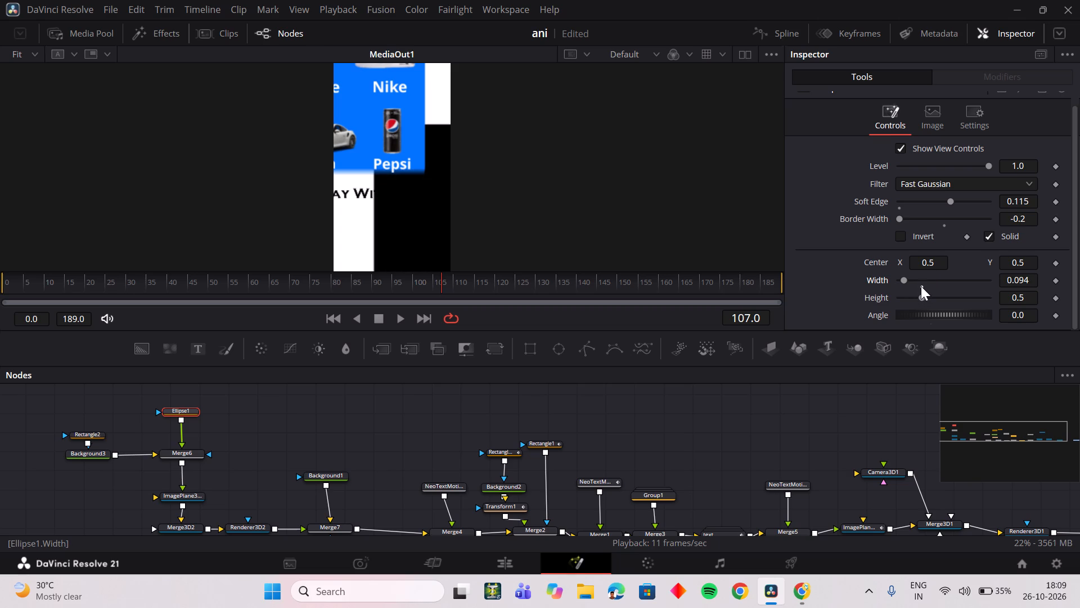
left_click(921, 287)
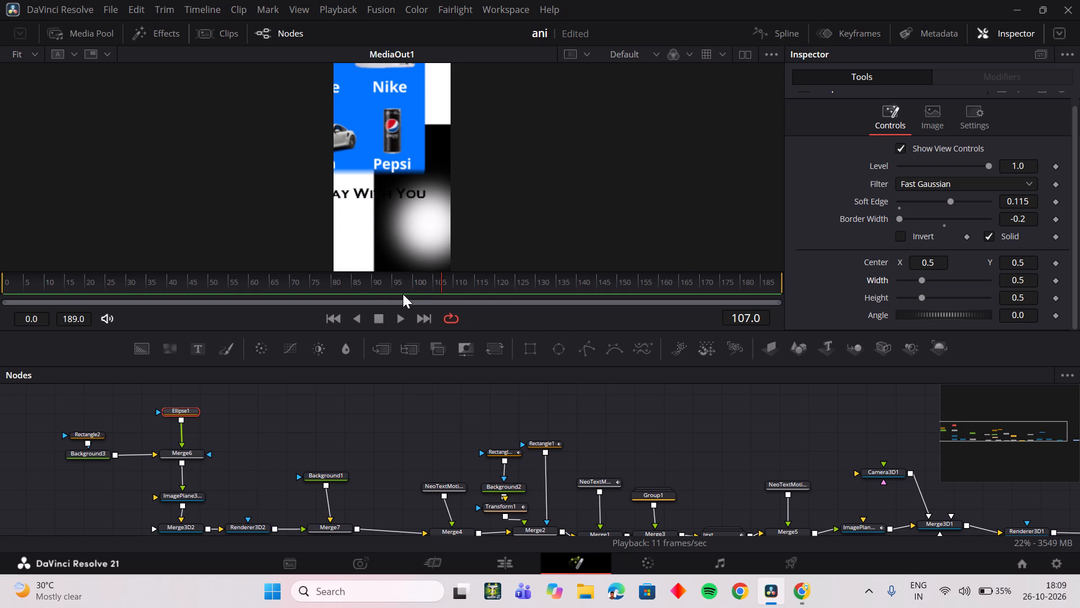
Scrub back to frame 41 and forward to frame 88 to check the softened ellipse against the other layers.
left_click_drag(412, 283, 175, 294)
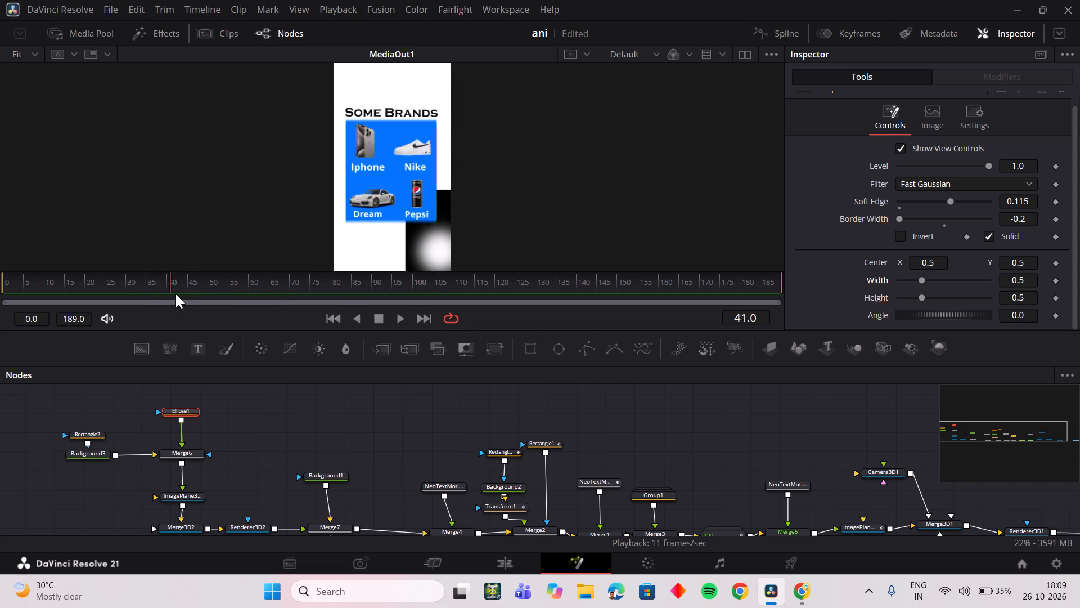
left_click_drag(175, 294, 363, 285)
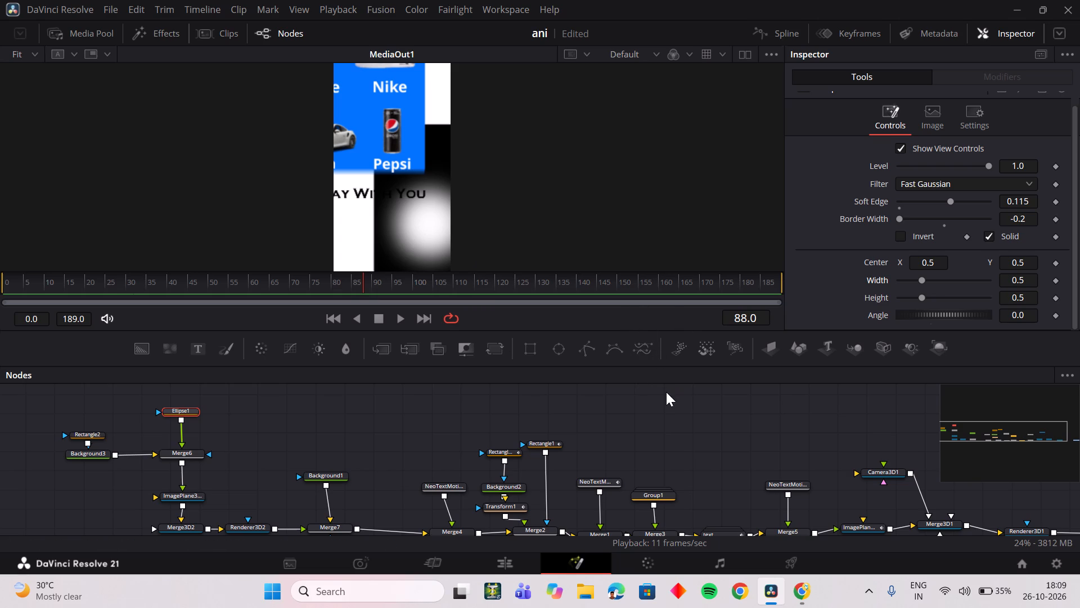
scroll(666, 392, "down", 1)
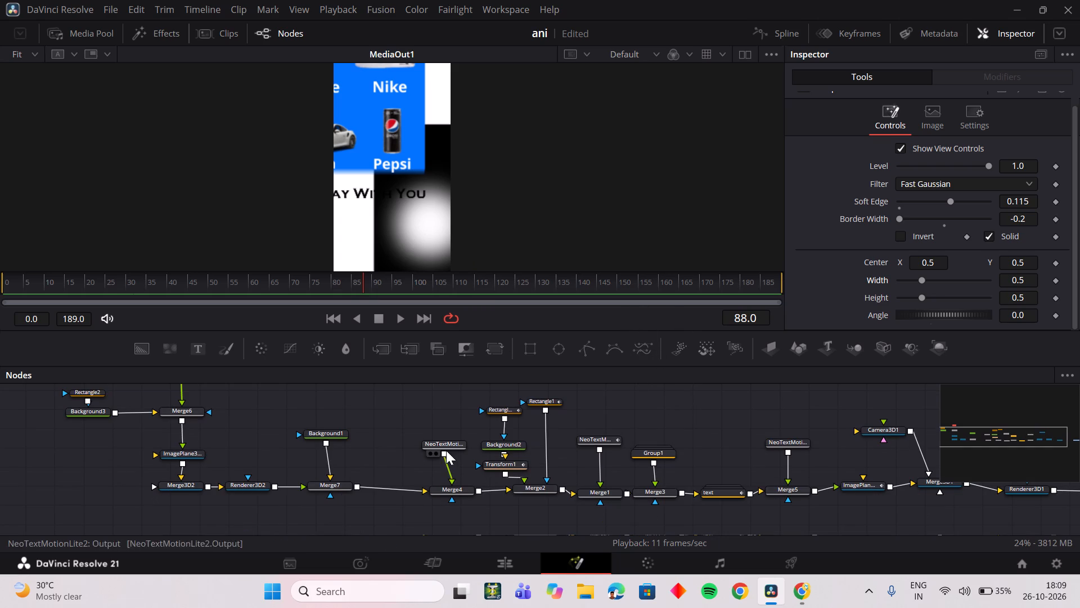
Tidy the node graph by nudging the "Some Brands" text node above Merge4 and centring Background1 above Merge7.
left_click_drag(447, 449, 454, 442)
left_click(487, 510)
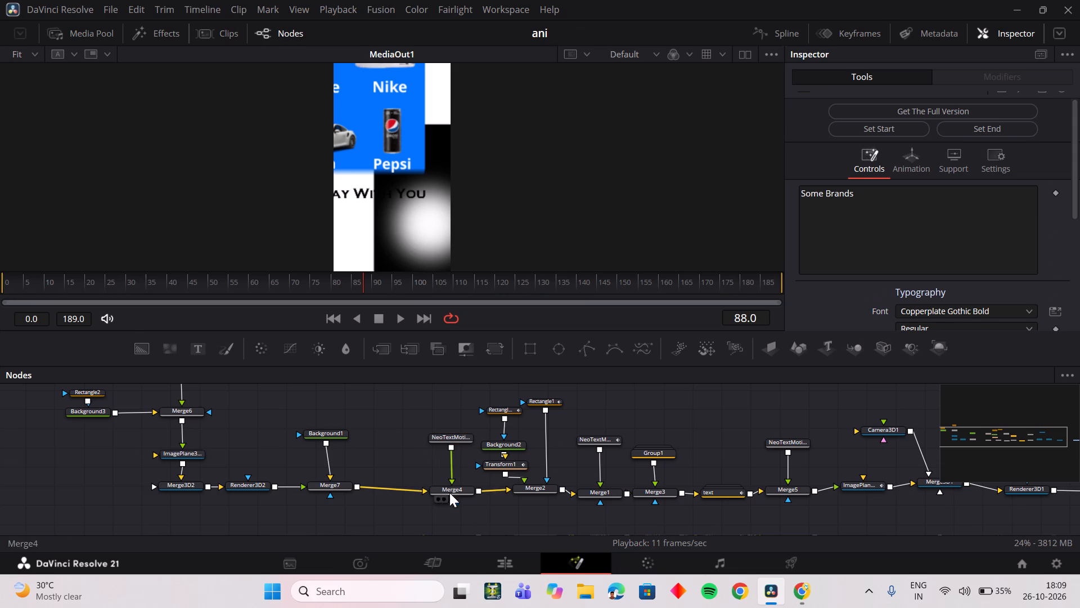
left_click_drag(331, 436, 334, 442)
left_click(438, 453)
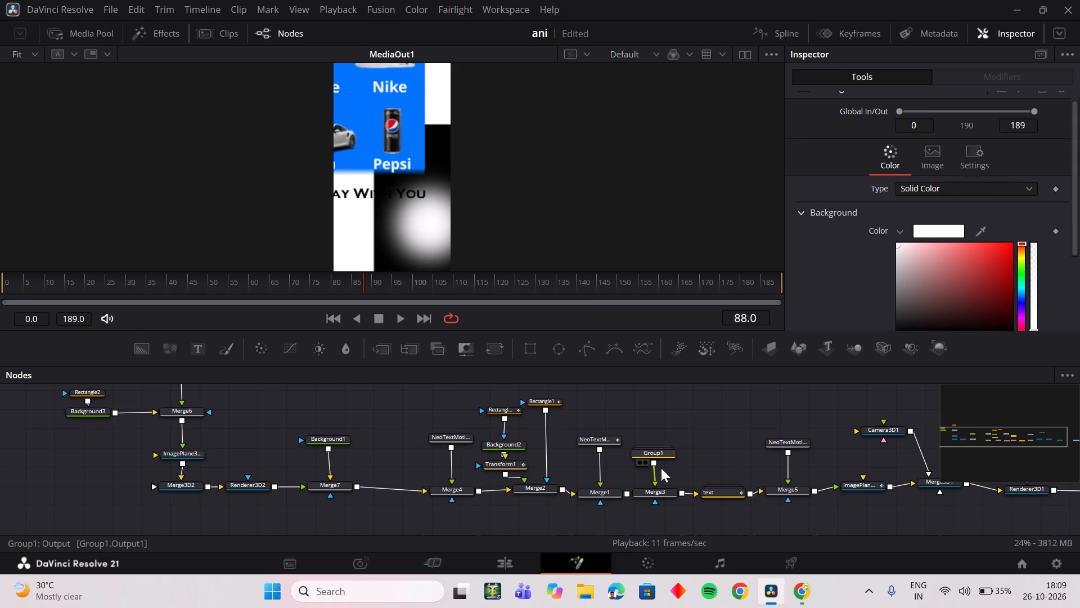
left_click(996, 435)
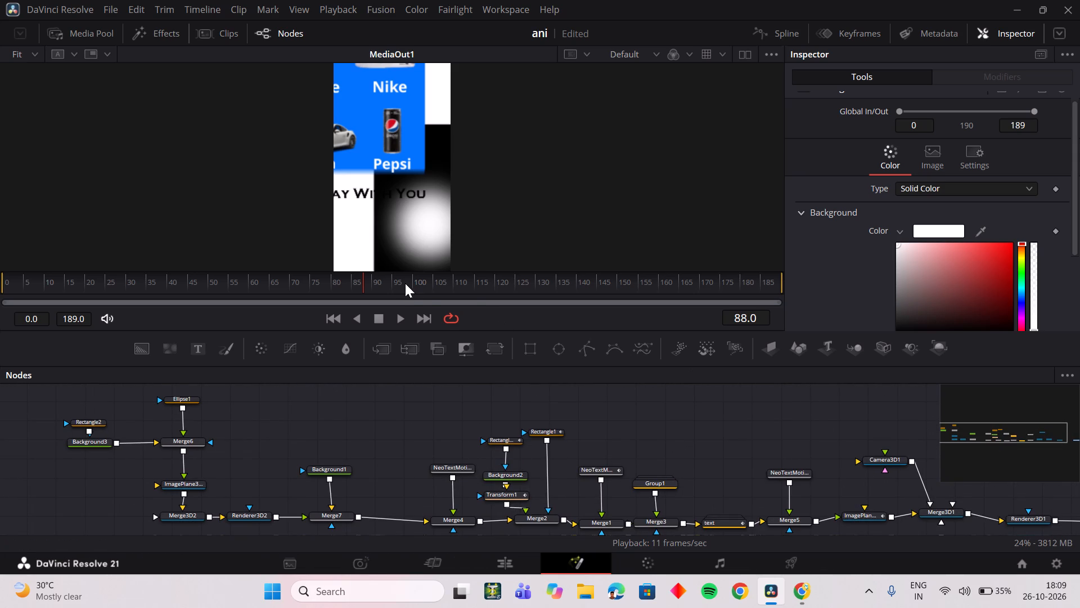
At frame 94, shift ImagePlane3D2 to about 0.58 in X and raise its node slightly in the graph.
left_click_drag(350, 285, 377, 290)
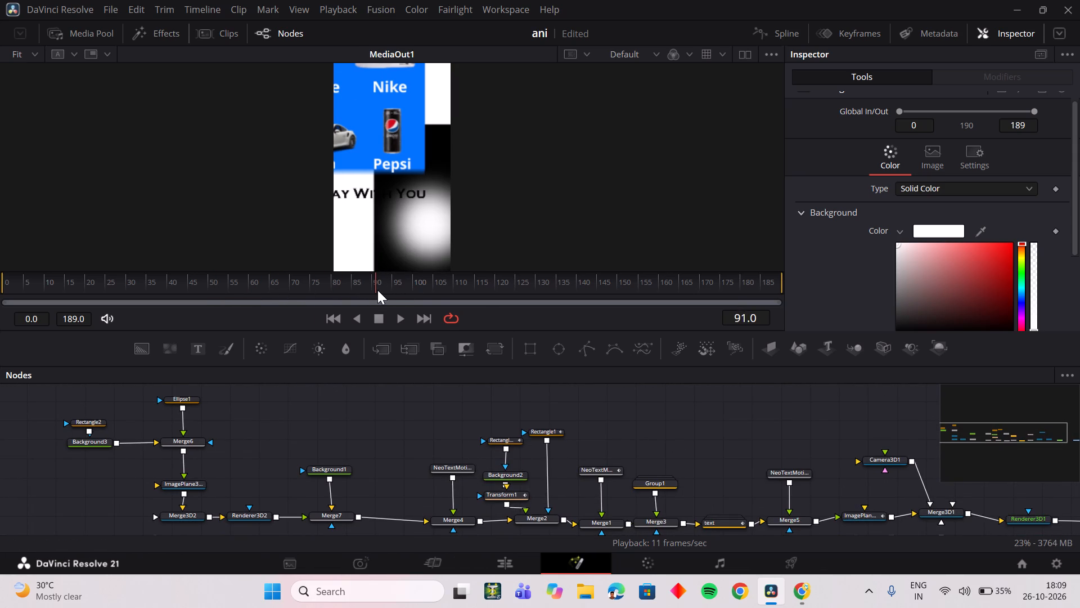
left_click_drag(377, 290, 389, 292)
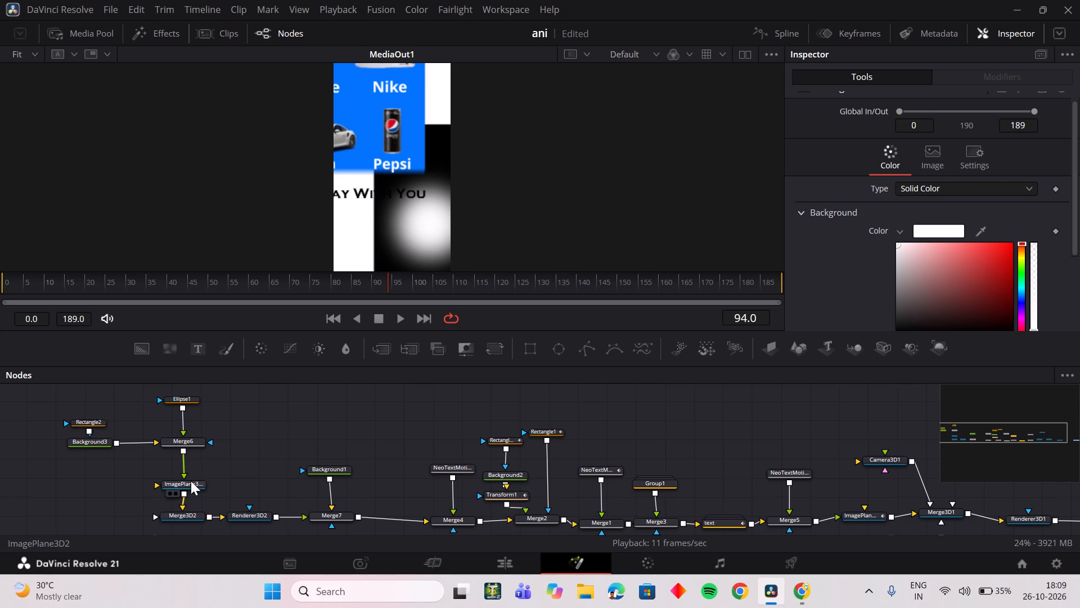
left_click(191, 482)
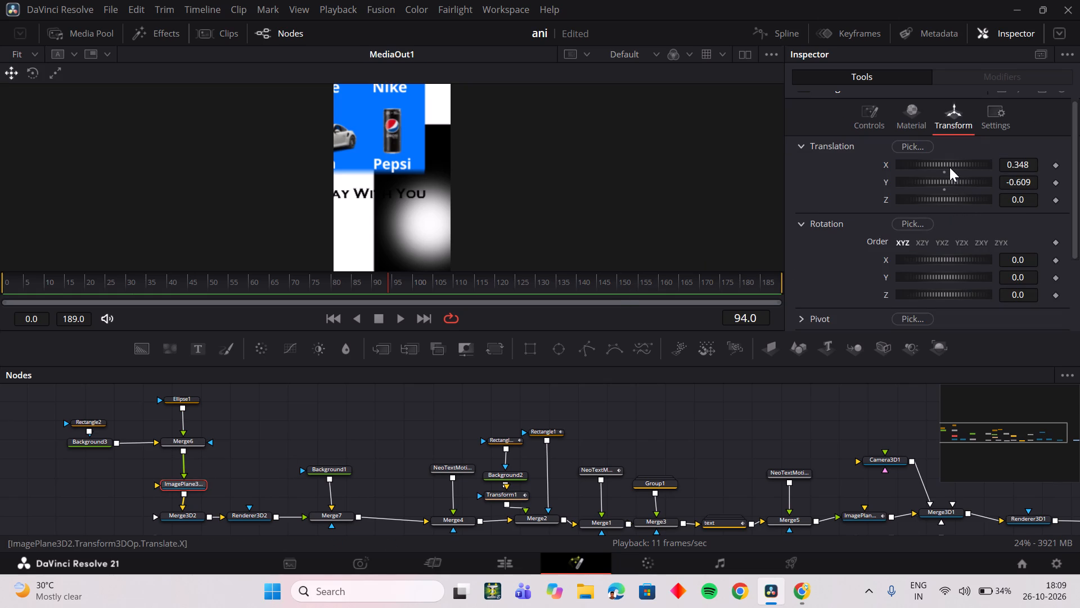
left_click_drag(948, 164, 956, 162)
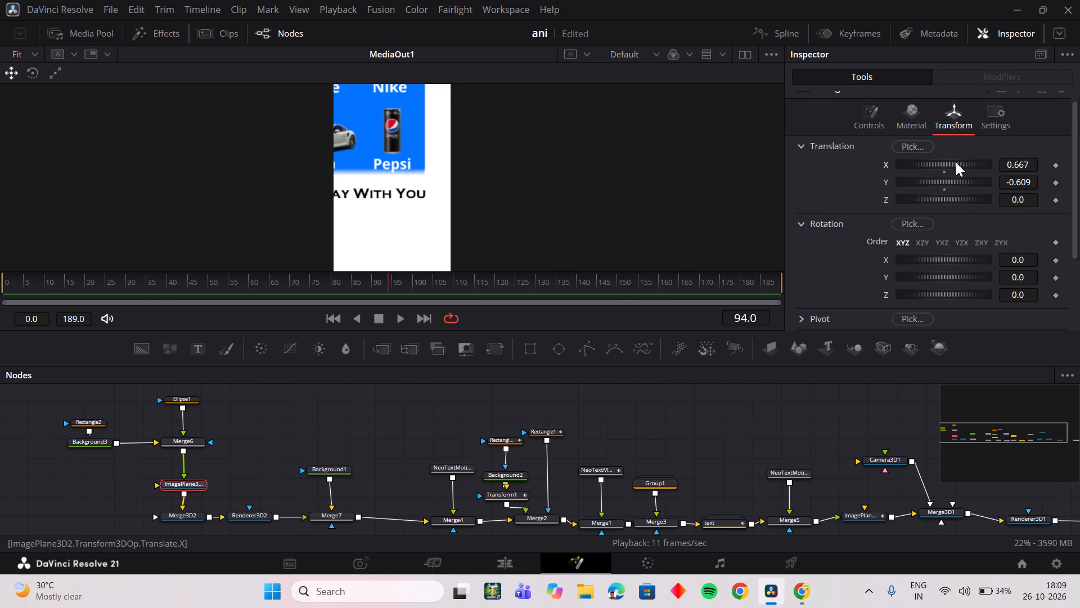
left_click_drag(956, 162, 954, 163)
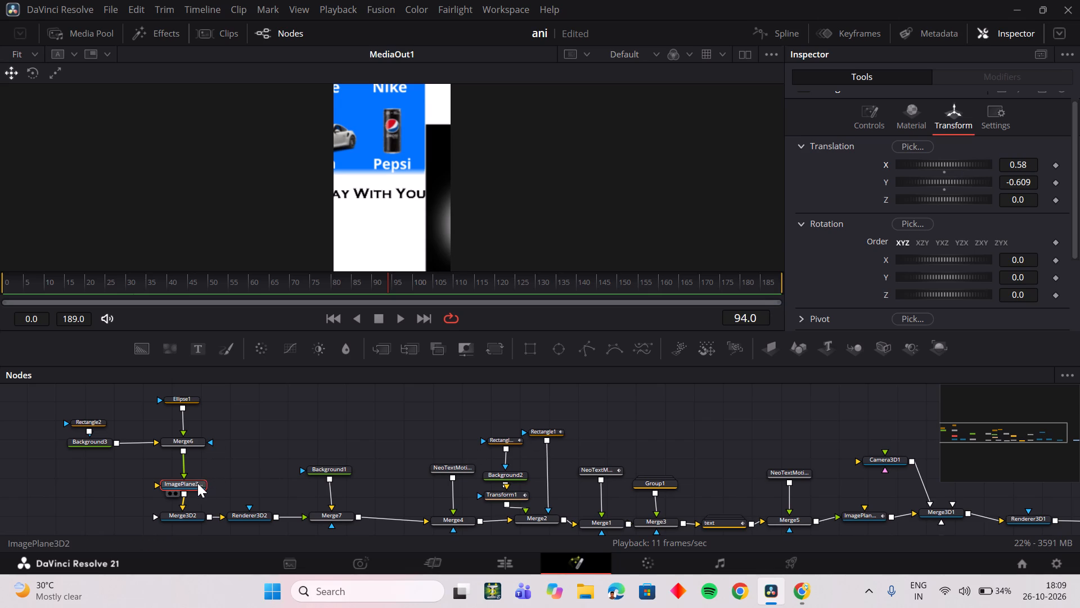
left_click_drag(197, 483, 198, 471)
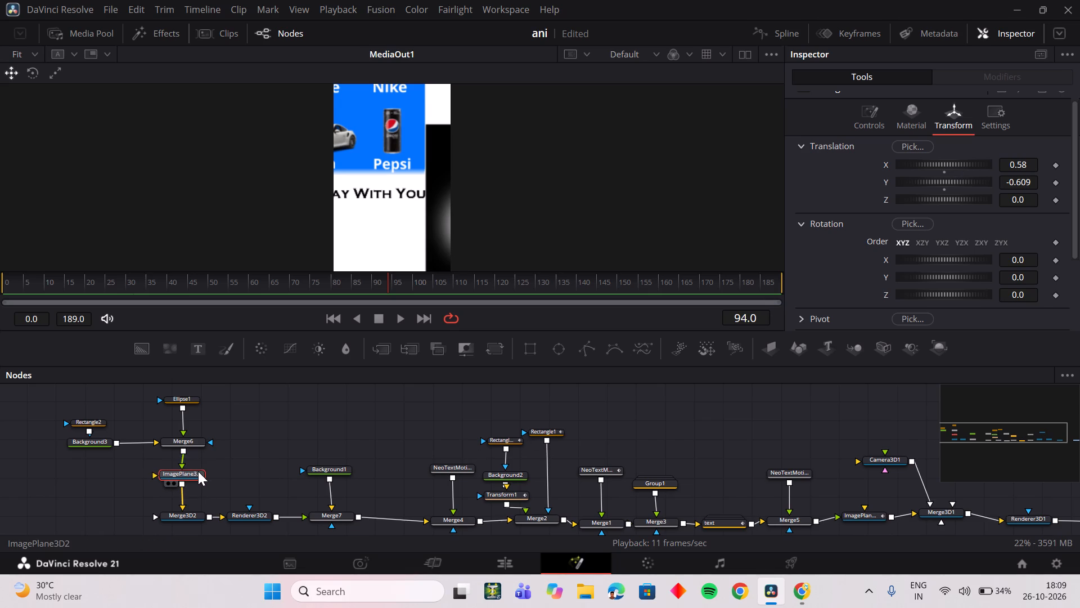
left_click_drag(198, 471, 199, 471)
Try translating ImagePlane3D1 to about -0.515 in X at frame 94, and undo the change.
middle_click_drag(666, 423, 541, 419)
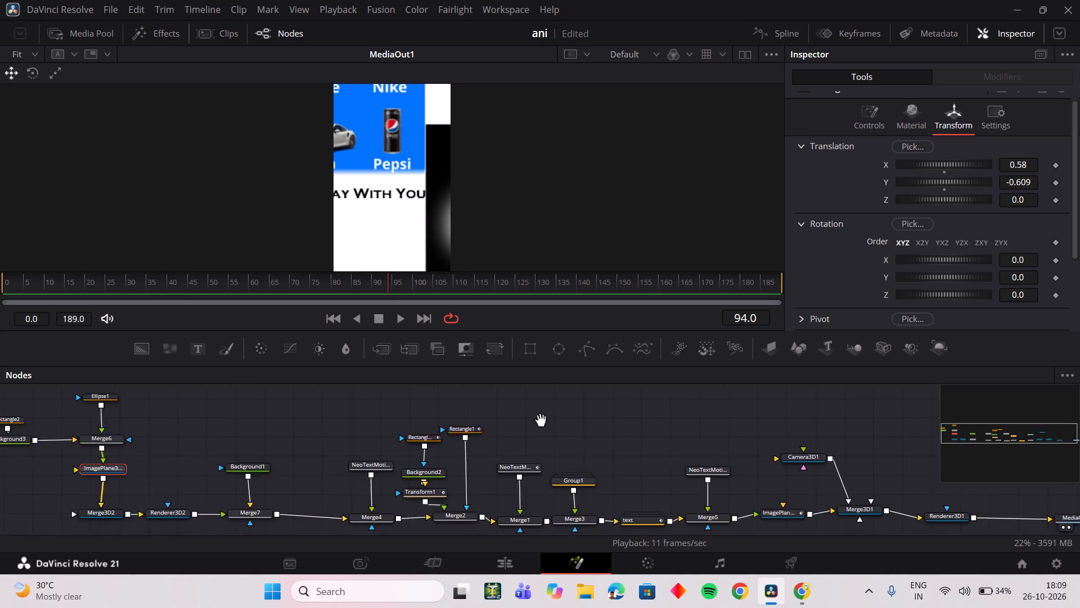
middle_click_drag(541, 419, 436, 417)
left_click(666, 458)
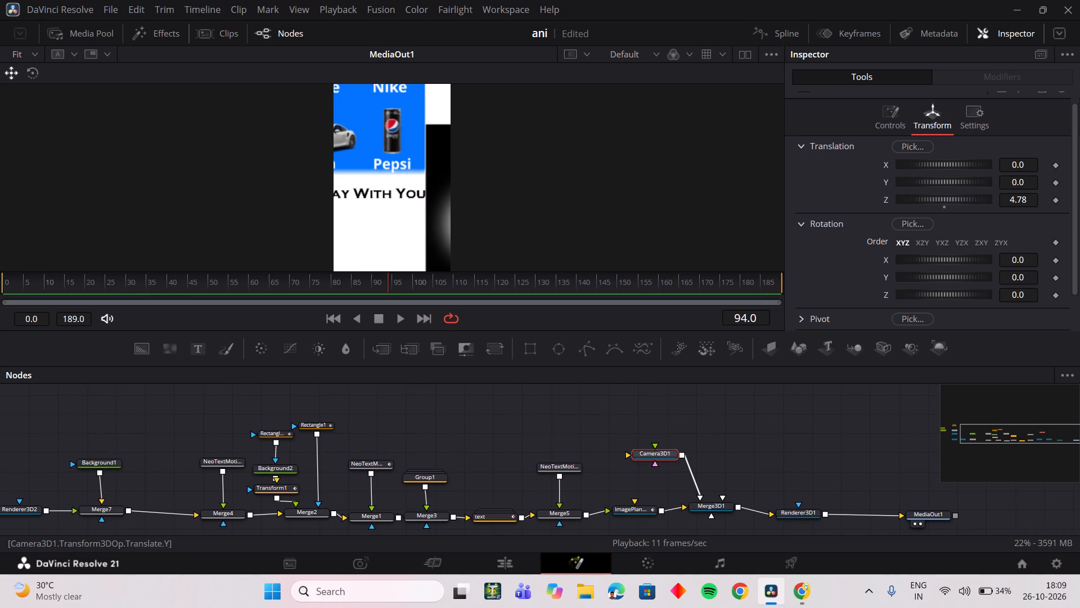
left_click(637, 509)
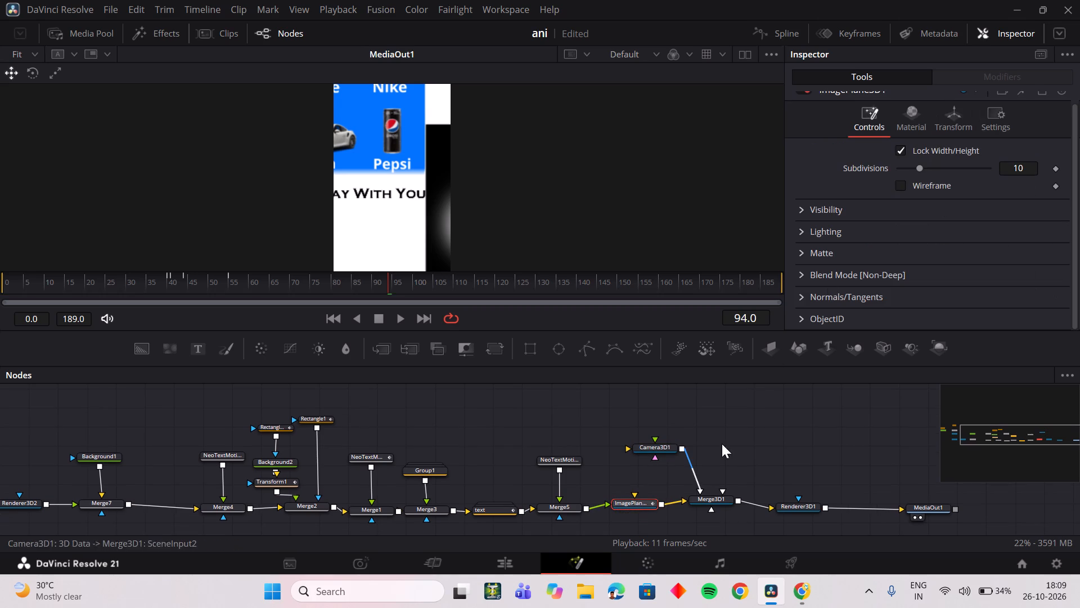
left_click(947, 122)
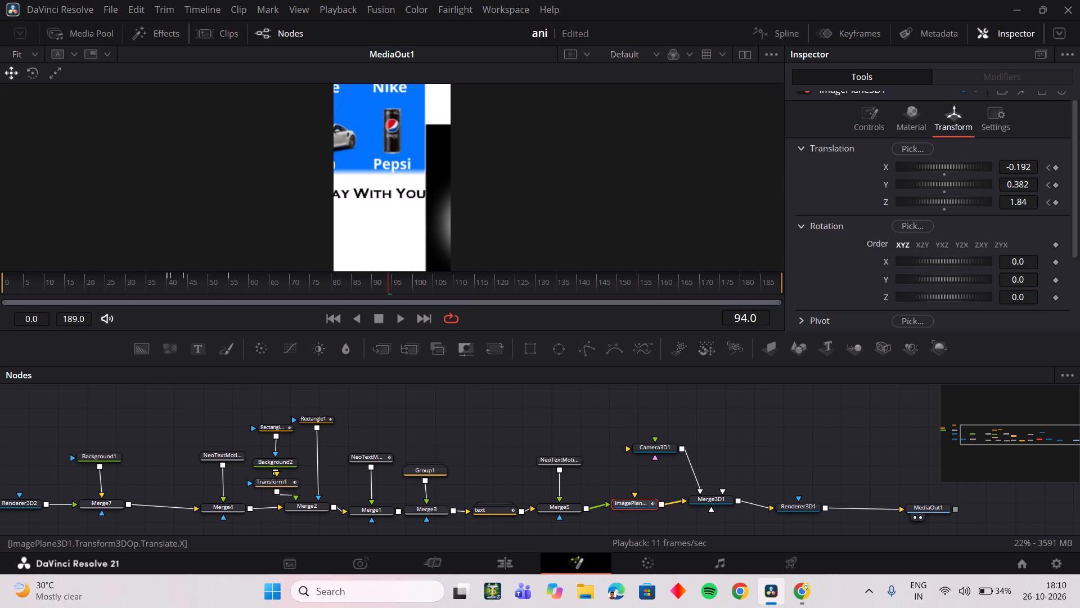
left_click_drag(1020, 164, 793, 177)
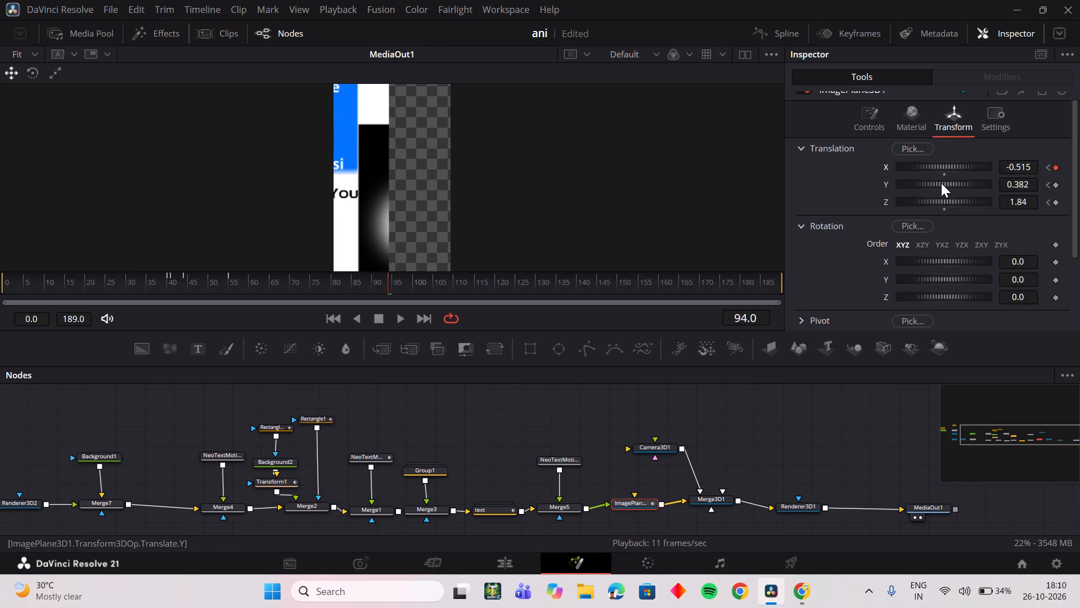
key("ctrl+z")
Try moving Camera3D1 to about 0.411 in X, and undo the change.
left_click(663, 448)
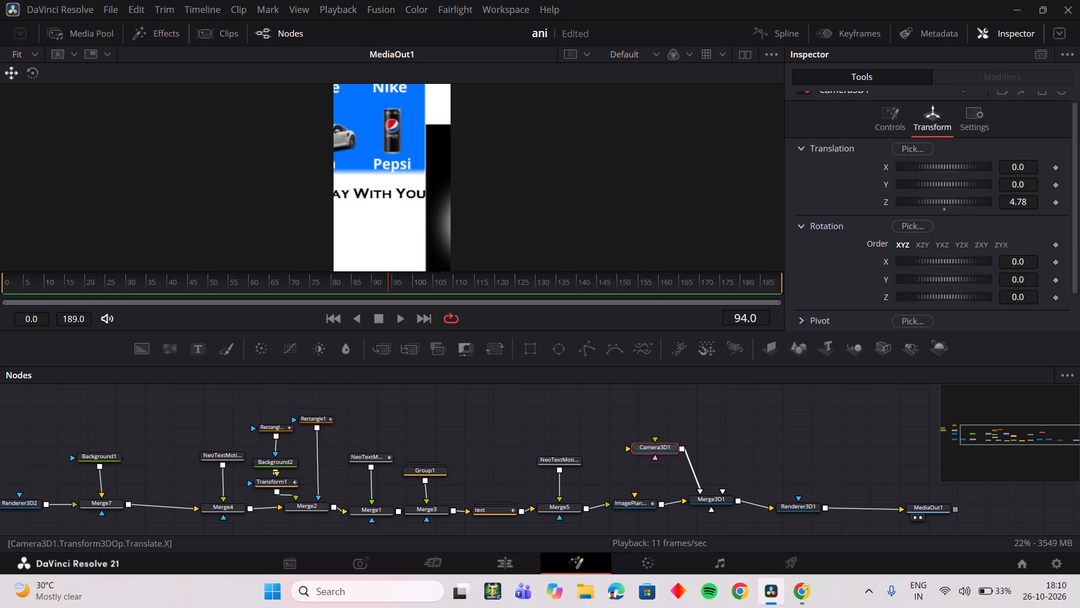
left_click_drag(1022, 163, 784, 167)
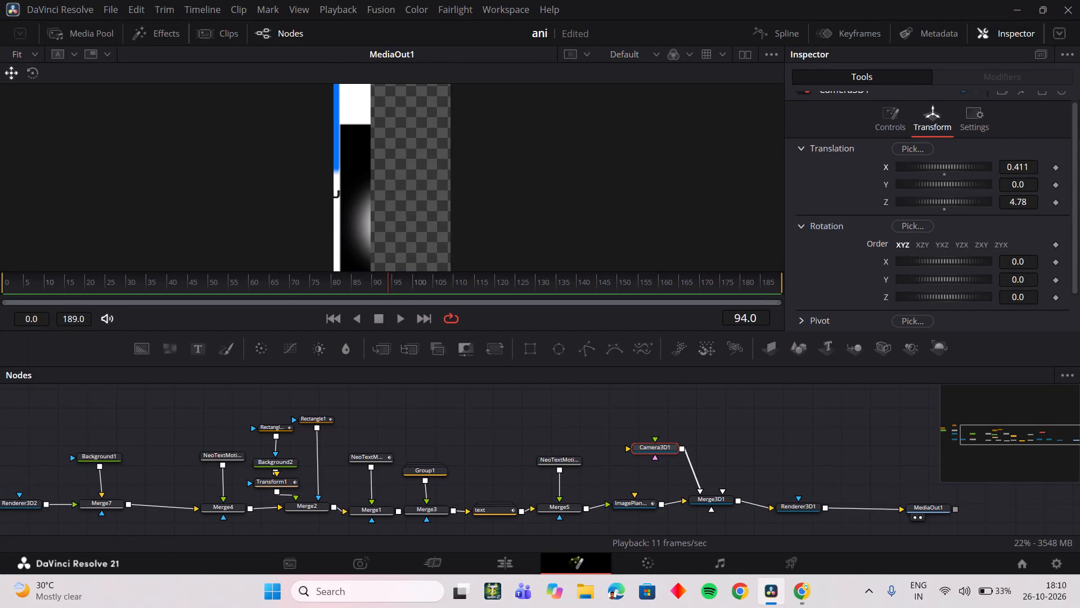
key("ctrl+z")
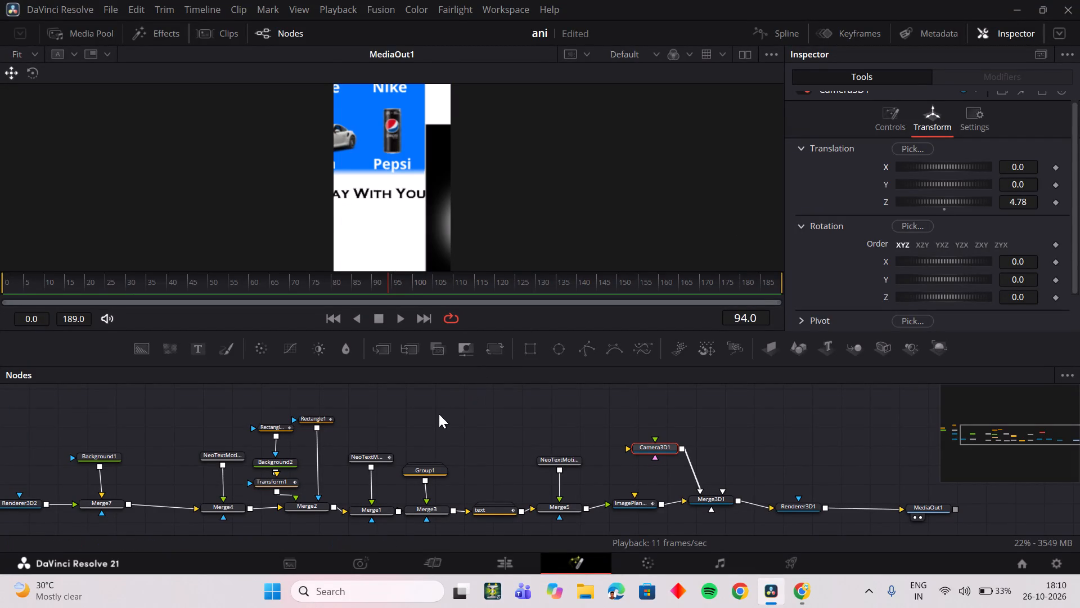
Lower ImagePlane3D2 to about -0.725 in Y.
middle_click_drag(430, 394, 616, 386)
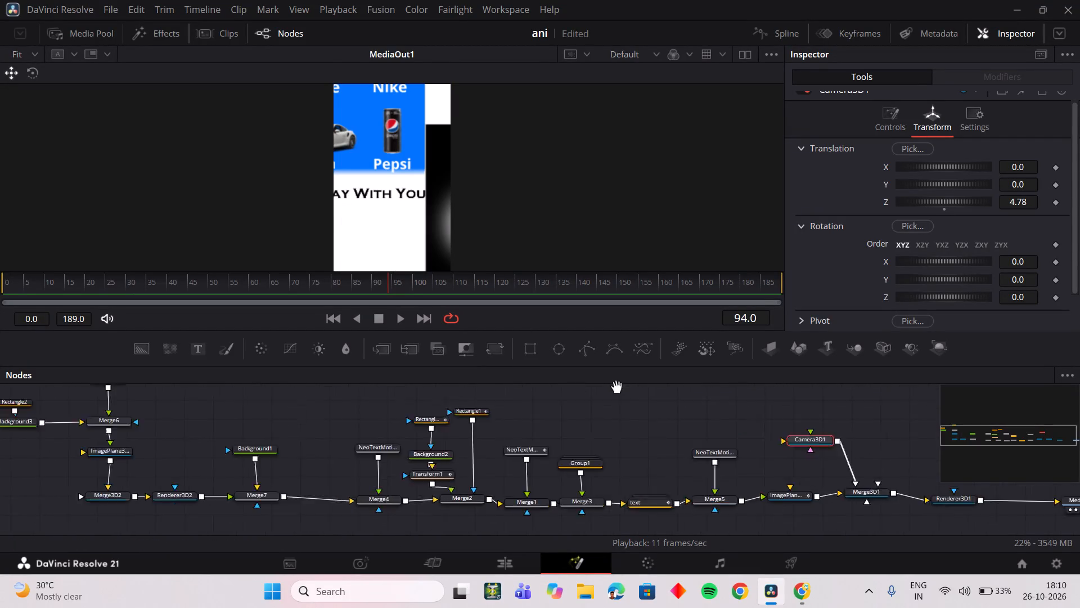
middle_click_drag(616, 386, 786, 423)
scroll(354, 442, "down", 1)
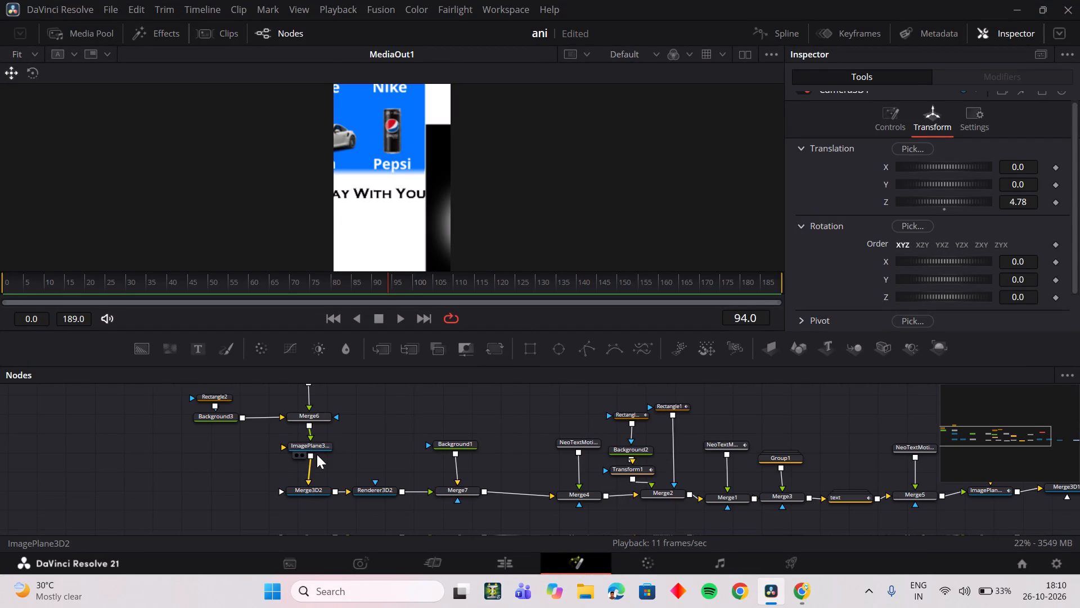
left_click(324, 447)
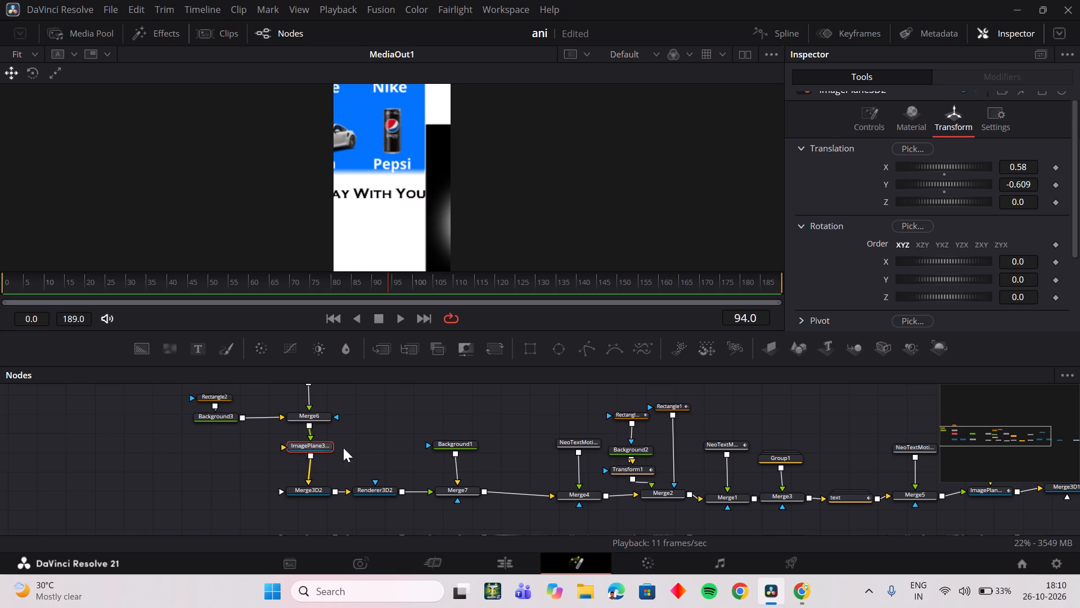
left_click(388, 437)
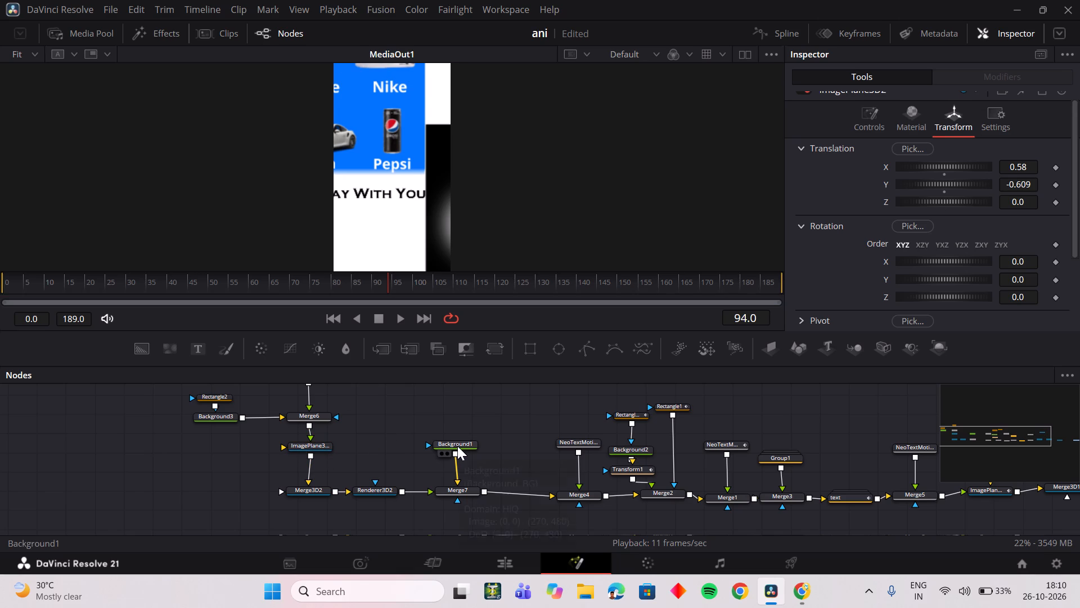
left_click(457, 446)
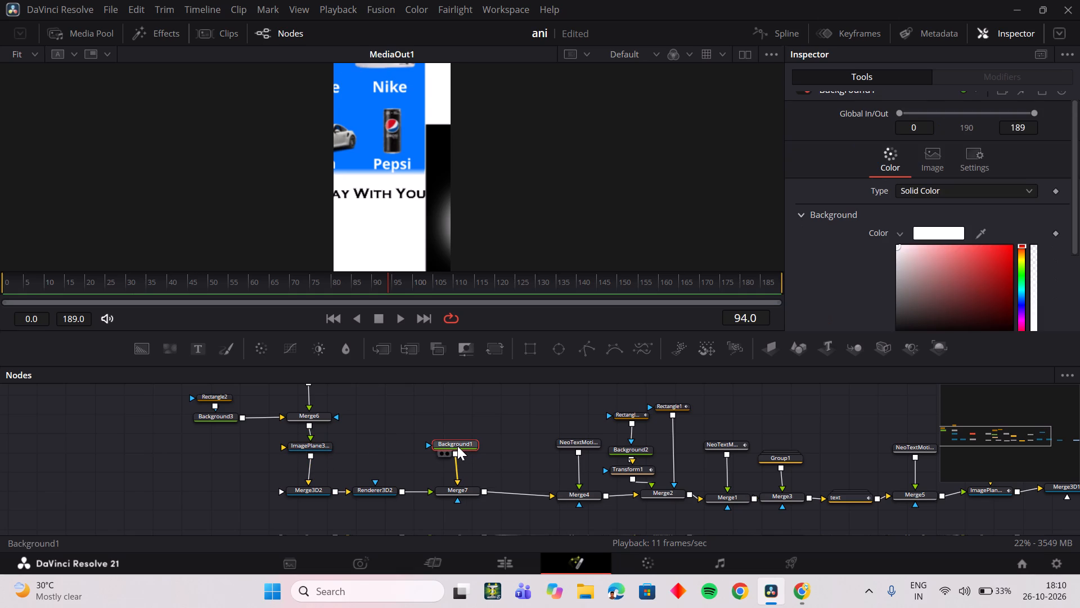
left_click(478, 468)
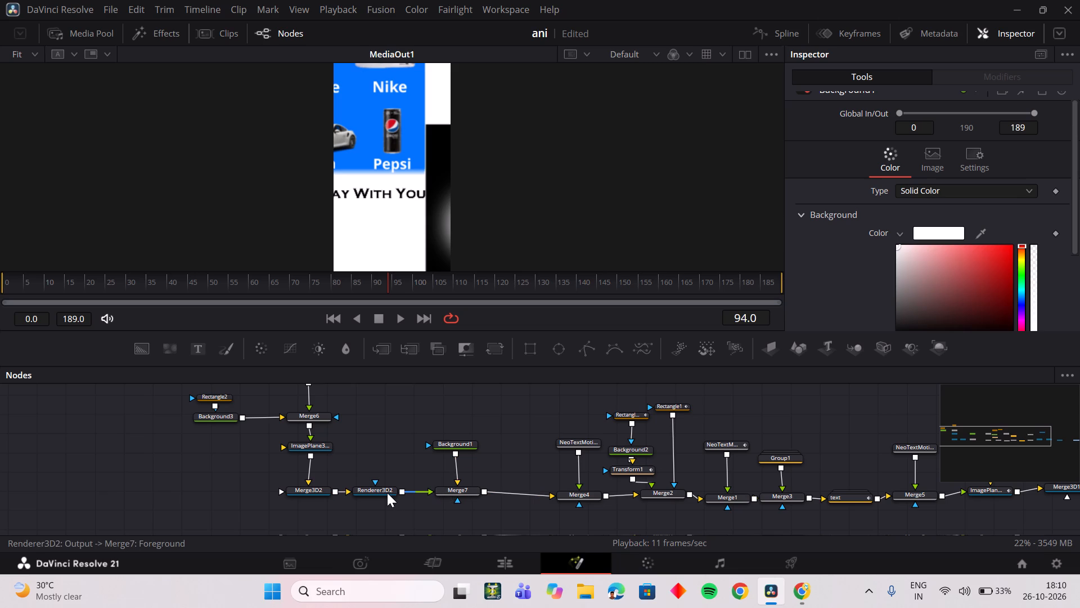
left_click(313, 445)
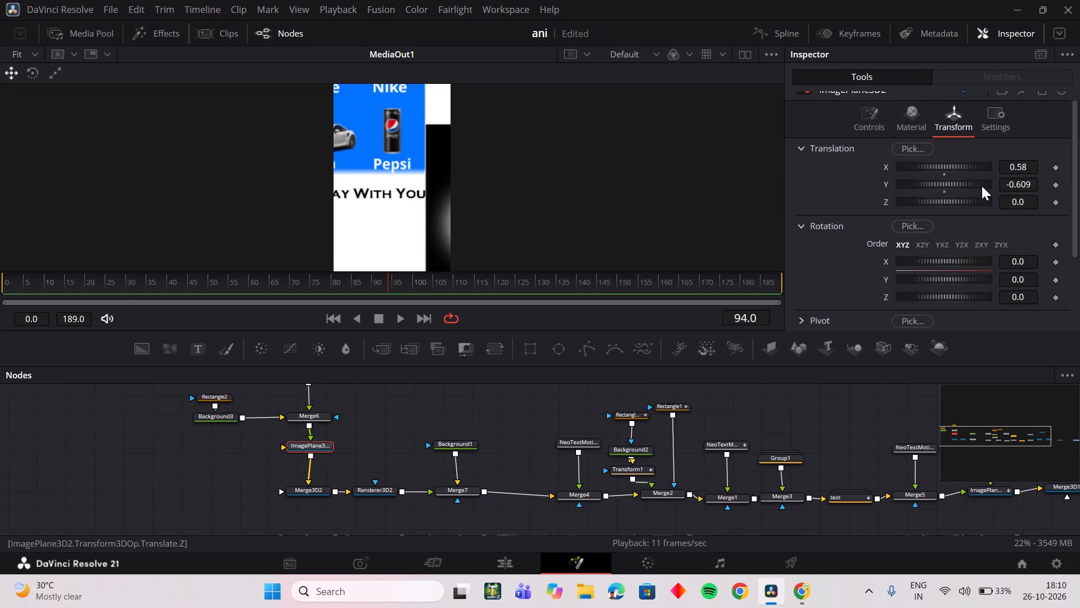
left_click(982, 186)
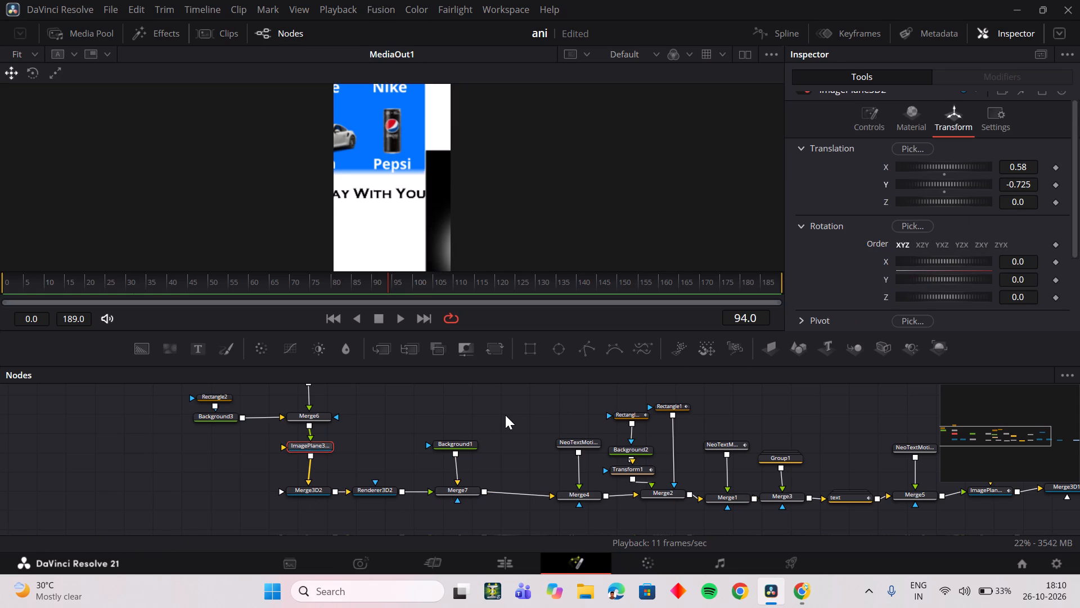
Translate ImagePlane3D2 to about -0.755 in Y and 0.501 in X.
left_click(461, 444)
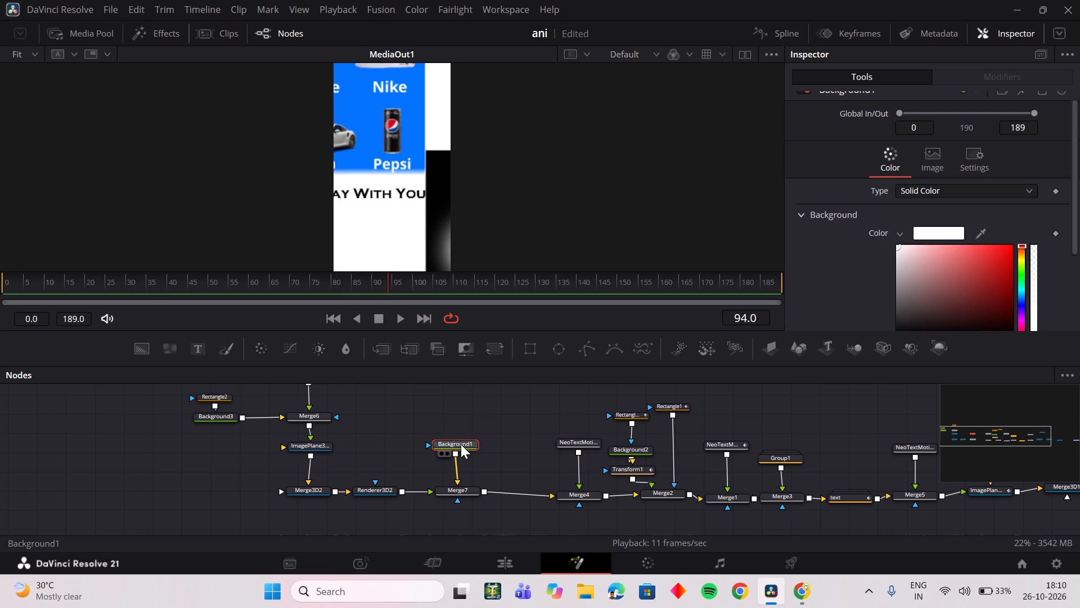
left_click(488, 409)
scroll(307, 487, "up", 1)
scroll(359, 449, "down", 1)
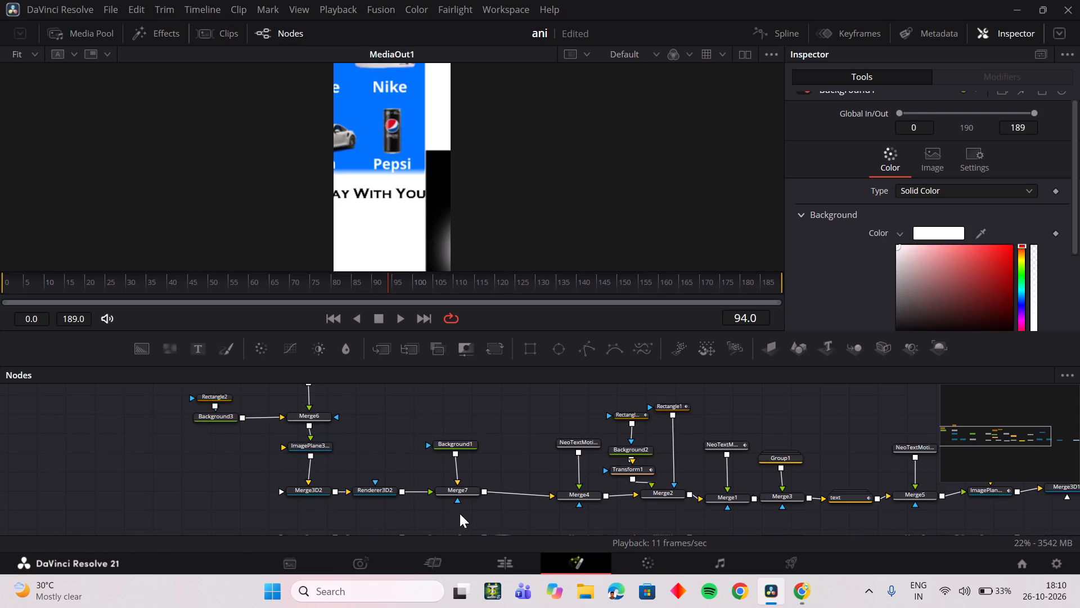
left_click(308, 493)
left_click(318, 444)
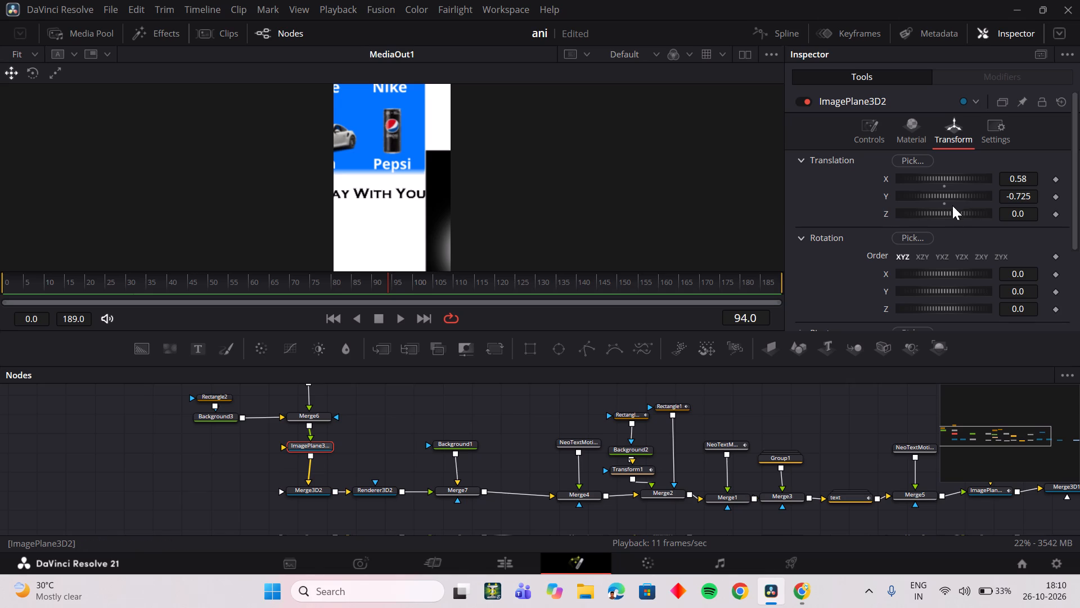
left_click_drag(1027, 191, 1006, 195)
left_click_drag(1027, 176, 971, 188)
left_click(350, 435)
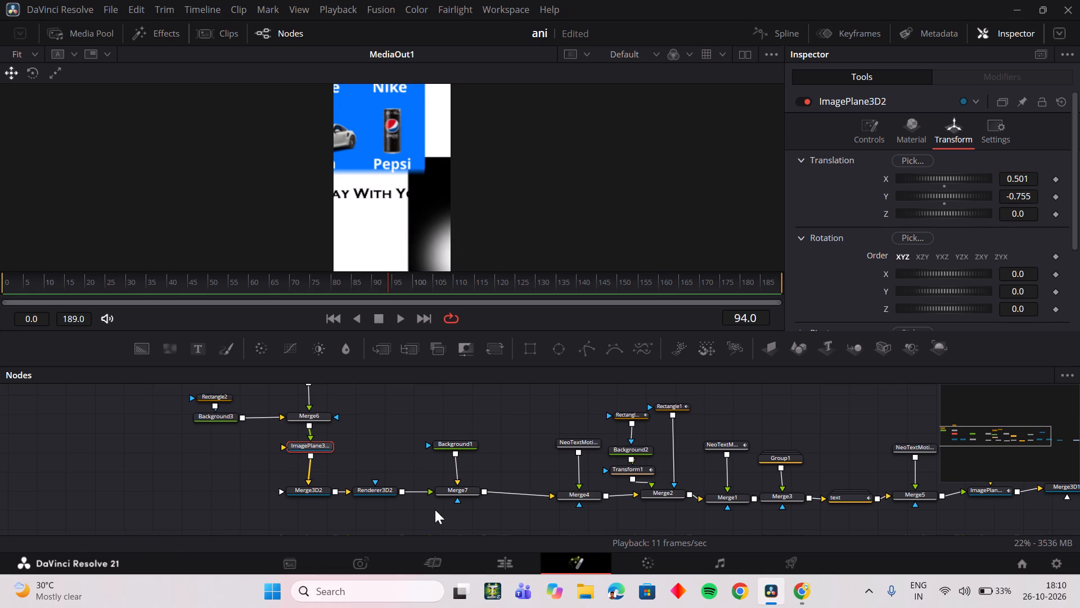
Move the Merge7 and Background1 nodes together, closer to Renderer3D2.
left_click_drag(446, 512, 456, 432)
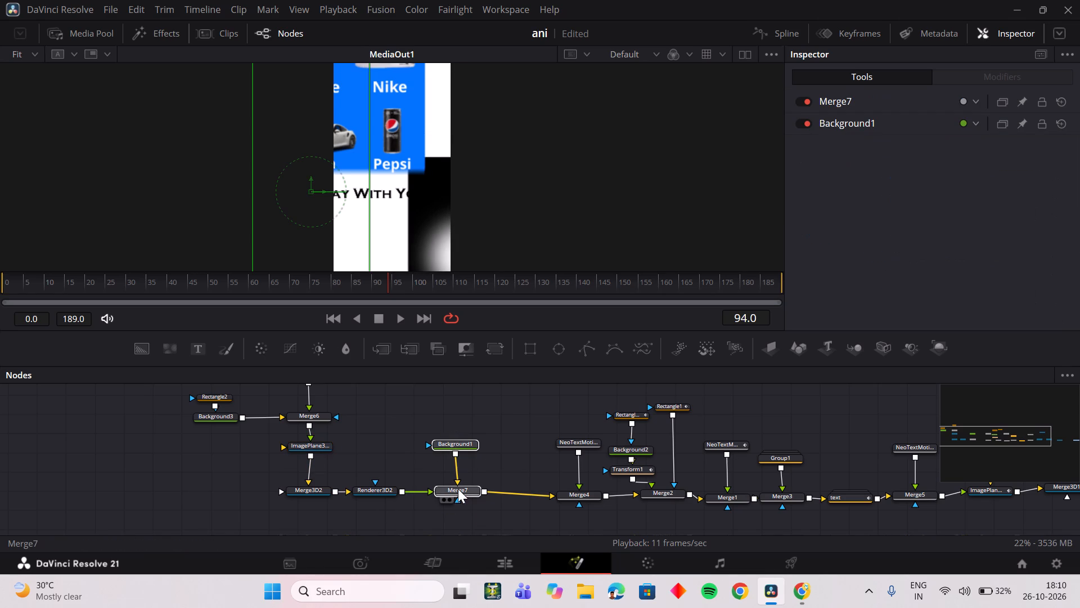
left_click_drag(458, 489, 435, 490)
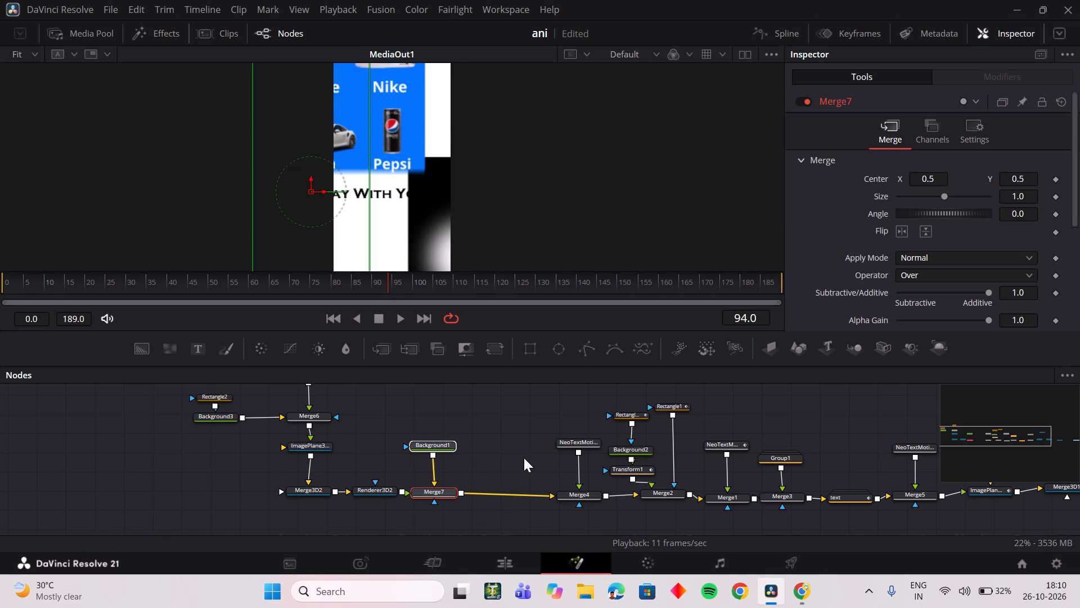
left_click(514, 458)
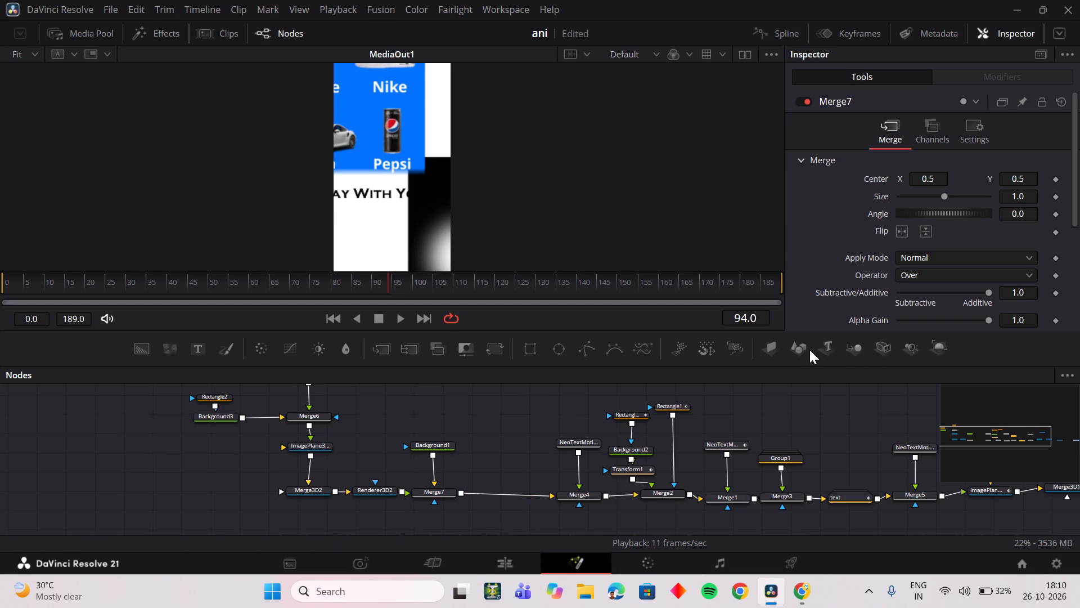
Add a new Image Plane 3D node and place it unconnected above Background1.
left_click(776, 350)
left_click_drag(520, 455, 474, 408)
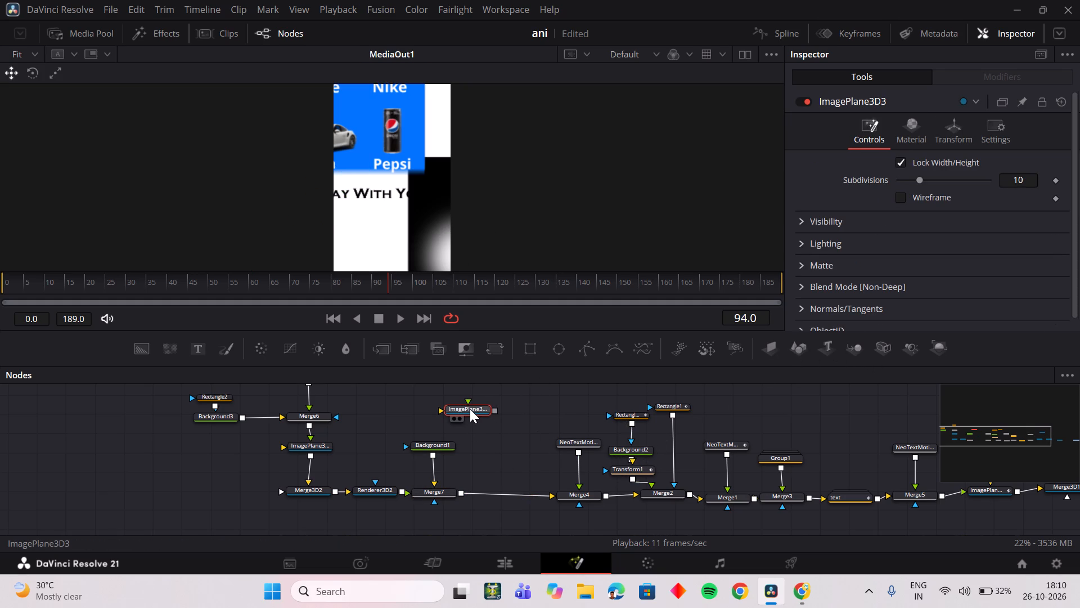
left_click(470, 409)
left_click(507, 449)
left_click(471, 413)
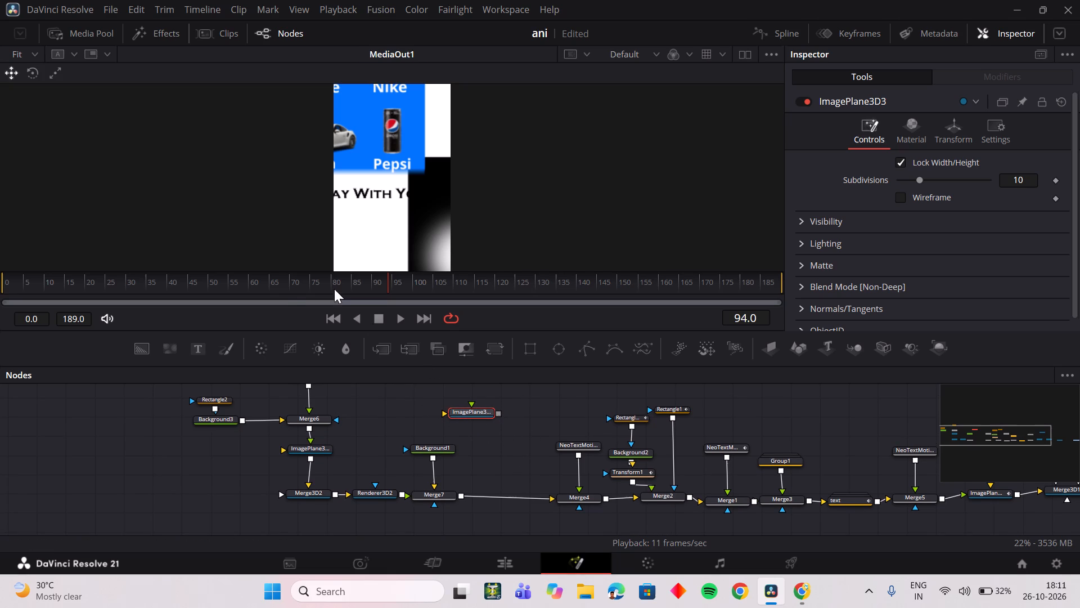
Scrub back to frame 16 to check the ellipse layer against the opening title.
left_click_drag(334, 289, 80, 292)
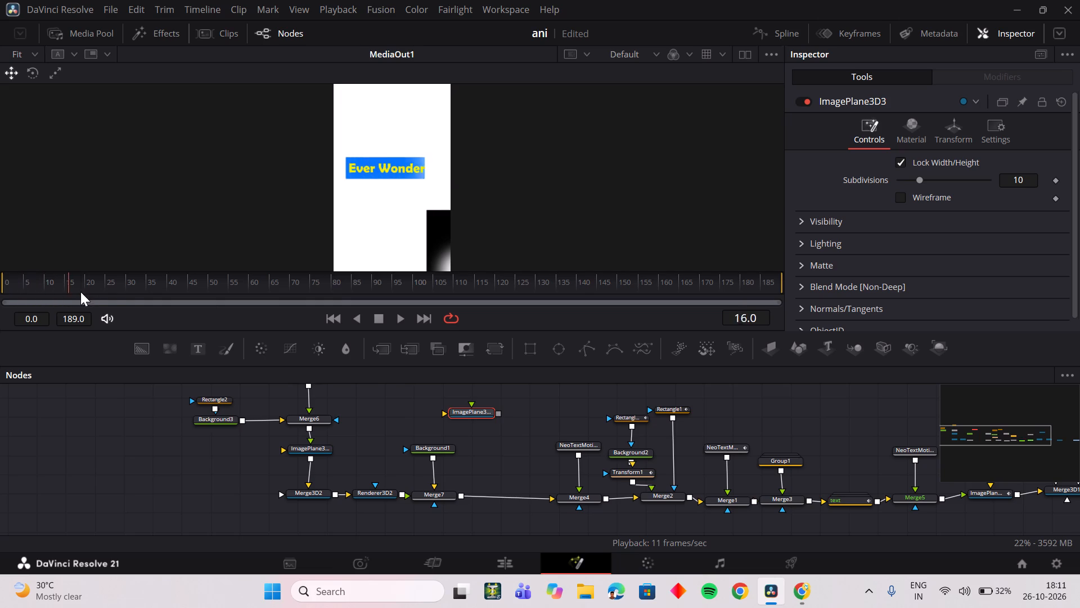
Scrub and replay the opening up to about frame 73 to check the ellipse layer's position against the titles and brand images.
left_click_drag(80, 292, 195, 310)
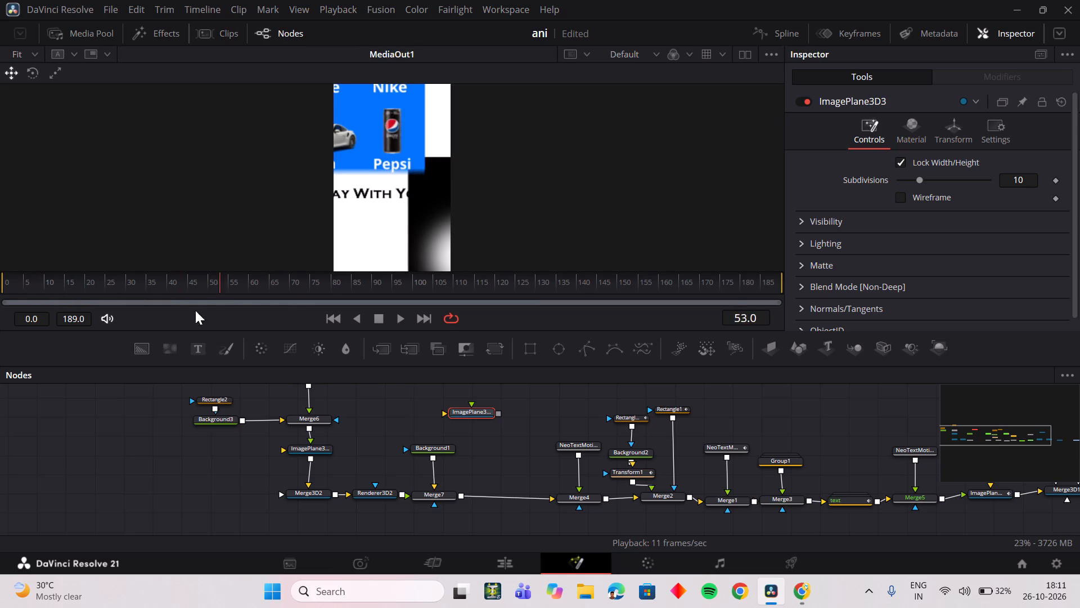
left_click_drag(195, 310, 316, 323)
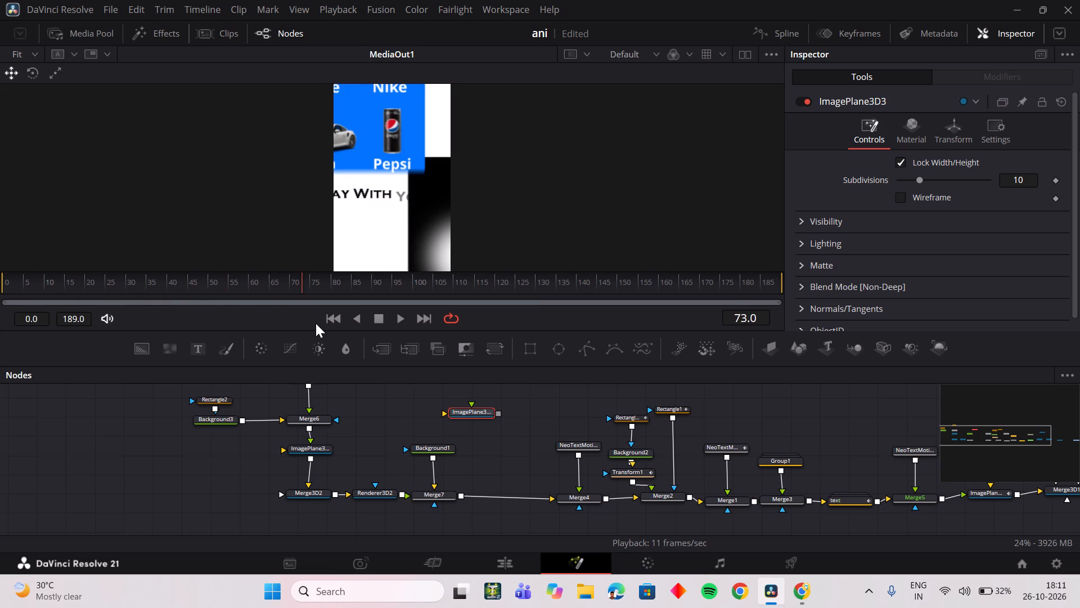
left_click_drag(316, 323, 28, 313)
key("space")
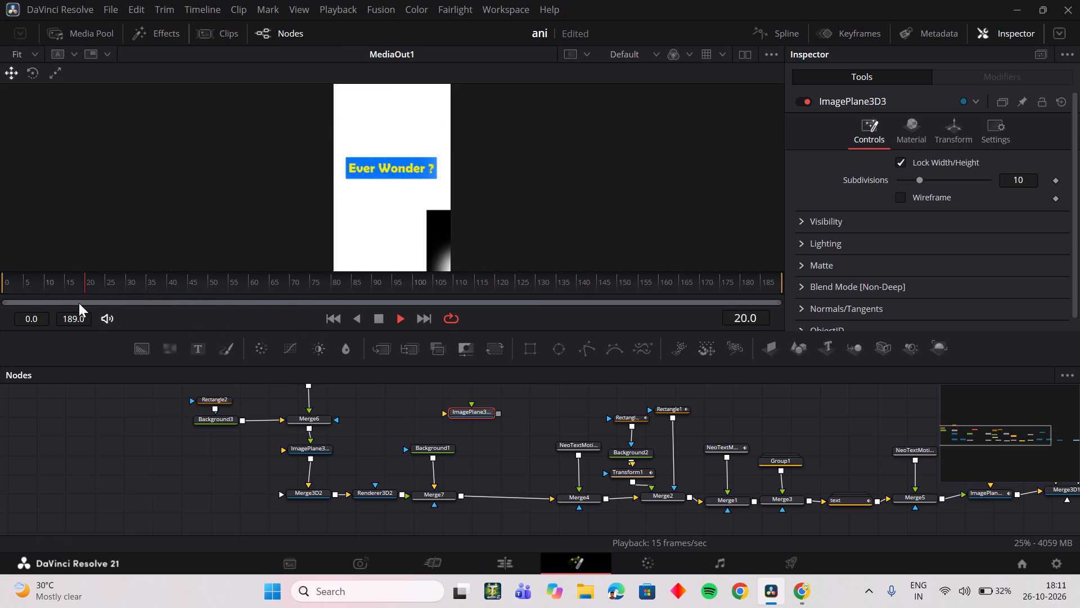
key("space")
left_click_drag(83, 283, 0, 293)
key("space")
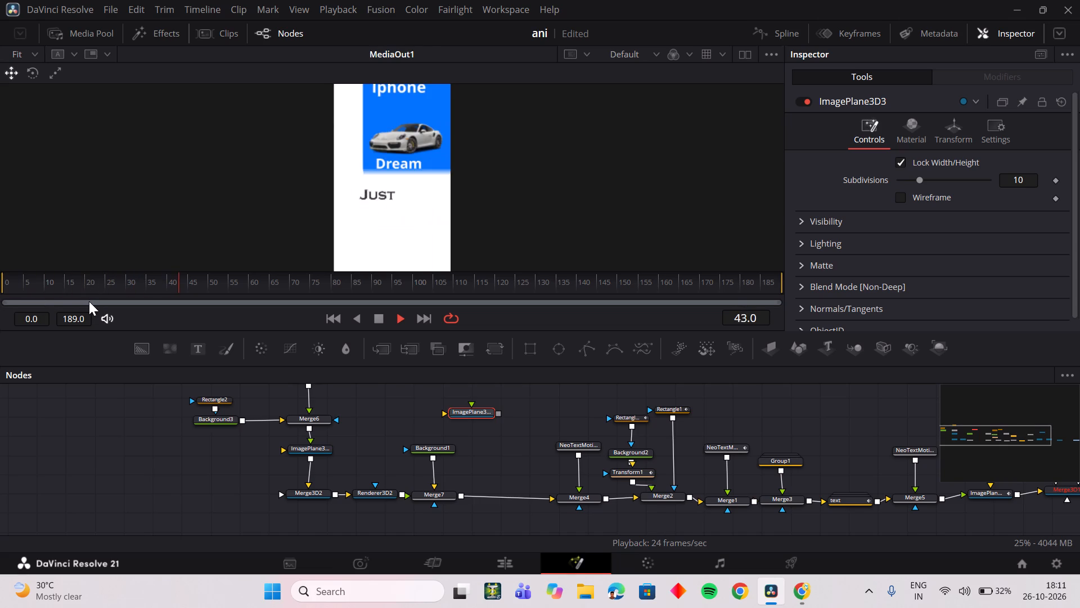
key("space")
left_click_drag(78, 287, 0, 293)
key("space")
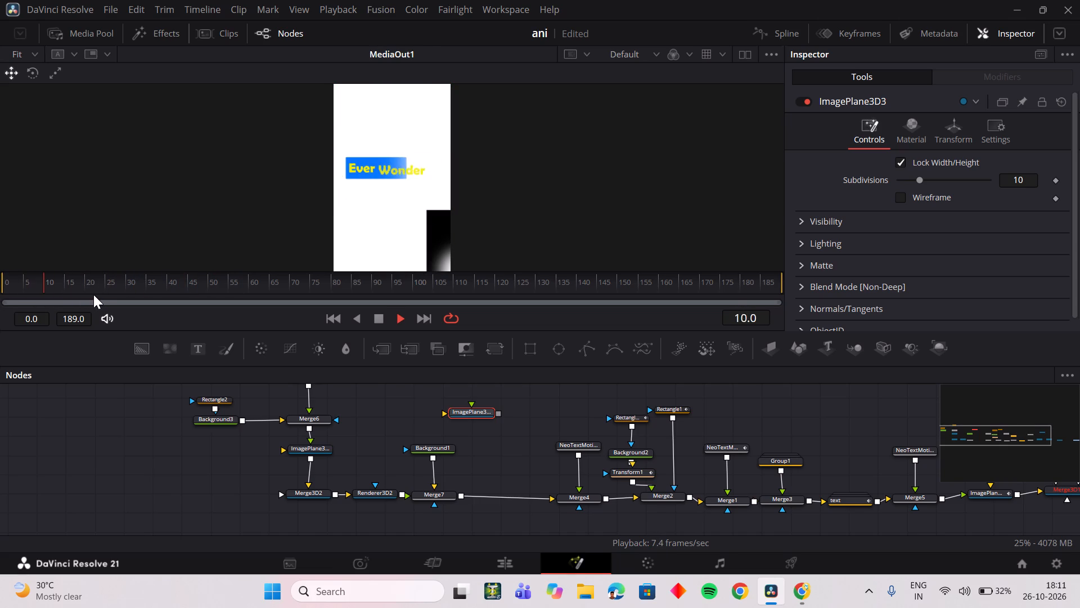
key("space")
left_click_drag(89, 289, 35, 294)
key("space")
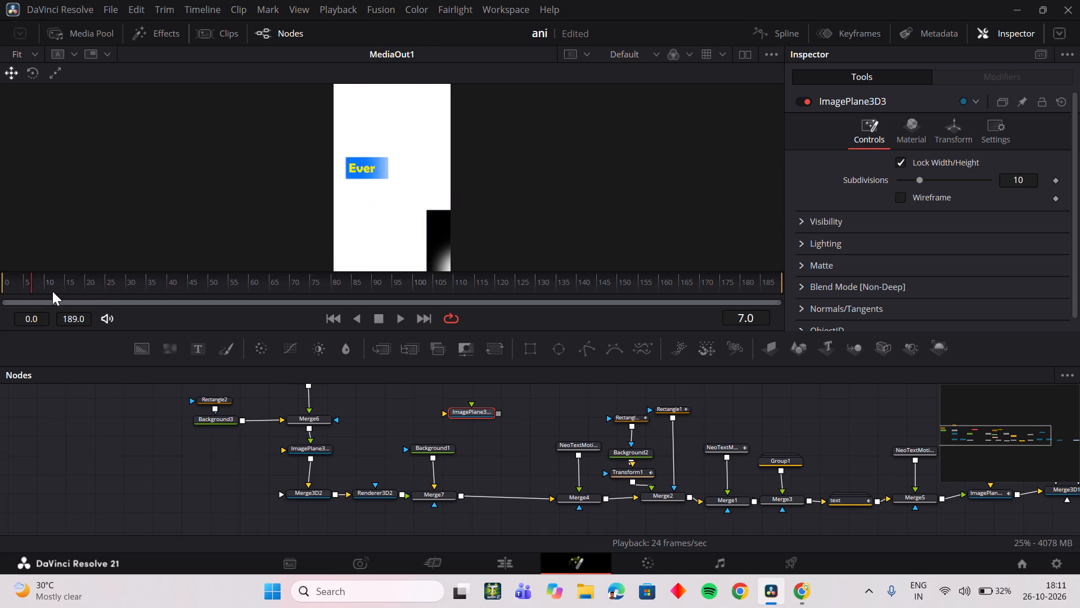
key("space")
left_click_drag(60, 288, 18, 292)
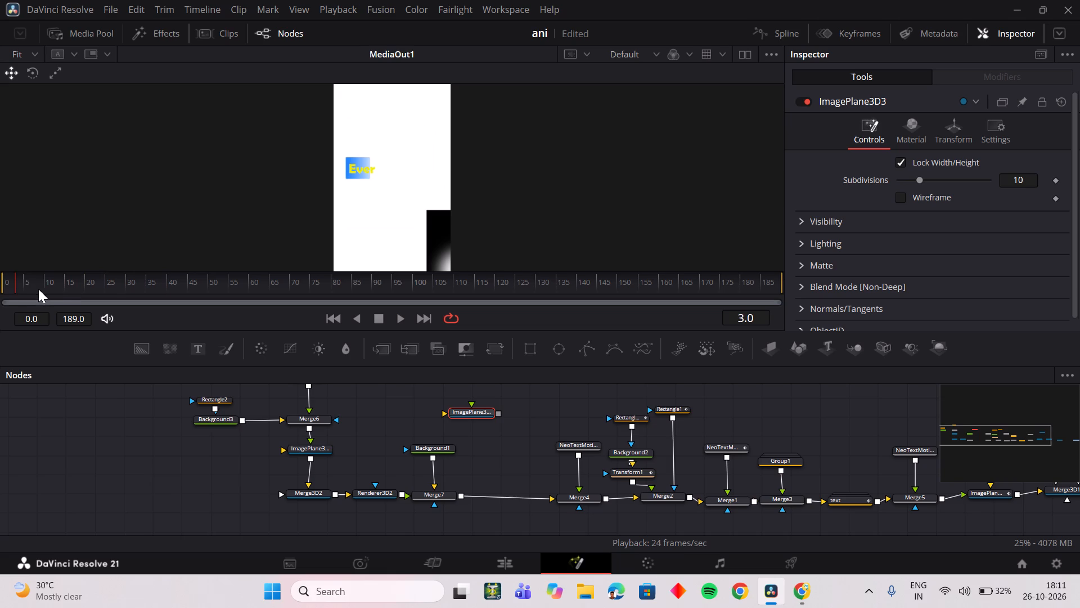
key("space")
key("space")
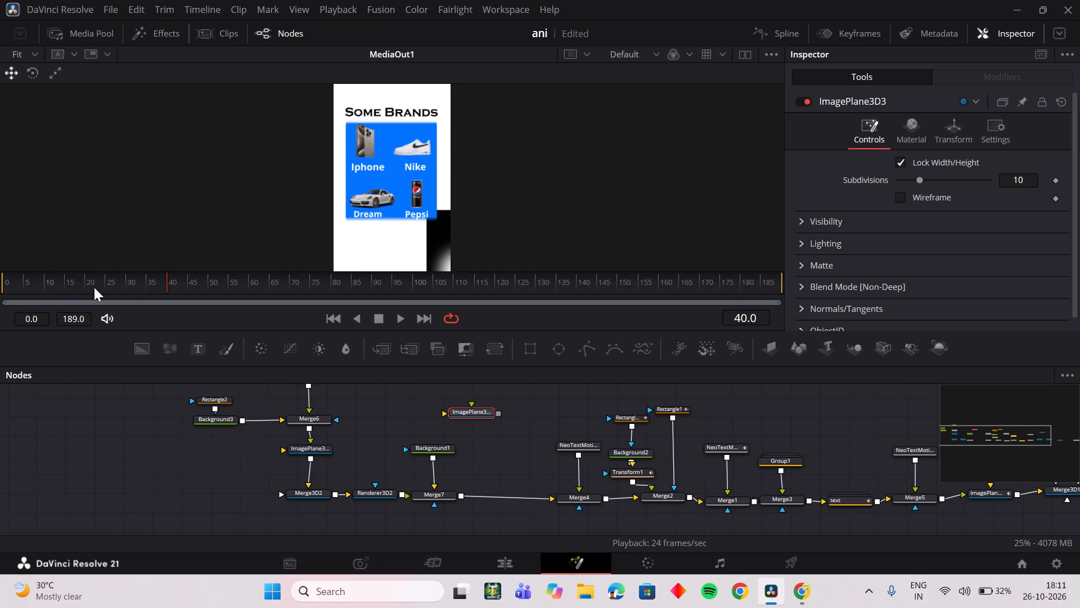
left_click_drag(102, 285, 240, 298)
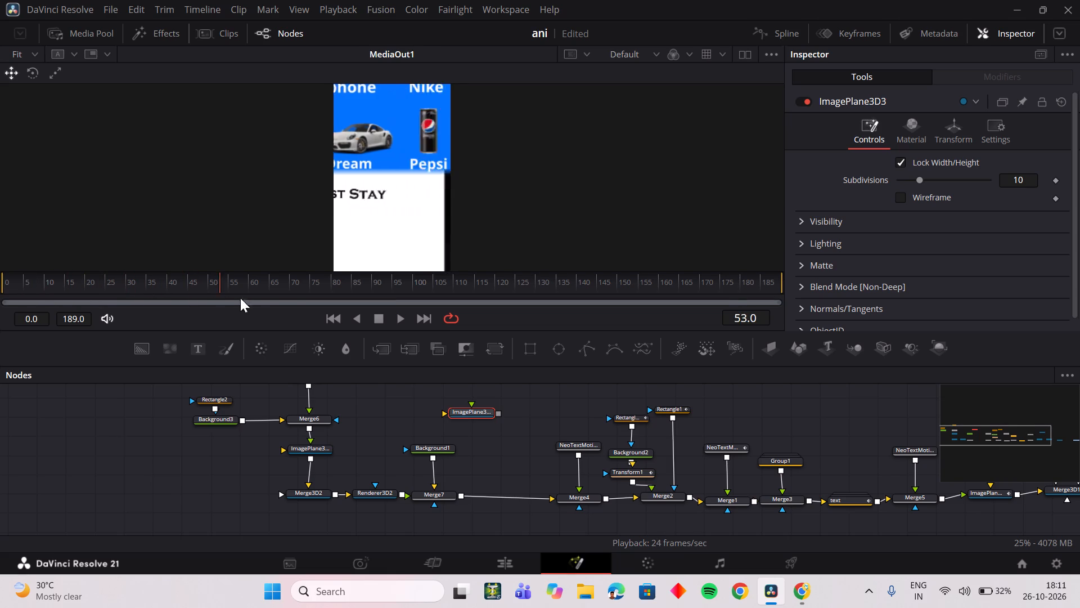
left_click_drag(240, 298, 59, 303)
key("space")
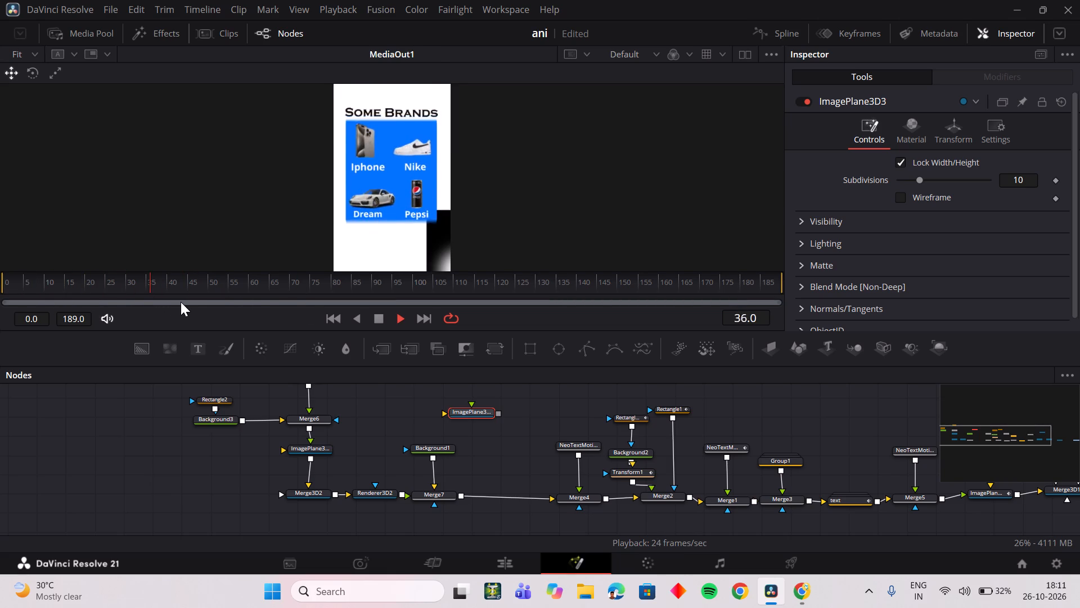
left_click_drag(152, 280, 24, 285)
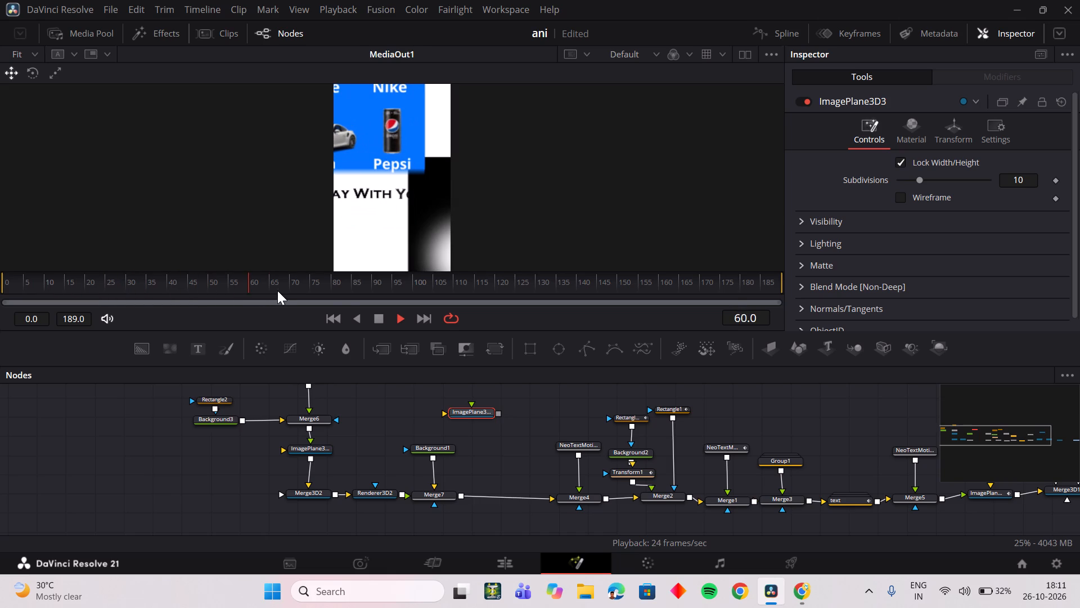
key("space")
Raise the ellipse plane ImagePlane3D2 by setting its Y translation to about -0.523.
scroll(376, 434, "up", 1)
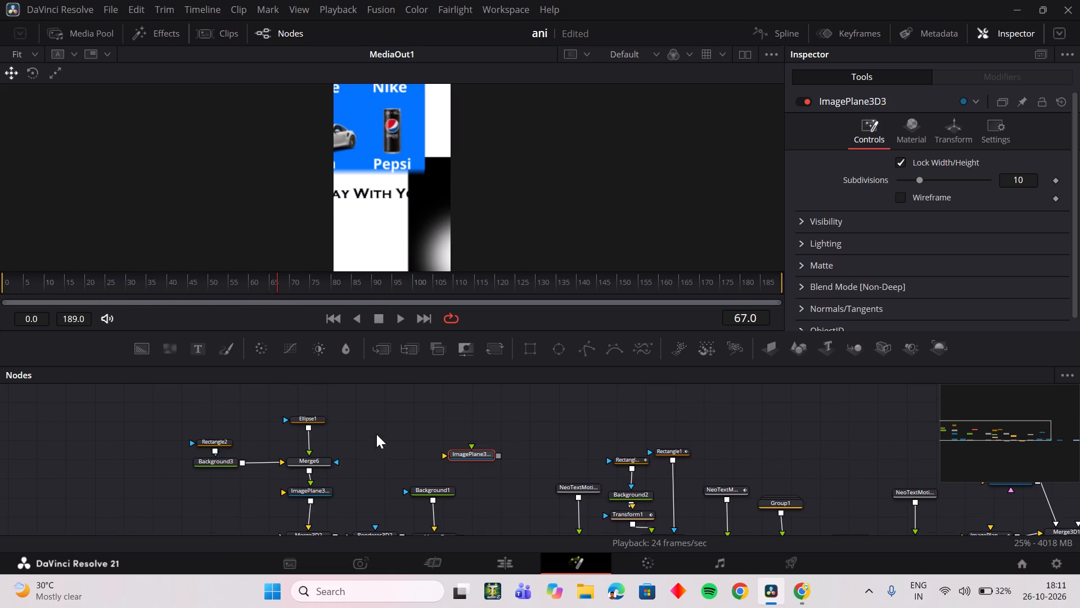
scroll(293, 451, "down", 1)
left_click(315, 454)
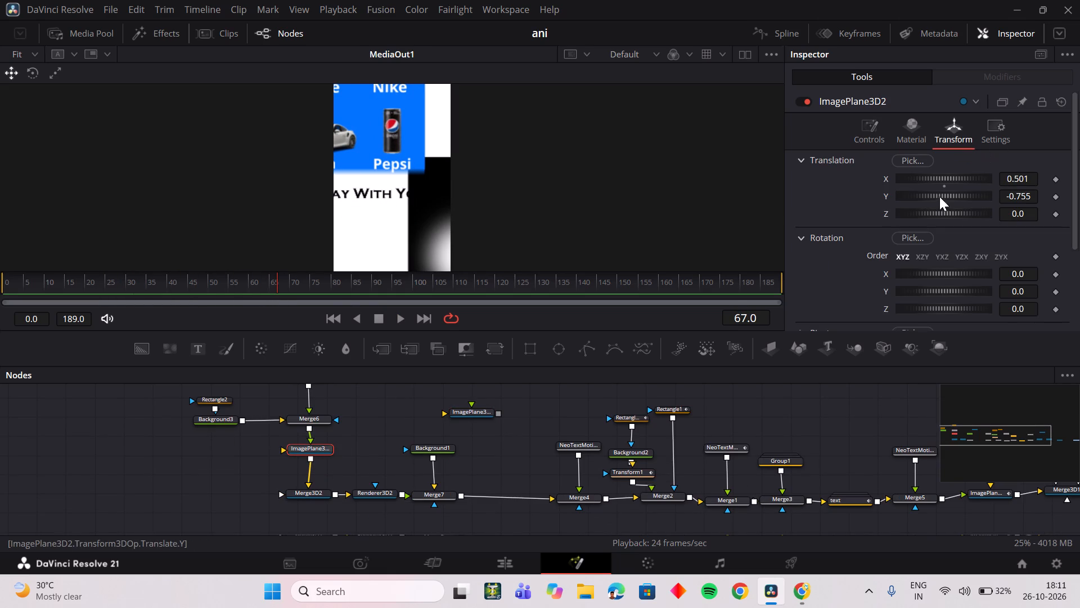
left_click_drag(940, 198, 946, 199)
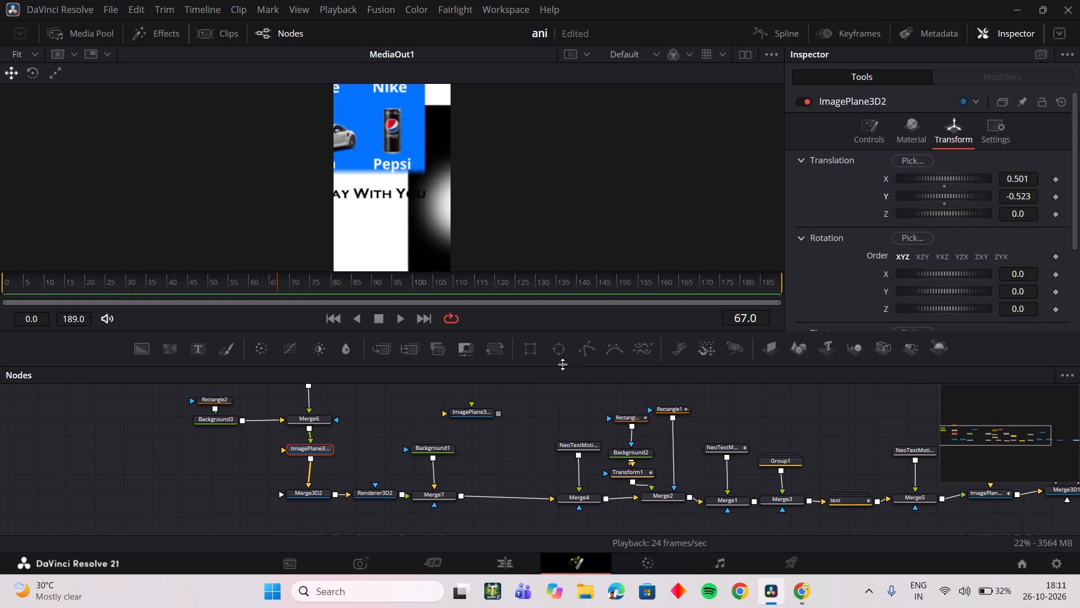
Examine the Merge3D2 and Renderer3D2 settings and the node branch that carries the ellipse layer.
left_click(311, 493)
left_click(346, 464)
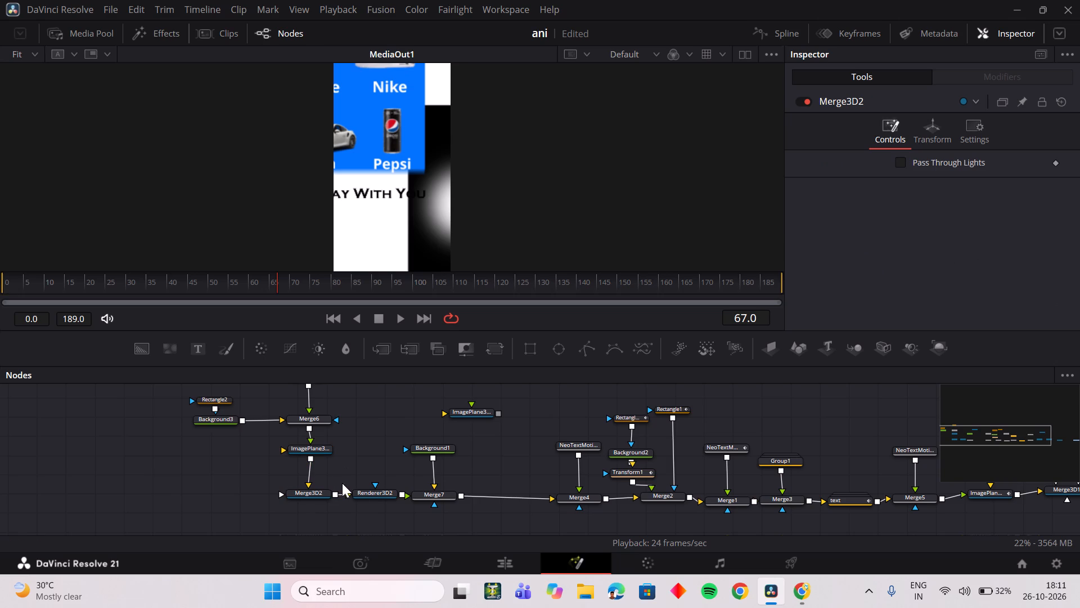
left_click(370, 491)
left_click(364, 452)
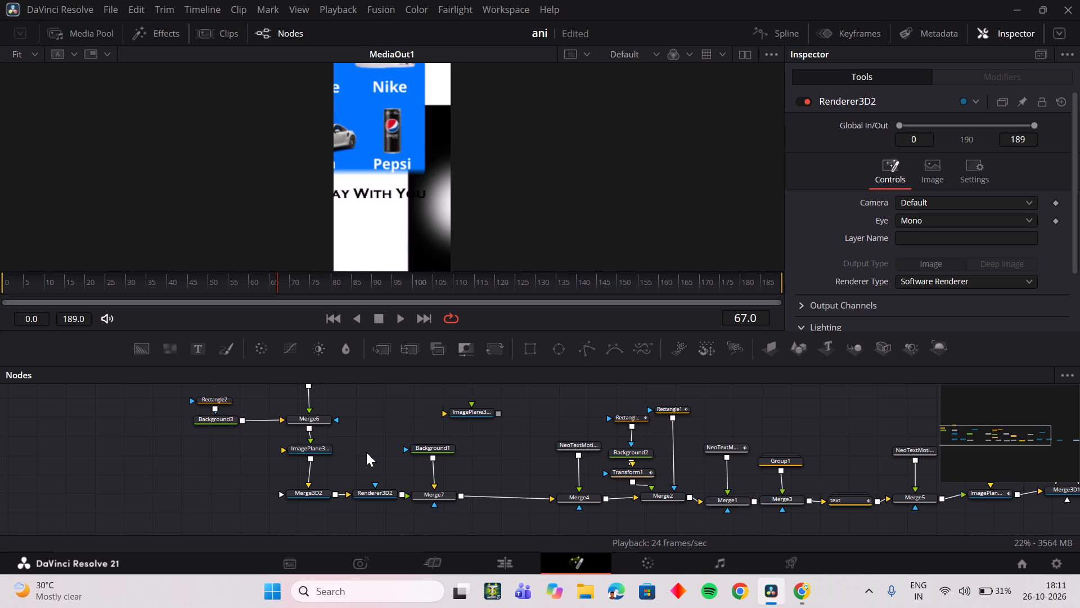
scroll(366, 453, "up", 2)
scroll(366, 453, "down", 1)
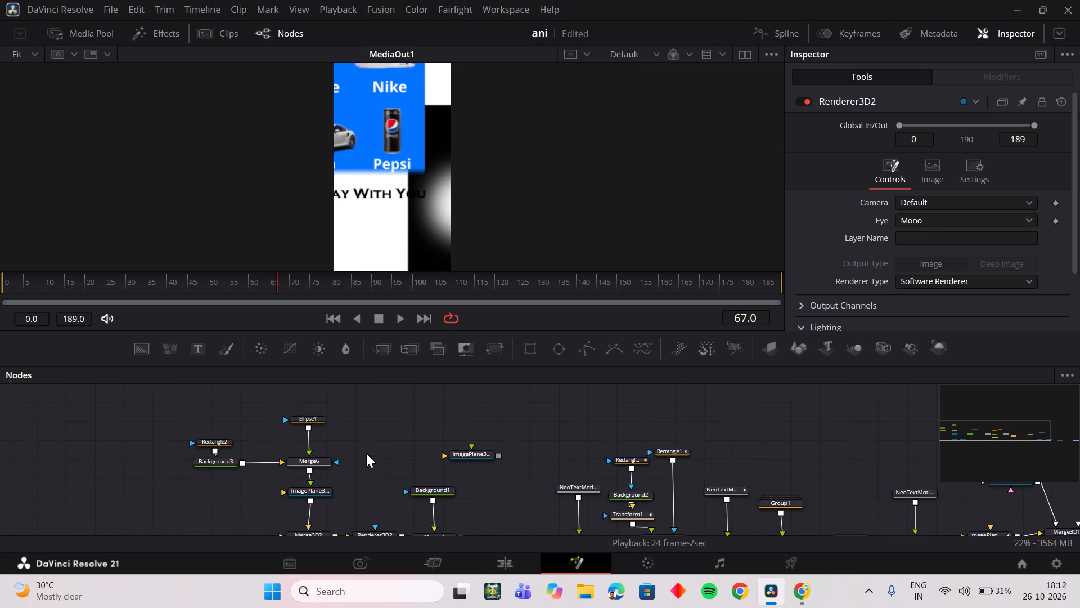
scroll(366, 453, "down", 2)
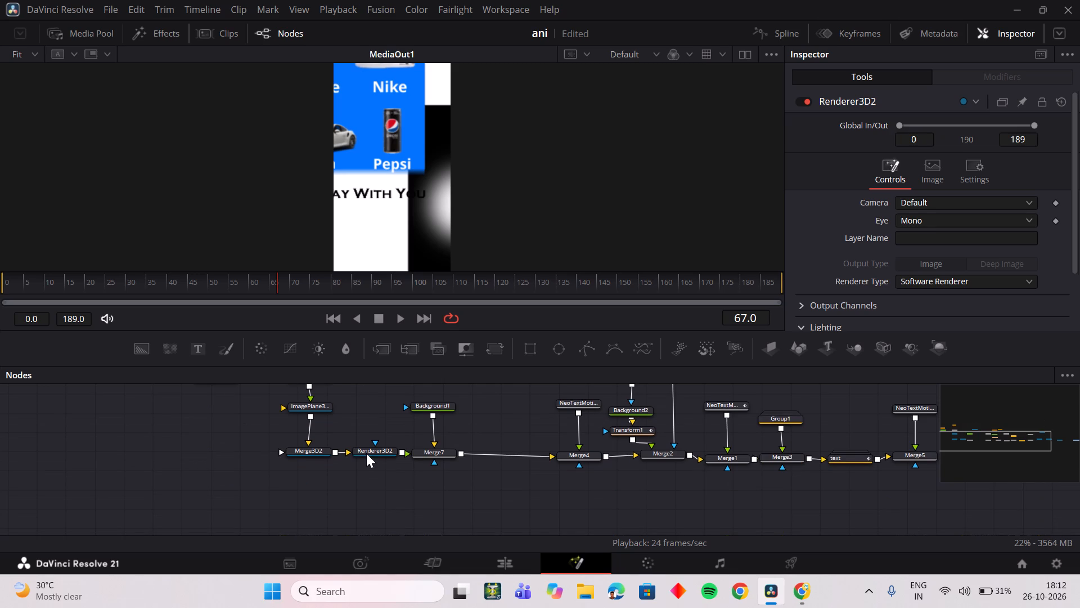
scroll(366, 453, "up", 2)
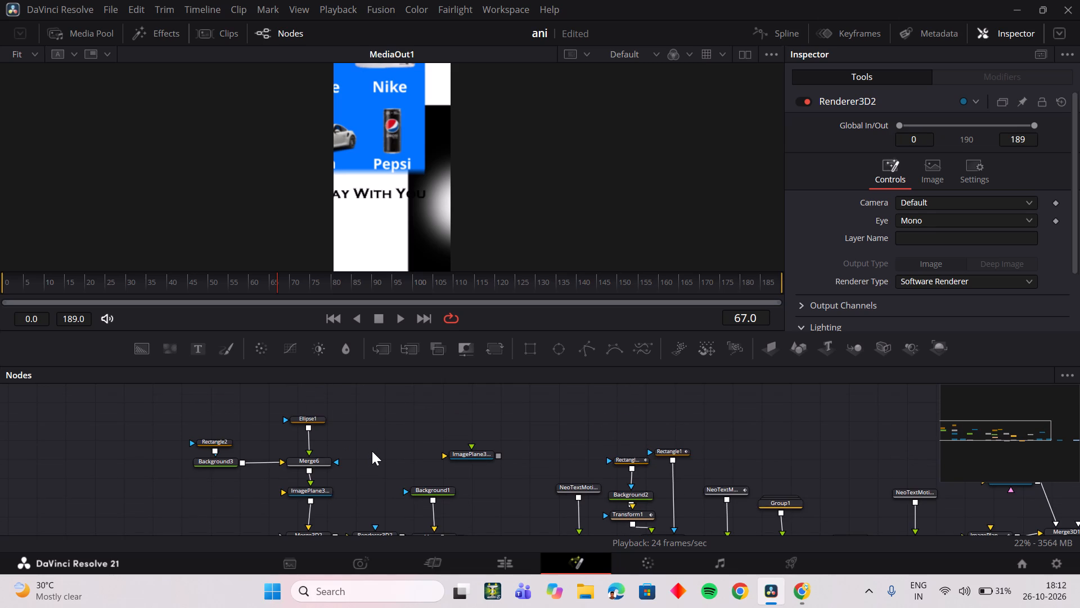
scroll(372, 451, "down", 2)
scroll(372, 451, "up", 1)
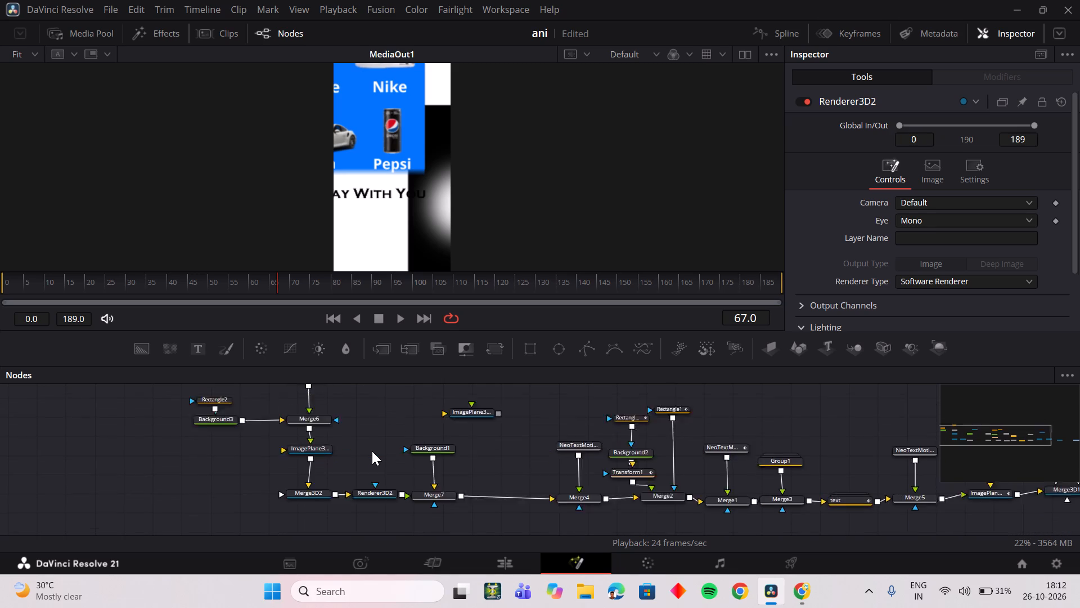
Delete the entire node branch before Merge4, from Rectangle2 and Ellipse1 through Merge7, including Background1 and ImagePlane3D3.
scroll(372, 451, "up", 1)
left_click_drag(199, 400, 507, 577)
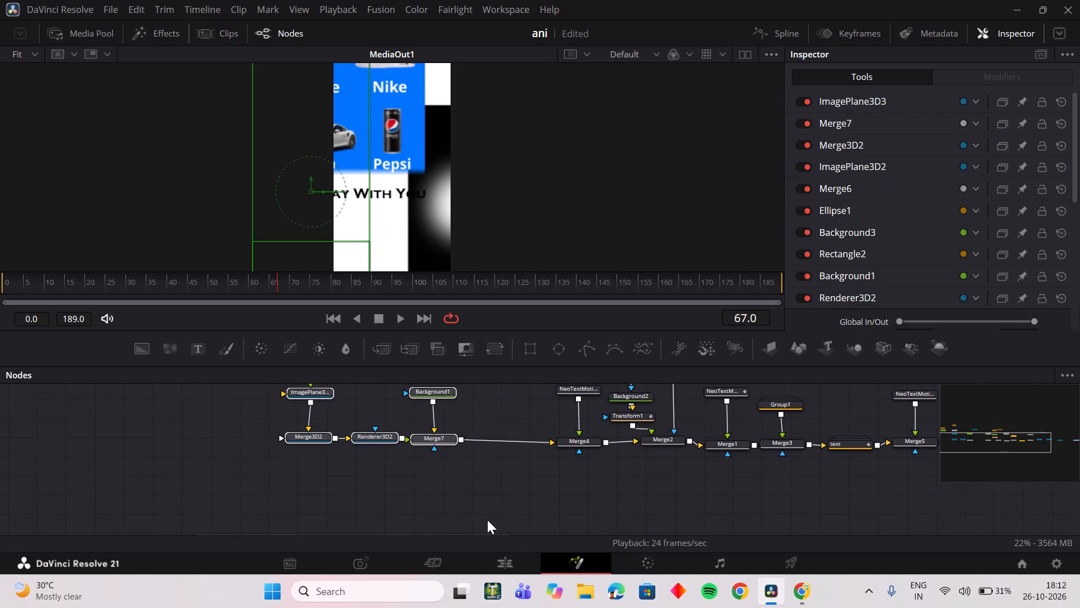
key("Delete")
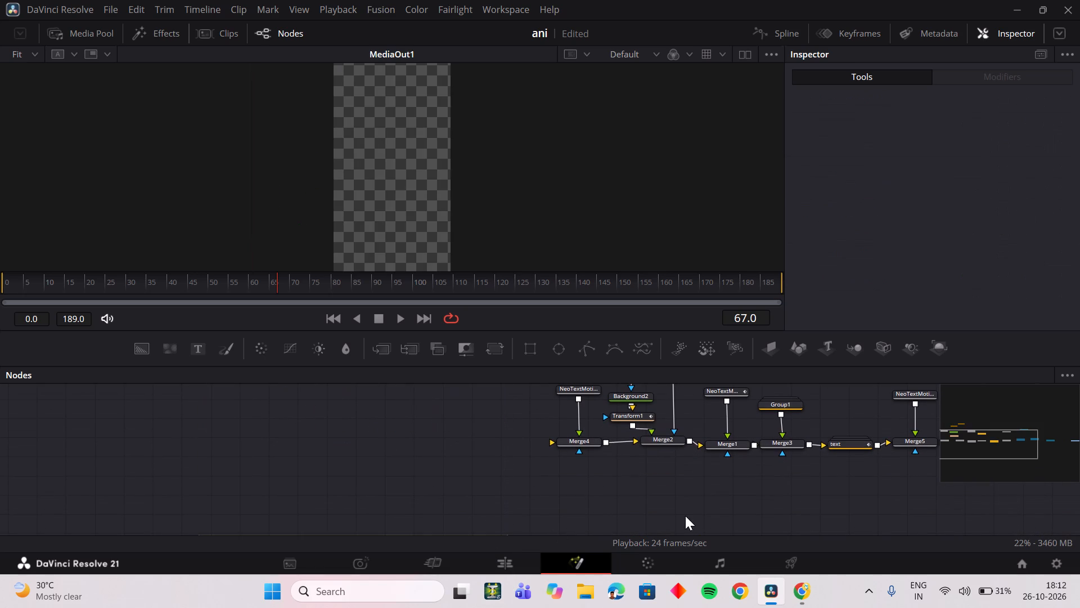
Move MediaOut1 farther from Renderer3D1 and insert a Merge node between the two.
middle_click_drag(663, 513, 523, 515)
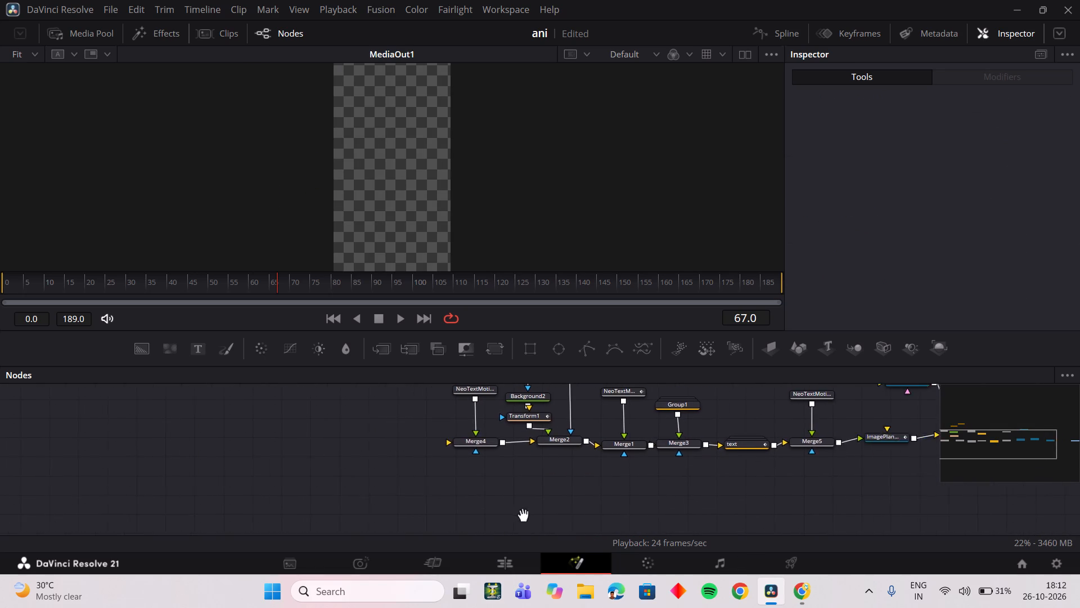
middle_click_drag(523, 515, 101, 525)
left_click_drag(278, 276, 238, 278)
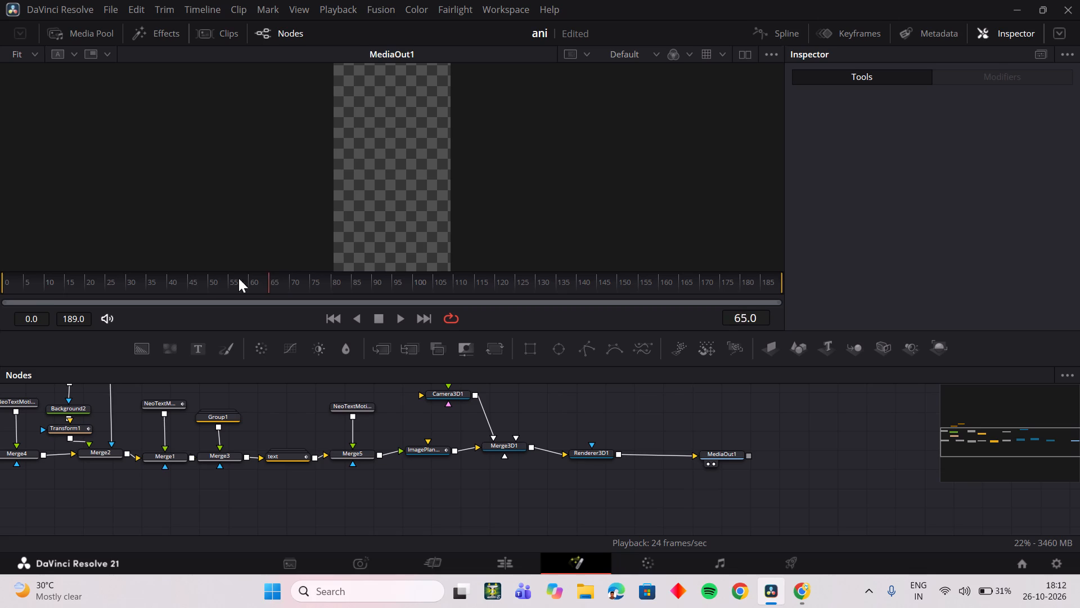
left_click_drag(238, 278, 652, 295)
left_click_drag(713, 458, 760, 454)
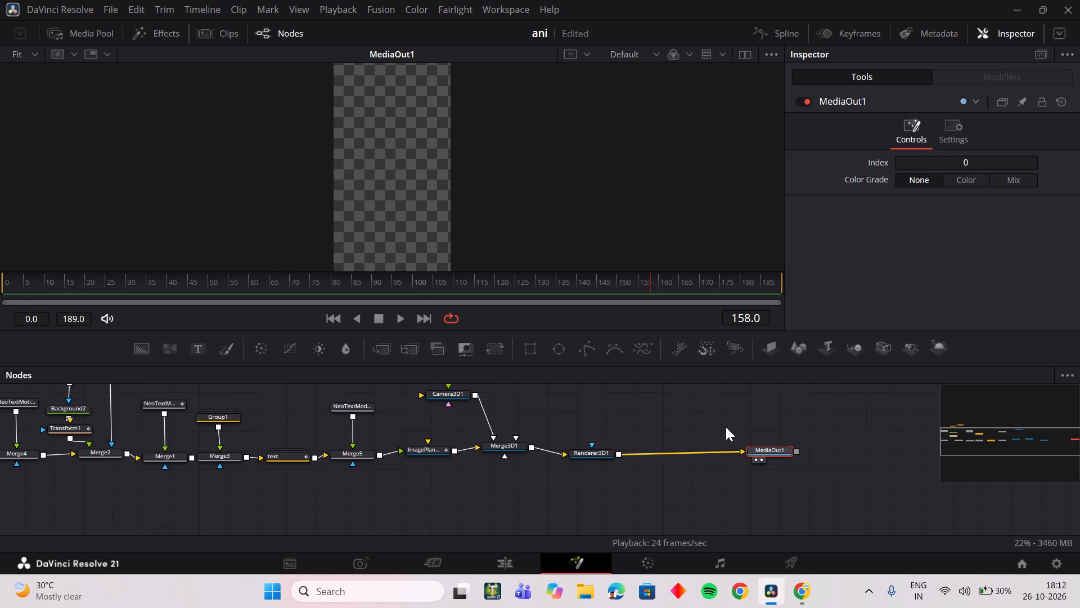
left_click(726, 427)
left_click(598, 451)
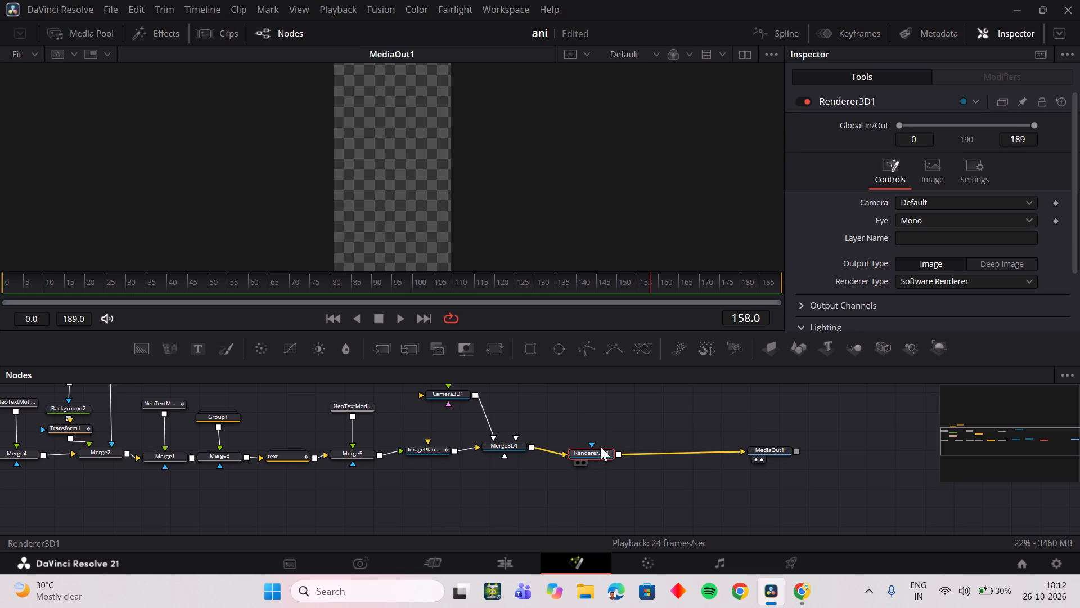
left_click(615, 428)
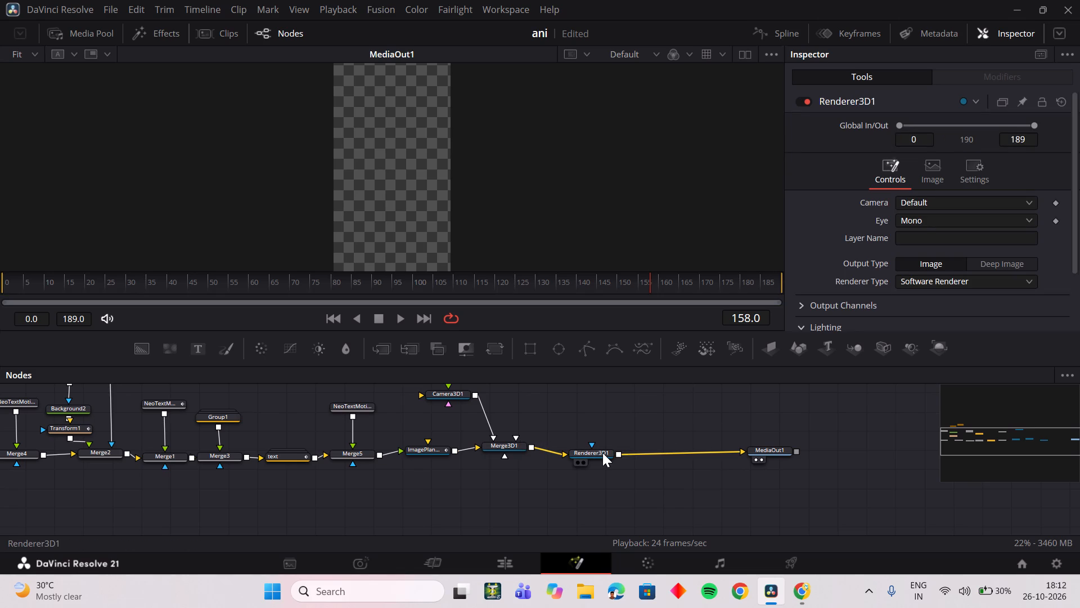
left_click(602, 453)
left_click(385, 354)
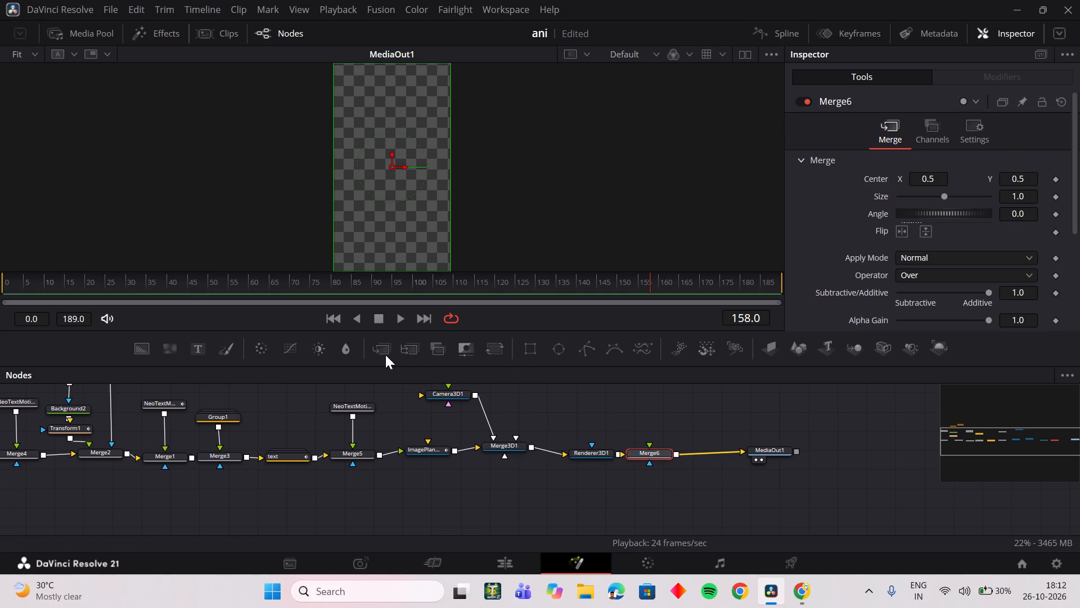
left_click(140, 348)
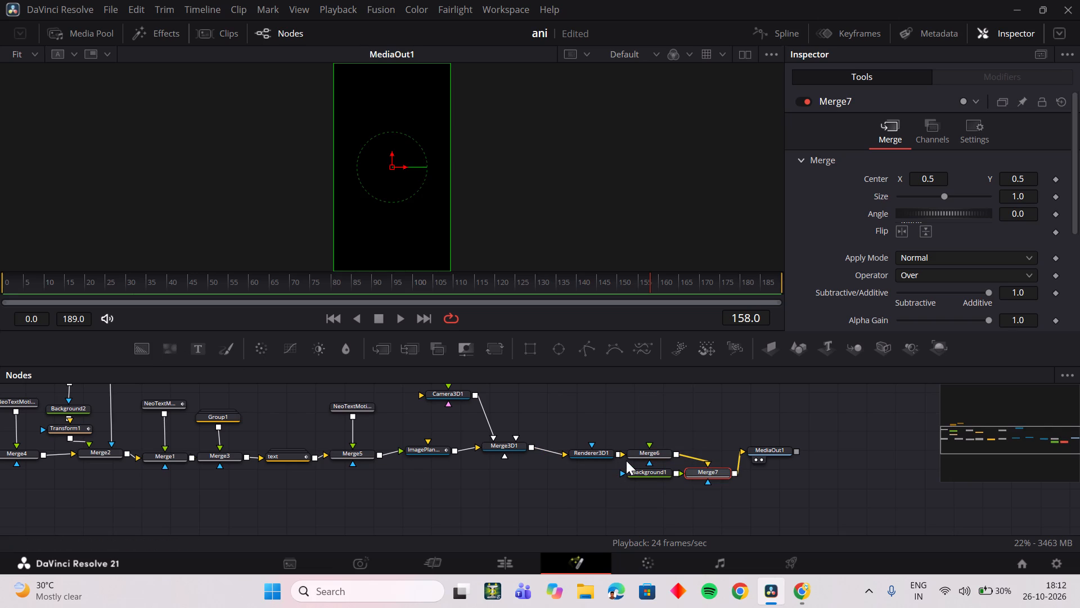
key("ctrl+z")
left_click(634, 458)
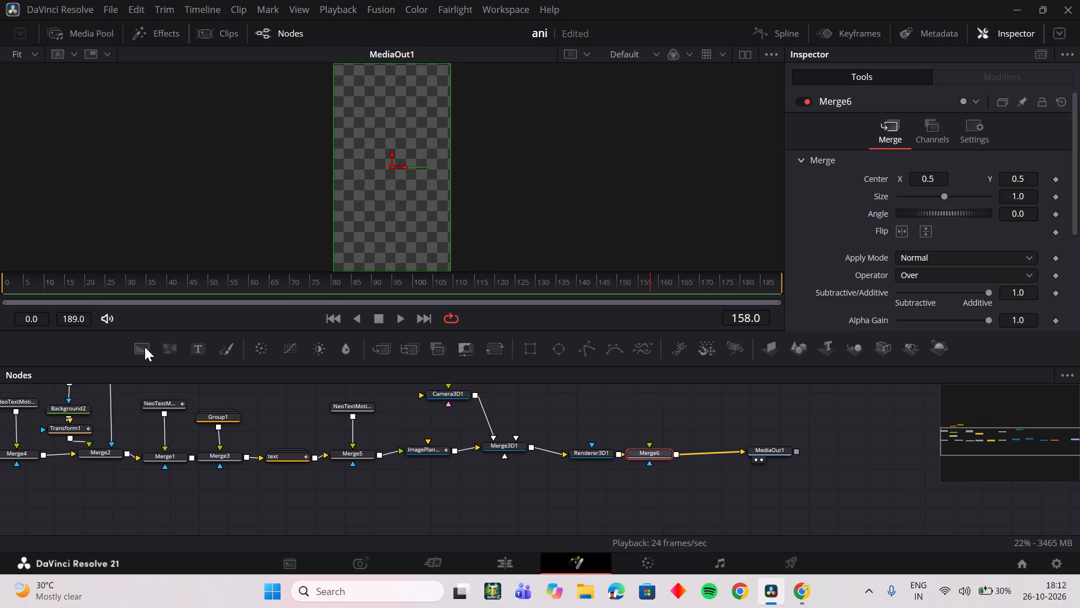
Add a Background node above Merge6 and connect it to the Merge6 foreground input.
left_click(681, 420)
left_click(143, 340)
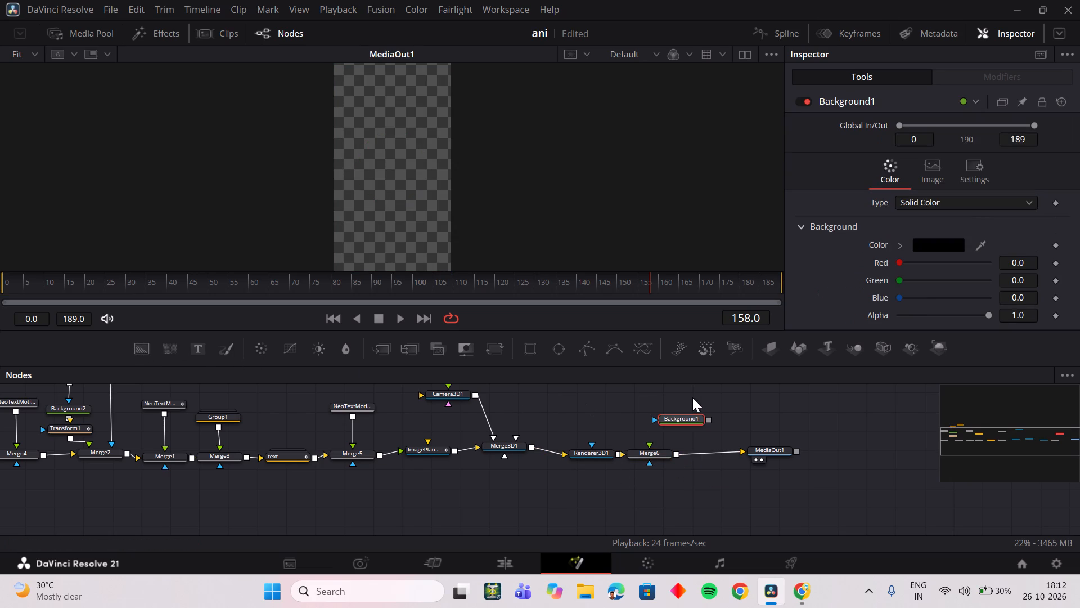
left_click_drag(682, 417, 657, 414)
left_click_drag(682, 418, 643, 450)
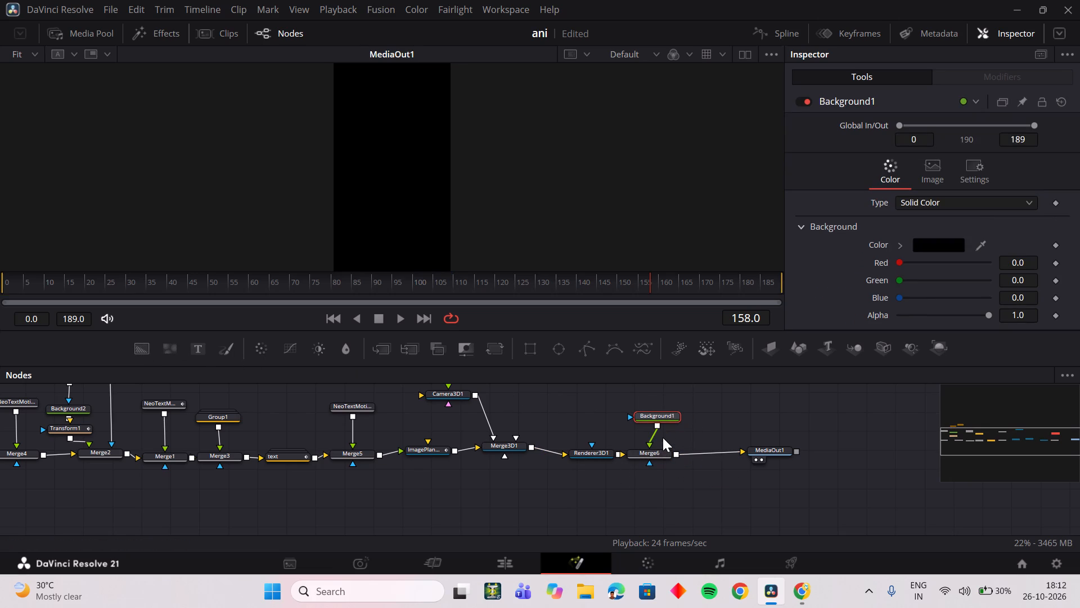
left_click_drag(652, 437, 652, 448)
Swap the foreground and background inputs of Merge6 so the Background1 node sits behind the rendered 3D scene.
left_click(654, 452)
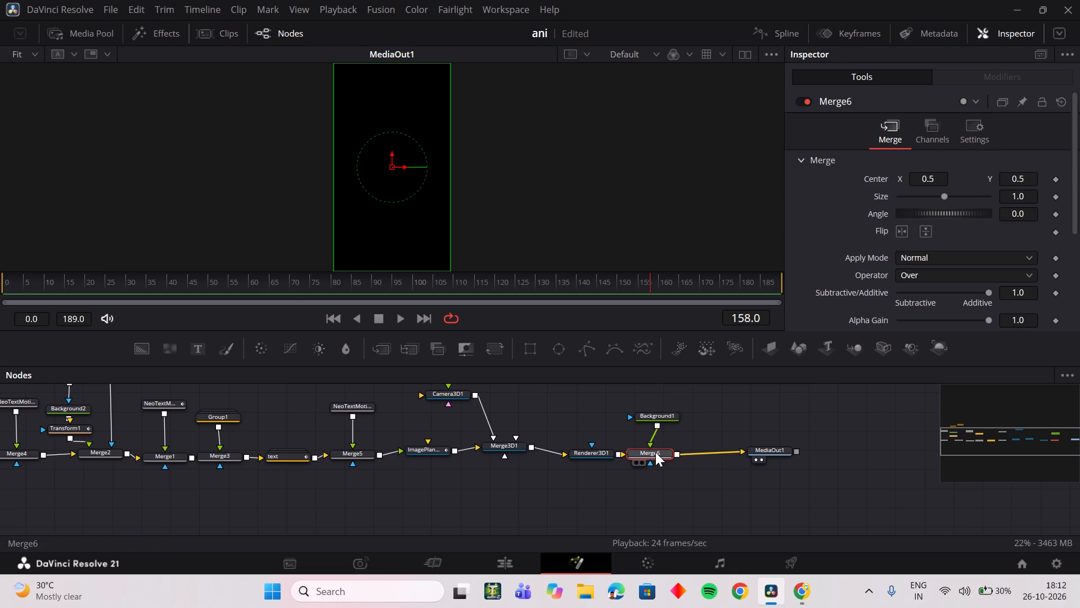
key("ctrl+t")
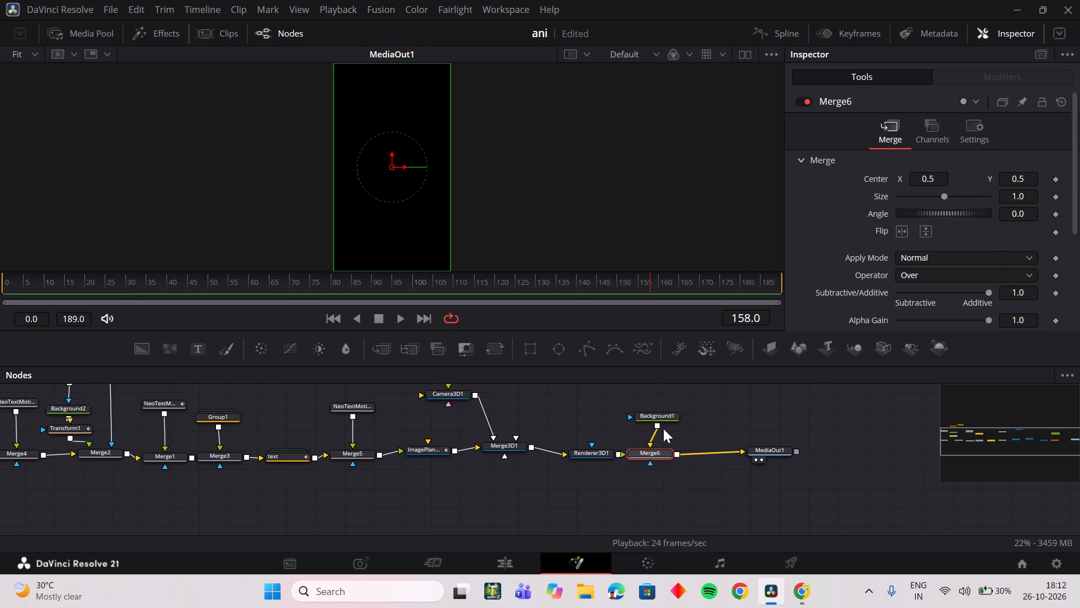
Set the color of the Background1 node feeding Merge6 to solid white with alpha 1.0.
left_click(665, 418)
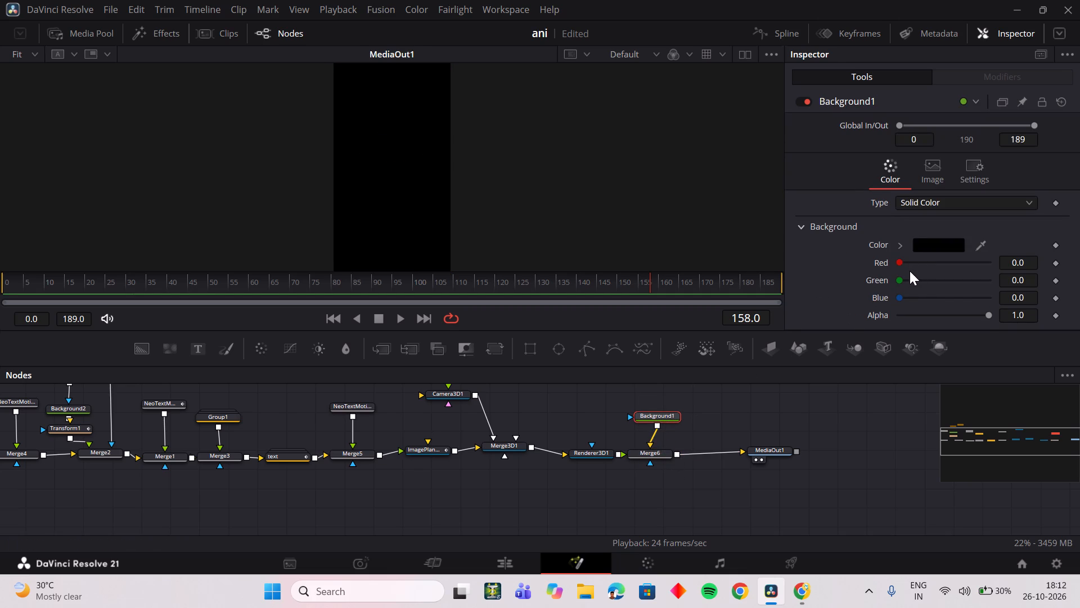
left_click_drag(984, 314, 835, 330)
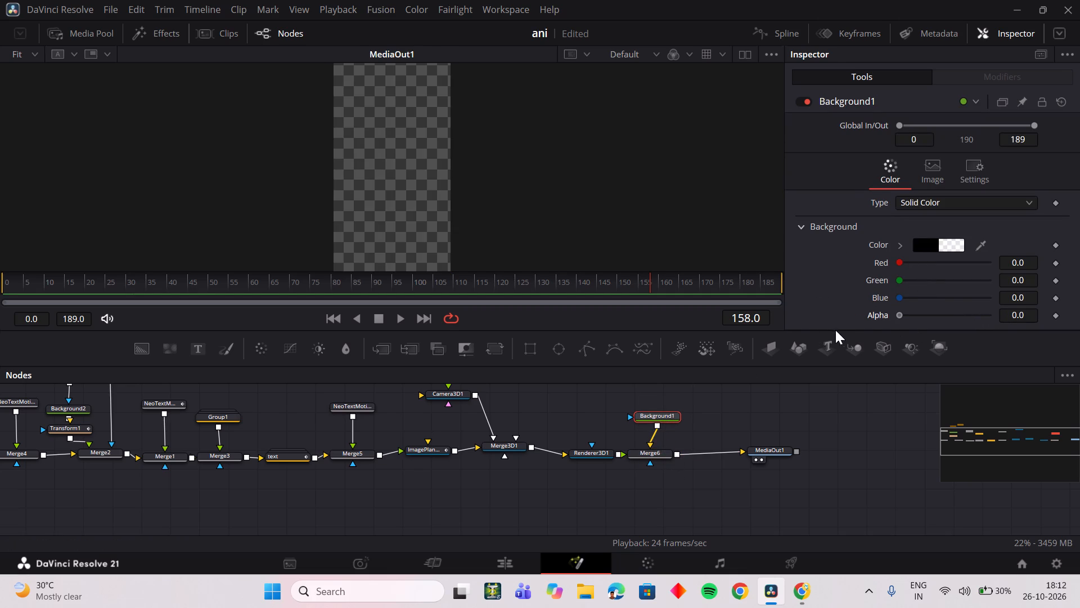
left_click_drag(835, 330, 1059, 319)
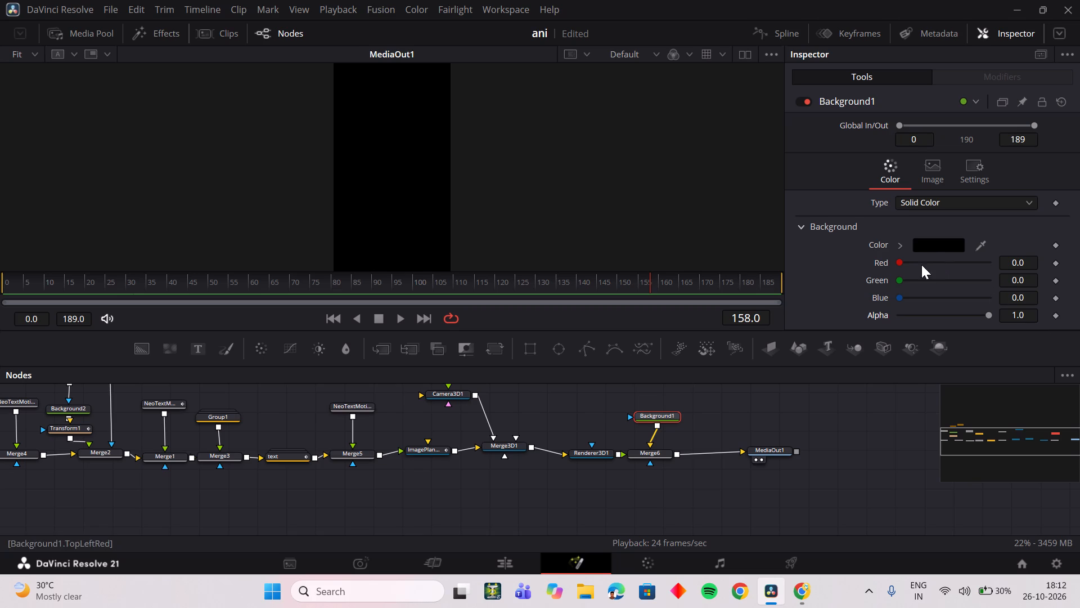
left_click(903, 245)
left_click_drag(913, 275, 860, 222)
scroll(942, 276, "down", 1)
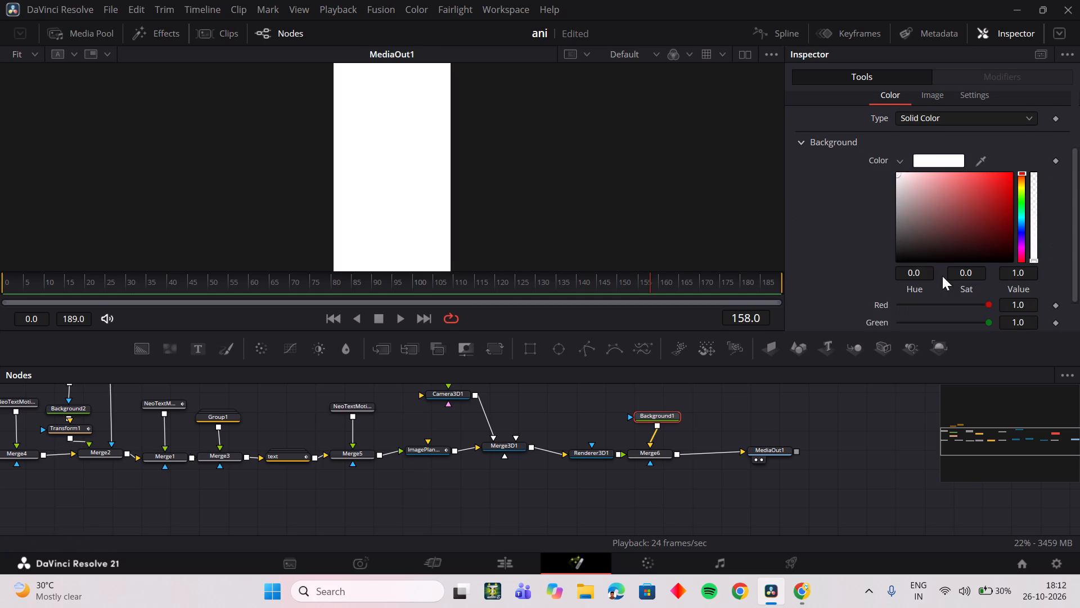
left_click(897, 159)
Display Renderer3D1 in the viewer and scrub through the timeline to examine its output.
left_click_drag(518, 283, 427, 285)
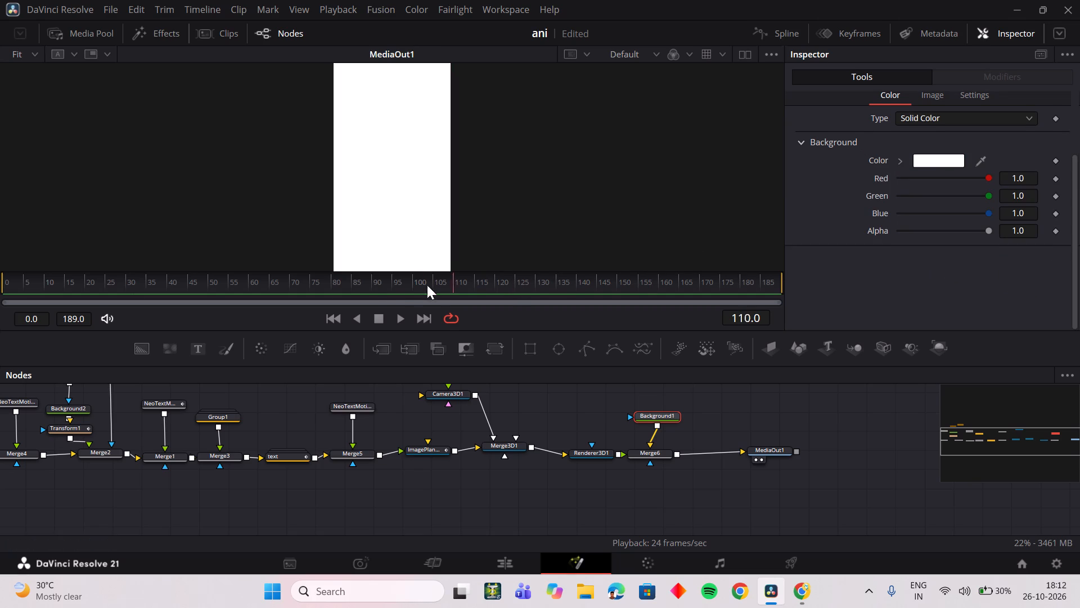
left_click_drag(427, 285, 276, 304)
left_click(601, 458)
left_click_drag(601, 454, 602, 455)
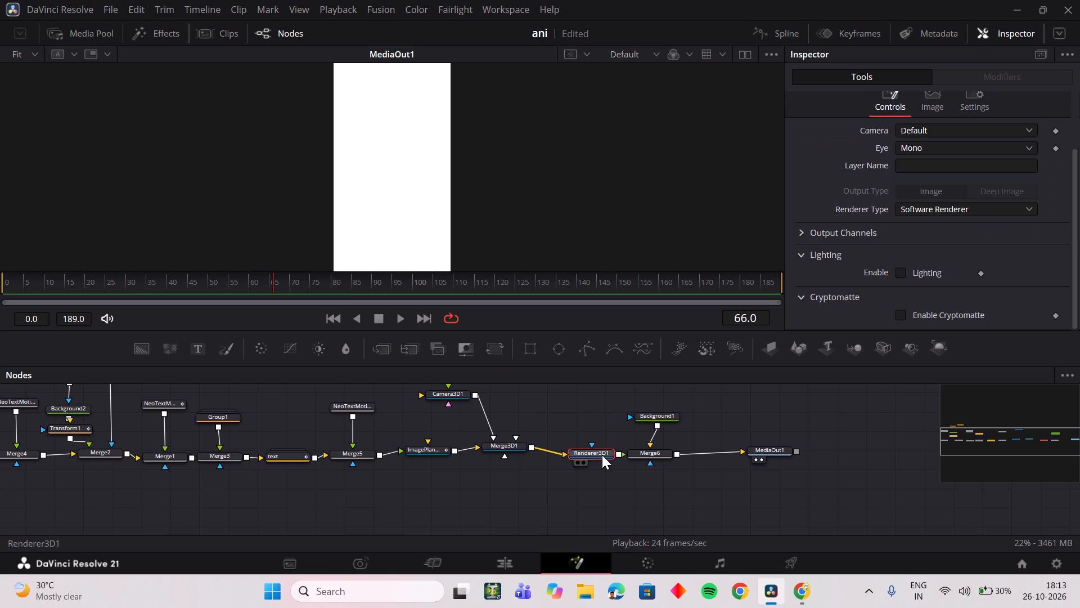
left_click_drag(602, 455, 588, 451)
left_click(616, 414)
left_click_drag(583, 449, 401, 175)
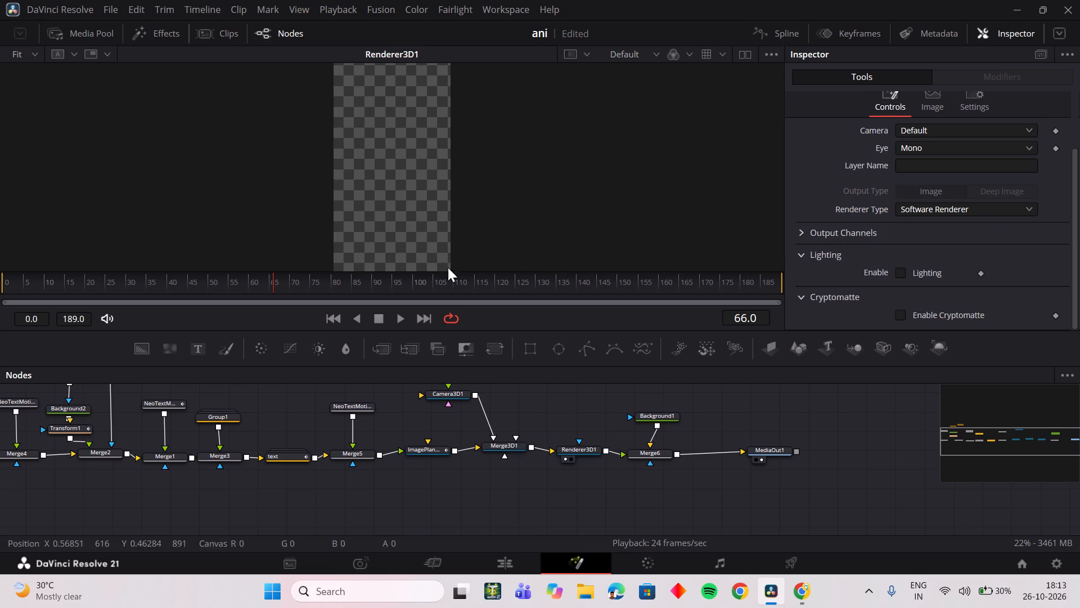
left_click_drag(252, 281, 318, 301)
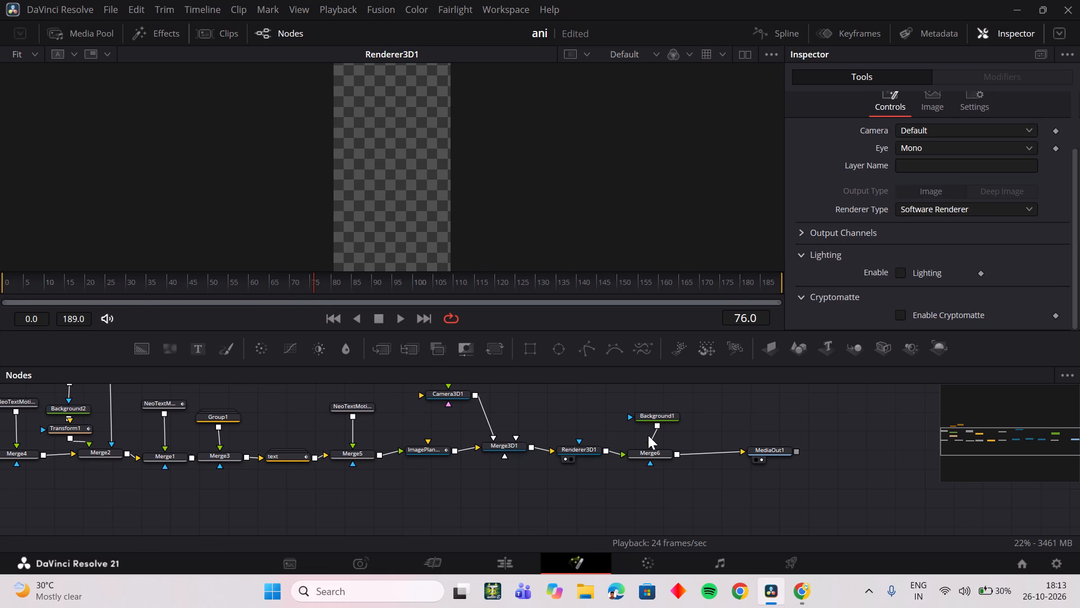
Delete the Background1 and Merge6 nodes and connect Renderer3D1 directly to MediaOut1.
left_click_drag(650, 481, 663, 409)
key("Delete")
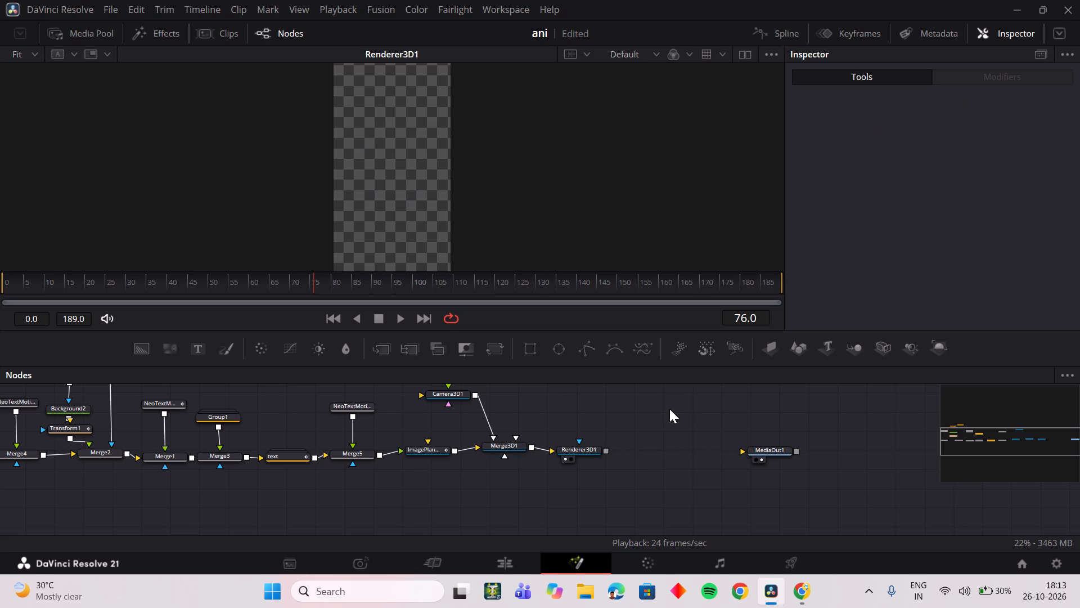
left_click_drag(605, 449, 753, 454)
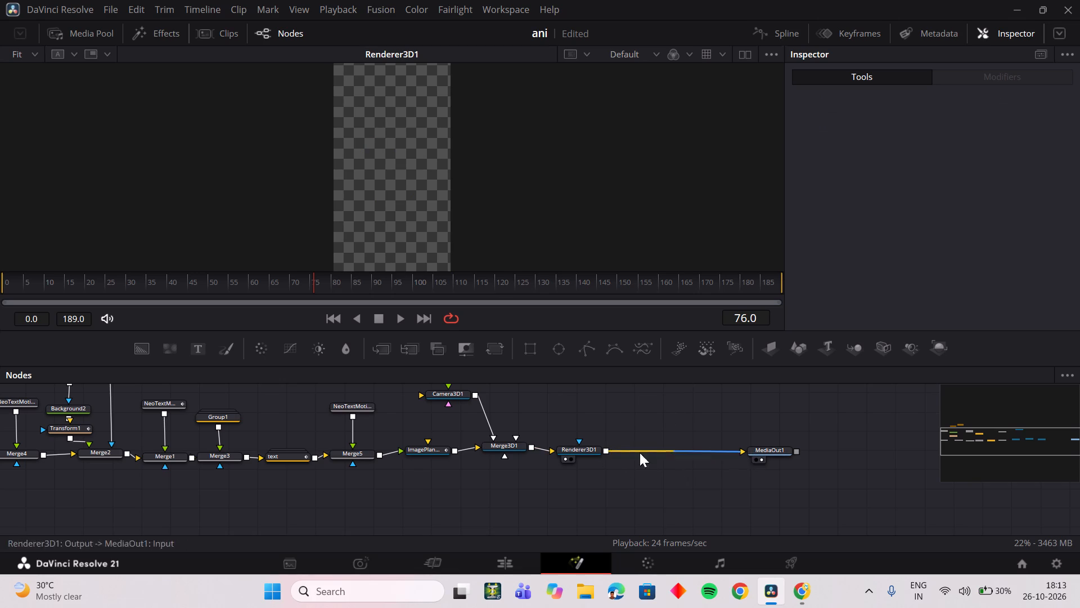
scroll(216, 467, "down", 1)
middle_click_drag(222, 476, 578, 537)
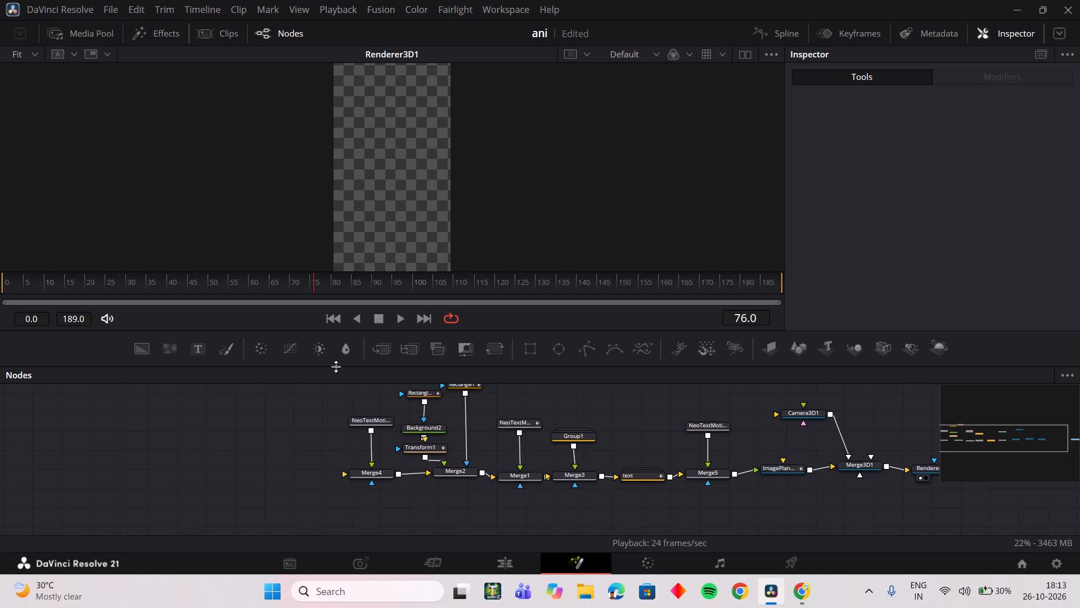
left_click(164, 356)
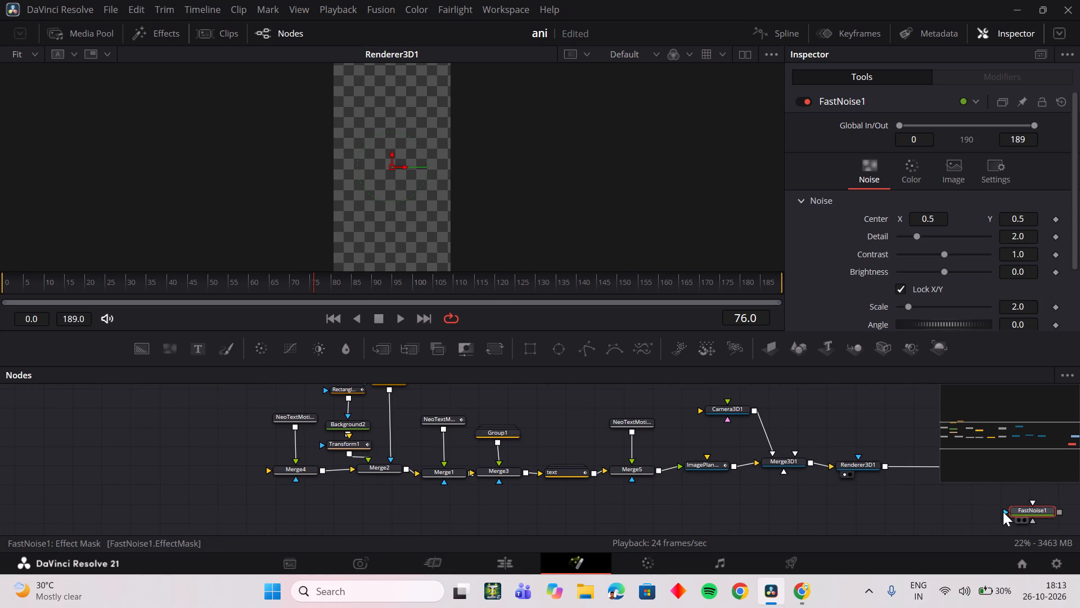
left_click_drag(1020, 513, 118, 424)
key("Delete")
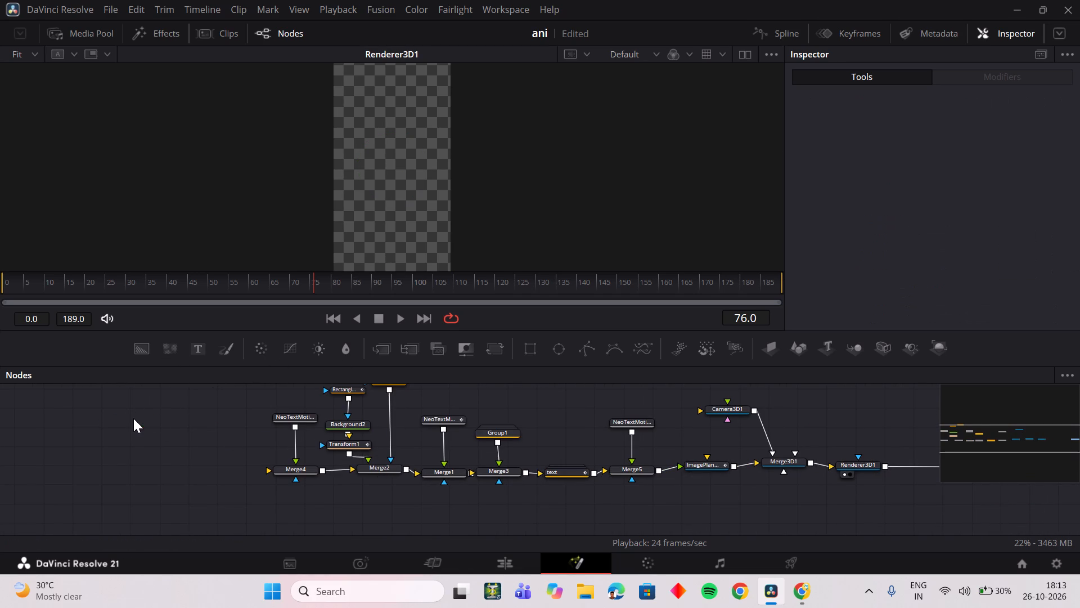
Add a Background node at the start of the node chain and connect it to the Merge4 background input.
left_click(151, 357)
left_click_drag(1034, 512, 555, 506)
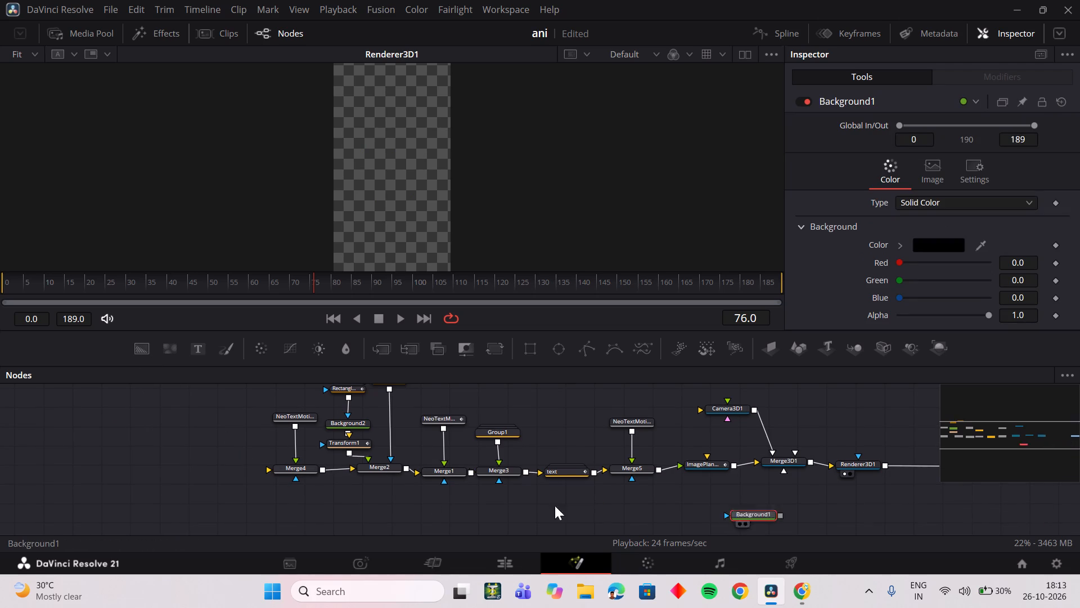
left_click_drag(555, 506, 183, 471)
left_click_drag(194, 471, 283, 472)
left_click_drag(171, 469, 204, 468)
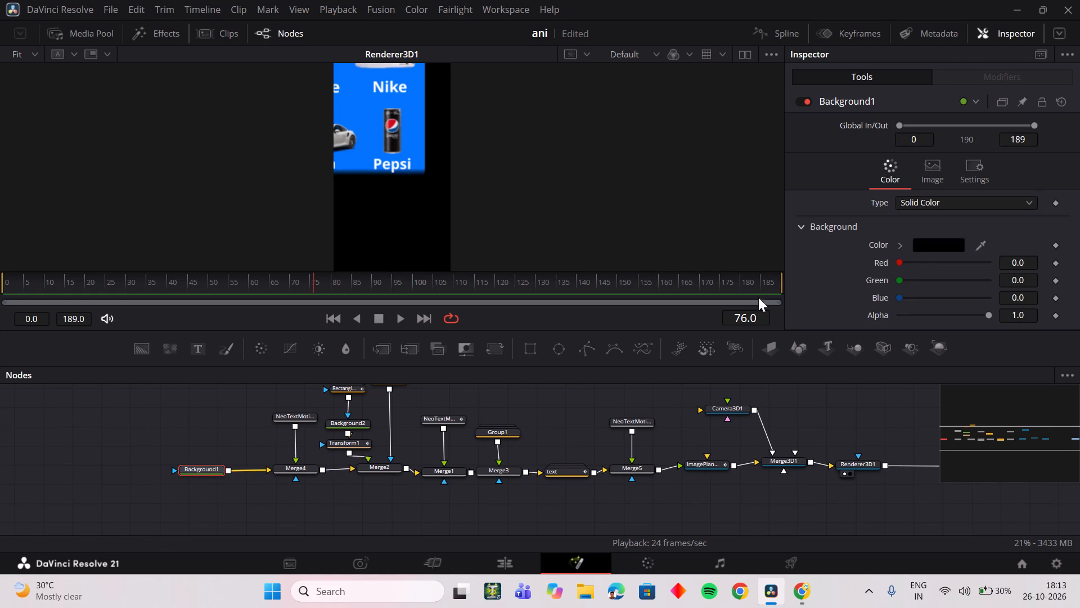
Set the color of the Background1 node feeding Merge4 to solid white.
left_click(897, 243)
left_click_drag(905, 270, 800, 175)
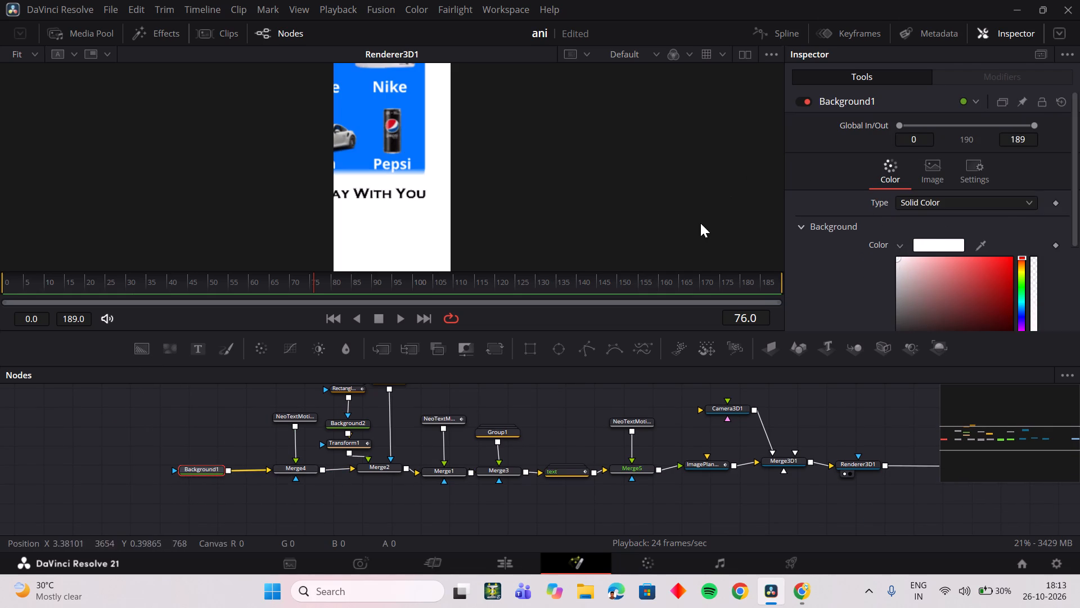
left_click(894, 246)
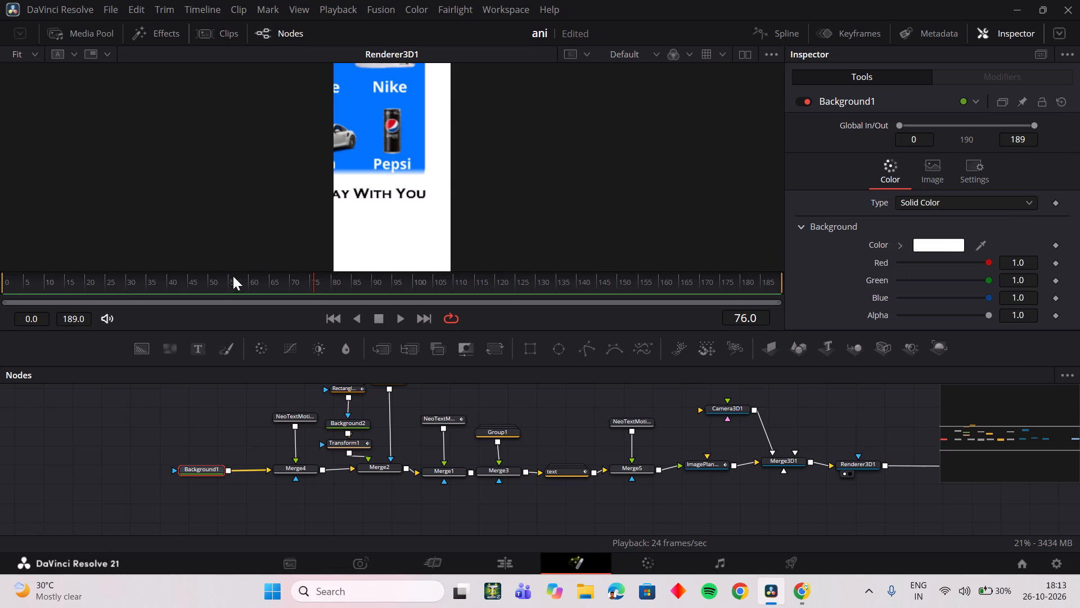
Scrub and play the Renderer3D1 output to examine the text and brand-grid animation and camera framing over the white background.
left_click_drag(226, 281, 119, 290)
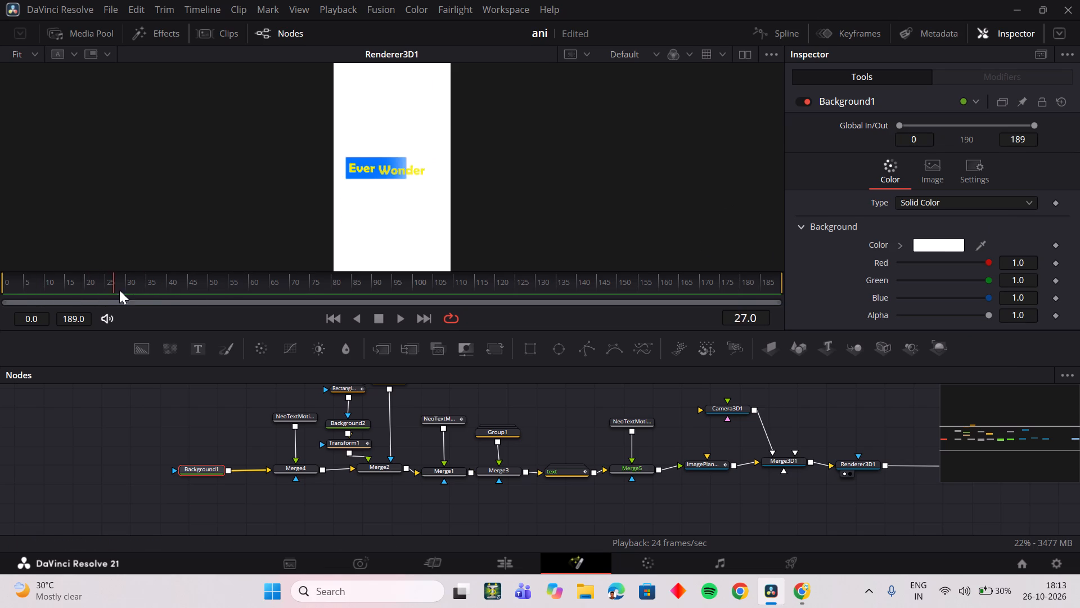
left_click_drag(119, 290, 261, 293)
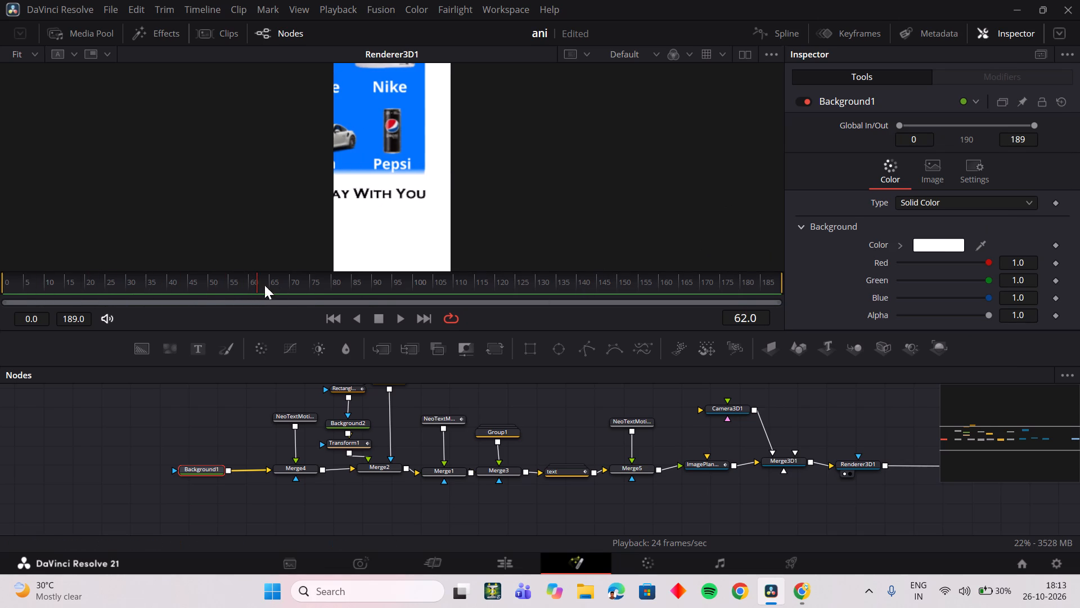
left_click_drag(248, 285, 94, 289)
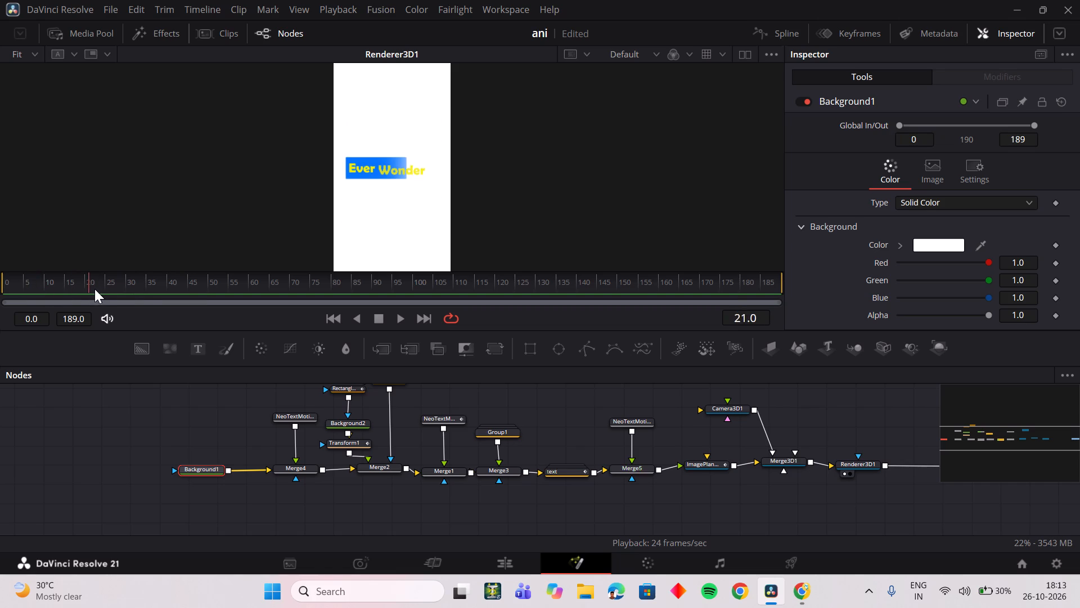
left_click_drag(94, 289, 255, 293)
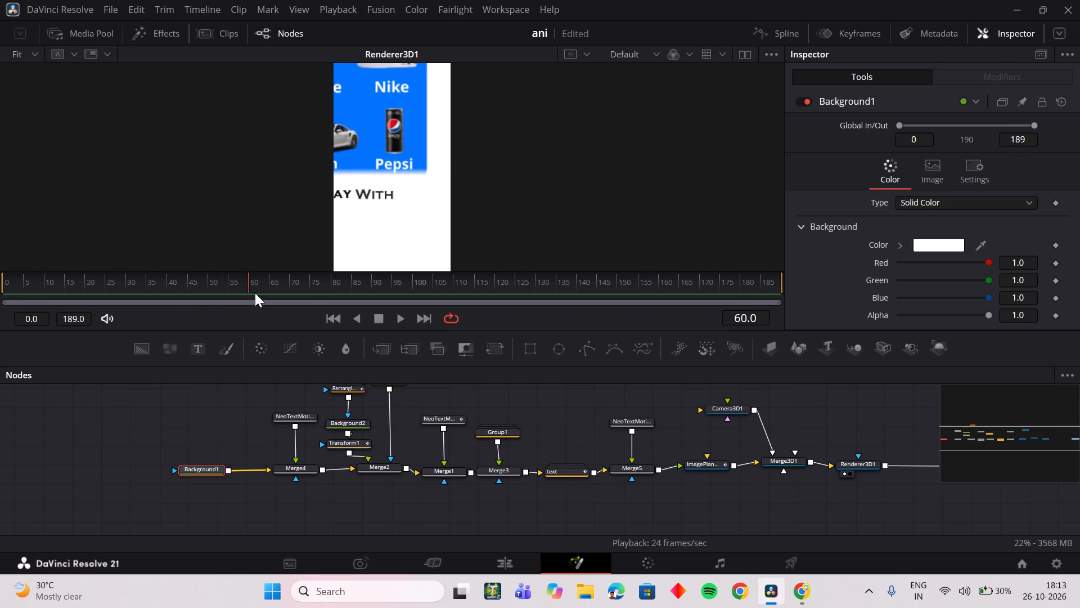
left_click_drag(255, 293, 285, 286)
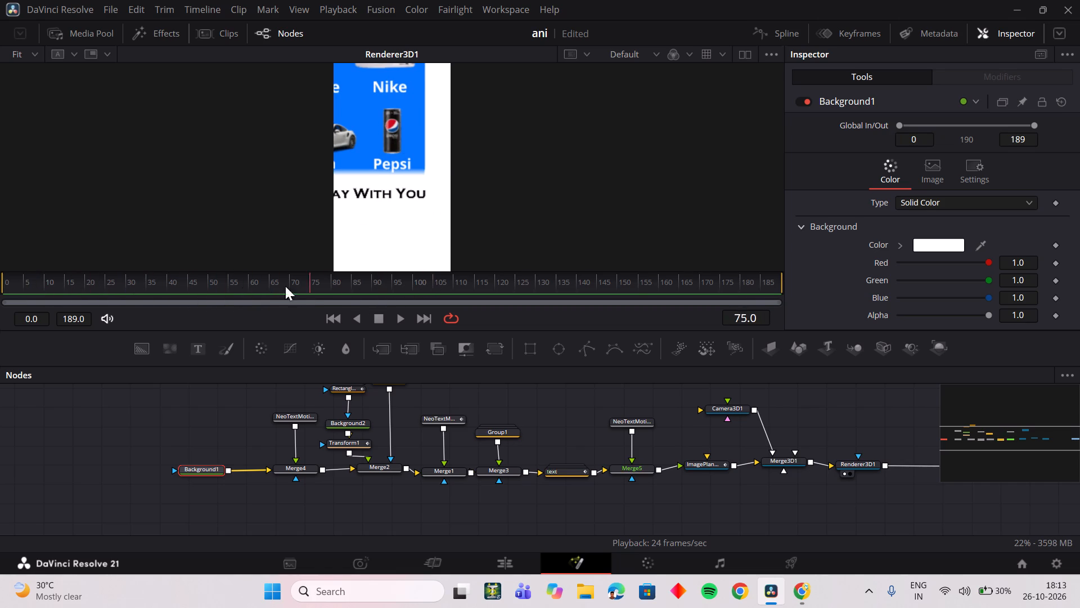
left_click_drag(285, 286, 154, 296)
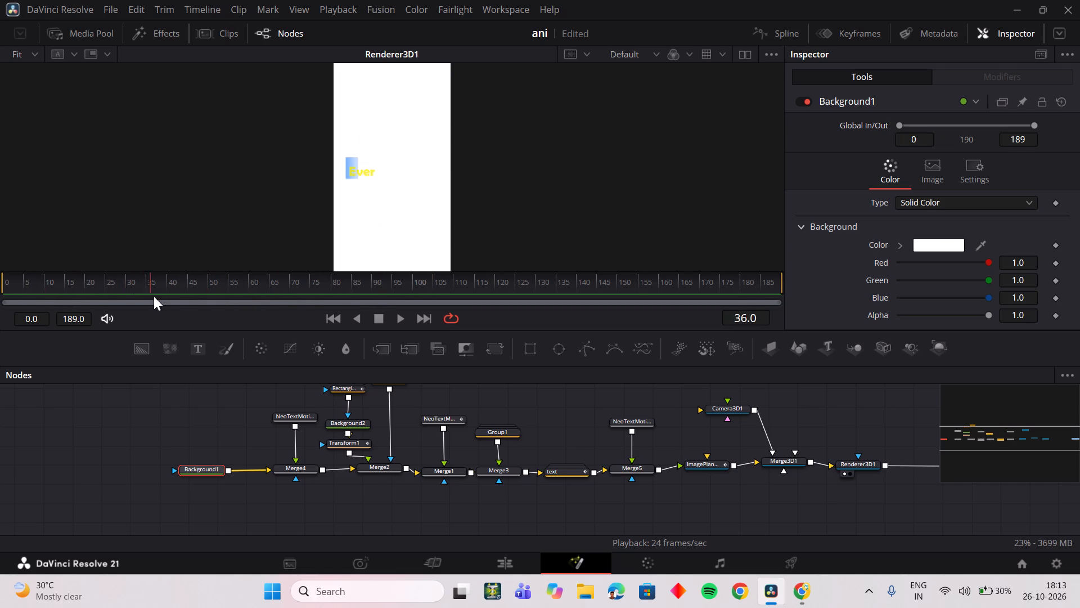
left_click_drag(154, 296, 286, 290)
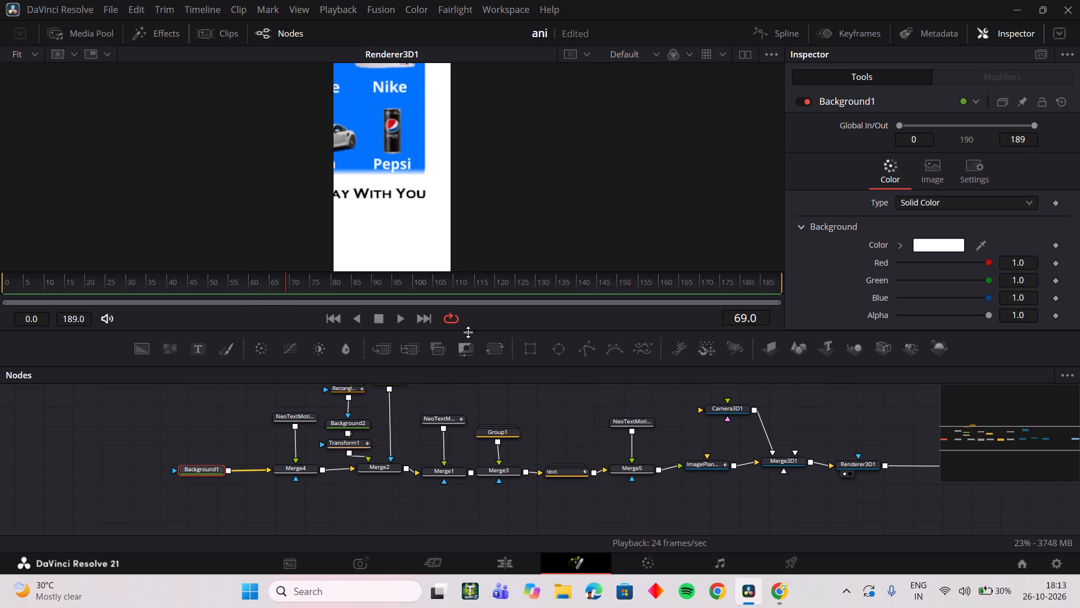
left_click_drag(347, 284, 421, 275)
left_click_drag(421, 275, 89, 288)
key("space")
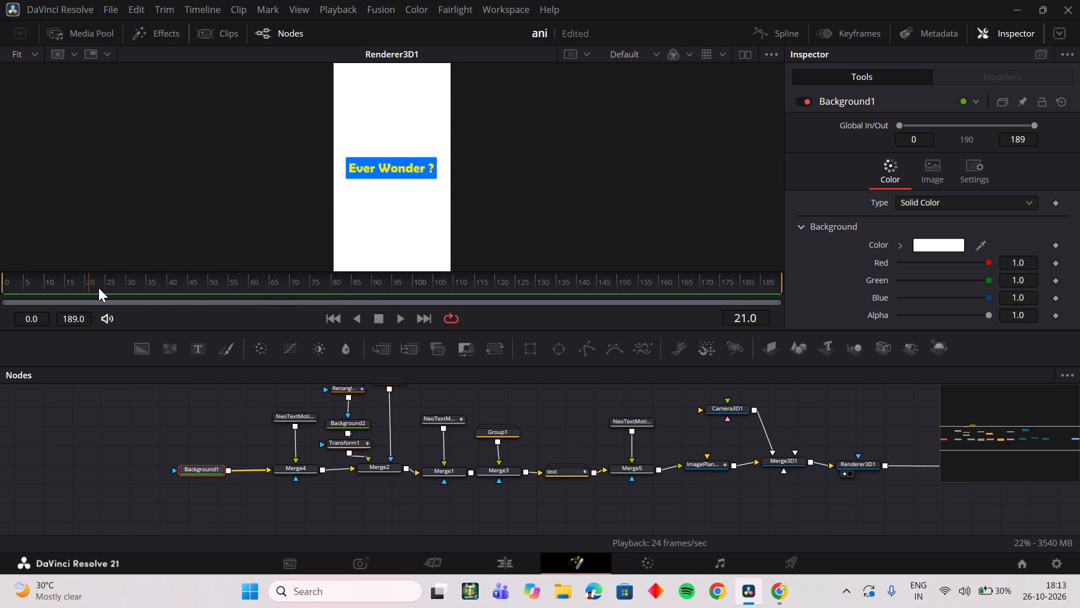
key("space")
key("space")
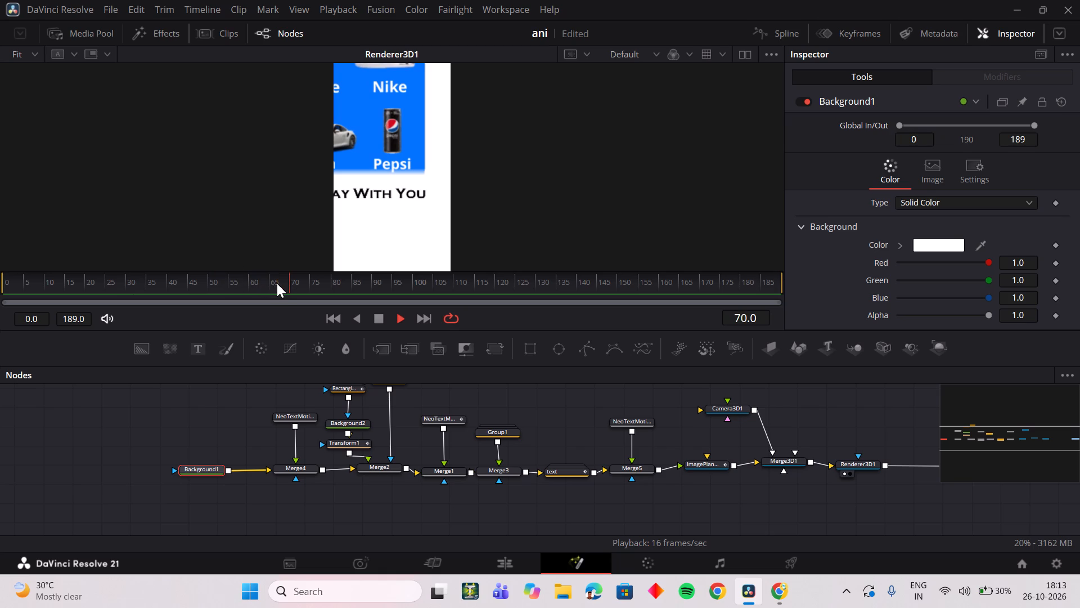
key("space")
left_click_drag(278, 283, 217, 287)
key("space")
key("space")
left_click_drag(272, 289, 143, 264)
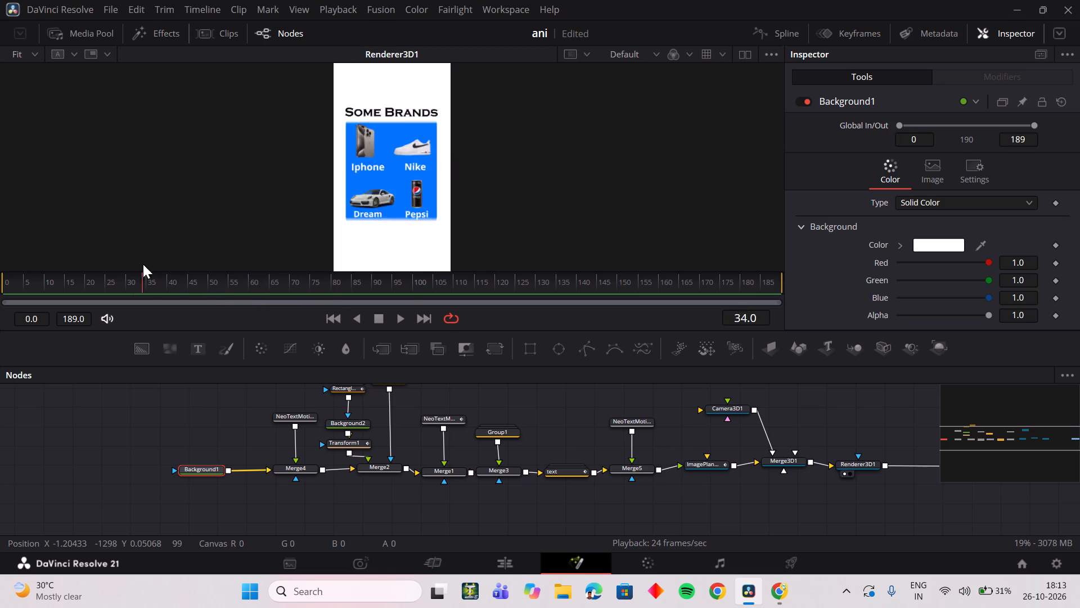
left_click_drag(143, 264, 309, 305)
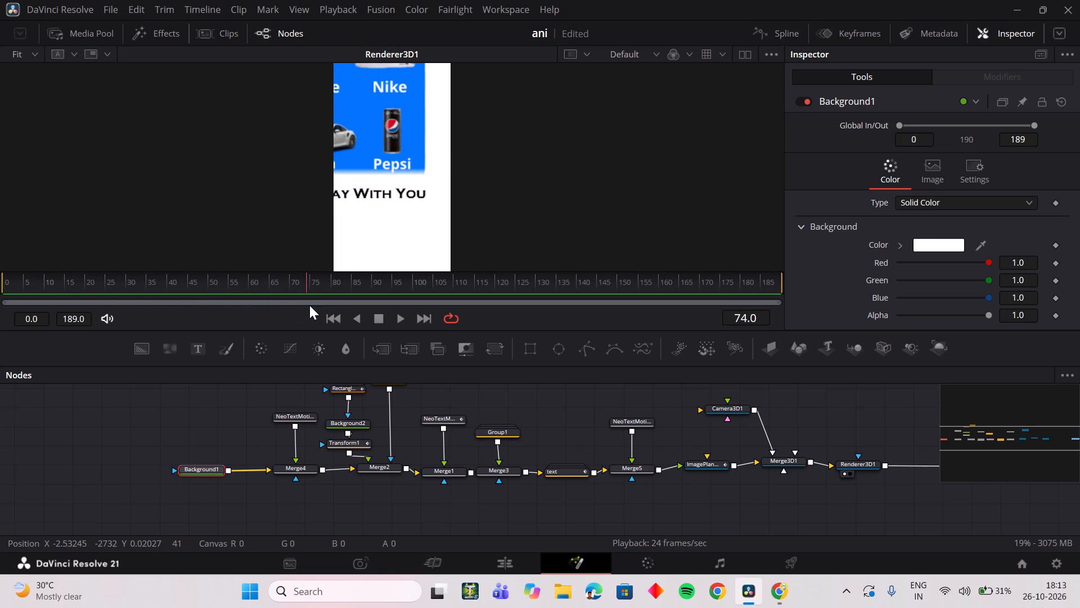
left_click_drag(309, 305, 271, 309)
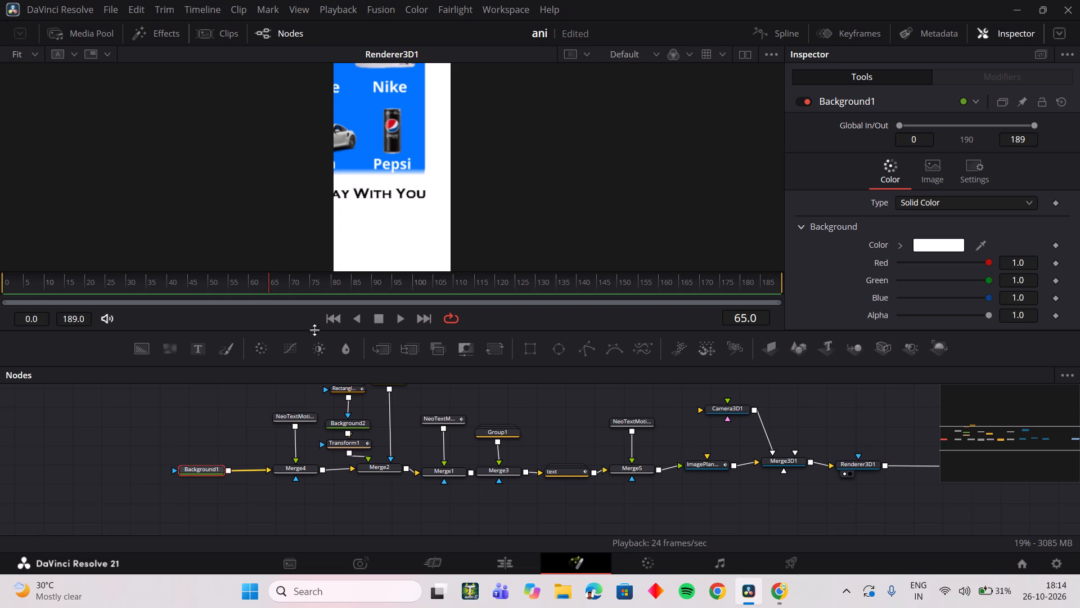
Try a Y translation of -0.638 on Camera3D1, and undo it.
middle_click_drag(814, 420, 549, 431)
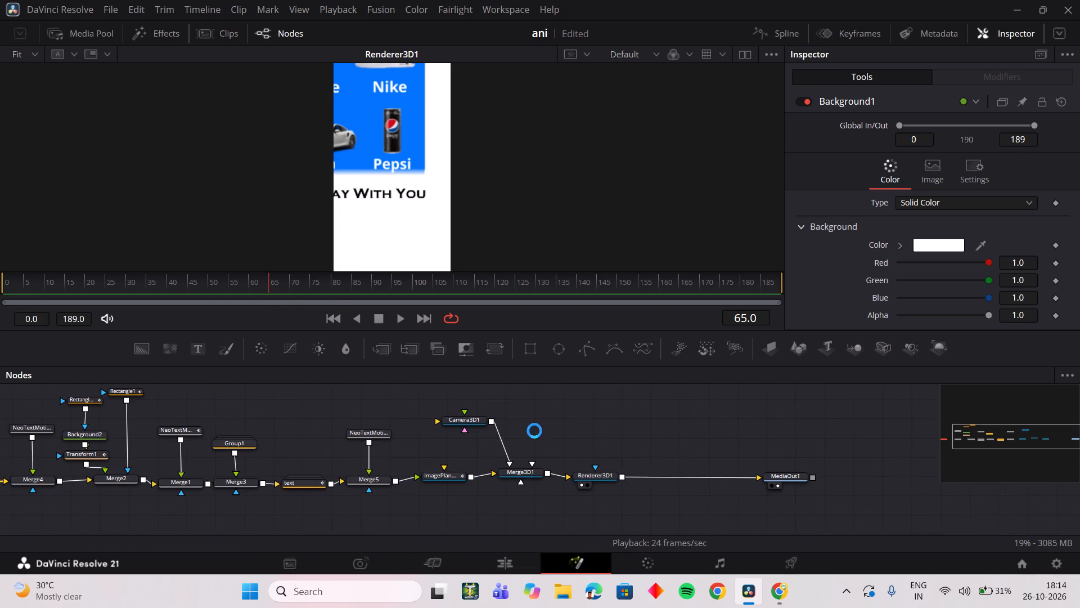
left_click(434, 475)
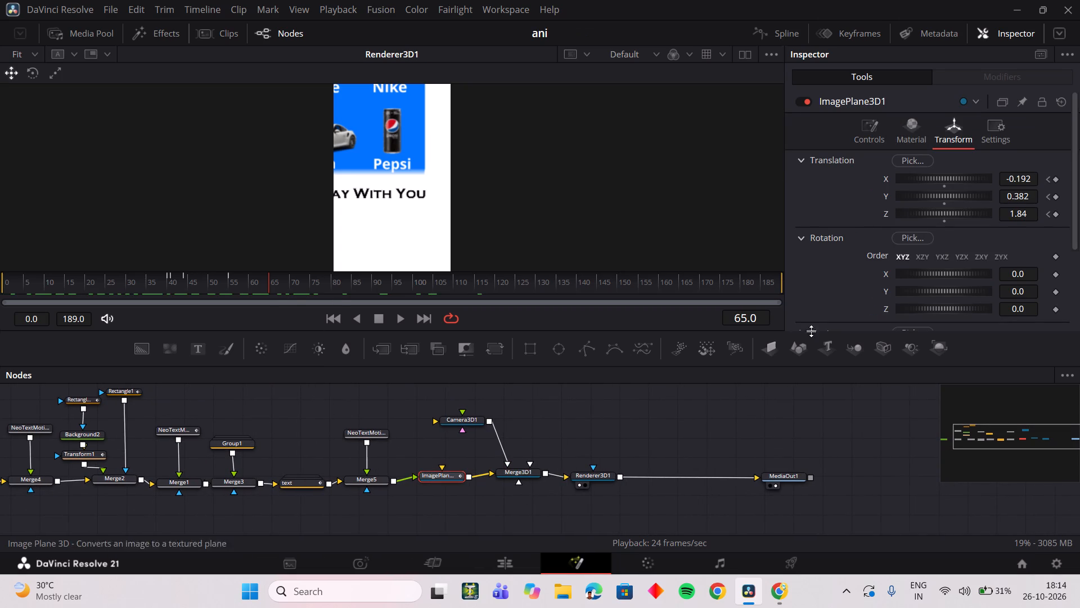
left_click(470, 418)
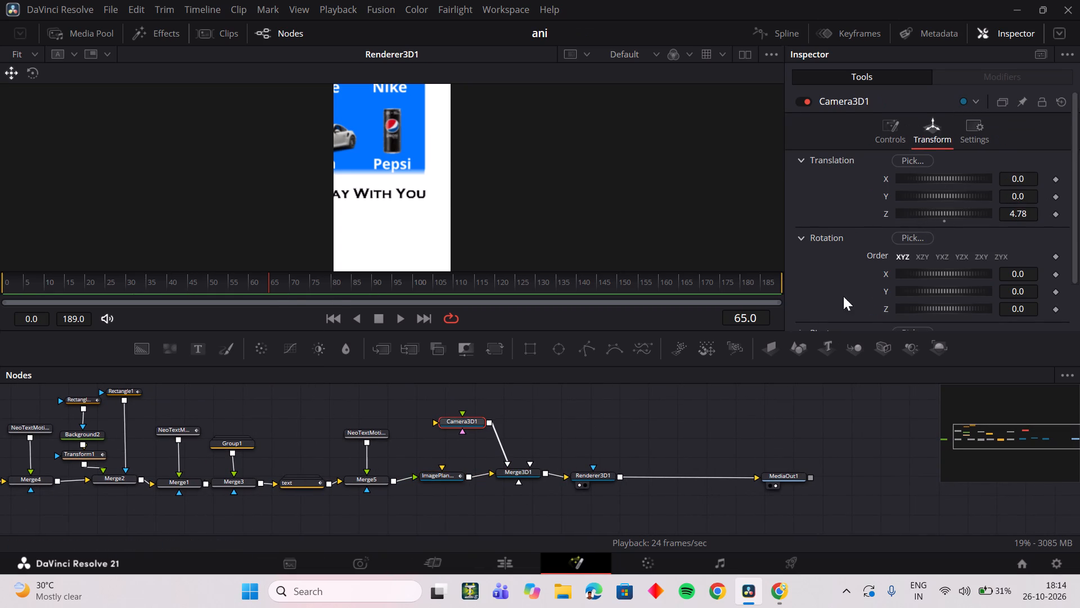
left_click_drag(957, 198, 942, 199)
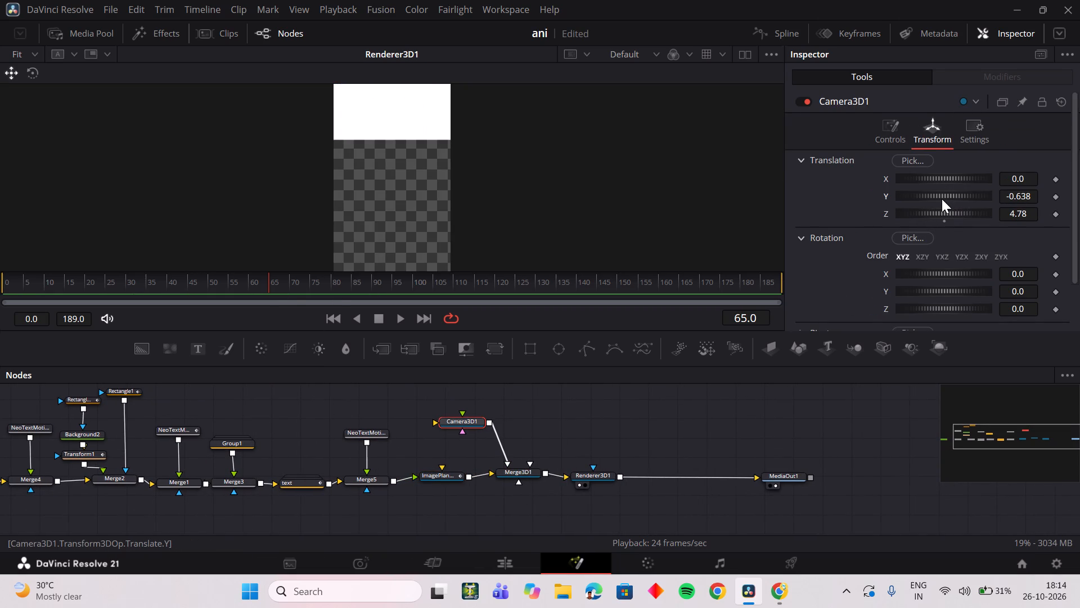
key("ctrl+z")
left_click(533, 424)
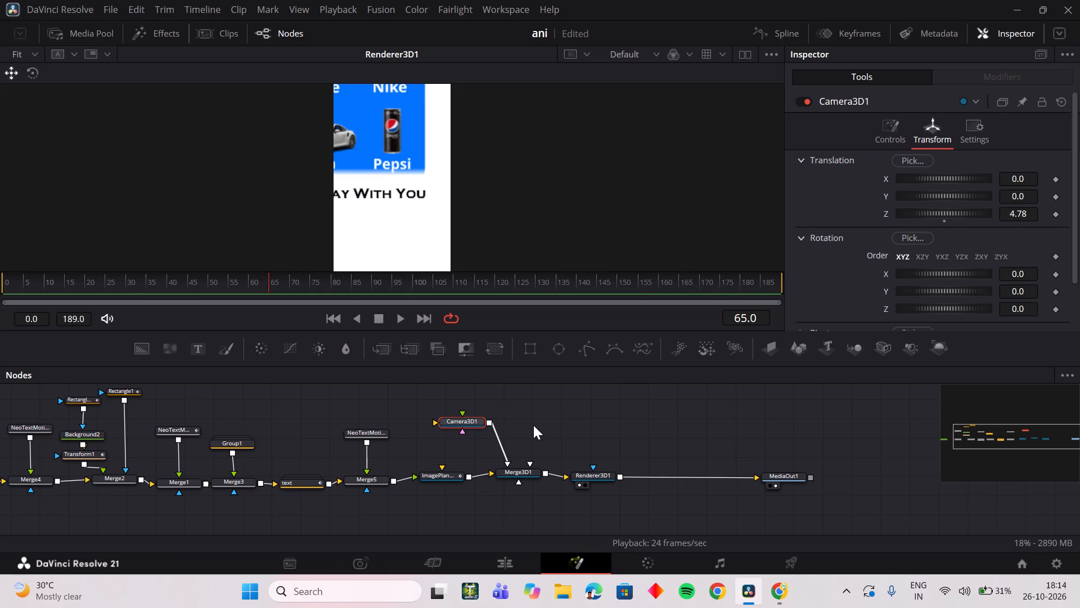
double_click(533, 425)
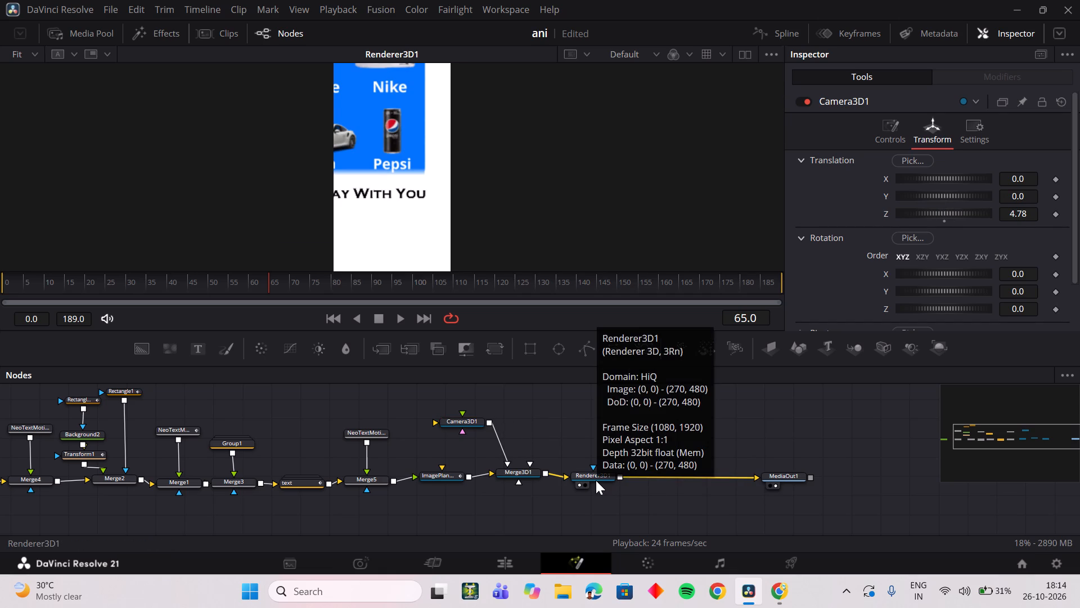
Move MediaOut1 and Renderer3D1 farther along the node chain to leave more room after Merge3D1.
left_click(596, 480)
left_click_drag(776, 476, 809, 476)
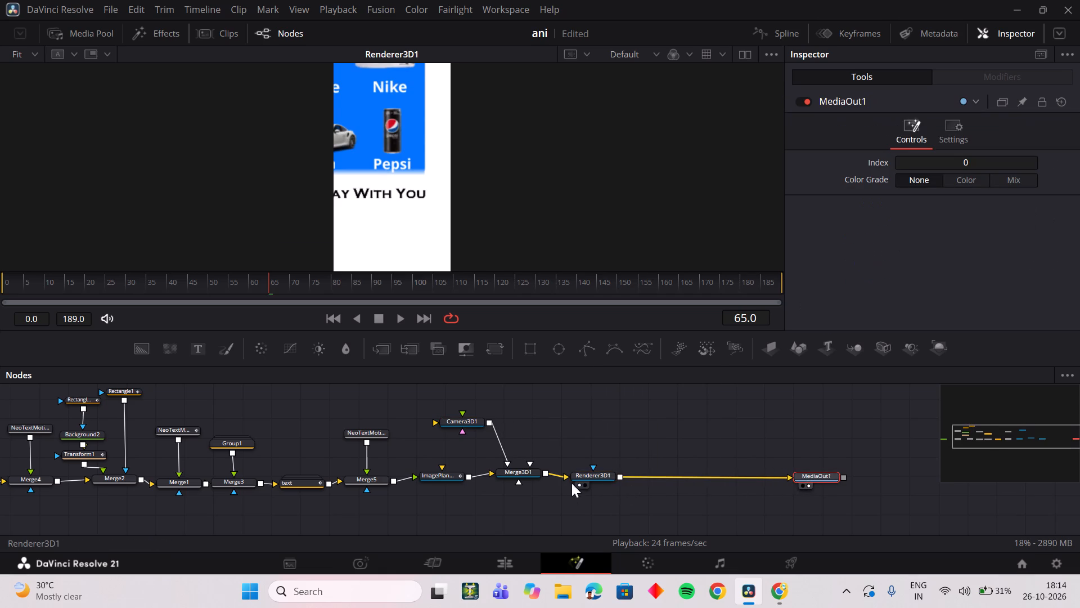
left_click_drag(582, 476, 646, 475)
Add a Background node above Camera3D1 and try connecting its output directly to Merge3D1.
left_click(594, 429)
scroll(601, 436, "up", 1)
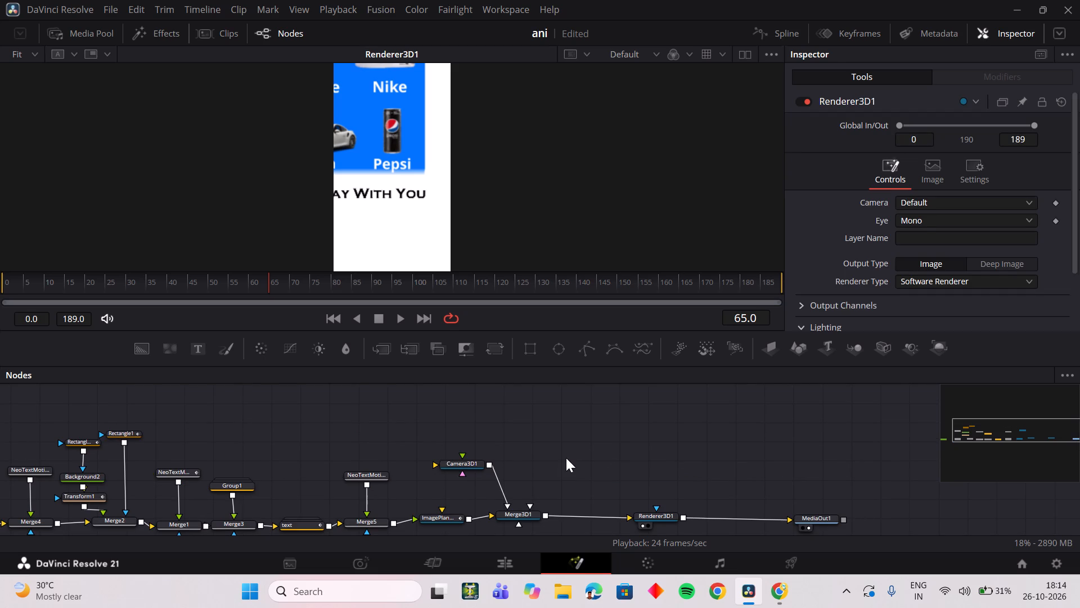
left_click(139, 356)
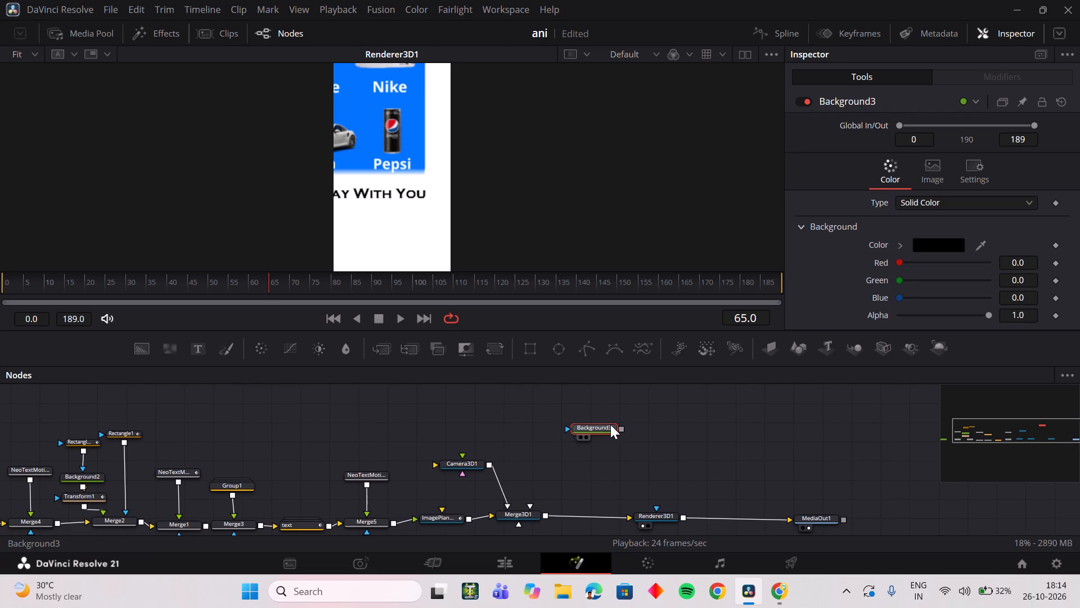
left_click_drag(599, 427, 510, 420)
left_click_drag(531, 423, 524, 475)
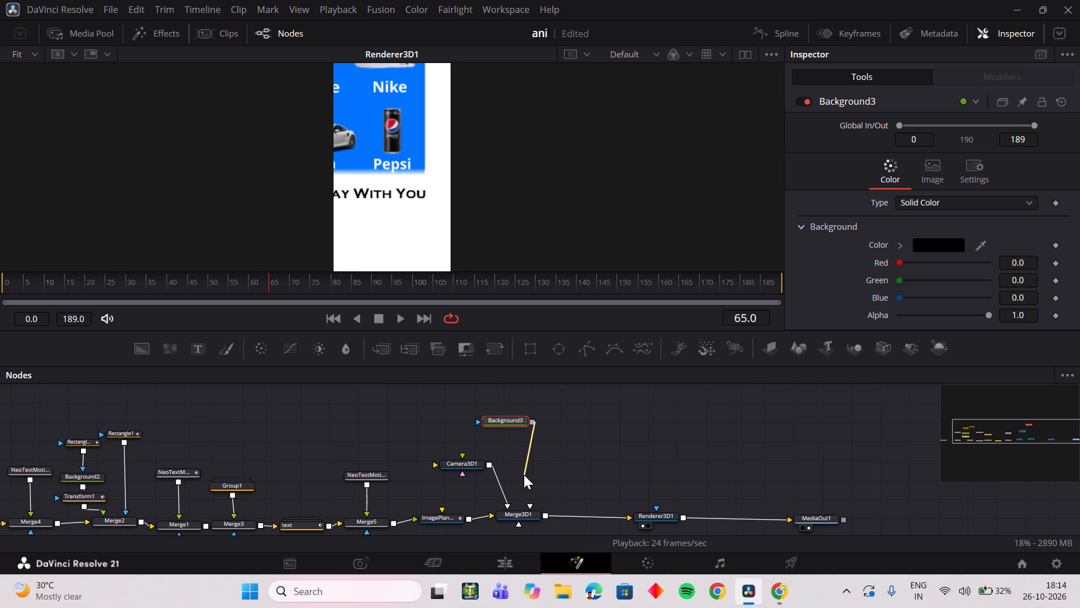
left_click_drag(524, 475, 525, 512)
left_click_drag(512, 420, 472, 421)
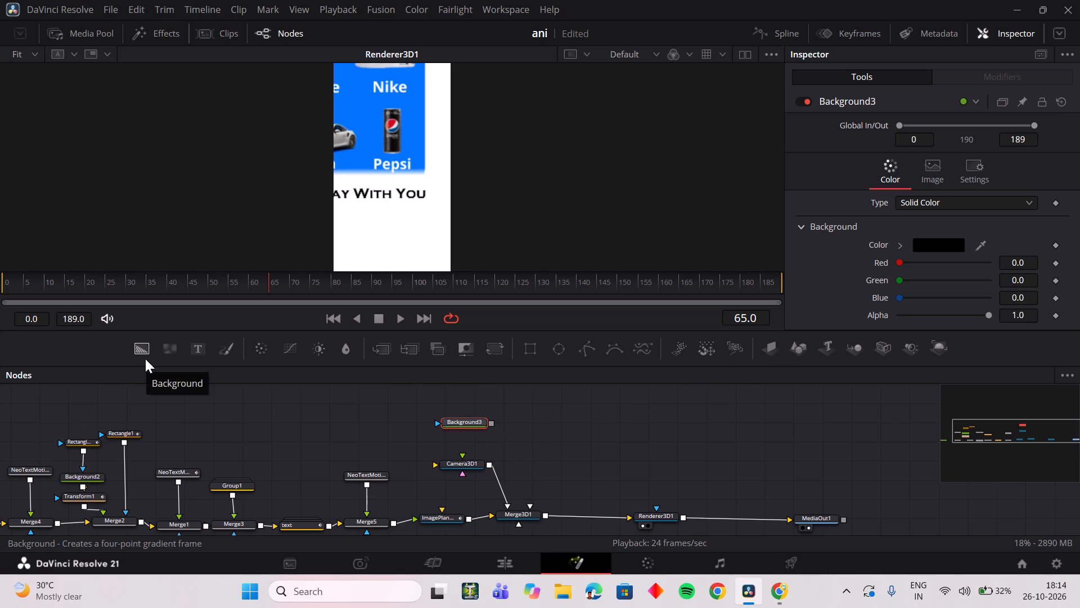
Add a Merge node fed by Background3, try linking it to Merge3D1, and place it above Merge3D1.
left_click(385, 355)
left_click_drag(550, 422, 532, 513)
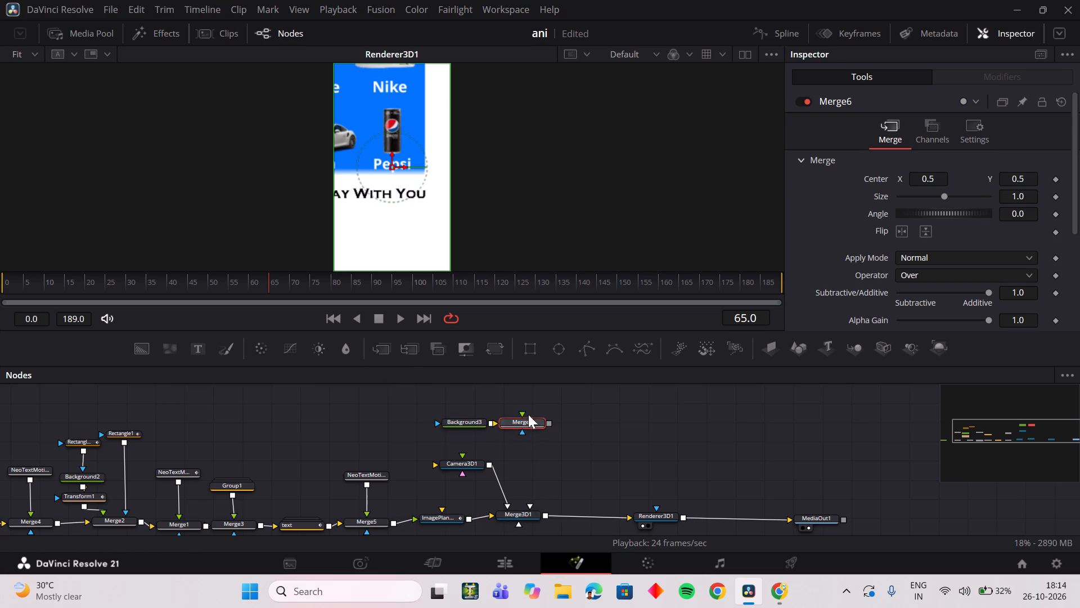
left_click_drag(517, 426, 553, 430)
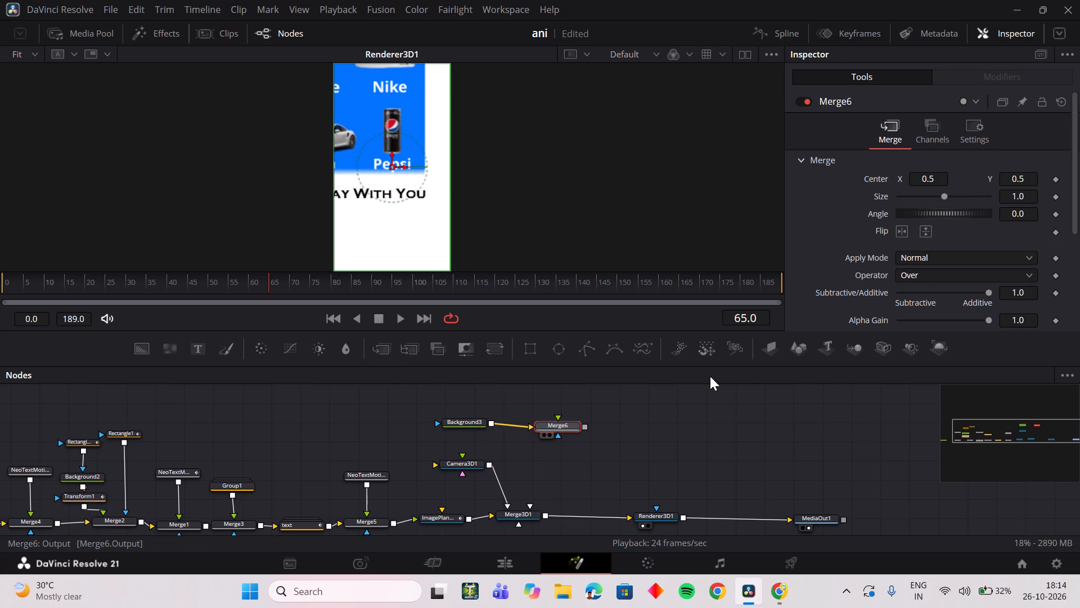
Add an ImagePlane3D node fed by Merge6 and connect it to a free scene input of Merge3D1.
left_click(776, 350)
left_click_drag(625, 424, 654, 436)
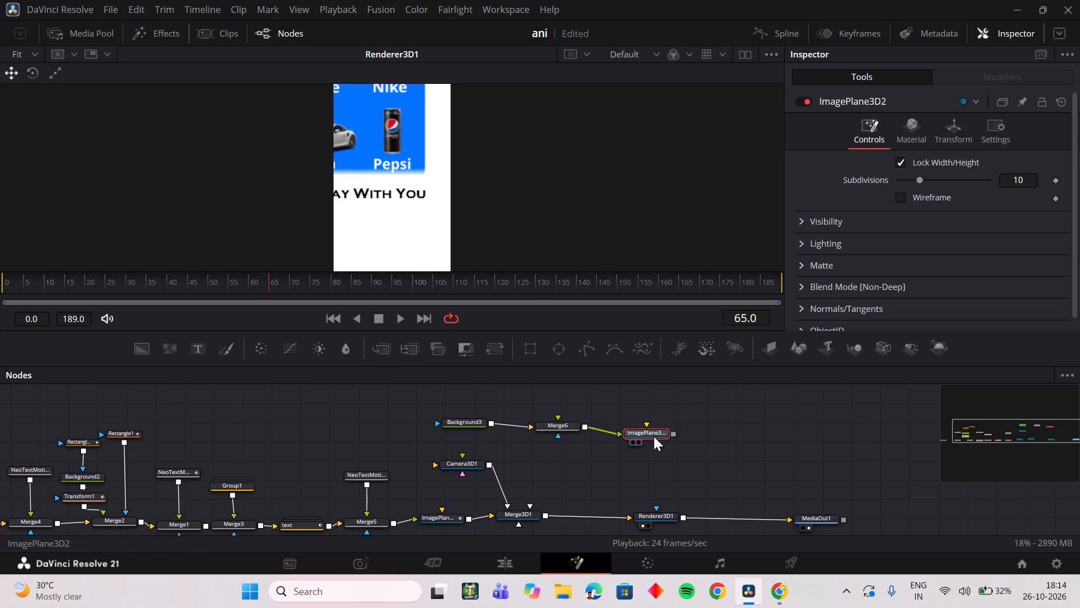
left_click_drag(654, 436, 562, 456)
left_click_drag(579, 462, 533, 514)
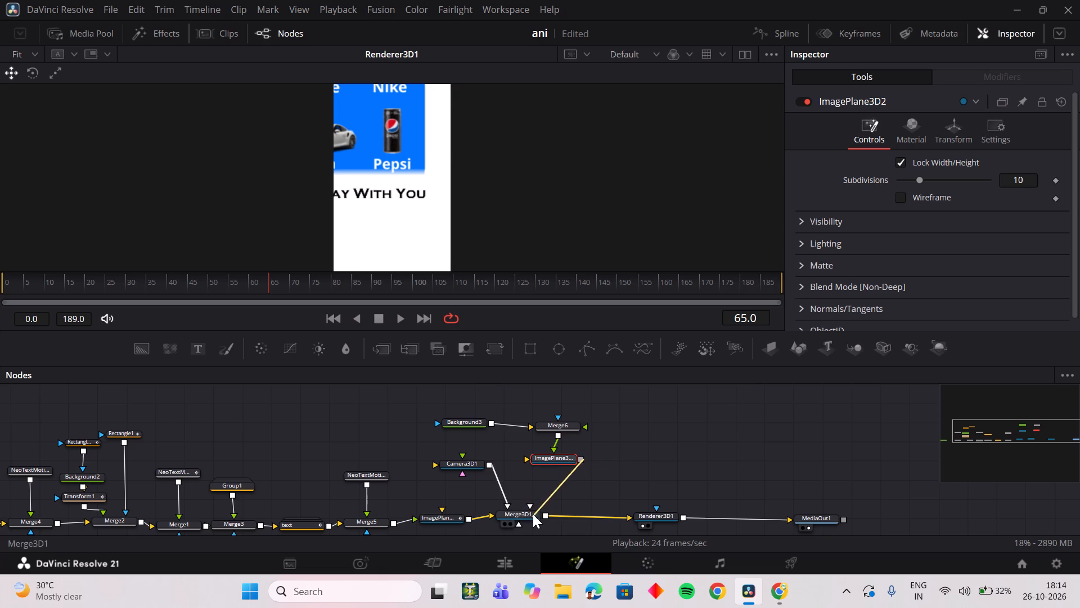
left_click_drag(533, 514, 533, 513)
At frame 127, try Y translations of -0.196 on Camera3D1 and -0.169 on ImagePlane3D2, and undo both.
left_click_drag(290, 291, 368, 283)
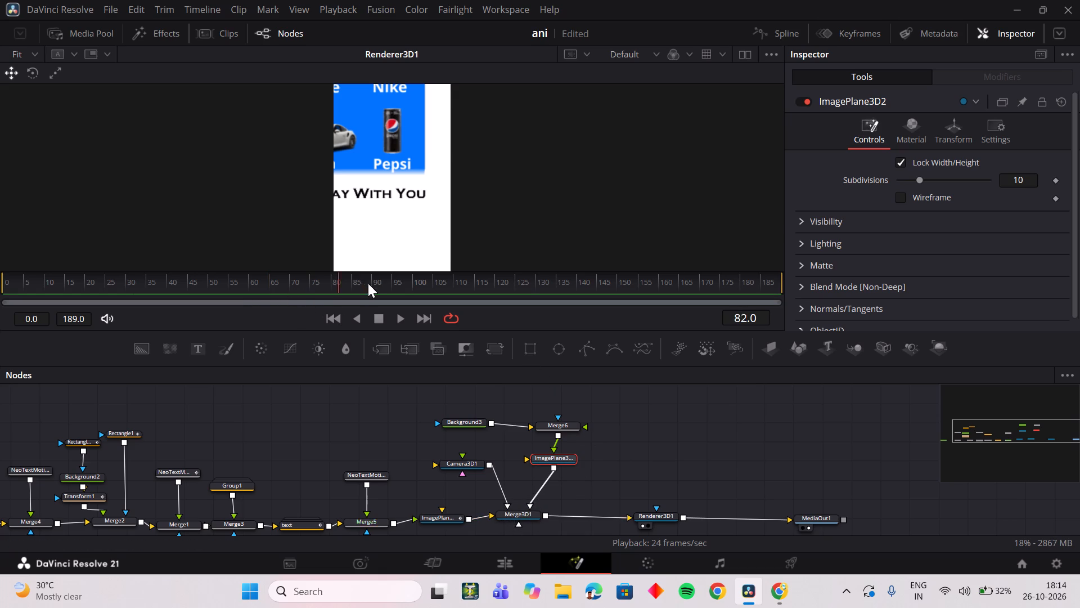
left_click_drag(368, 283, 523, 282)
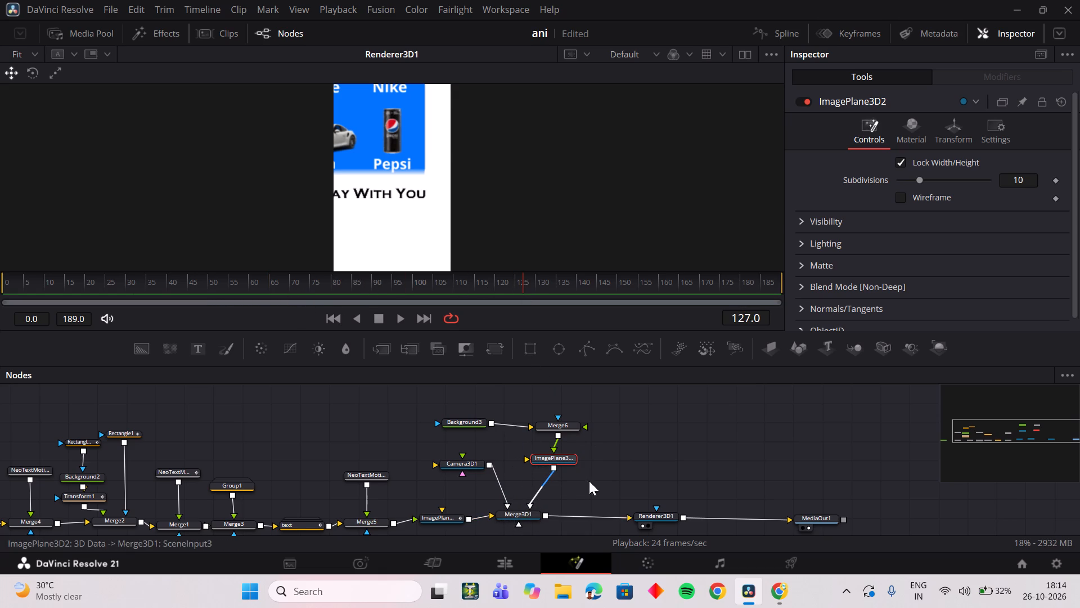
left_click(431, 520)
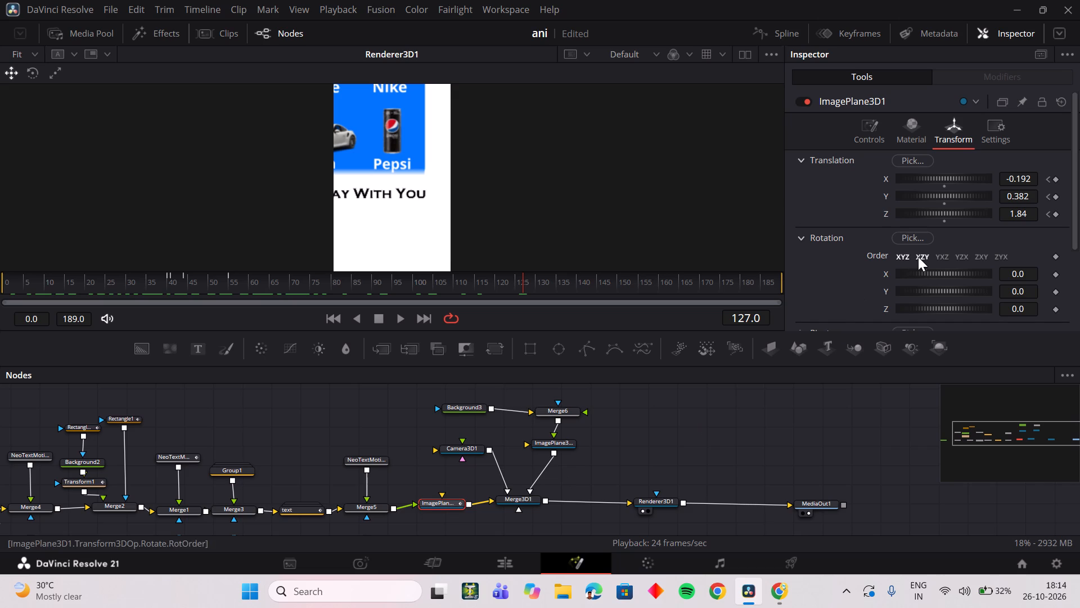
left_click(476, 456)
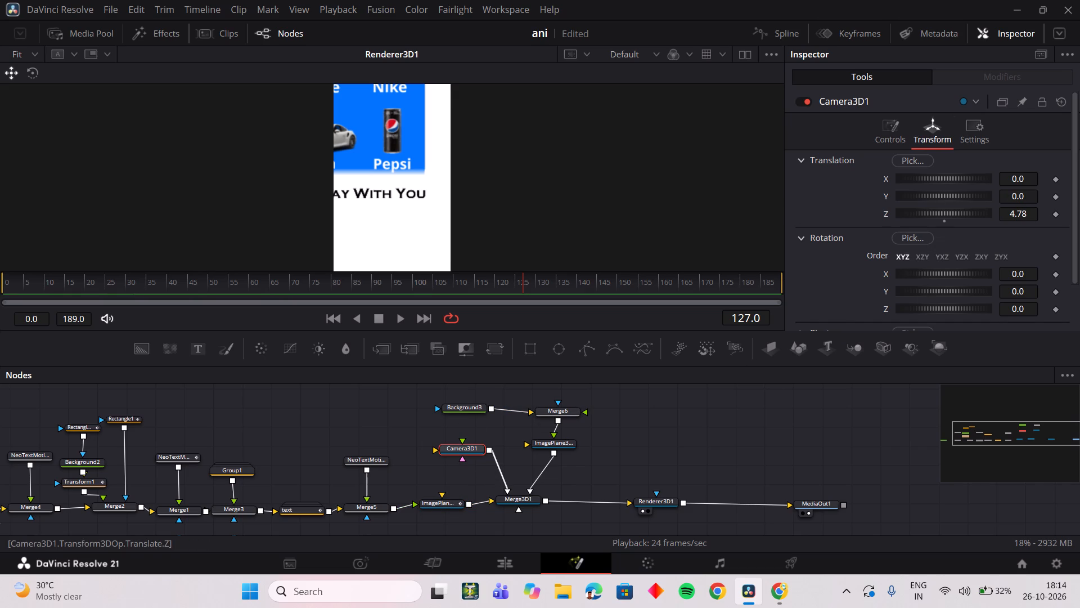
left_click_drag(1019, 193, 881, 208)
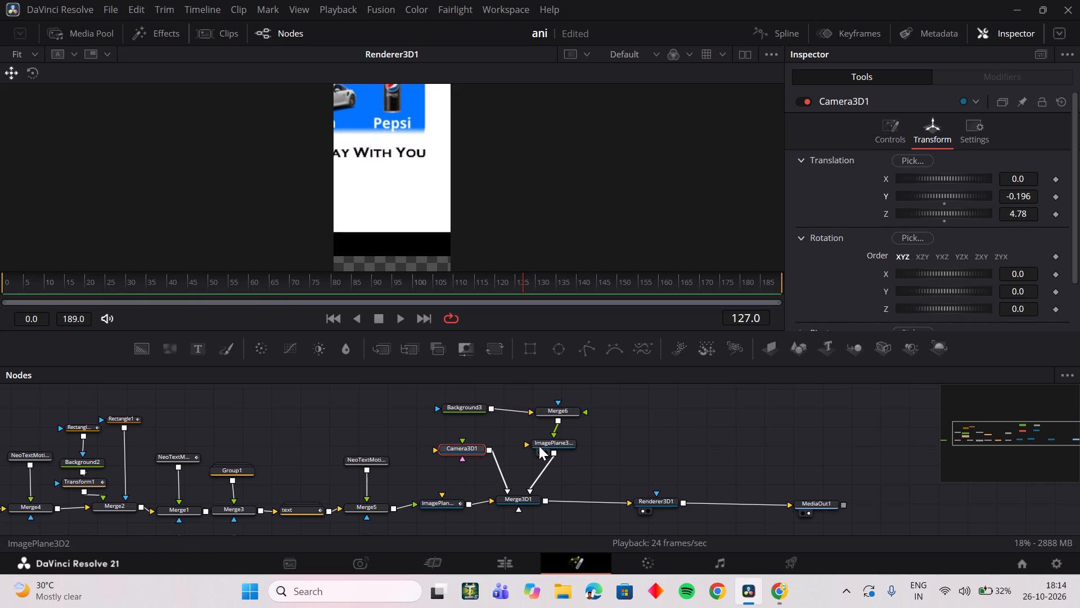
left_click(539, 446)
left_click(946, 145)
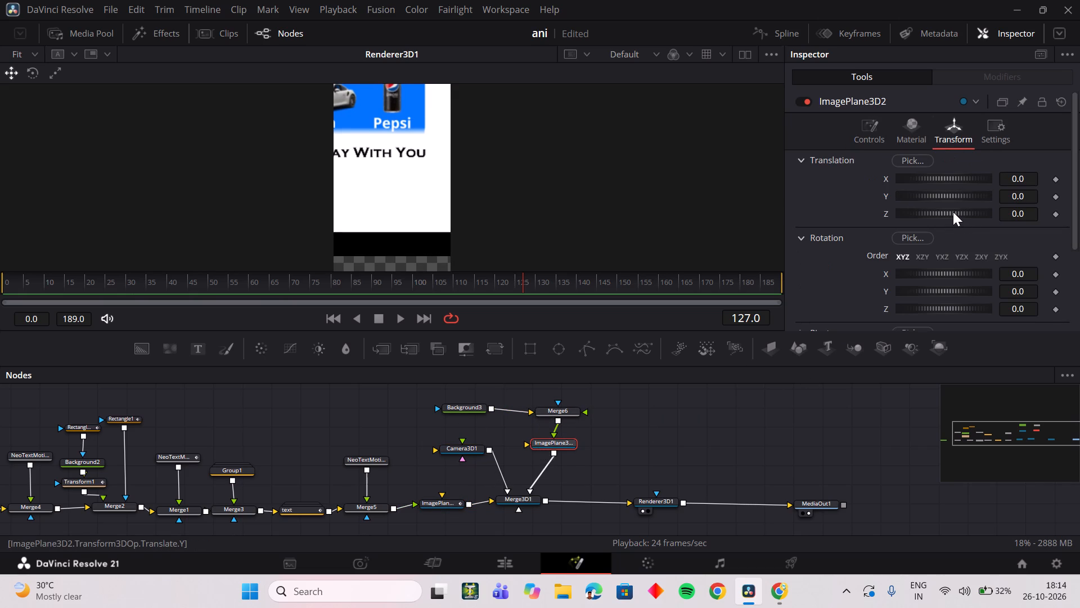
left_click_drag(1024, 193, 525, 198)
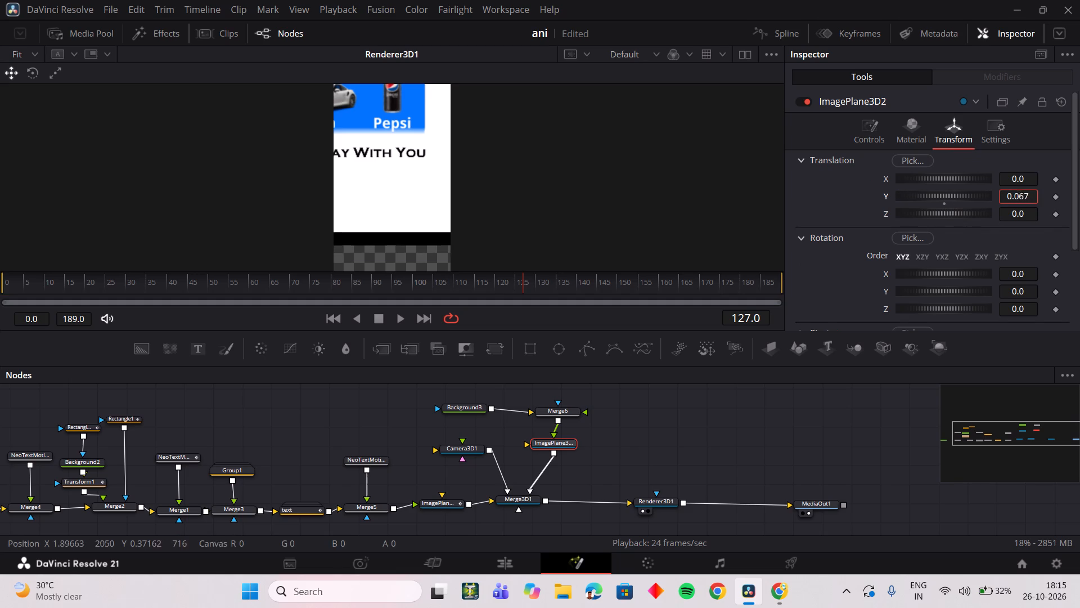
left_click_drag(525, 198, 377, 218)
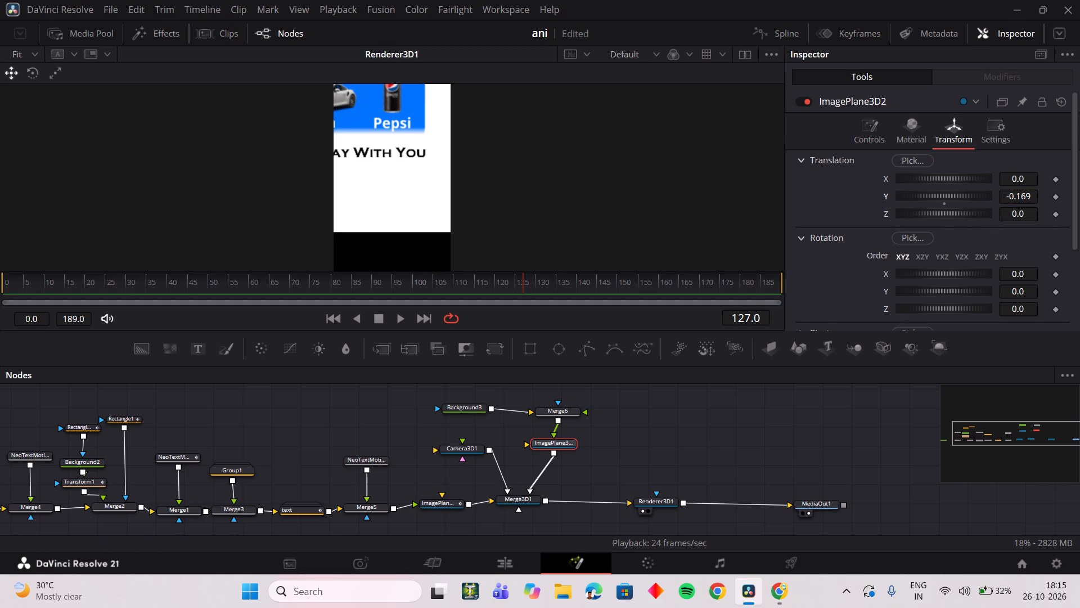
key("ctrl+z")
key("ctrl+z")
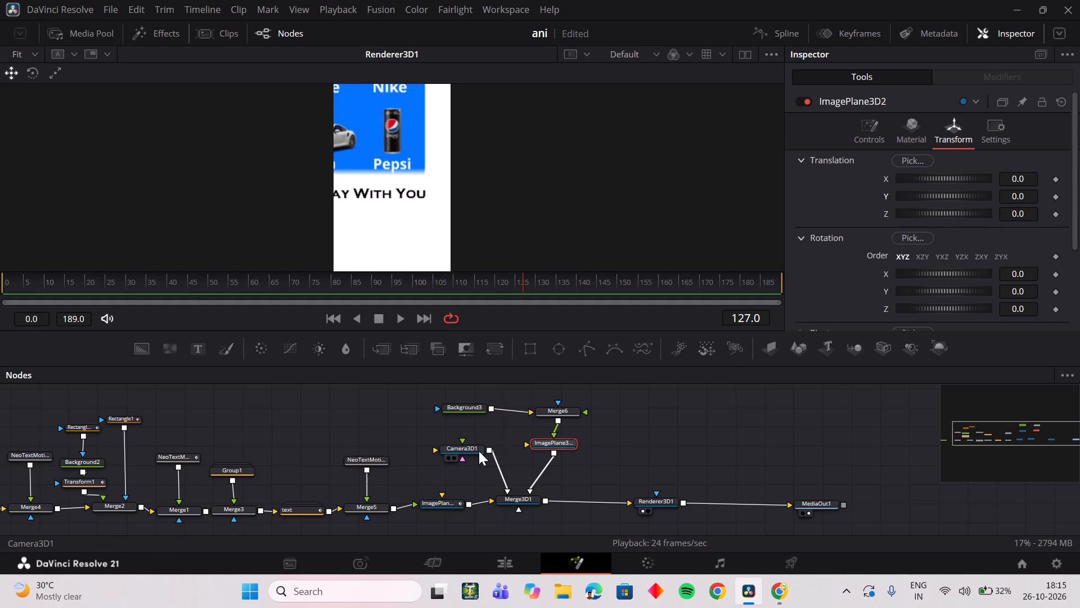
Set the color of the Background3 node to solid white.
left_click(465, 405)
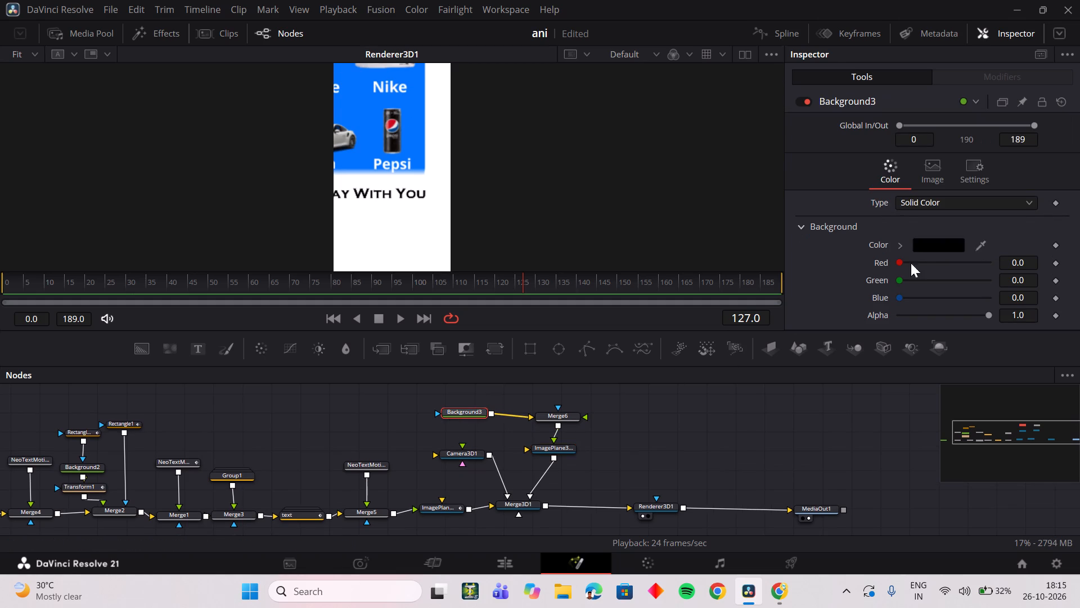
left_click(903, 245)
left_click_drag(911, 263, 782, 248)
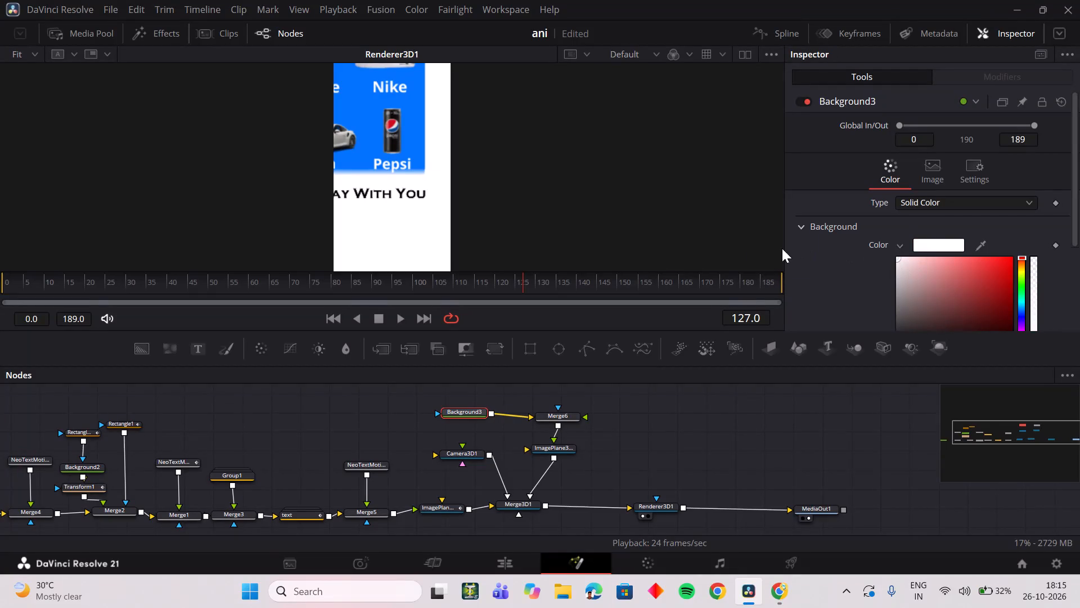
left_click_drag(782, 248, 750, 248)
left_click(900, 246)
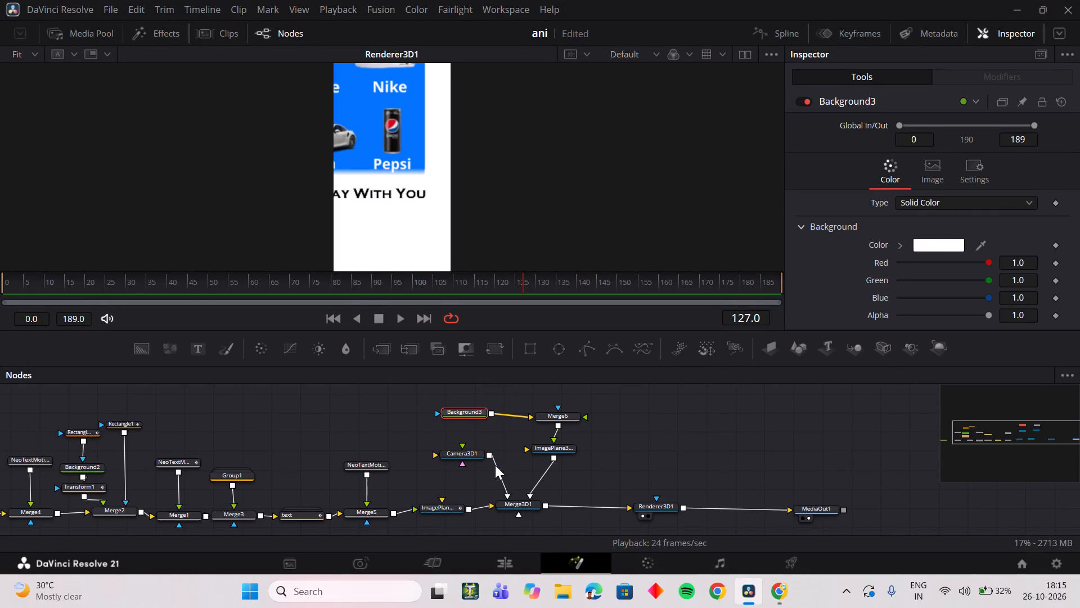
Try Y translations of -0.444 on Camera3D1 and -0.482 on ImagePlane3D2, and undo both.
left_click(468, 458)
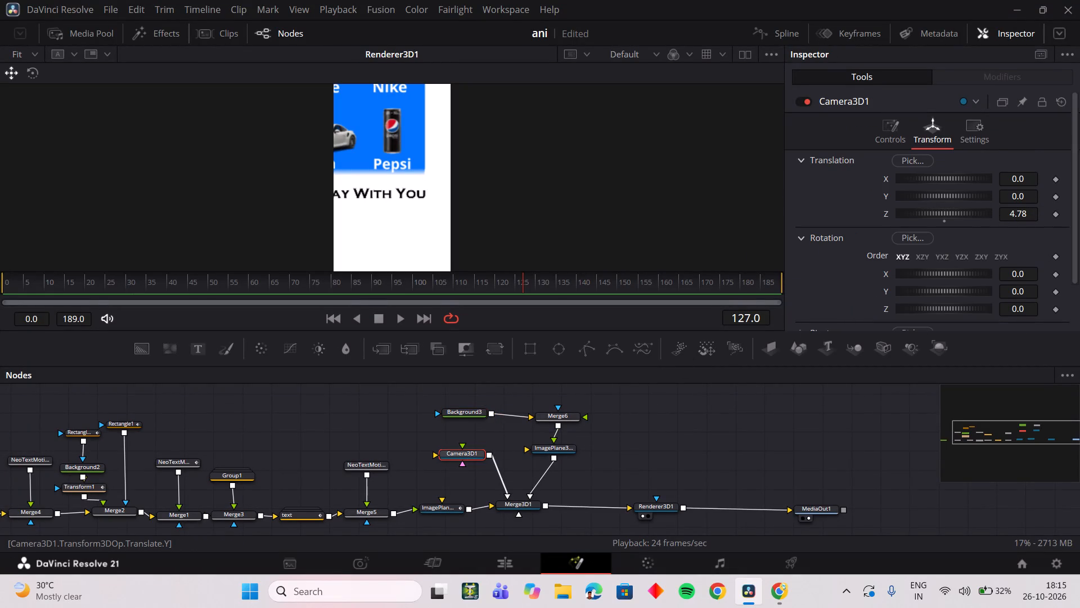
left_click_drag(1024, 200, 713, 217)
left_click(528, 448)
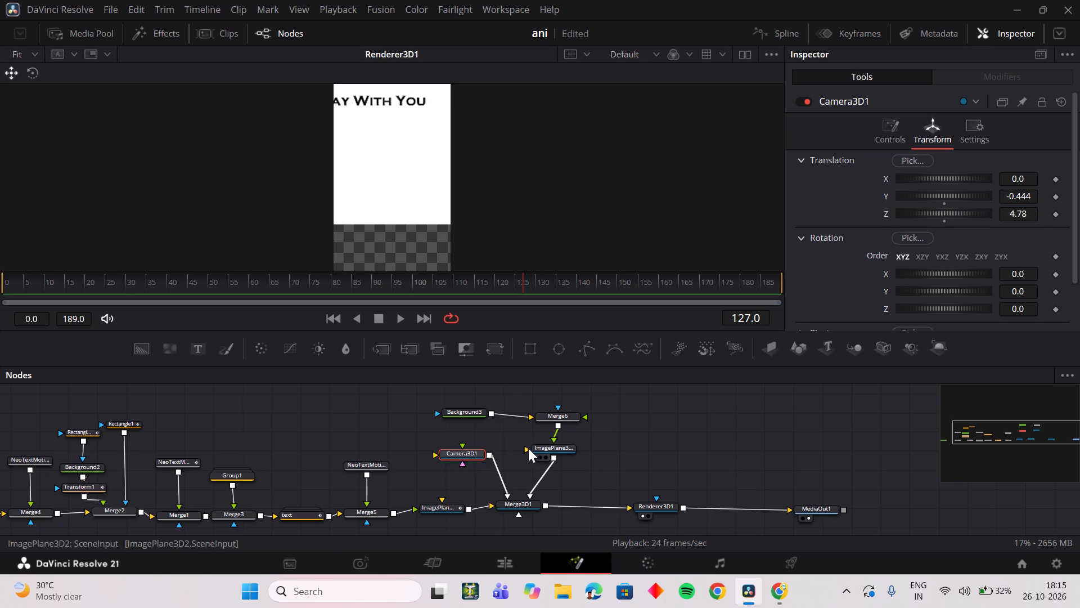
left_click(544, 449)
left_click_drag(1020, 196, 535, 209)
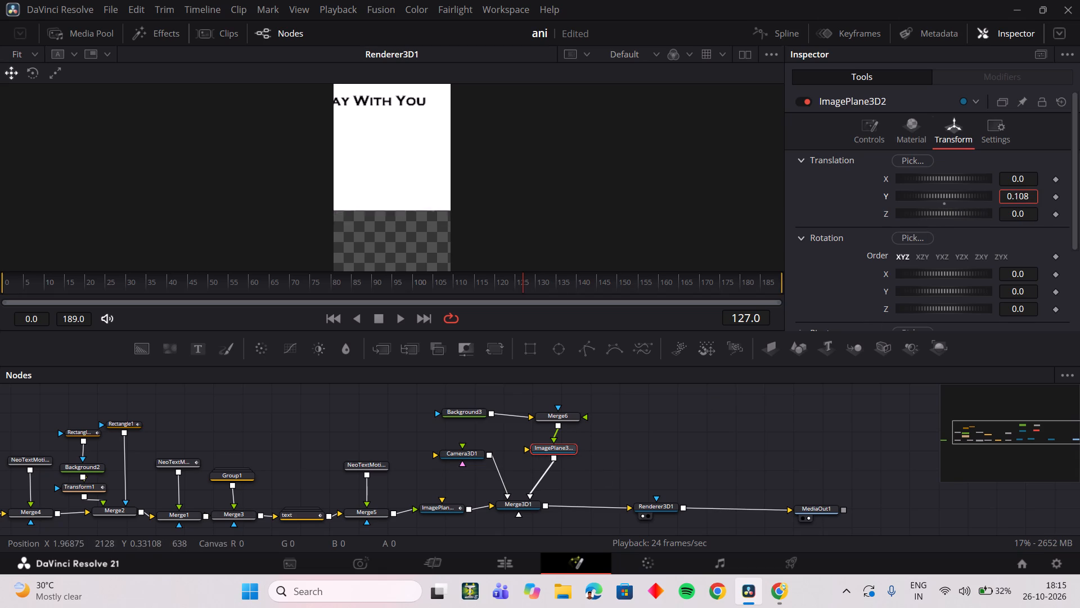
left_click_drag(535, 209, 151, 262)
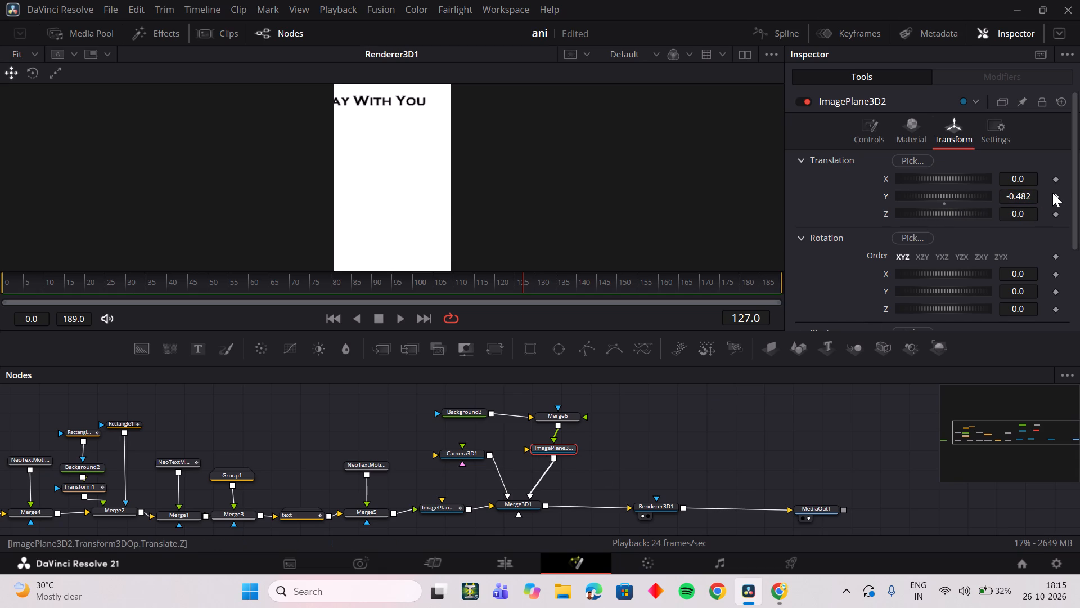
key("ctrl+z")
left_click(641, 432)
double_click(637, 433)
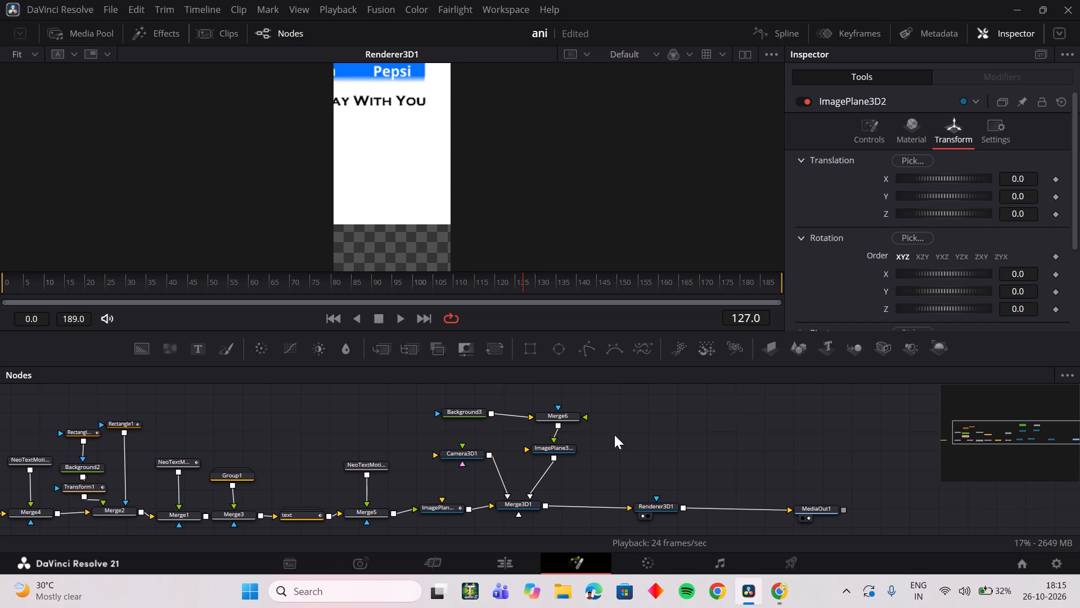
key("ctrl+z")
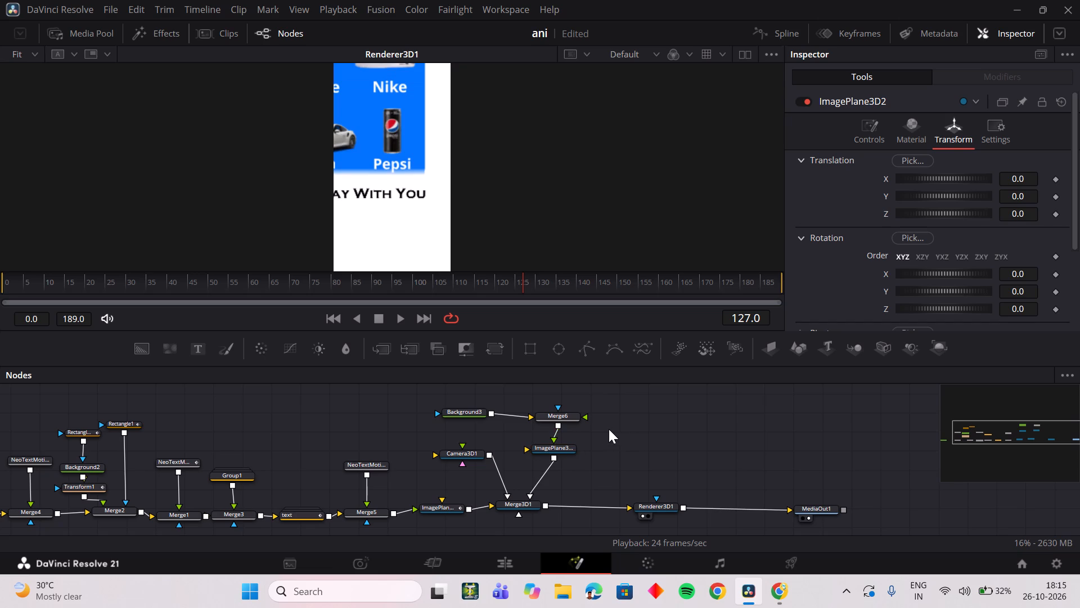
Switch to Chrome and review the first seconds of the finished reference reel, the "Ever wonder why some brands" MP4 in the shared Drive folder.
left_click(774, 593)
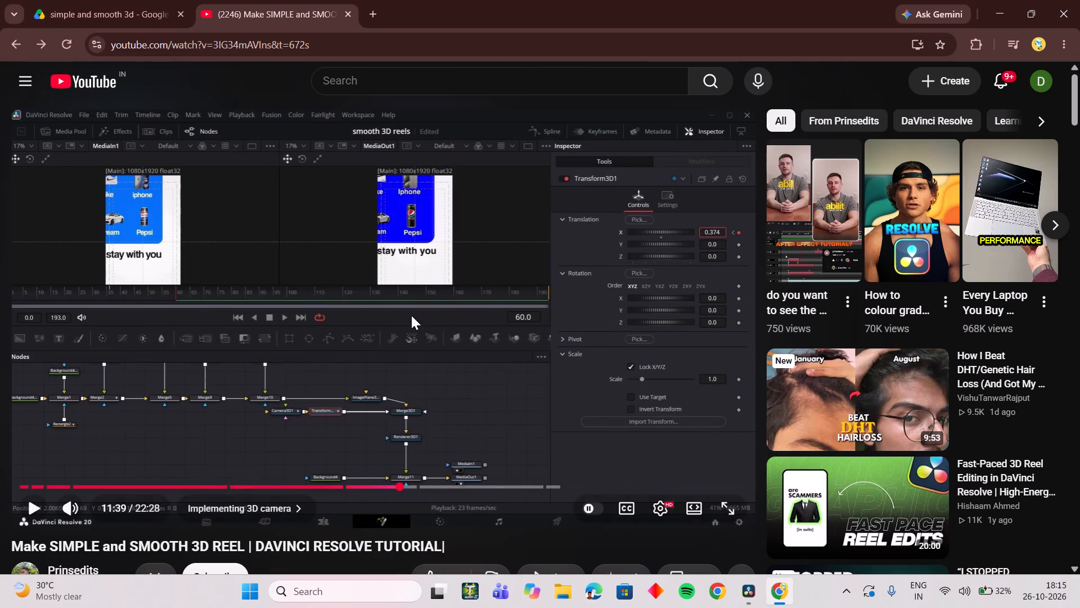
left_click(122, 20)
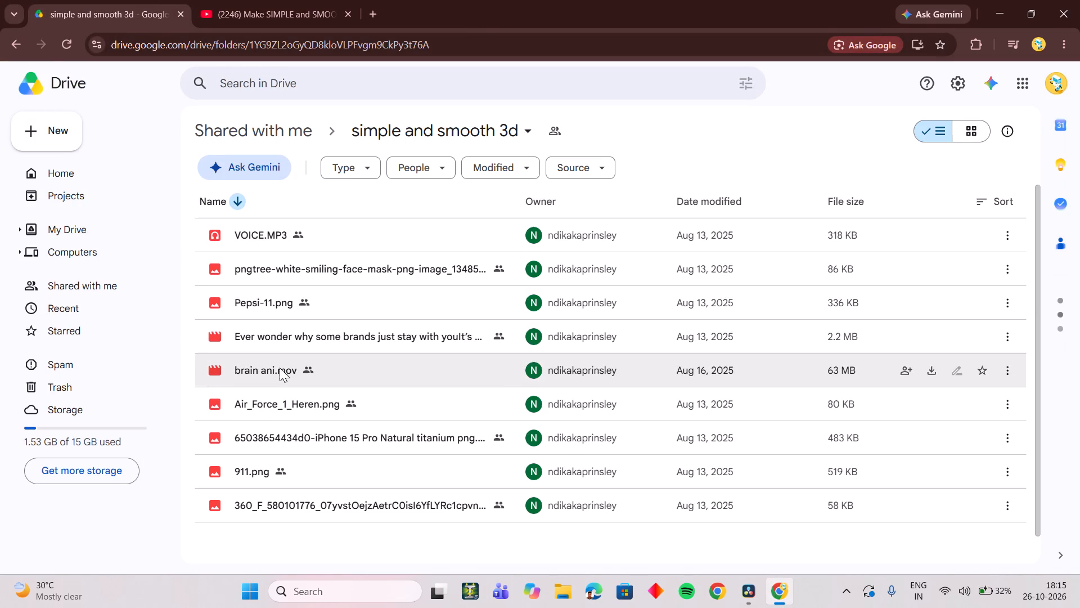
double_click(280, 345)
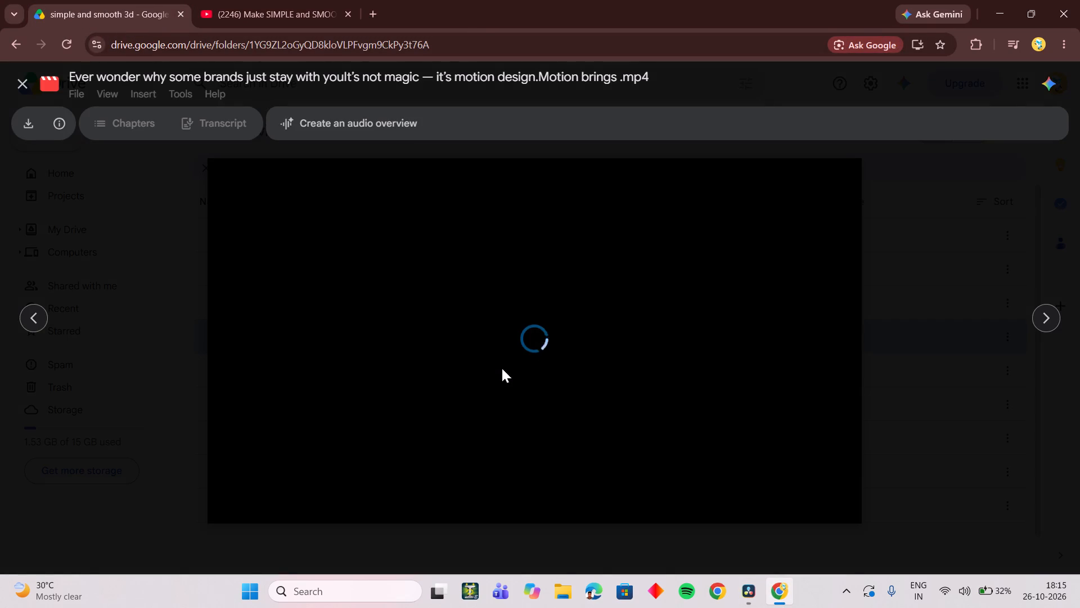
left_click(386, 445)
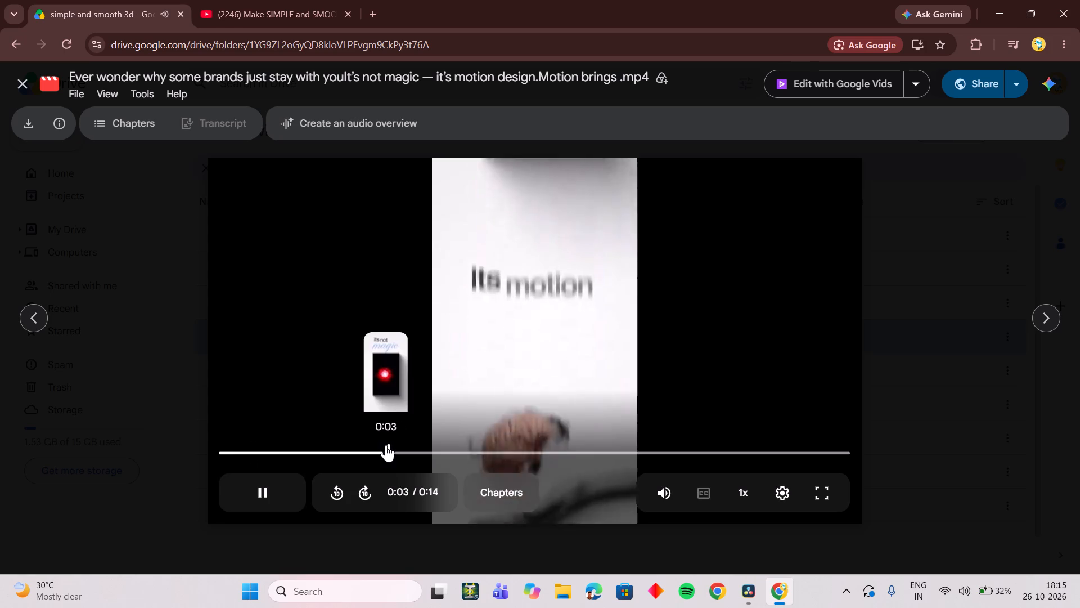
key("space")
left_click(387, 448)
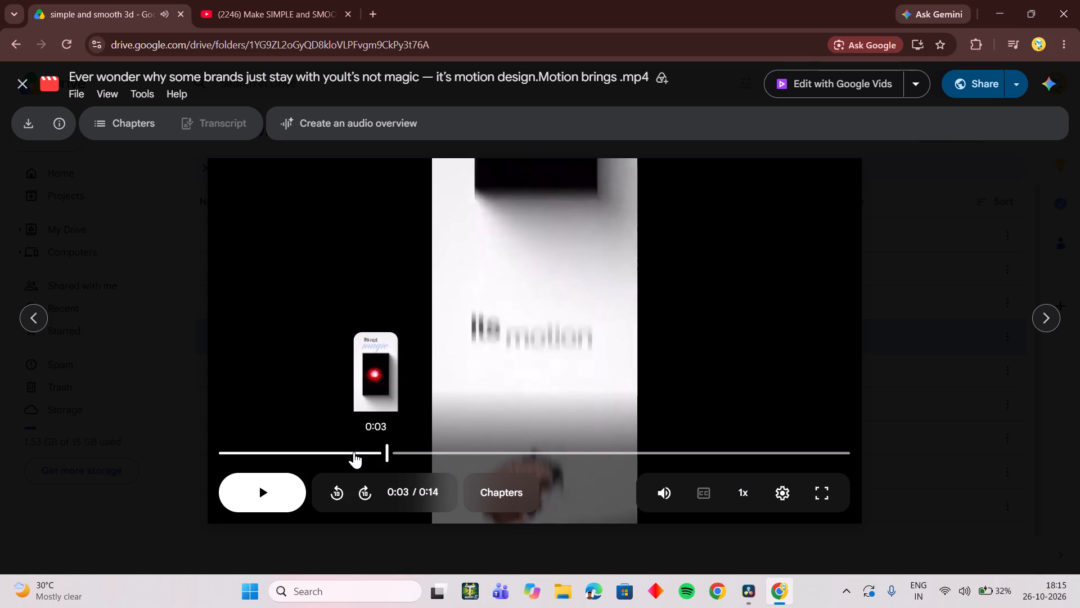
left_click(352, 451)
left_click(314, 451)
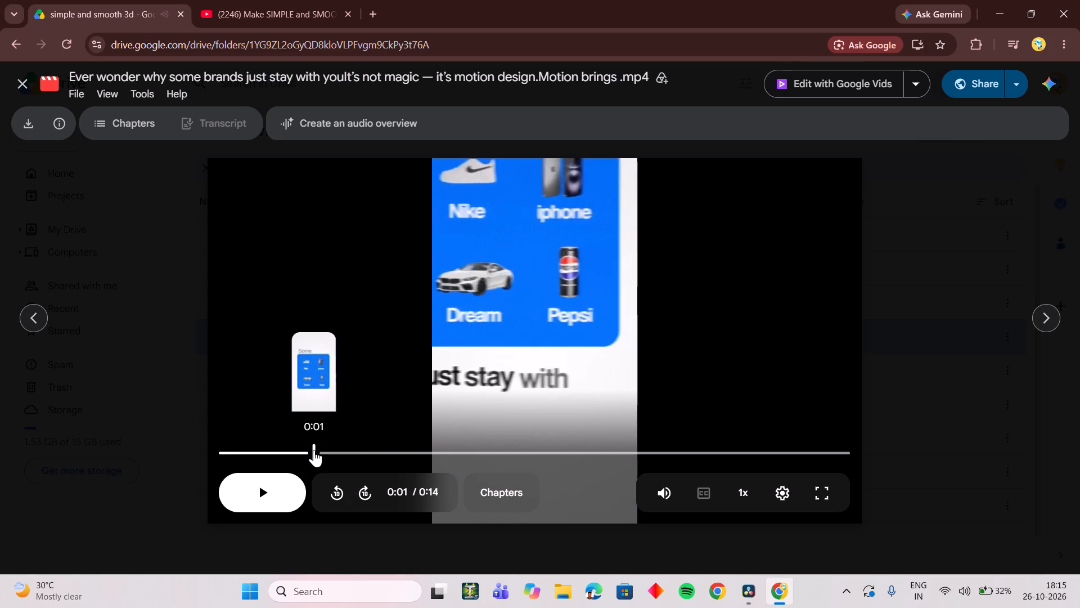
key("space")
key("space")
left_click(321, 450)
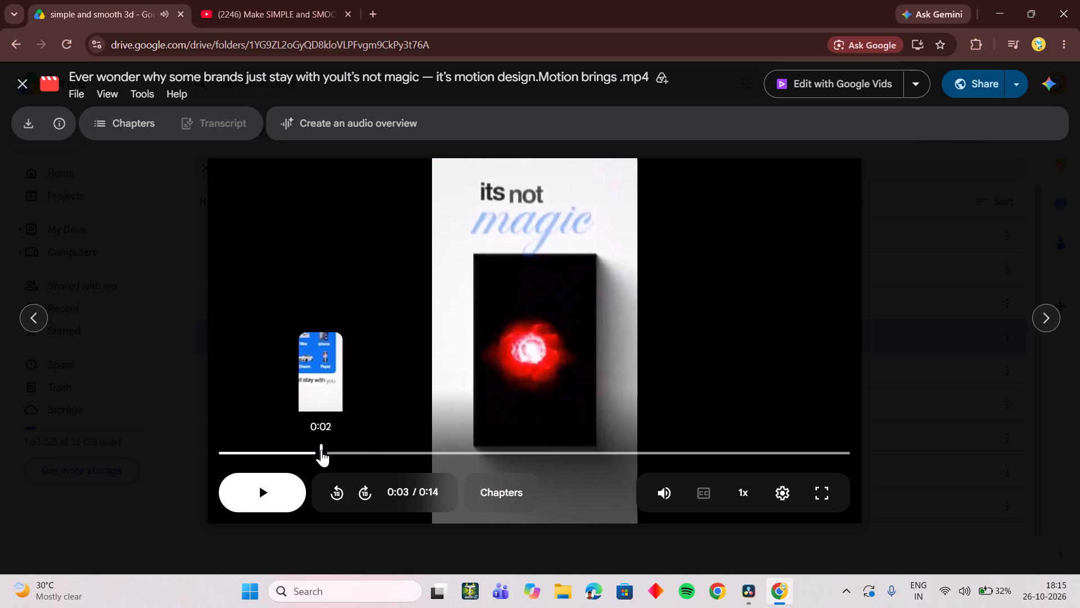
key("space")
key("space")
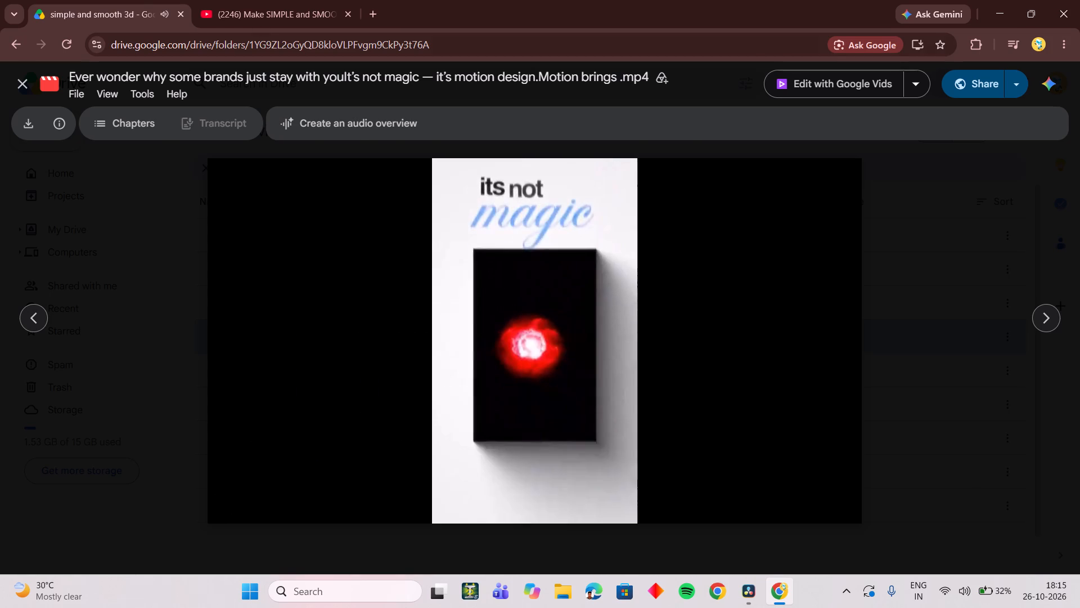
Skim the YouTube tutorial's text and image integration chapter up to the part on positioning the second image plane with Transform3D.
left_click(256, 13)
left_click(484, 387)
left_click(449, 484)
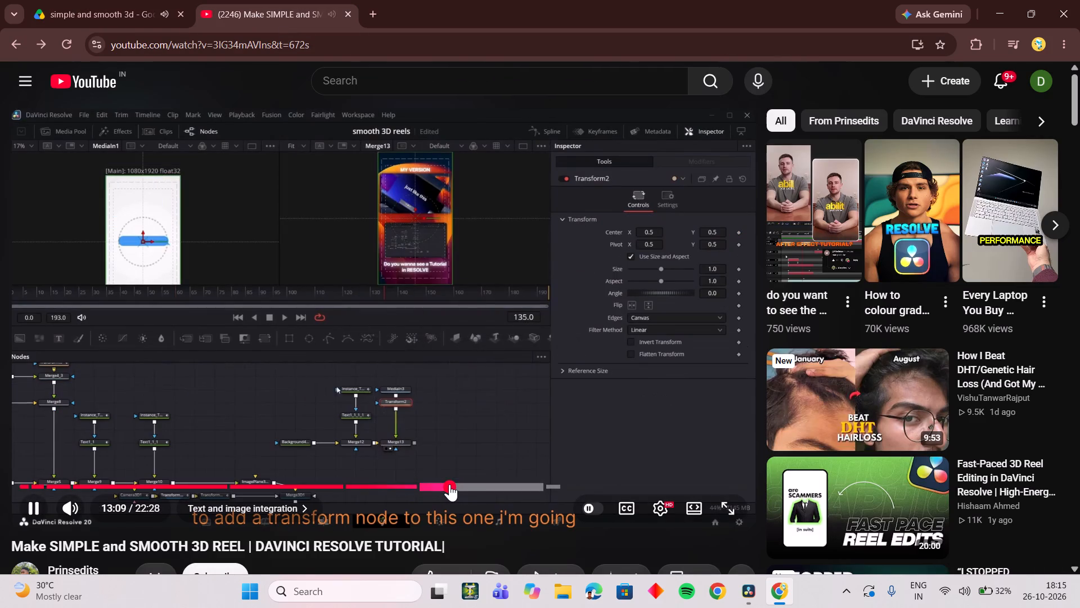
left_click(489, 485)
left_click(467, 488)
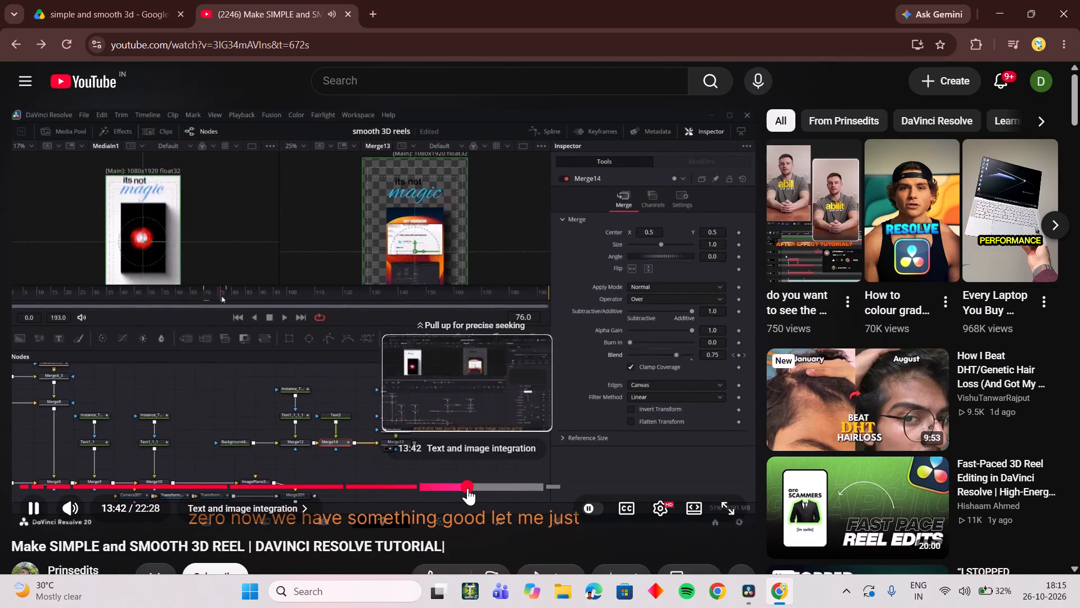
left_click(451, 489)
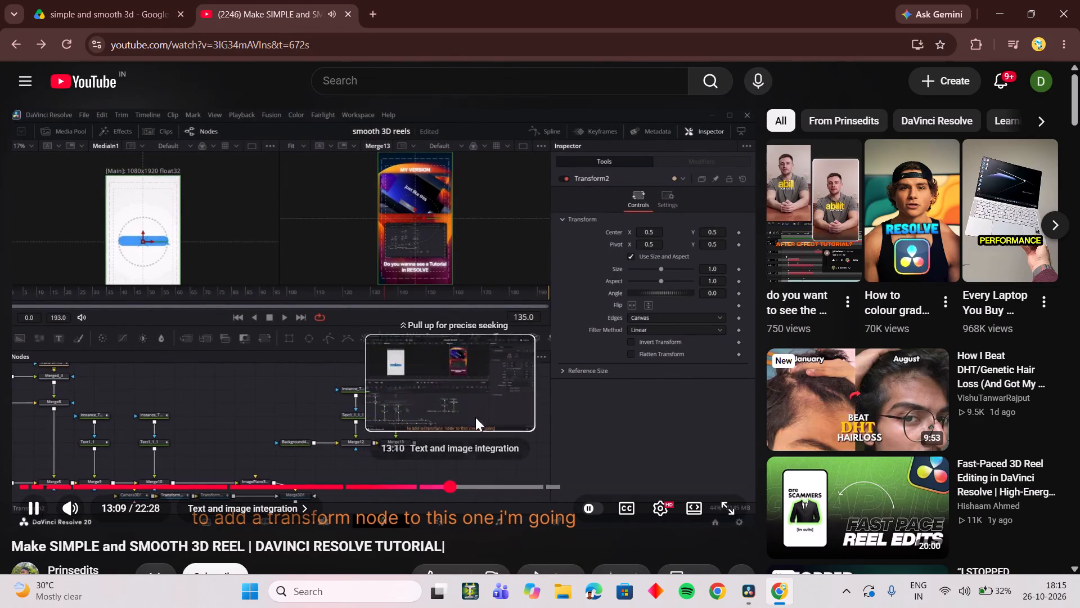
key("Right")
key("Right")
key("Right")
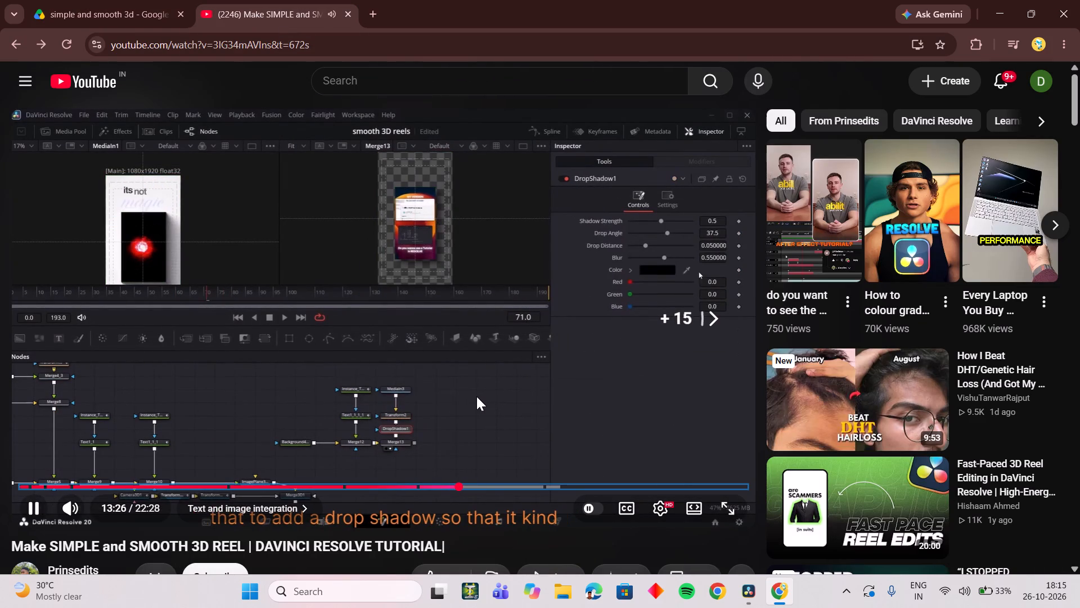
key("Right")
key("Right")
key("Right")
key("Right")
key("Right")
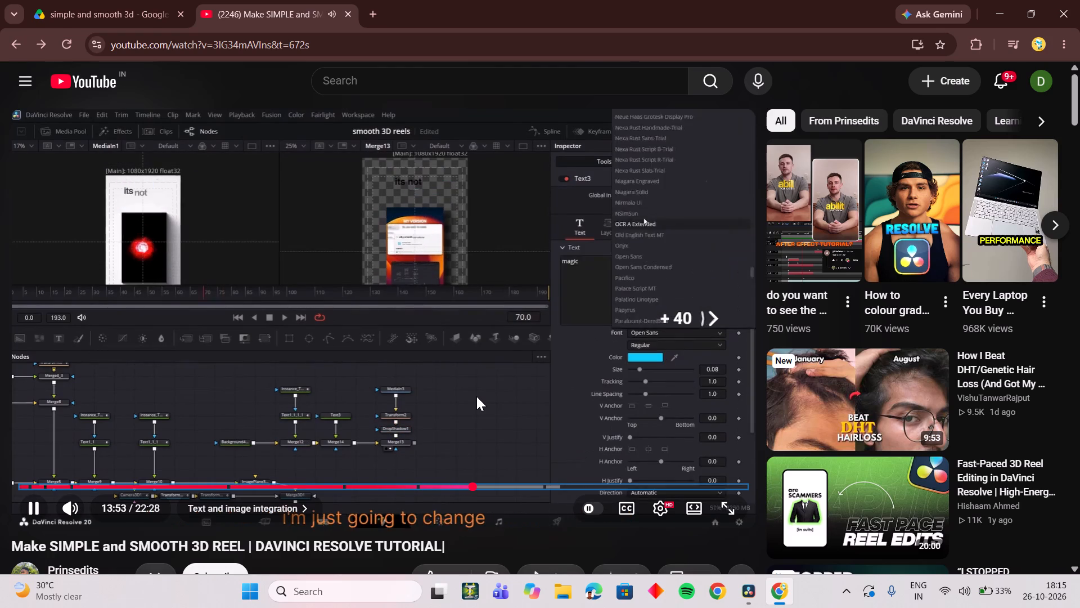
key("Right")
key("Right")
key("Right")
key("Right")
key("Right")
key("Right")
key("Right")
key("Right")
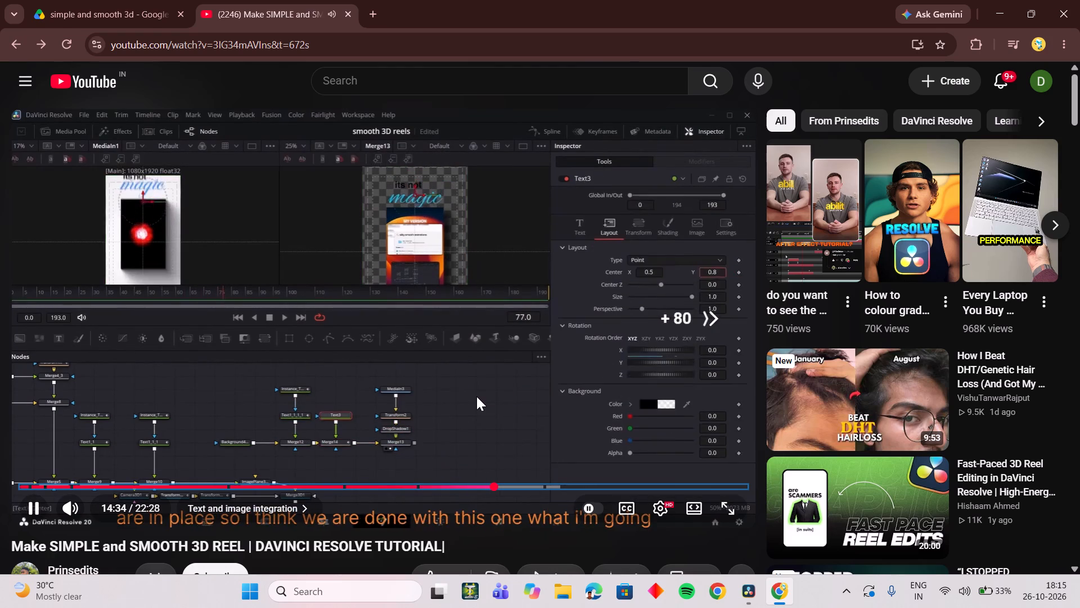
key("Right")
key("Right")
key("Right")
key("Right")
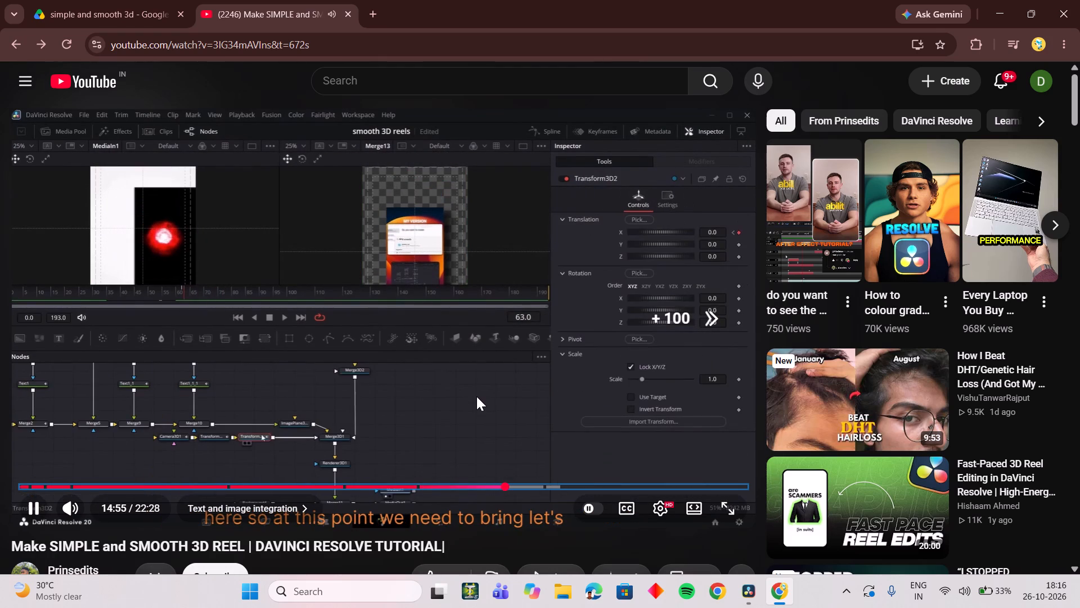
key("Right")
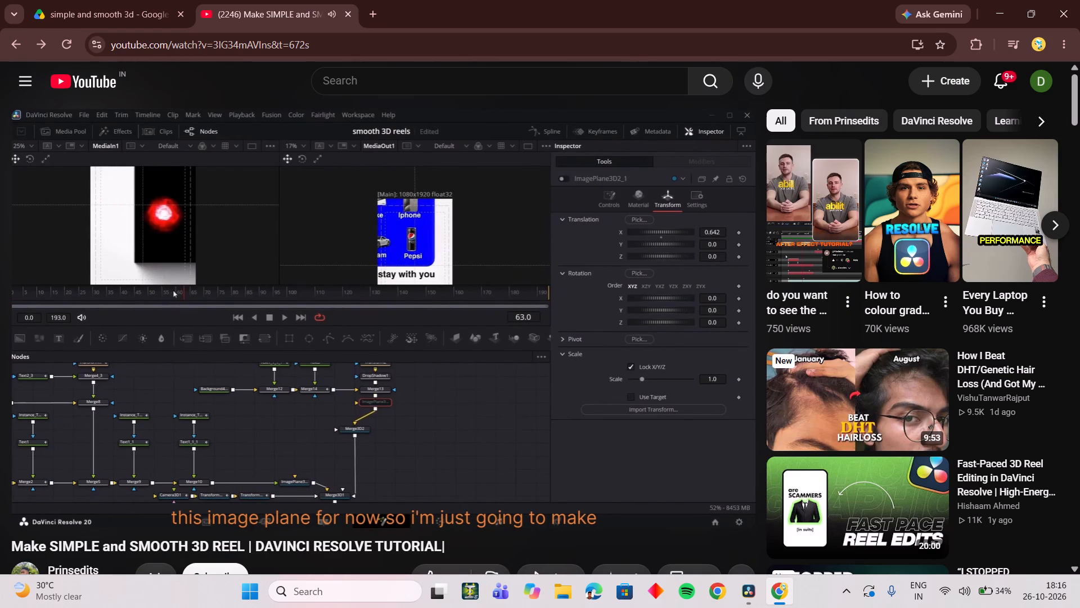
key("Right")
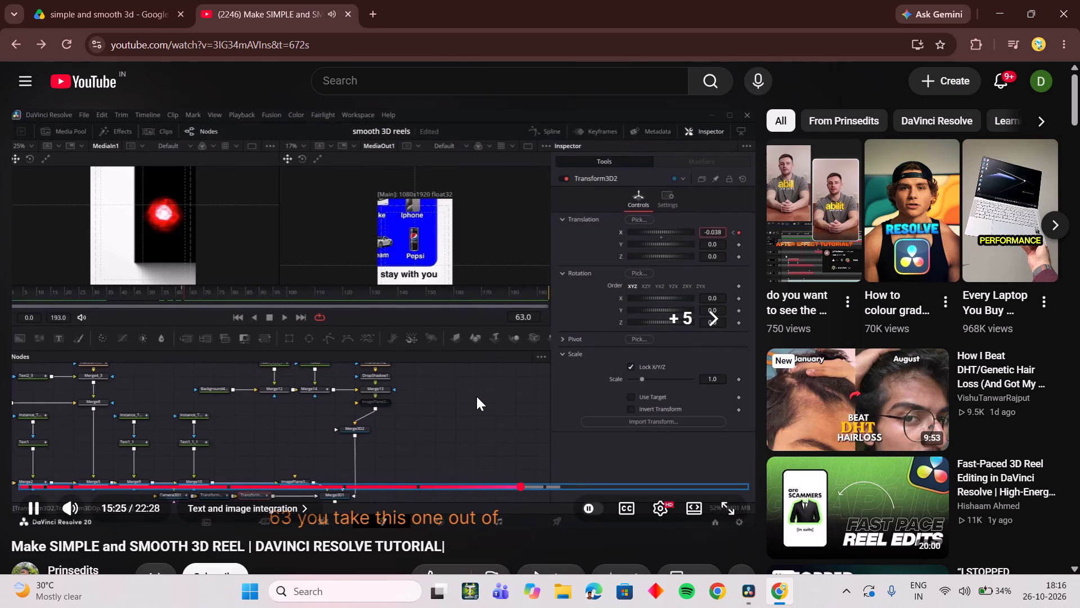
key("Right")
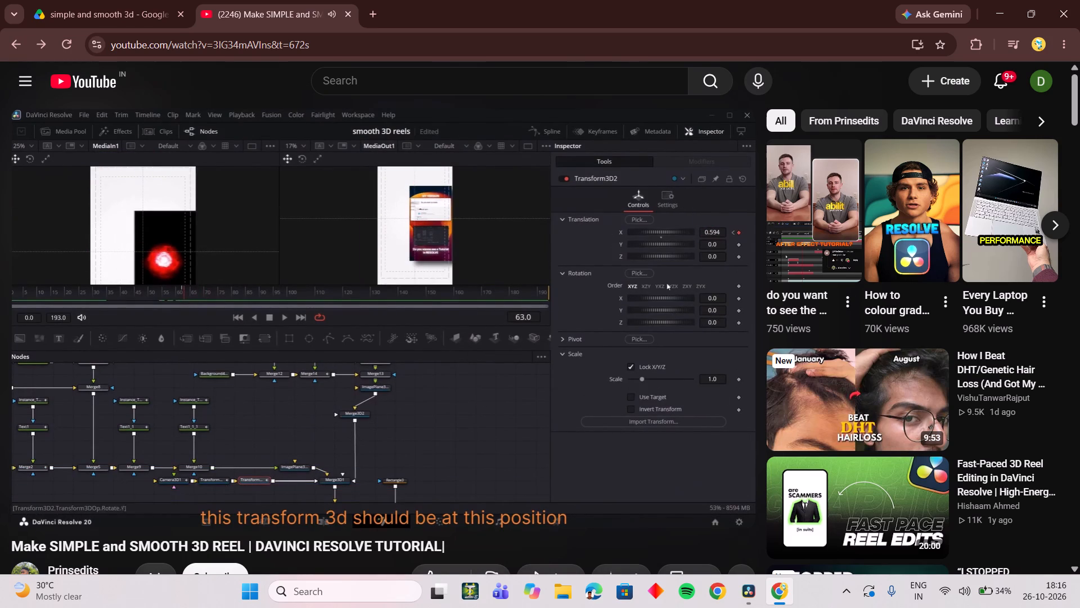
left_click(476, 364)
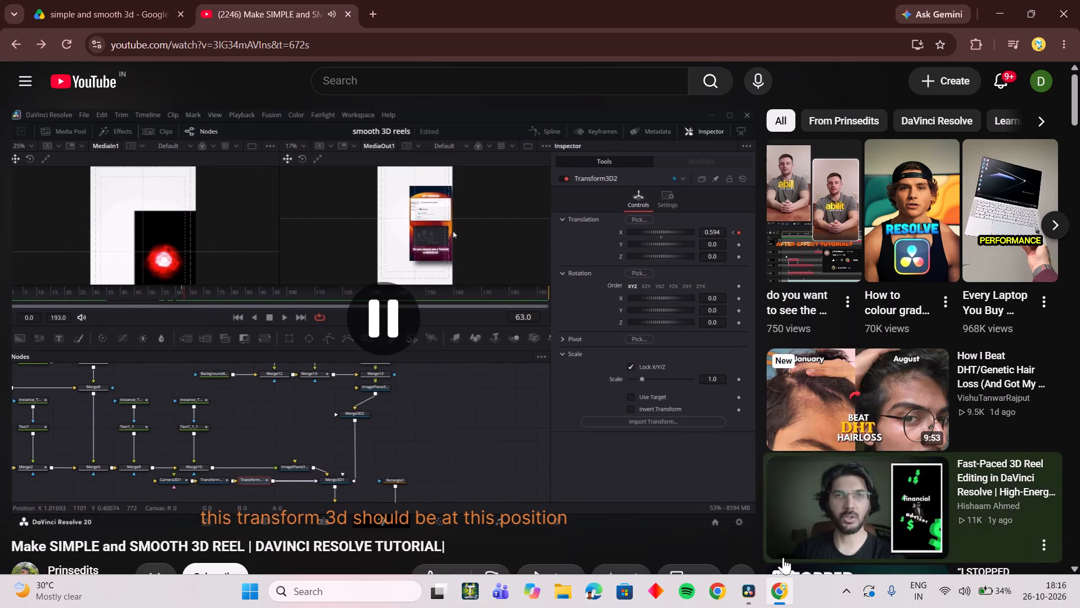
Back in DaVinci Resolve, add another Background node above Merge6 and connect it to Merge6's foreground input.
left_click(761, 602)
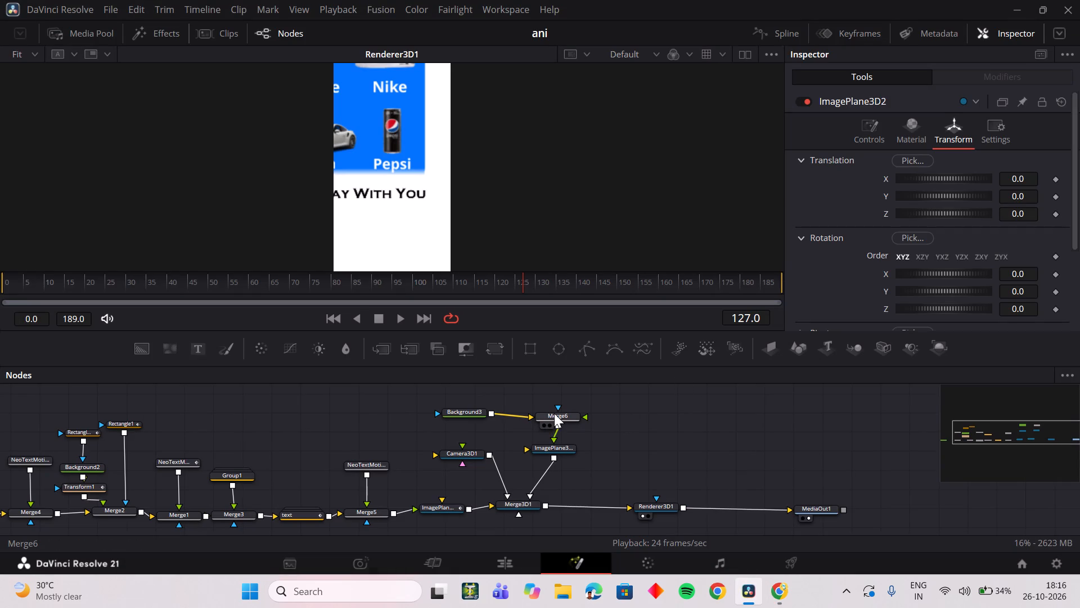
left_click(687, 417)
scroll(672, 443, "up", 2)
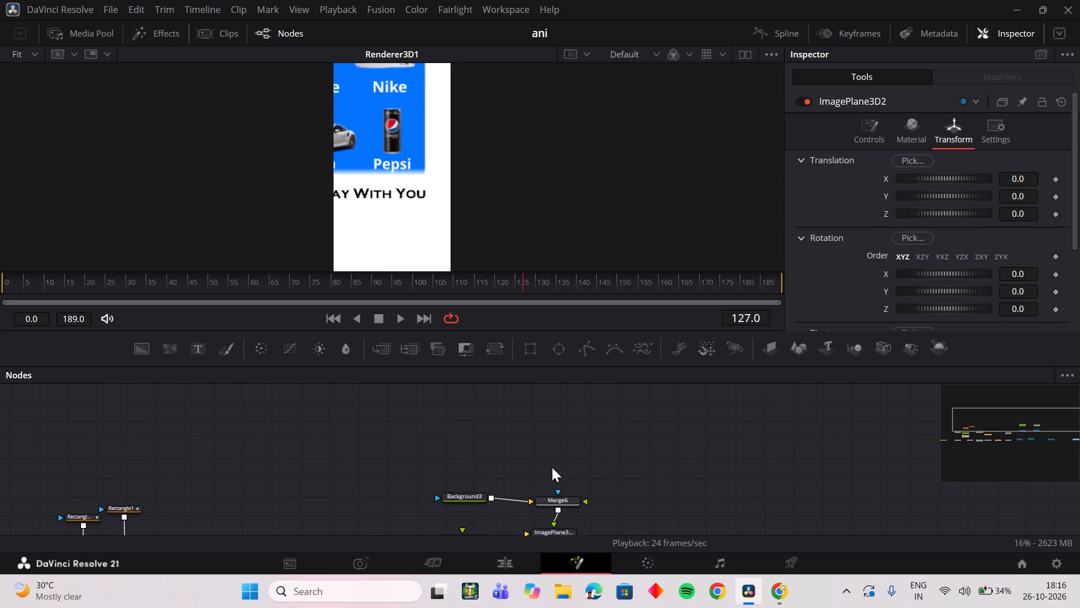
left_click(558, 500)
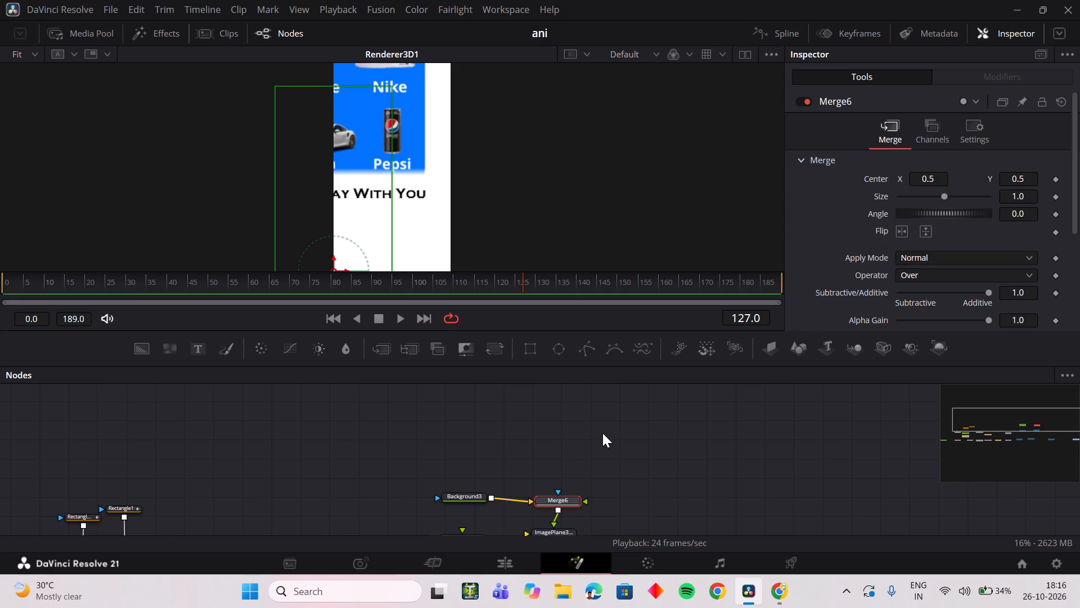
left_click(391, 394)
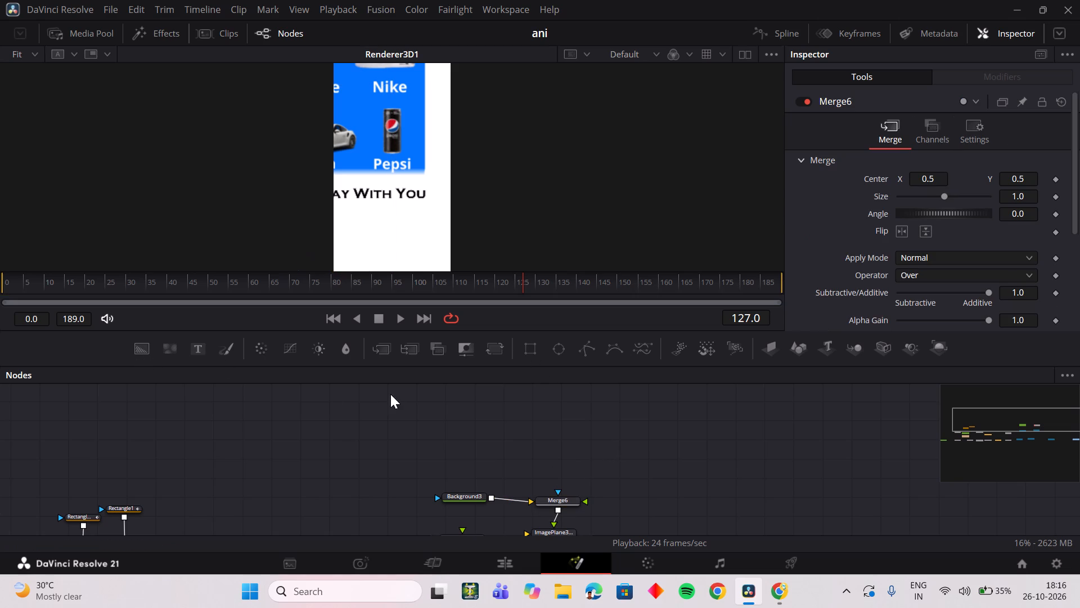
left_click(142, 351)
left_click_drag(386, 412, 542, 453)
left_click_drag(575, 457, 570, 523)
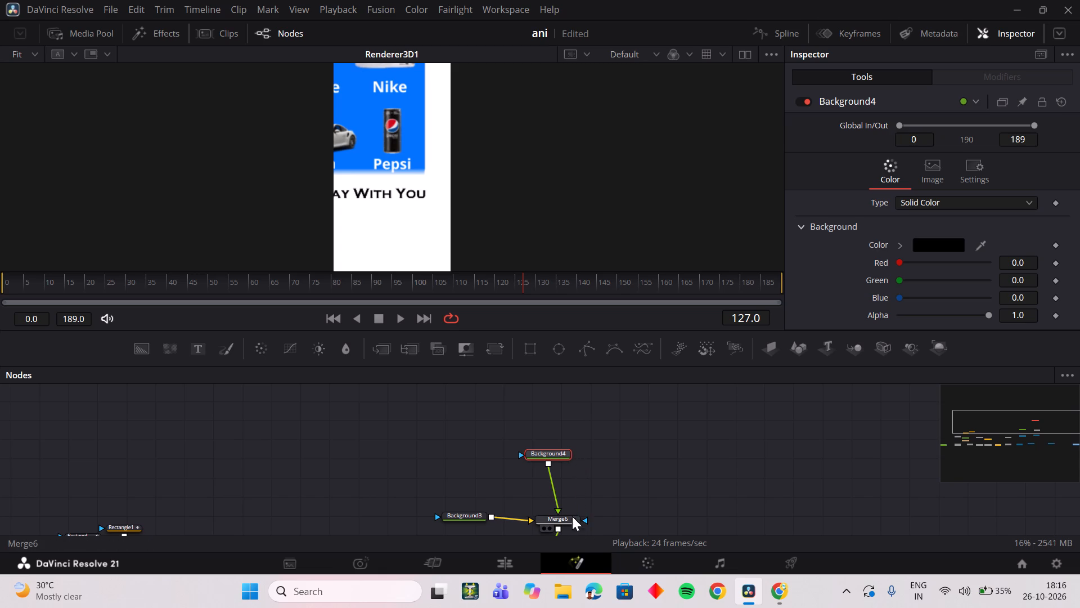
At frame 142, make the Background4 node solid red by setting its Red value to 1.0.
left_click_drag(533, 280, 589, 280)
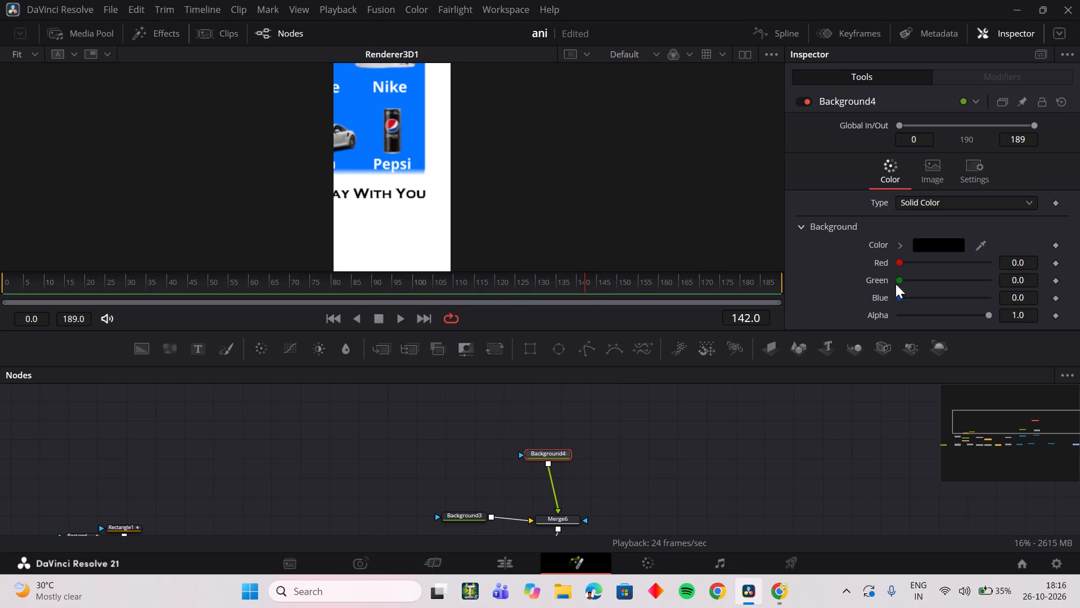
left_click_drag(902, 262, 1048, 271)
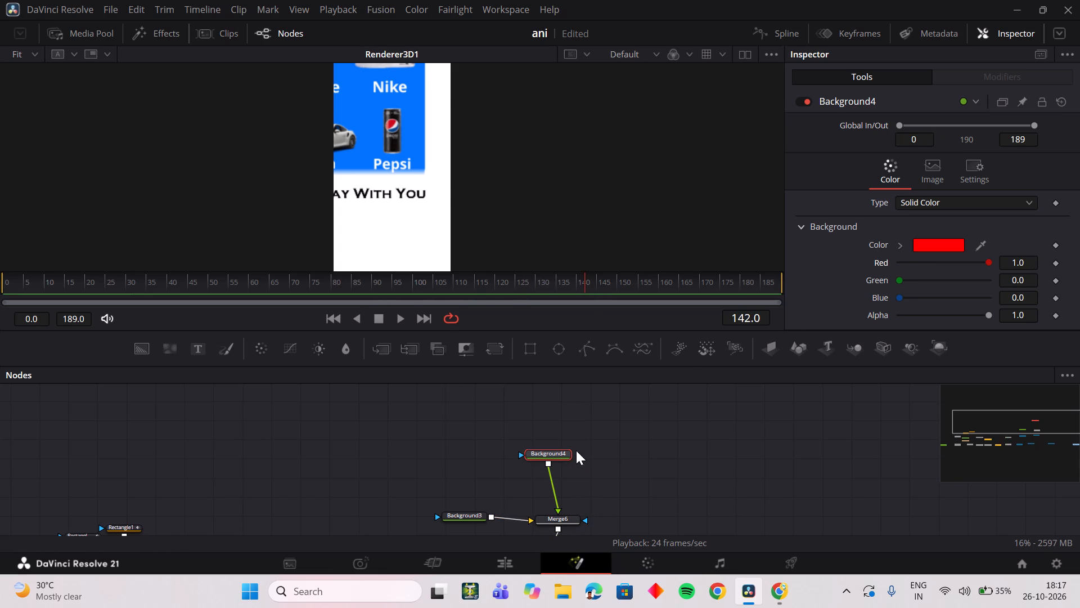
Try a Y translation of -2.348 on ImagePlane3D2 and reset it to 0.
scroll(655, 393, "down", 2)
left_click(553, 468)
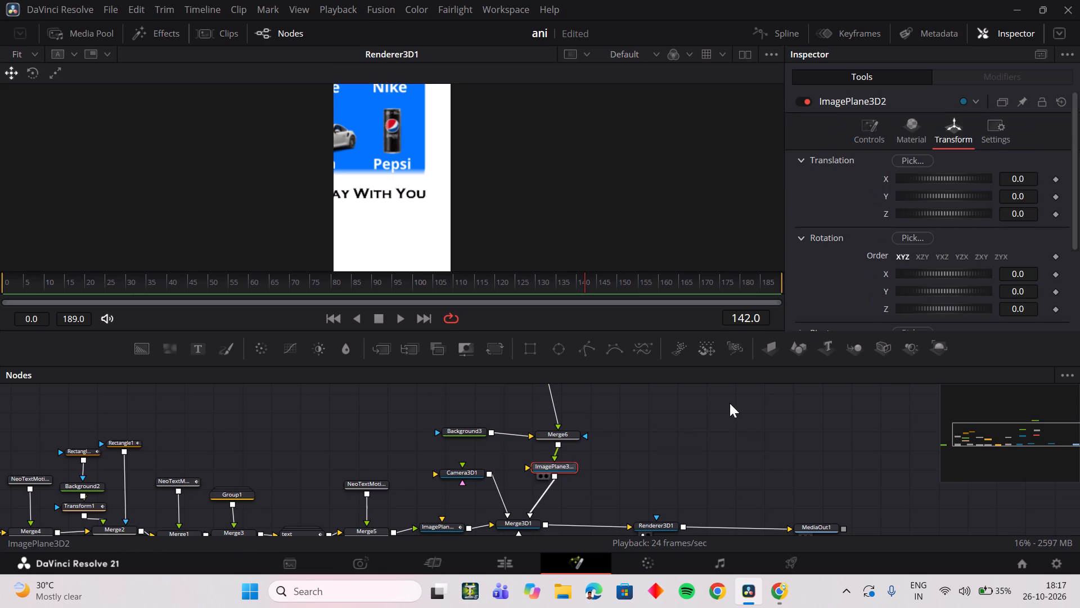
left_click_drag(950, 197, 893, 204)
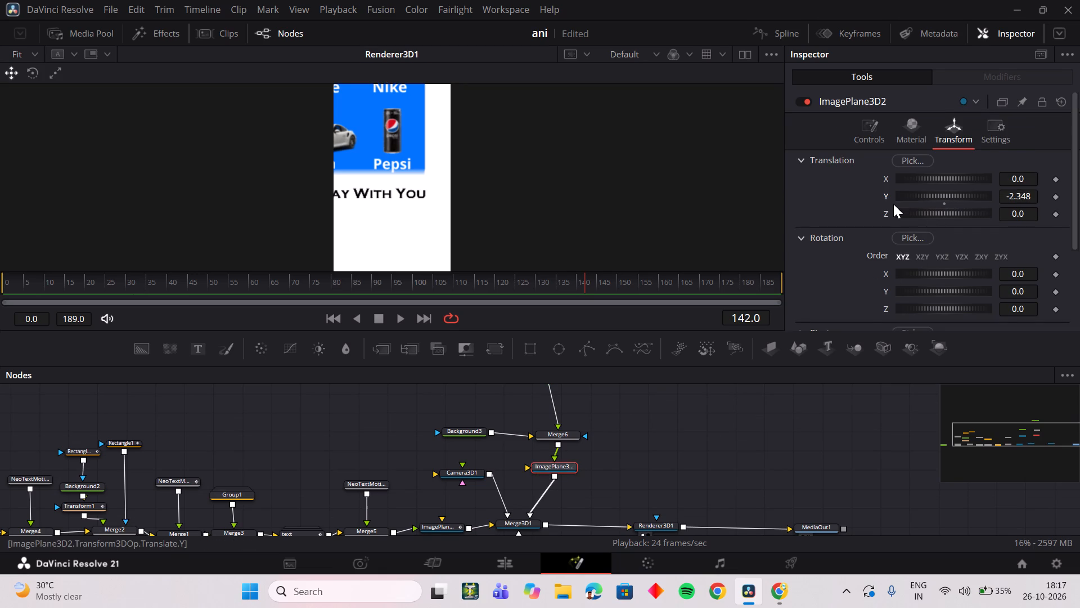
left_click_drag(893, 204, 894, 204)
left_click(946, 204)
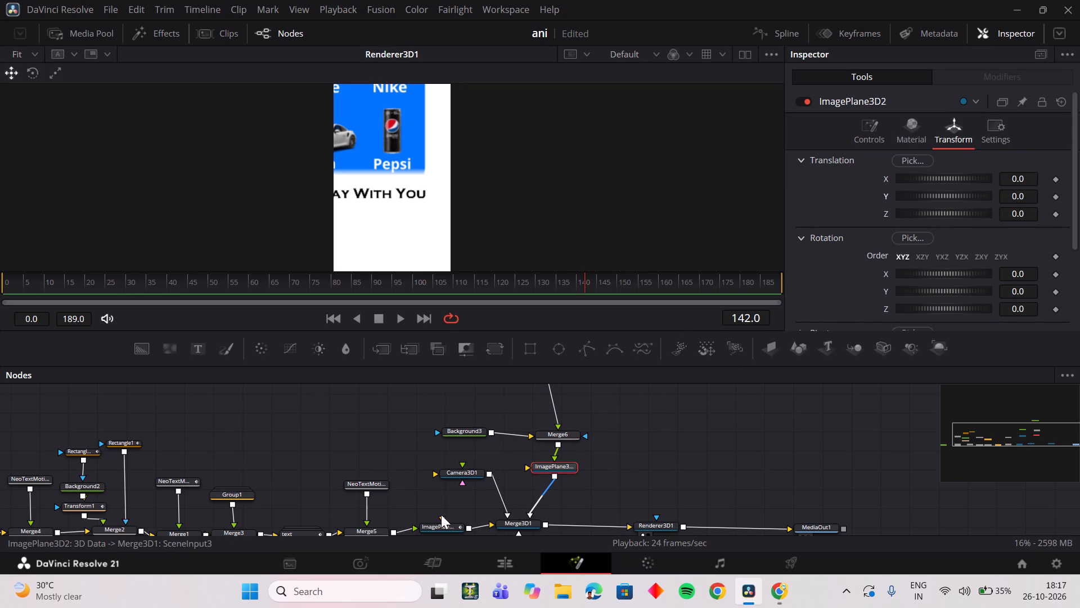
Set Camera3D1's Y translation to about -0.435 to bring the red plane into the camera's view.
left_click(472, 473)
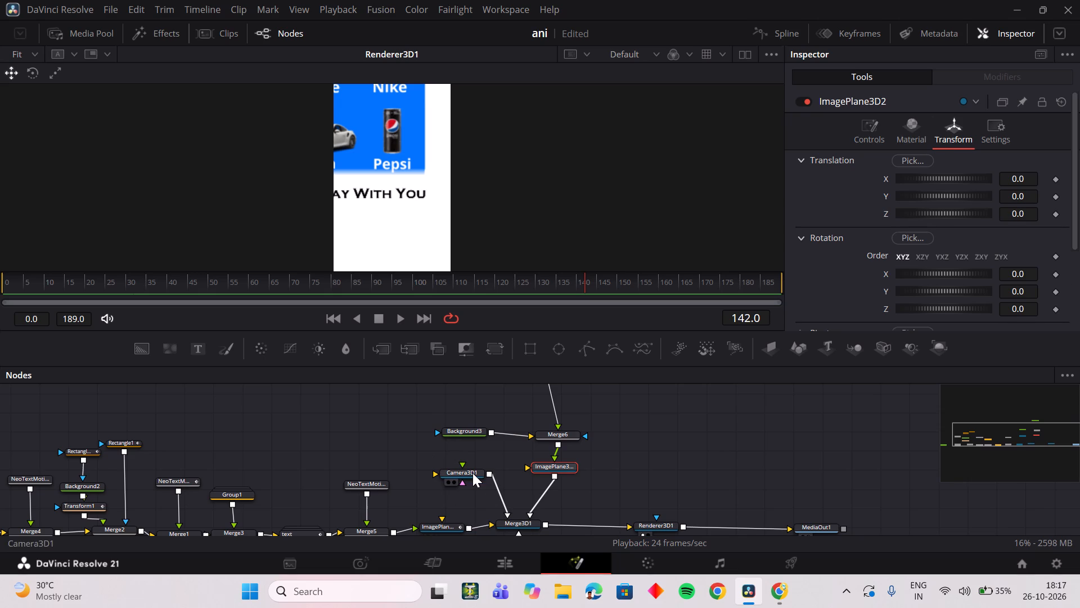
left_click_drag(962, 195, 937, 202)
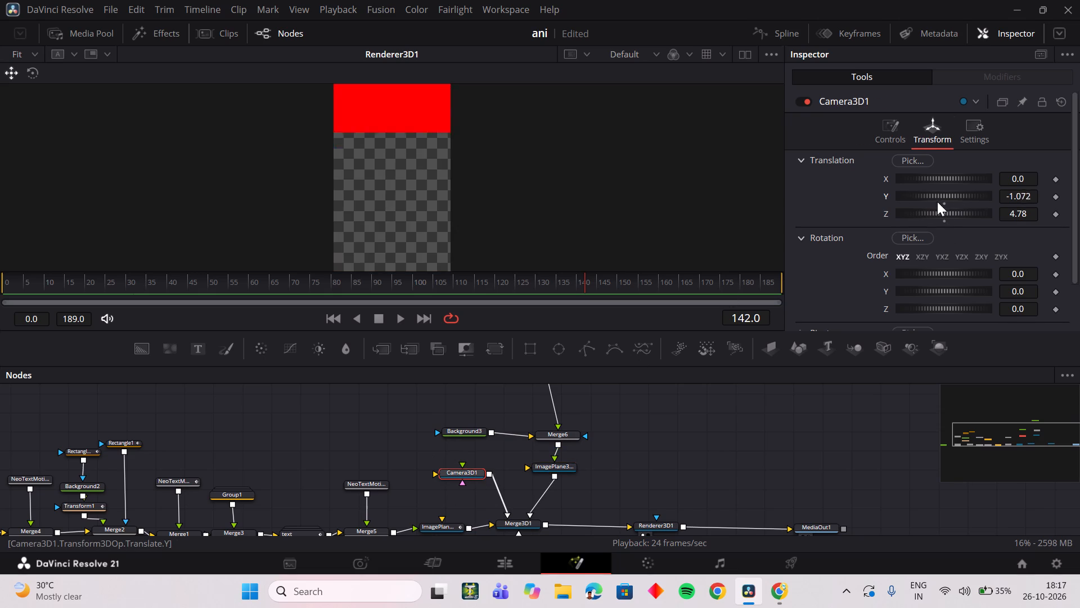
left_click_drag(937, 202, 952, 200)
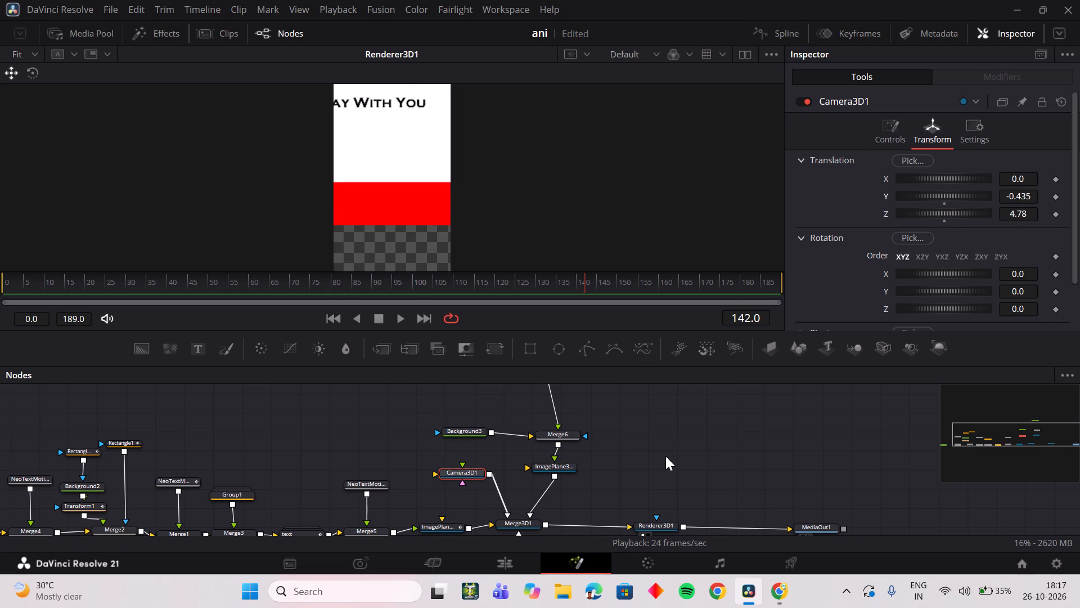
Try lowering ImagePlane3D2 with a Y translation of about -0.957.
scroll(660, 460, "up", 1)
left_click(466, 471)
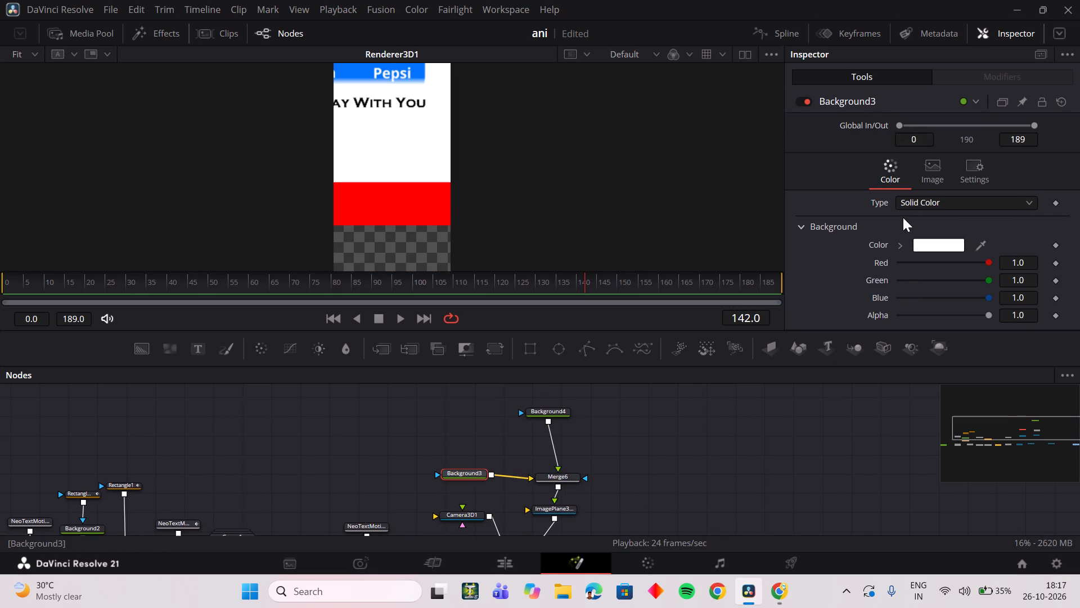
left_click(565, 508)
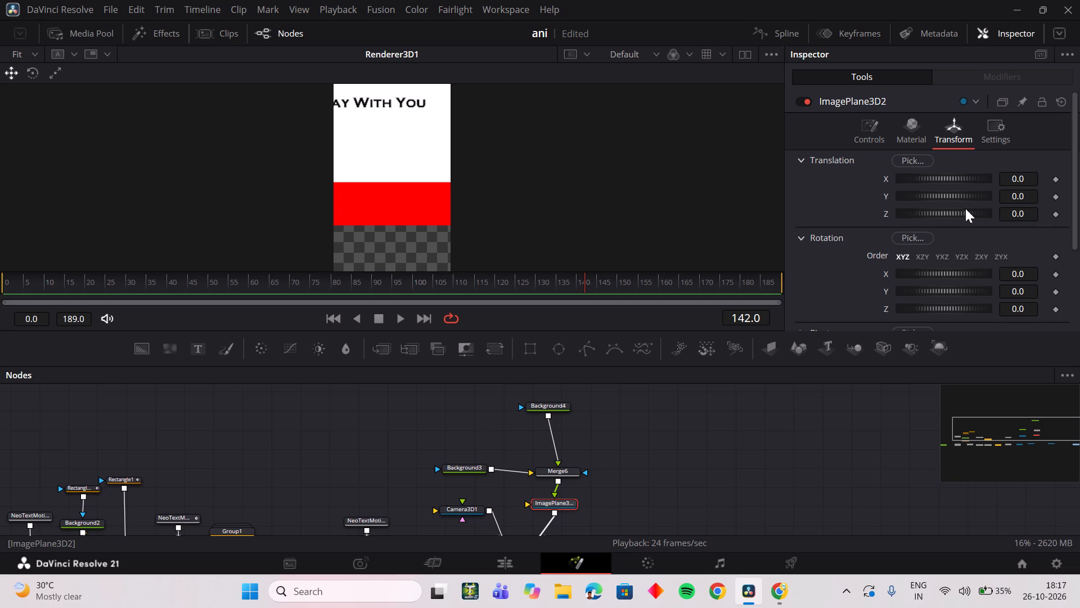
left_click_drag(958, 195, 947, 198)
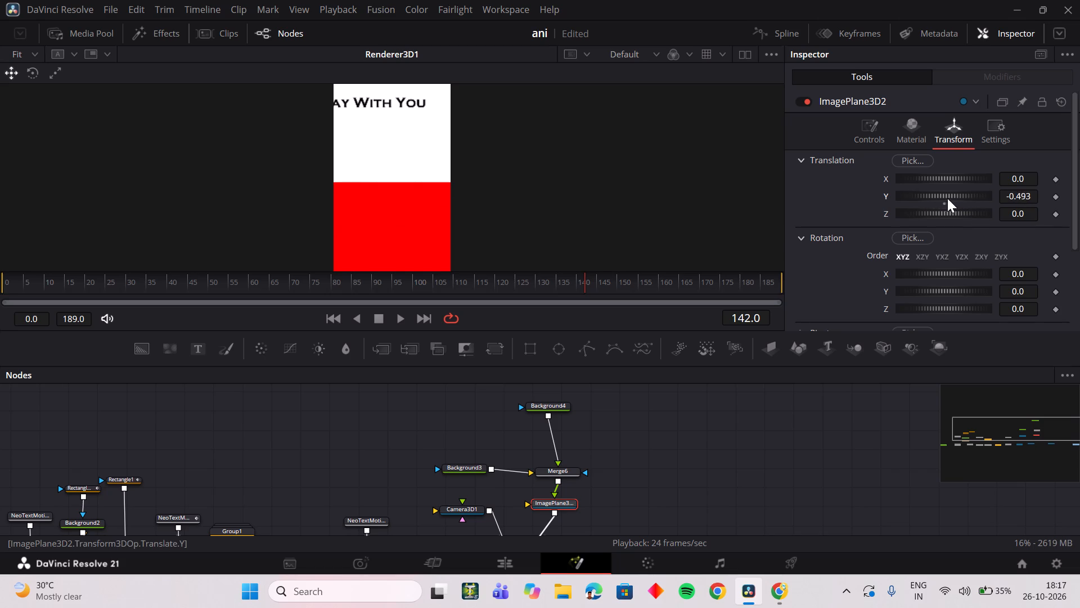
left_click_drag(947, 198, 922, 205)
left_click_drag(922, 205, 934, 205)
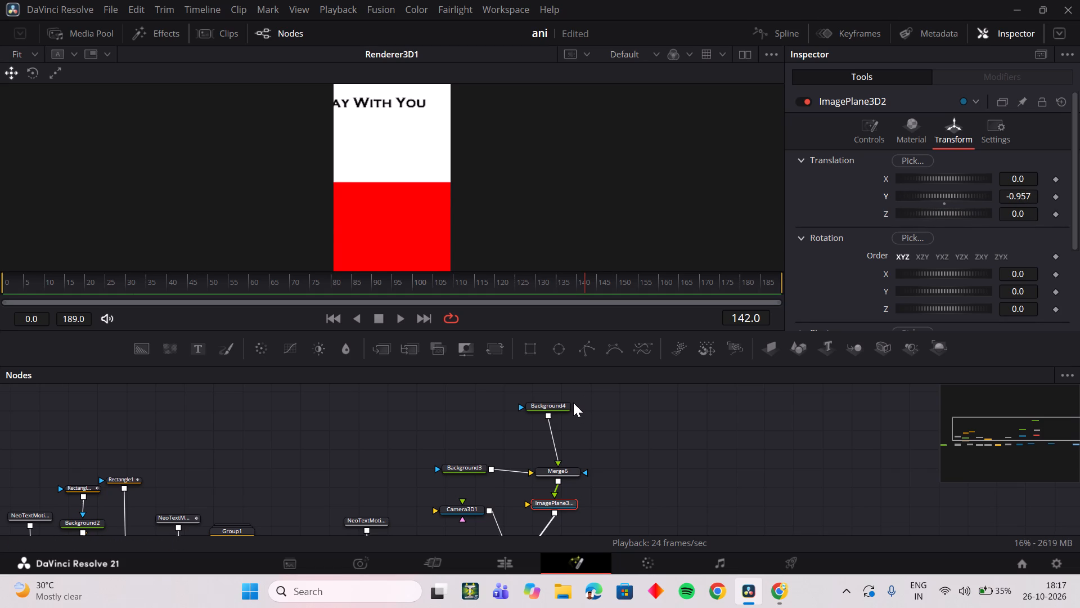
Undo the Y translations of ImagePlane3D2 and Camera3D1.
key("ctrl+z")
key("ctrl+z")
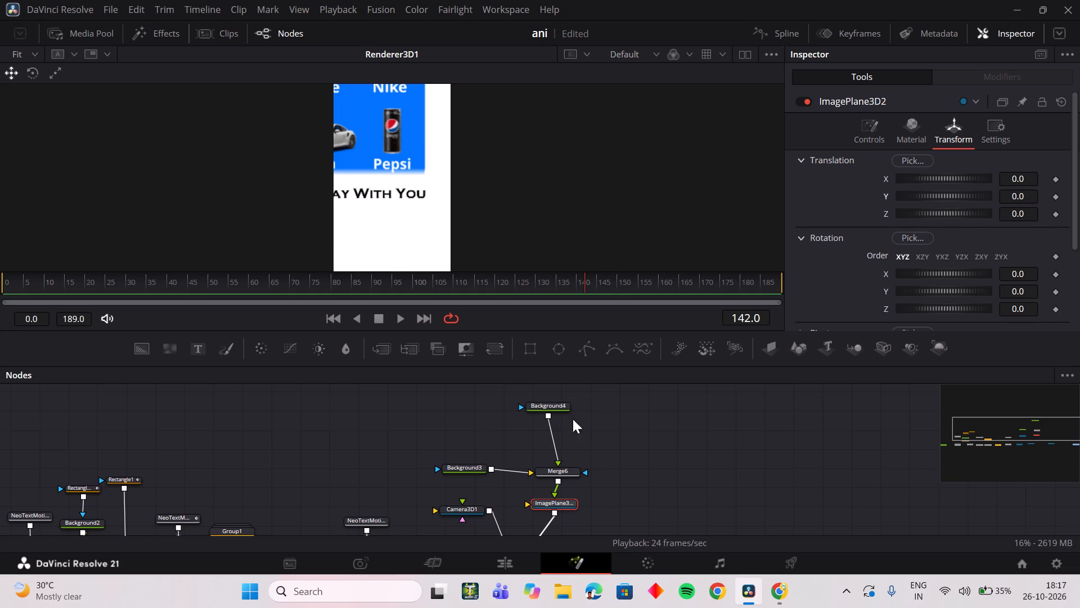
Delete the Background4 node that feeds Merge6.
left_click(555, 405)
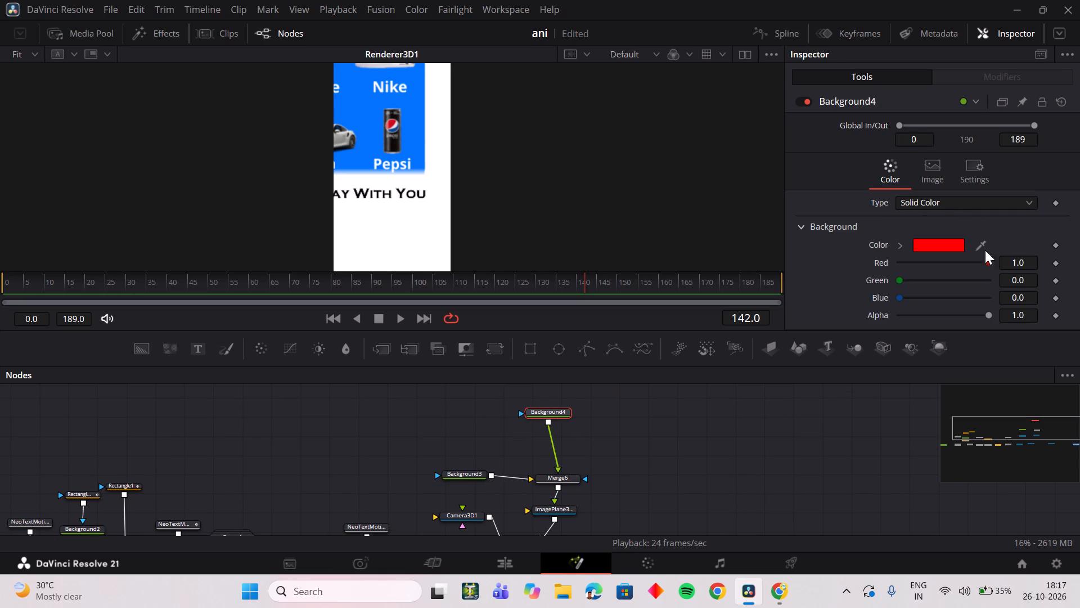
left_click_drag(988, 262, 784, 277)
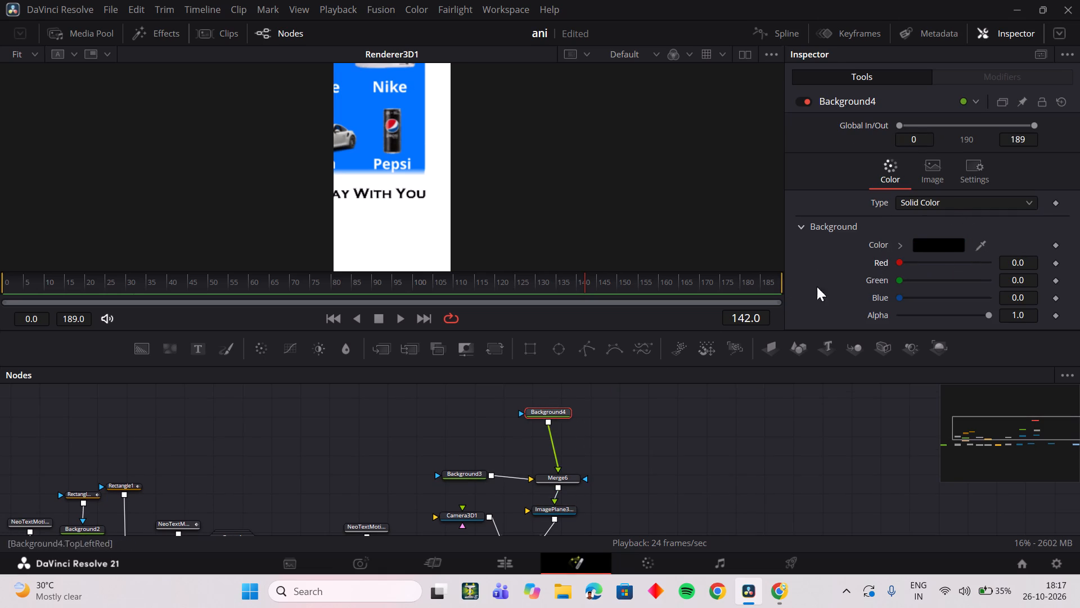
key("Delete")
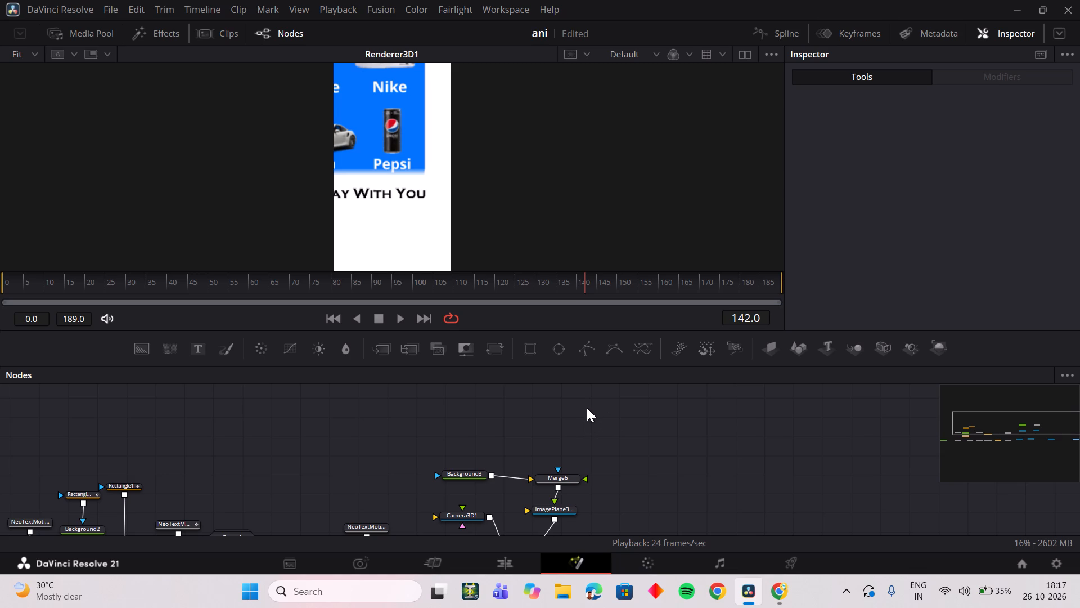
Move the playhead back to frame 62.
left_click_drag(591, 290, 359, 293)
left_click_drag(359, 293, 246, 292)
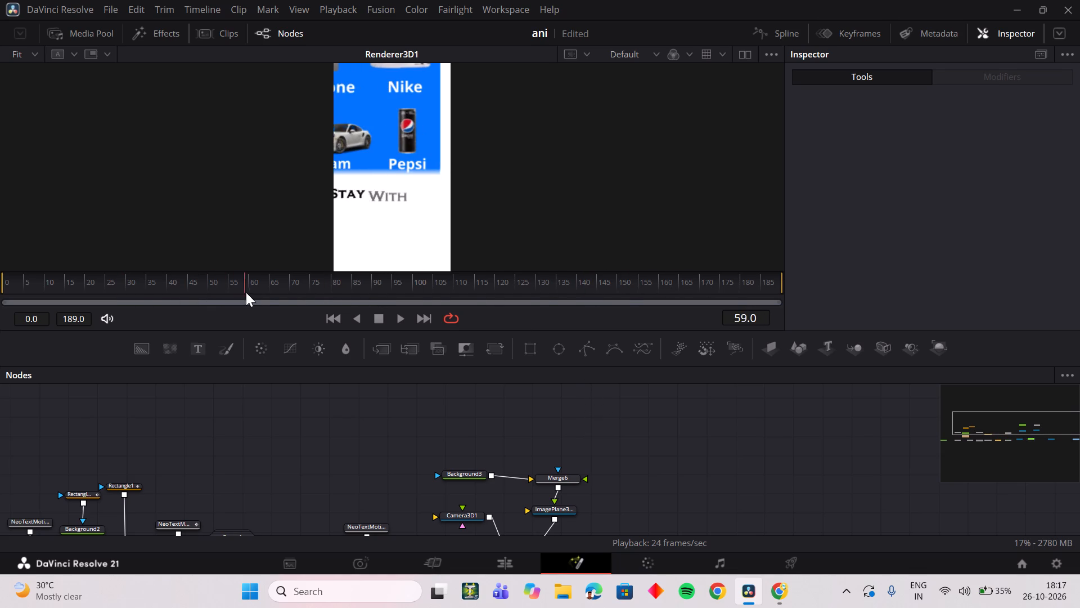
left_click_drag(246, 292, 259, 291)
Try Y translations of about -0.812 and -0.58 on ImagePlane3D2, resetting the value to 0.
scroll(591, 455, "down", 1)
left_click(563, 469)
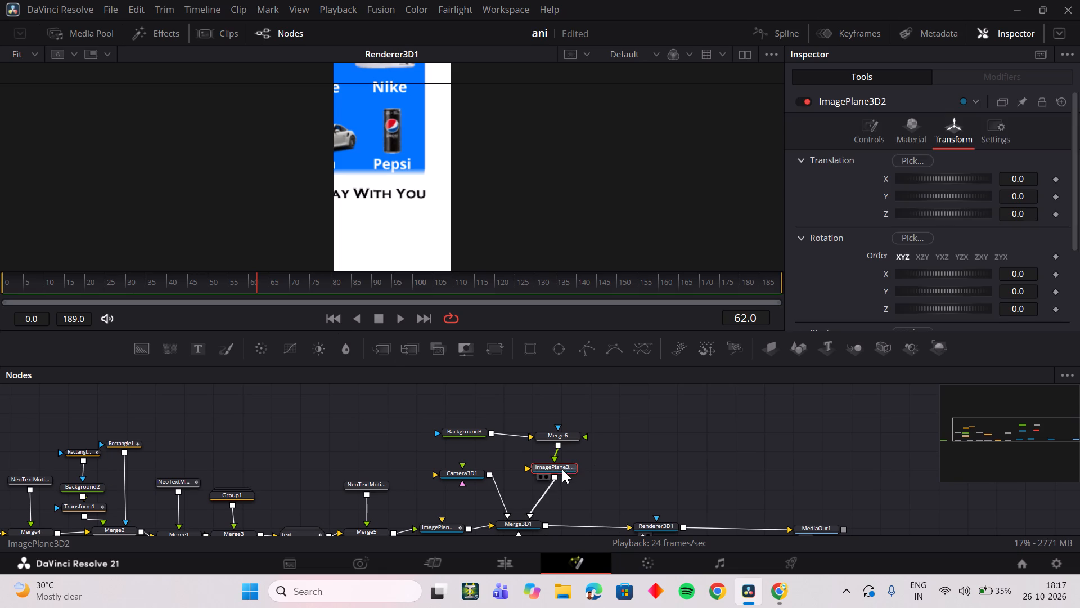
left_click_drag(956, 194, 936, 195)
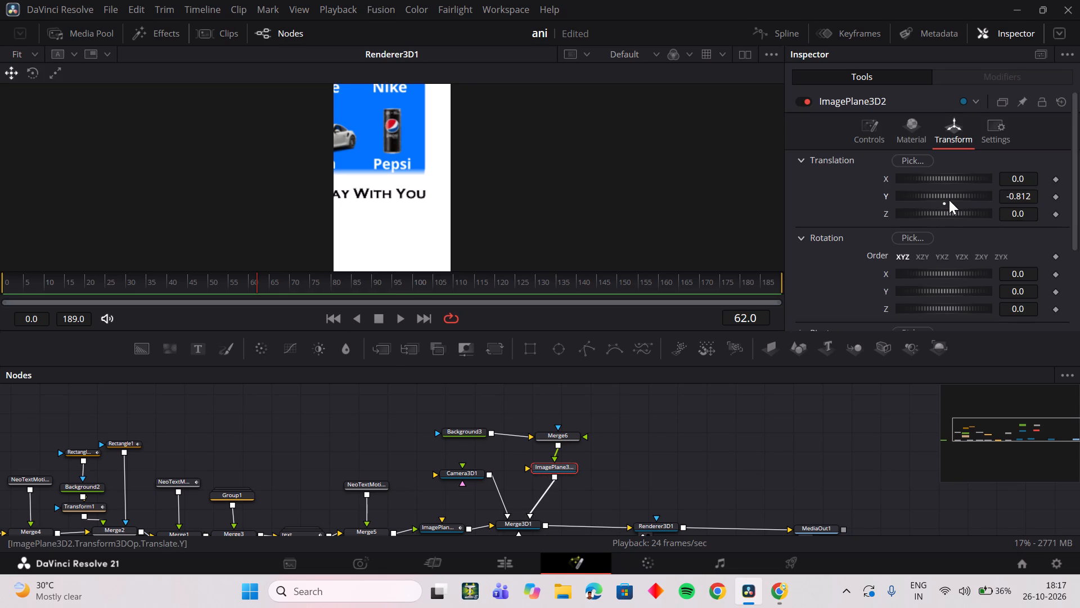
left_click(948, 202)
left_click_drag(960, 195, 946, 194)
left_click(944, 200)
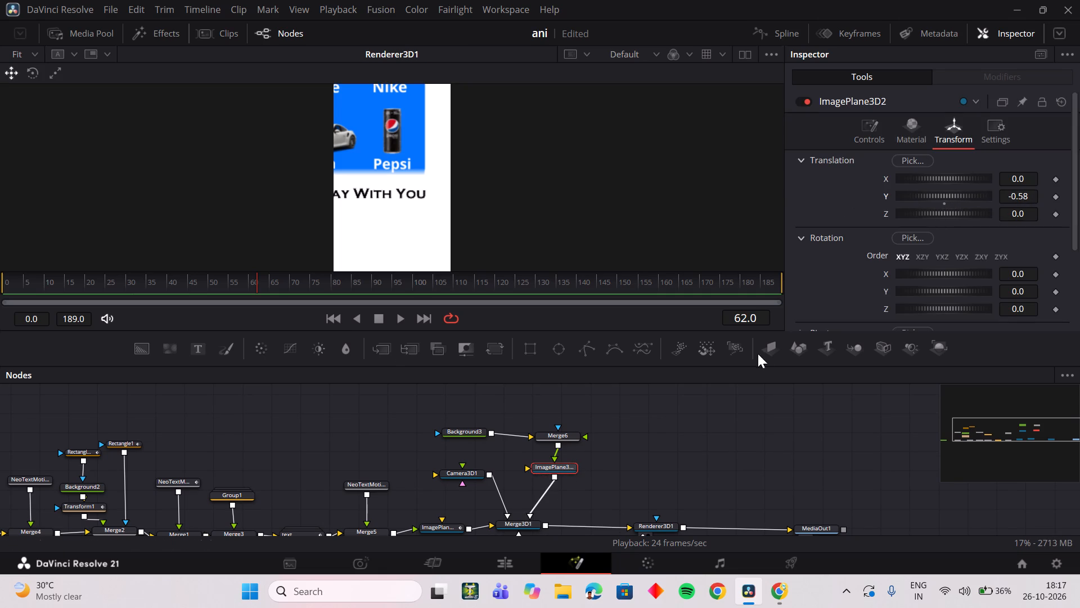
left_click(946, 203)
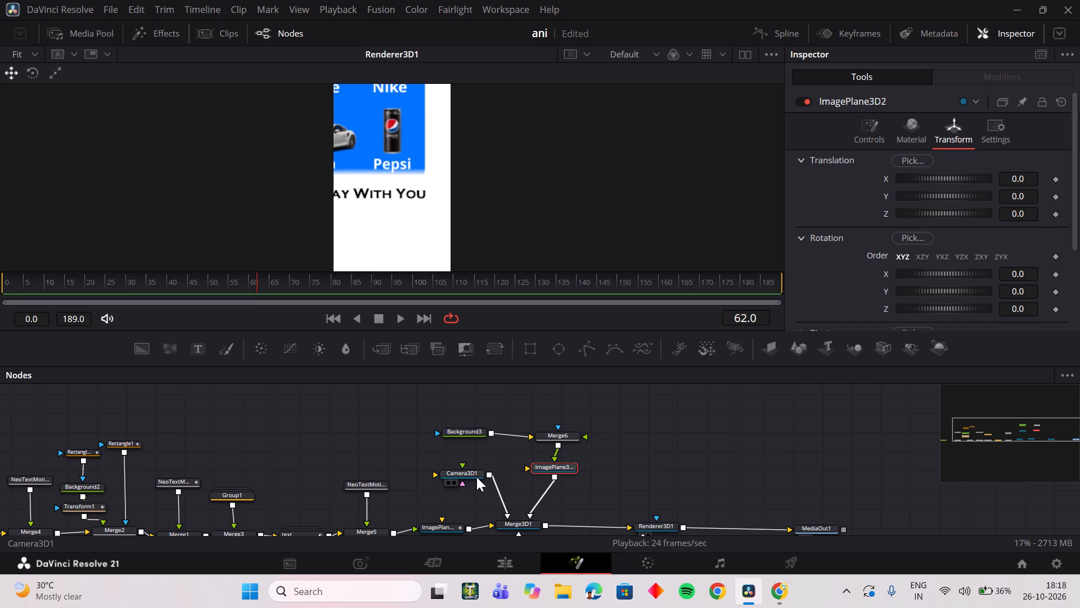
Shift Camera3D1 sideways past the content's edge by setting its X translation to about 0.384.
left_click(476, 477)
left_click(253, 287)
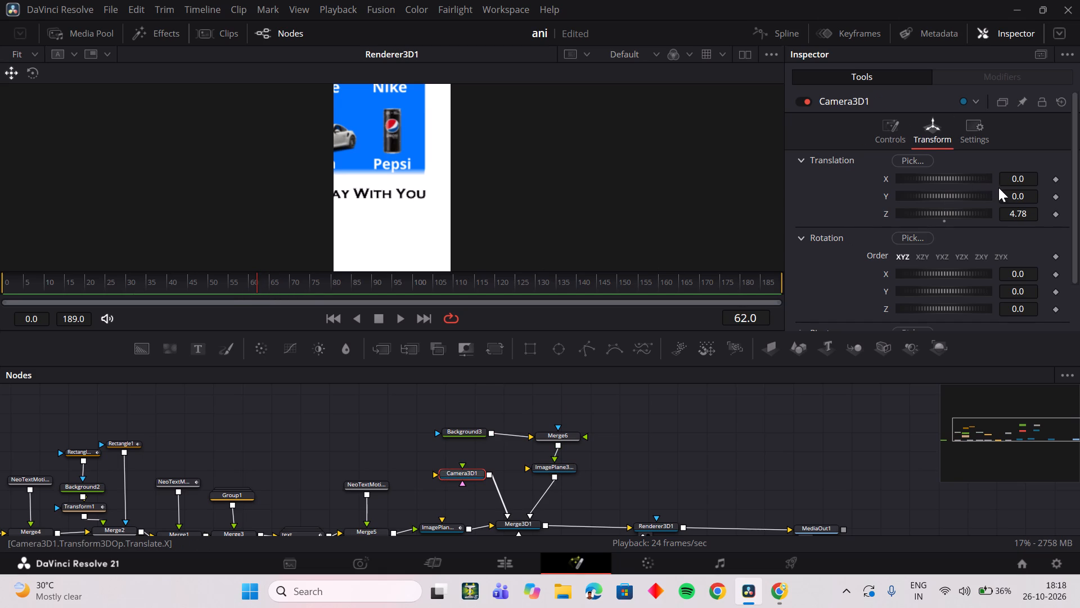
left_click_drag(1022, 180, 746, 190)
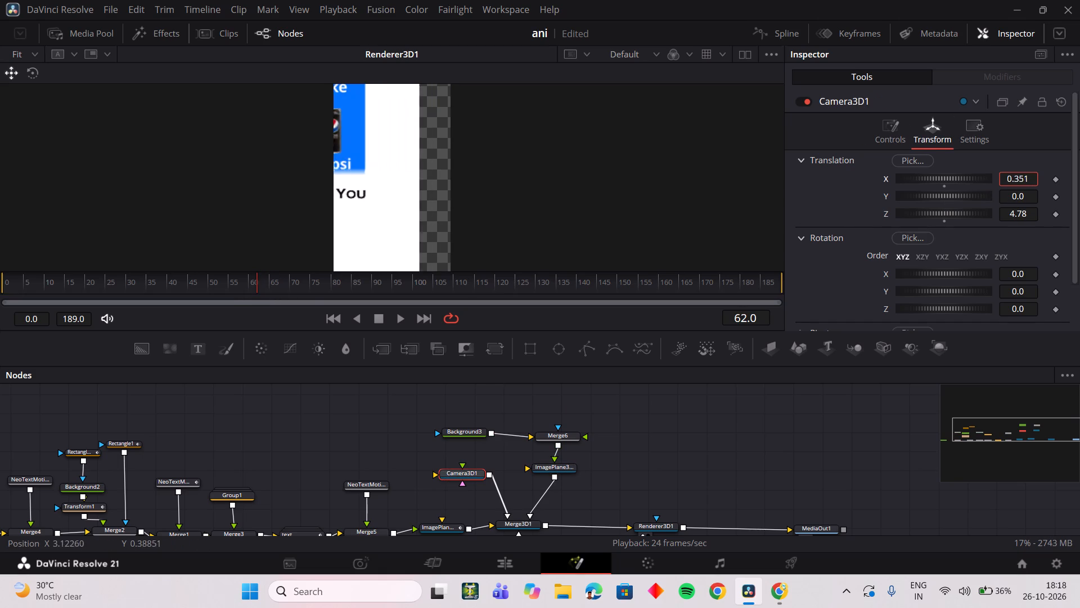
left_click_drag(746, 190, 755, 191)
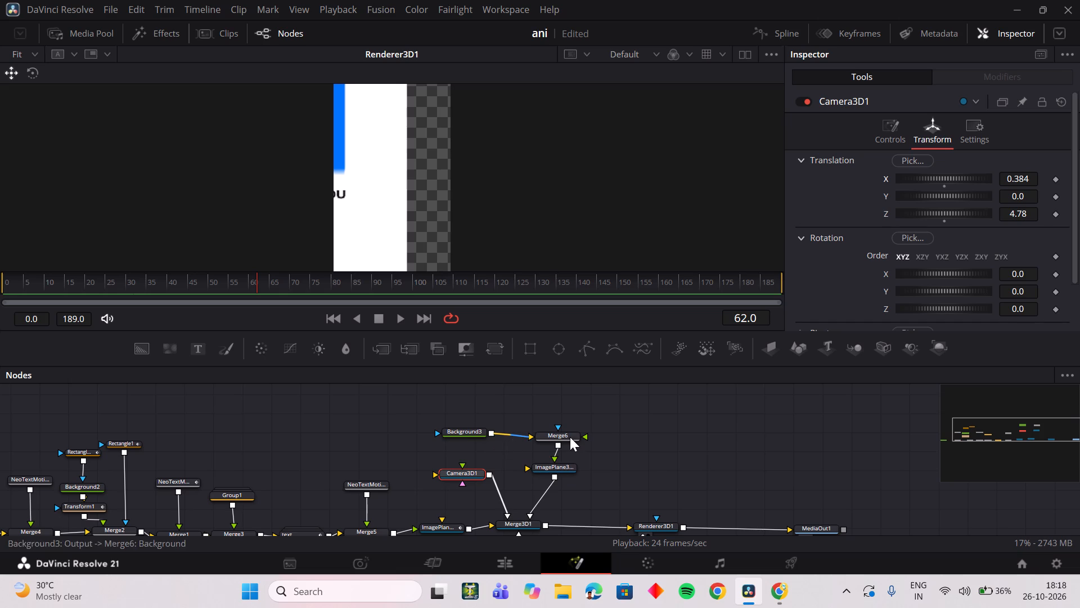
Place ImagePlane3D2 beside the first plane by setting its X translation to about 0.783.
left_click(565, 463)
left_click(568, 466)
left_click_drag(908, 175, 909, 175)
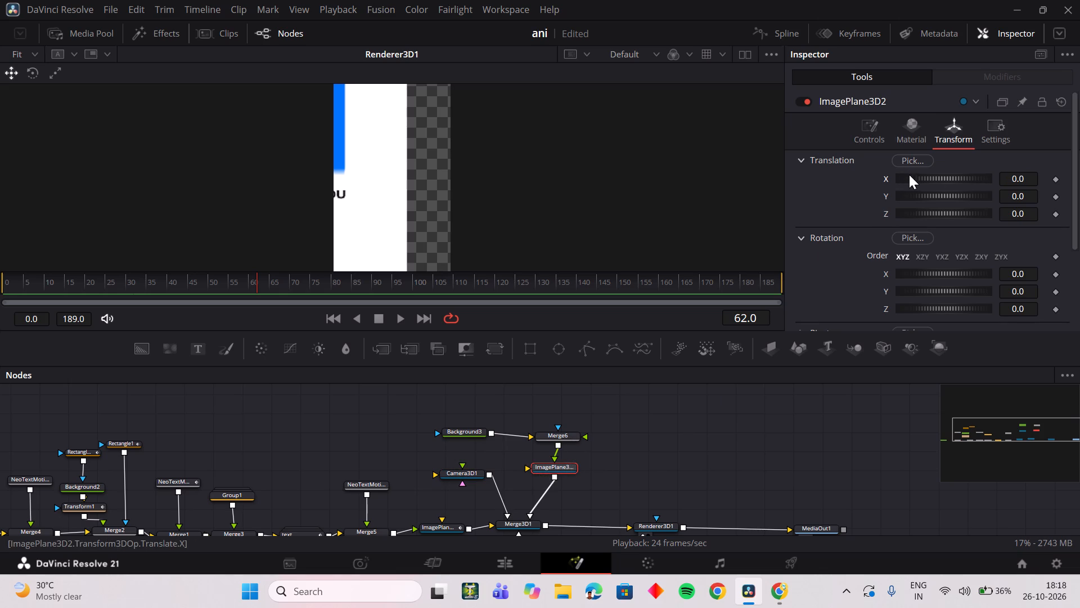
left_click_drag(909, 175, 926, 178)
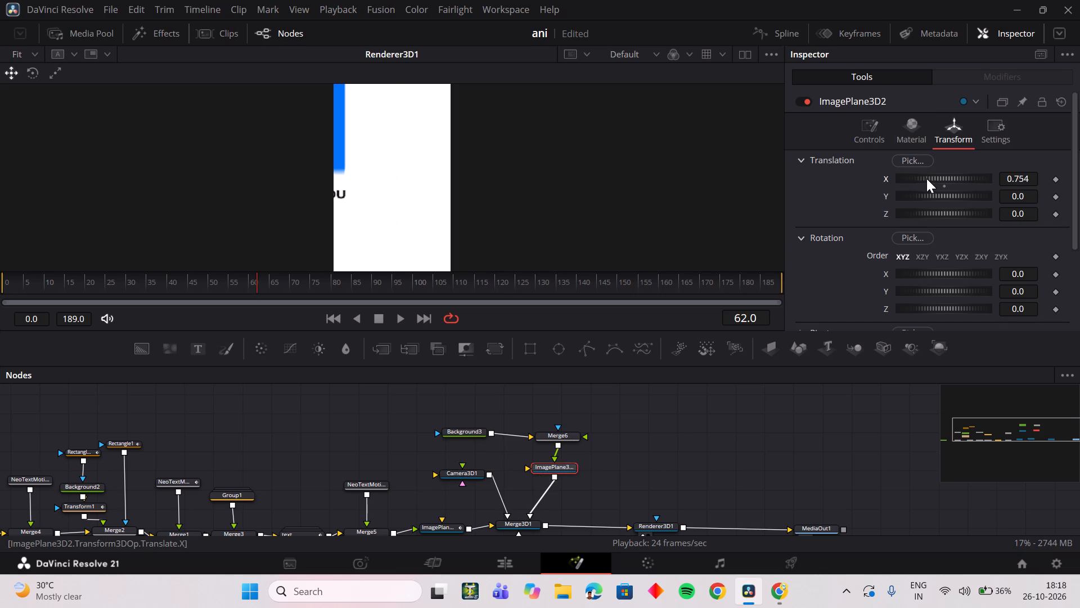
left_click_drag(926, 178, 934, 186)
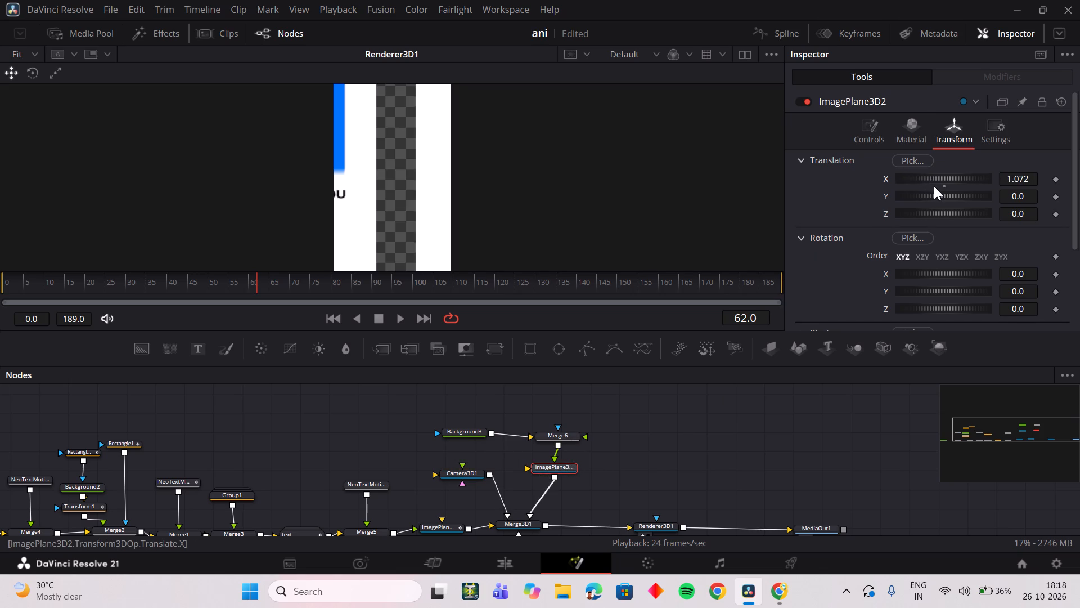
left_click_drag(934, 186, 927, 185)
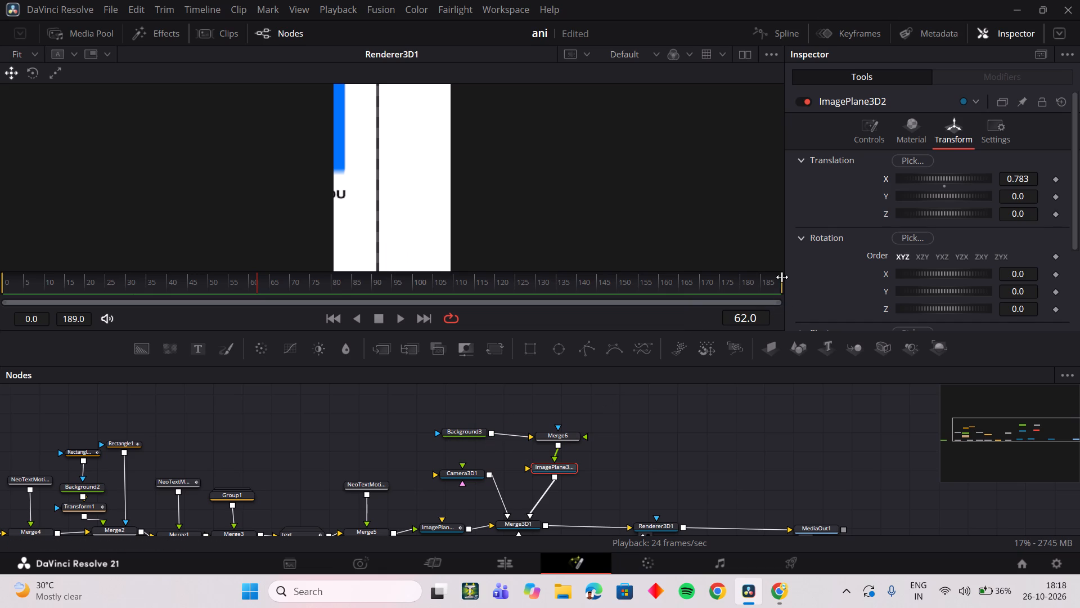
Insert a Transform node between Background3 and Merge6 and rearrange Background3 and the Transform in the node graph.
left_click(468, 435)
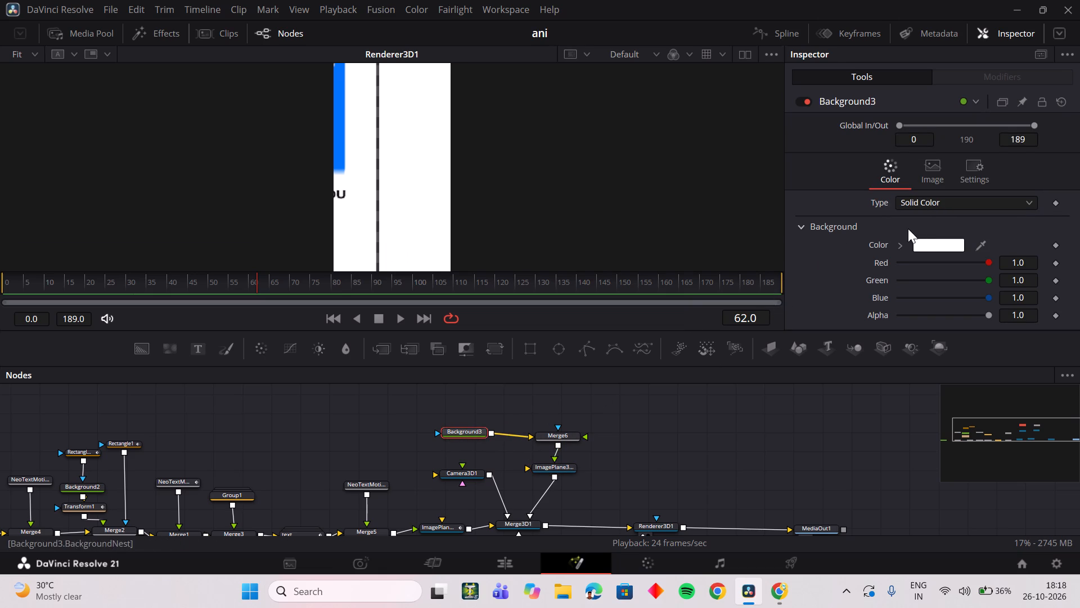
scroll(915, 251, "down", 4)
scroll(915, 251, "up", 1)
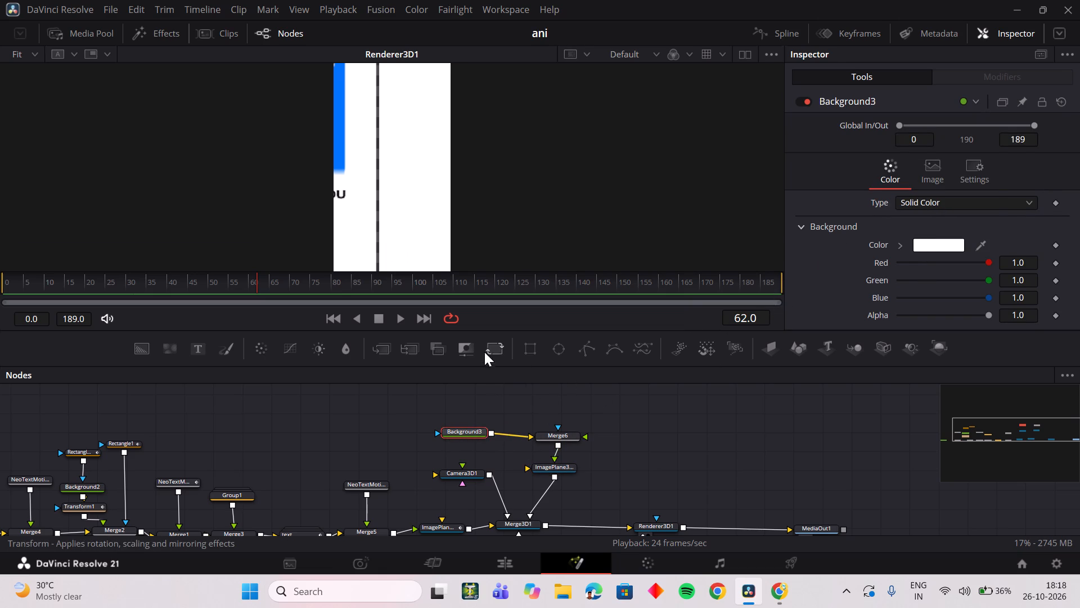
left_click(491, 350)
left_click_drag(469, 433, 408, 409)
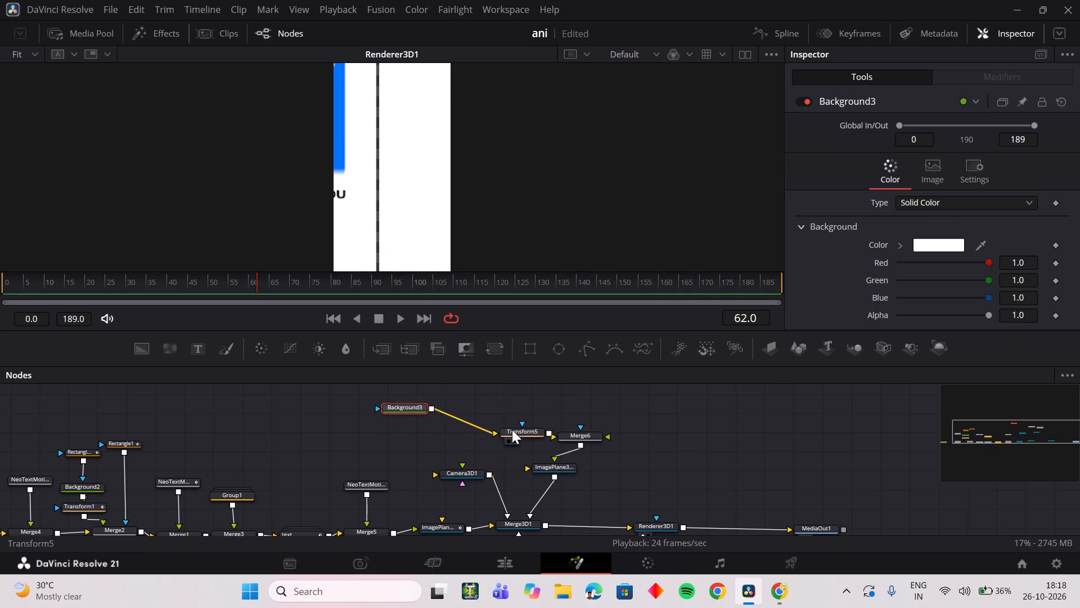
left_click_drag(512, 430, 473, 412)
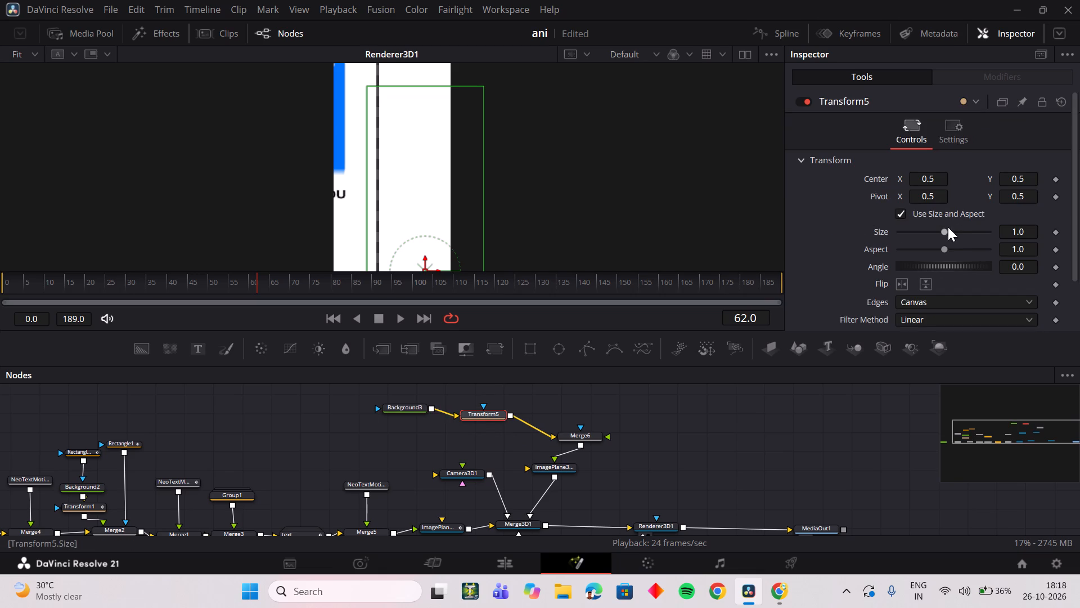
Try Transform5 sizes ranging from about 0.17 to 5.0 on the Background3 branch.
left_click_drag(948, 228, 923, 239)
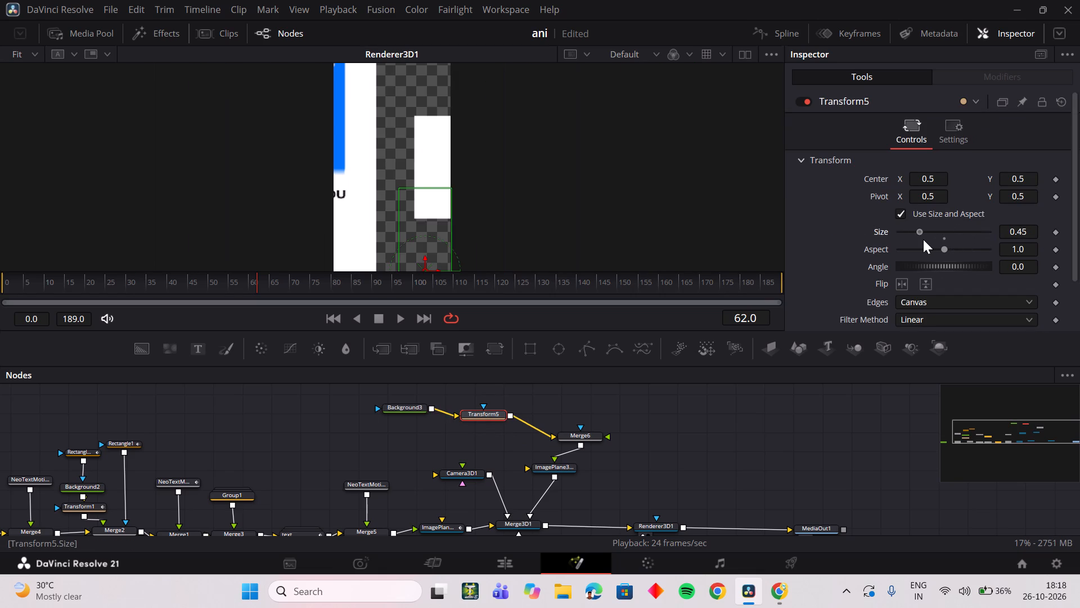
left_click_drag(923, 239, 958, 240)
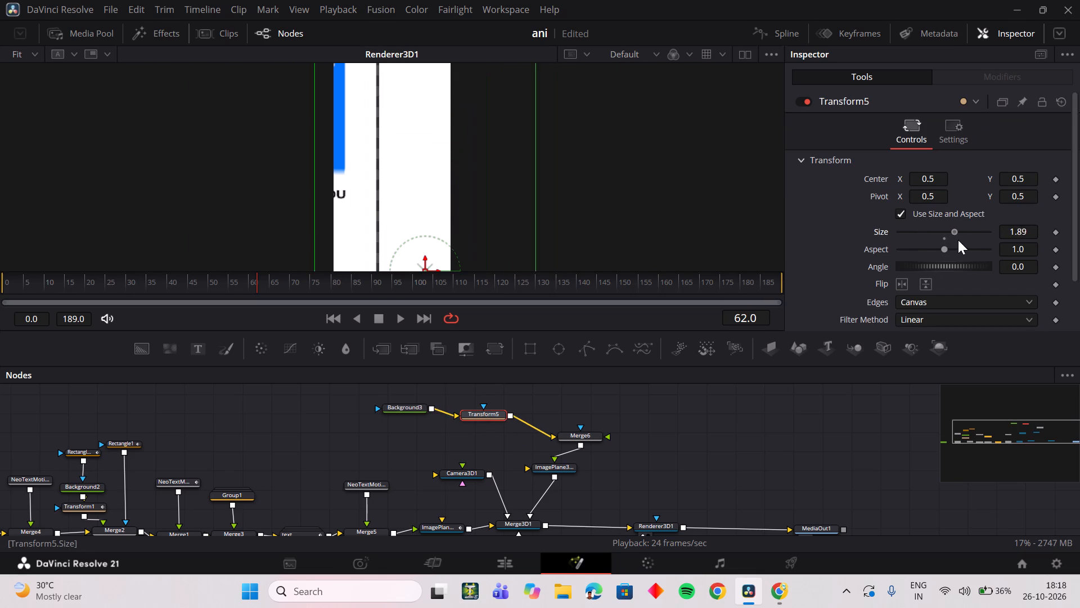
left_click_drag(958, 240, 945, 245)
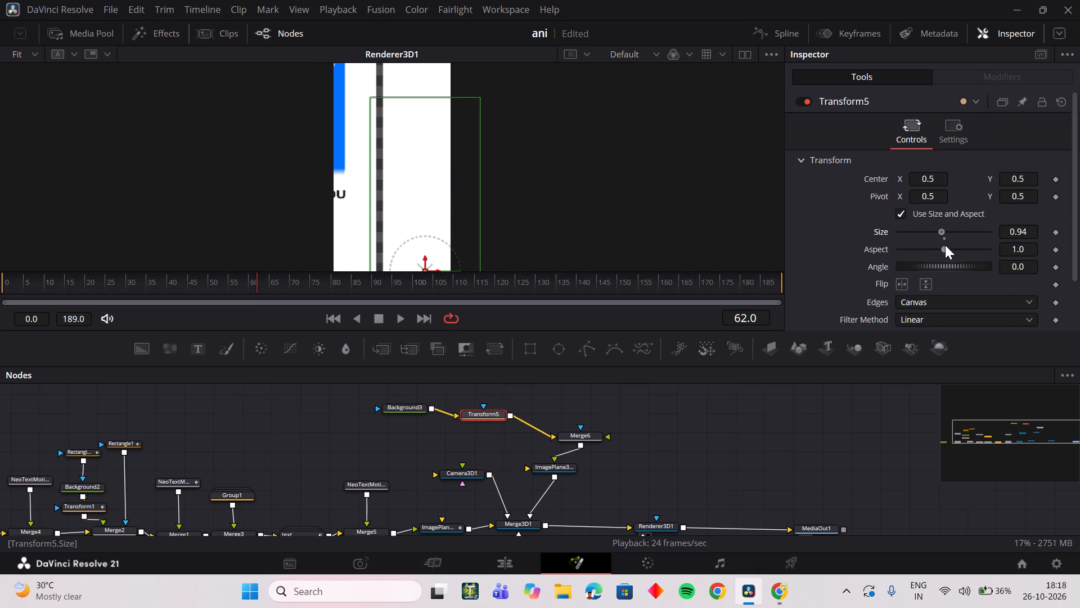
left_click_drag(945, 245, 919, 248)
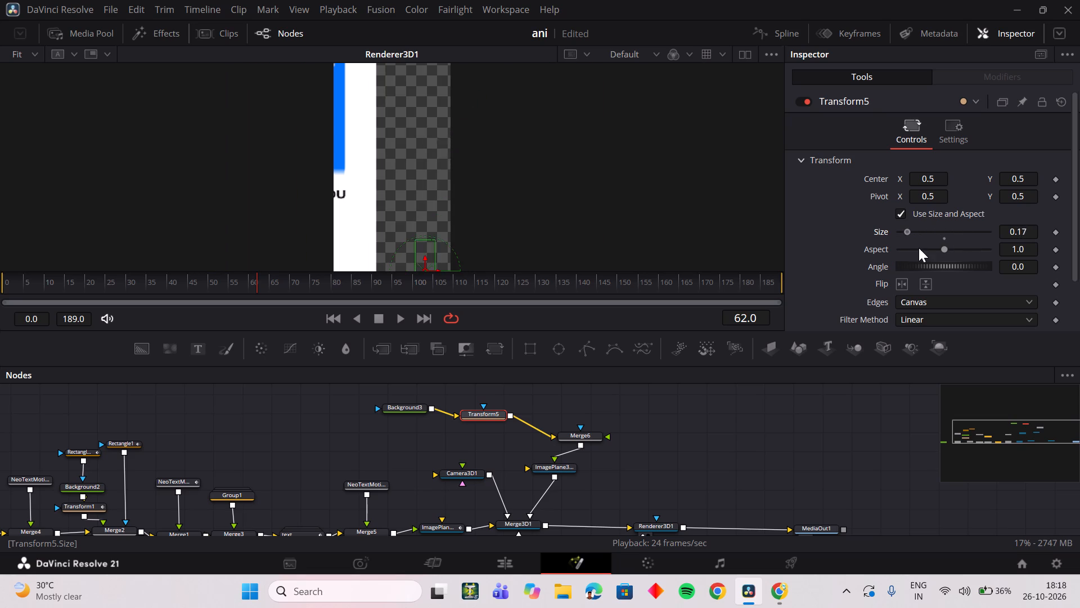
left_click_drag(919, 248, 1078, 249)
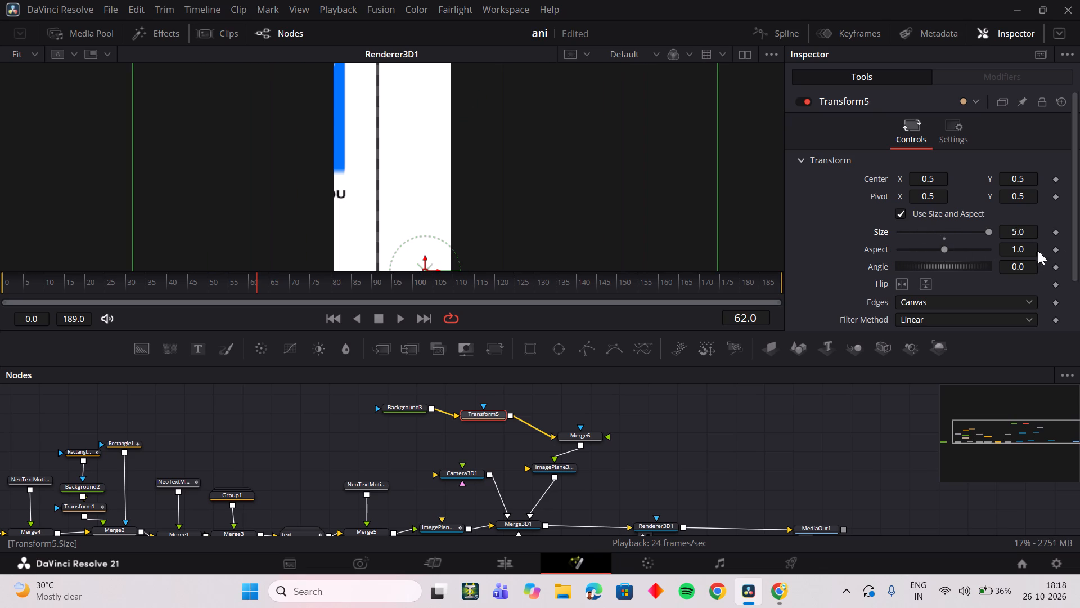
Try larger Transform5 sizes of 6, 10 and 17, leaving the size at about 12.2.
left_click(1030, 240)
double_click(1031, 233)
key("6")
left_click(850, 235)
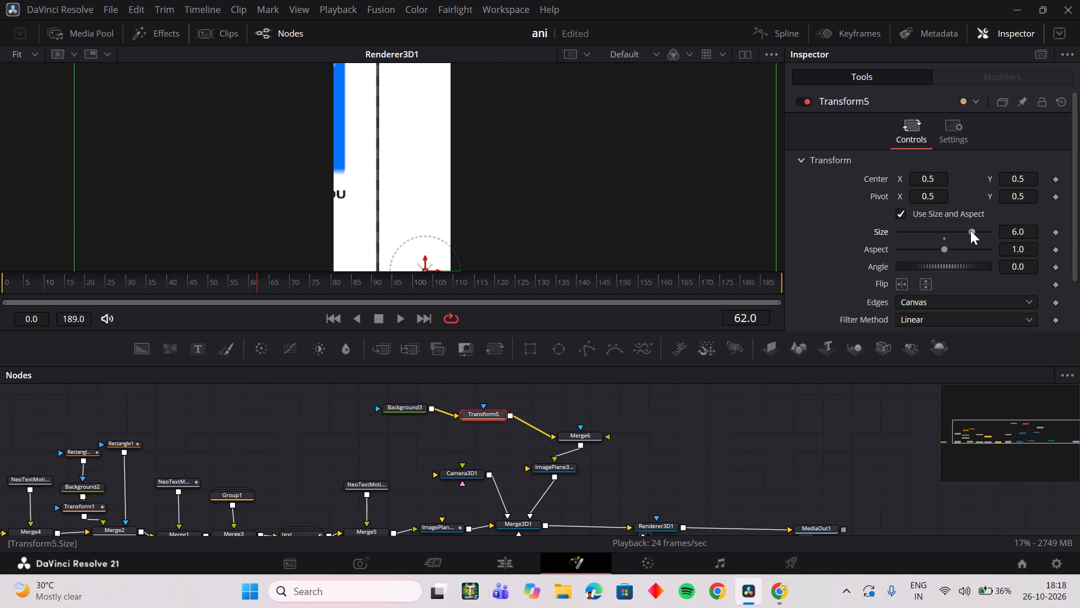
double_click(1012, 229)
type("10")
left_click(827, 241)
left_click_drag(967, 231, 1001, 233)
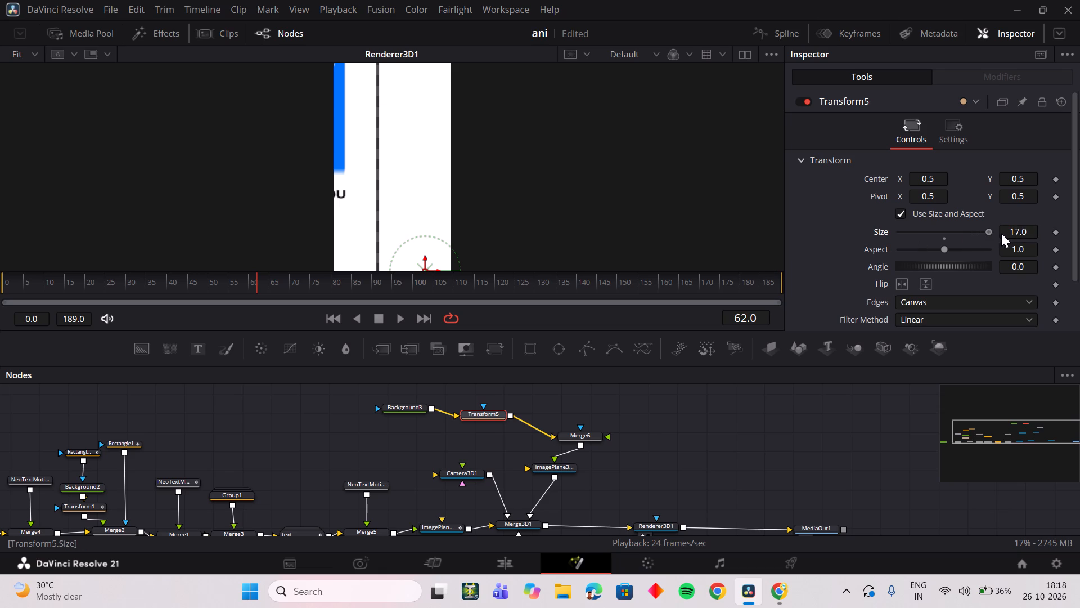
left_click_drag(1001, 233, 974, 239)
At frame 59, close the gap beside the first plane by setting ImagePlane3D2's X translation to about 0.696.
left_click_drag(288, 290, 321, 282)
left_click_drag(318, 282, 246, 287)
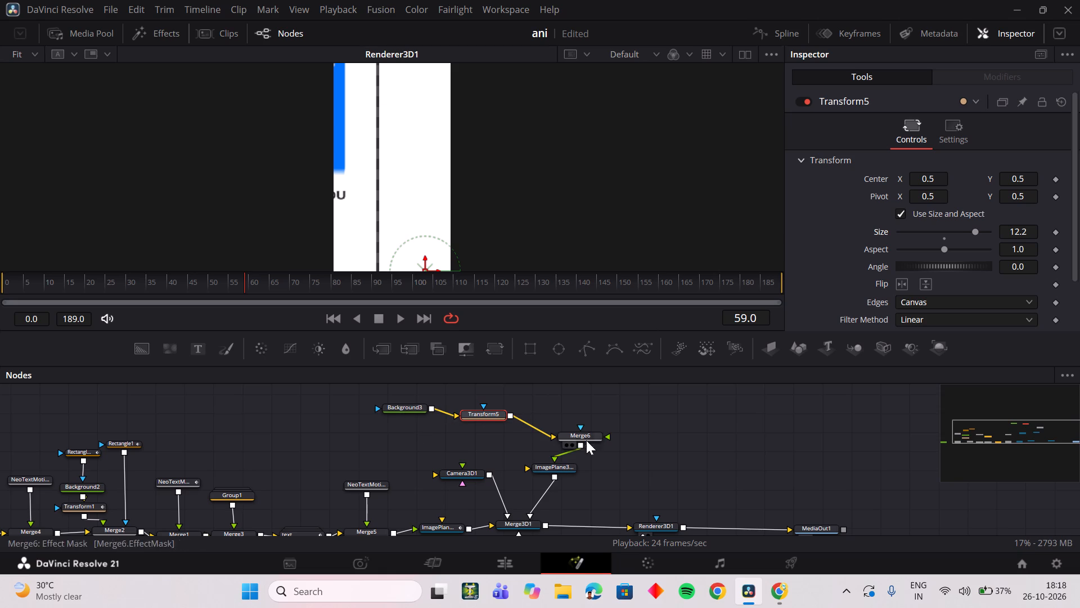
left_click(534, 470)
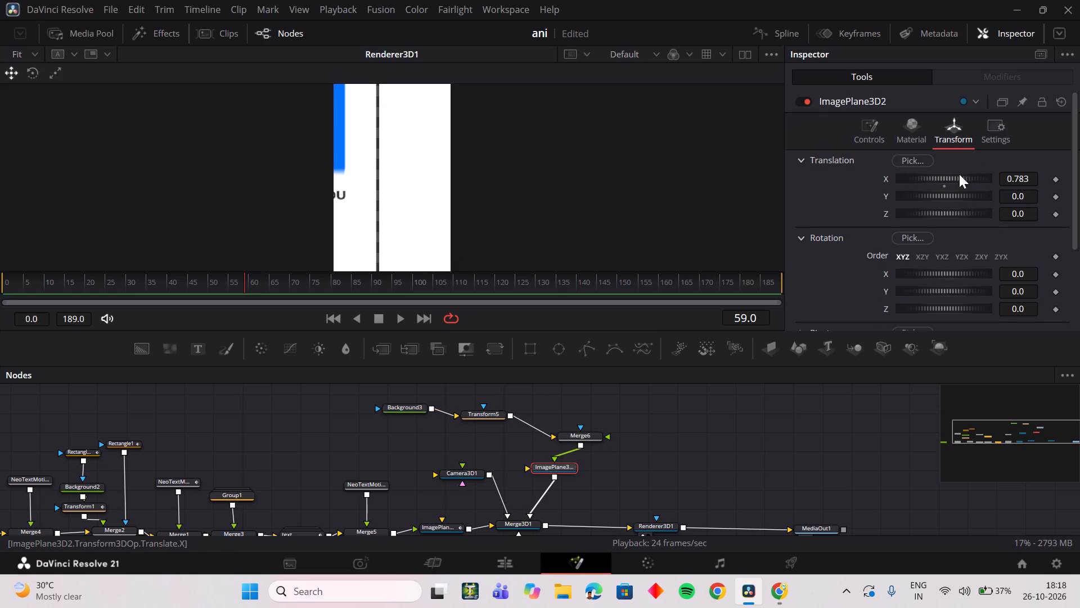
left_click_drag(959, 174, 947, 181)
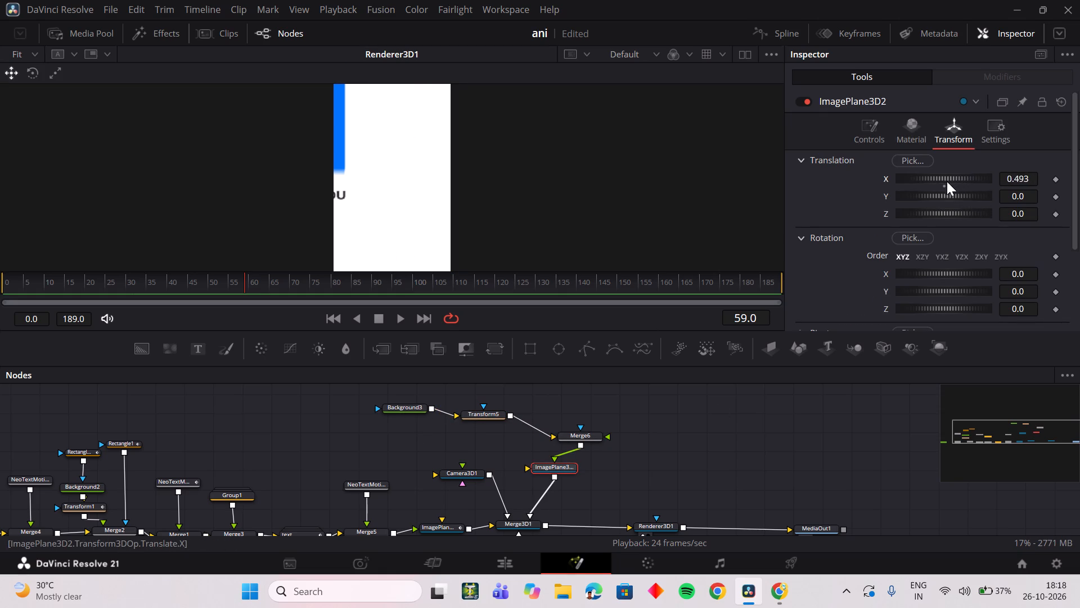
left_click_drag(947, 181, 953, 183)
left_click_drag(953, 183, 963, 180)
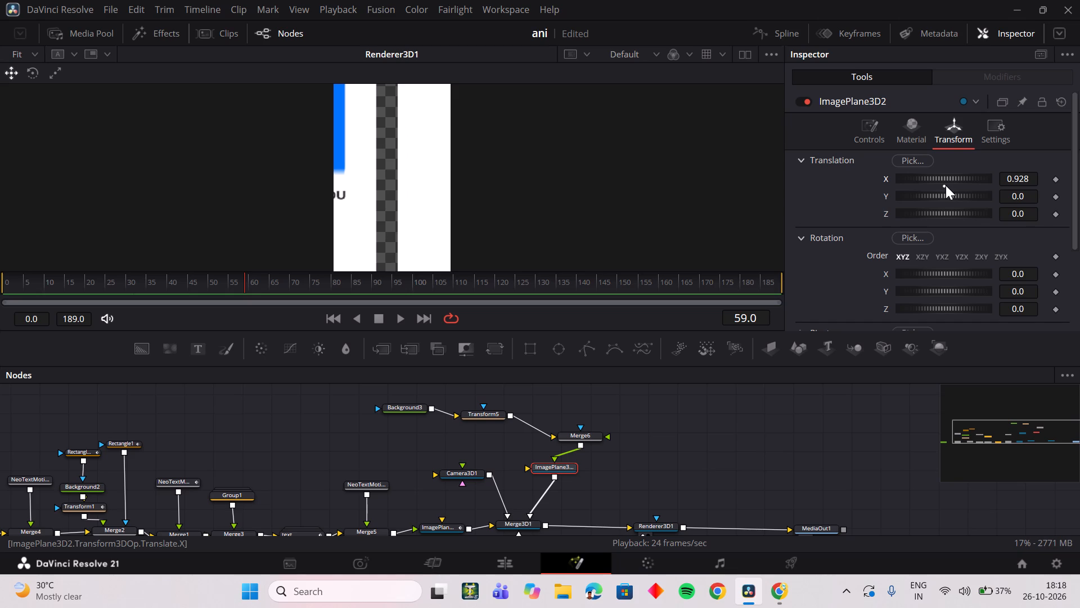
left_click(946, 185)
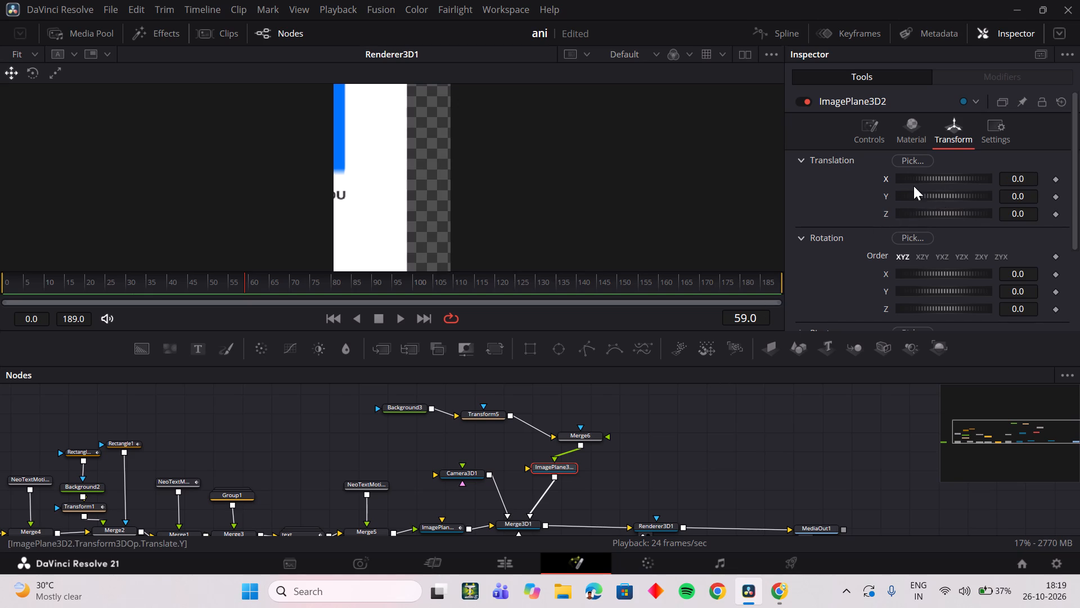
left_click_drag(931, 181, 951, 187)
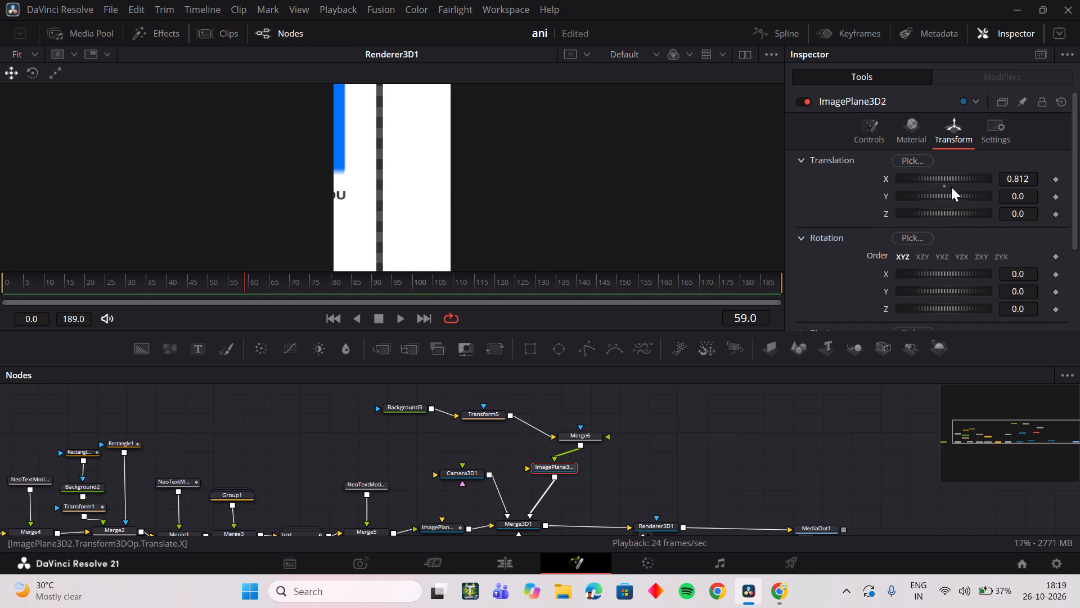
left_click_drag(951, 187, 949, 191)
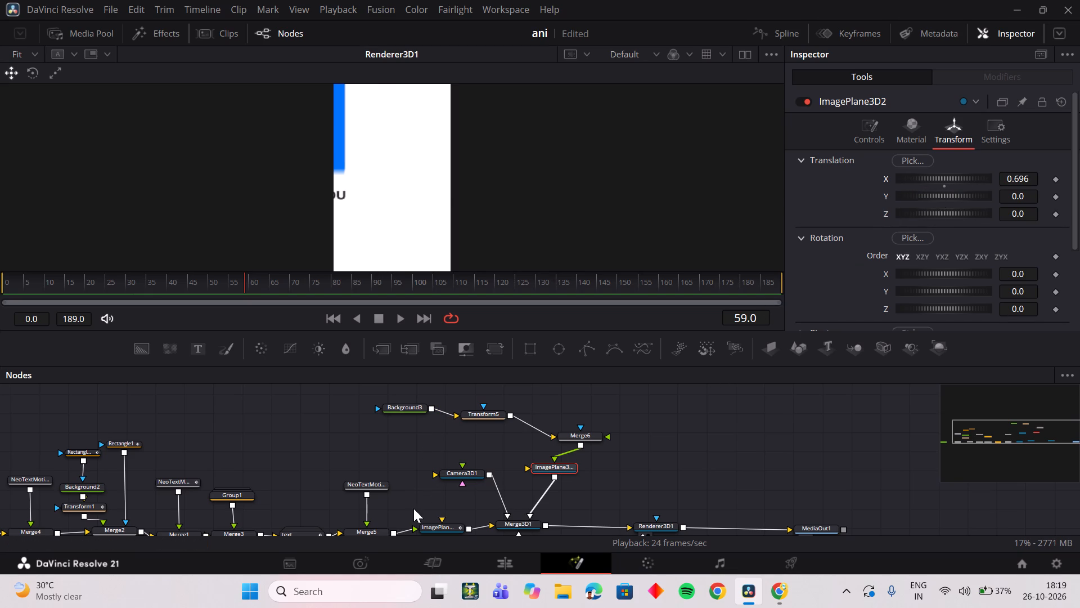
Shift Camera3D1 sideways toward the second image plane by setting its X translation to about 0.583.
scroll(412, 498, "down", 1)
left_click(435, 486)
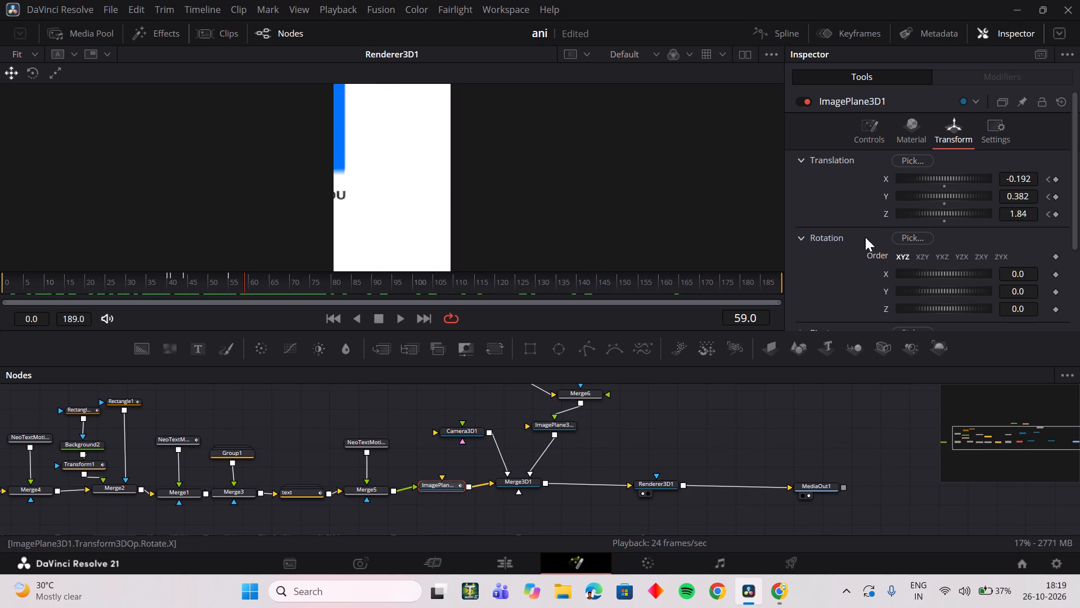
left_click(451, 435)
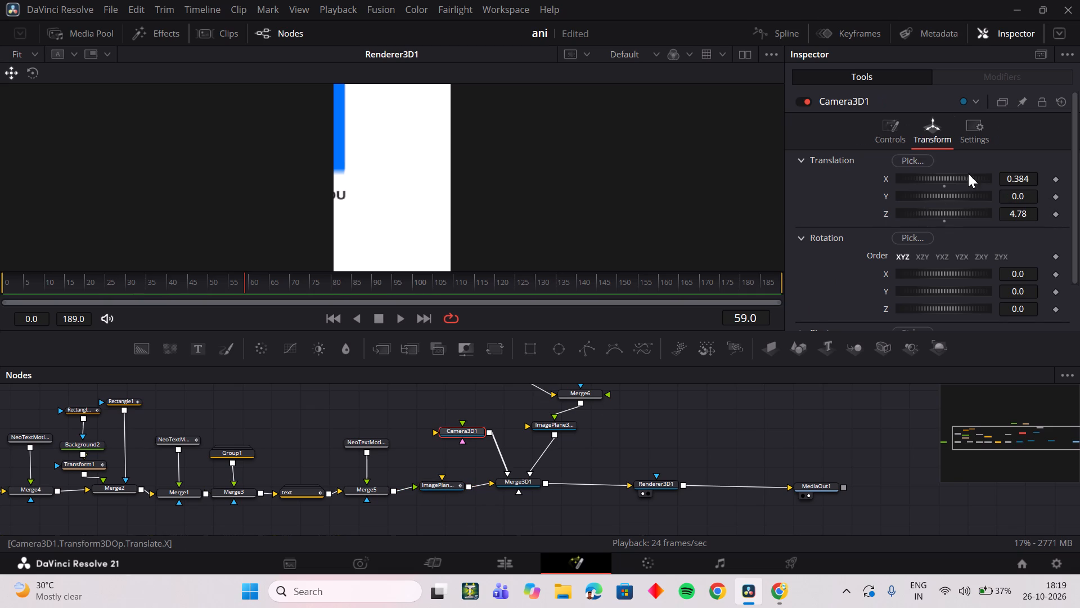
left_click_drag(1001, 175, 889, 186)
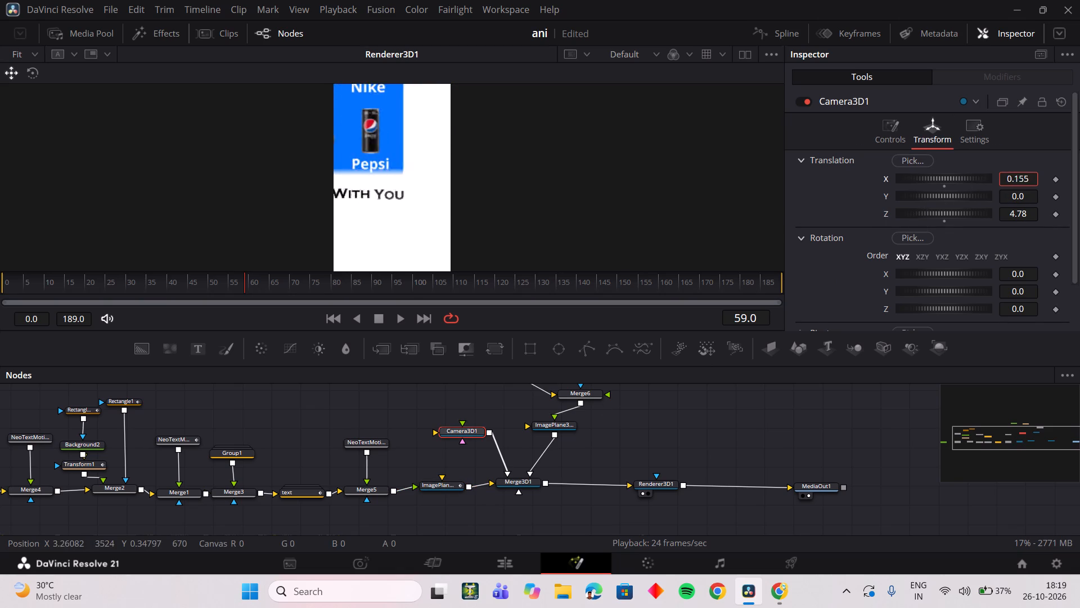
left_click_drag(889, 186, 551, 192)
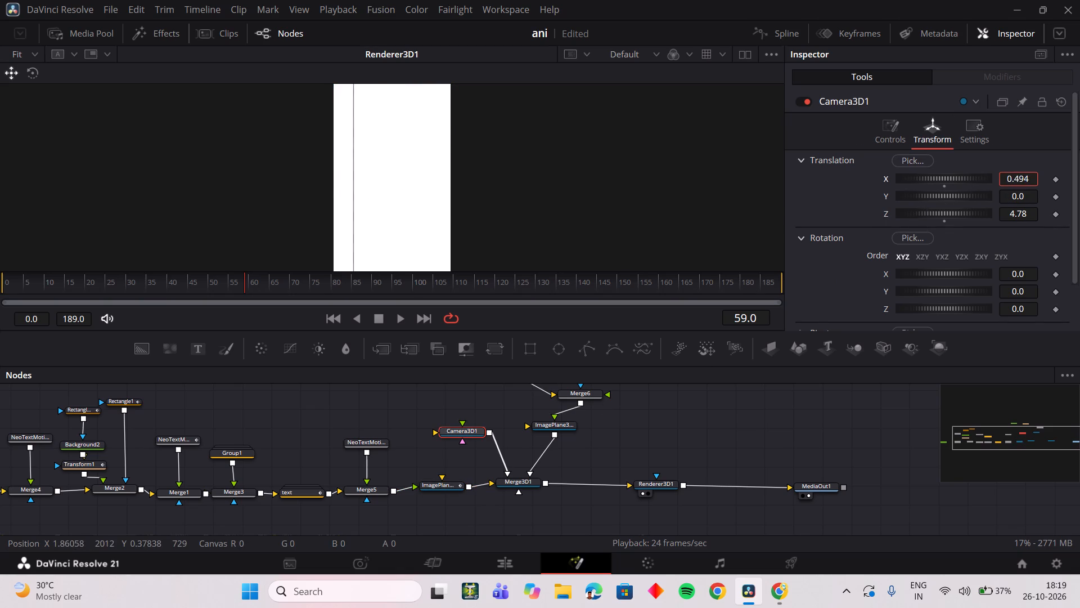
left_click_drag(551, 192, 614, 198)
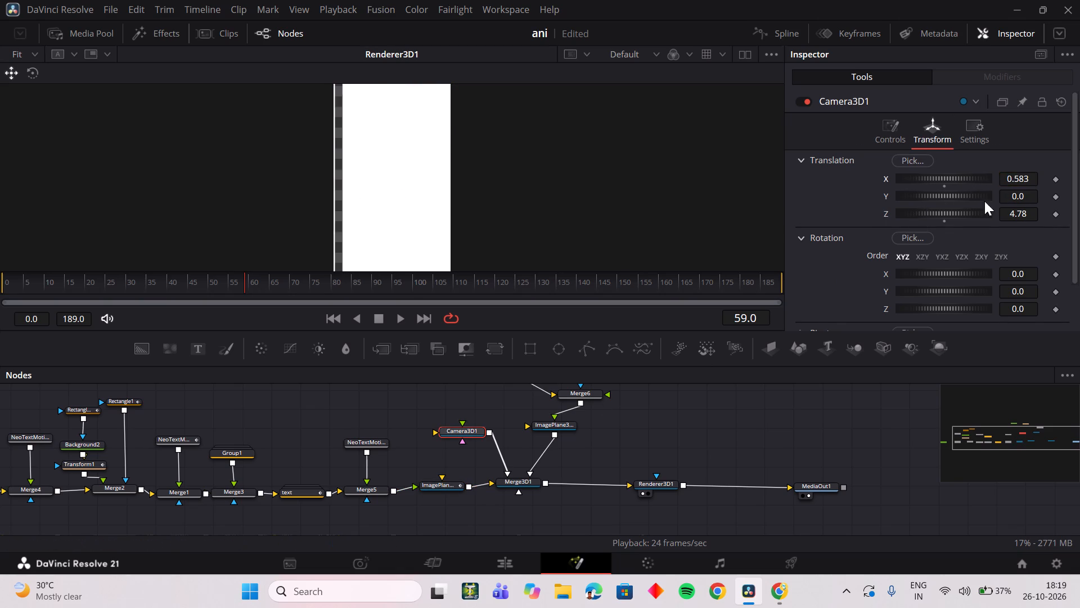
Resize the white background by setting Transform5's size to about 5.8, keeping Use Size and Aspect enabled.
scroll(487, 408, "up", 1)
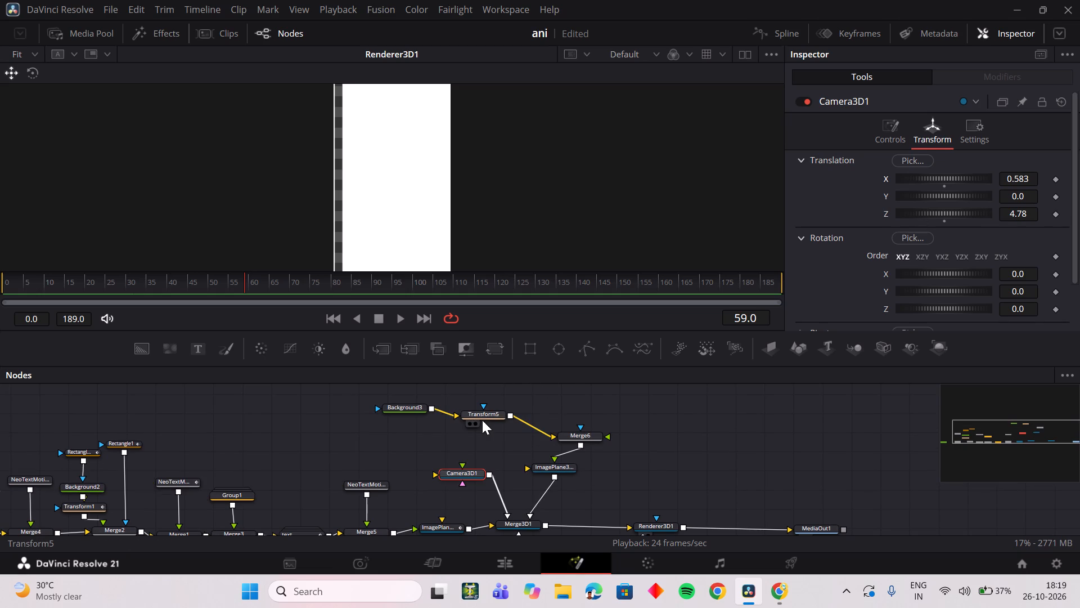
left_click(481, 419)
left_click_drag(969, 235, 982, 233)
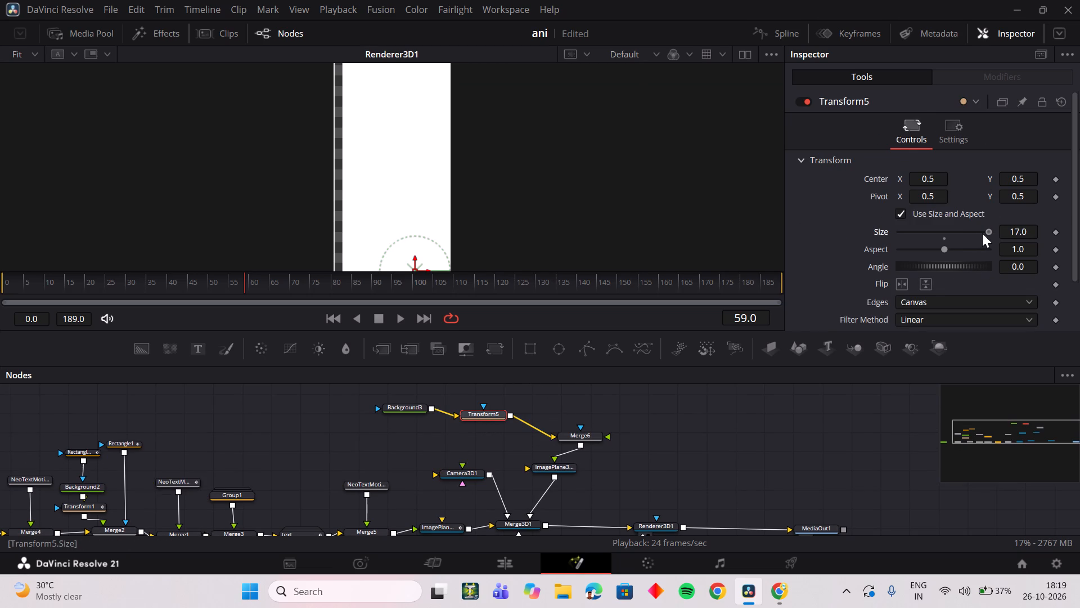
left_click_drag(982, 233, 938, 250)
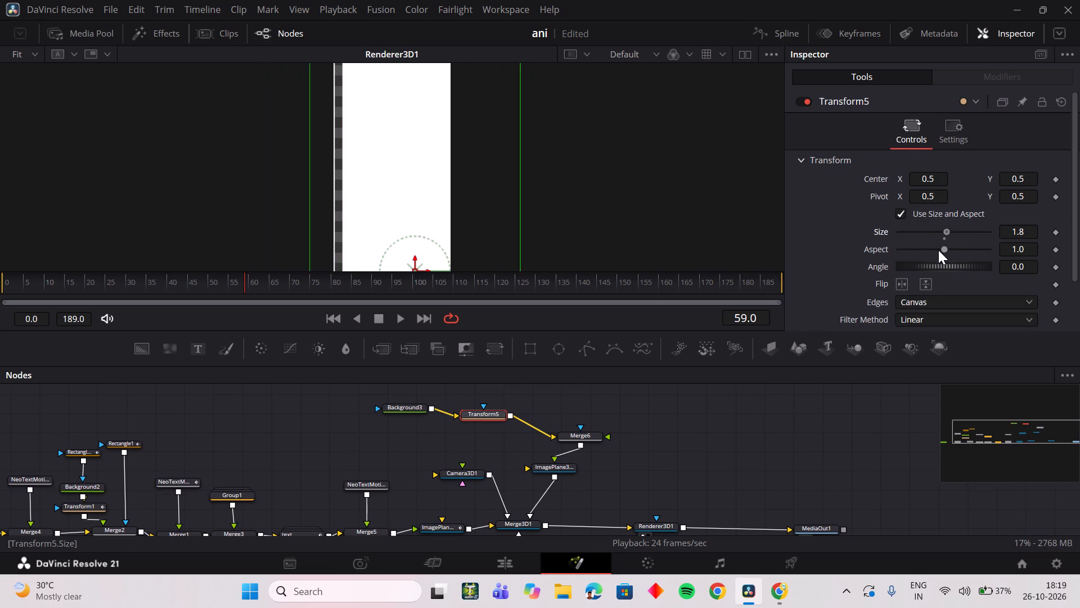
left_click_drag(938, 250, 931, 255)
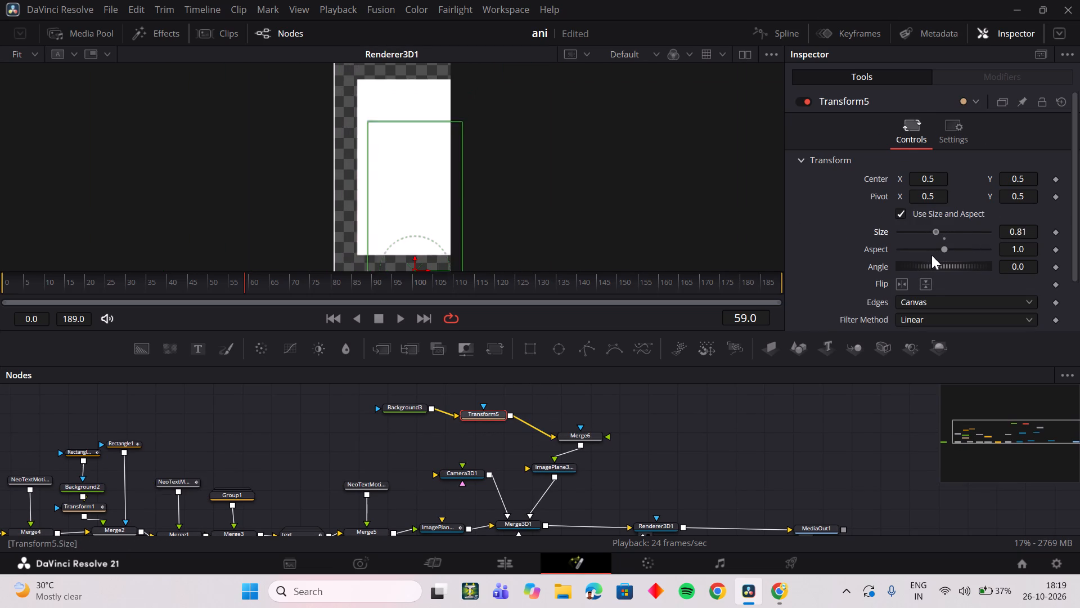
left_click_drag(931, 255, 937, 251)
left_click_drag(945, 231, 962, 233)
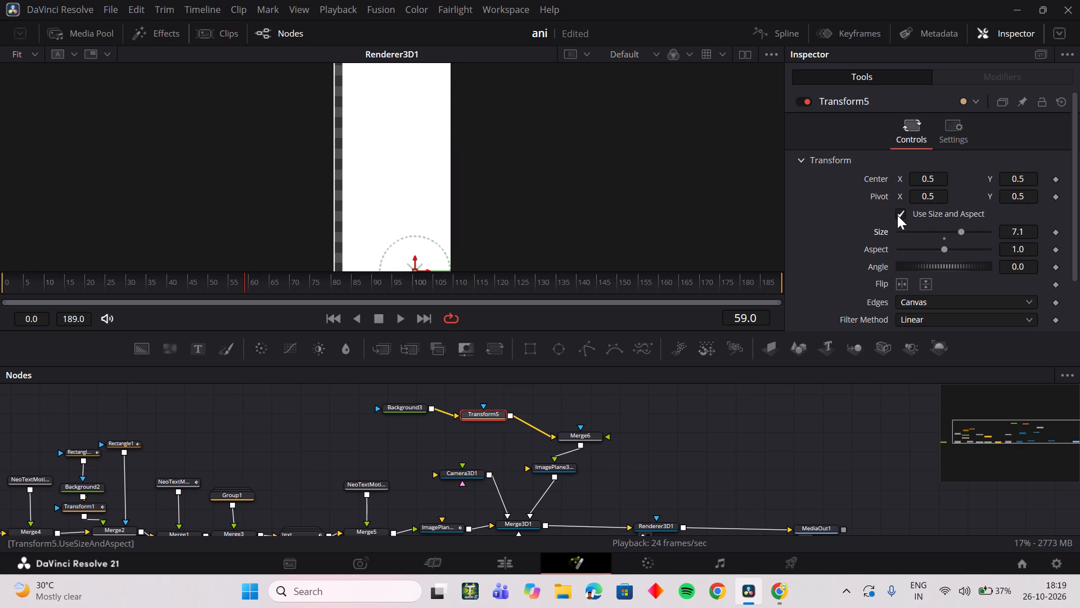
left_click(899, 215)
left_click(900, 213)
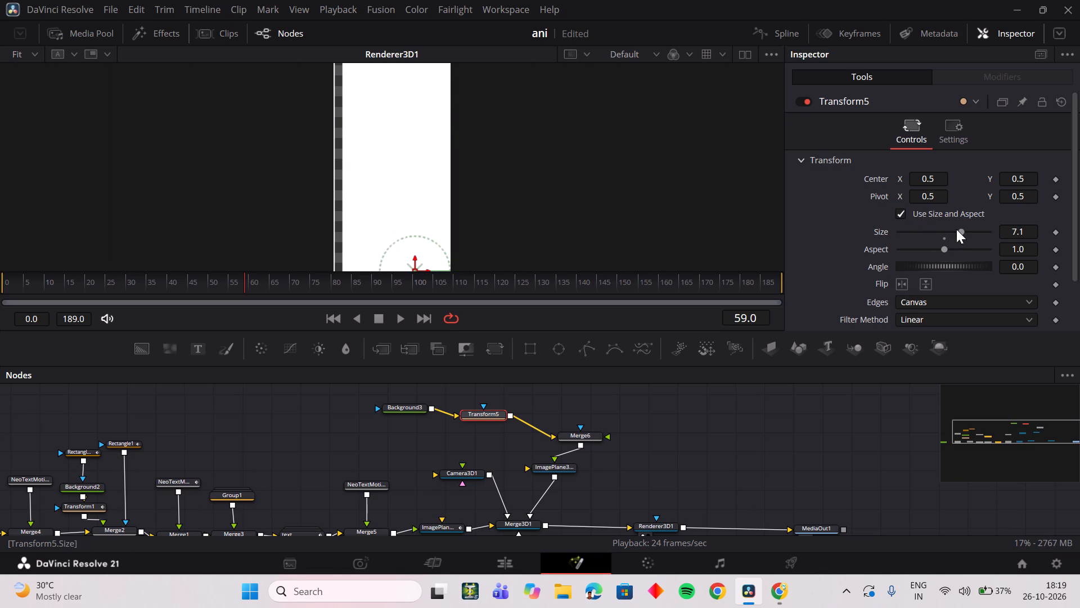
left_click(956, 229)
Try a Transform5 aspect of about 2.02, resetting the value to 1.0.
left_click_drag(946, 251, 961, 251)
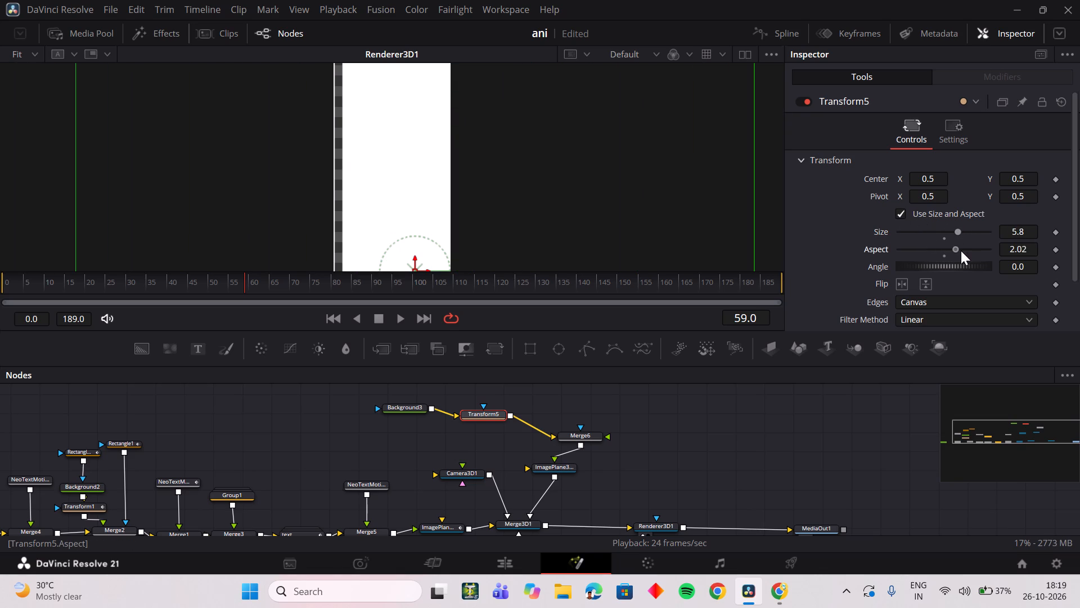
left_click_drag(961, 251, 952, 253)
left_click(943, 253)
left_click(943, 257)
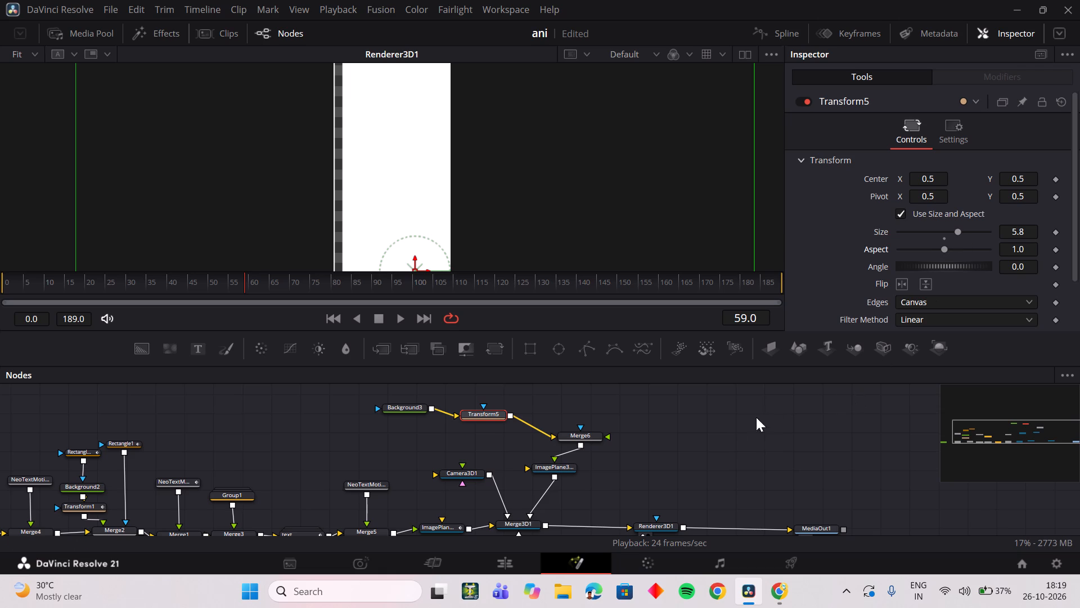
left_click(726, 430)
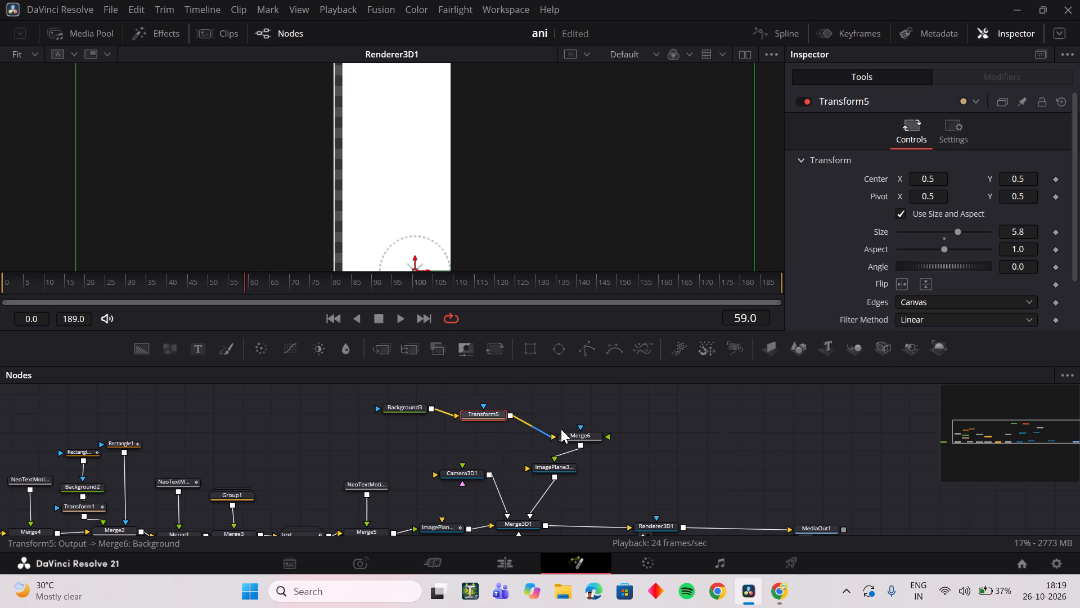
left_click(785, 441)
Minimize DaVinci Resolve and the browser, and launch the K-logo app from the desktop.
left_click(1011, 0)
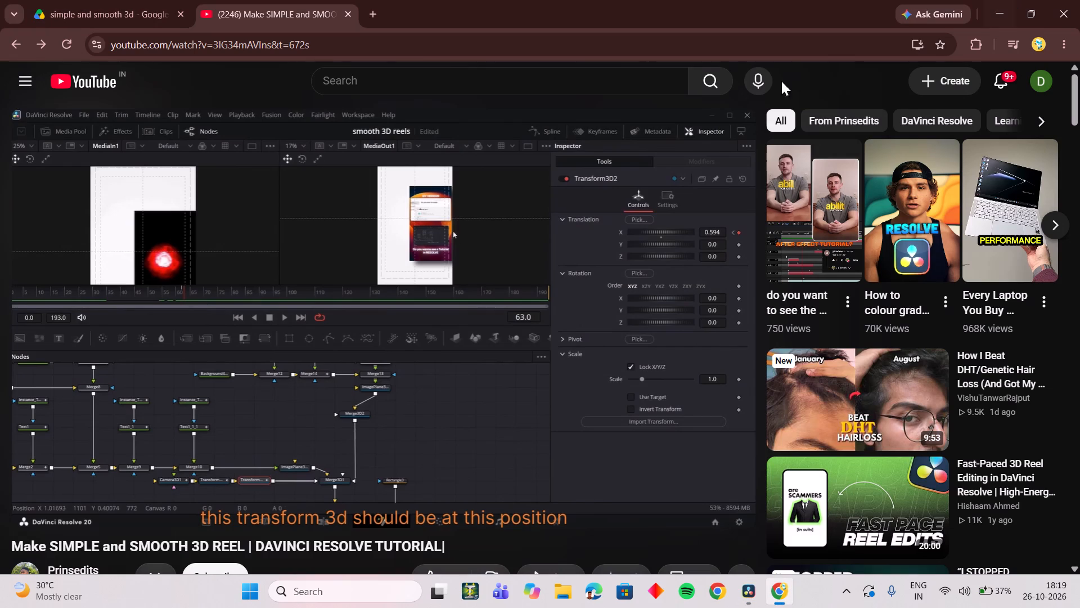
left_click(1001, 5)
left_click(223, 1)
double_click(247, 34)
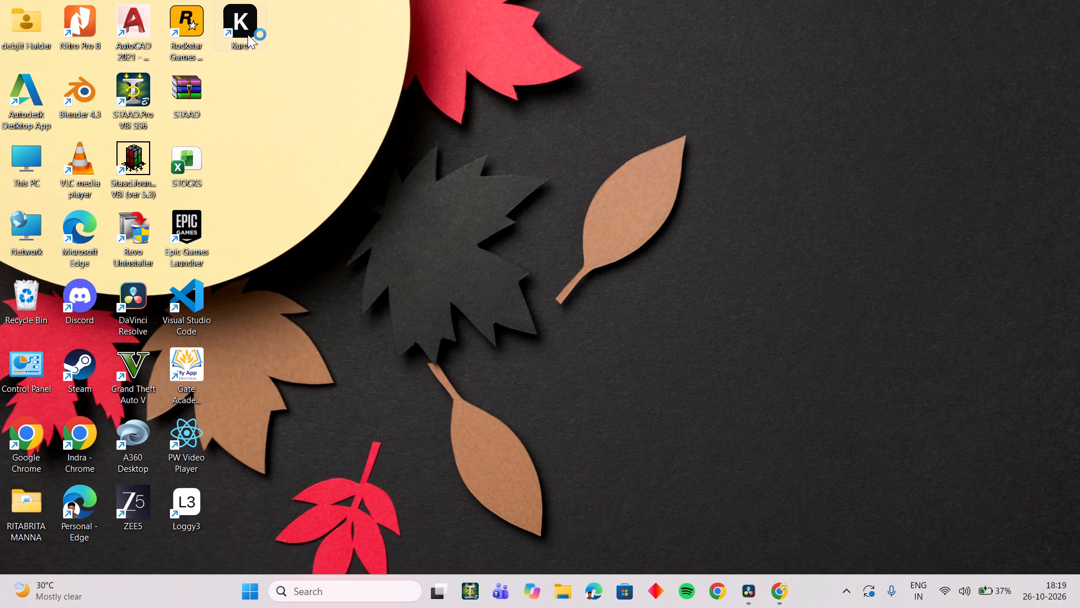
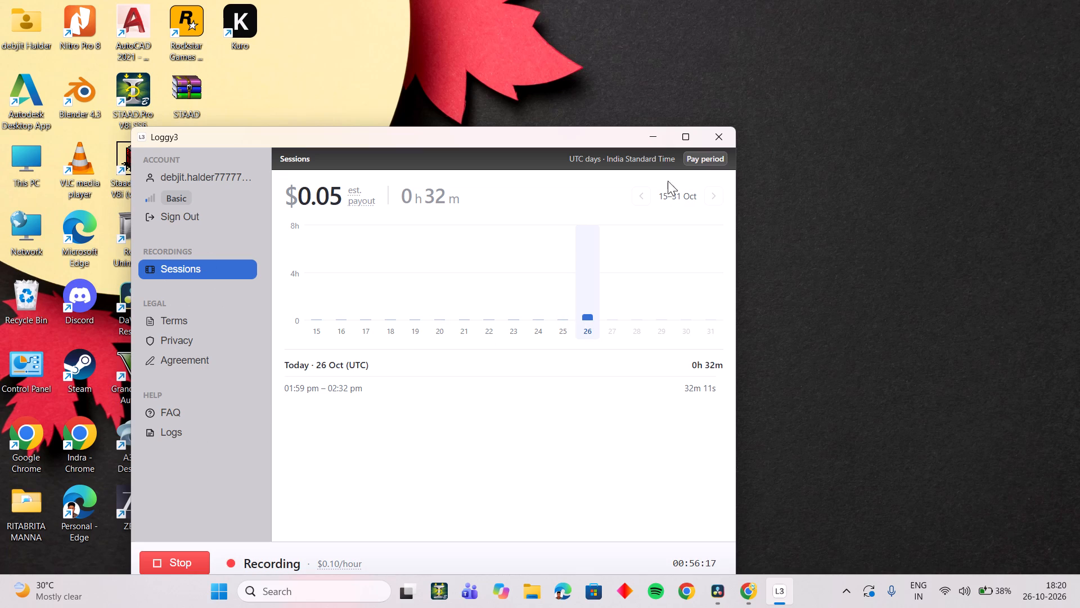
Close the Loggy3 window, dismiss its notice, and switch to DaVinci Resolve.
left_click(708, 159)
left_click(708, 159)
left_click(721, 142)
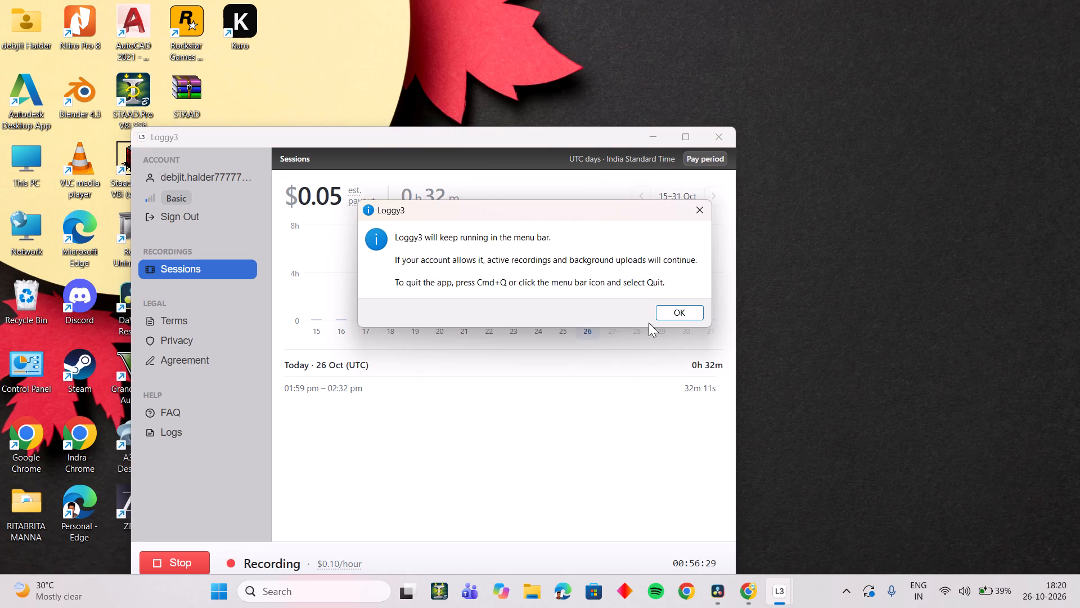
left_click(681, 318)
left_click(753, 597)
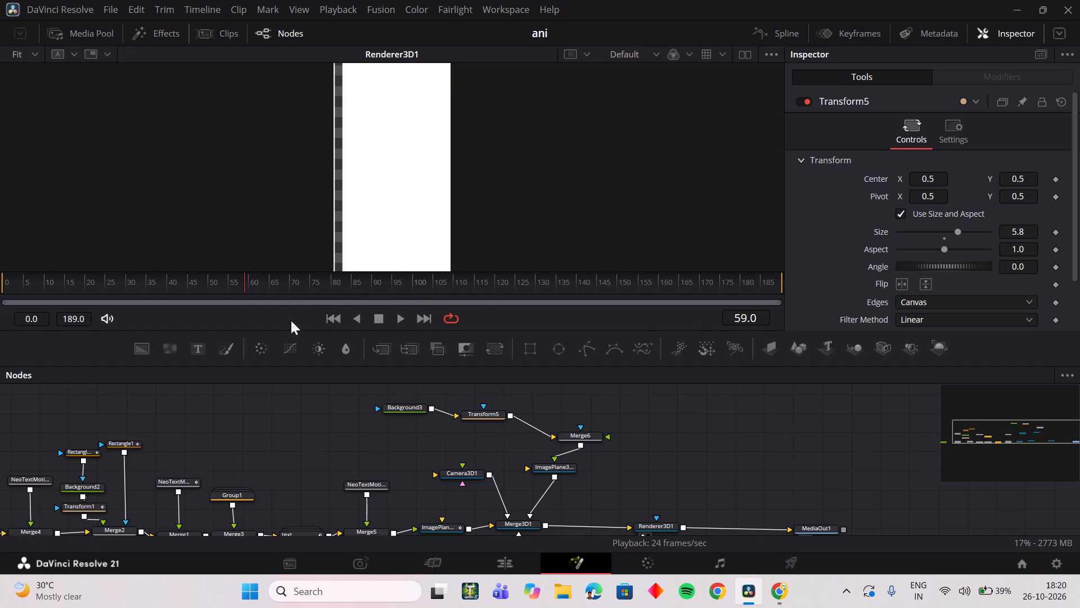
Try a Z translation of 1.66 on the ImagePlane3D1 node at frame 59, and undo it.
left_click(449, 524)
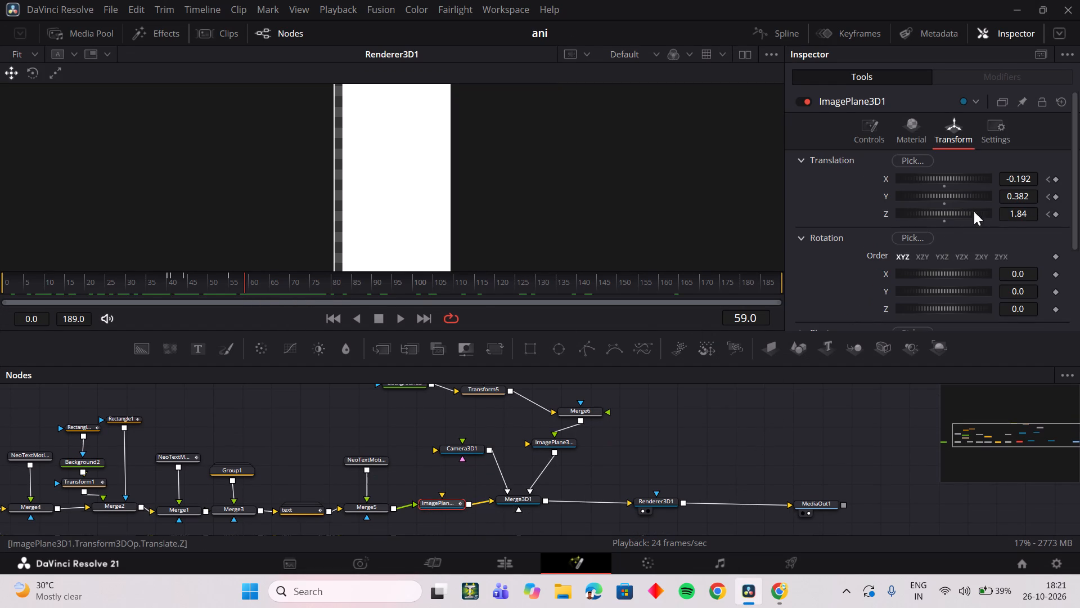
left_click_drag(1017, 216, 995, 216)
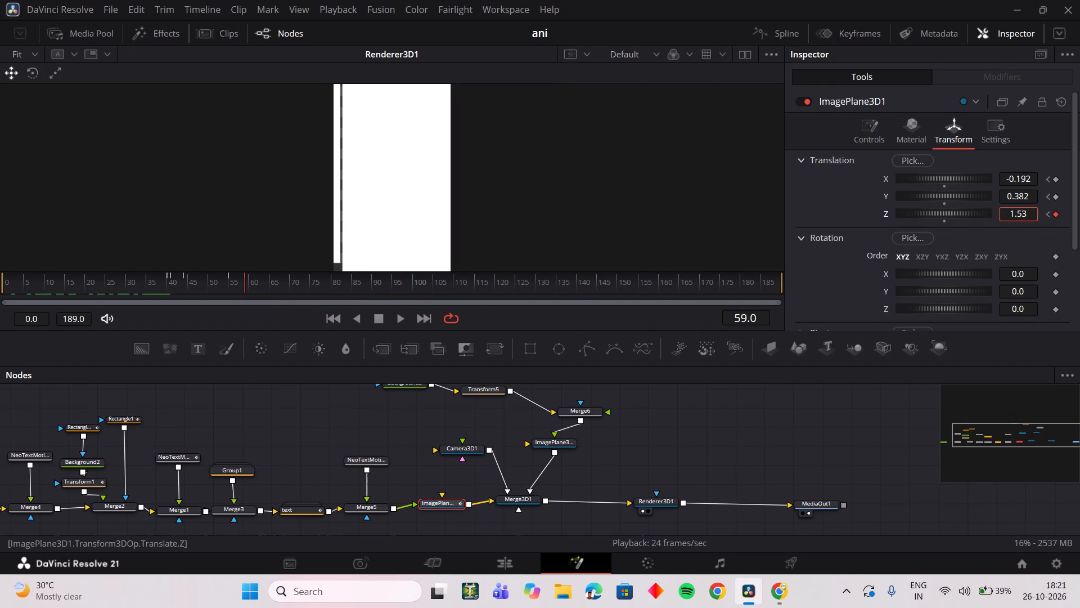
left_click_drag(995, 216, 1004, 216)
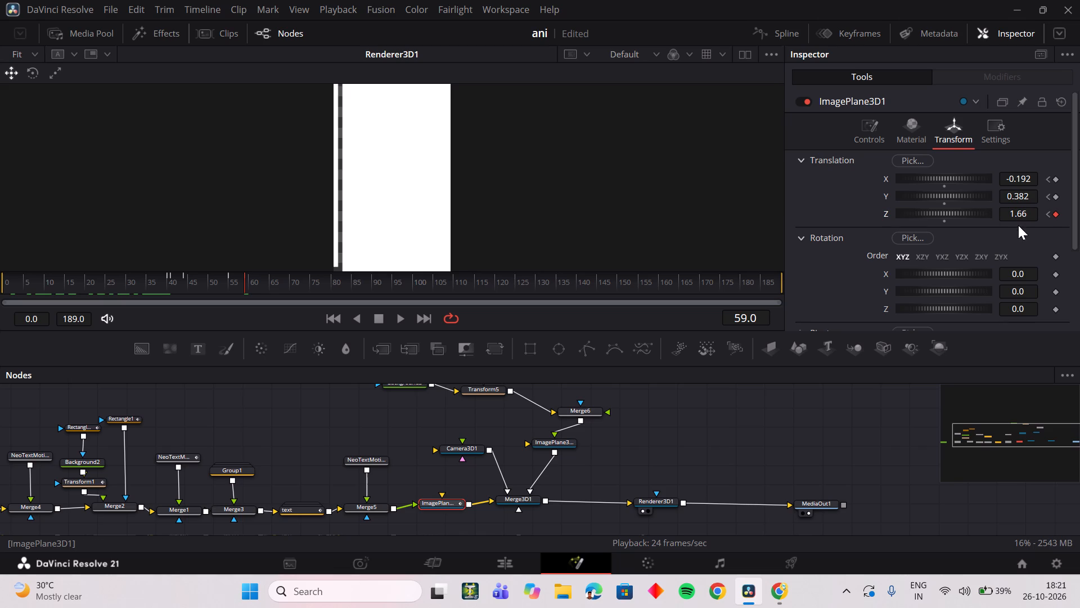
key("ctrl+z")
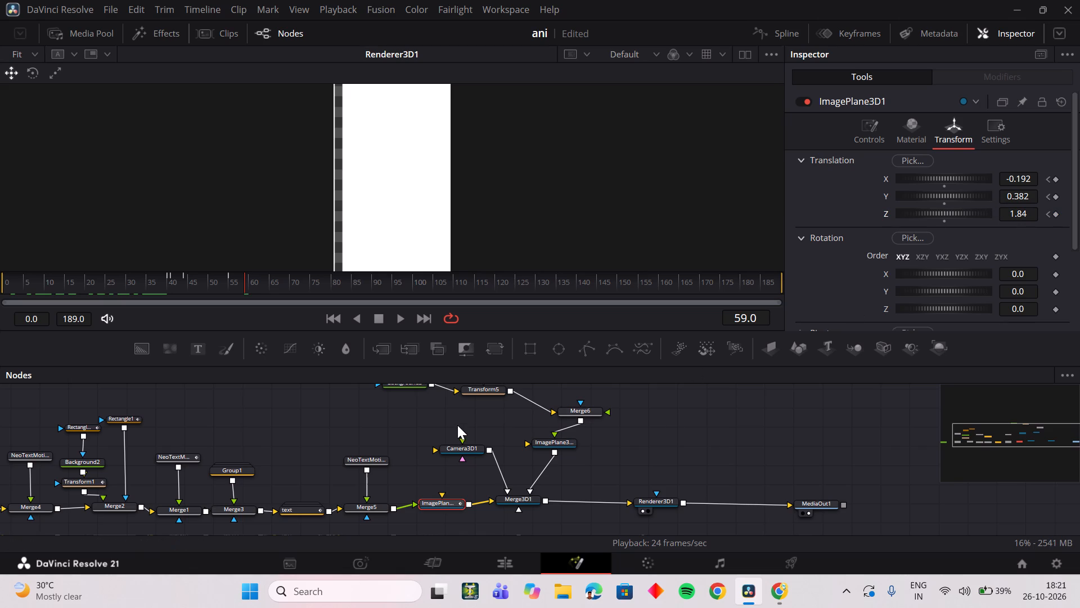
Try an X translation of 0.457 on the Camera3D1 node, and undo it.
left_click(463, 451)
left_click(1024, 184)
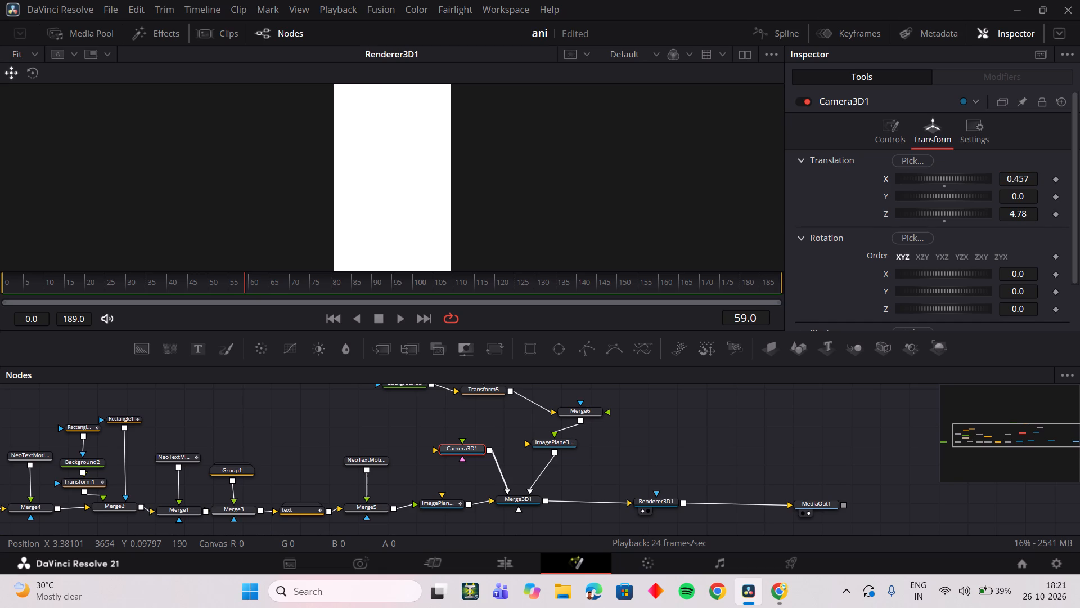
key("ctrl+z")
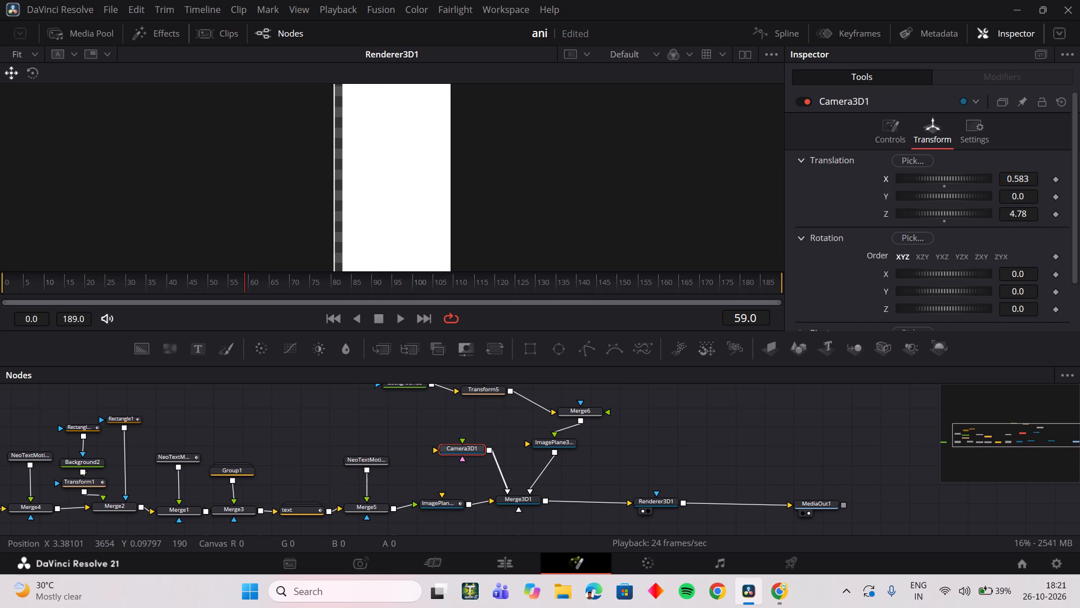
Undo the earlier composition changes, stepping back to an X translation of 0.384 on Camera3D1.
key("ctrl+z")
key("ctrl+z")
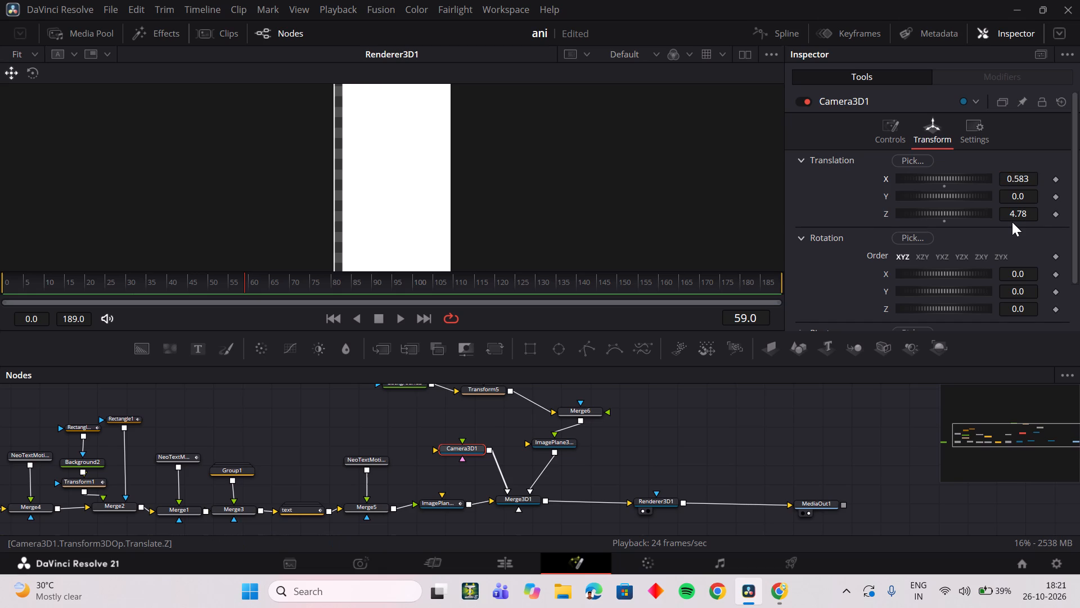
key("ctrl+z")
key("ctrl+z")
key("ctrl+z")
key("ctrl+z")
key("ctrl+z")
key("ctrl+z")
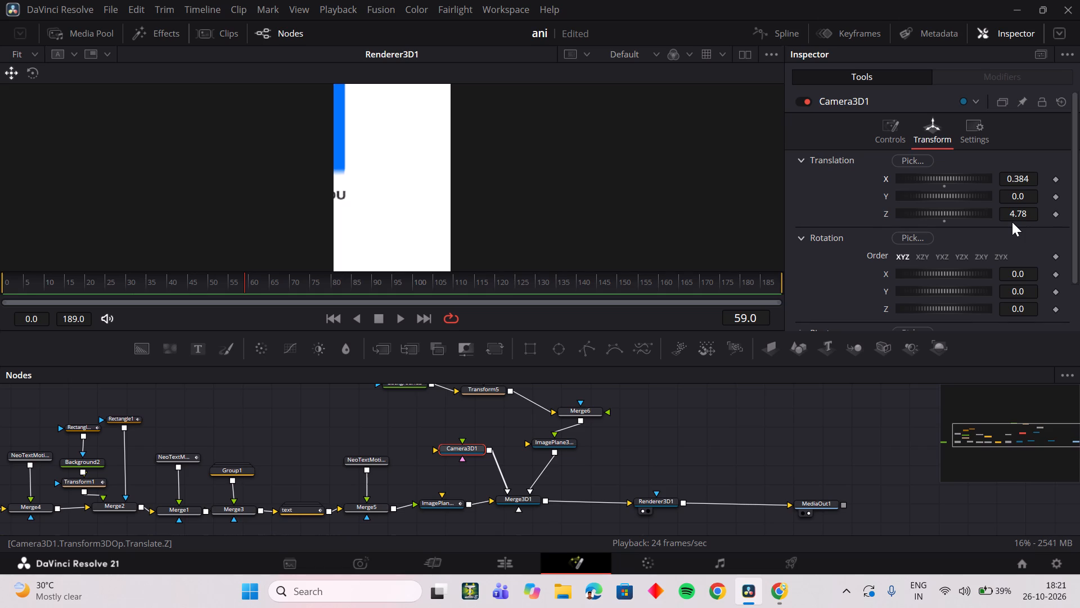
Switch to Google Chrome and replay the reference video's transition around 0:02, from the blue product grid to the "its not magic" scene.
left_click(786, 605)
left_click(123, 13)
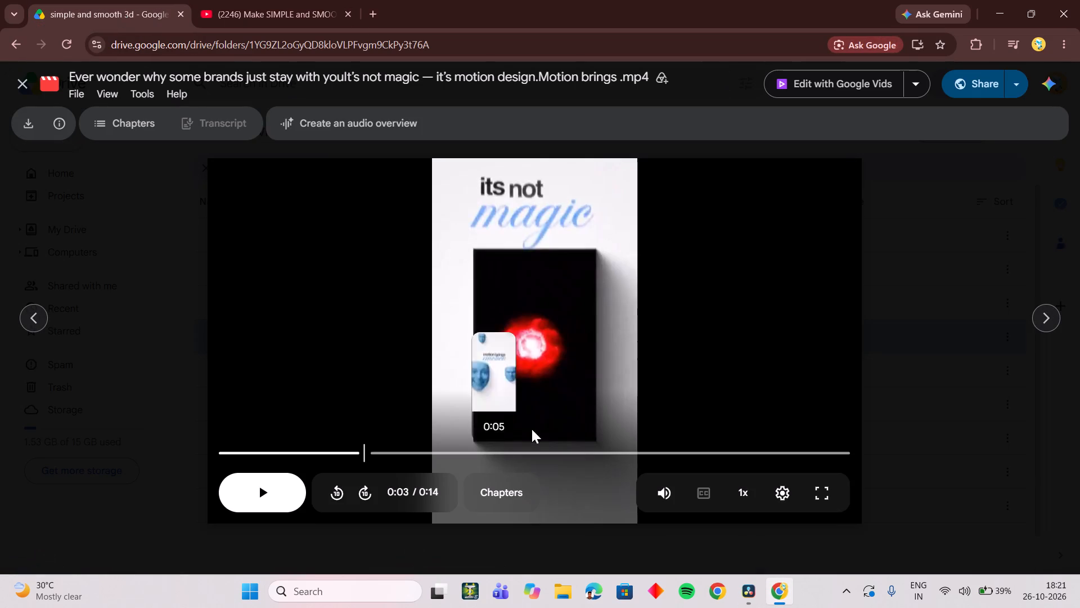
left_click(550, 386)
left_click(550, 386)
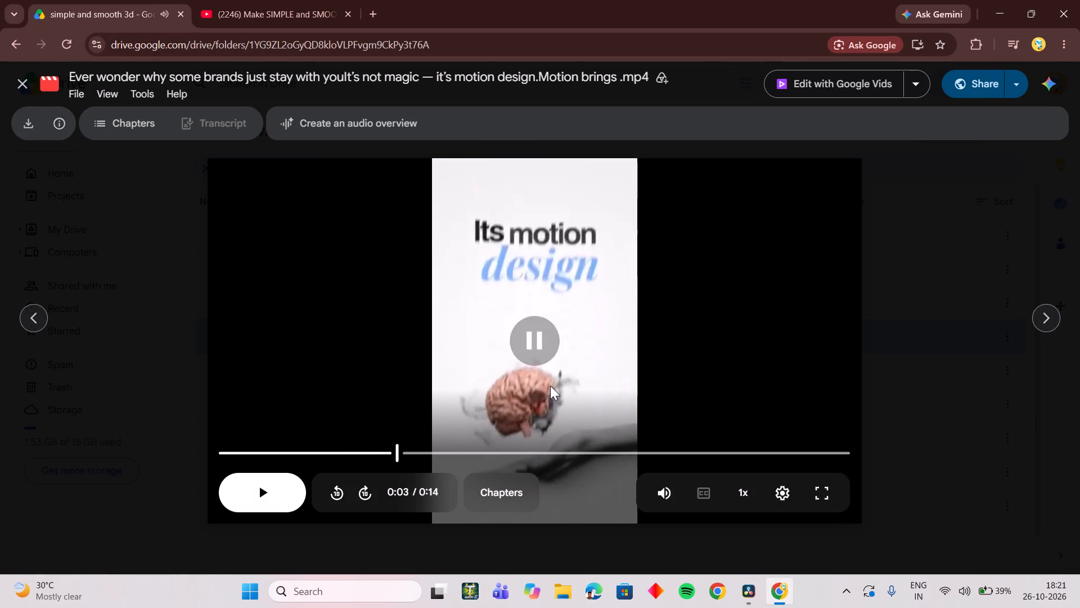
left_click(350, 451)
left_click(522, 384)
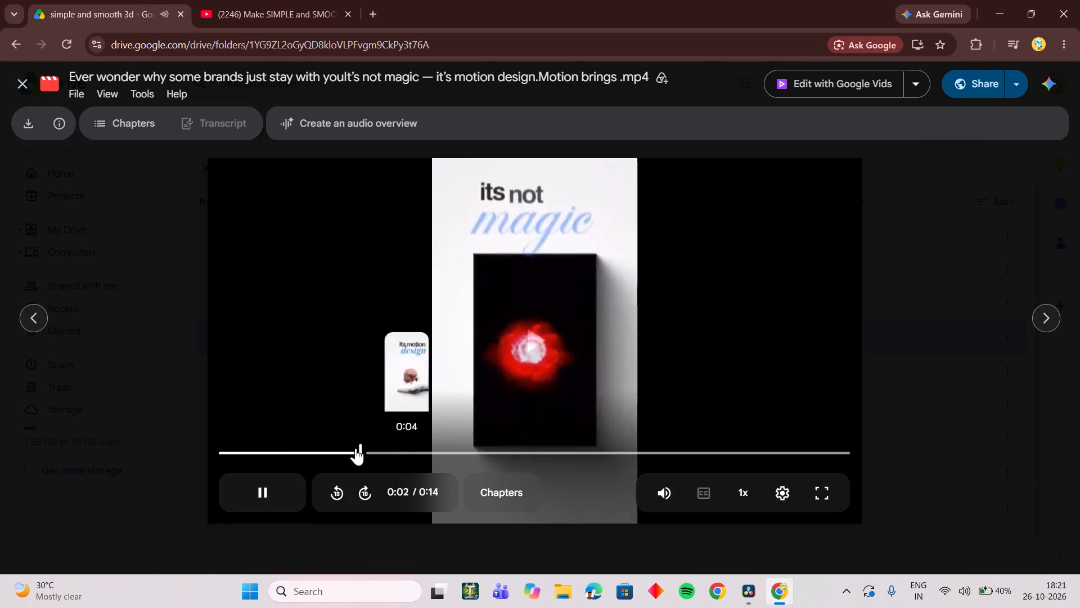
left_click(312, 446)
left_click(431, 378)
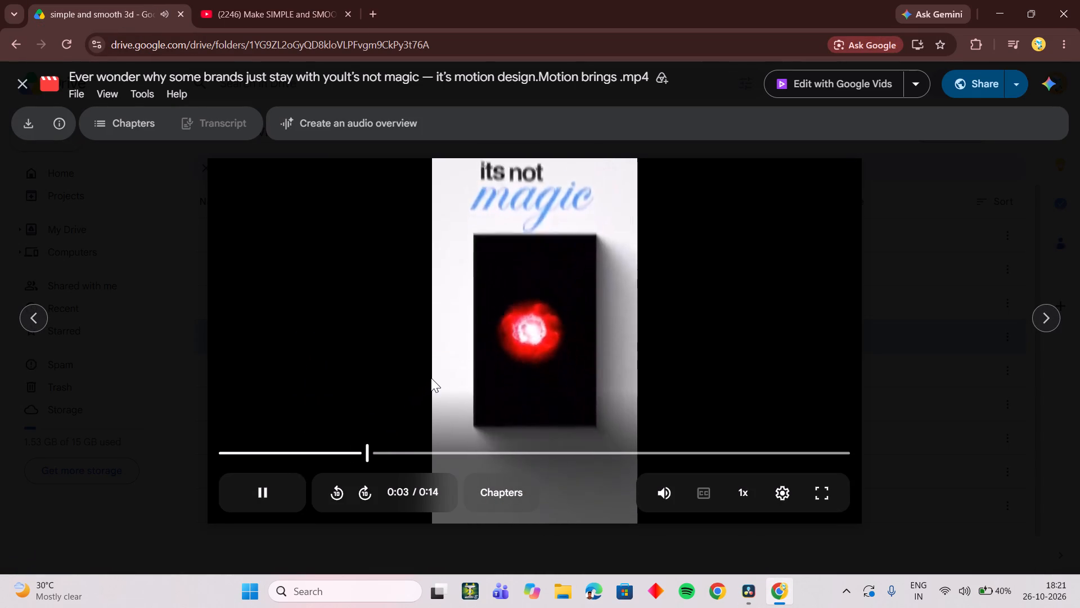
left_click_drag(371, 449, 348, 452)
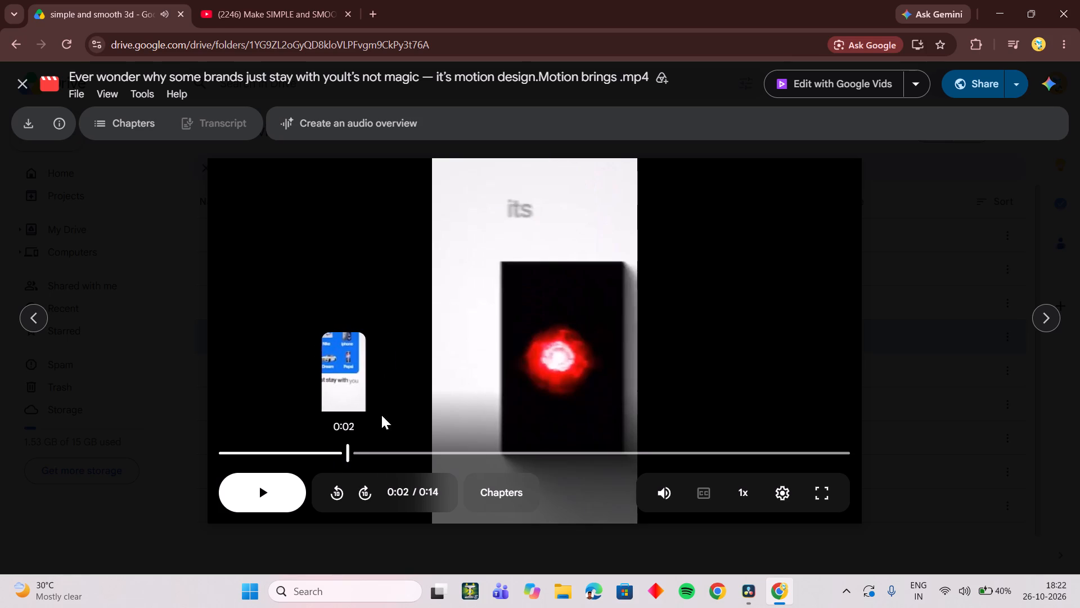
left_click(331, 448)
left_click(510, 362)
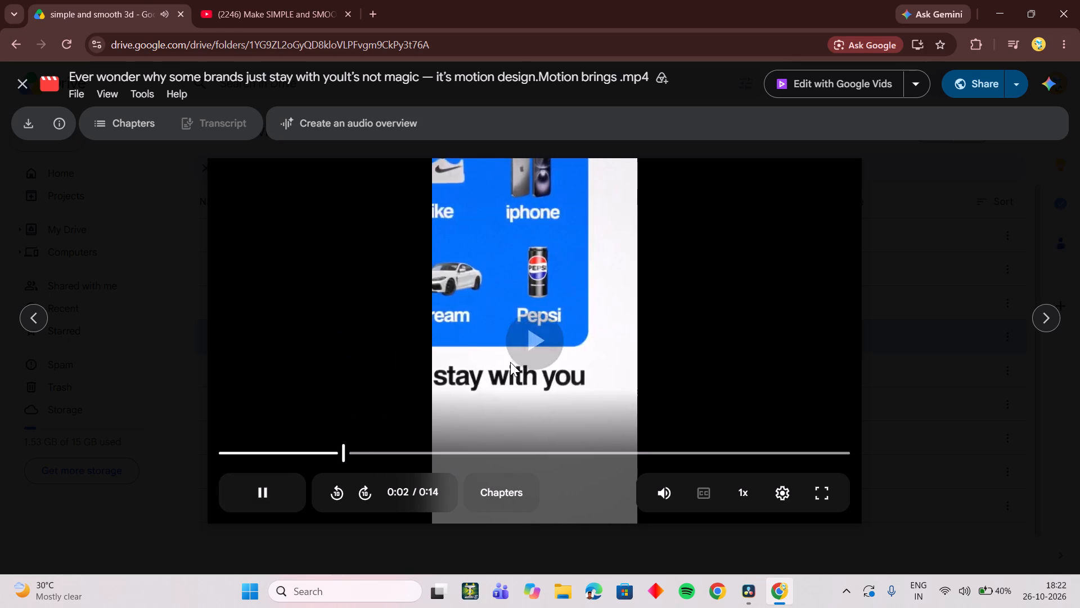
left_click(510, 362)
left_click(342, 444)
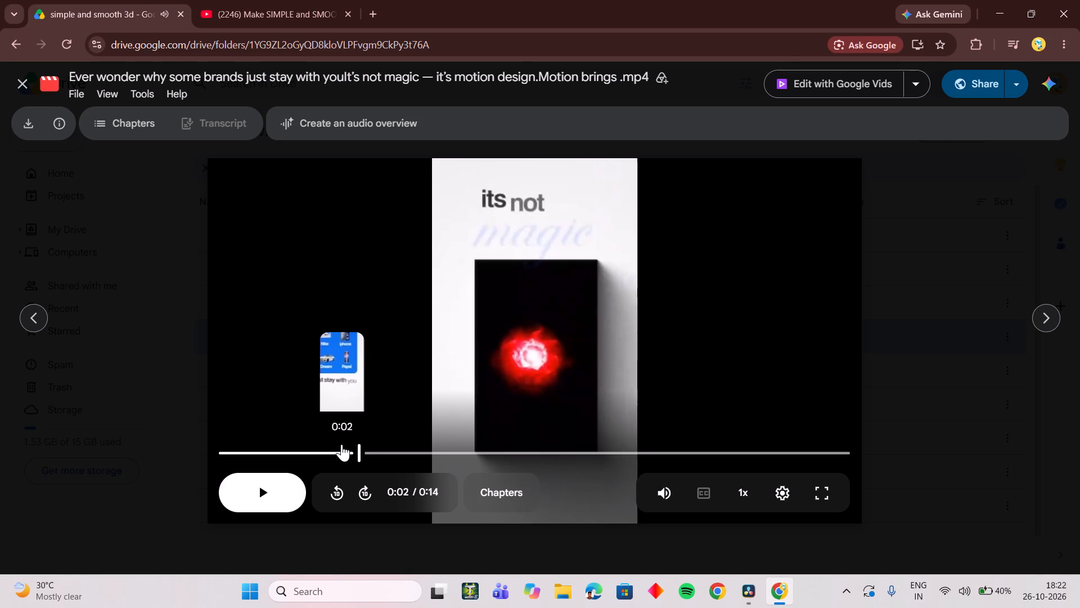
left_click(454, 372)
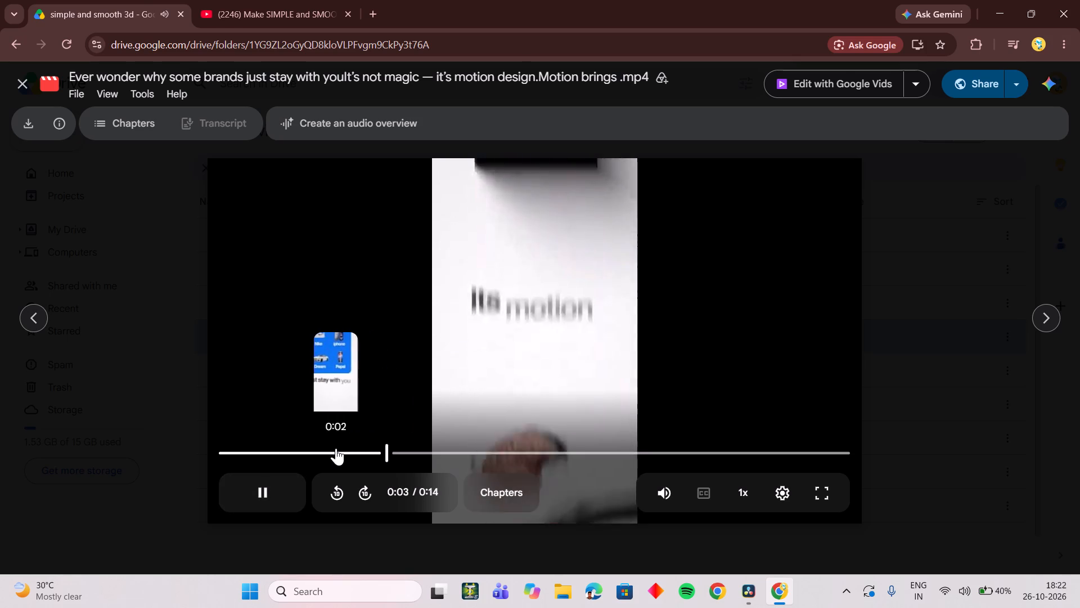
left_click(336, 448)
left_click(450, 372)
left_click_drag(362, 455, 323, 457)
left_click(312, 447)
left_click(453, 378)
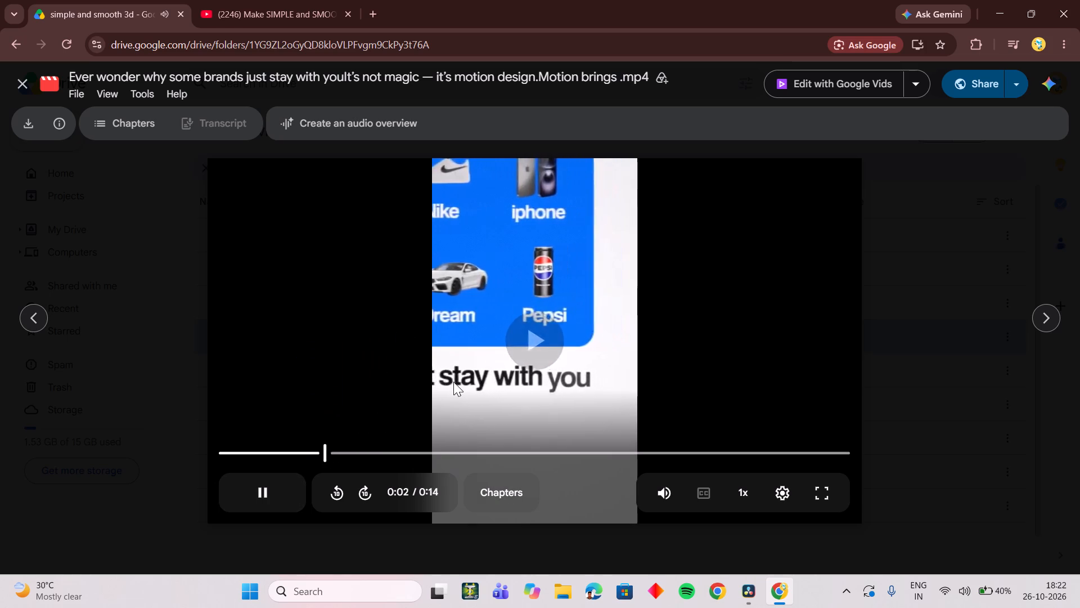
left_click(406, 409)
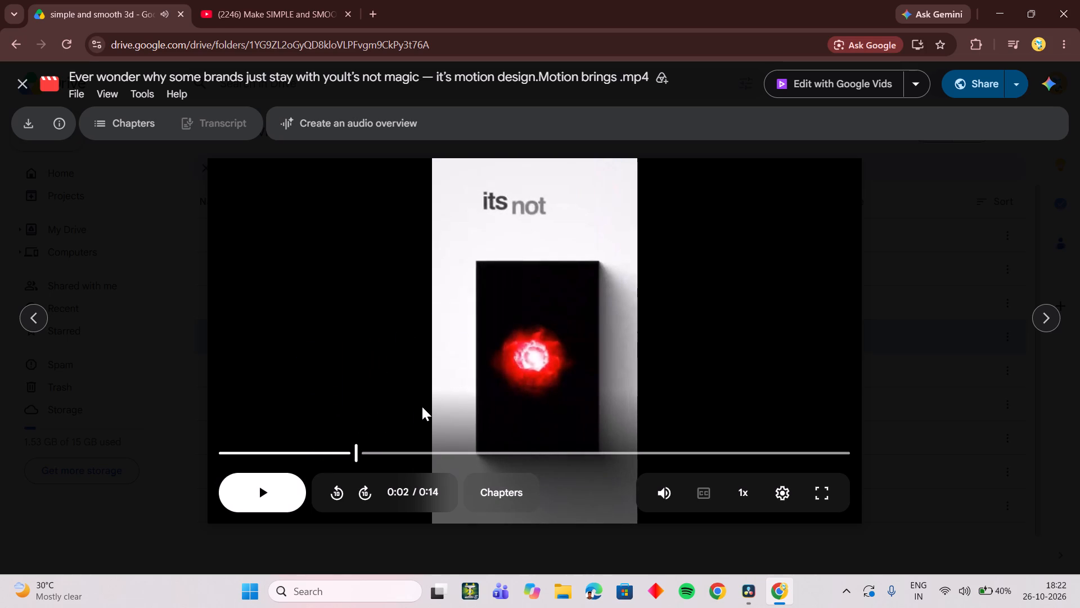
left_click(326, 453)
left_click(439, 382)
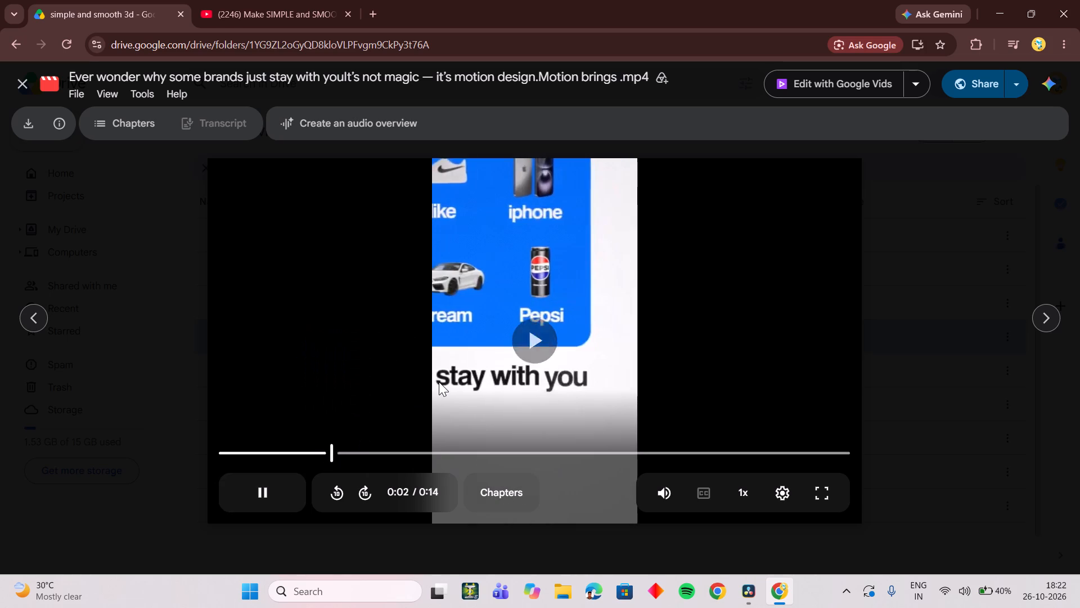
left_click(439, 382)
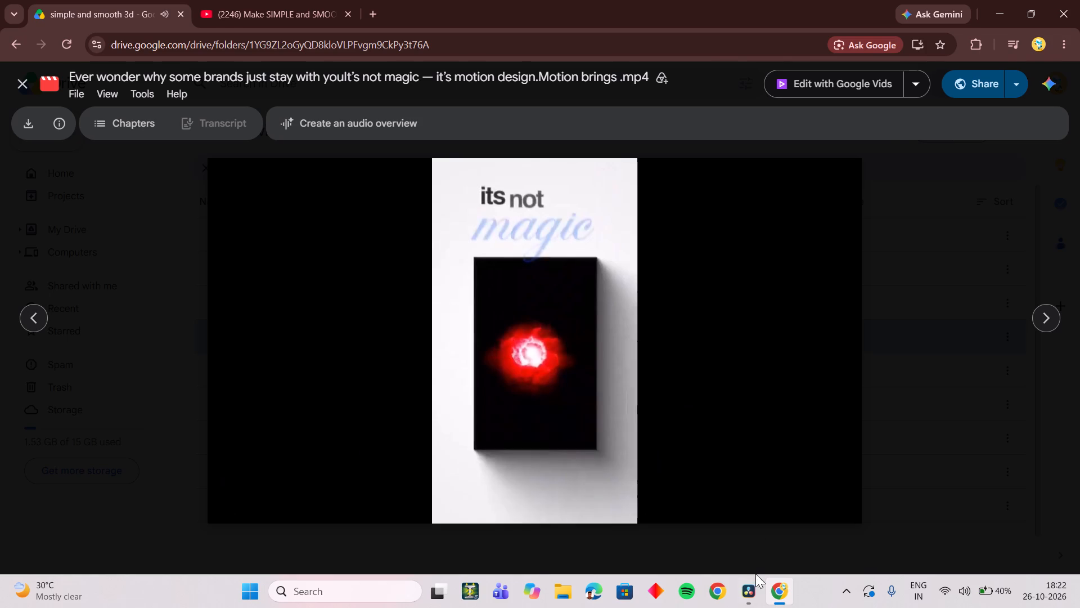
Switch to DaVinci Resolve and delete the Background3, Transform5, Merge6 and second image plane nodes from the node graph.
left_click(755, 587)
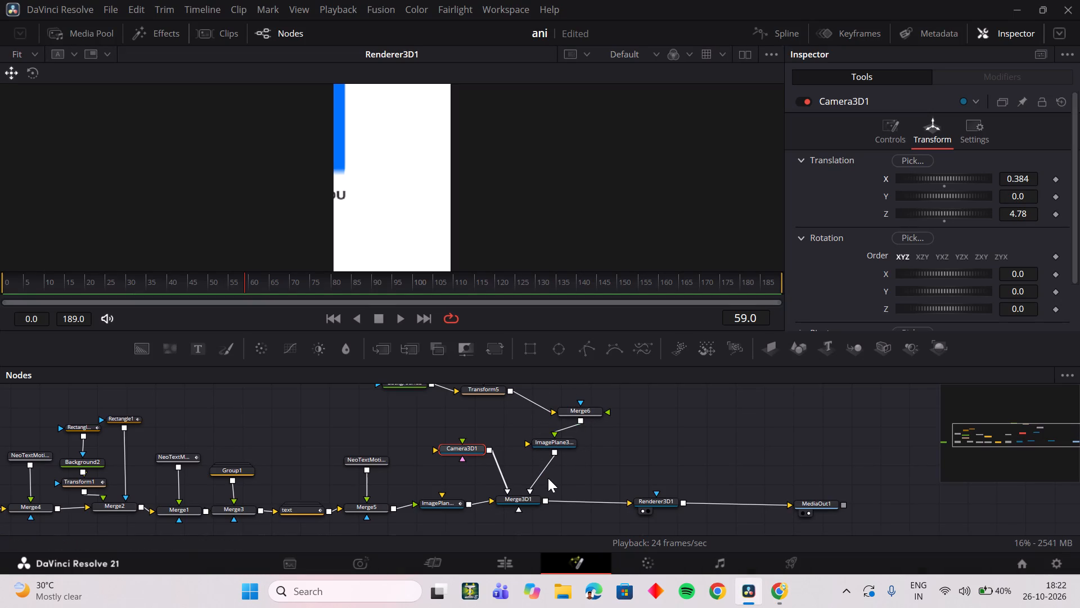
scroll(547, 479, "up", 1)
scroll(547, 479, "down", 1)
scroll(547, 479, "up", 1)
scroll(547, 479, "down", 1)
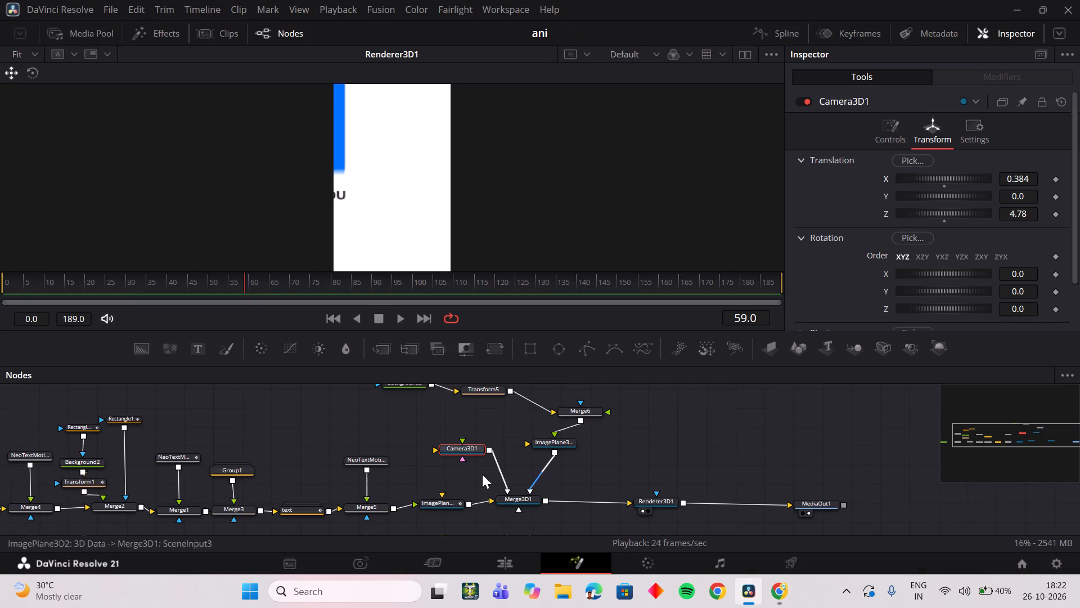
scroll(452, 470, "up", 1)
left_click_drag(353, 403, 628, 532)
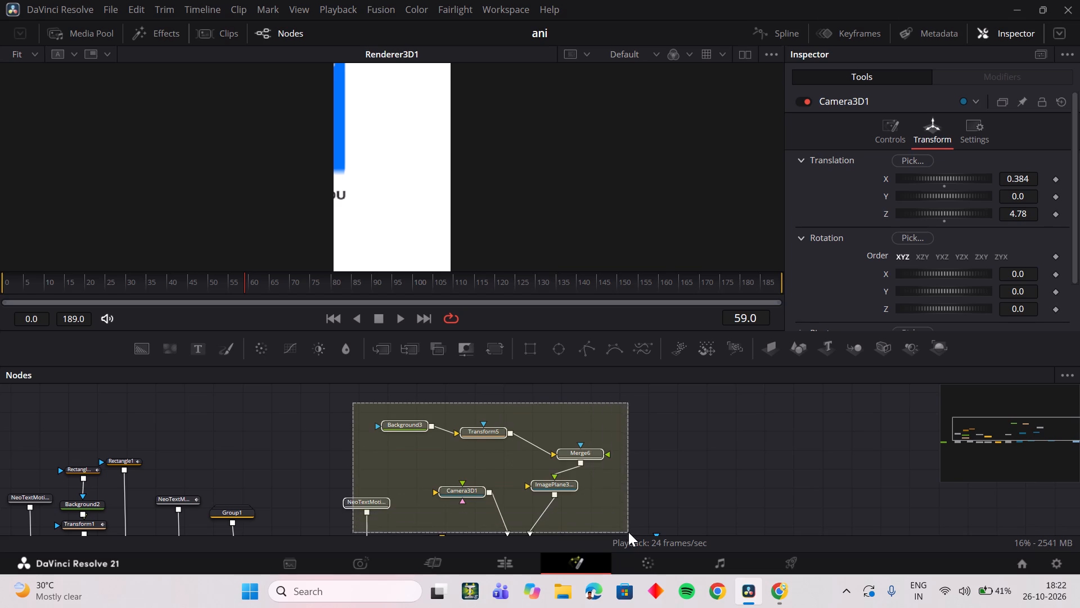
left_click_drag(628, 532, 393, 439)
left_click(387, 401)
left_click_drag(394, 408, 611, 534)
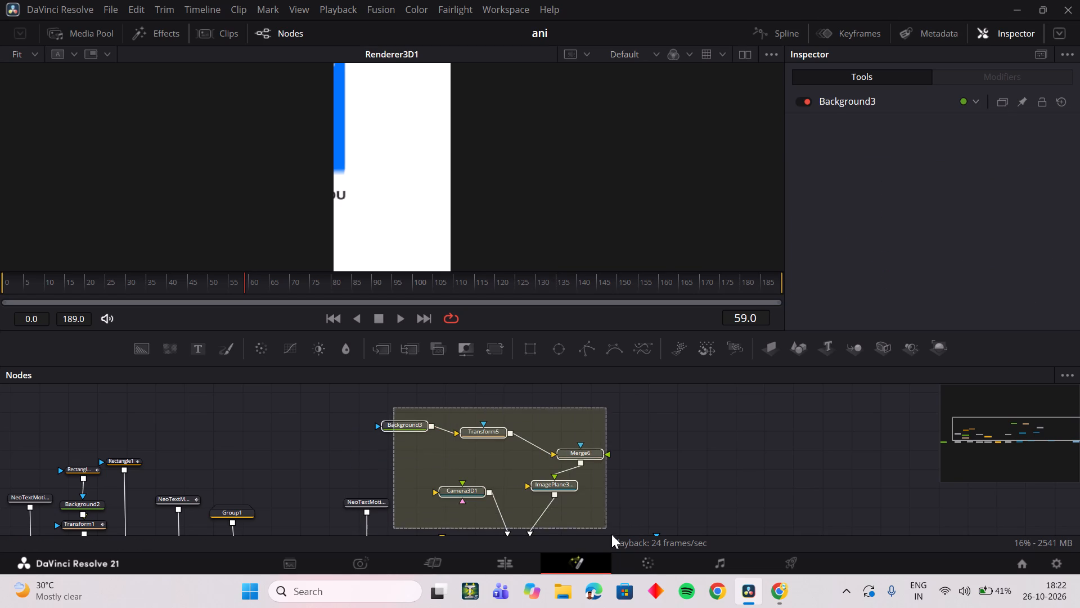
left_click_drag(611, 534, 612, 488)
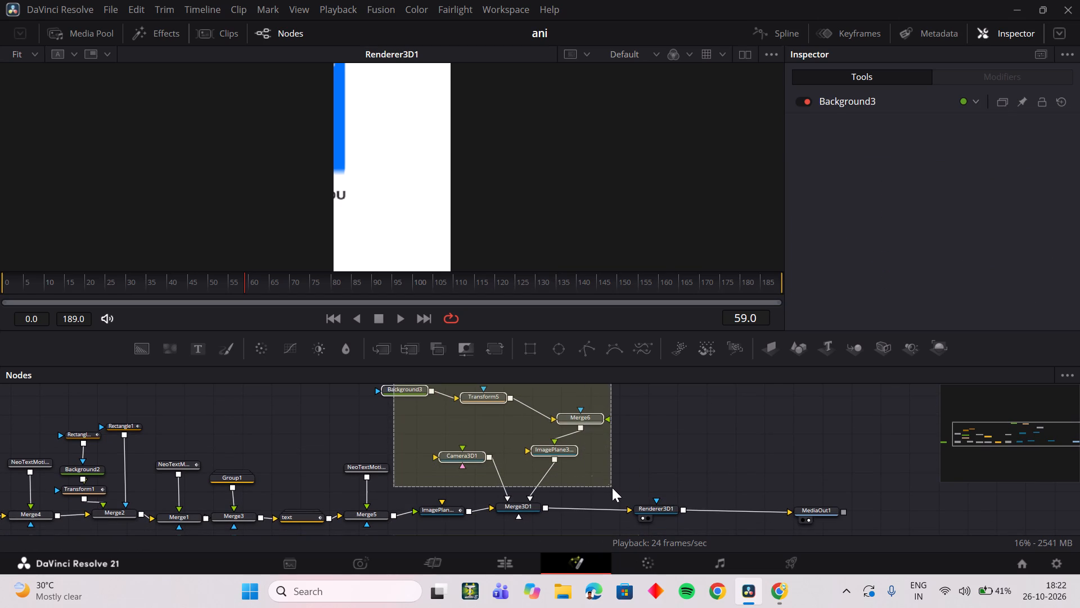
left_click_drag(612, 488, 592, 432)
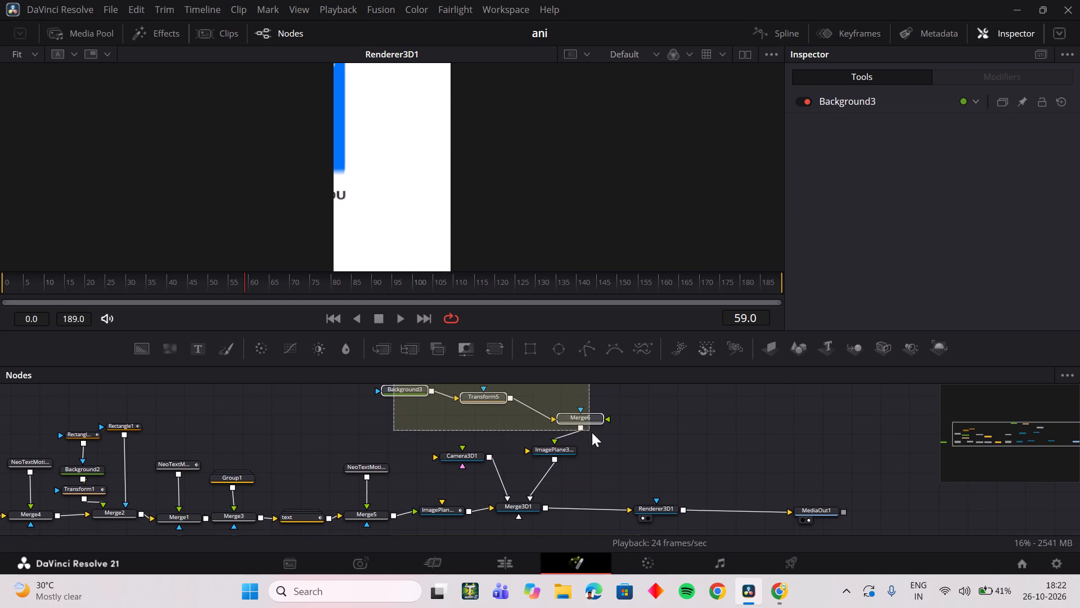
left_click_drag(592, 432, 610, 447)
key("Delete")
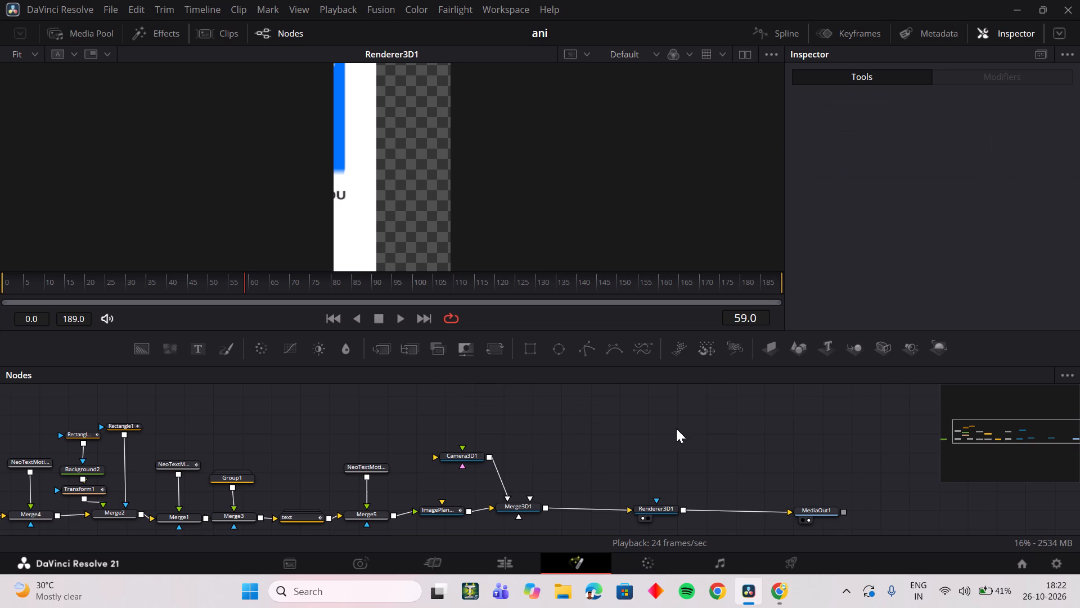
Reset Camera3D1's X translation to 0.0.
left_click(465, 454)
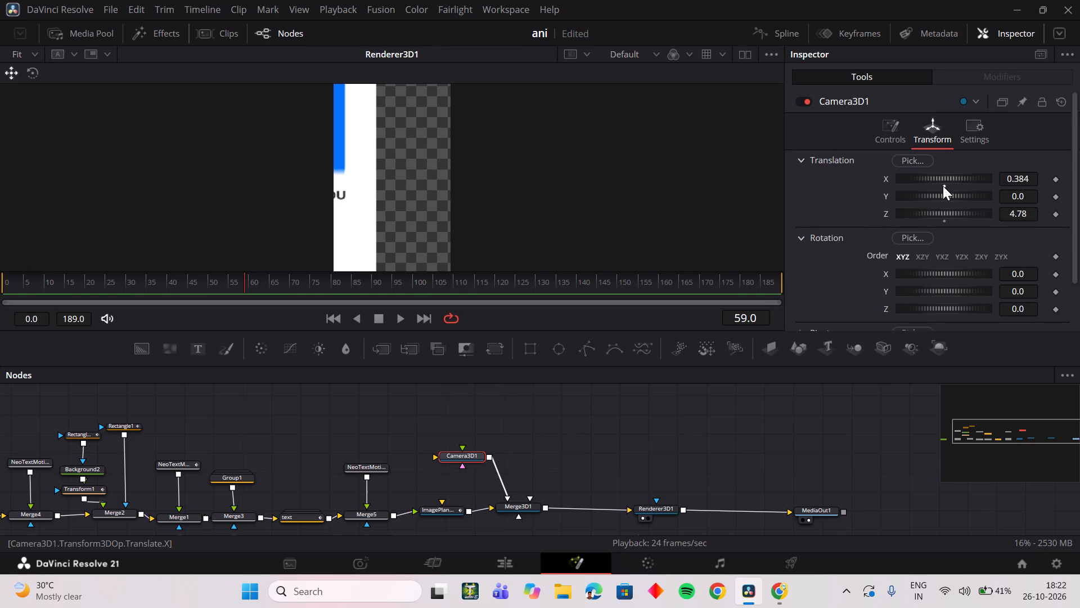
left_click(943, 186)
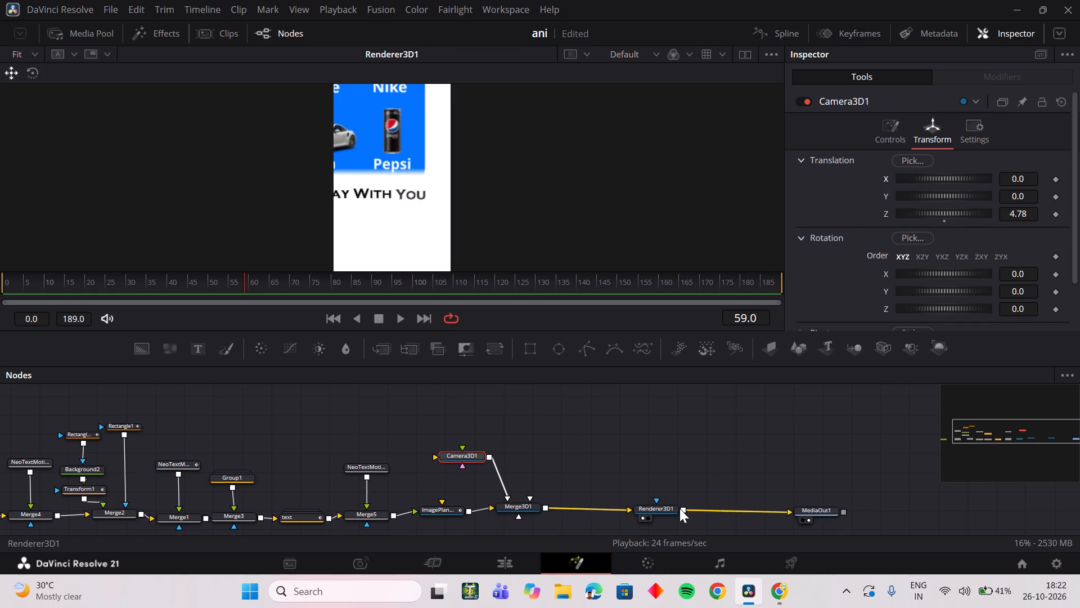
Move the MediaOut1 and Renderer3D1 nodes closer to Merge3D1 in the node graph.
left_click_drag(816, 515, 719, 518)
left_click_drag(654, 513, 596, 513)
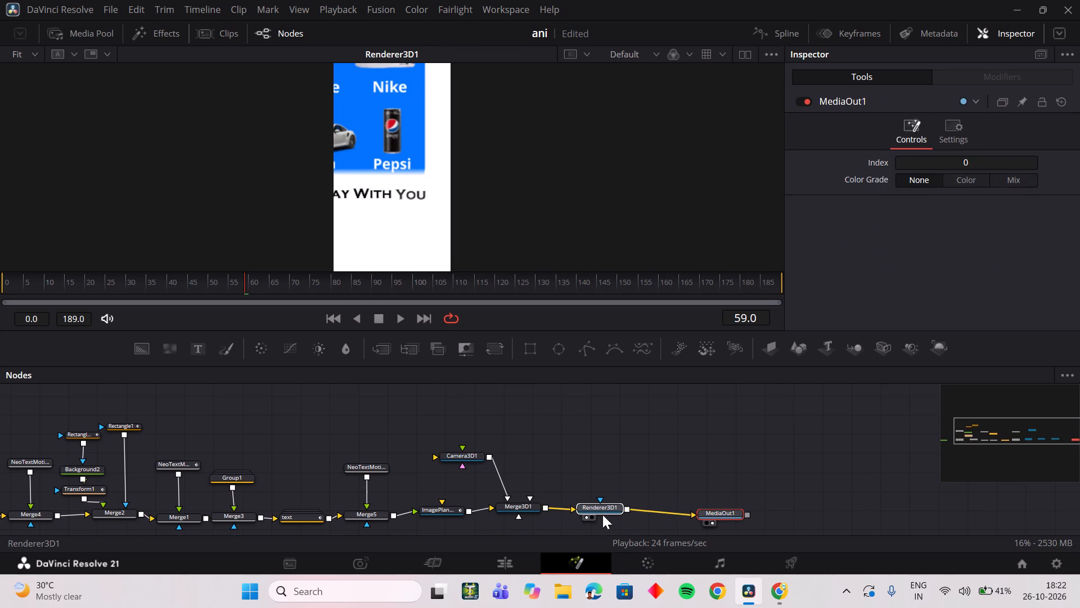
Move the MediaOut1 node closer to Renderer3D1 in the node graph.
left_click_drag(706, 514, 636, 511)
left_click_drag(655, 511, 668, 509)
left_click(757, 475)
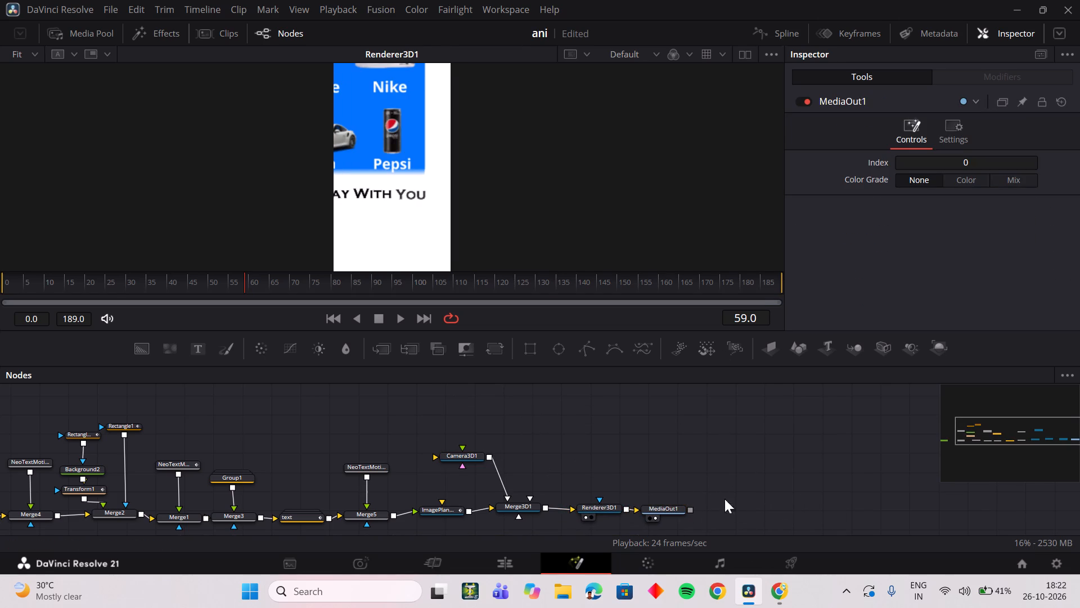
Return to the Edit page's timeline and undo the latest length changes to the Fusion Composition clip on Video 1.
left_click(515, 556)
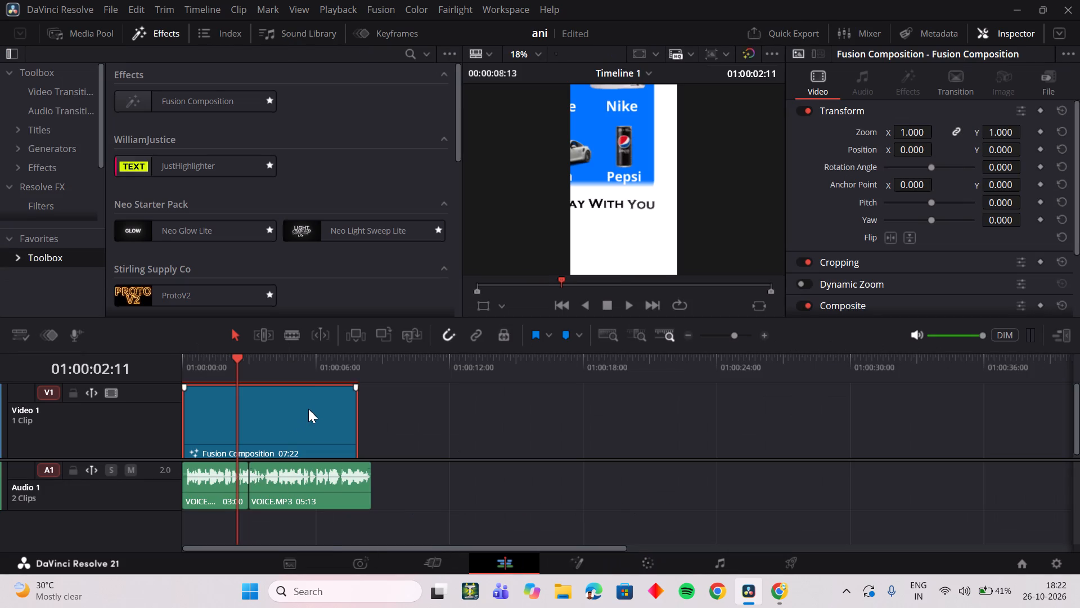
scroll(266, 507, "up", 1)
scroll(268, 509, "down", 1)
left_click(249, 485)
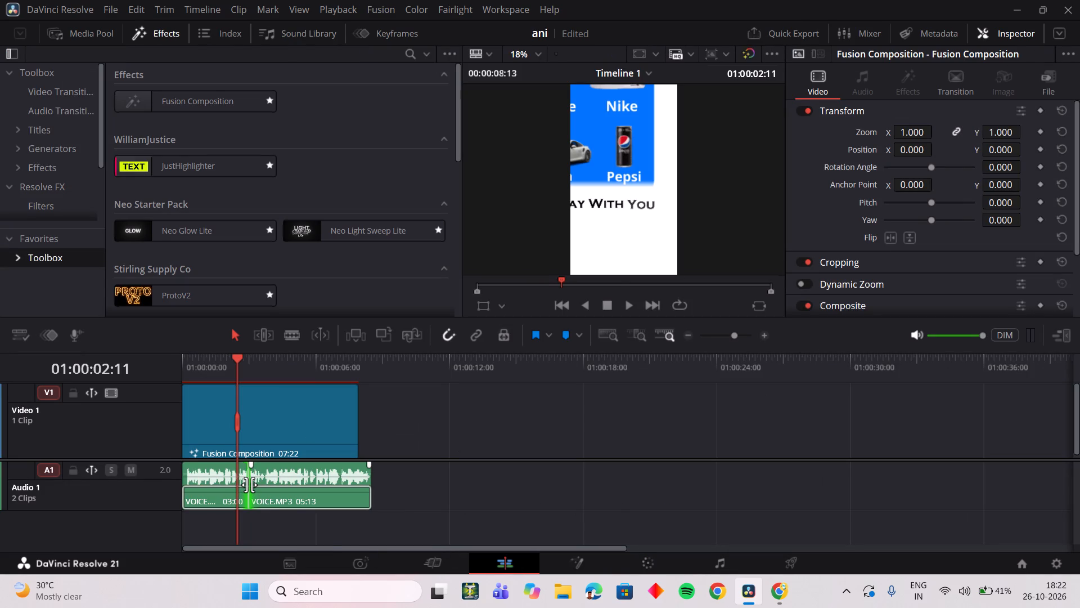
key("ctrl+z")
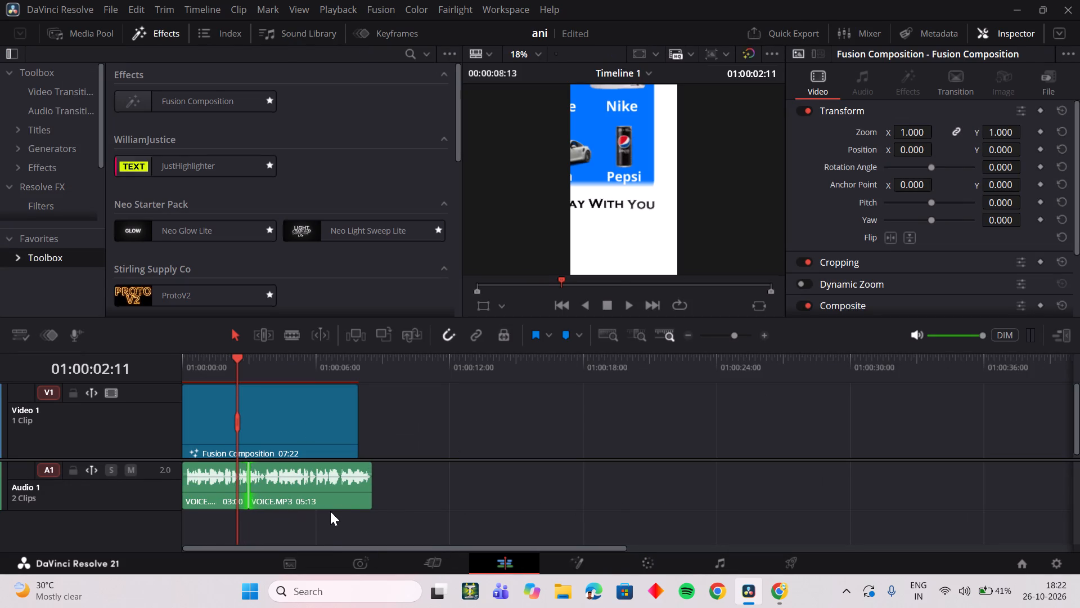
key("ctrl+z")
key("ctrl+z")
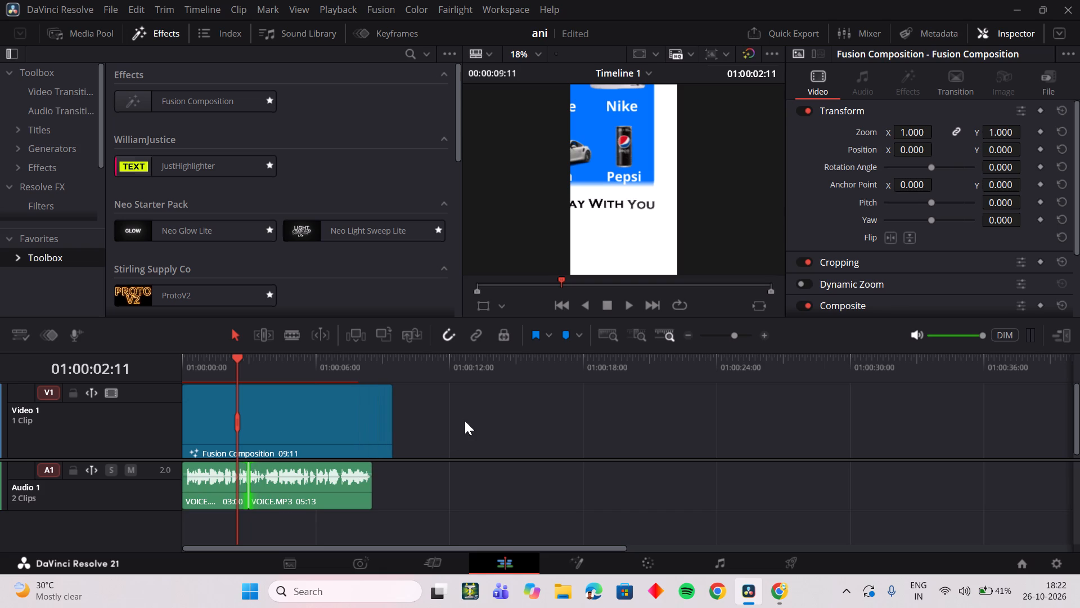
left_click(372, 424)
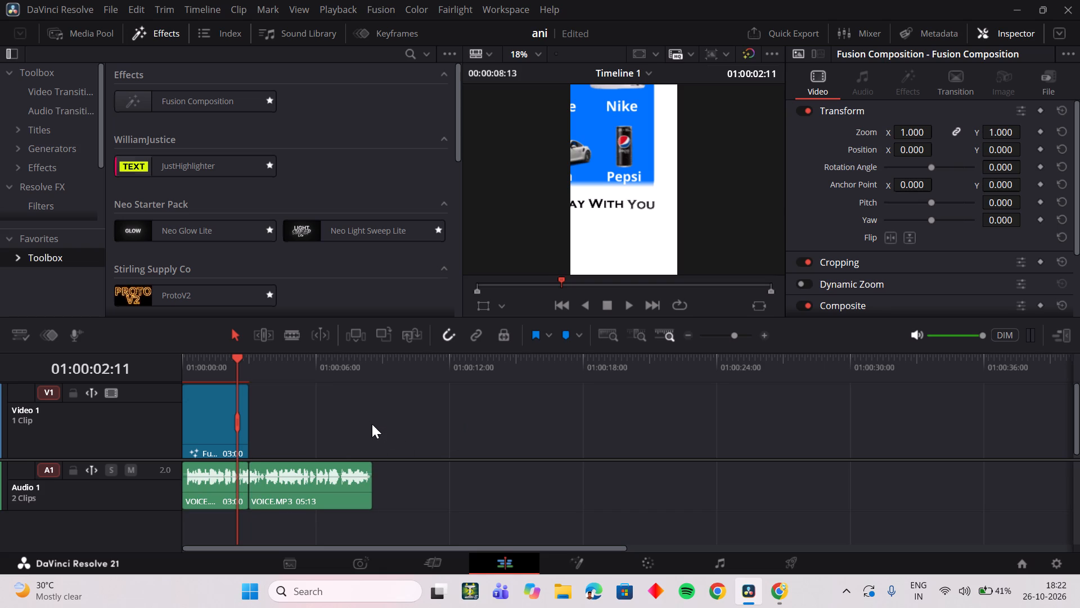
Play the voice-over repeatedly around 01:00:03:00, where the first Fusion Composition clip ends, to check the transition timing.
left_click_drag(238, 361, 245, 359)
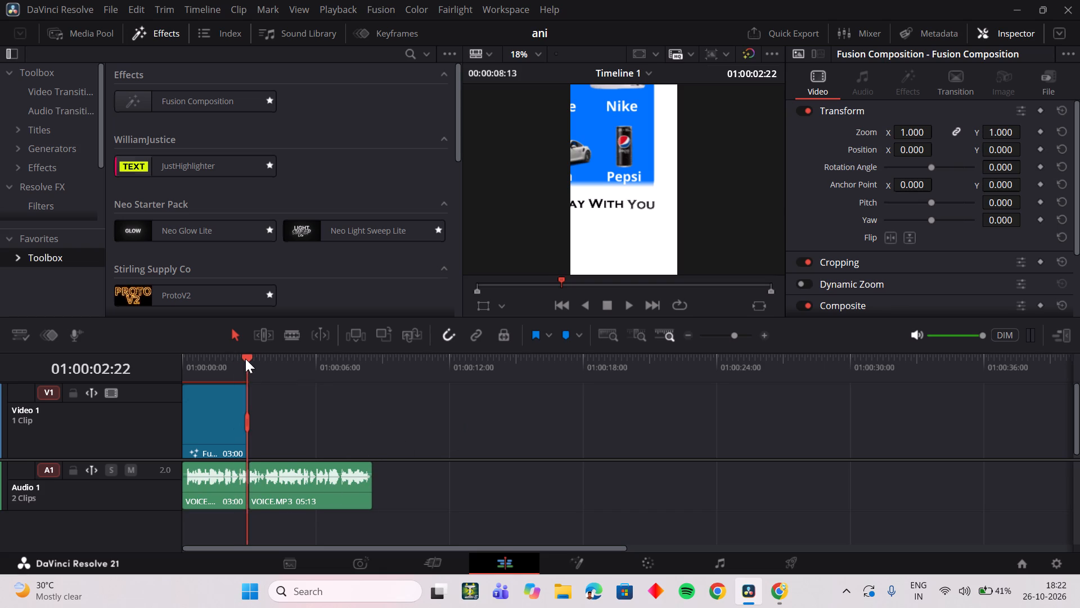
key("space")
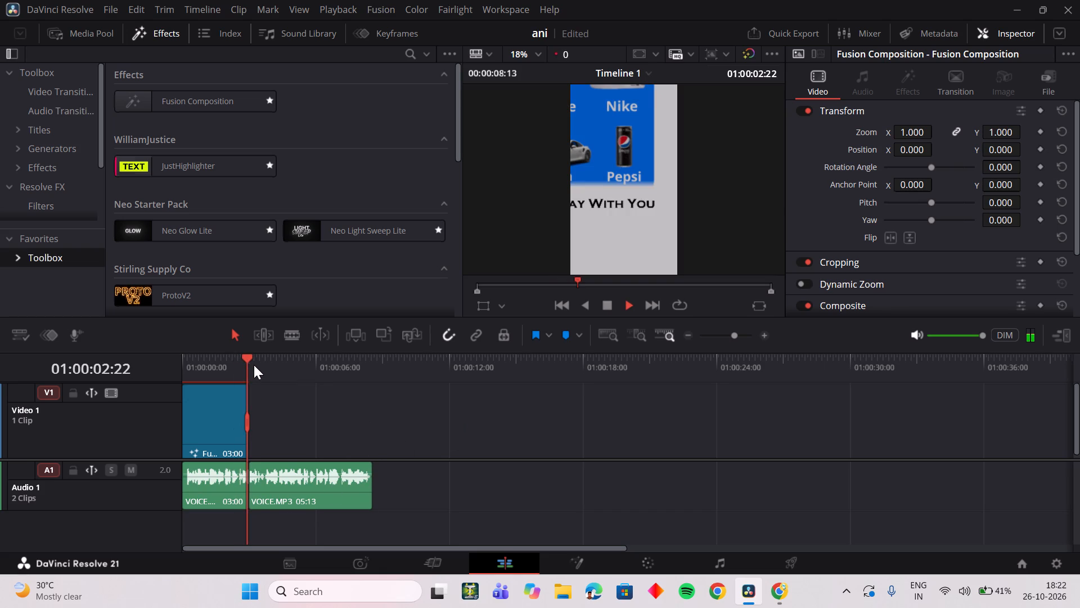
left_click(254, 365)
key("space")
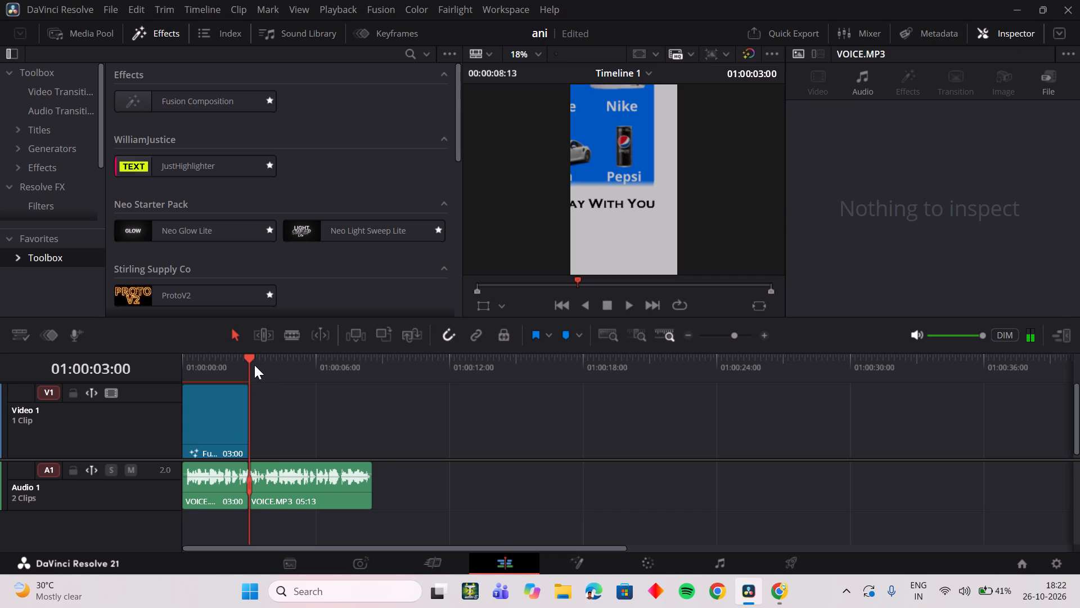
left_click(262, 364)
left_click(246, 368)
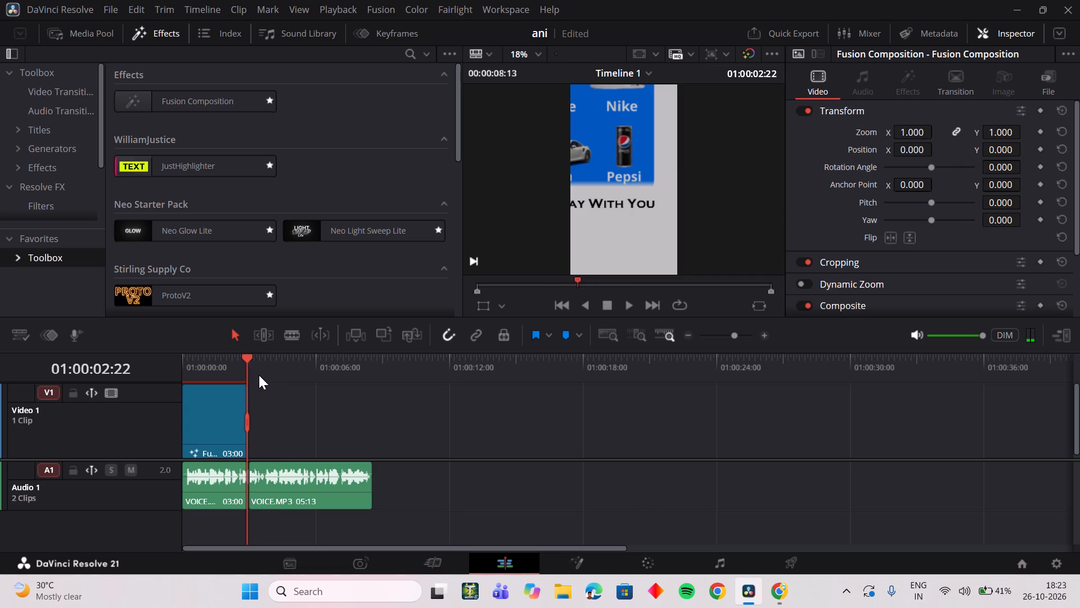
key("space")
key("space")
left_click(249, 386)
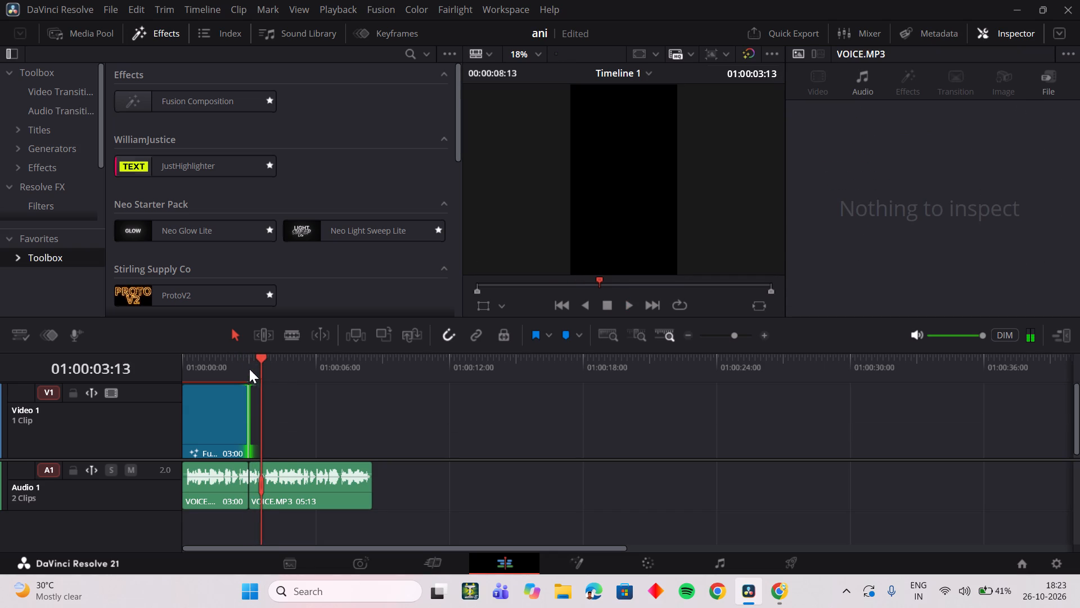
left_click(293, 410)
left_click(244, 370)
key("space")
key("space")
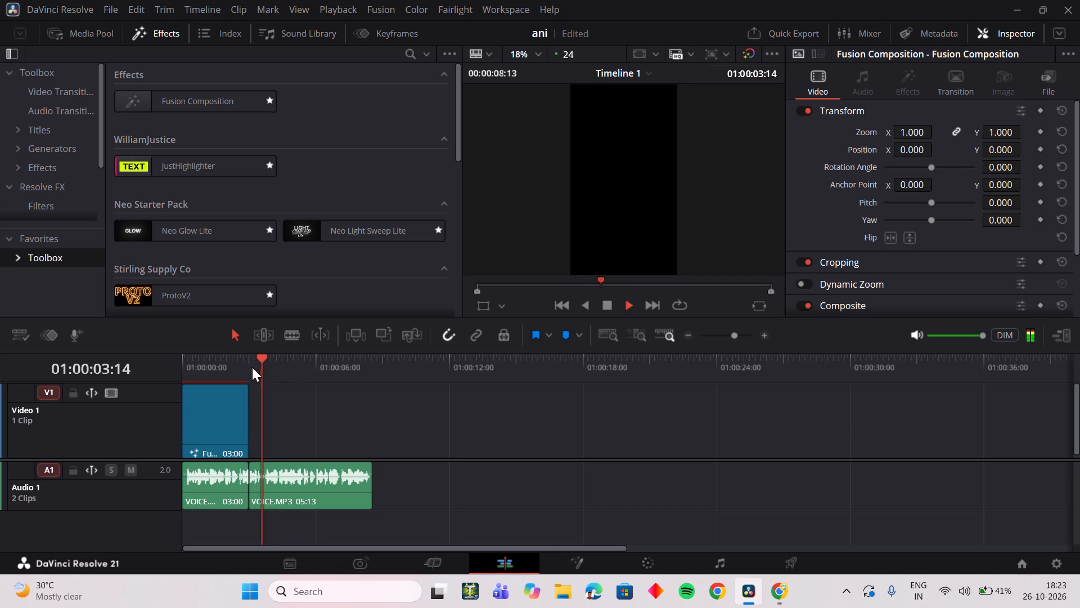
Undo the cutting of the voice audio and the removal of the second Fusion Composition clip.
key("ctrl+z")
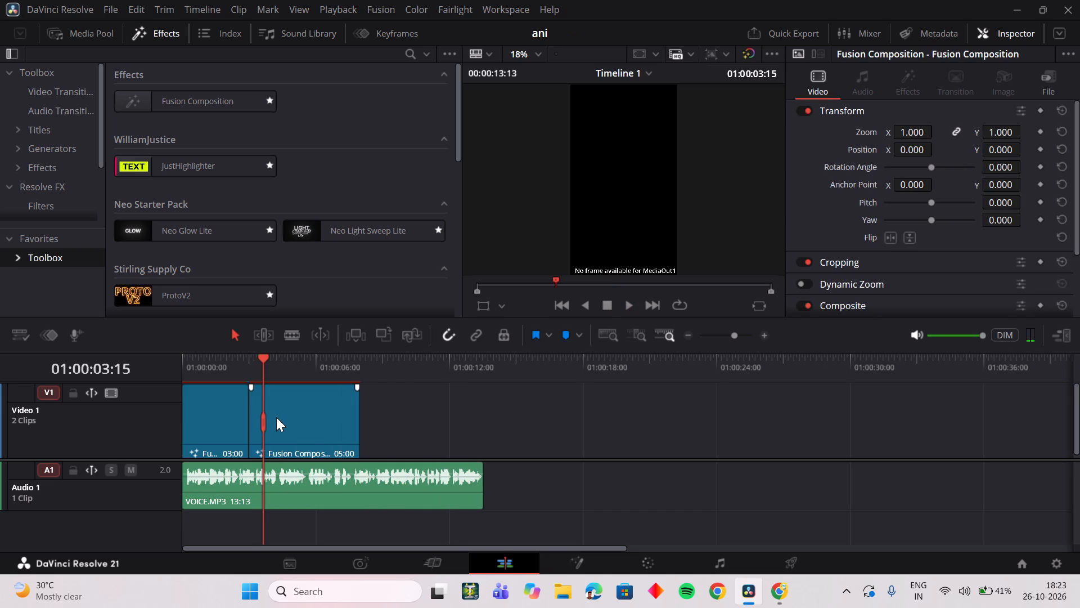
Open the second, five-second Fusion Composition clip in Fusion with the playhead at 01:00:03:18.
left_click_drag(246, 366, 252, 368)
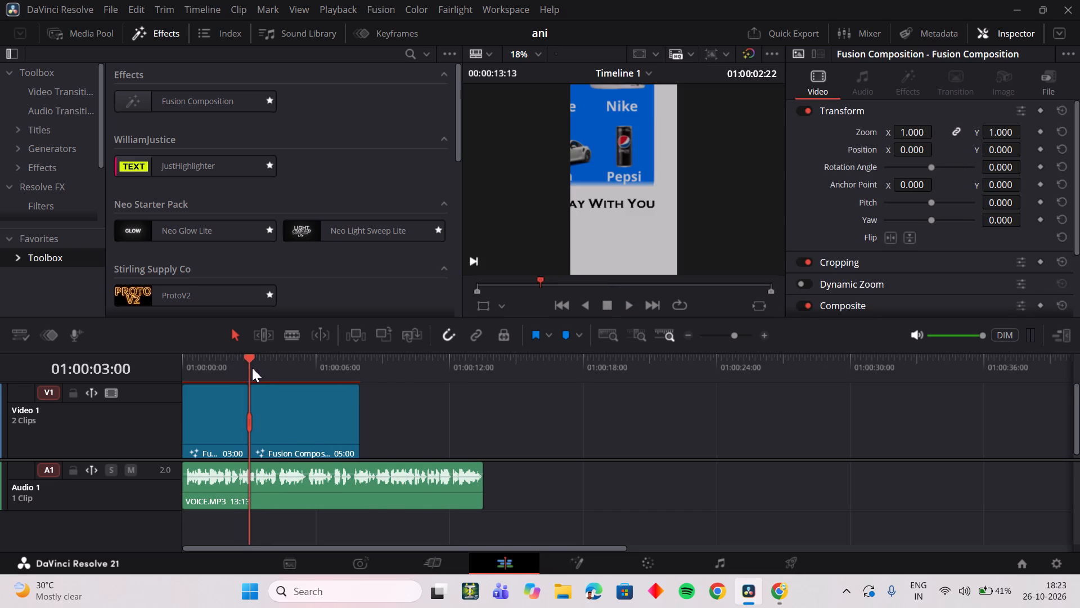
left_click_drag(252, 368, 251, 368)
left_click(310, 422)
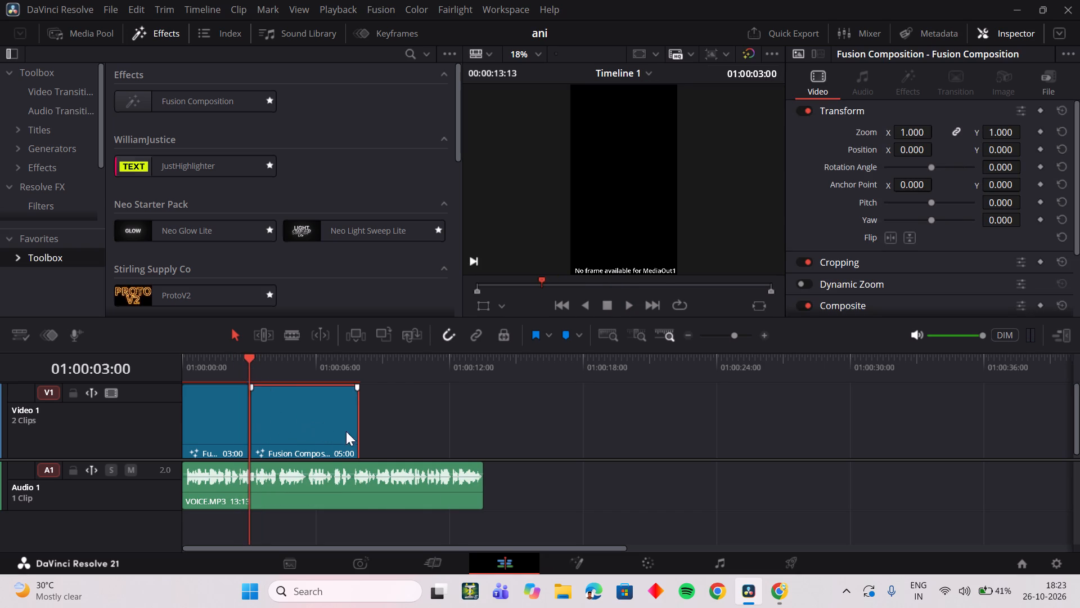
left_click(267, 364)
left_click(578, 555)
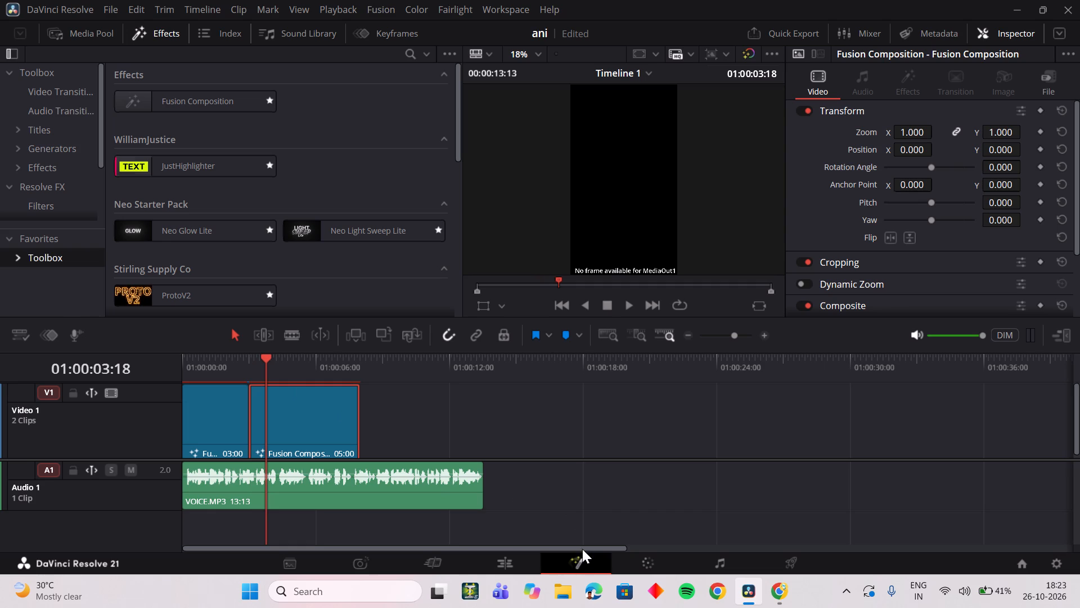
Build a node chain from a new Background through a Merge into MediaOut1, and show MediaOut1 in the viewer.
left_click_drag(362, 517, 514, 476)
left_click(283, 463)
left_click(132, 350)
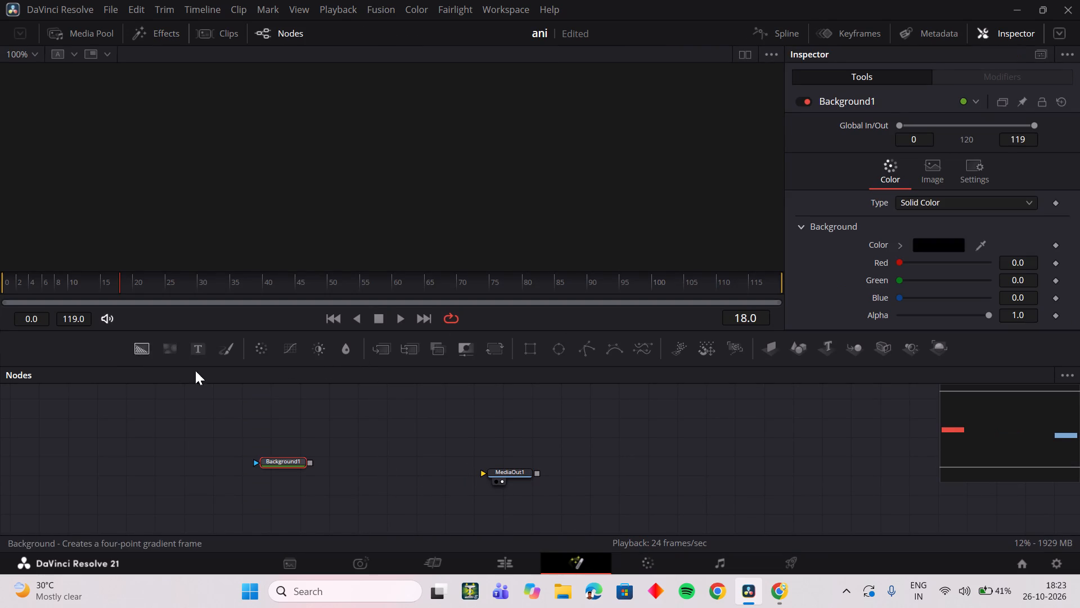
left_click(277, 467)
left_click(375, 356)
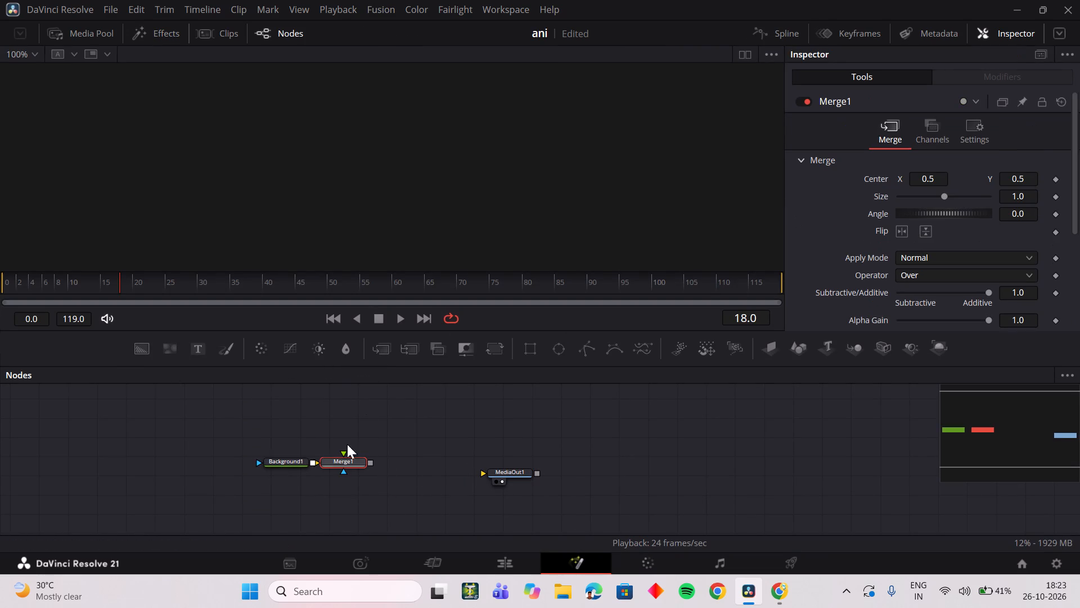
left_click_drag(373, 462, 515, 473)
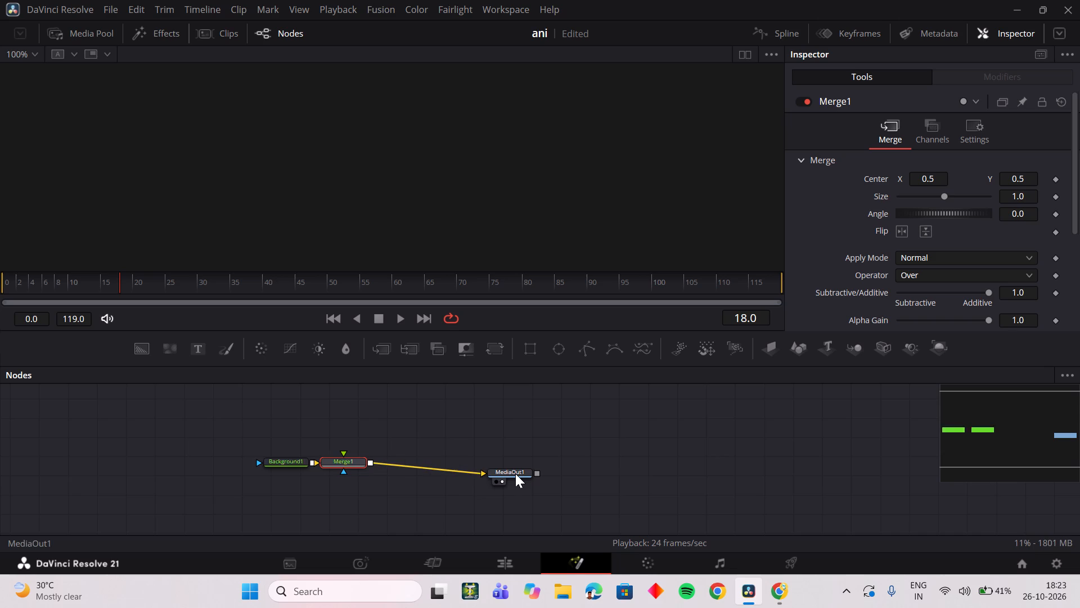
left_click_drag(339, 464, 392, 469)
left_click_drag(291, 467, 296, 483)
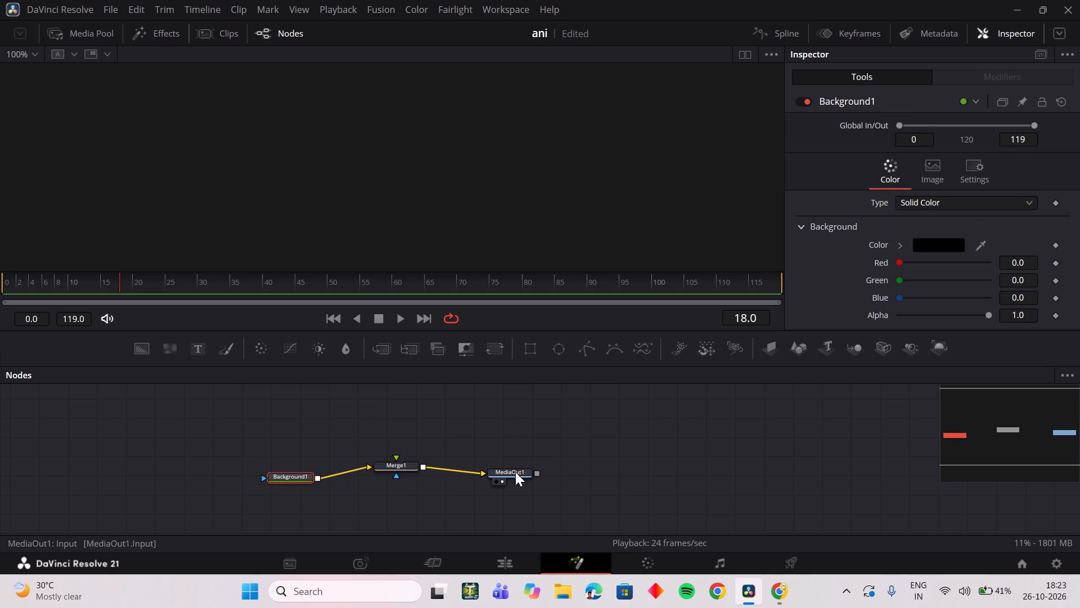
left_click_drag(515, 472, 427, 162)
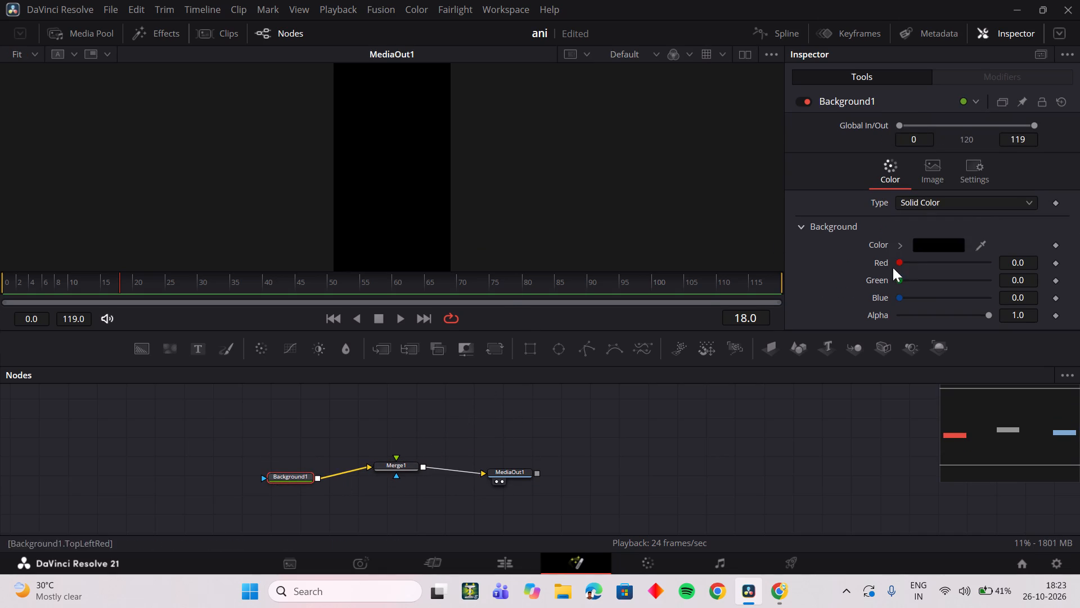
Set the Background1 color to white and reposition its node beside Merge1.
left_click(906, 243)
left_click_drag(903, 270, 754, 226)
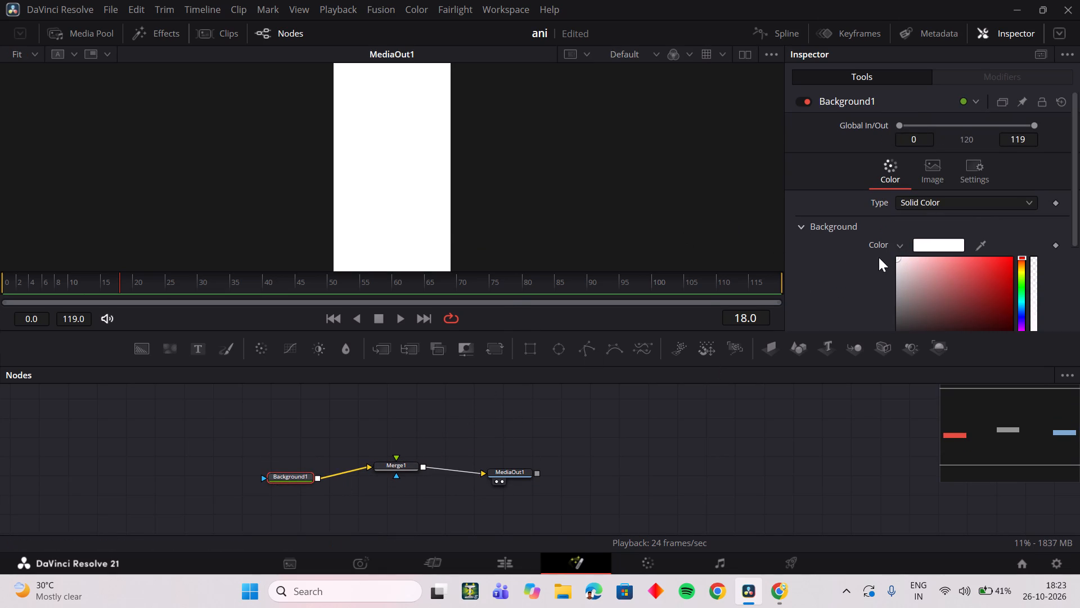
left_click(903, 246)
left_click_drag(290, 472, 301, 462)
left_click_drag(298, 479, 309, 462)
Add a second black Background with a Rectangle mask above Merge1 and connect it as Merge1's foreground.
left_click(401, 404)
left_click(141, 345)
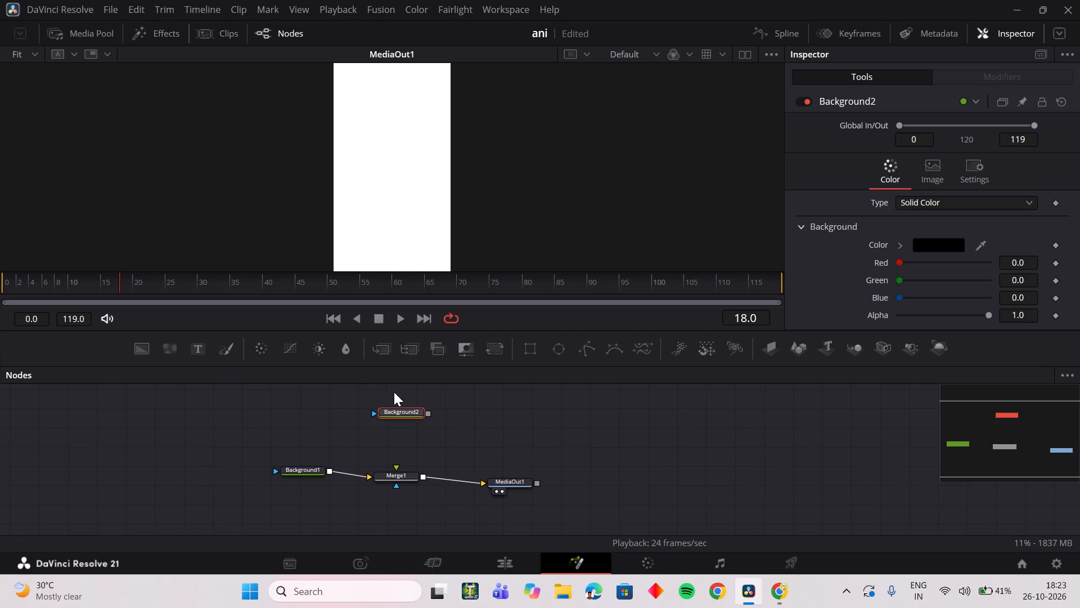
left_click(523, 352)
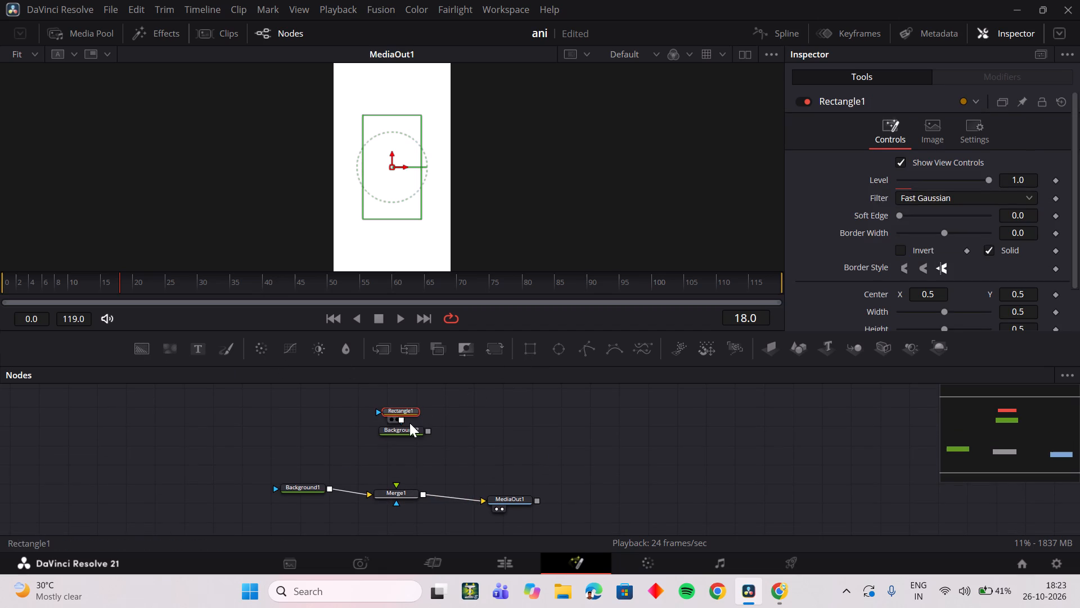
left_click_drag(409, 431, 409, 441)
left_click_drag(425, 446, 405, 500)
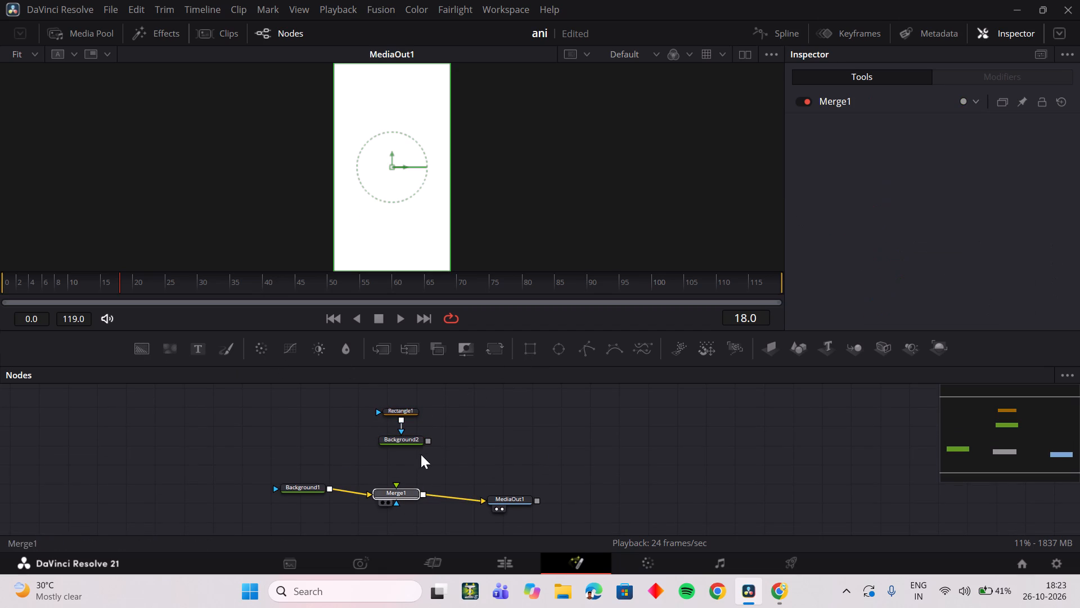
left_click_drag(428, 440, 405, 495)
left_click_drag(404, 414, 390, 411)
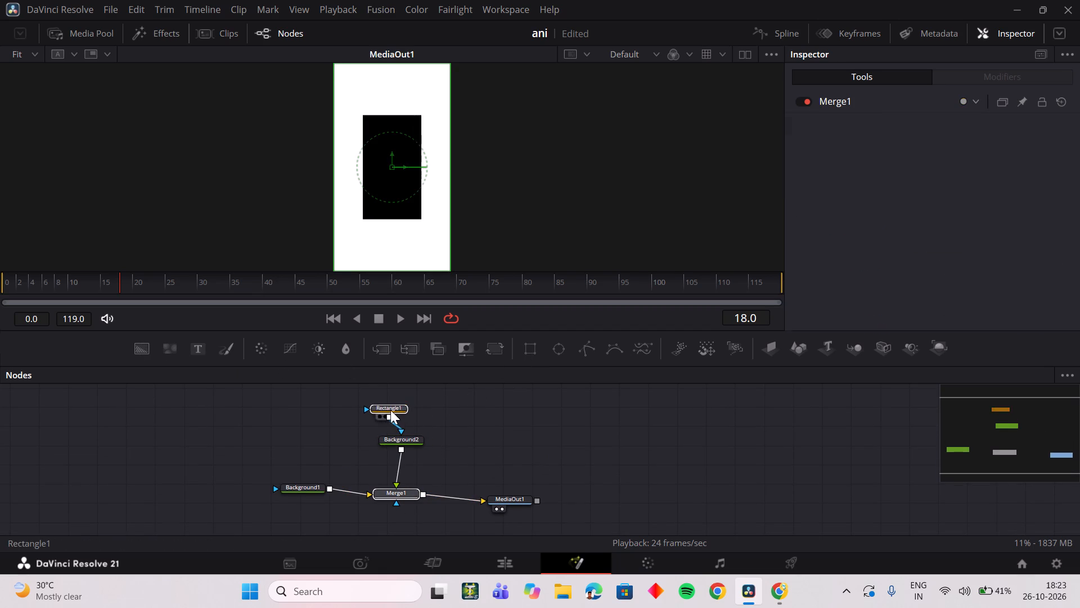
left_click_drag(402, 442, 383, 449)
left_click(436, 426)
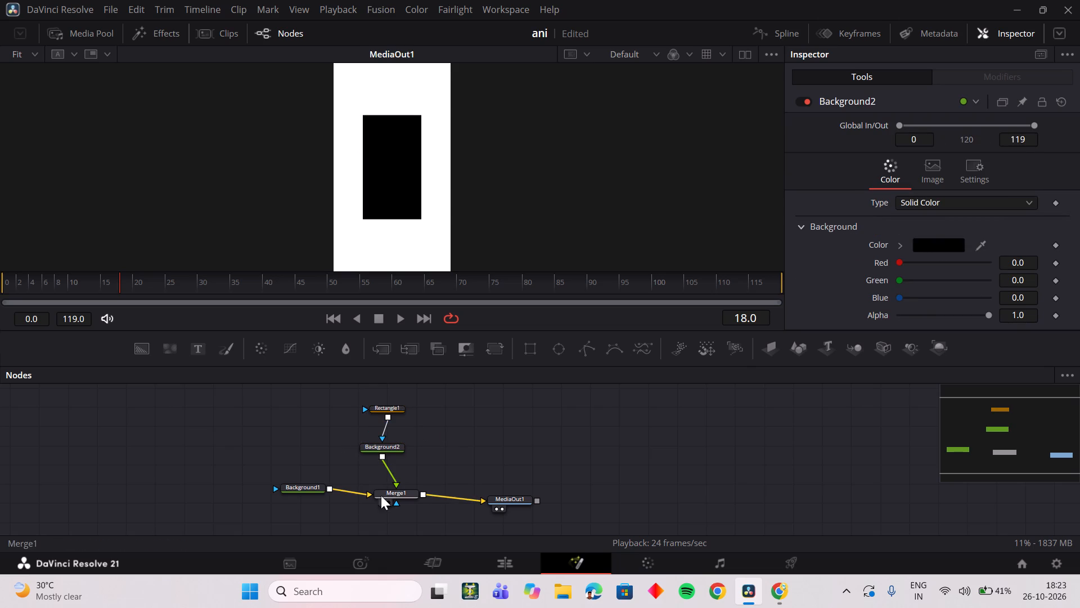
Move Background1, Merge1, Background2 and Rectangle1 away from MediaOut1 to make room in the node chain.
left_click_drag(313, 487, 227, 495)
left_click_drag(390, 497, 289, 498)
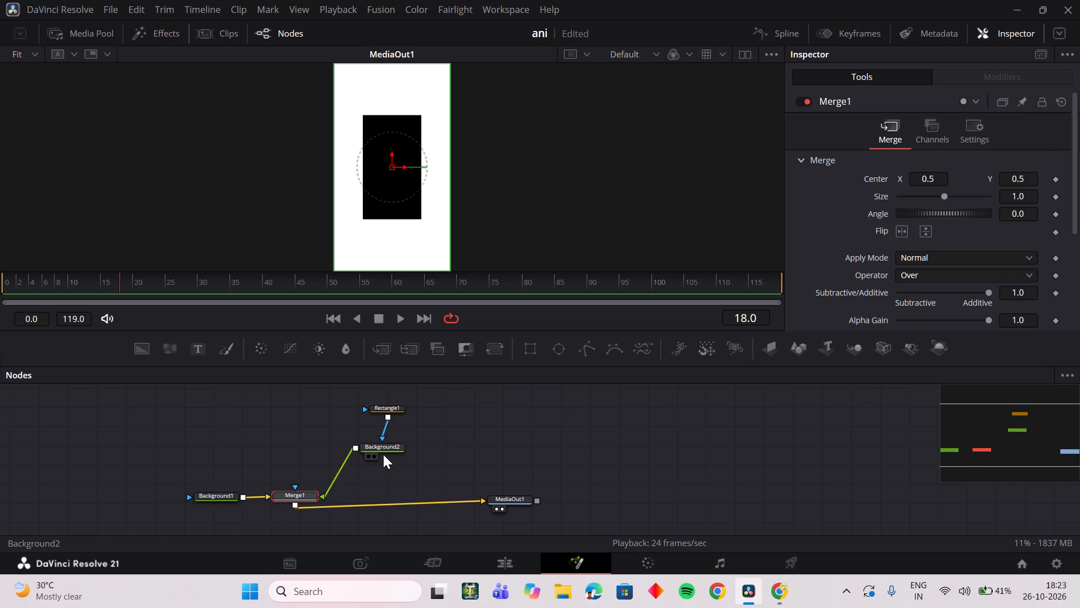
left_click_drag(383, 454, 308, 461)
left_click_drag(388, 405, 310, 414)
Add another Merge after Merge1 and connect a new Ellipse mask to its foreground input instead of its effect mask input.
left_click(310, 499)
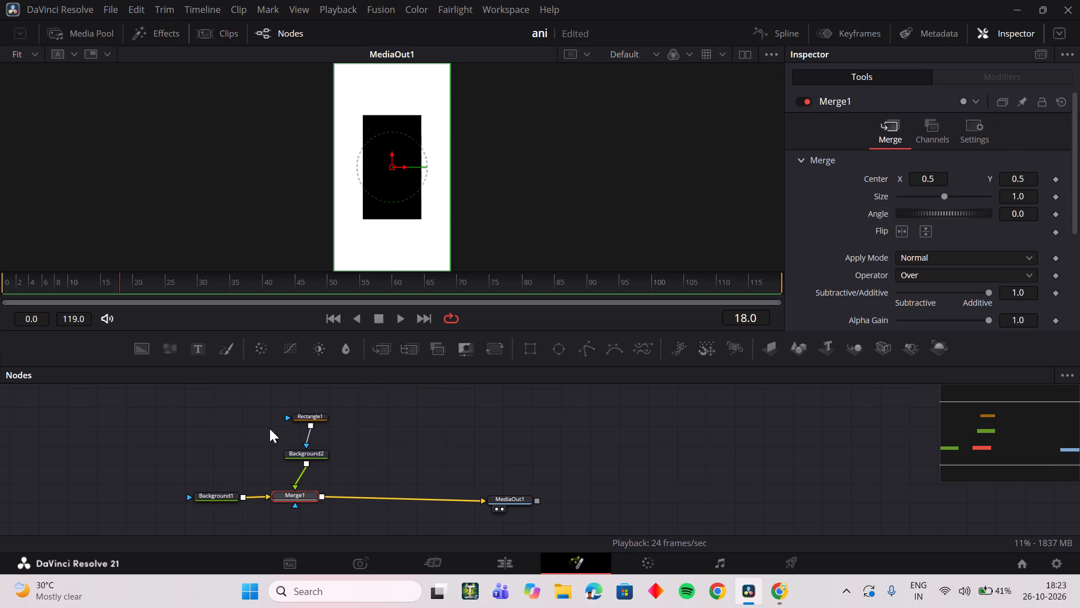
left_click(381, 347)
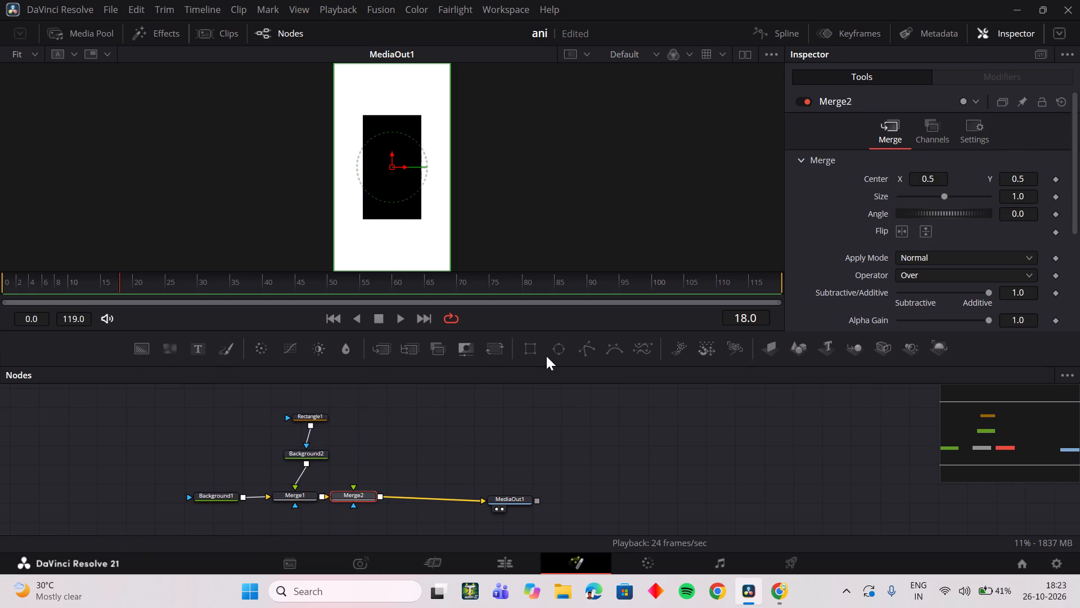
left_click(565, 349)
left_click_drag(358, 479, 372, 436)
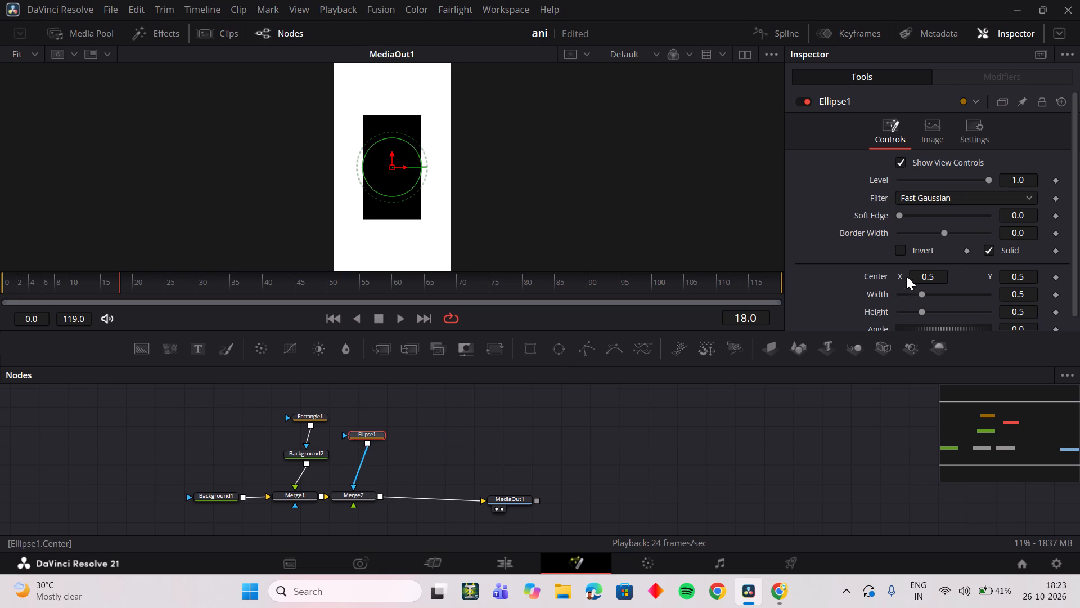
left_click_drag(364, 436, 357, 424)
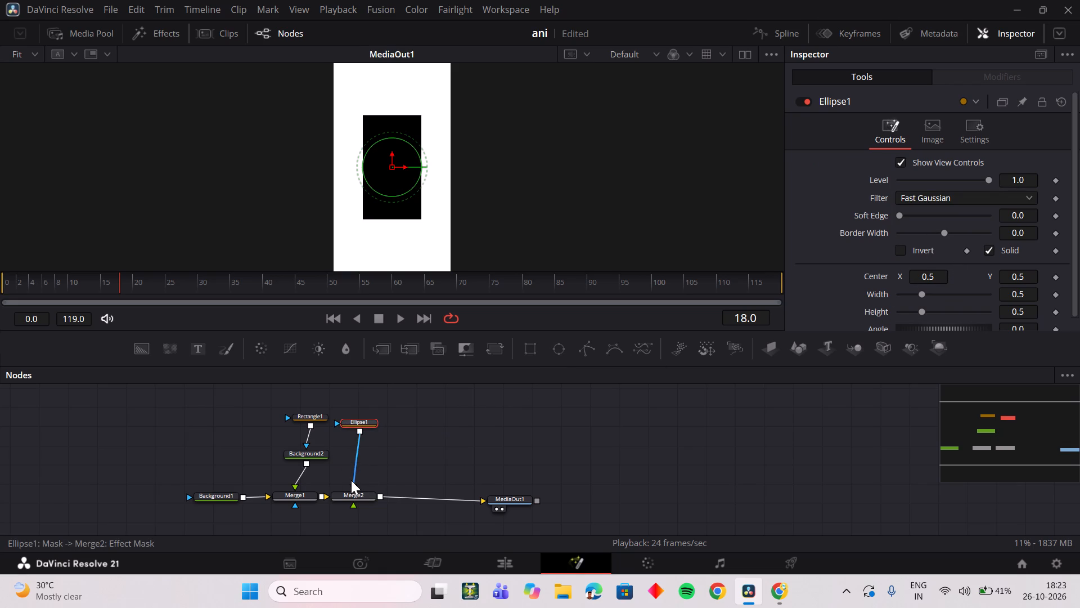
left_click_drag(351, 480, 354, 507)
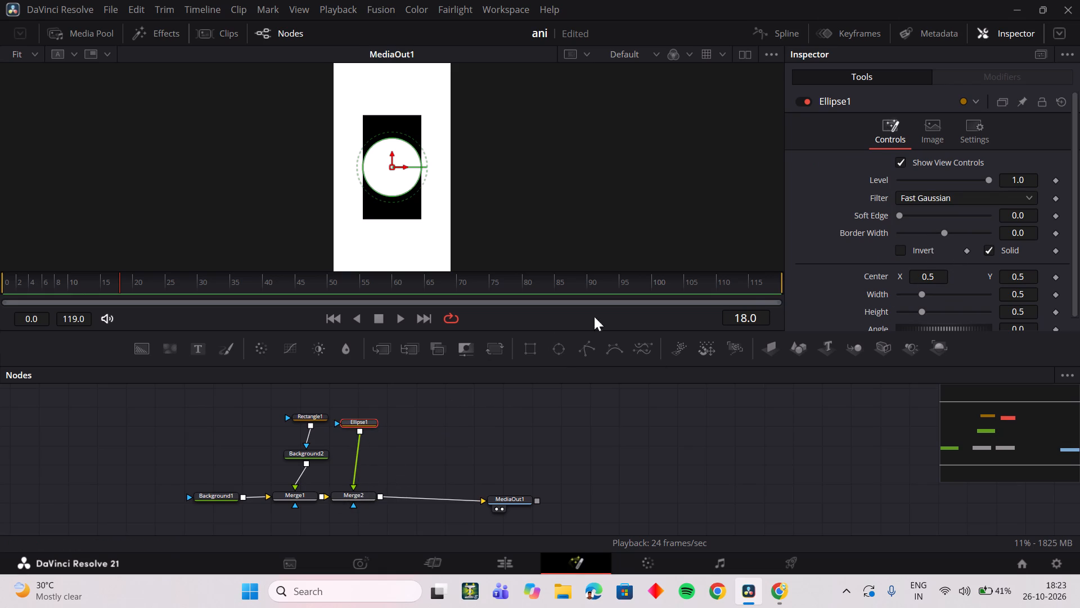
Set the ellipse mask's border width to about -0.12.
left_click_drag(948, 230, 921, 236)
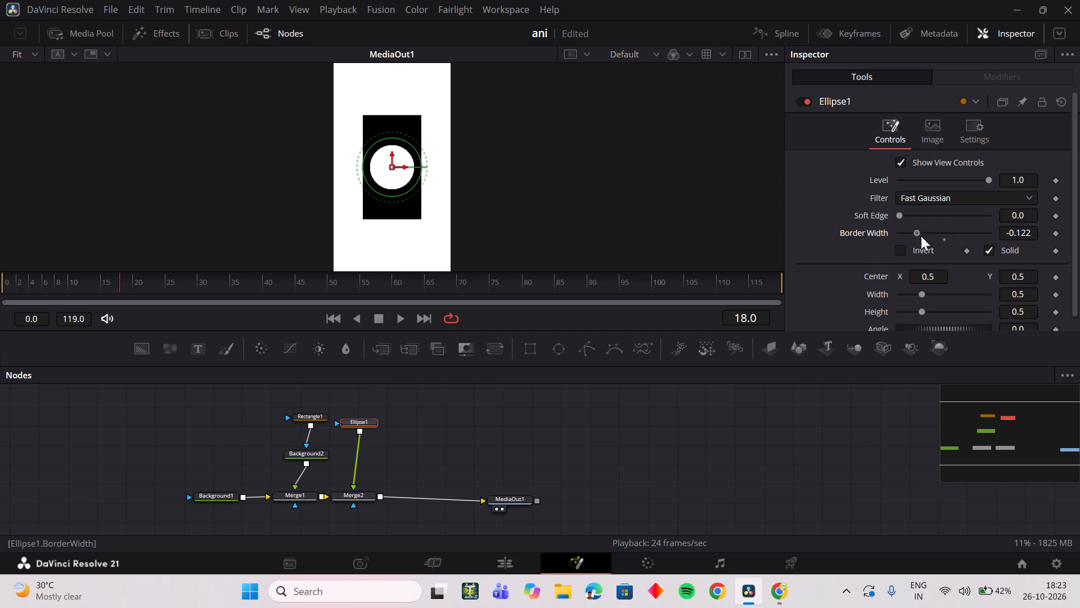
Set the ellipse mask's border width to about -0.17.
left_click_drag(921, 236, 910, 240)
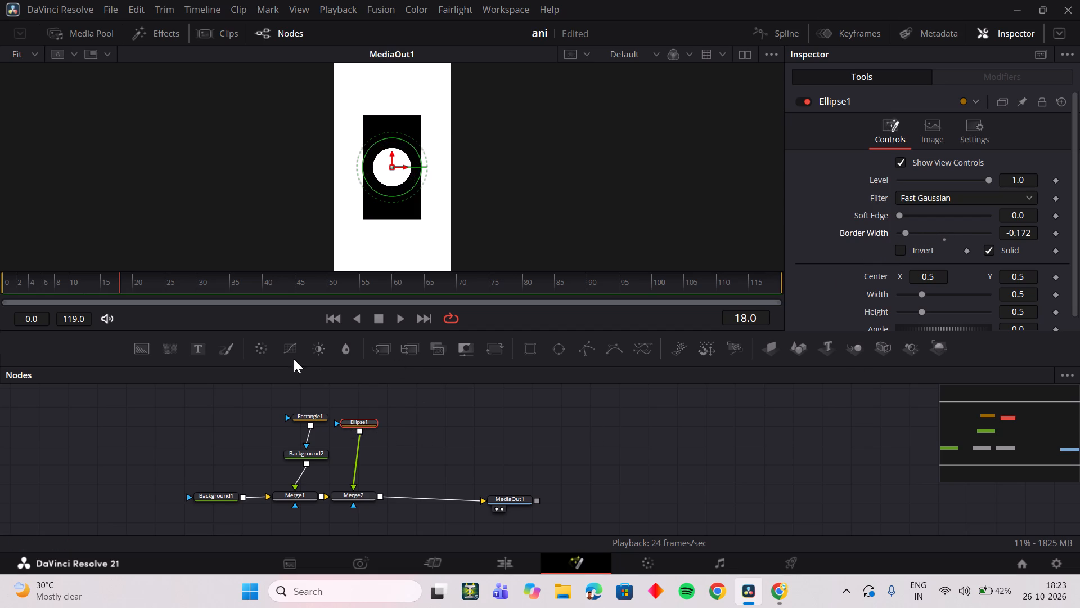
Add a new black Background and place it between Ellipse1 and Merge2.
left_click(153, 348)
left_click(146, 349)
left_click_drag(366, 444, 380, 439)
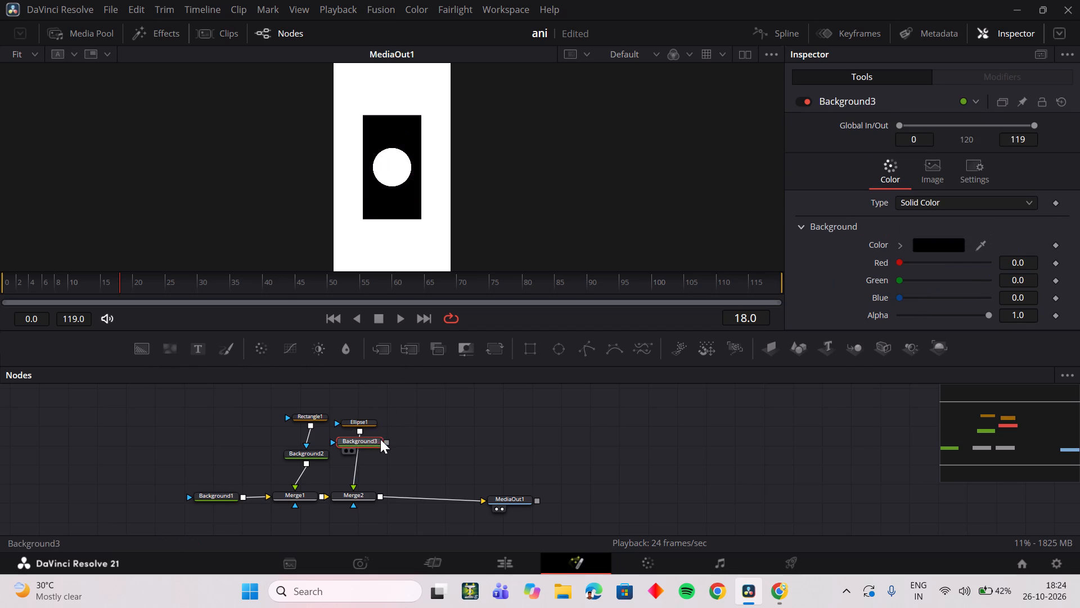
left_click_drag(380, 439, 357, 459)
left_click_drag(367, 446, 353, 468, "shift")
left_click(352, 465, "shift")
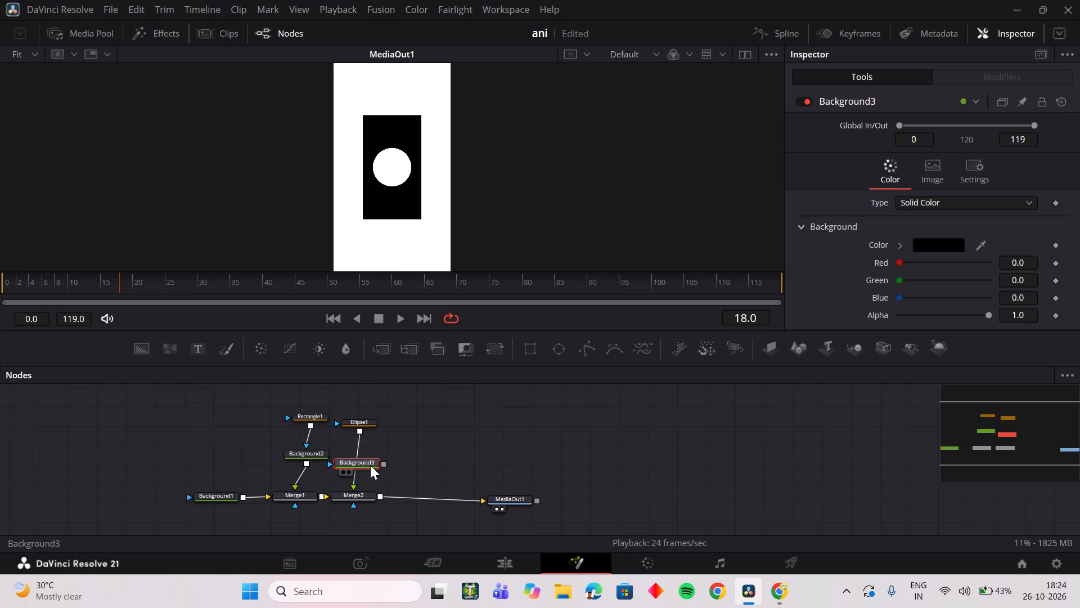
Move Ellipse1 further above Merge2 to make room in its branch.
left_click_drag(362, 426, 373, 406)
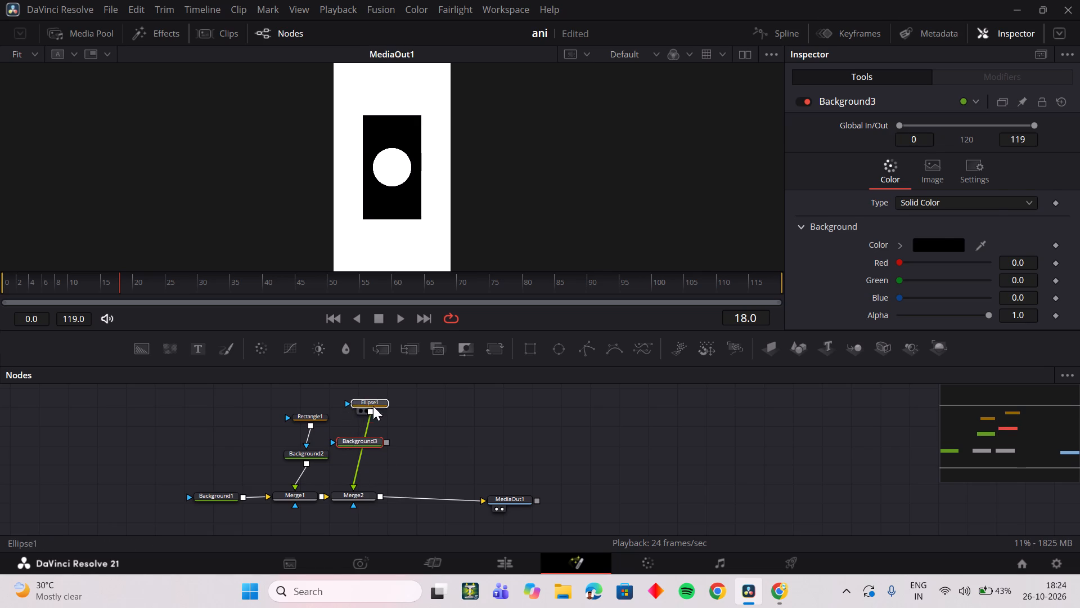
left_click_drag(373, 406, 373, 405)
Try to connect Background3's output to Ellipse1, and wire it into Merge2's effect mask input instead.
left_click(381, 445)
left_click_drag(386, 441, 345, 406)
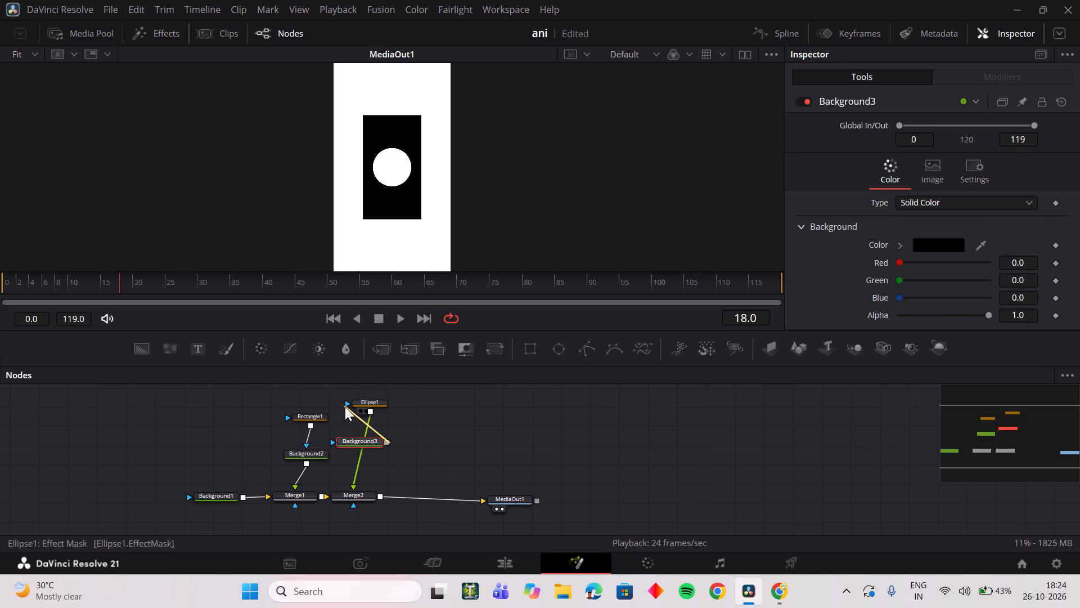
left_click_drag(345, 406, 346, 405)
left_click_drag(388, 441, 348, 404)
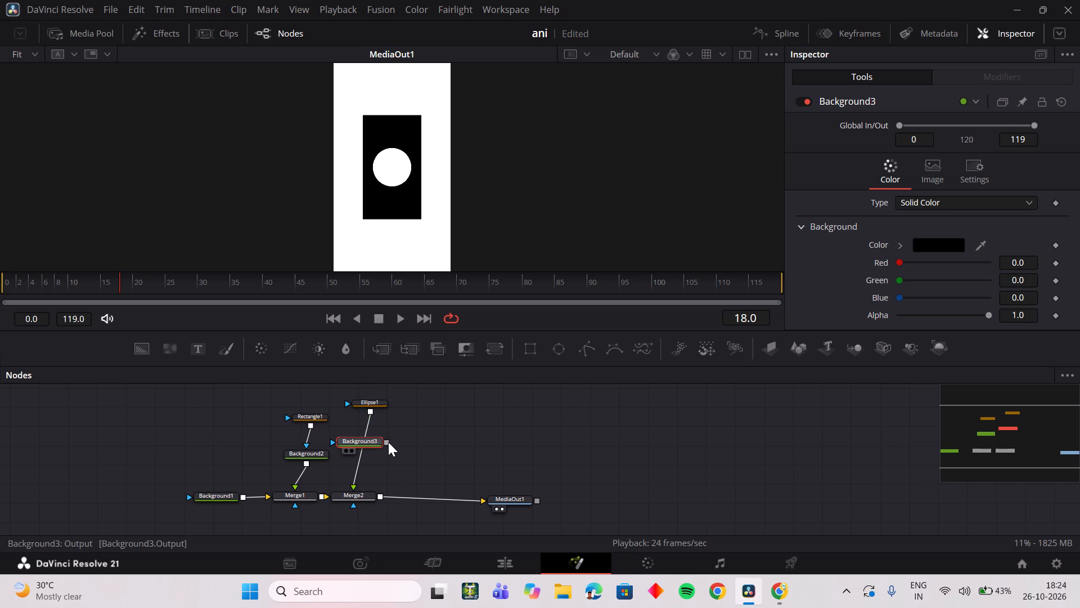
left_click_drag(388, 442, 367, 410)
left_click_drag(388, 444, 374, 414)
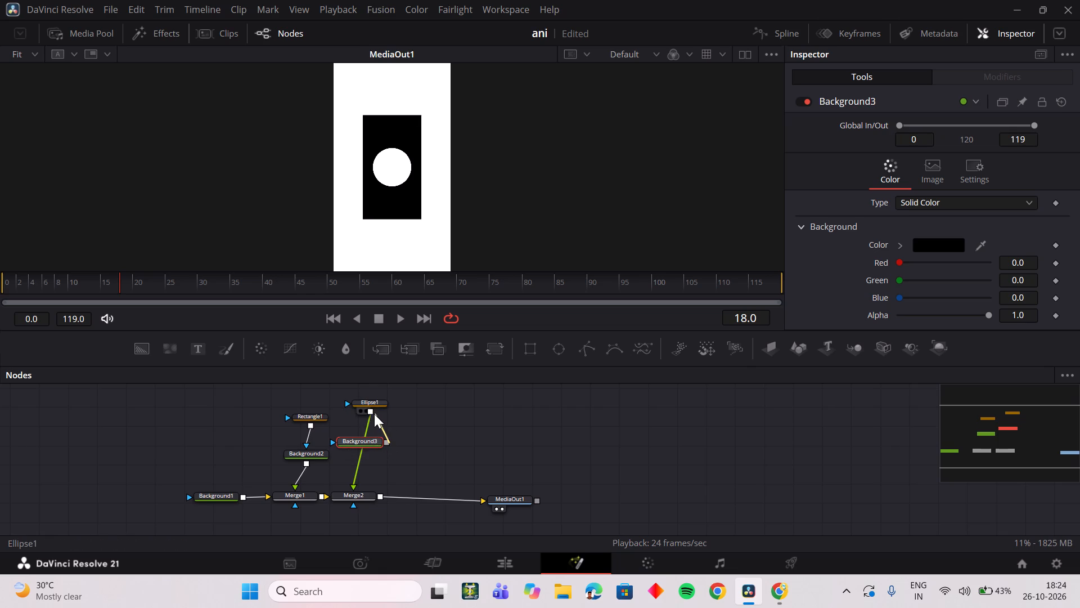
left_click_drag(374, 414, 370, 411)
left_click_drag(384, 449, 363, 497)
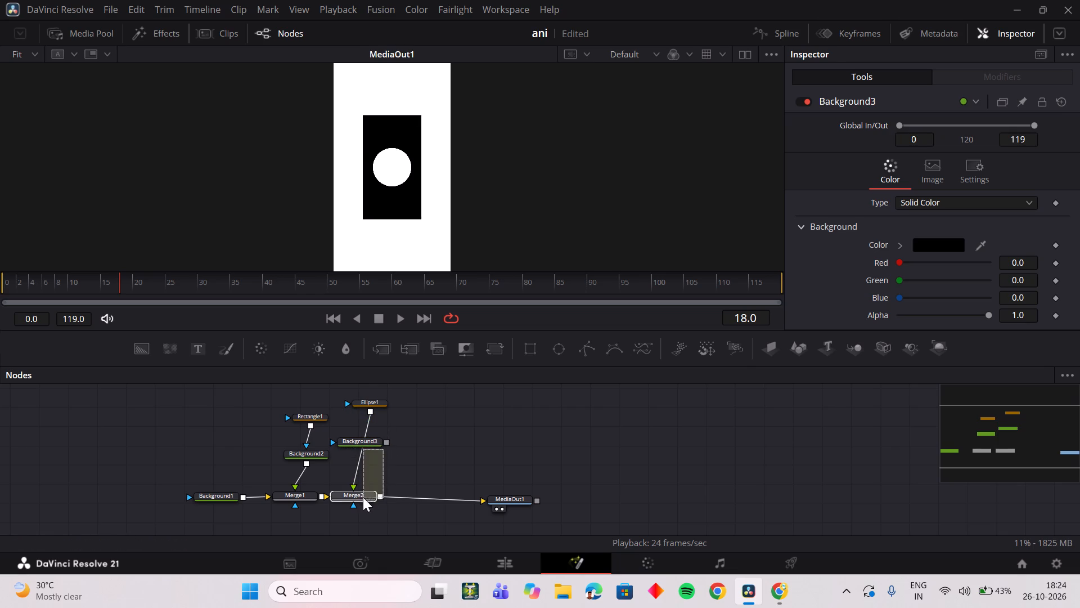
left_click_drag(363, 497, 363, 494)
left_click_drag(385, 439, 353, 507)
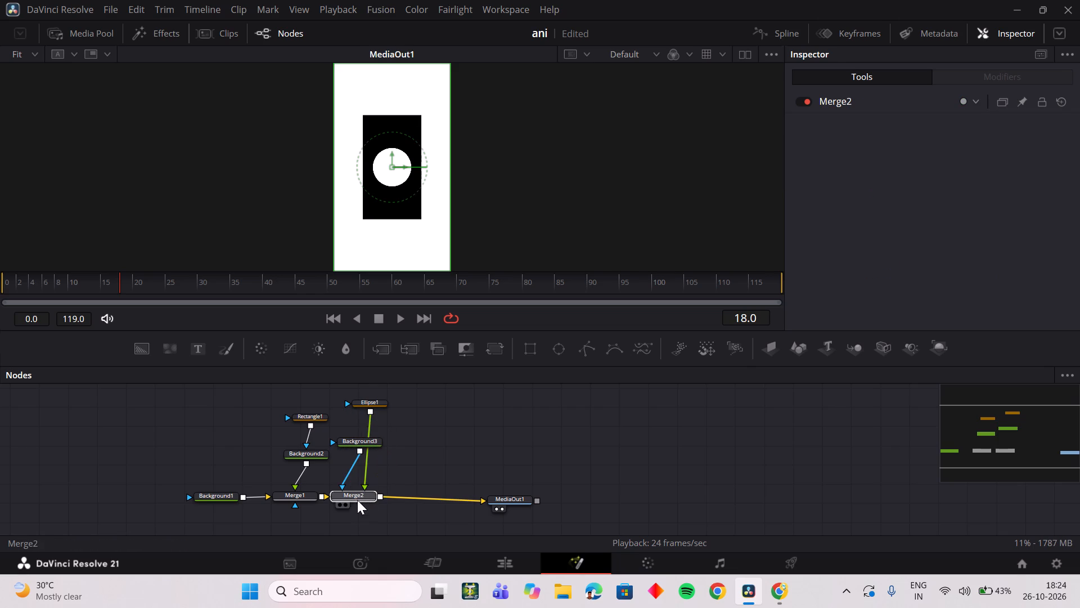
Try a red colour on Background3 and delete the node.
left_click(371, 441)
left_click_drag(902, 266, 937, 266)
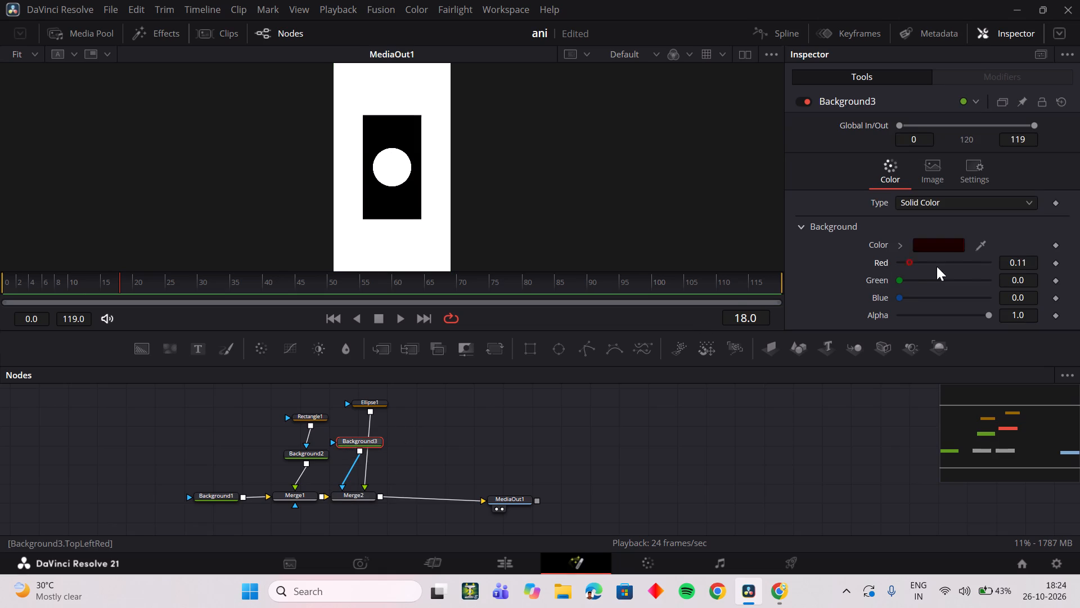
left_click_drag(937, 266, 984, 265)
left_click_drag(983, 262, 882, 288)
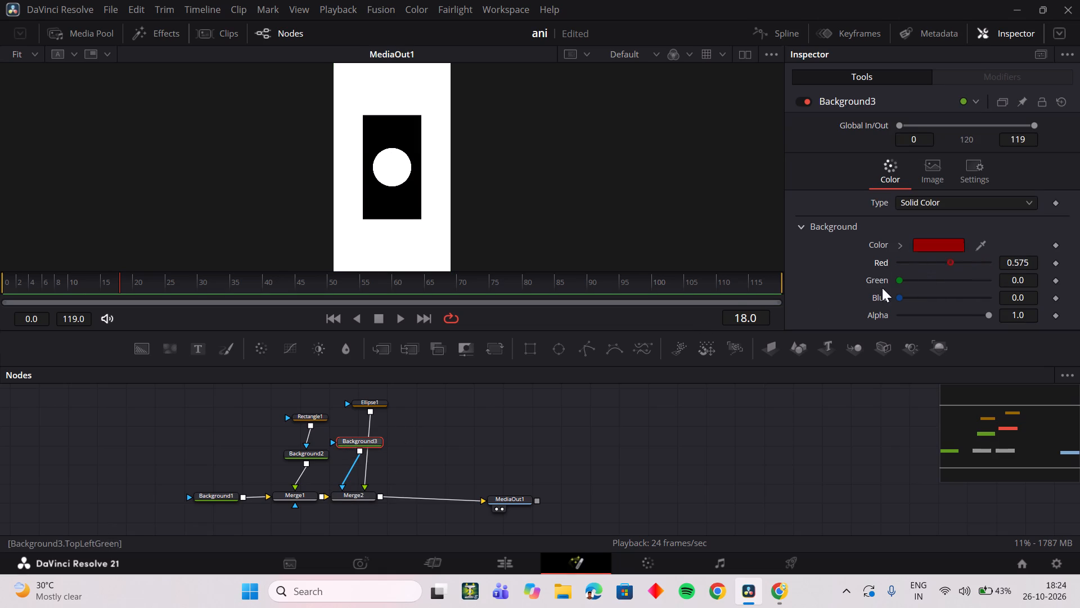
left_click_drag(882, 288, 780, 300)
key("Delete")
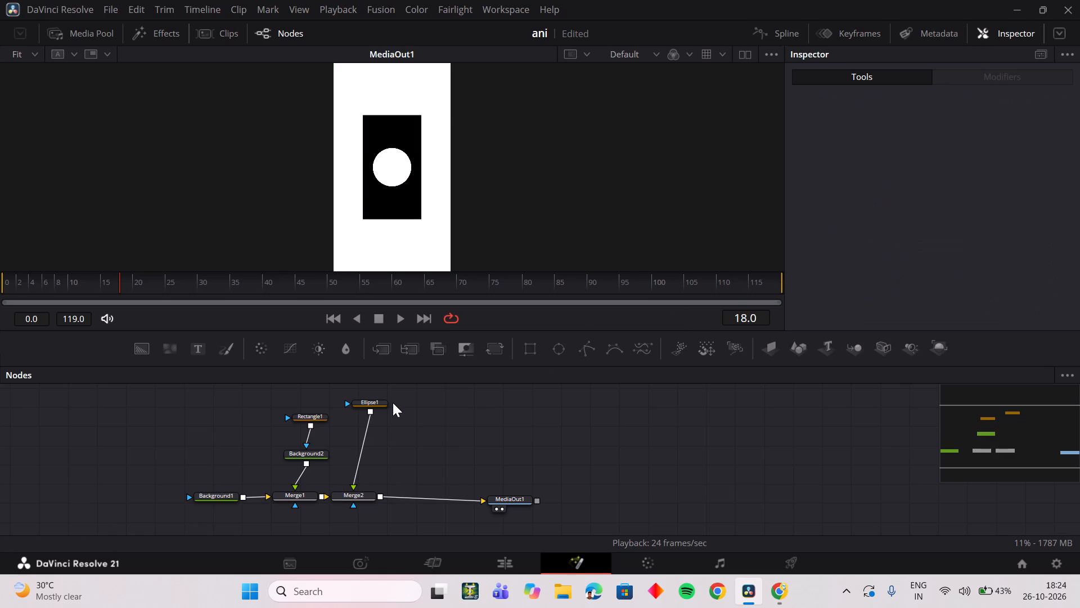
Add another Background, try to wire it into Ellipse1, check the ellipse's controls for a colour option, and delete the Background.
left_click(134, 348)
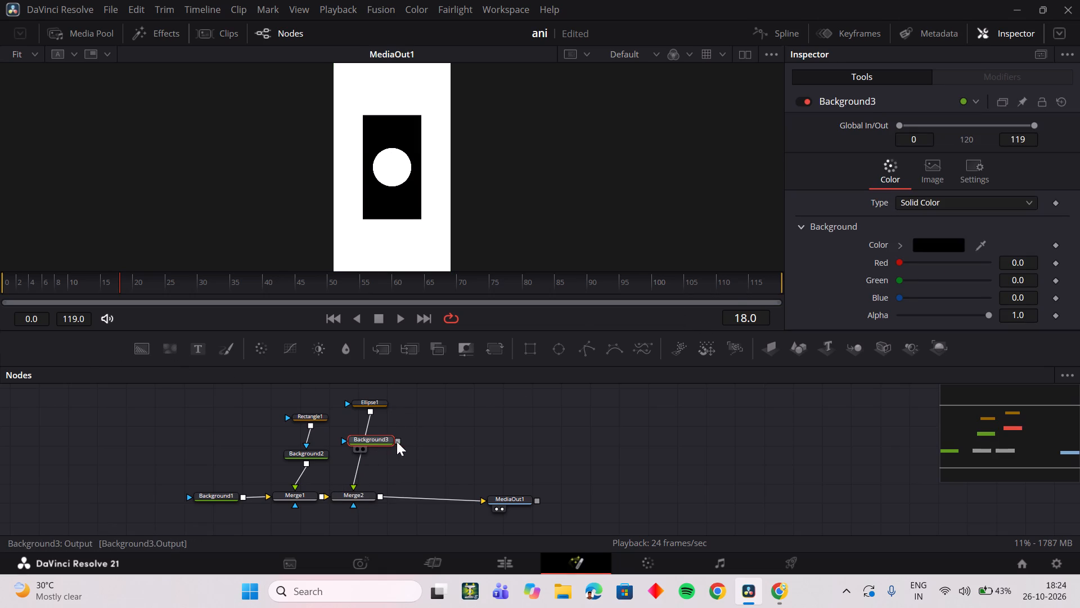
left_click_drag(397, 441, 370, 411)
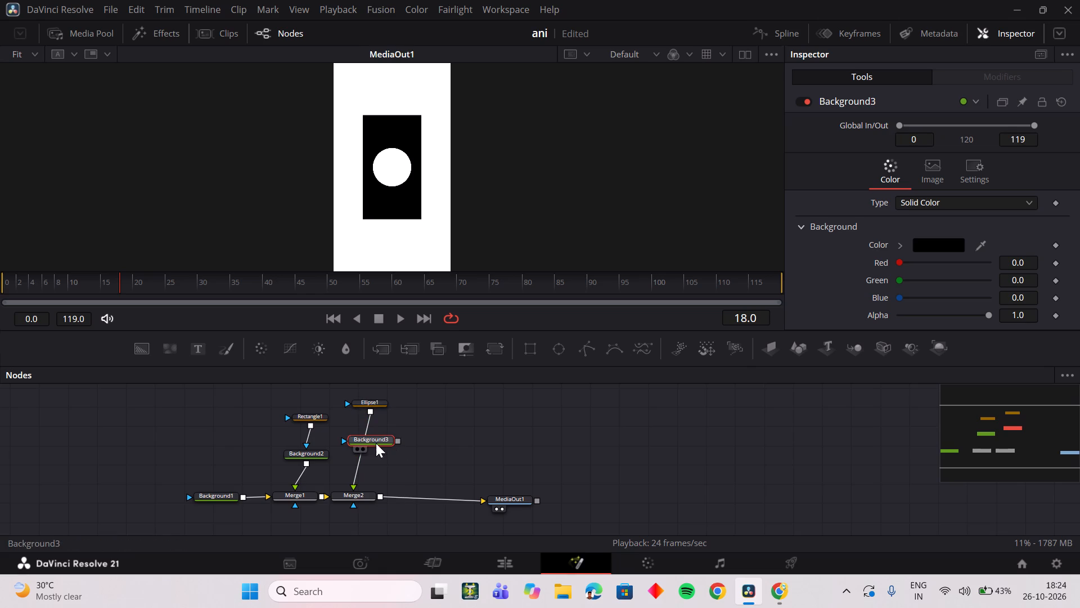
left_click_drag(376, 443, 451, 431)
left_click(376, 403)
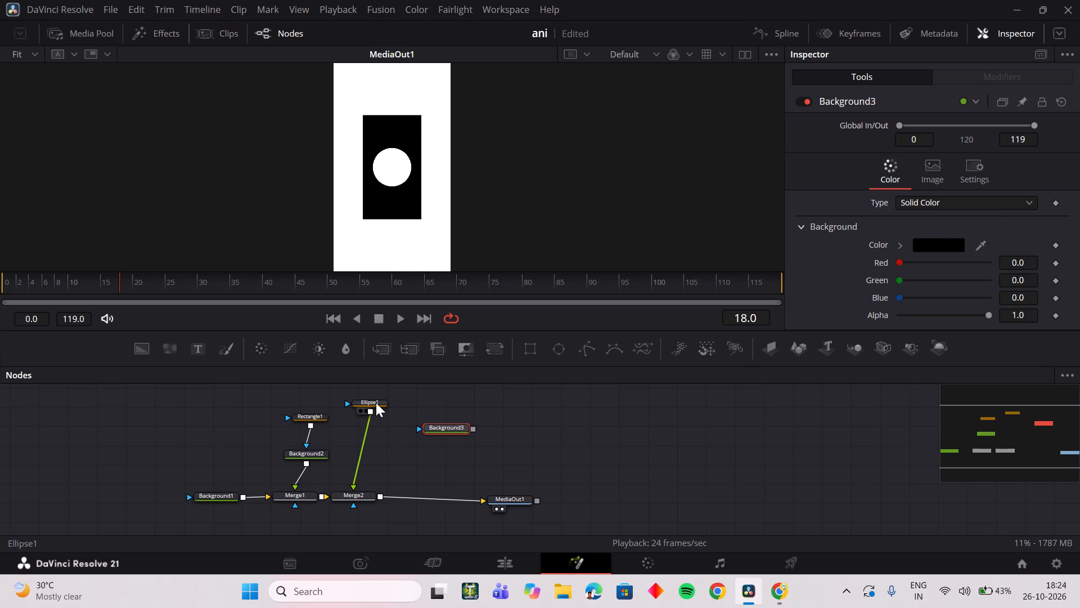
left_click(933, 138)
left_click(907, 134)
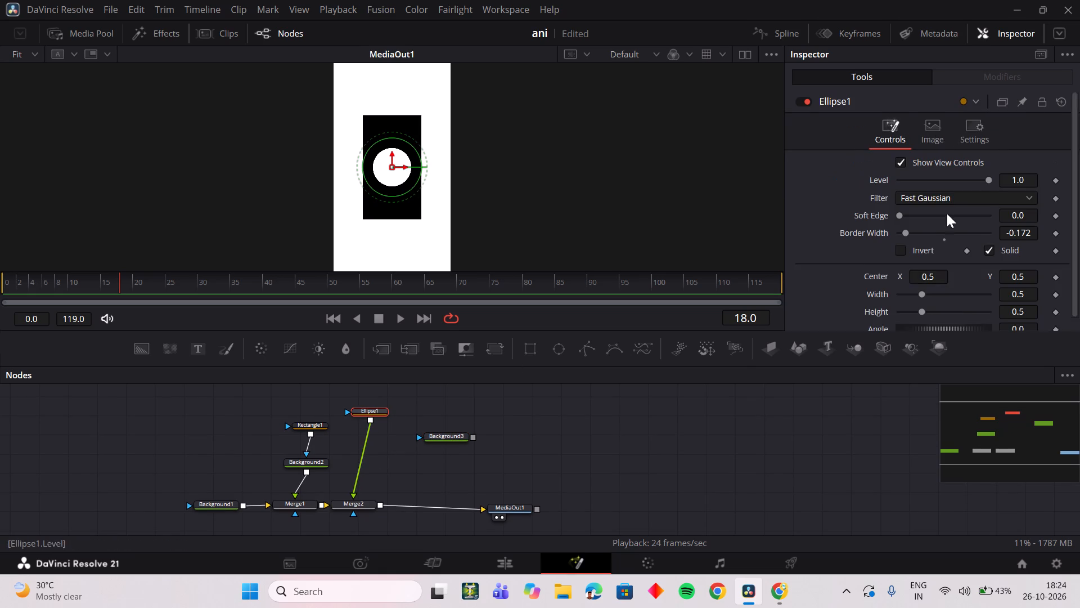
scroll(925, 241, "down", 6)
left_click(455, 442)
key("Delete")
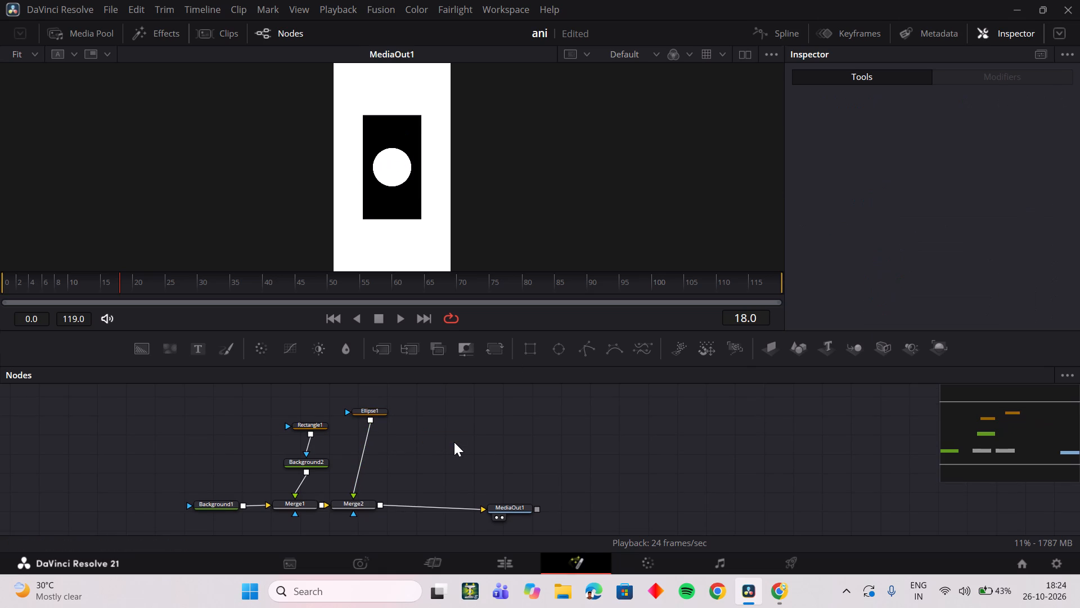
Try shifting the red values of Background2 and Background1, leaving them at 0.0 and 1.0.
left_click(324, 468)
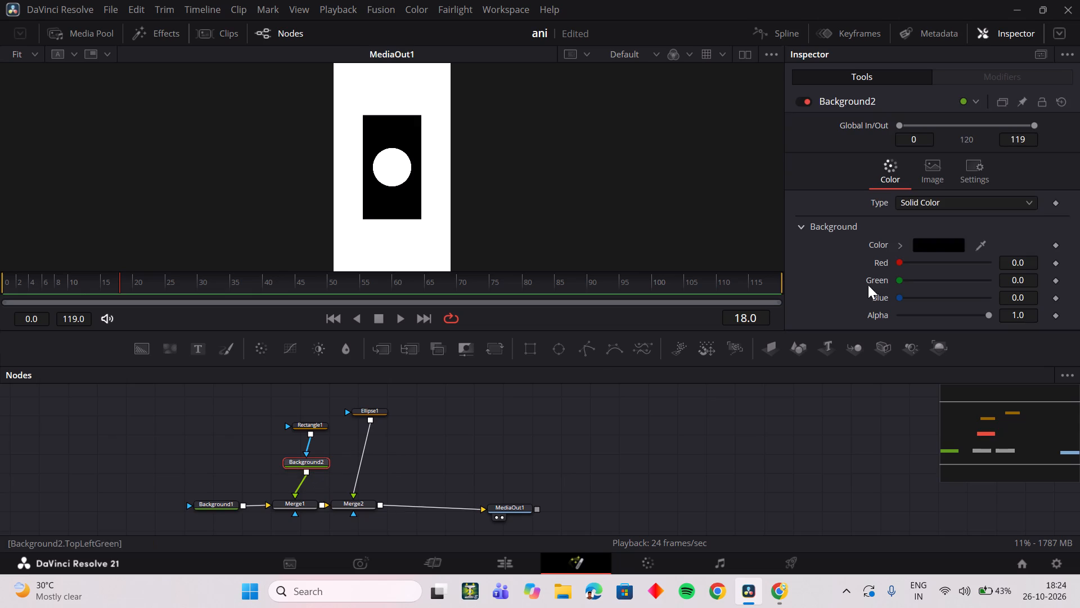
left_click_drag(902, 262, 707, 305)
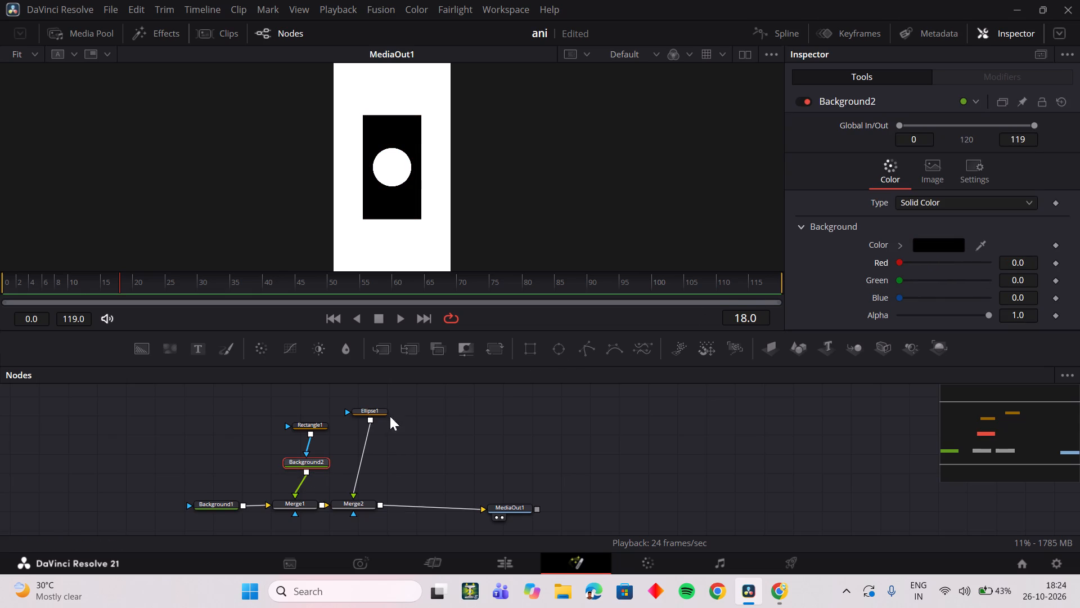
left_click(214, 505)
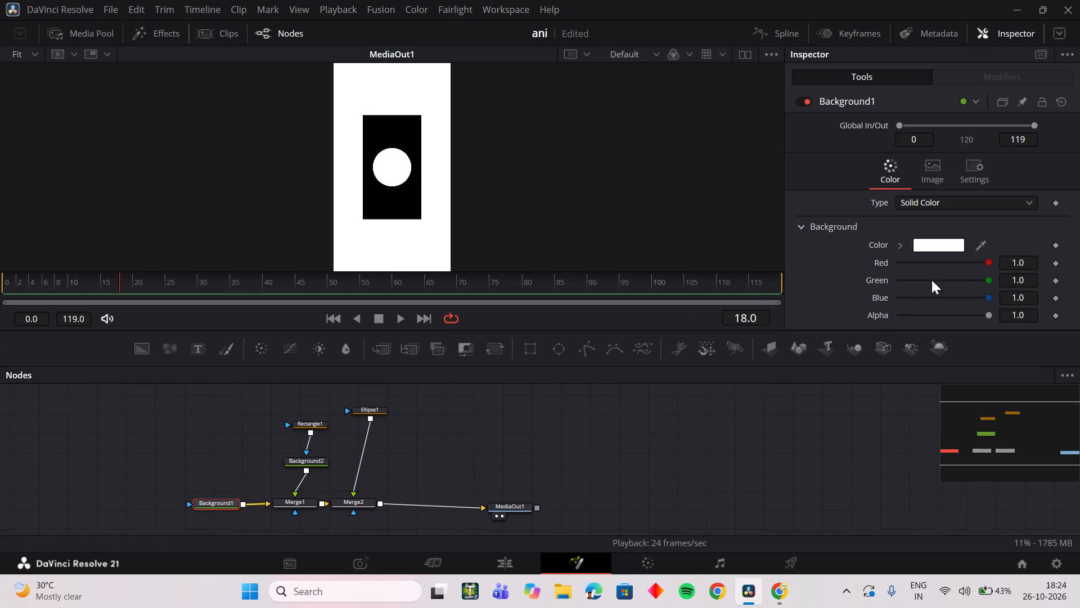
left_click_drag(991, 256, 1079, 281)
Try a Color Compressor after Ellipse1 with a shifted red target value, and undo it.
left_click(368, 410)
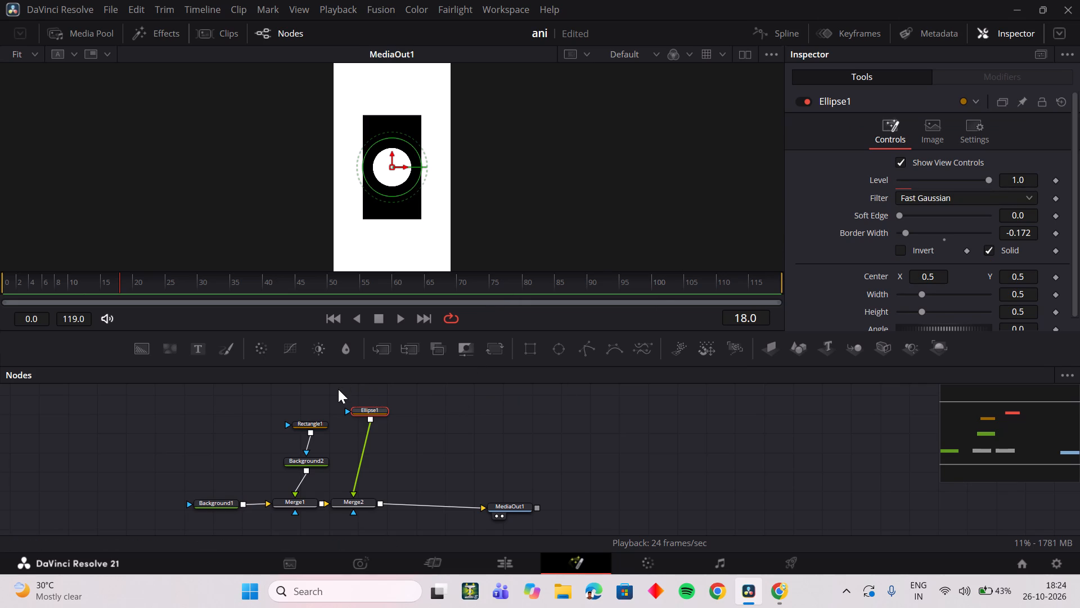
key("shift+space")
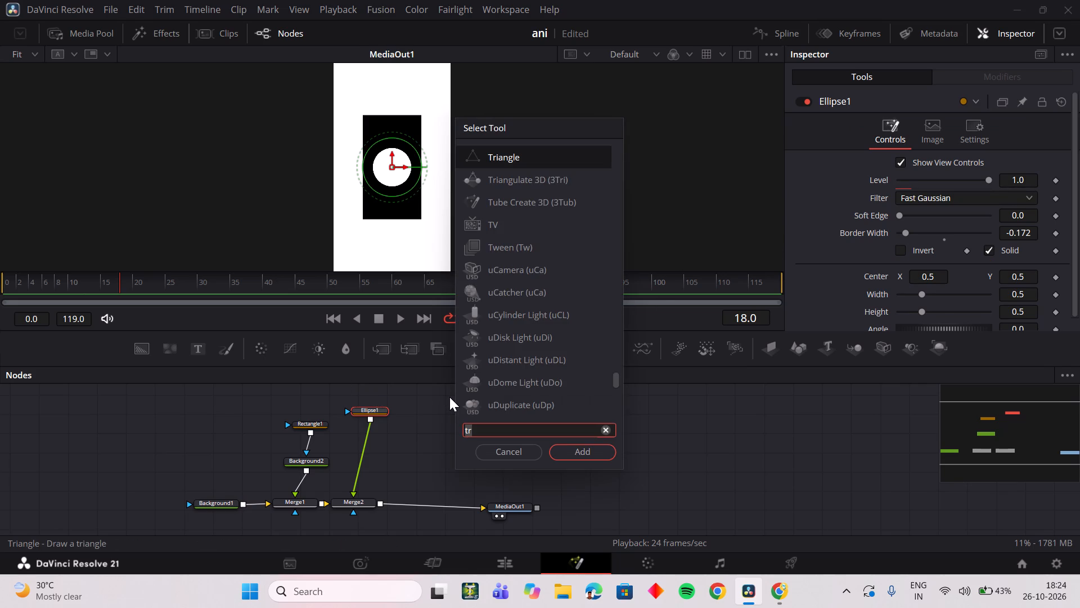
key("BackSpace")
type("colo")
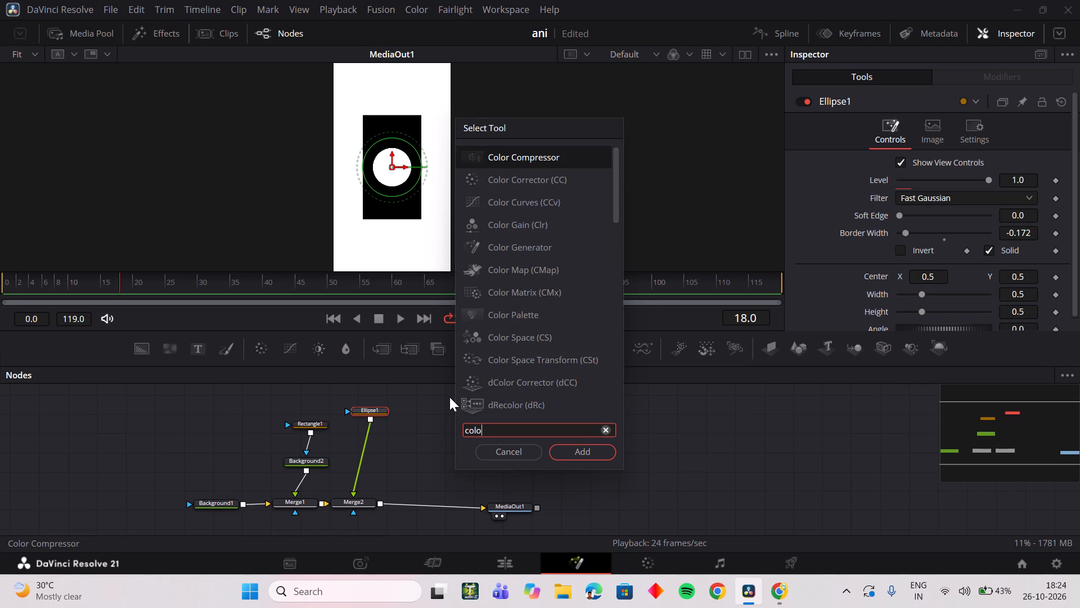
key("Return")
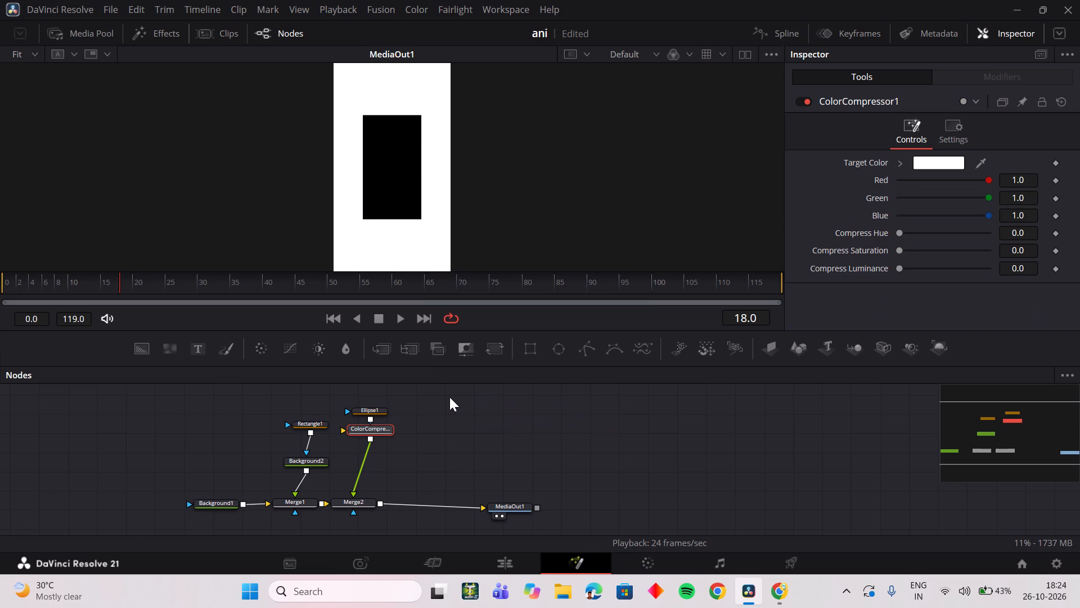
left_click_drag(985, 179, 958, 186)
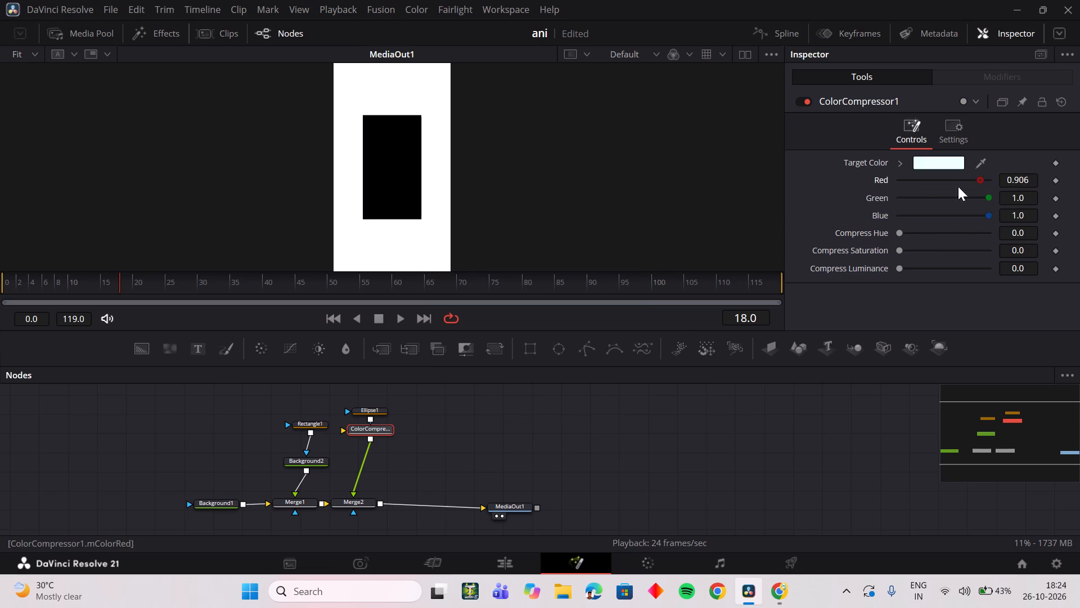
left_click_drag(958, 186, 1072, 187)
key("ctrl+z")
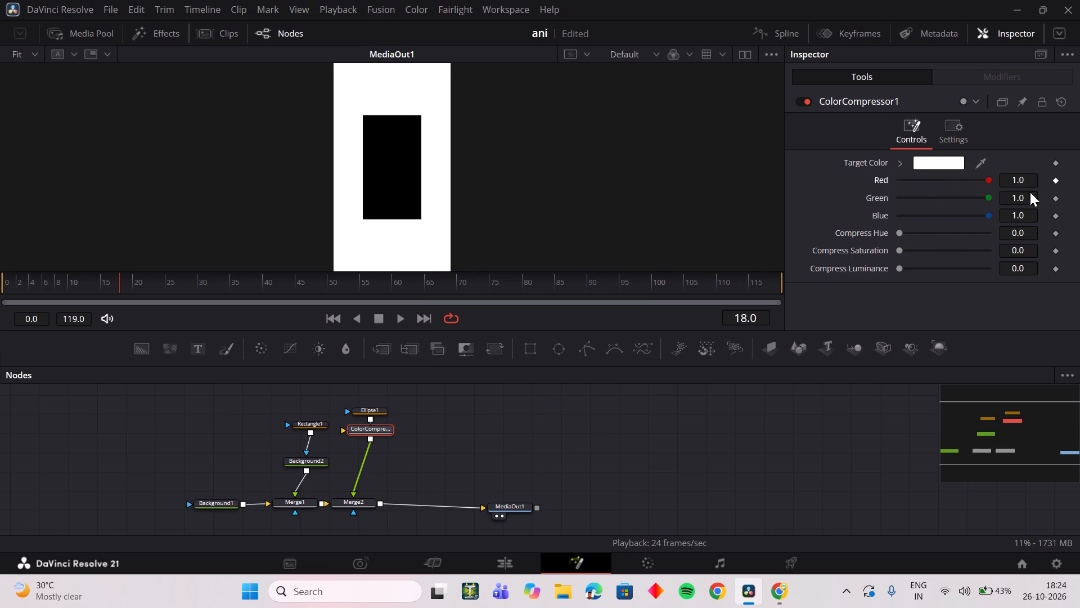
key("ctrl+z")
Insert a Color Corrector between Ellipse1 and Merge2 and route Ellipse1 into its main input.
left_click(370, 413)
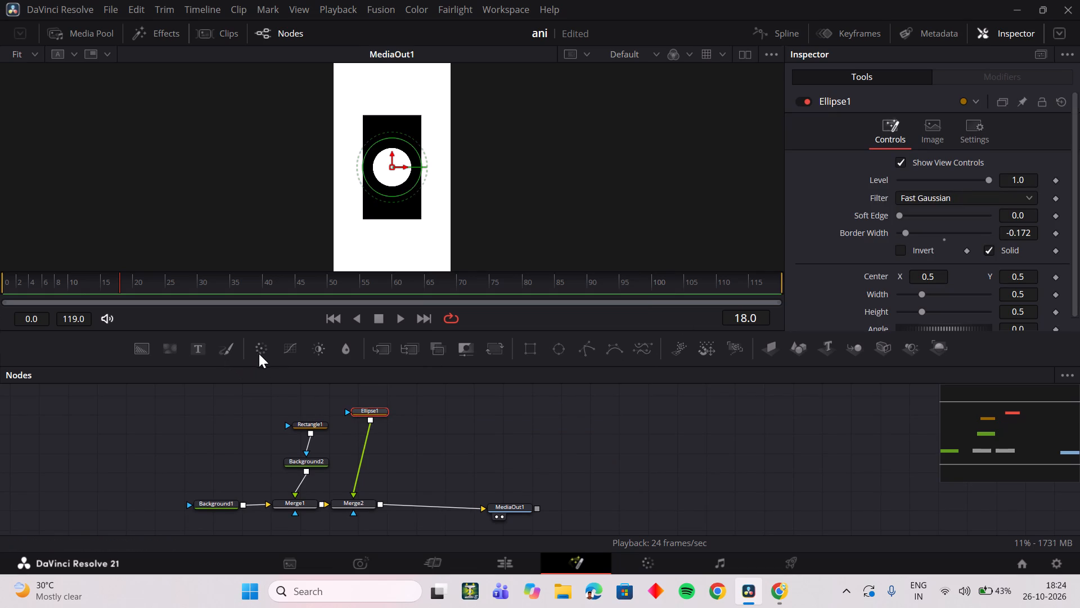
left_click(264, 352)
left_click_drag(376, 434, 378, 450)
left_click_drag(364, 432, 384, 438)
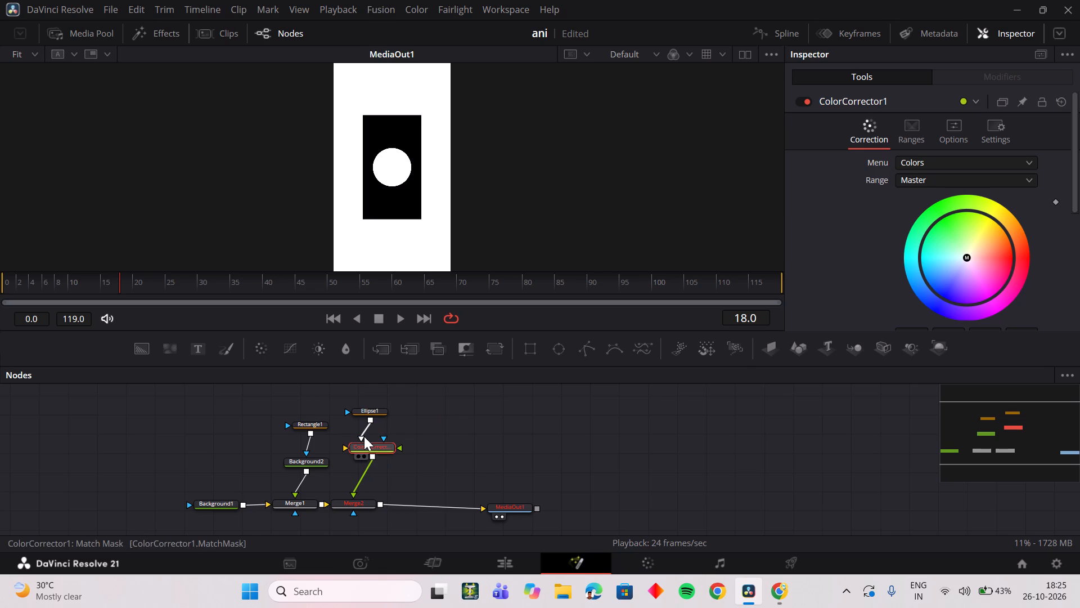
left_click_drag(363, 430, 399, 449)
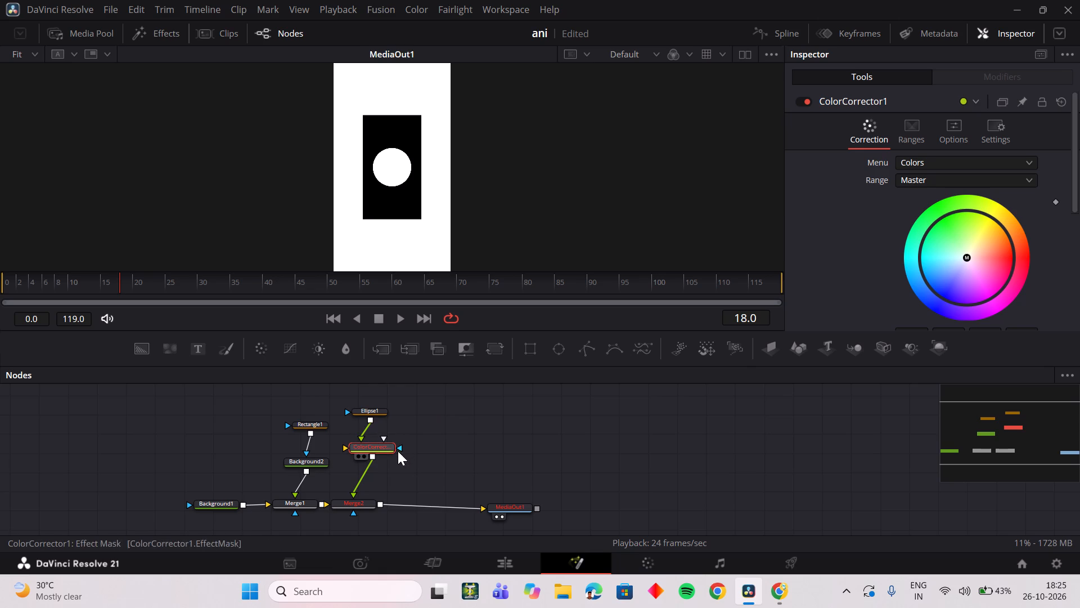
left_click_drag(366, 431, 345, 448)
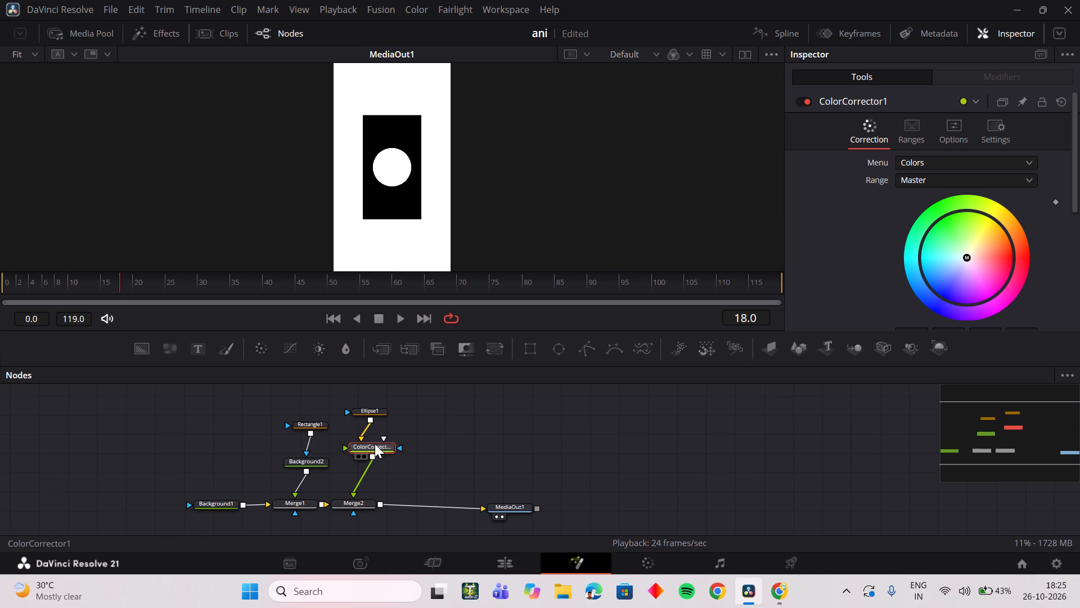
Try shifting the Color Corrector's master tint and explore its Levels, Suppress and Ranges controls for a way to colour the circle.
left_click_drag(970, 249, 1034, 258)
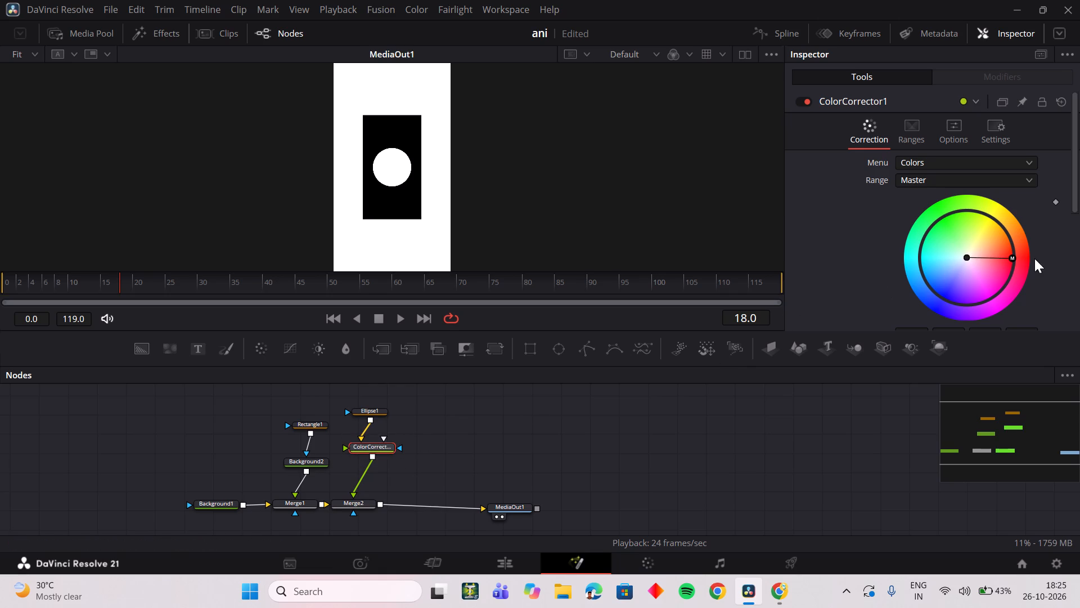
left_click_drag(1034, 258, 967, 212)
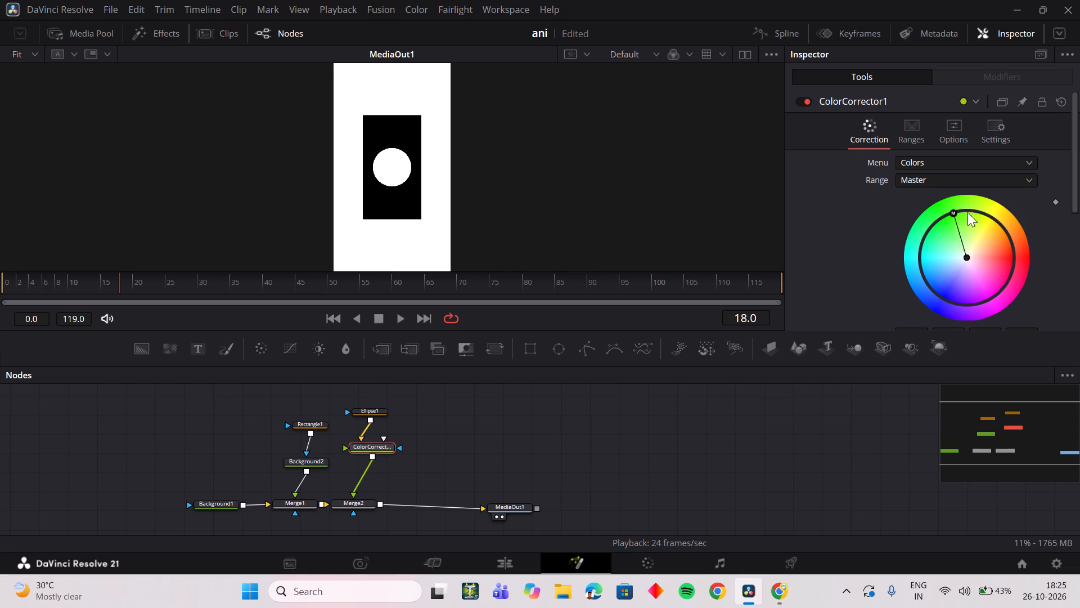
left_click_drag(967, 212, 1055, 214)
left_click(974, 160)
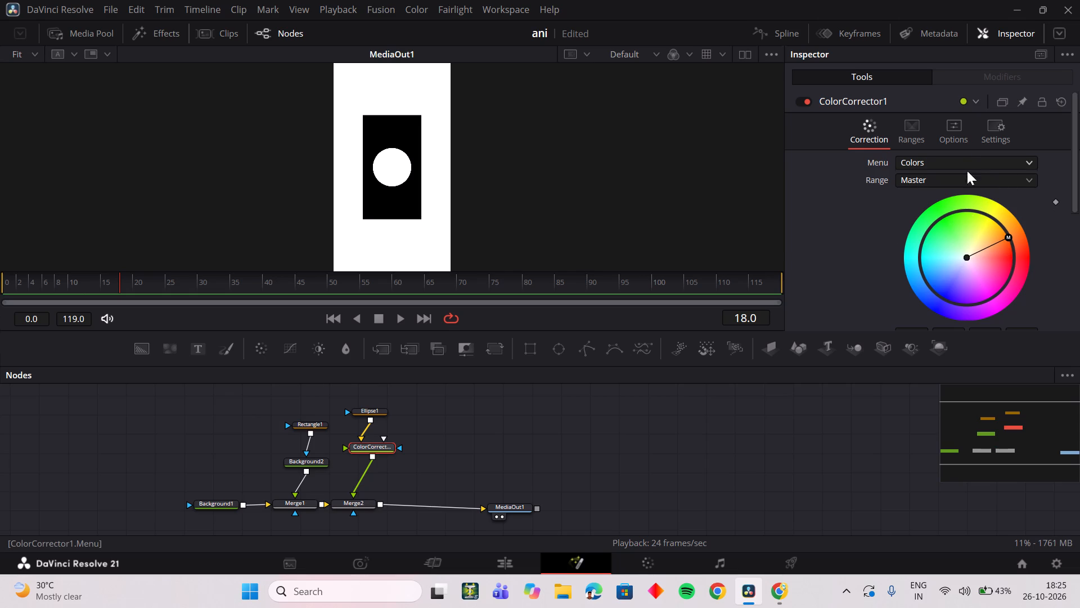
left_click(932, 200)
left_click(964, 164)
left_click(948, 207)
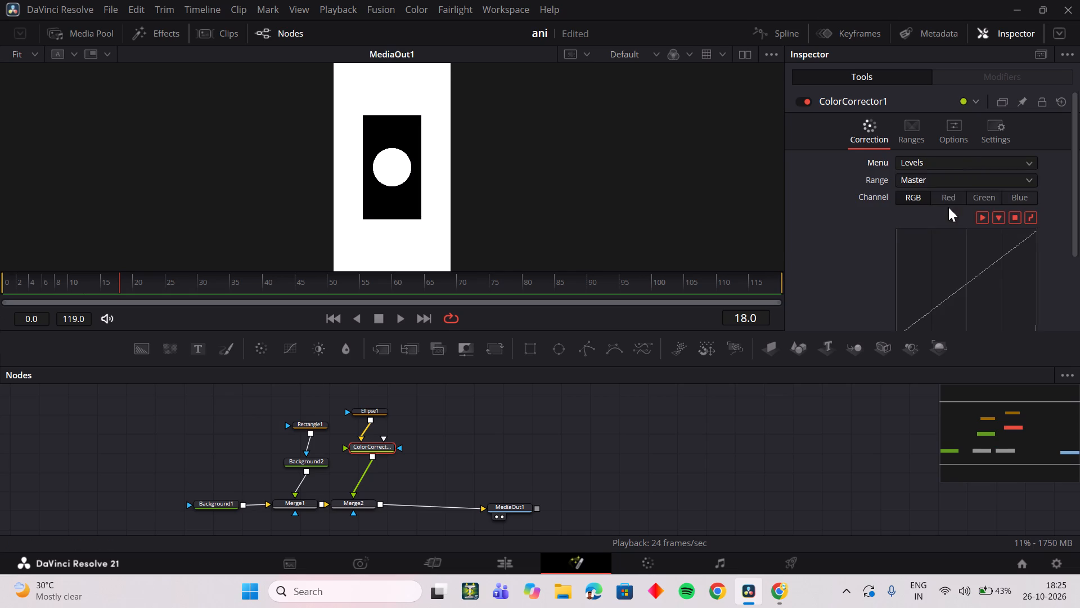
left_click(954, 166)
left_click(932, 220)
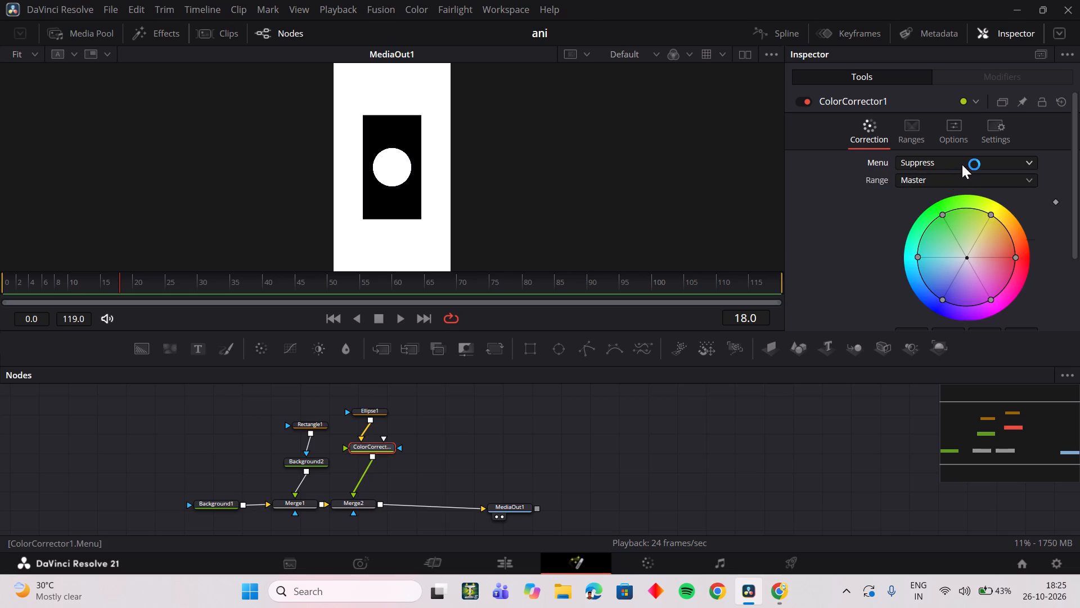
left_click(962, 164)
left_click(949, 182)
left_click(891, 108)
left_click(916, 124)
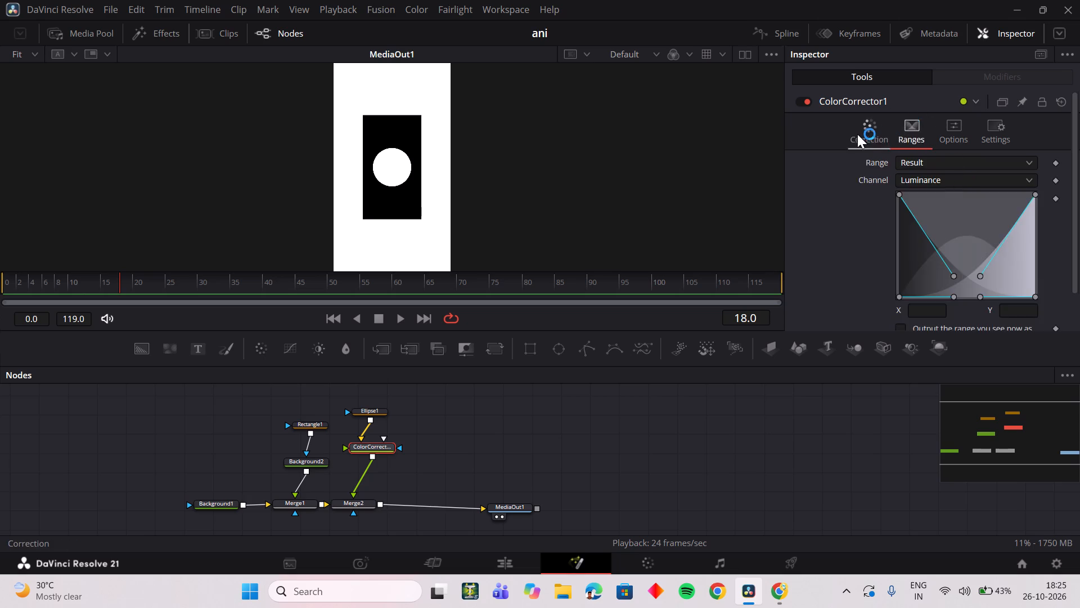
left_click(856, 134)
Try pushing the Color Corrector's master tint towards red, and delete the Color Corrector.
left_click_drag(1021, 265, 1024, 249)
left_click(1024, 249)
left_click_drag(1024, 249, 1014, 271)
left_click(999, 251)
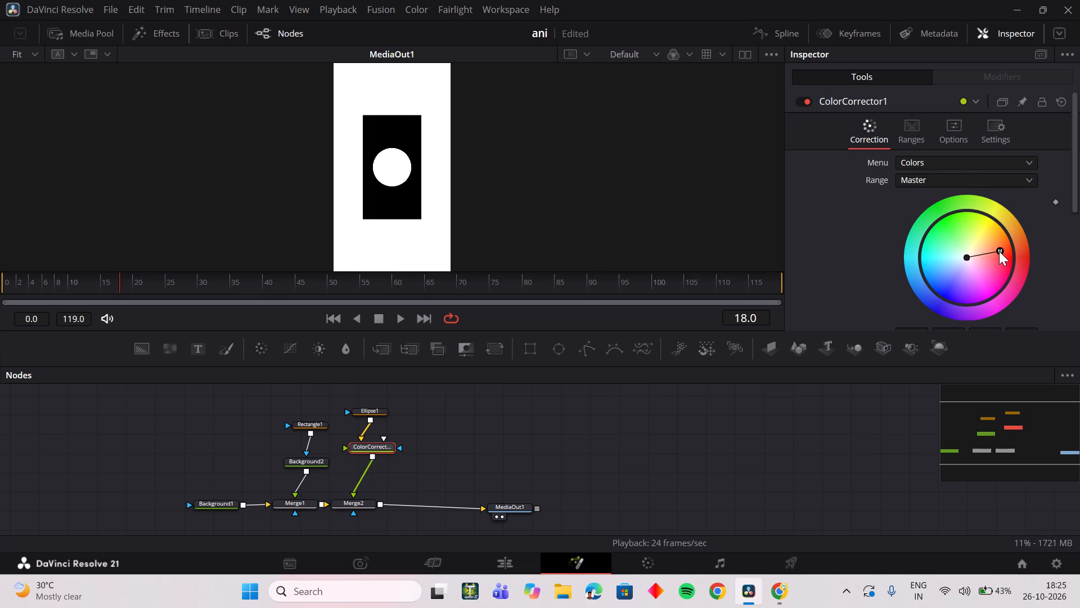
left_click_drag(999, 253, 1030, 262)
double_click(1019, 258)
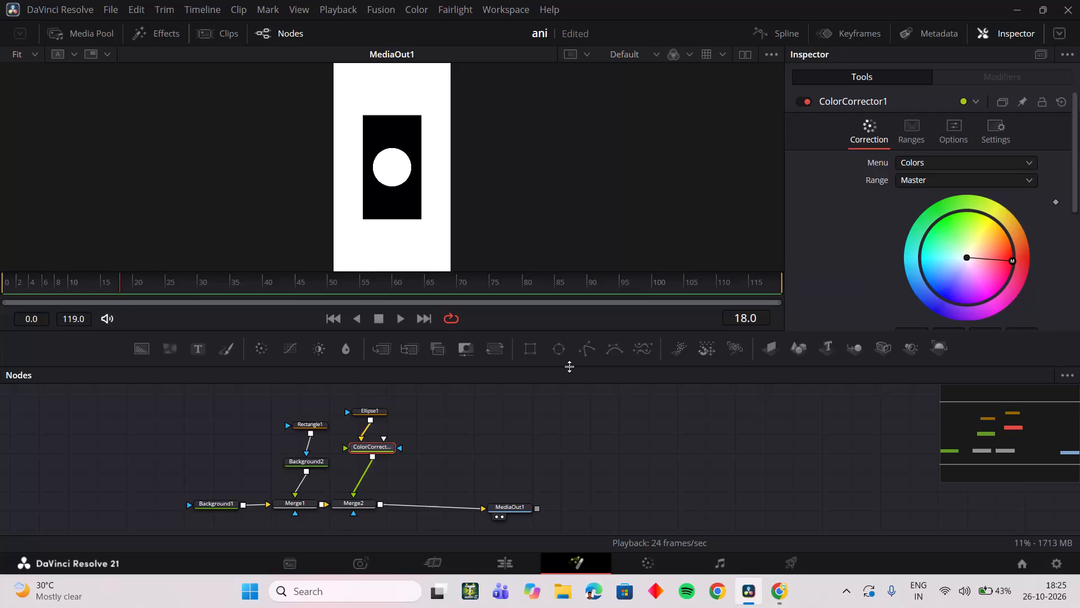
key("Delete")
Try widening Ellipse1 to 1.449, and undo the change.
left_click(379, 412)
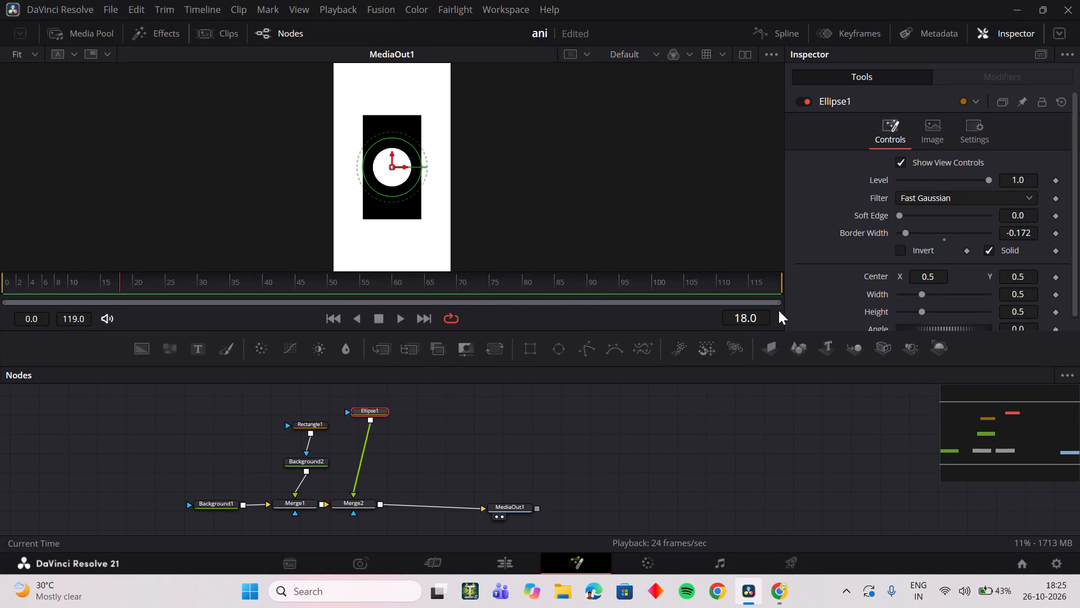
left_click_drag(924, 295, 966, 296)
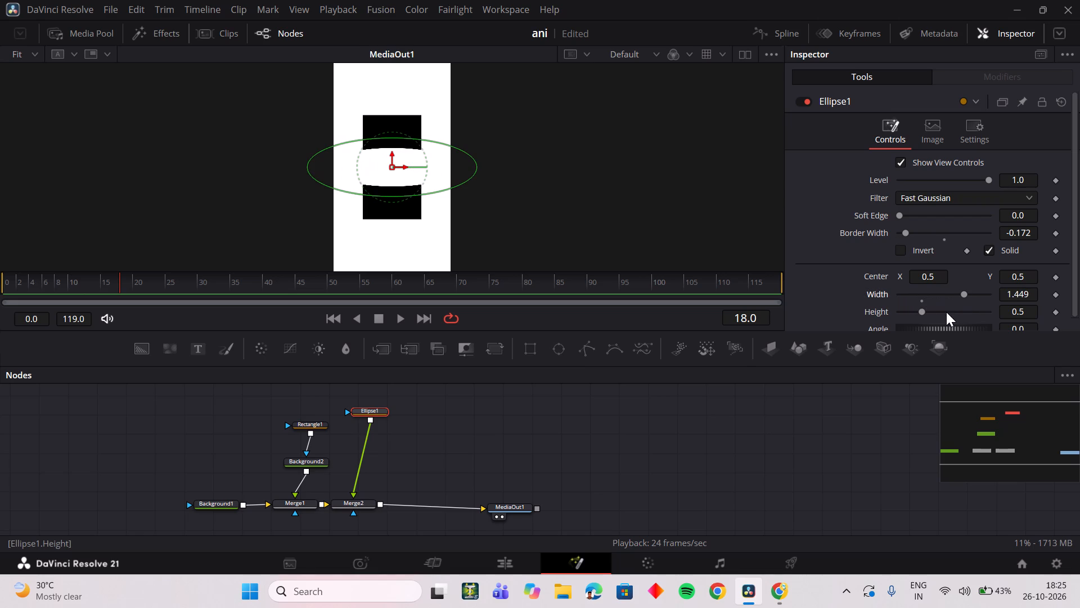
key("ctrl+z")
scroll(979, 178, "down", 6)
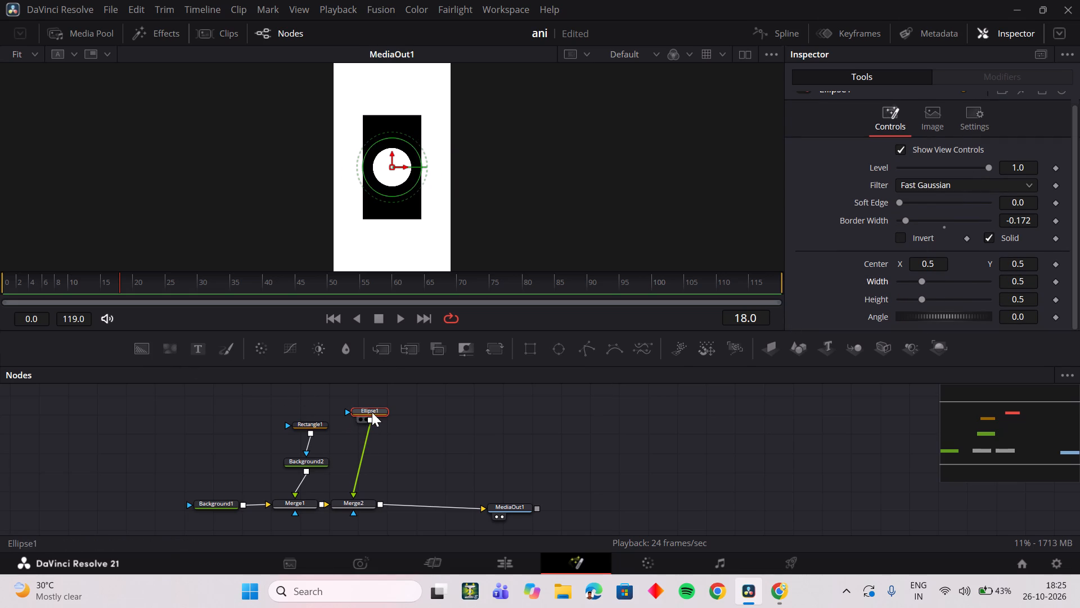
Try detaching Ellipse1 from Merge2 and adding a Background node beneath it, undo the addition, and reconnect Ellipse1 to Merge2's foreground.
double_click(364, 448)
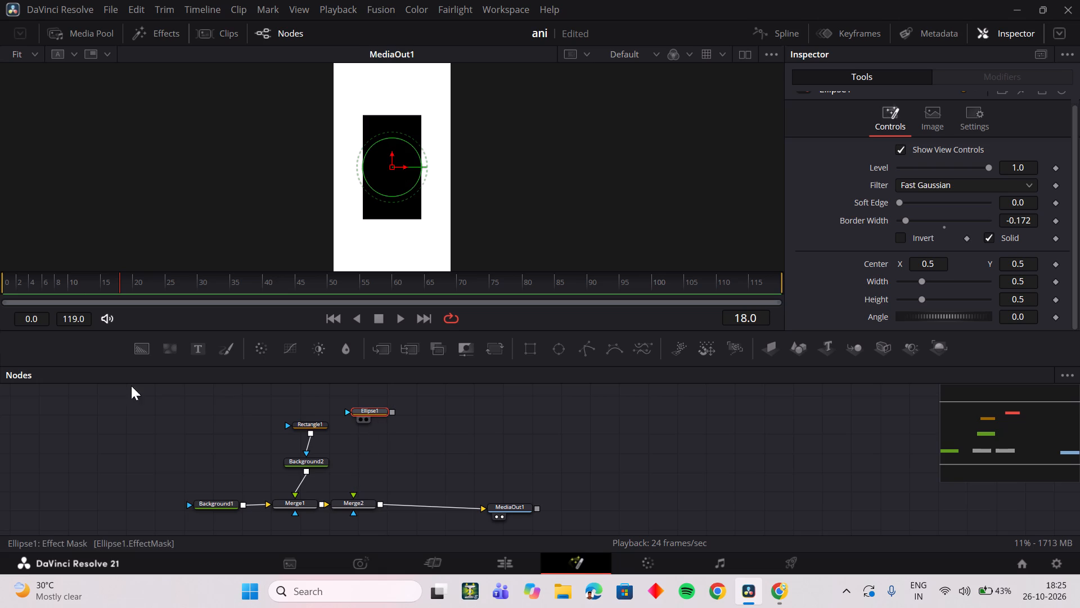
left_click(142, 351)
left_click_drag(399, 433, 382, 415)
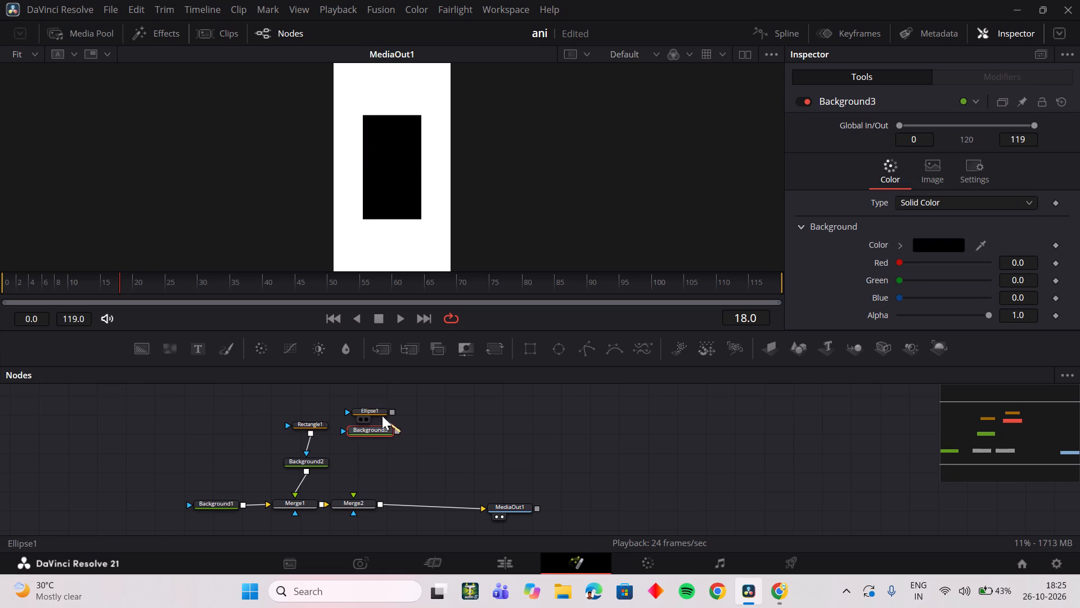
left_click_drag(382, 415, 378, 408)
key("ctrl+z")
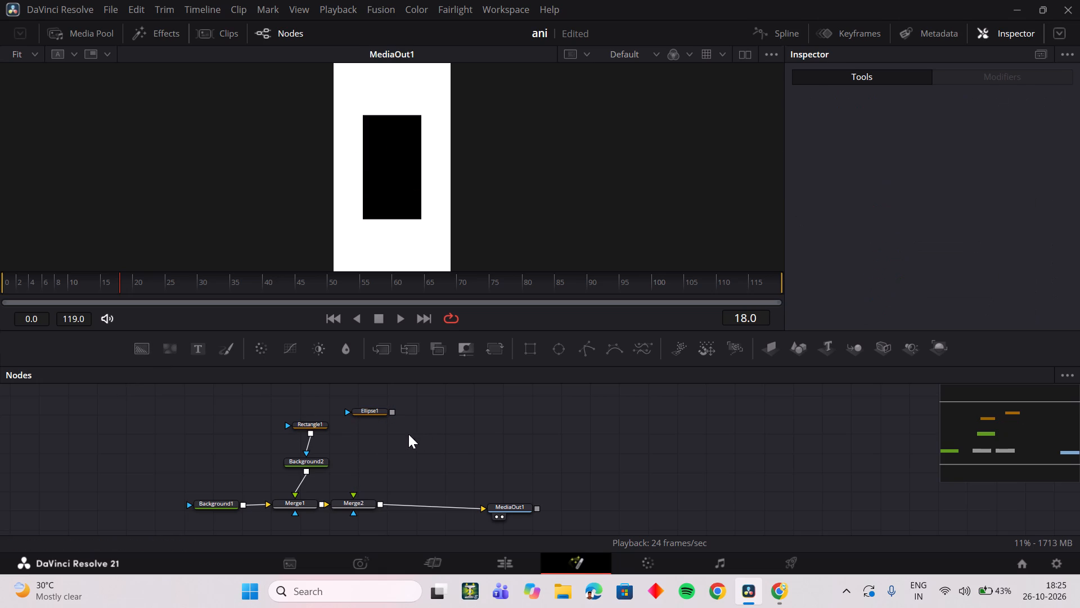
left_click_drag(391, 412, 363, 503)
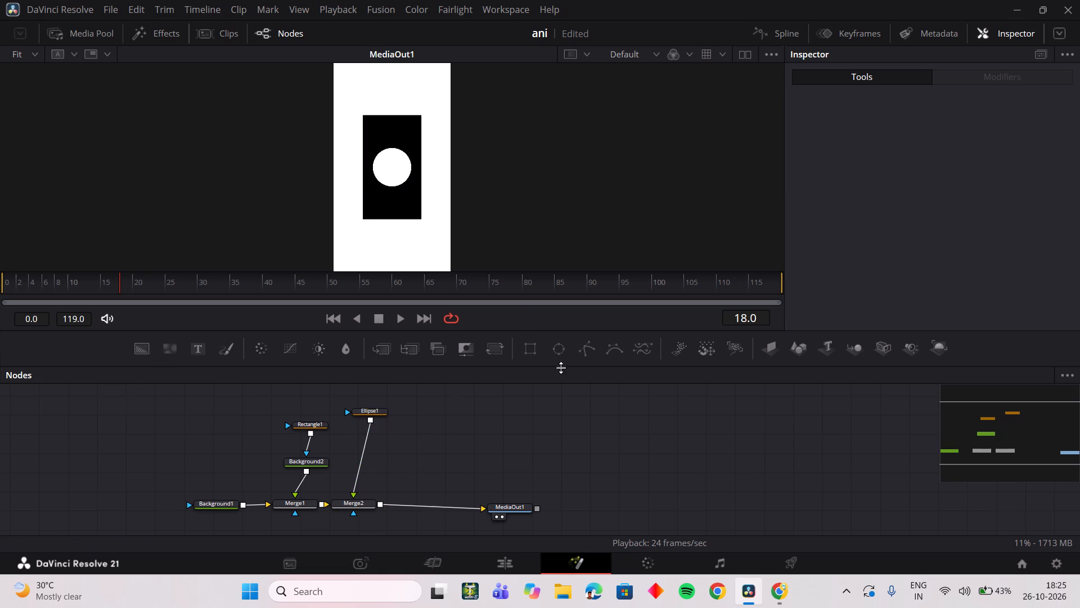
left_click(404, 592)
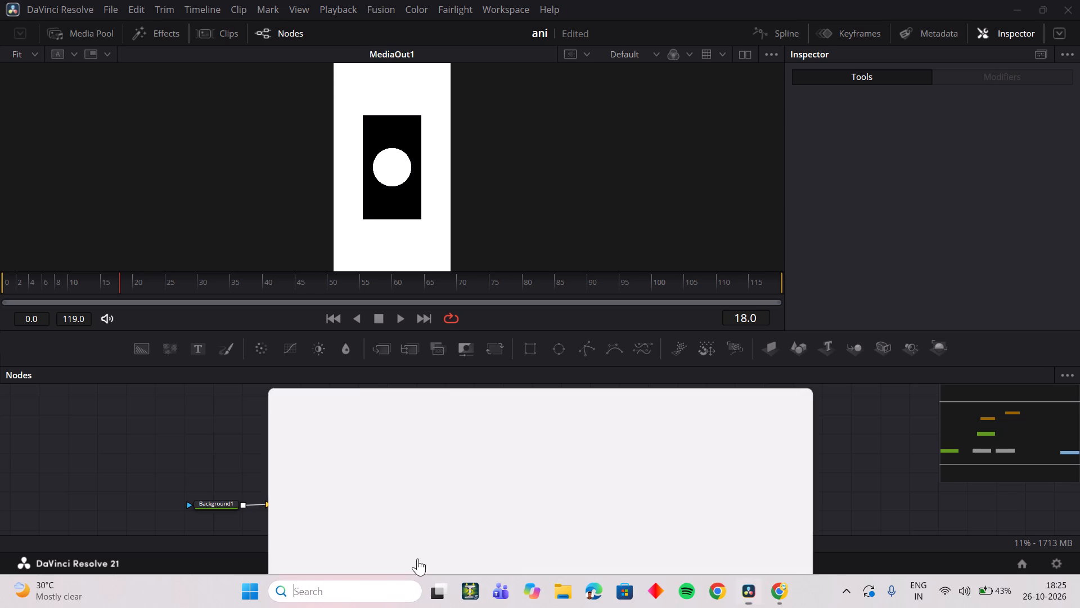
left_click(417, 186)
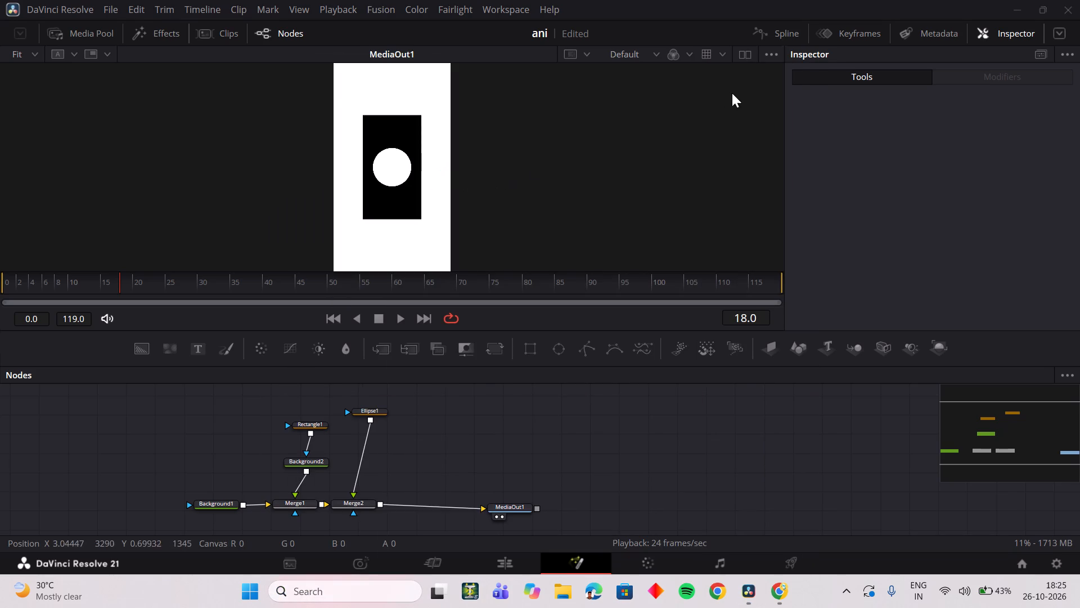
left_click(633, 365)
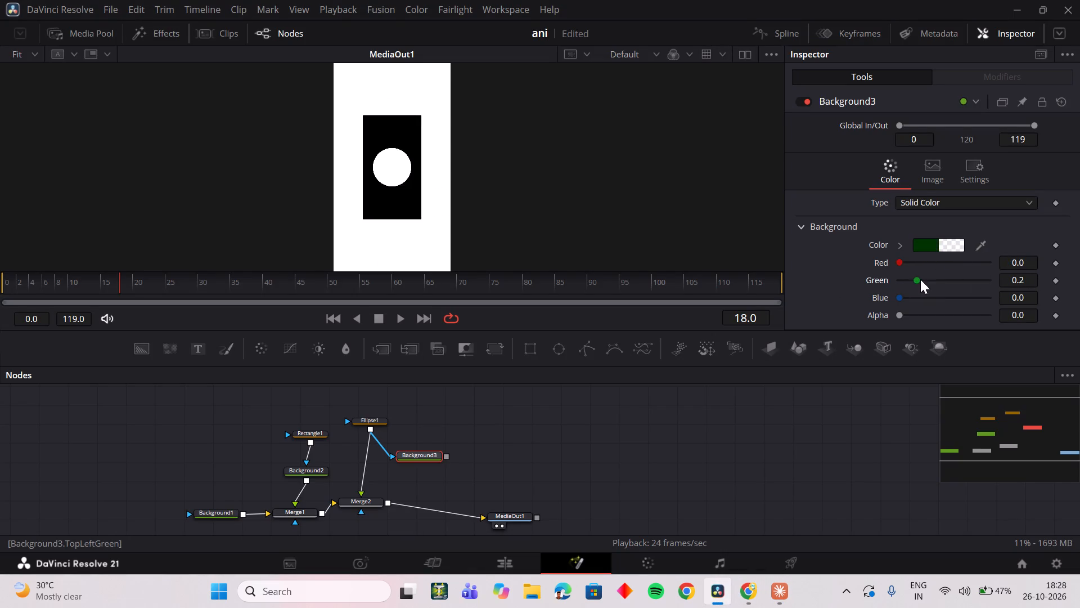
left_click_drag(920, 279, 716, 293)
left_click_drag(902, 311, 1035, 314)
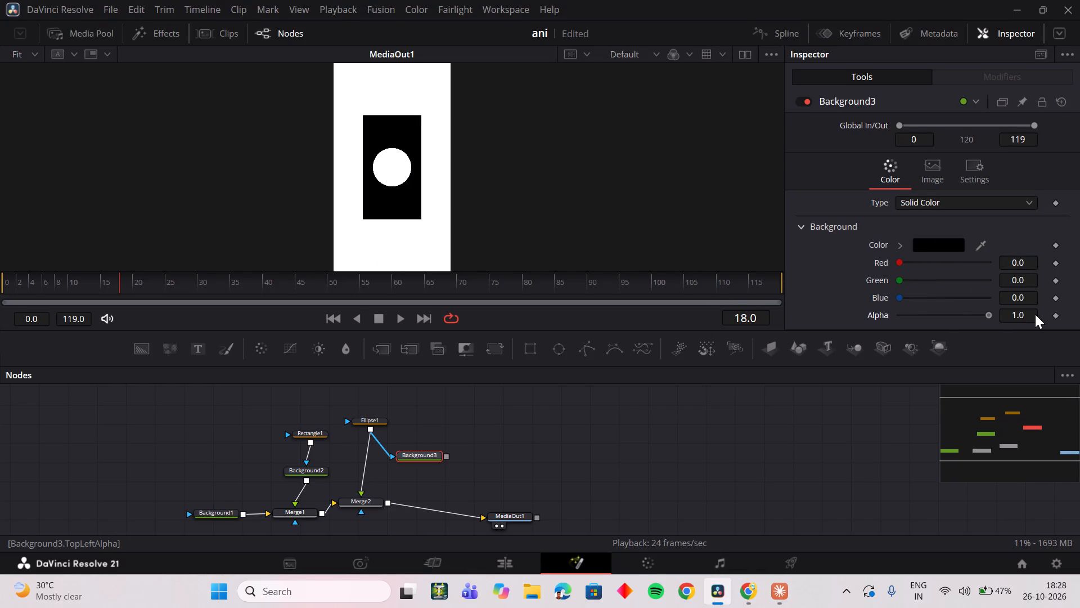
left_click_drag(1035, 314, 1033, 312)
left_click_drag(902, 262, 822, 272)
left_click_drag(985, 314, 901, 324)
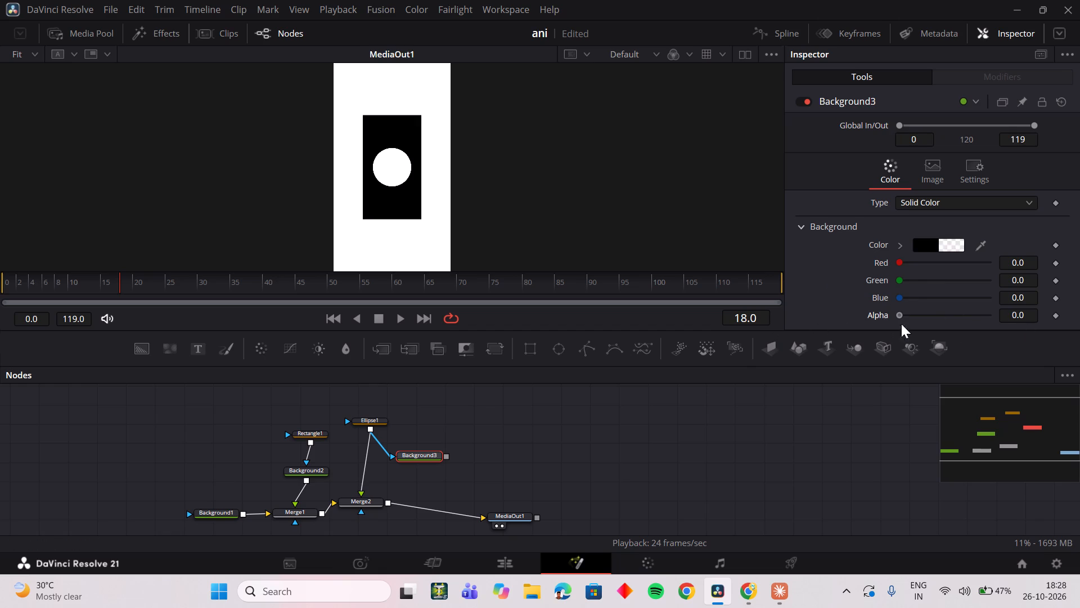
left_click_drag(901, 324, 1073, 311)
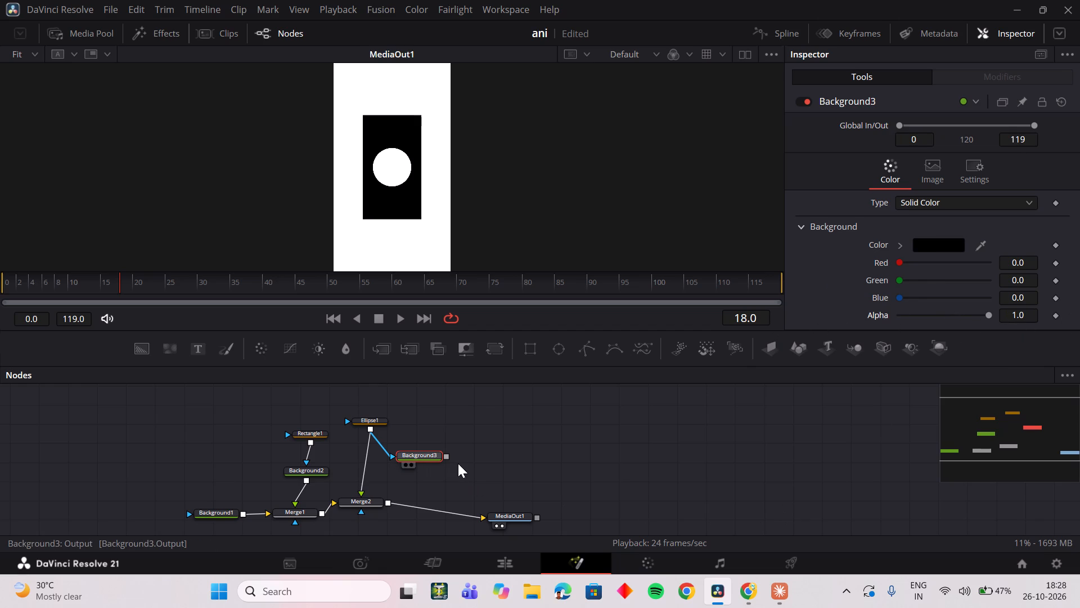
Replace Ellipse1 with Background3 as Merge2's foreground input and position Background3 between Ellipse1 and Merge2.
left_click_drag(449, 457, 361, 493)
left_click_drag(416, 460, 377, 462)
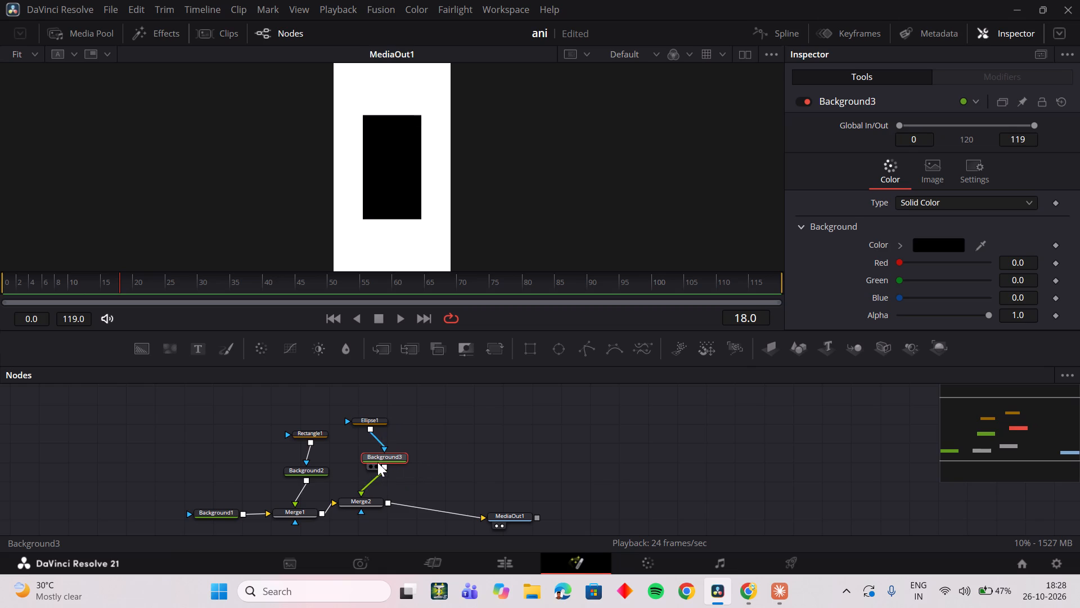
left_click_drag(377, 462, 362, 467)
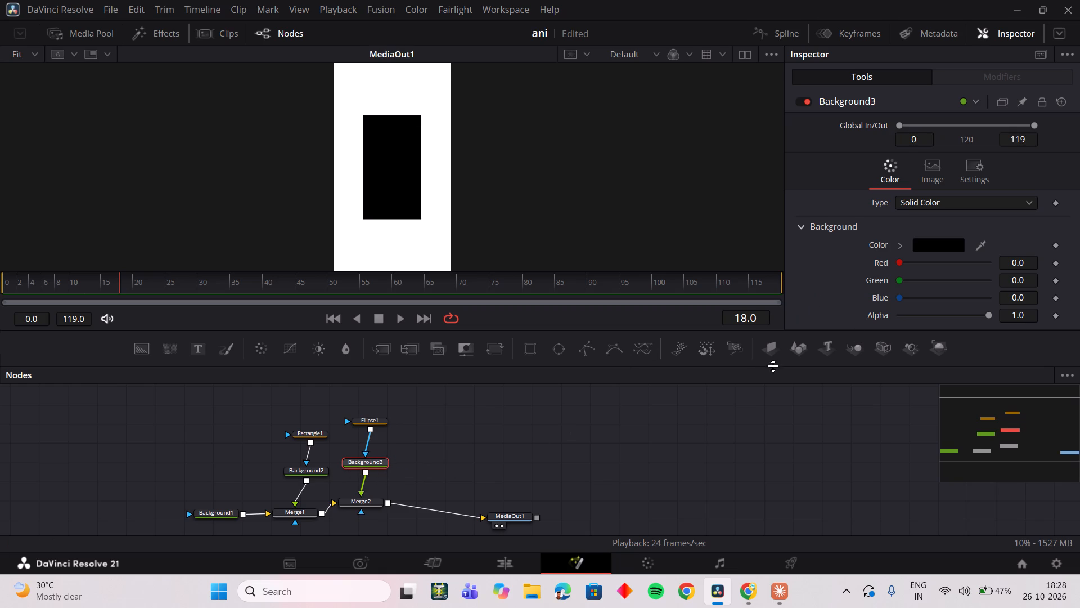
Set Background3's red value to 1.0 to colour the circle pure red.
left_click_drag(901, 261, 1060, 269)
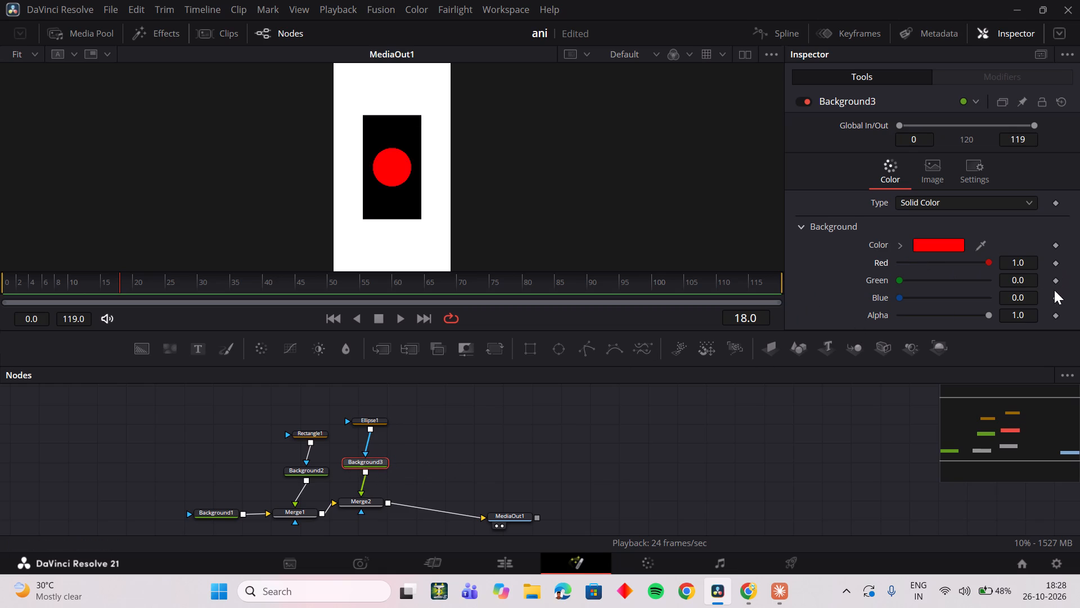
Soften the circle by setting Ellipse1's soft edge to about 0.10.
left_click(382, 426)
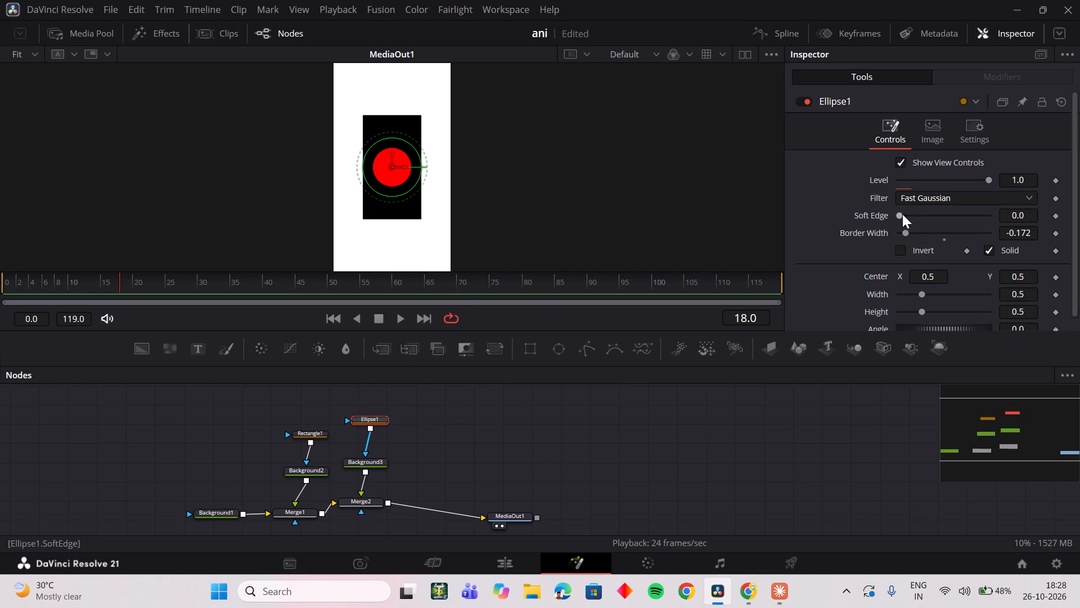
left_click_drag(902, 214, 947, 217)
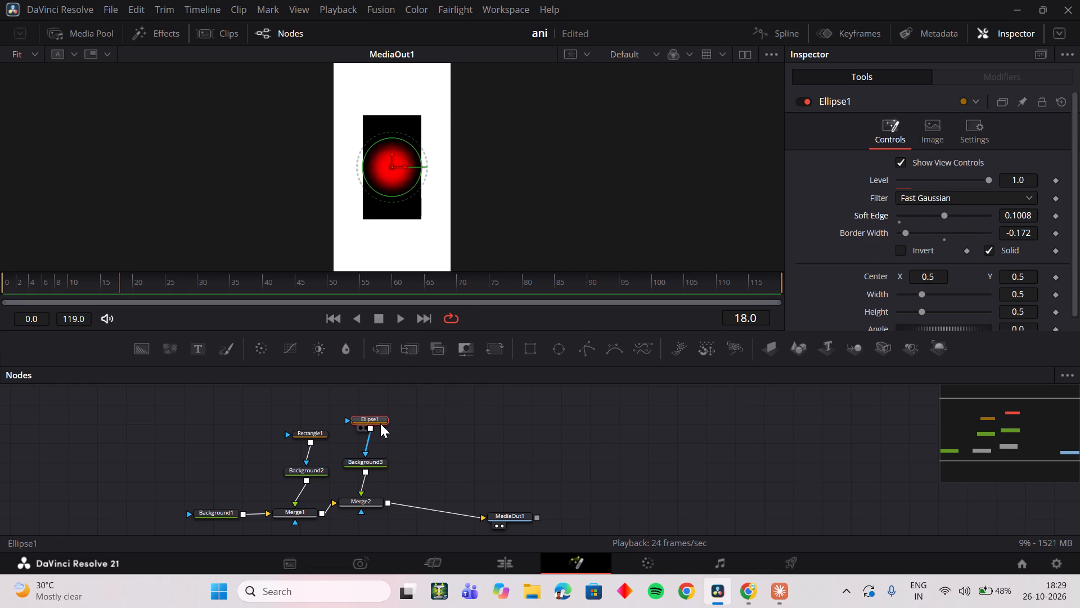
Move Ellipse1 and Background3 upward in the node graph to make room above Merge2.
left_click_drag(379, 423, 376, 414)
left_click(448, 438)
left_click_drag(382, 462, 384, 446)
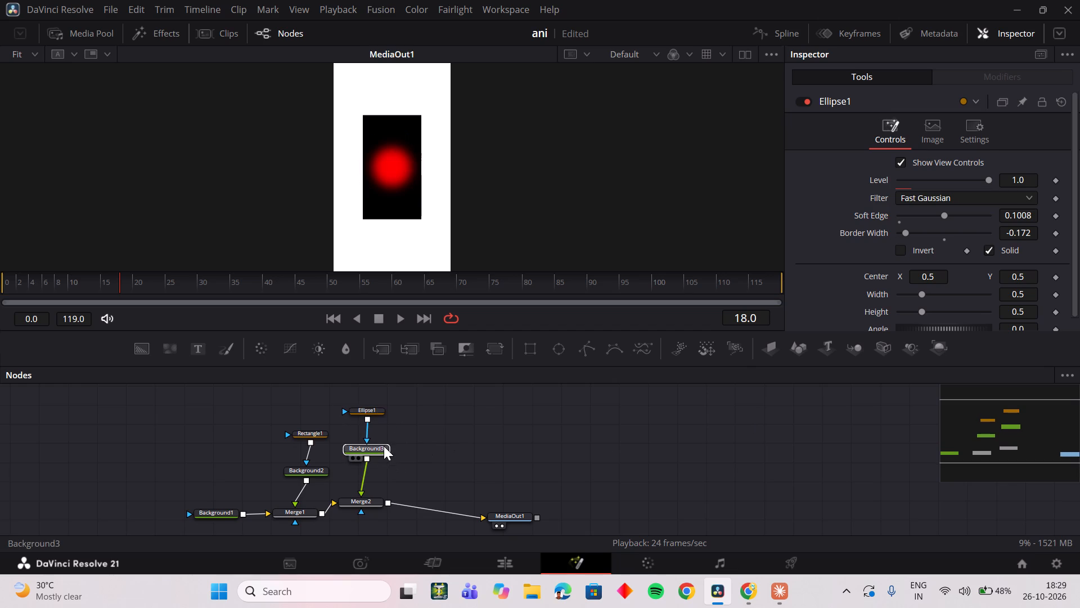
left_click_drag(384, 446, 385, 444)
Insert a Displace node between Background3 and Merge2.
key("shift+space")
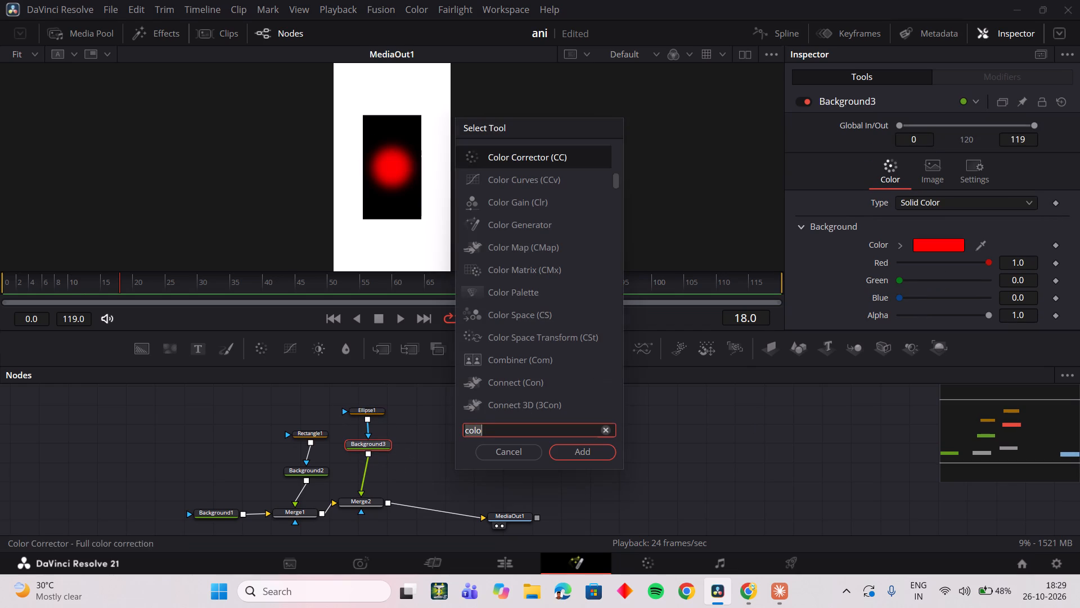
key("BackSpace")
type("dis")
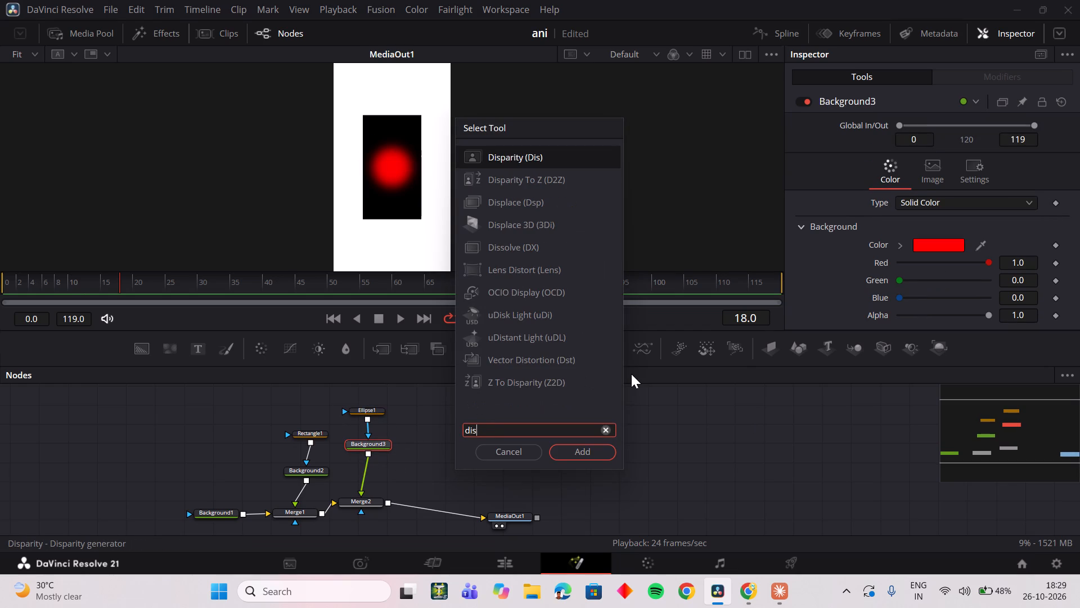
key("o")
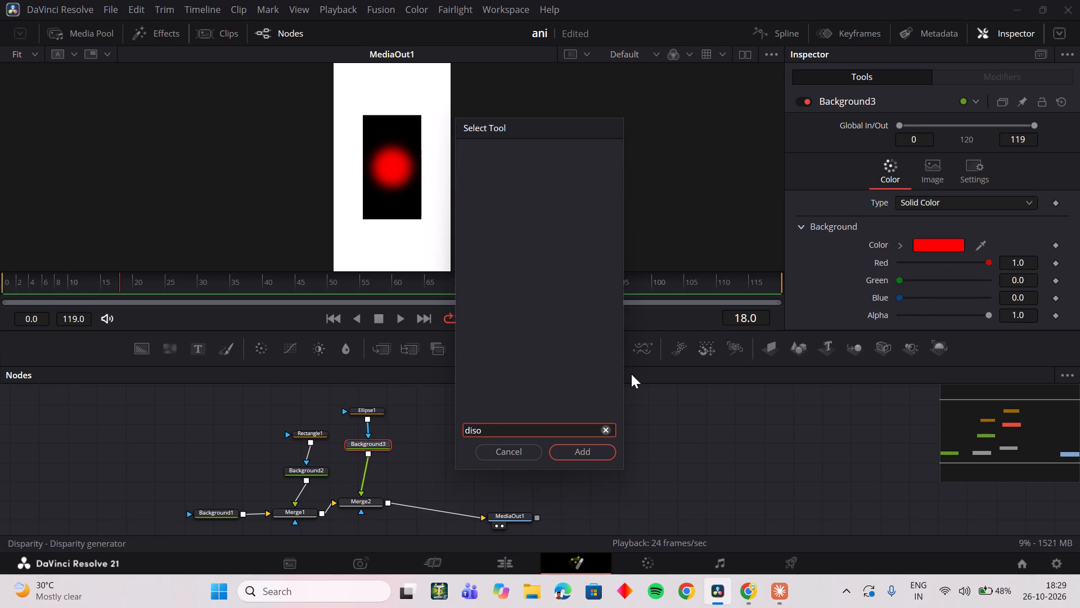
key("BackSpace")
type("ol")
key("BackSpace")
key("BackSpace")
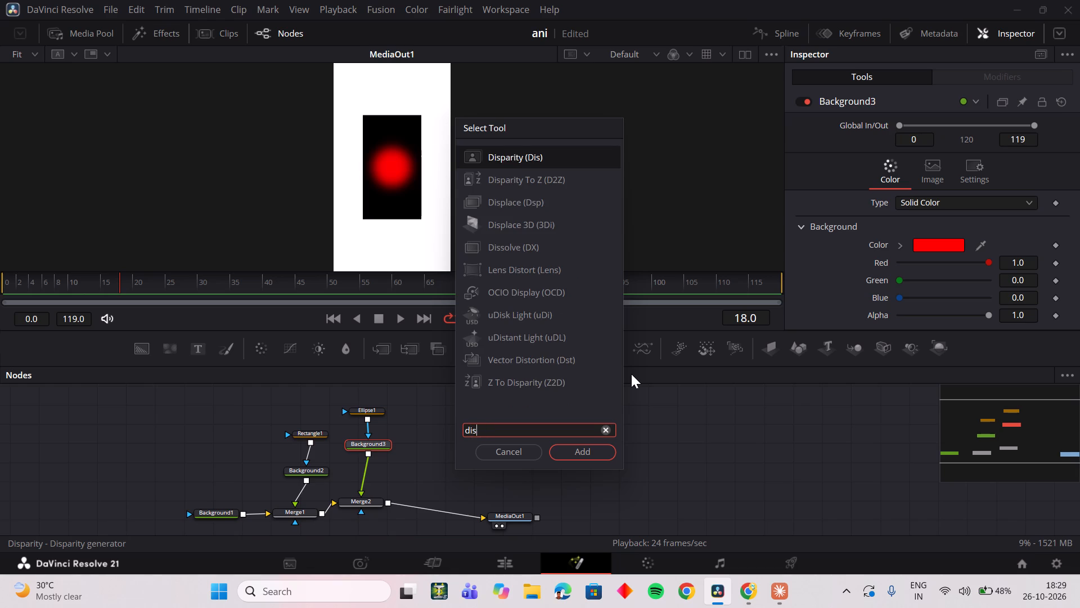
left_click(535, 203)
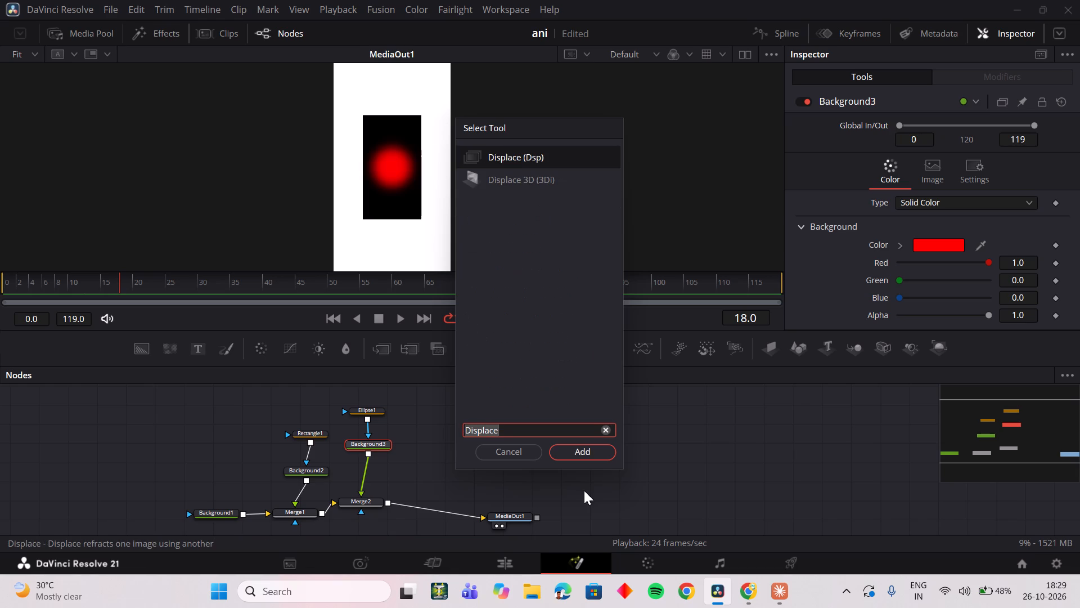
left_click(589, 460)
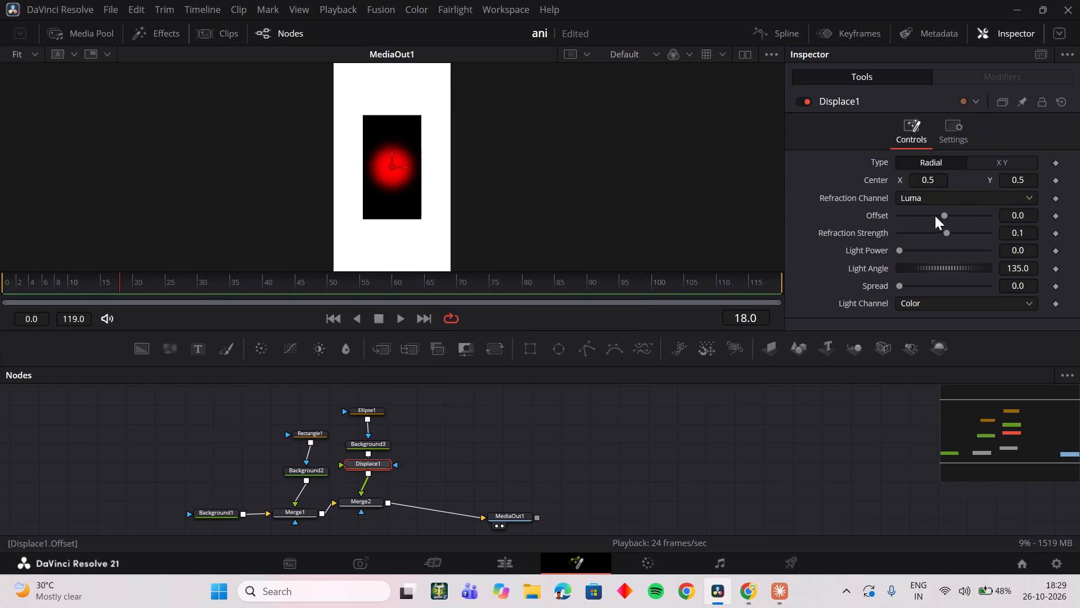
Set Displace1's offset to 0.183, refraction strength to 1.17 and spread to 0.685, checking the circle at frames 40 and 48.
left_click_drag(943, 217, 955, 216)
left_click_drag(956, 216, 961, 215)
left_click(953, 199)
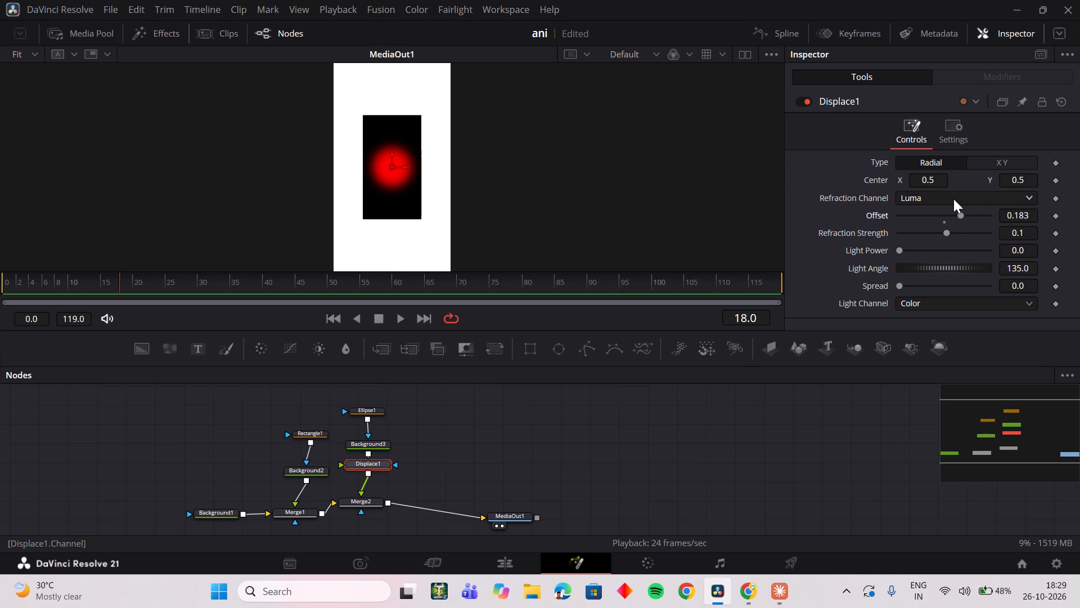
left_click(953, 199)
left_click_drag(942, 230, 953, 231)
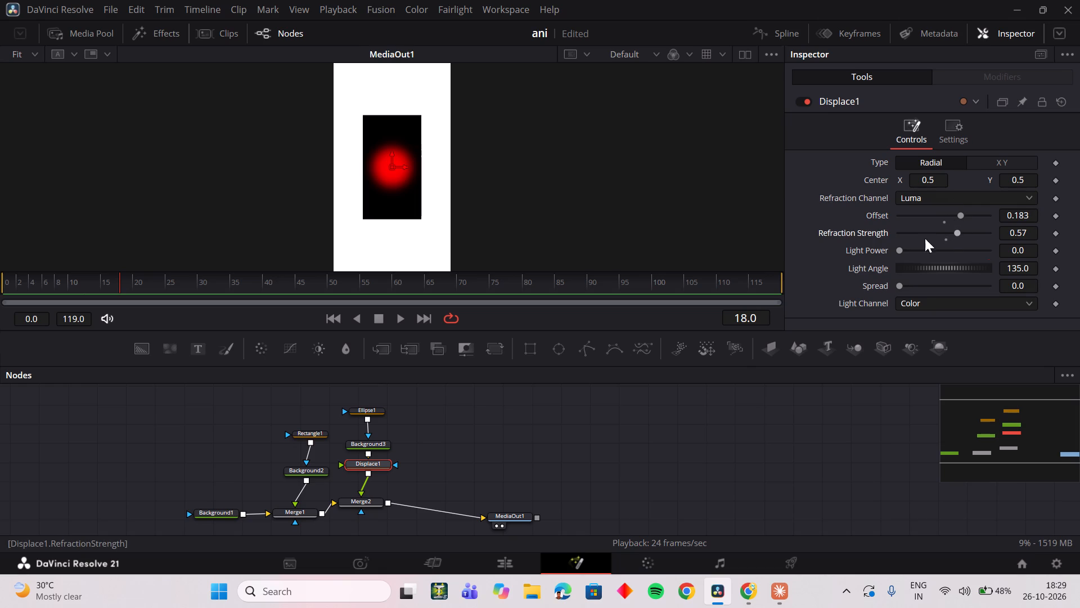
left_click_drag(124, 286, 268, 283)
left_click_drag(956, 233, 970, 233)
left_click_drag(902, 286, 922, 287)
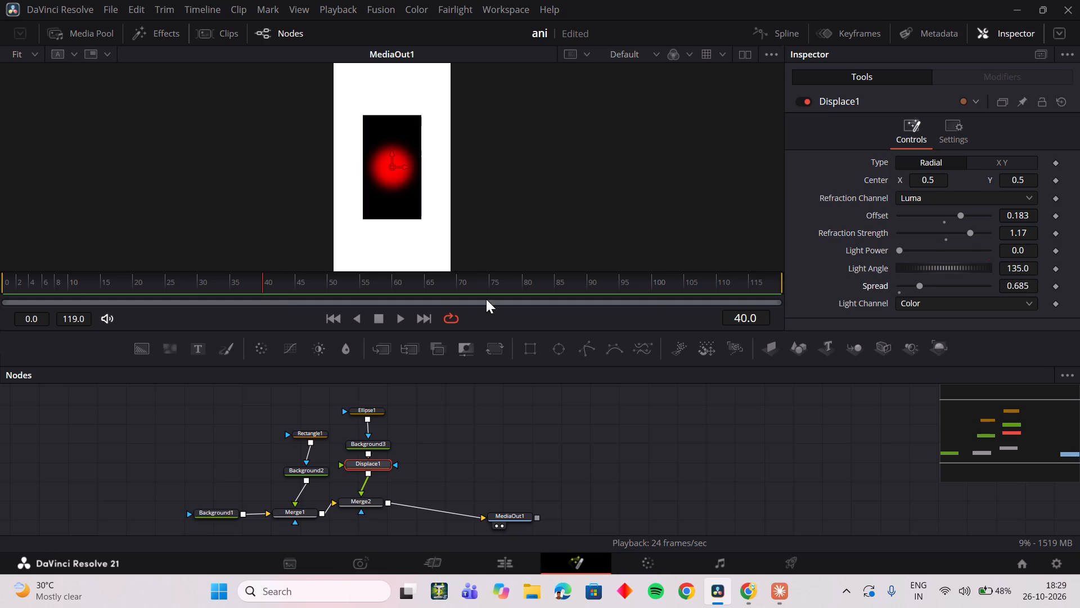
left_click_drag(233, 279, 316, 293)
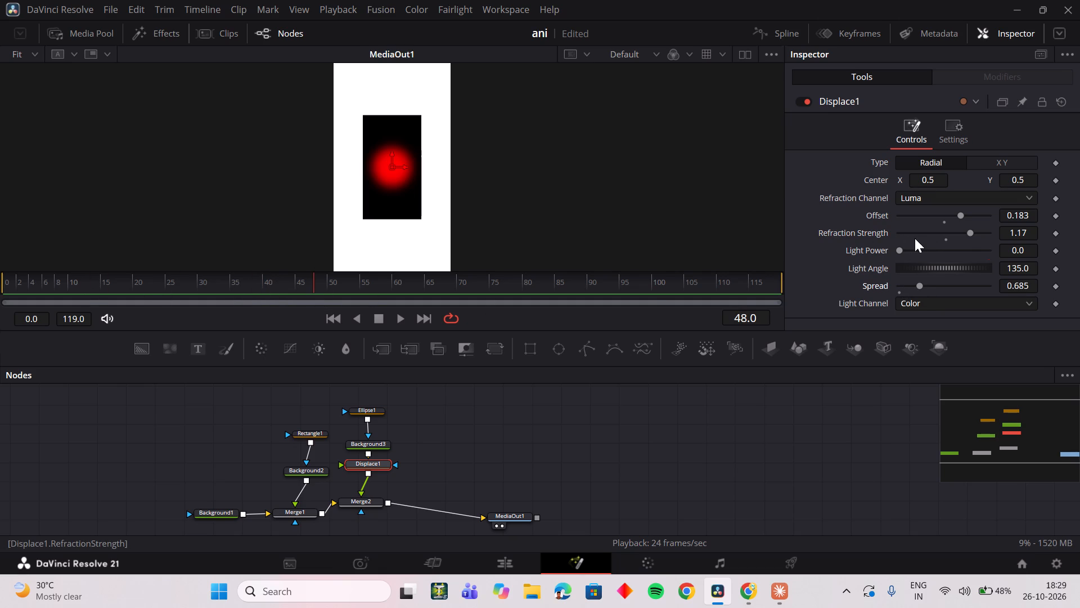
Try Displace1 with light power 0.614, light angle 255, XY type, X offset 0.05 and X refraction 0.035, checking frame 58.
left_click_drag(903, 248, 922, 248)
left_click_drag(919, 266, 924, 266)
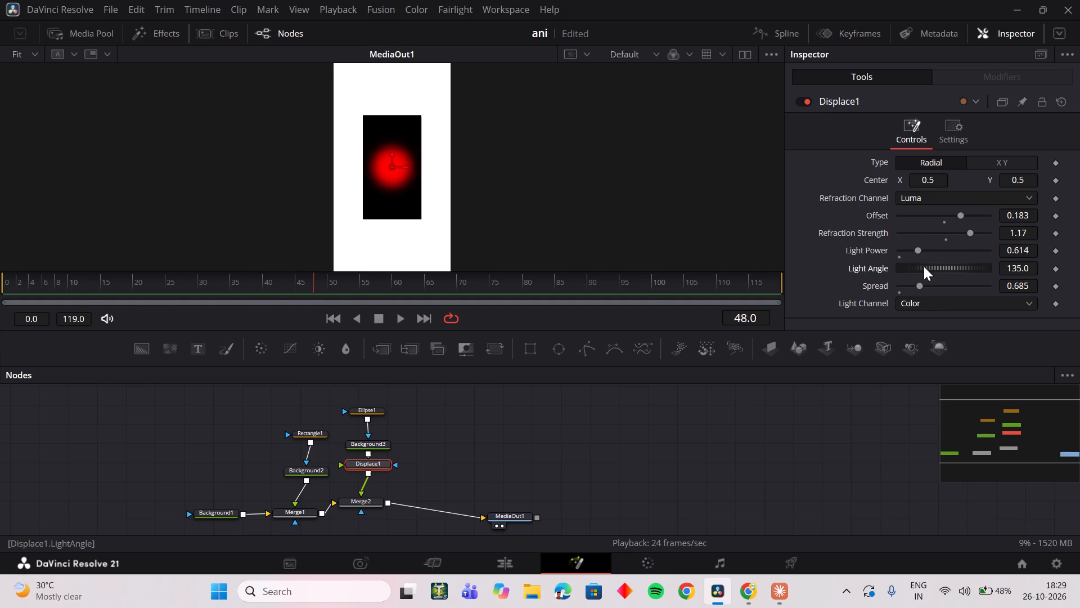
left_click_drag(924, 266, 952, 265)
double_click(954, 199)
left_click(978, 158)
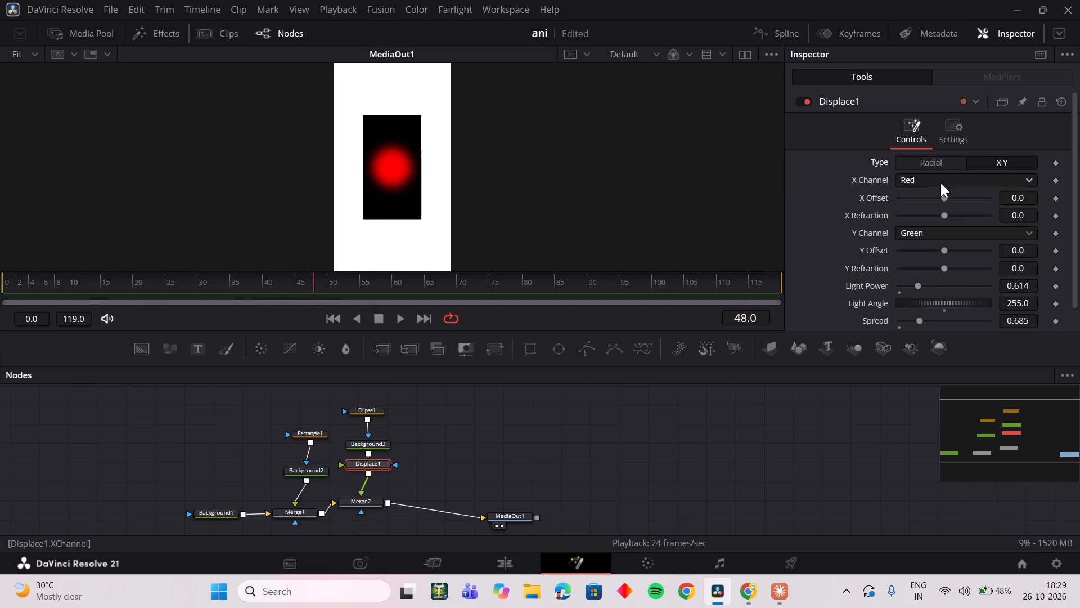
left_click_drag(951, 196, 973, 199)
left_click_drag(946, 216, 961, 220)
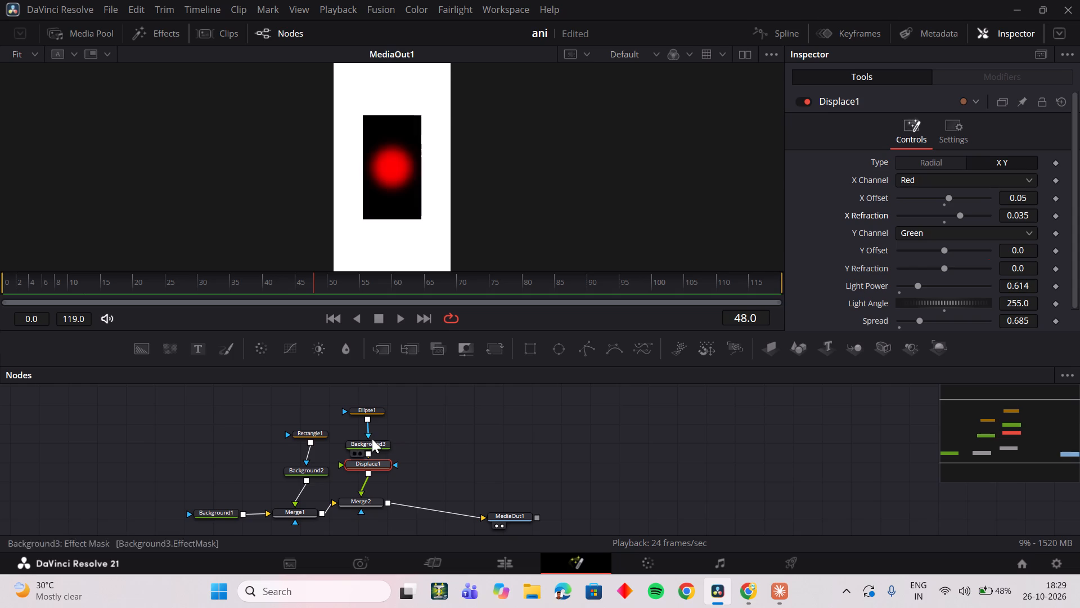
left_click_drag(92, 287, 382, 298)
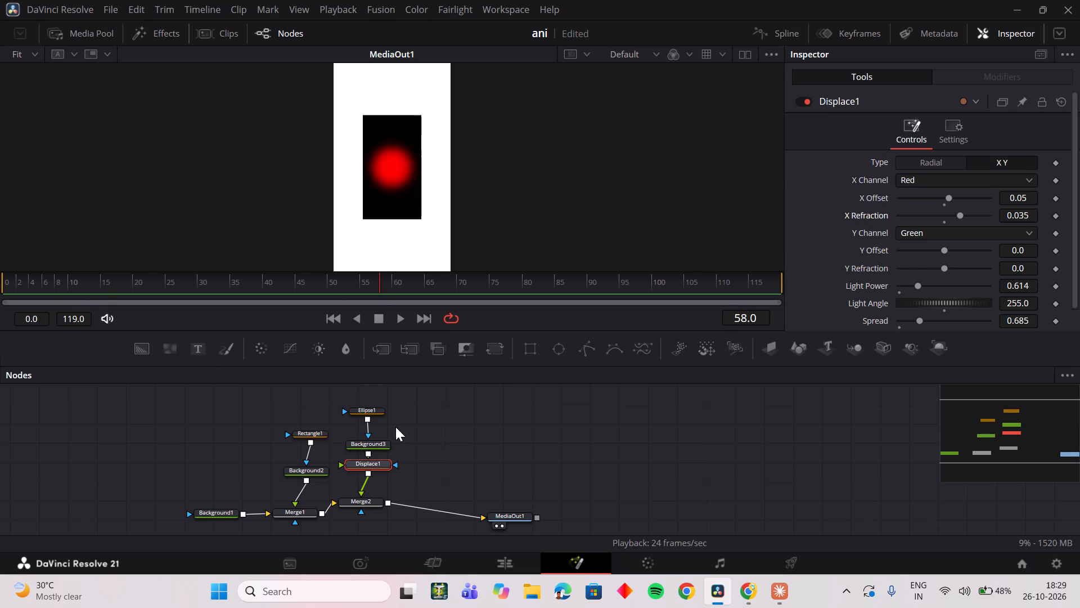
Delete the Displace1 node between Background3 and Merge2, and select Background3.
key("Delete")
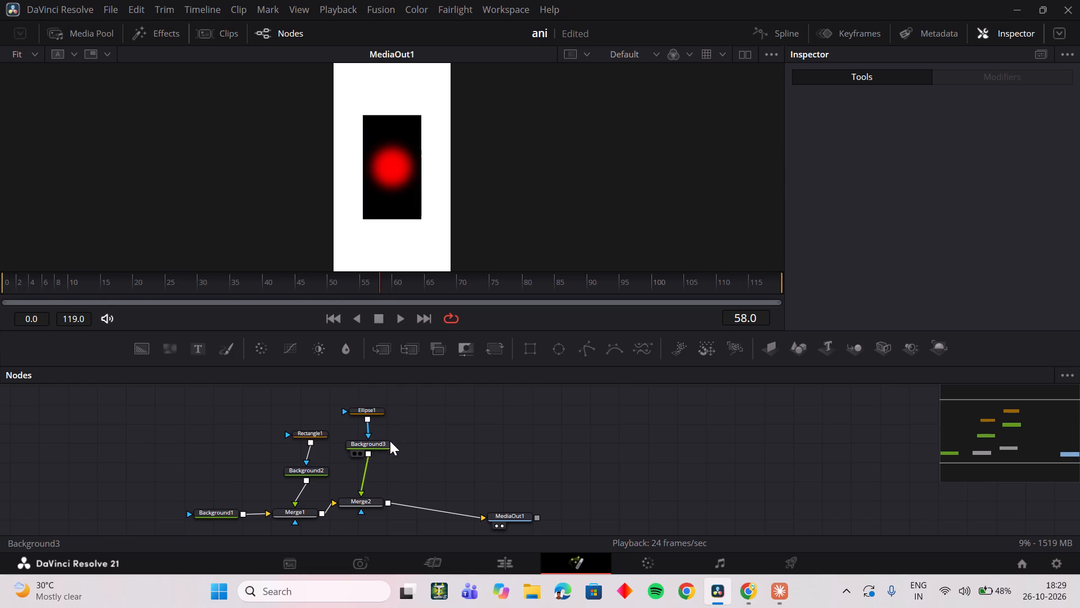
left_click(385, 442)
left_click(553, 419)
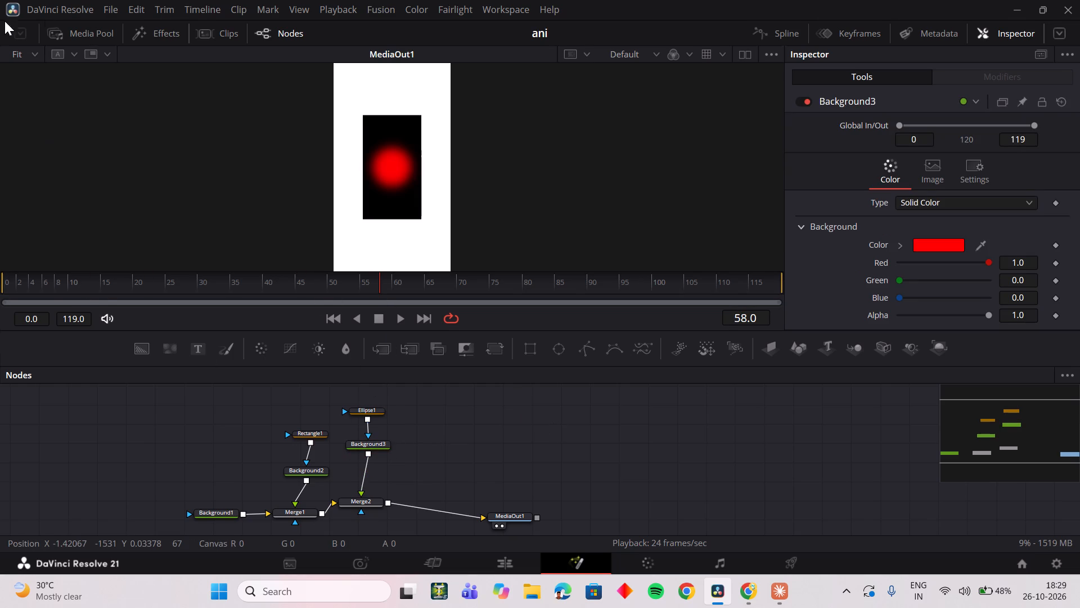
Open the recent project "clean animtion".
left_click(69, 11)
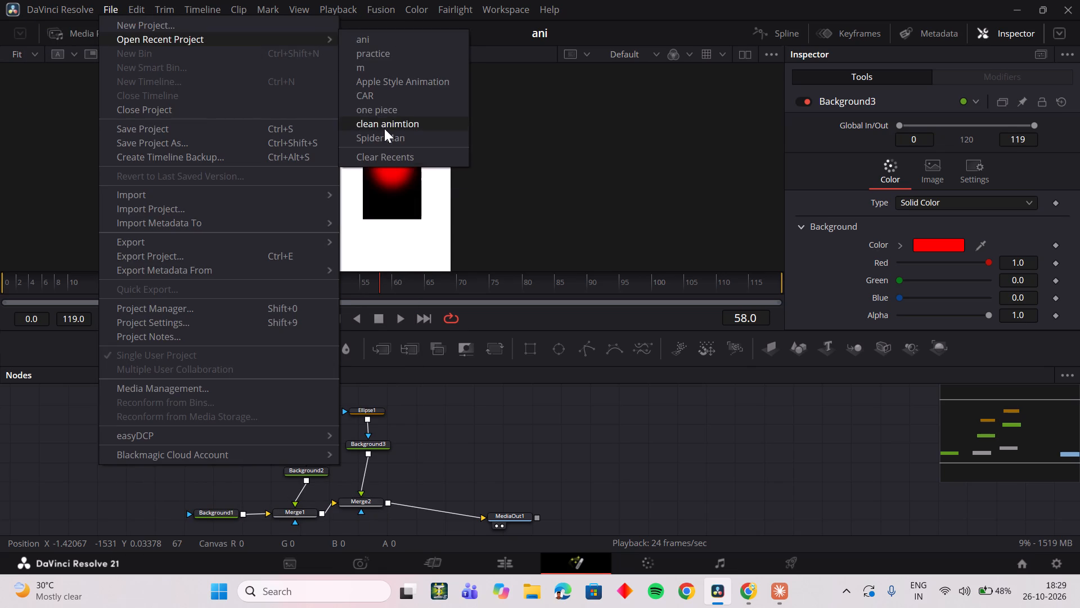
left_click(393, 120)
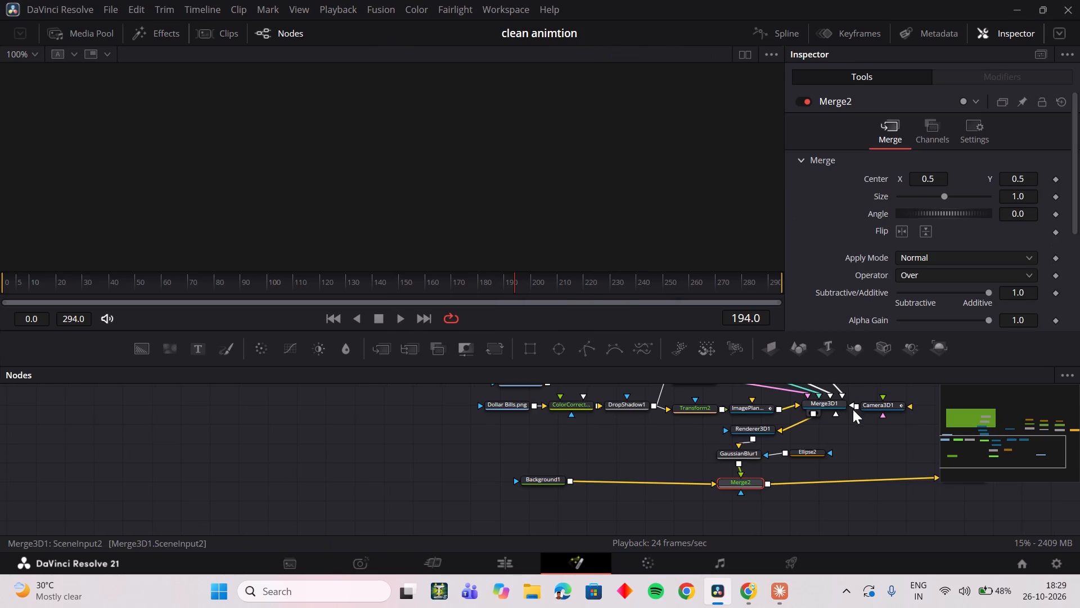
Display the MediaOut1 node of the opened composition in the viewer.
left_click(557, 460)
middle_click_drag(857, 455, 494, 457)
scroll(613, 458, "up", 1)
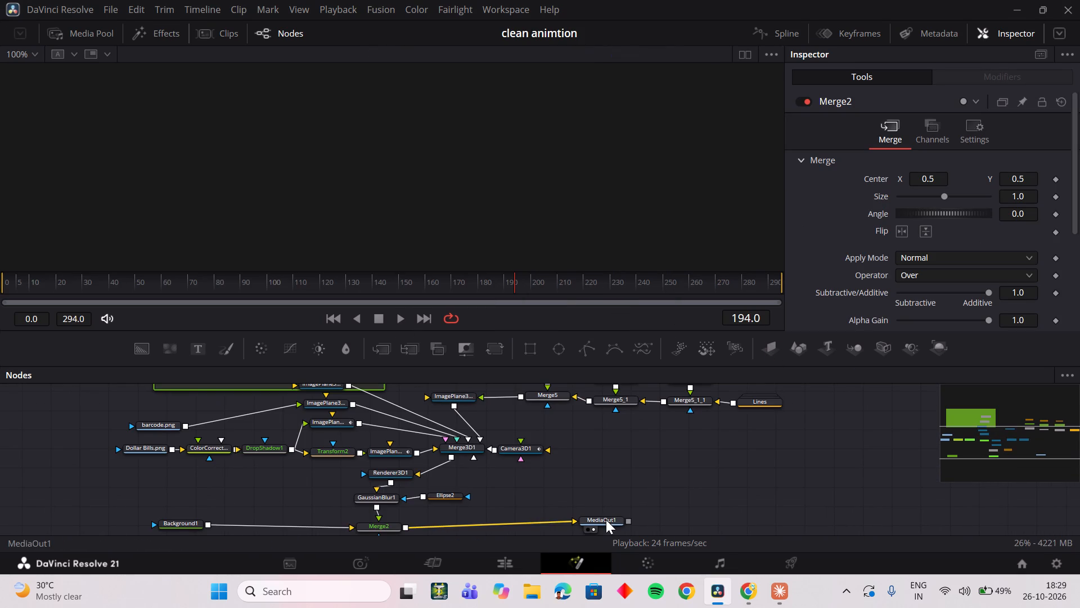
left_click_drag(606, 518, 442, 141)
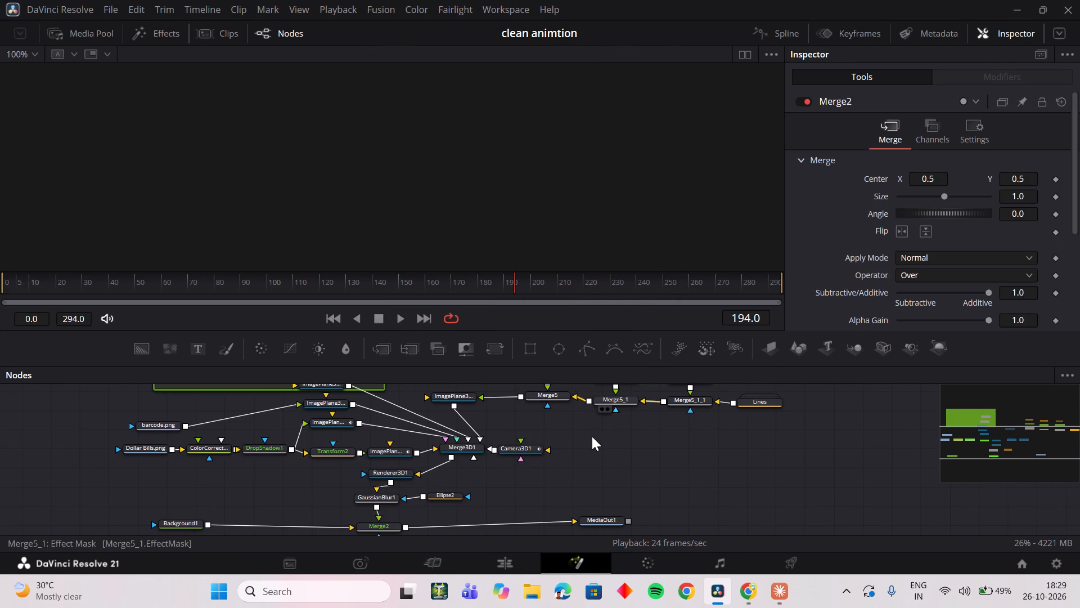
scroll(592, 436, "up", 2)
scroll(383, 409, "up", 1)
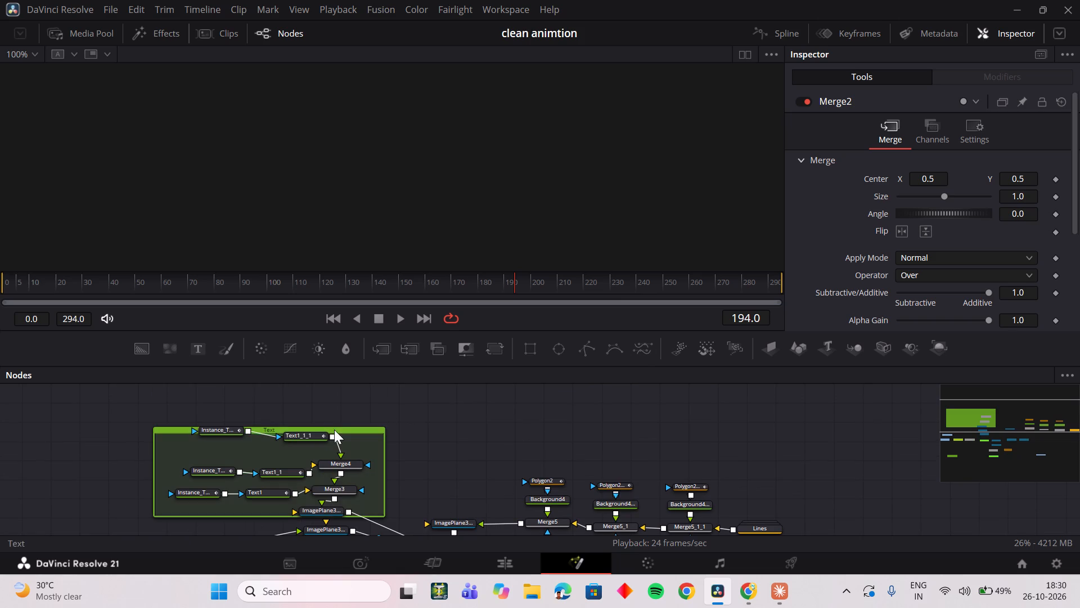
scroll(399, 452, "down", 3)
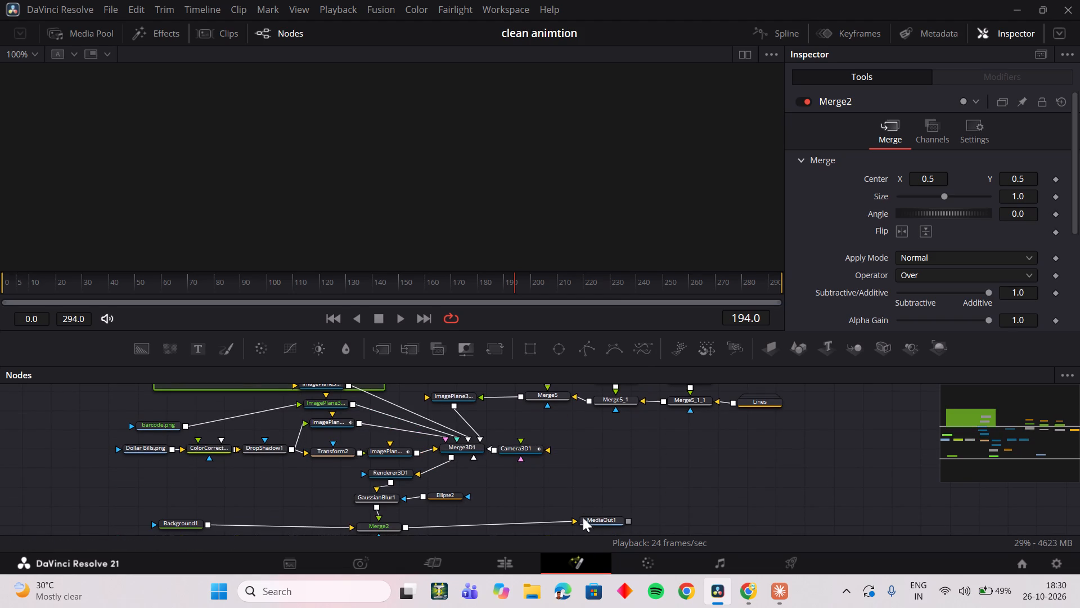
left_click_drag(592, 521, 369, 153)
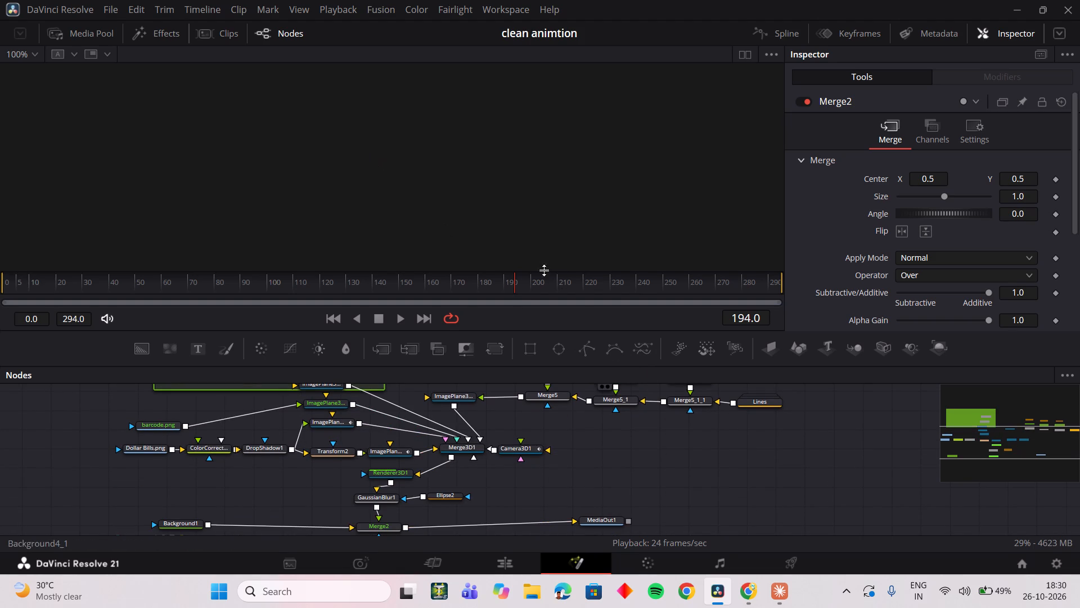
Examine the dollar-bill animation at frames 189, 228 and 244 together with the nodes that build it.
left_click_drag(507, 285, 363, 286)
left_click_drag(382, 285, 503, 294)
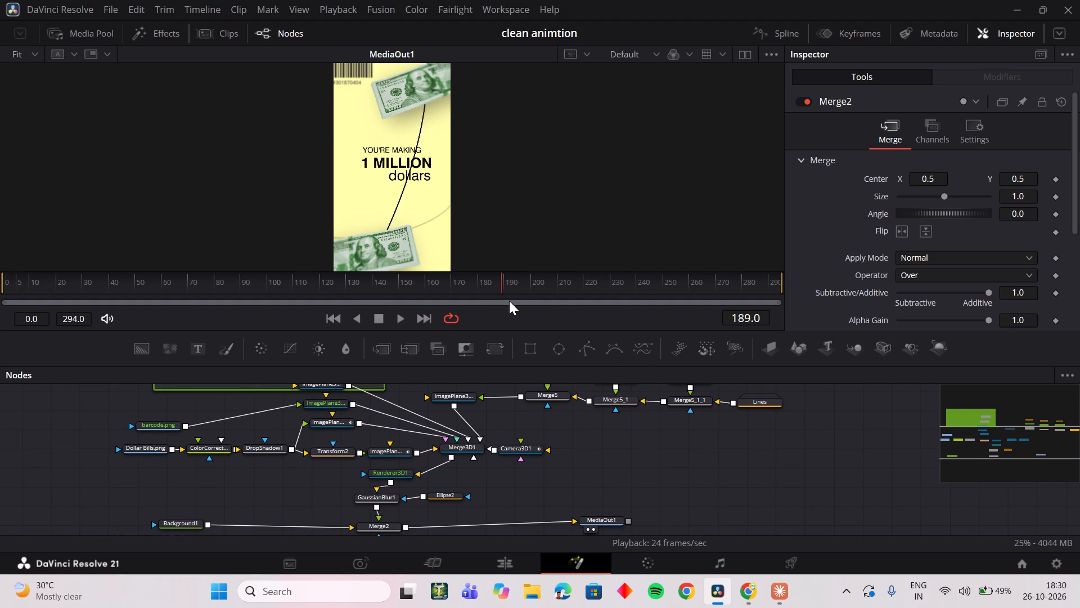
left_click(607, 285)
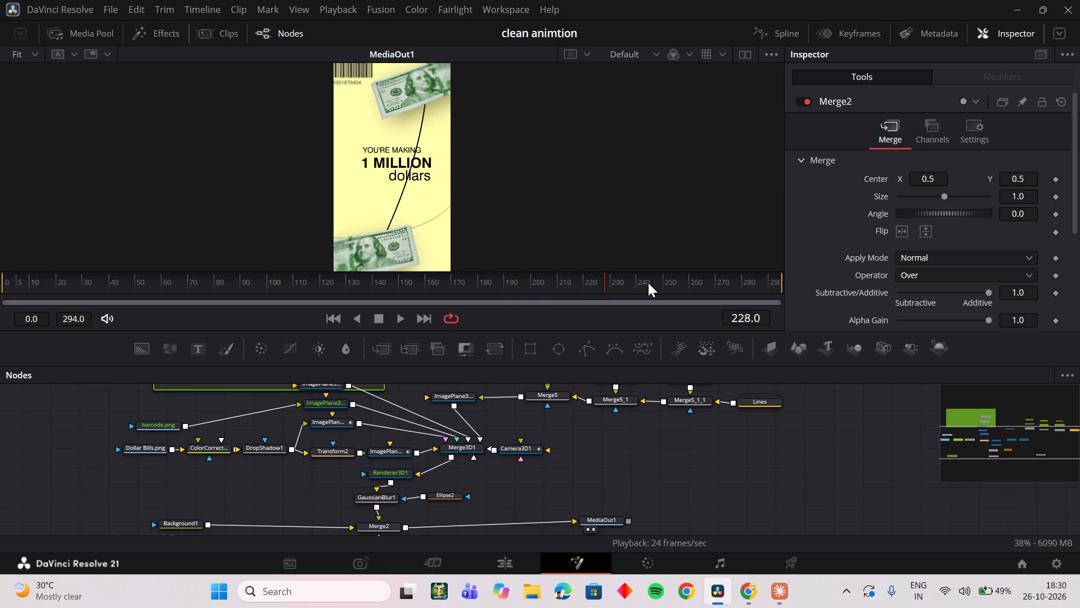
left_click(648, 283)
scroll(598, 468, "up", 2)
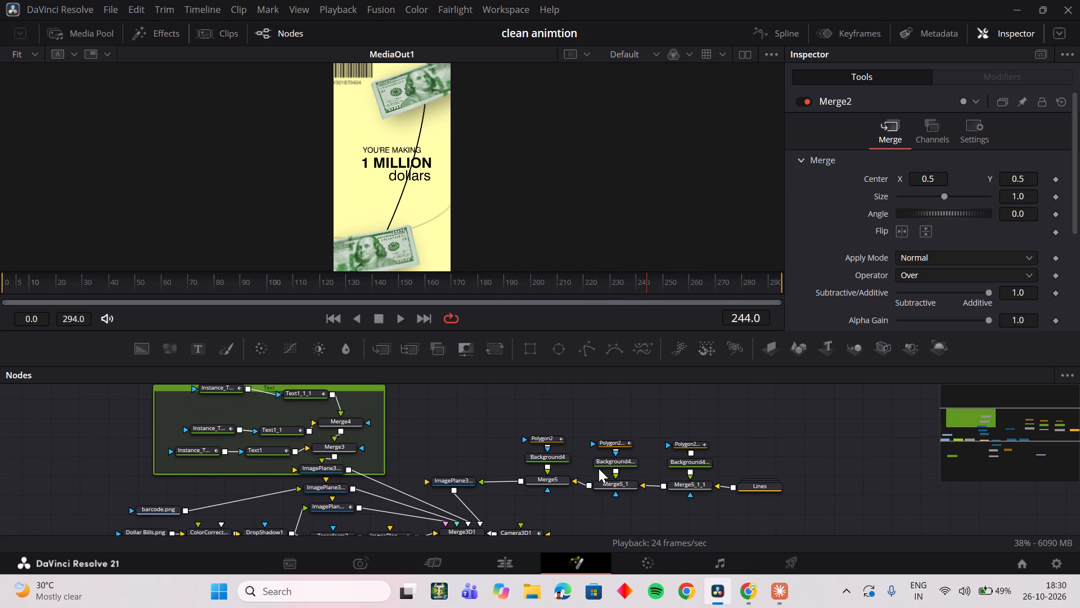
scroll(621, 435, "down", 2)
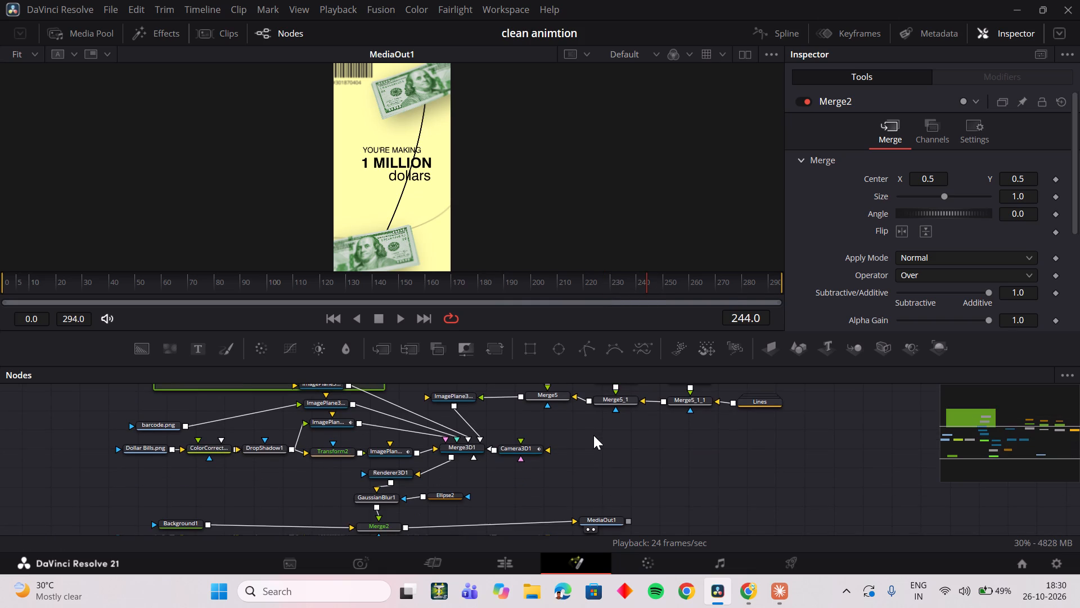
scroll(589, 448, "down", 1)
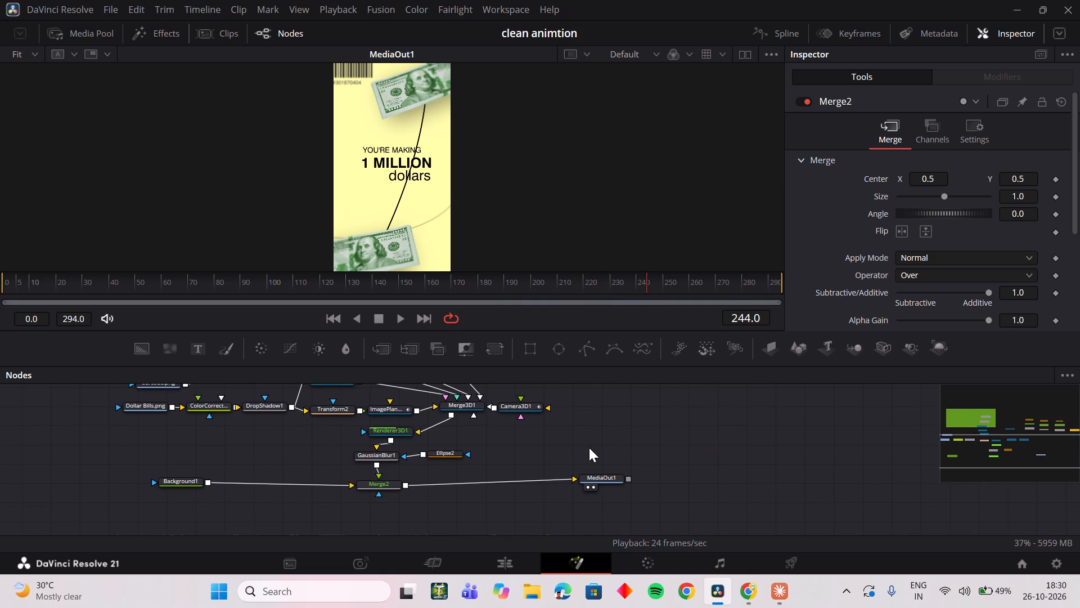
scroll(589, 448, "up", 1)
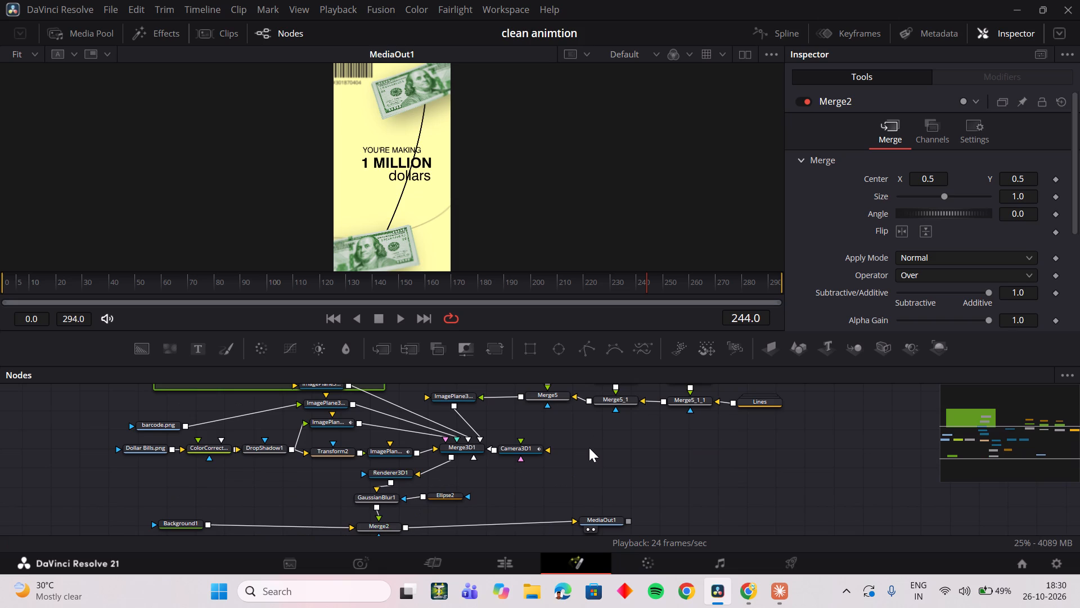
scroll(561, 475, "up", 1)
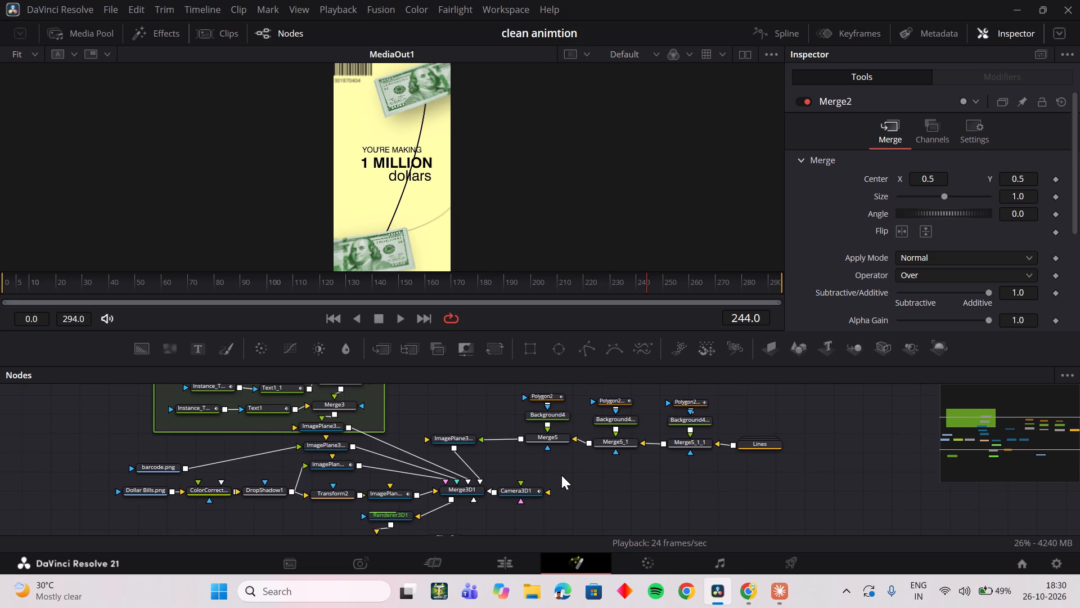
scroll(555, 481, "up", 1)
scroll(555, 481, "down", 1)
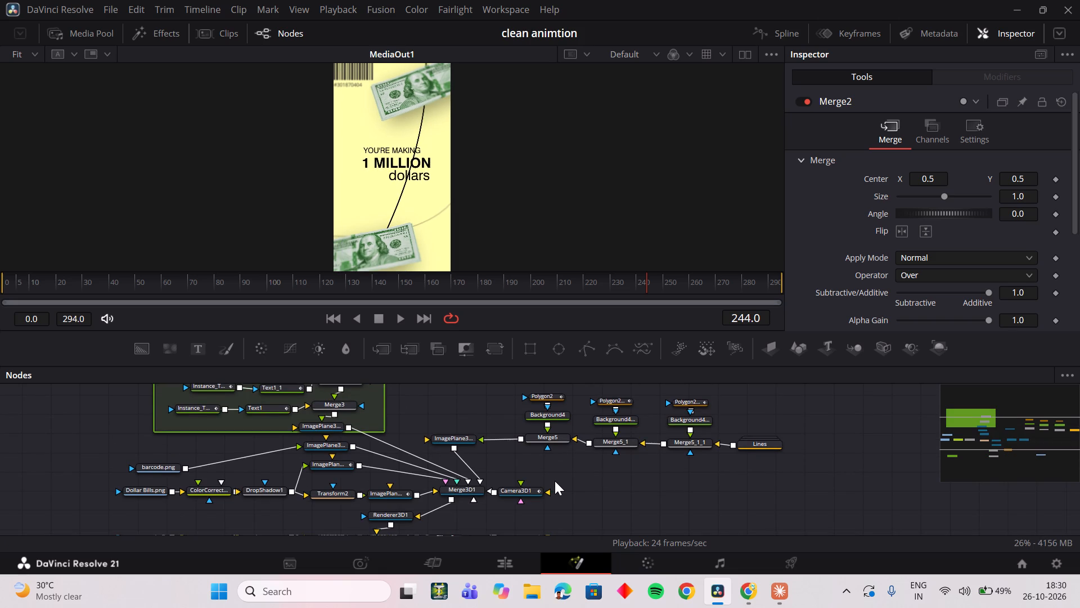
Move the Camera3D1 node slightly farther away from Merge3D1 in the node graph.
left_click_drag(528, 493, 561, 494)
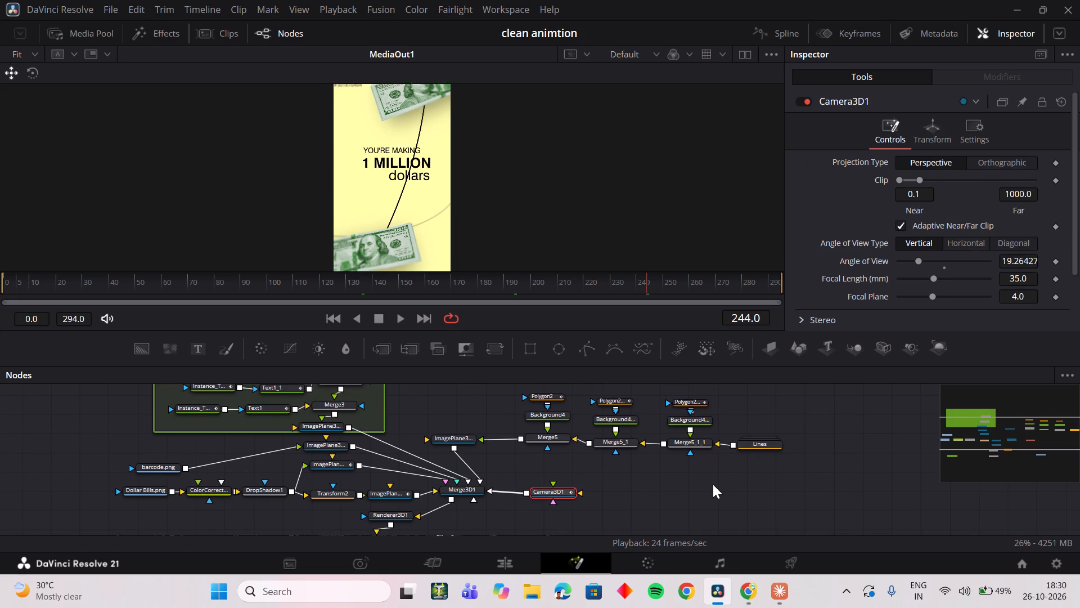
left_click(713, 484)
Expand the Lines group to examine the nodes inside it, and collapse it again.
scroll(521, 484, "down", 2)
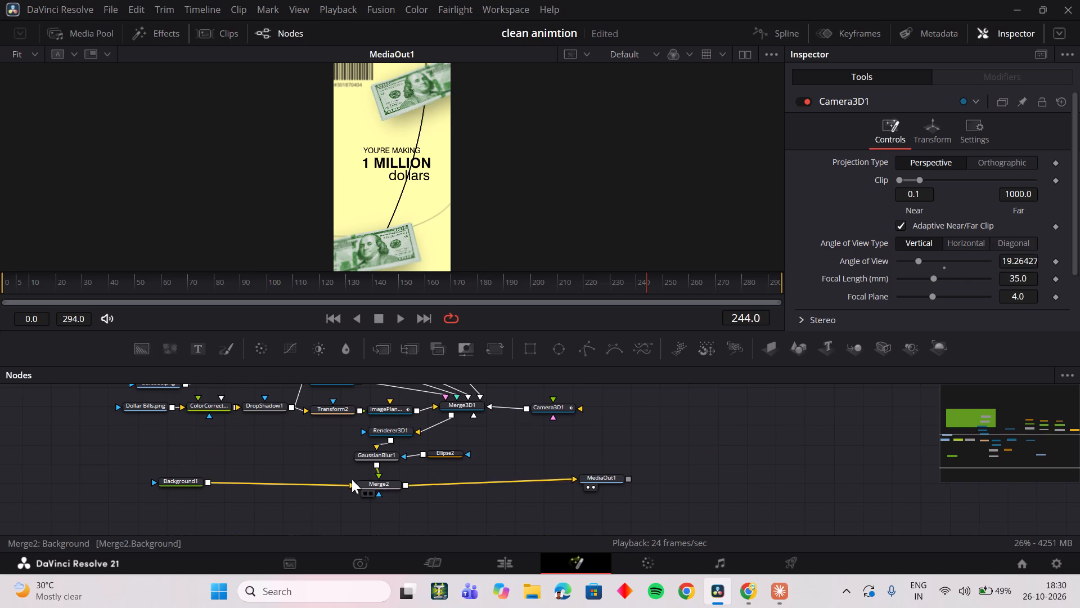
scroll(281, 488, "up", 1)
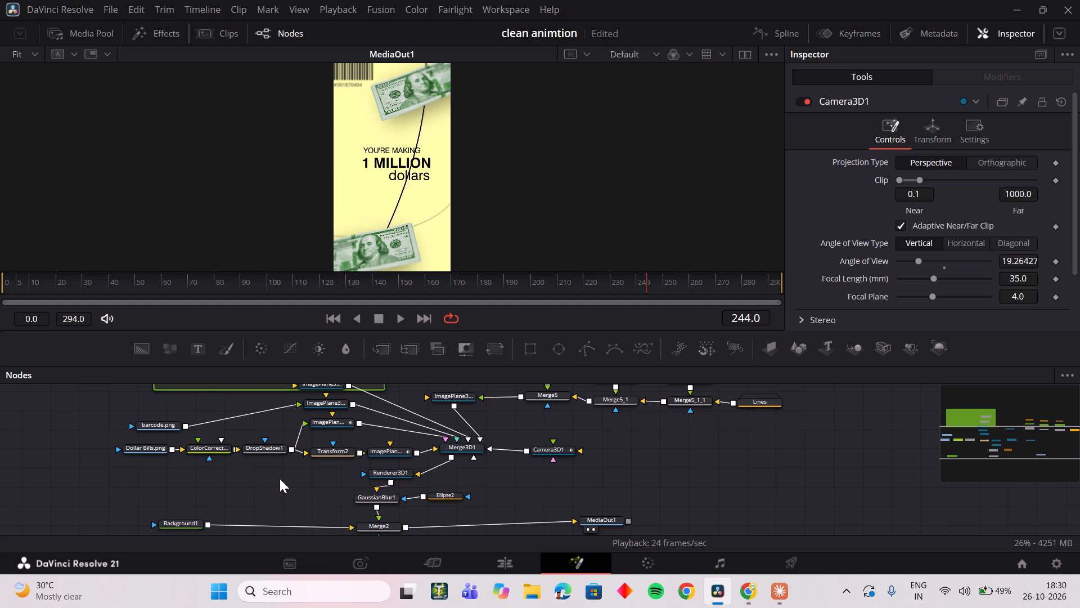
scroll(280, 479, "up", 1)
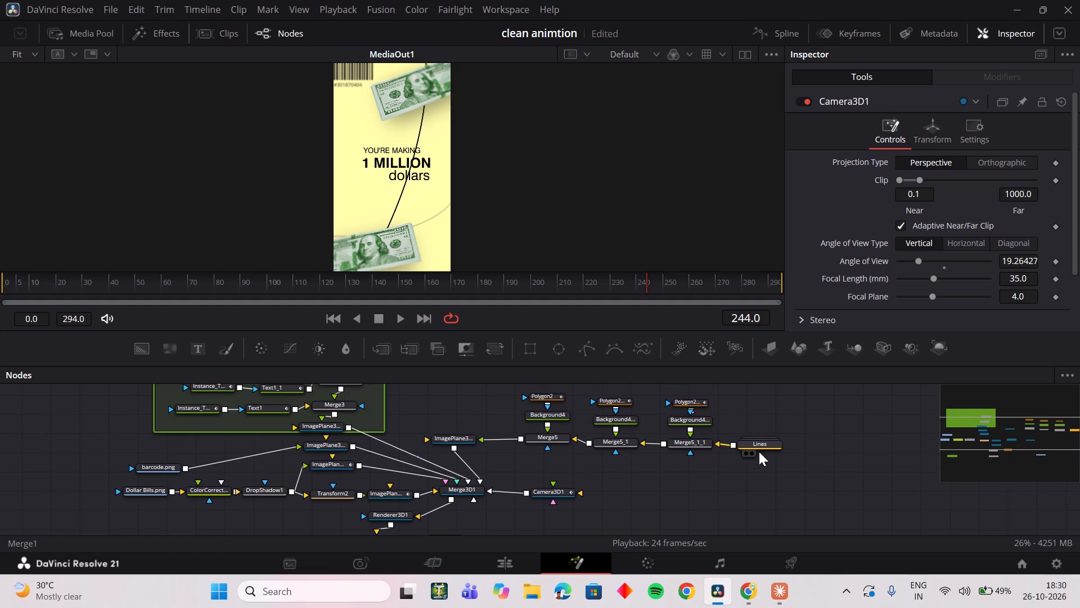
double_click(760, 446)
scroll(755, 474, "down", 1)
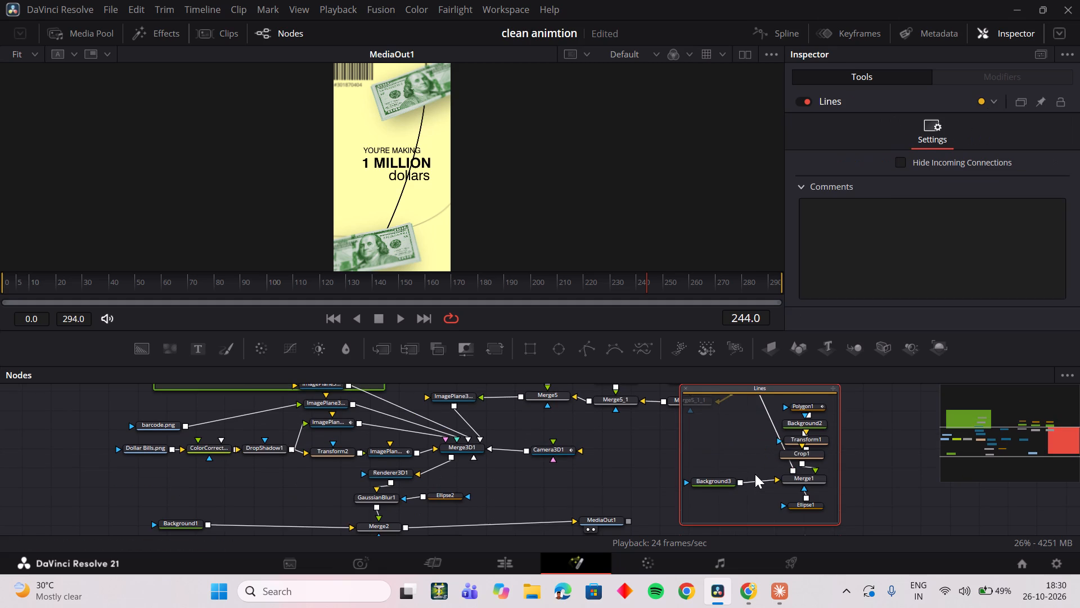
left_click(687, 387)
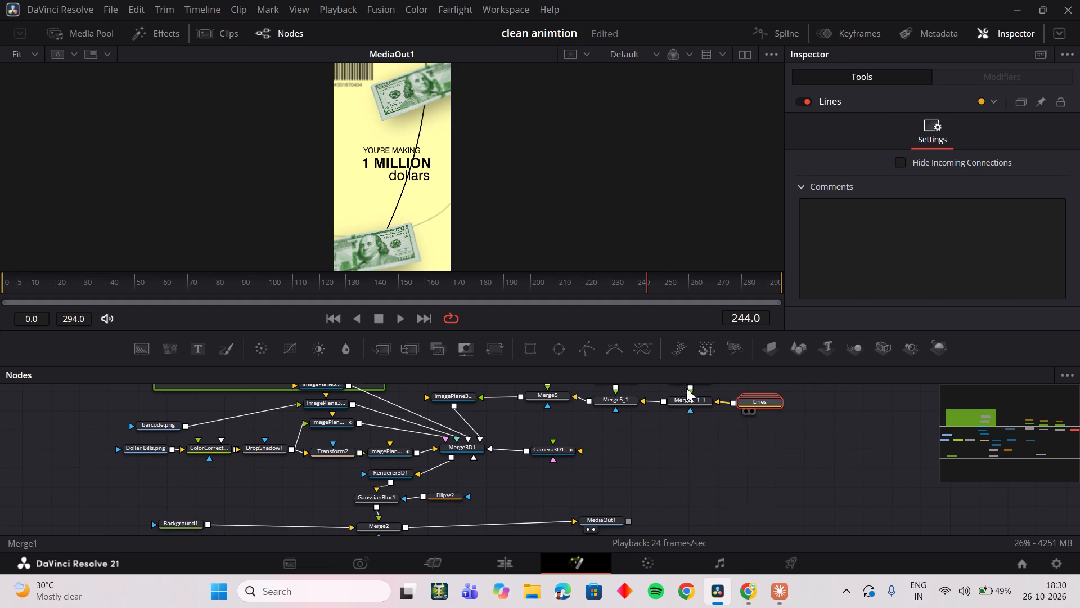
Examine the text, image and line node branches and GaussianBlur1's settings, and check the animation at frame 269.
scroll(580, 449, "up", 2)
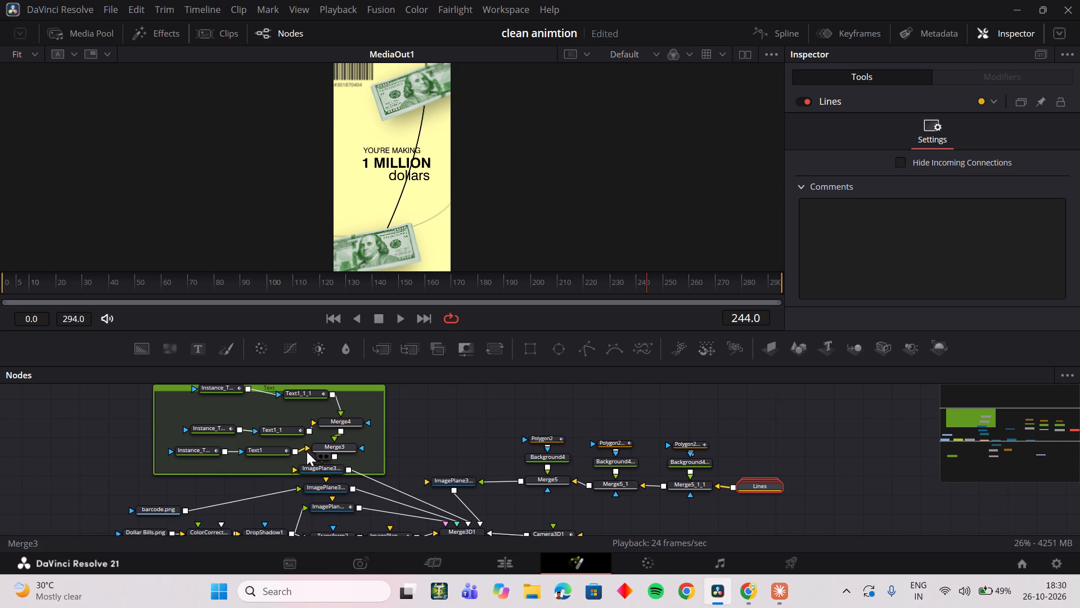
scroll(307, 451, "up", 1)
scroll(396, 466, "down", 2)
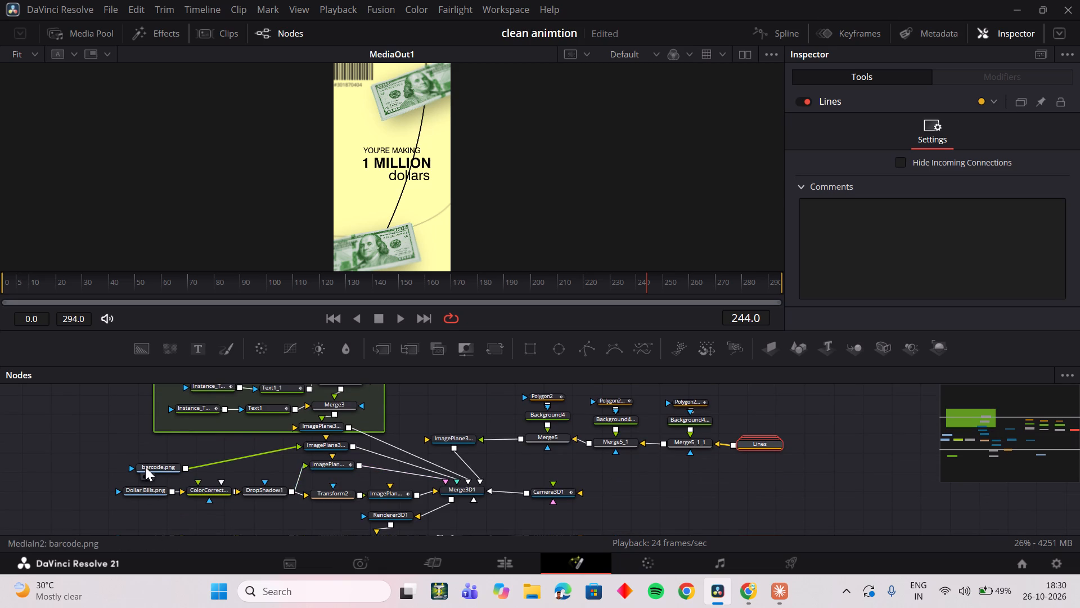
scroll(182, 482, "down", 3)
scroll(312, 489, "up", 1)
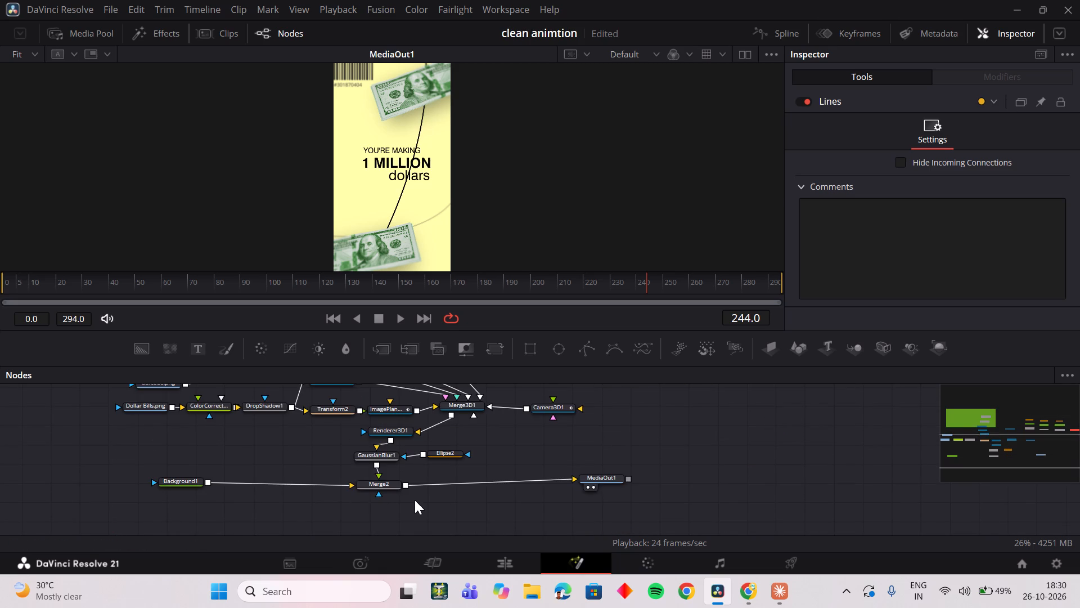
scroll(415, 500, "up", 1)
left_click(381, 500)
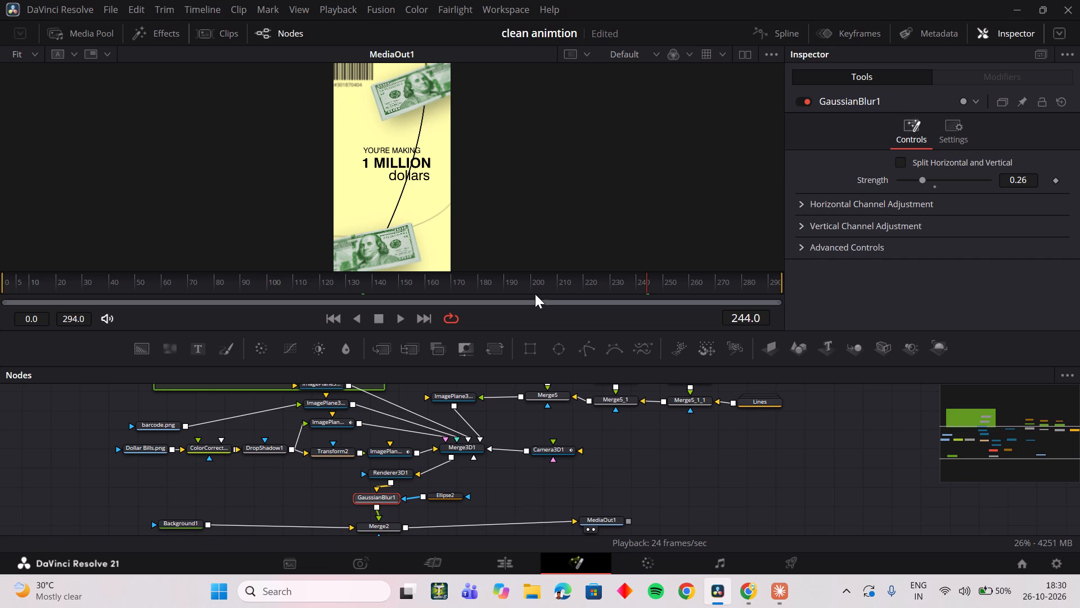
left_click_drag(573, 285, 714, 283)
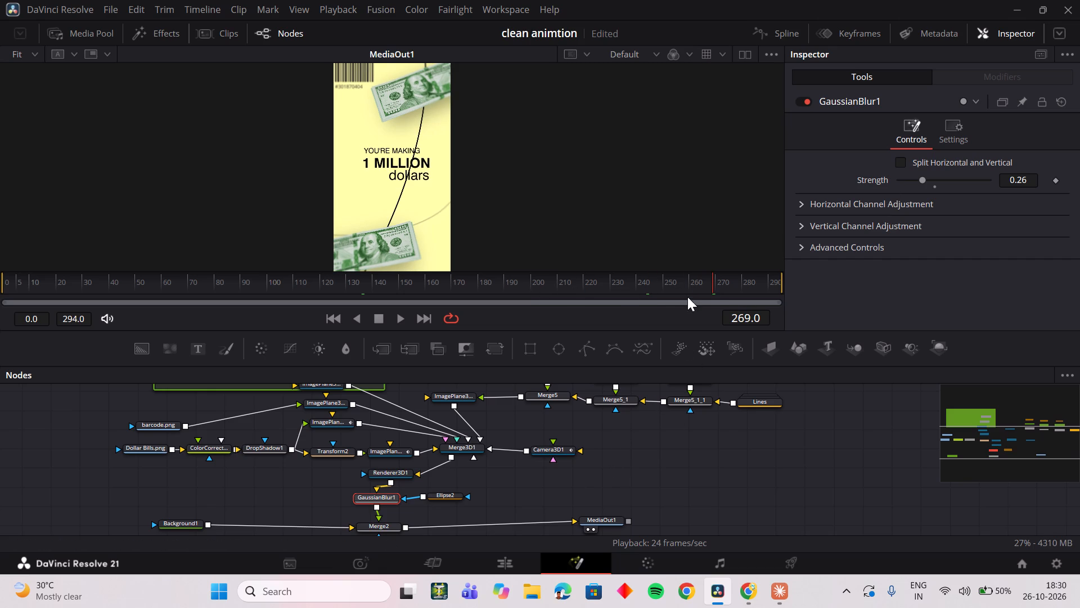
scroll(469, 484, "up", 1)
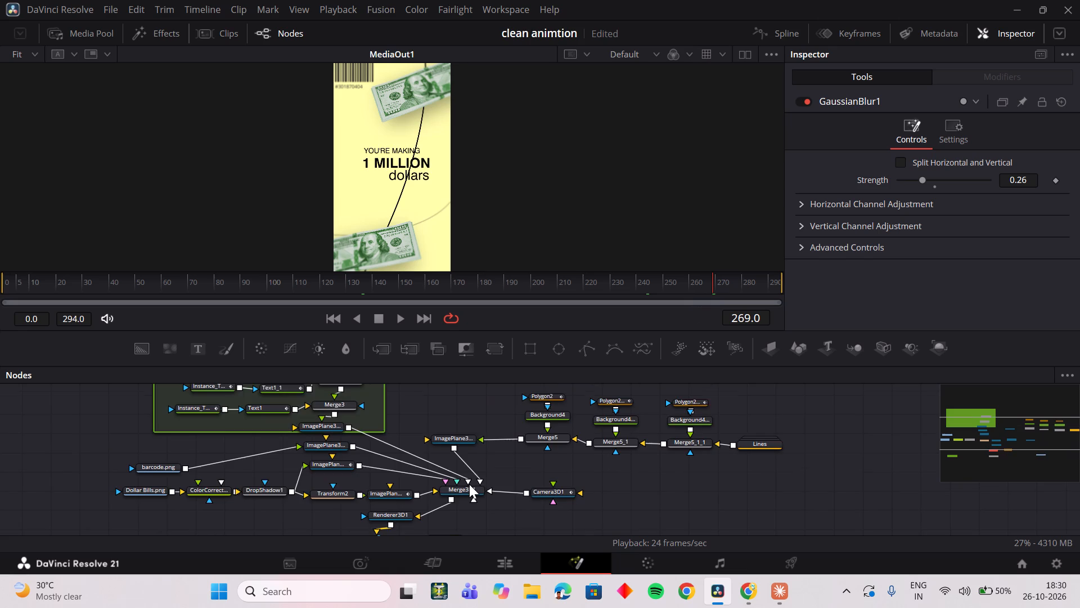
scroll(469, 484, "up", 2)
scroll(469, 484, "down", 1)
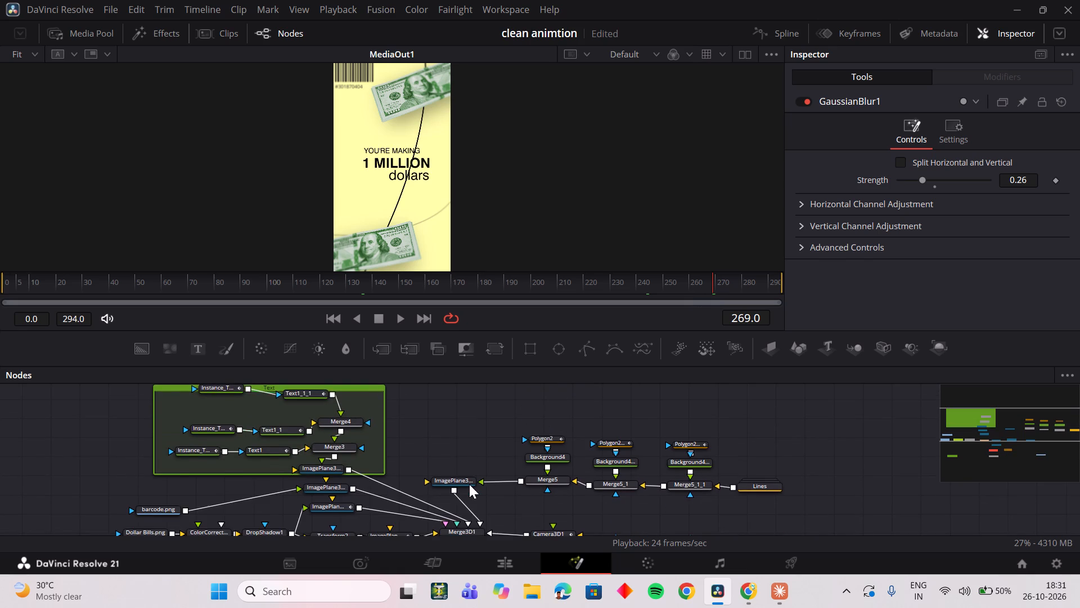
scroll(469, 484, "down", 1)
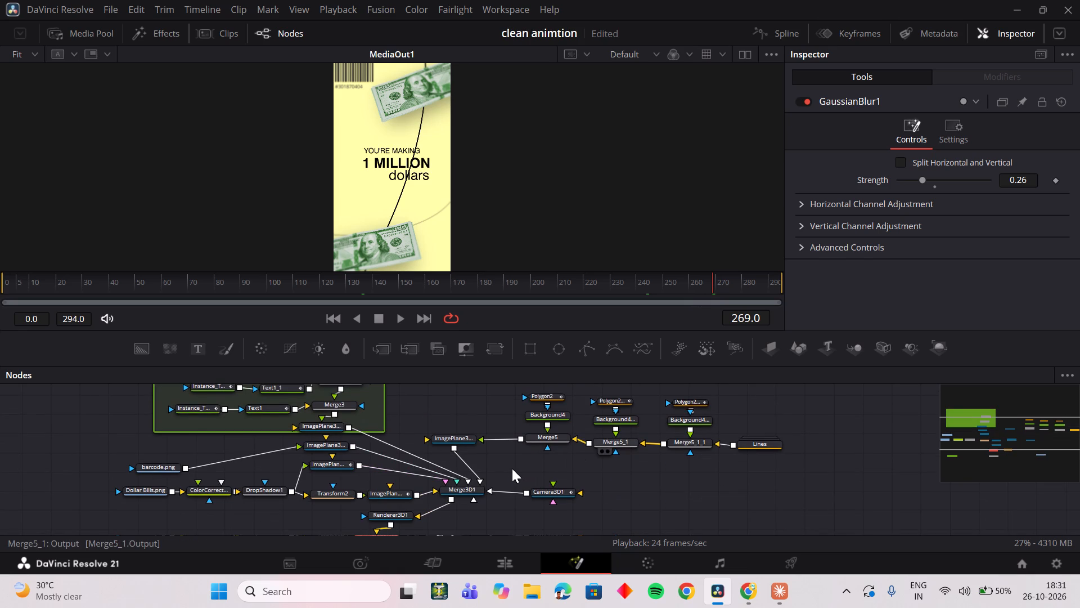
Examine the node branches feeding Merge3D1 and the settings of the Ellipse2 mask attached to GaussianBlur1.
scroll(512, 468, "up", 2)
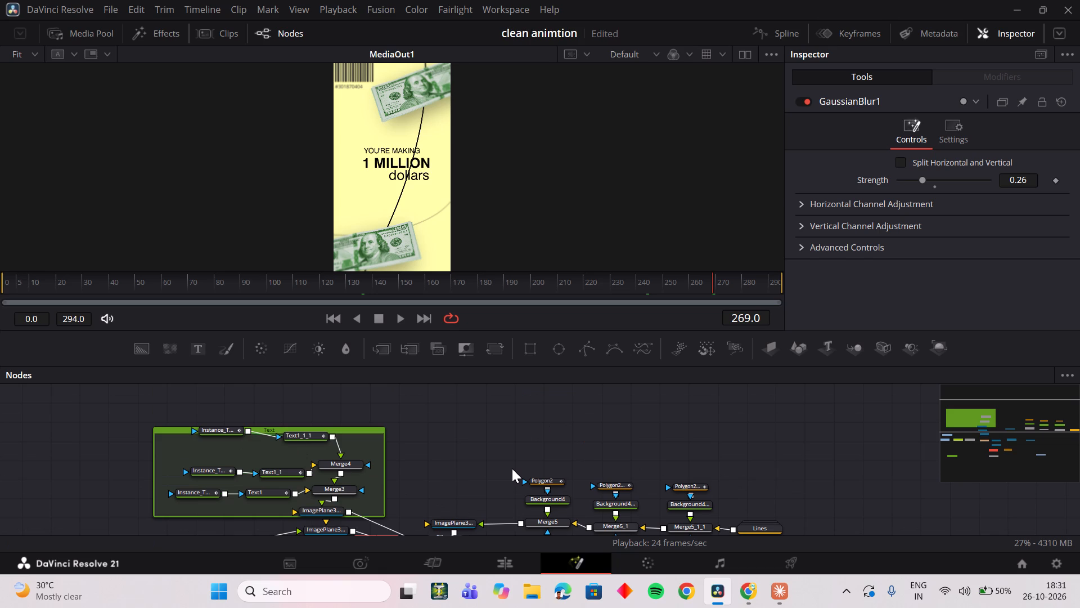
scroll(512, 468, "down", 1)
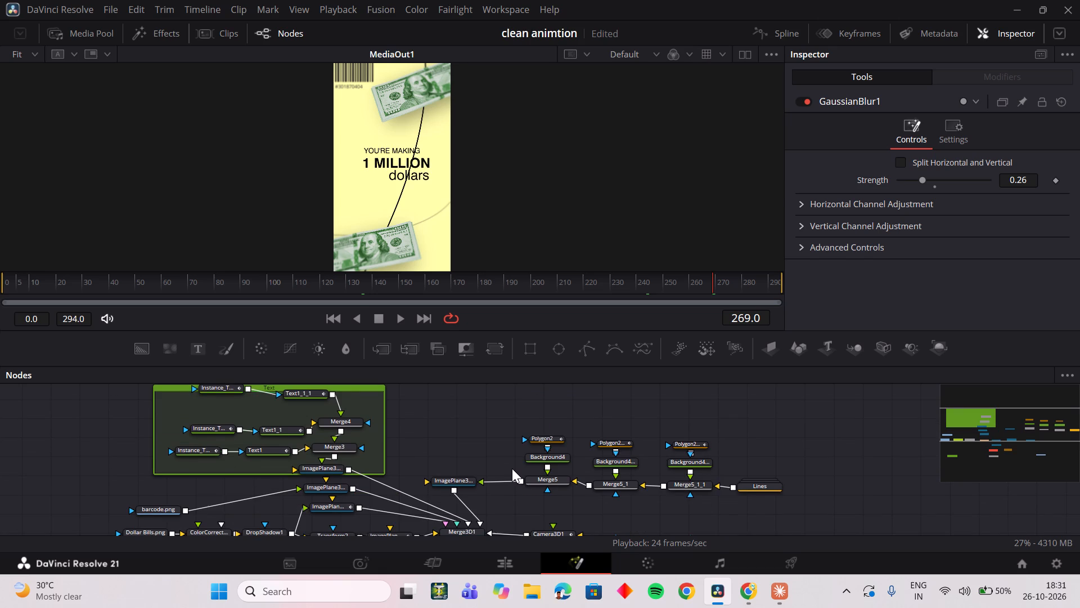
scroll(512, 468, "down", 3)
scroll(512, 468, "up", 1)
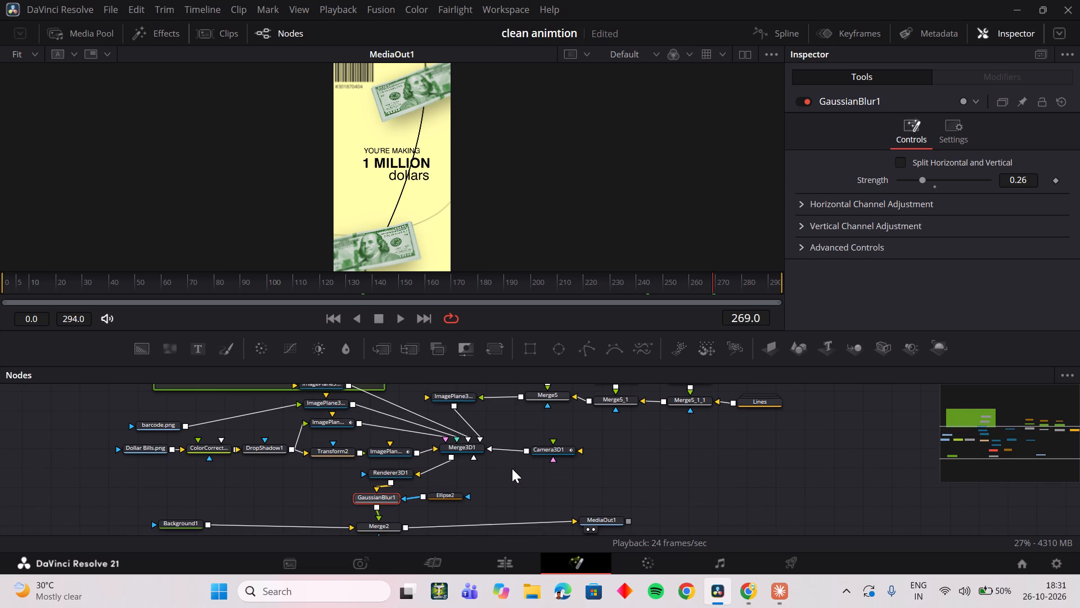
left_click(444, 498)
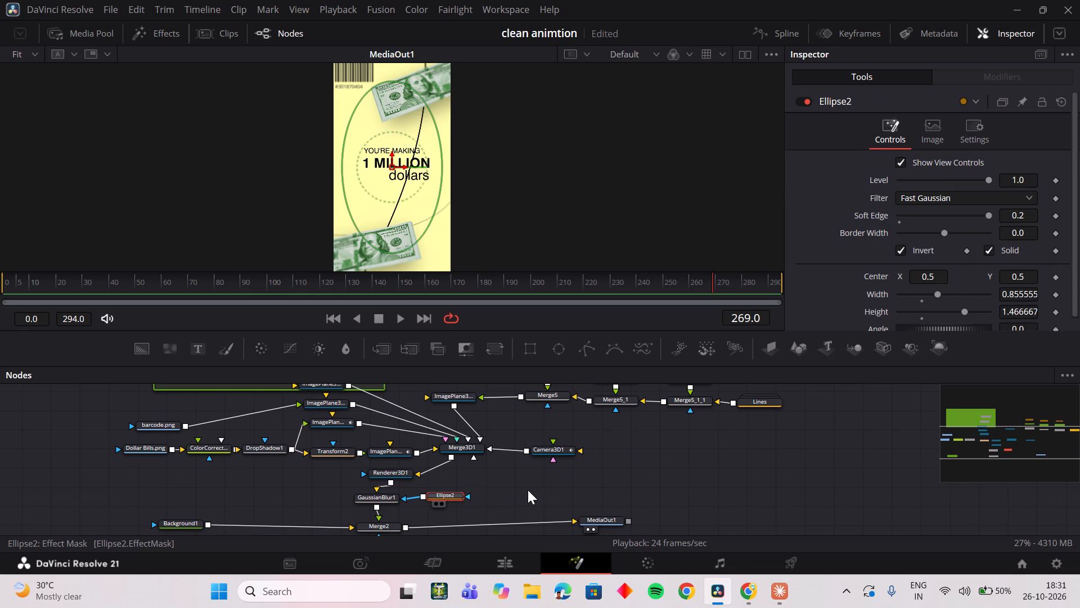
left_click(656, 461)
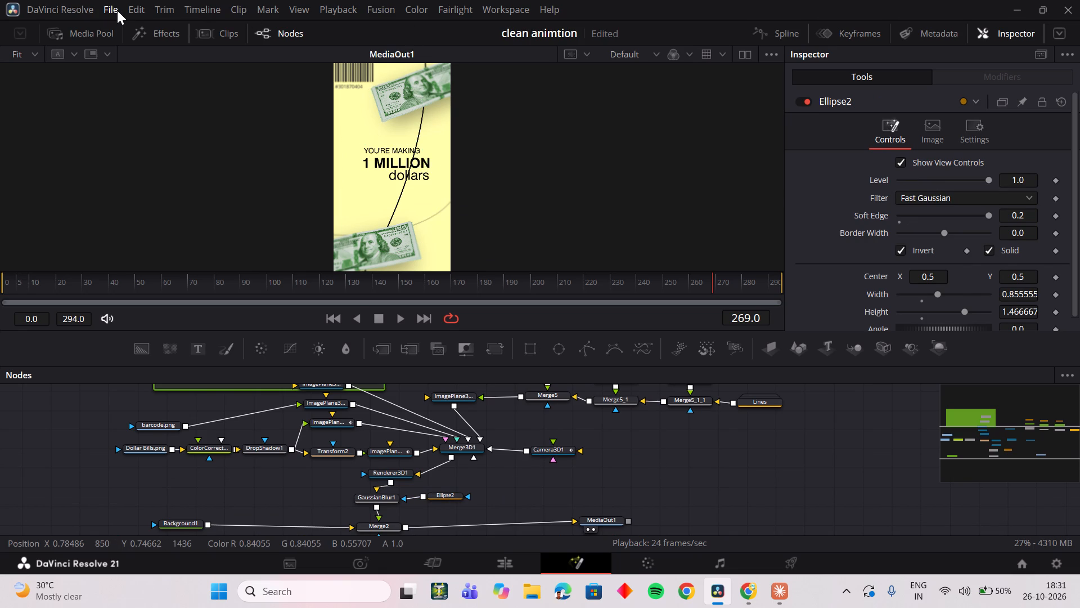
Switch from the clean animtion project back to the ani project.
left_click(117, 10)
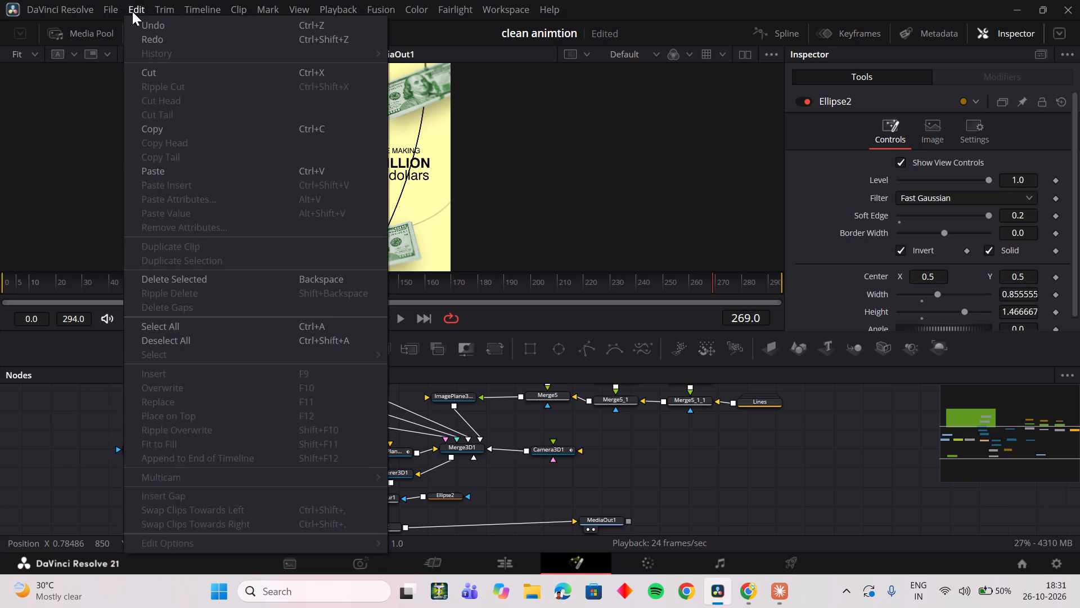
left_click(379, 38)
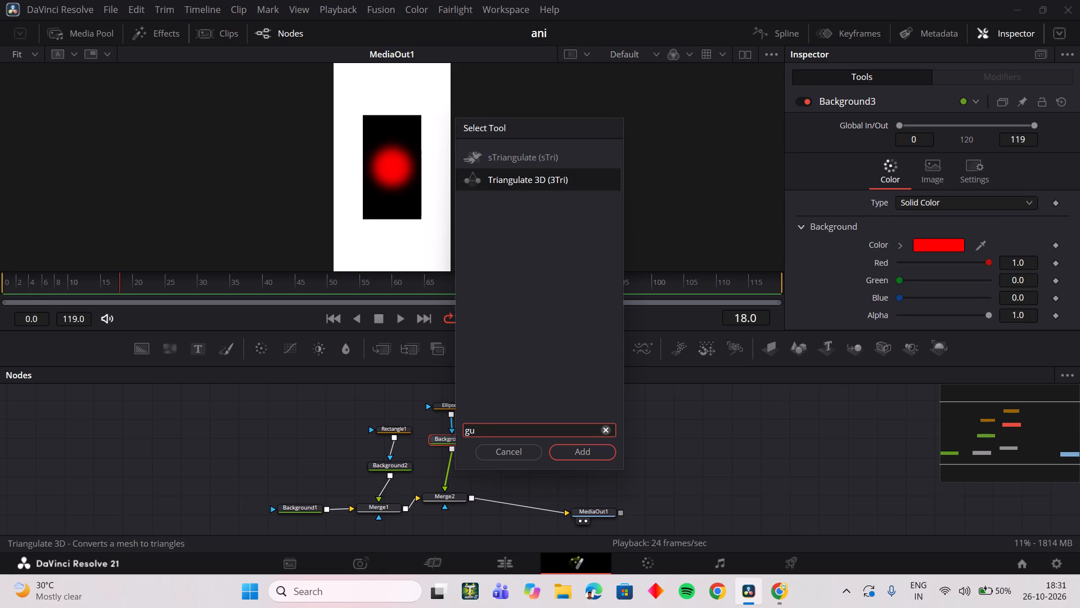
key("s")
key("BackSpace")
key("BackSpace")
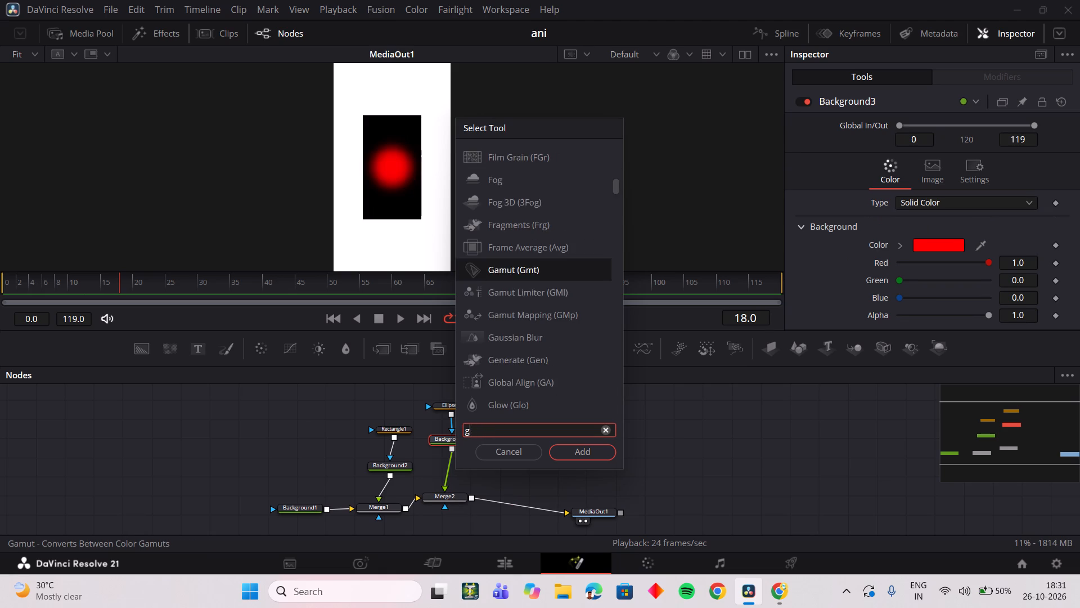
key("BackSpace")
type("blu")
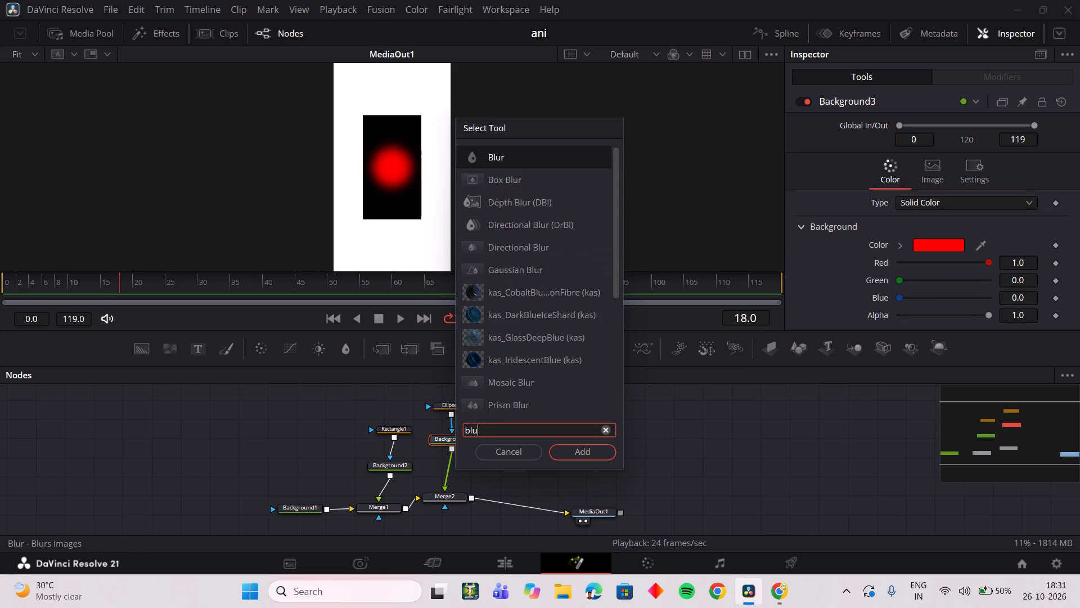
left_click(511, 271)
left_click(562, 444)
left_click(565, 450)
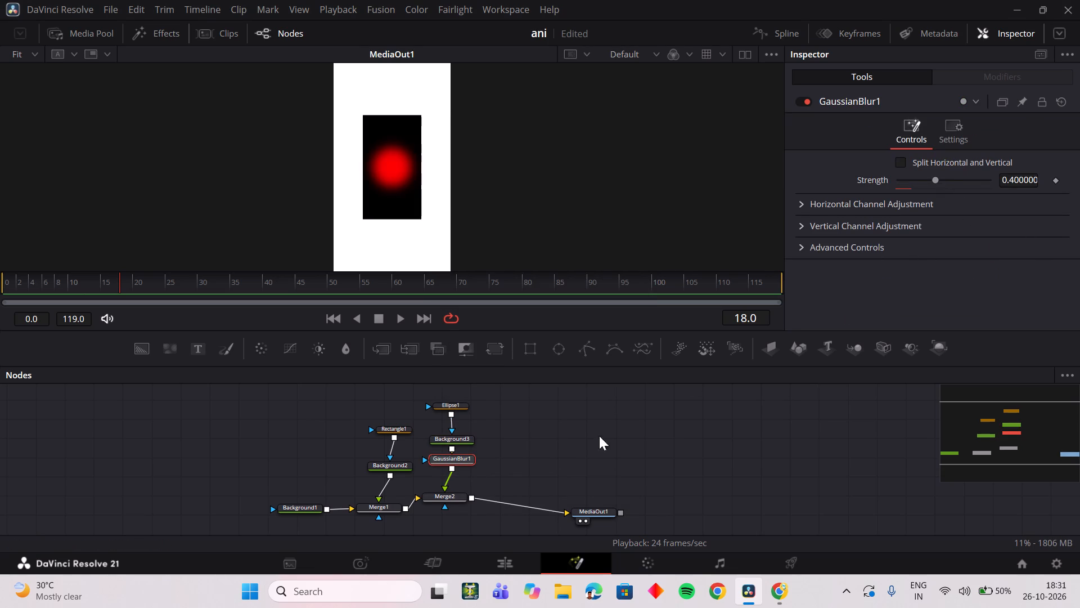
Space out the red circle's branch by lowering GaussianBlur1 slightly and moving Ellipse1 and Background3 farther above it.
left_click_drag(465, 464, 465, 475)
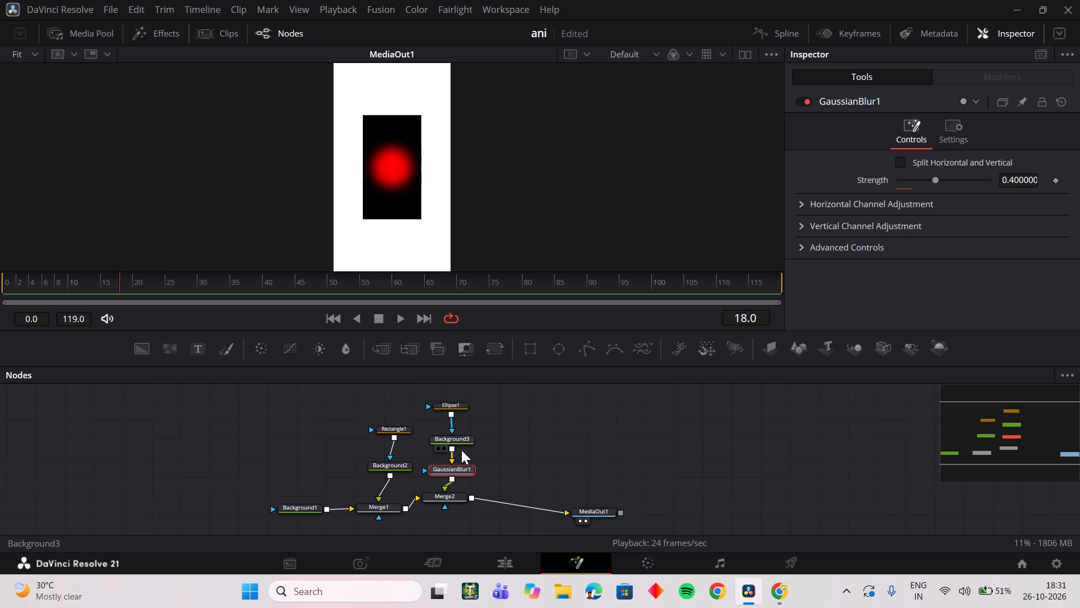
left_click_drag(465, 463, 453, 406)
left_click_drag(456, 438, 456, 418)
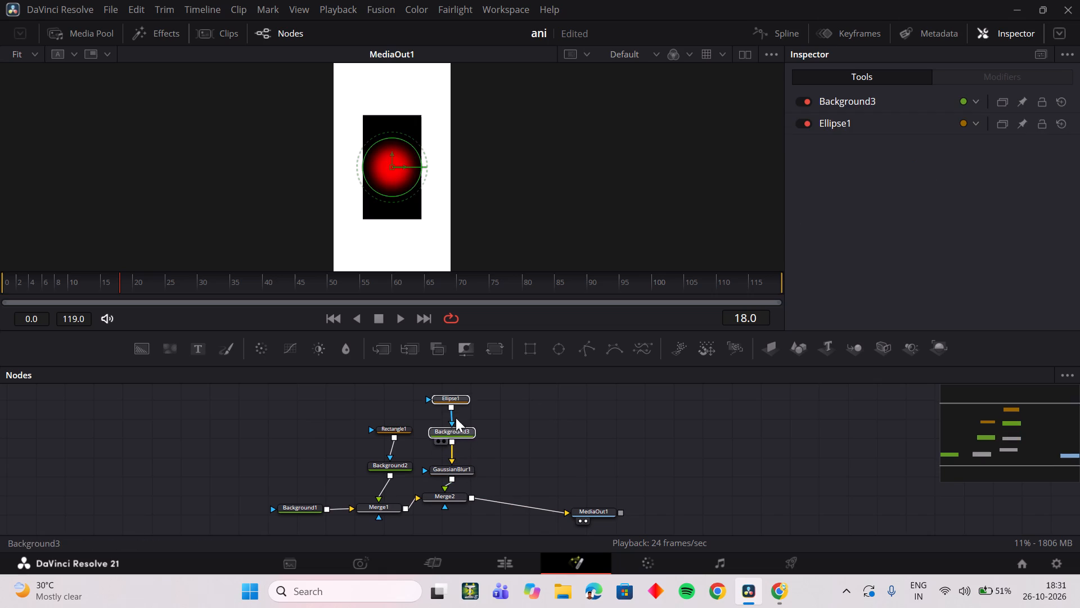
left_click_drag(456, 418, 456, 417)
left_click(505, 432)
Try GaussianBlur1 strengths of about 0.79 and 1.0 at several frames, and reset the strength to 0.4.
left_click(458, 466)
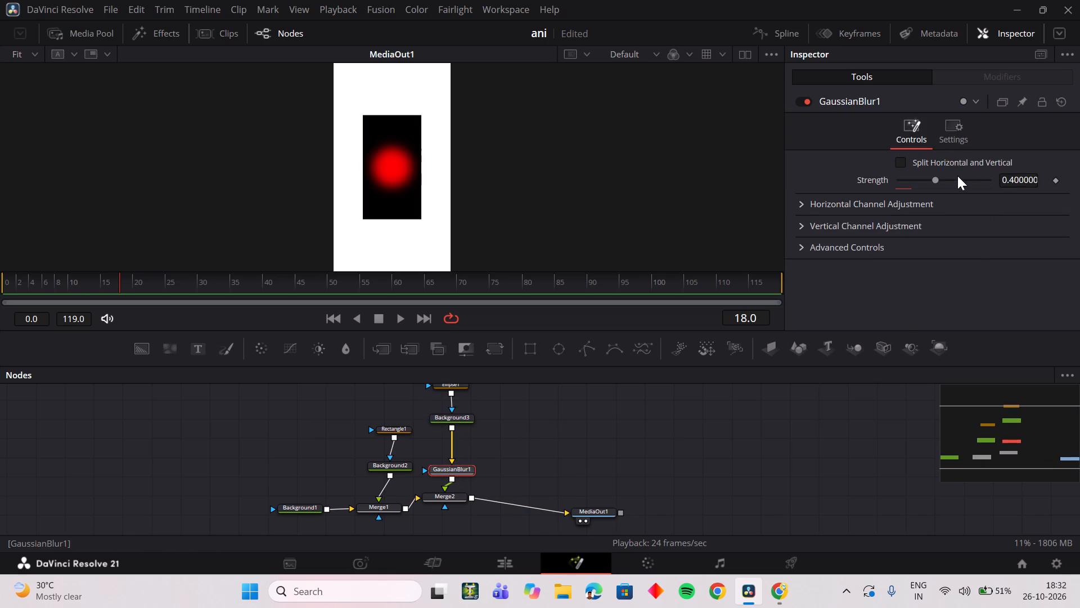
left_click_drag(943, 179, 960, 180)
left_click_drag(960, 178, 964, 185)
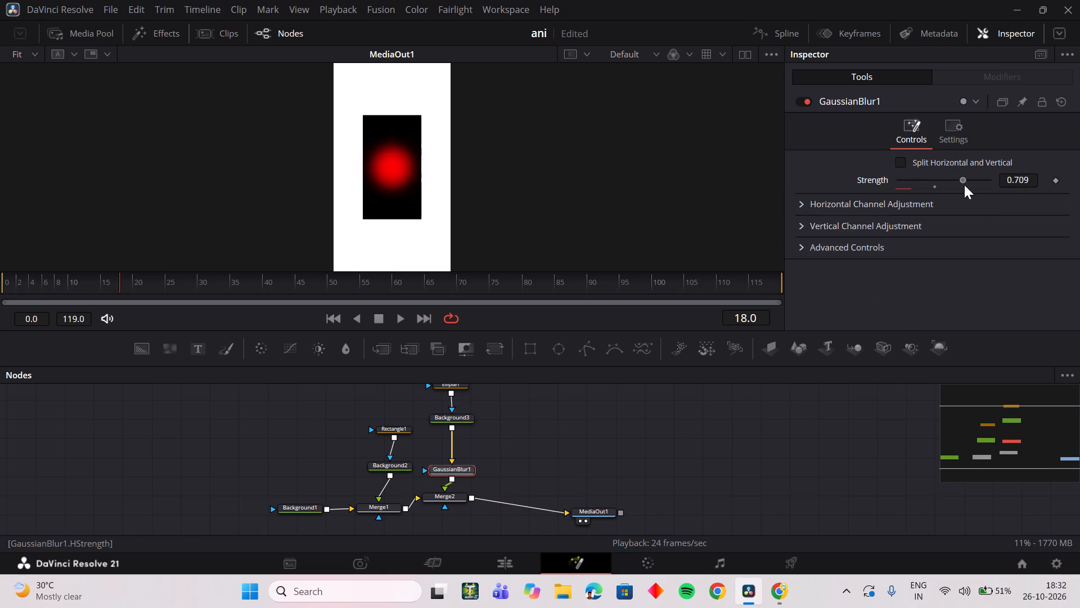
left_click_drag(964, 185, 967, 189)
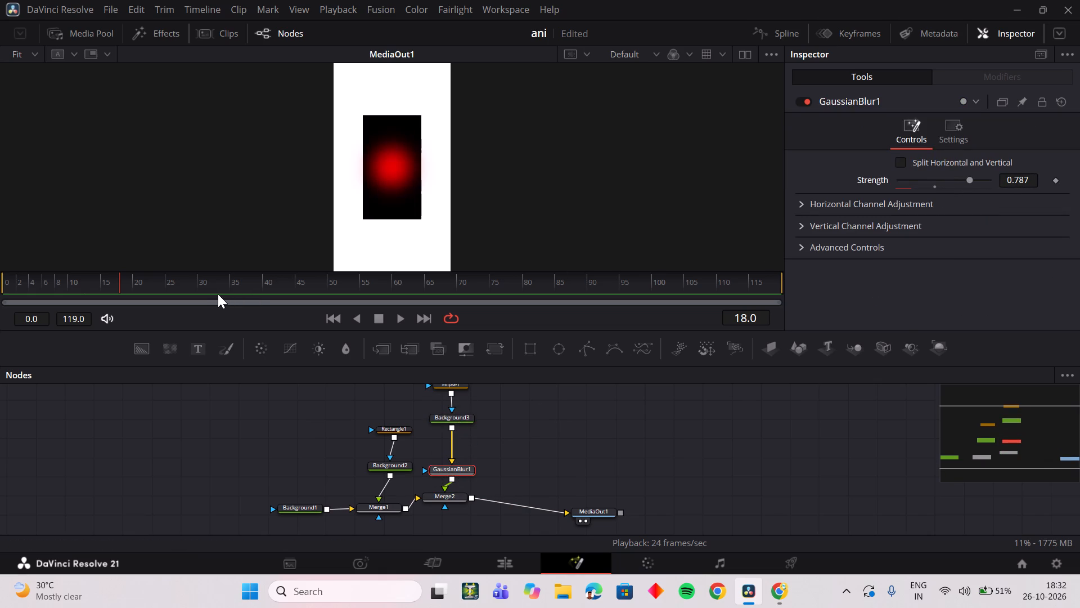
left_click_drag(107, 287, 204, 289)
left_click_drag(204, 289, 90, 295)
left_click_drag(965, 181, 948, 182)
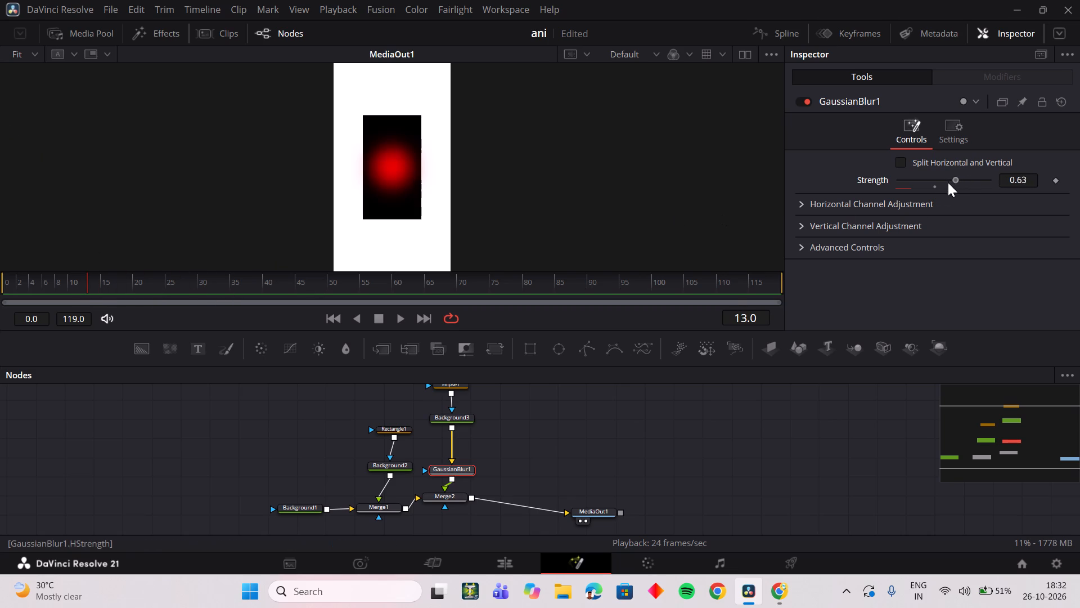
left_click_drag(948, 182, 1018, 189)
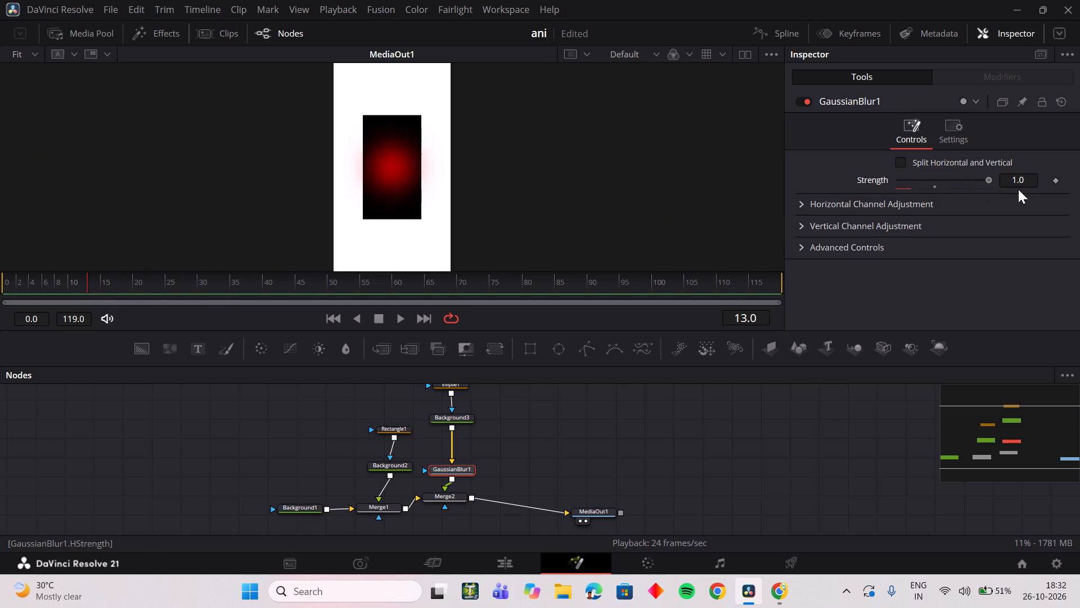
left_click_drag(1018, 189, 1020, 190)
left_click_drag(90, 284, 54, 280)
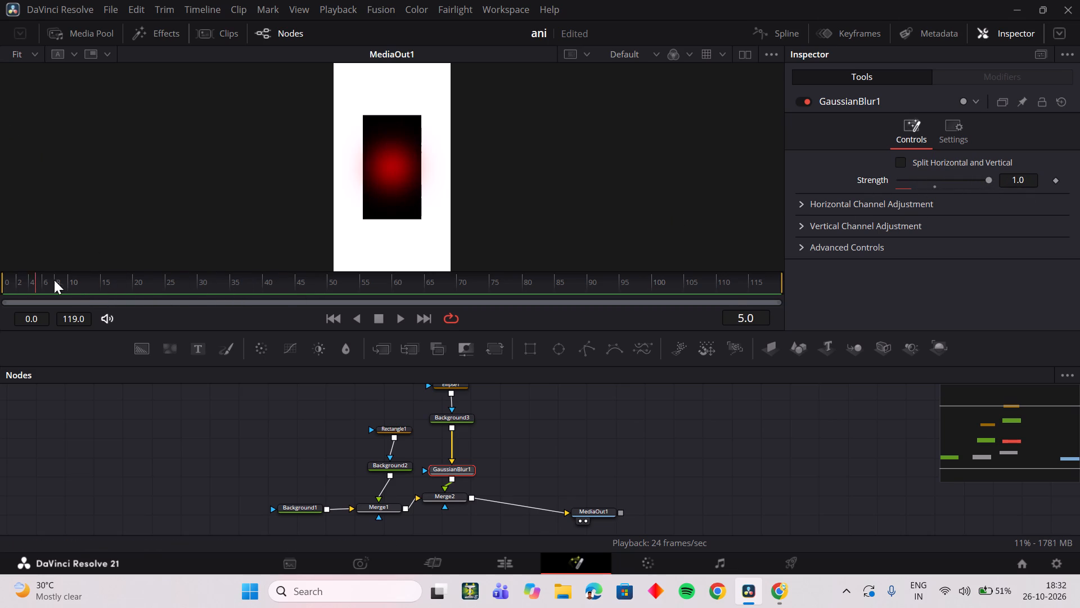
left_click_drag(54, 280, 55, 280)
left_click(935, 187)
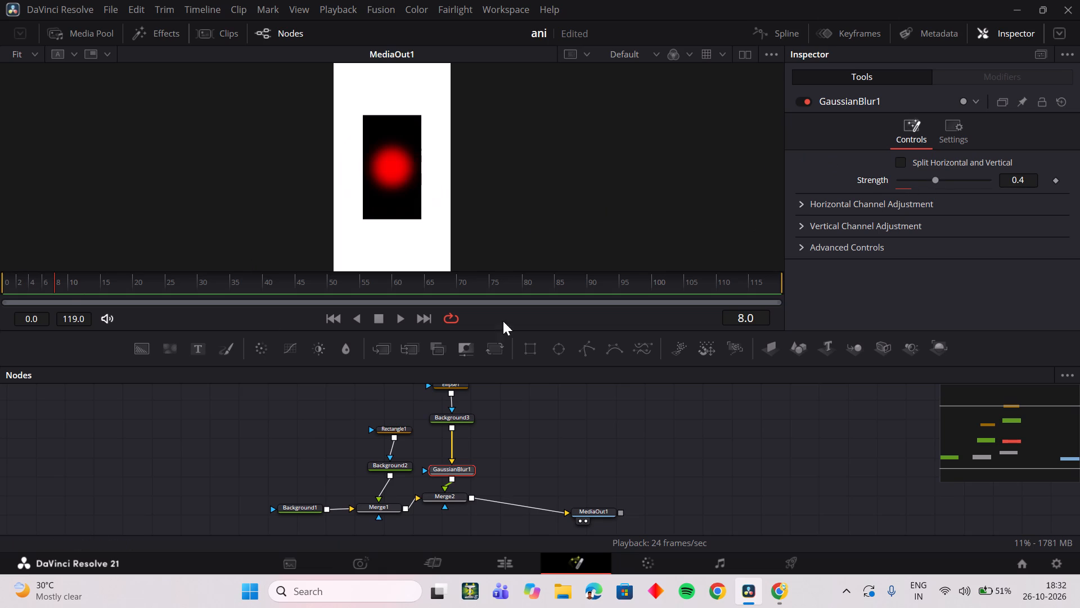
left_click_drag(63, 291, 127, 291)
Switch to Chrome, search YouTube in a new tab for "clean animation", and look through the resulting videos.
left_click(779, 593)
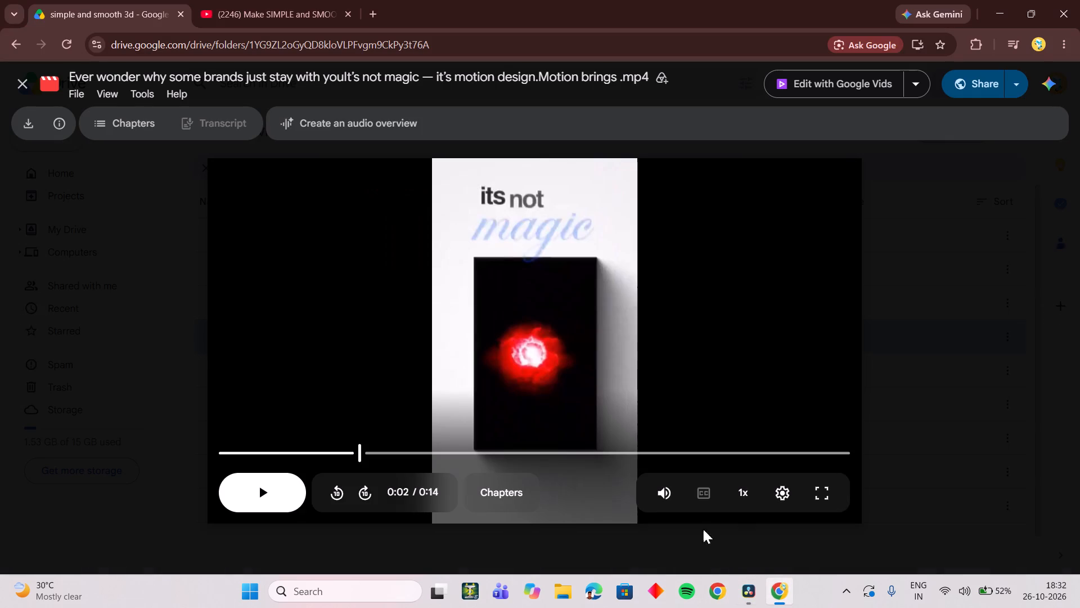
left_click(295, 16)
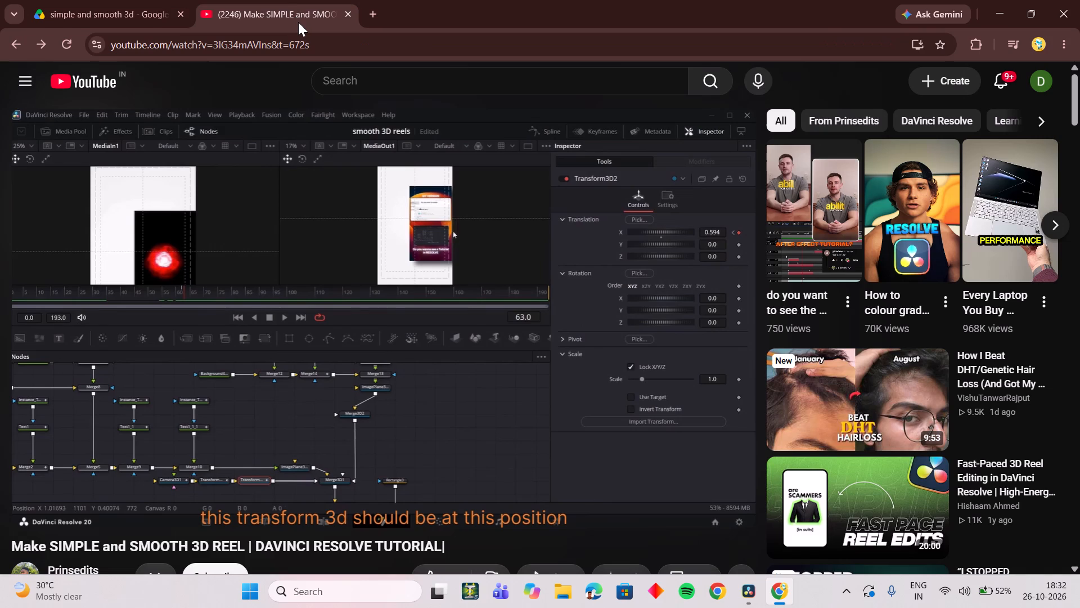
left_click(372, 12)
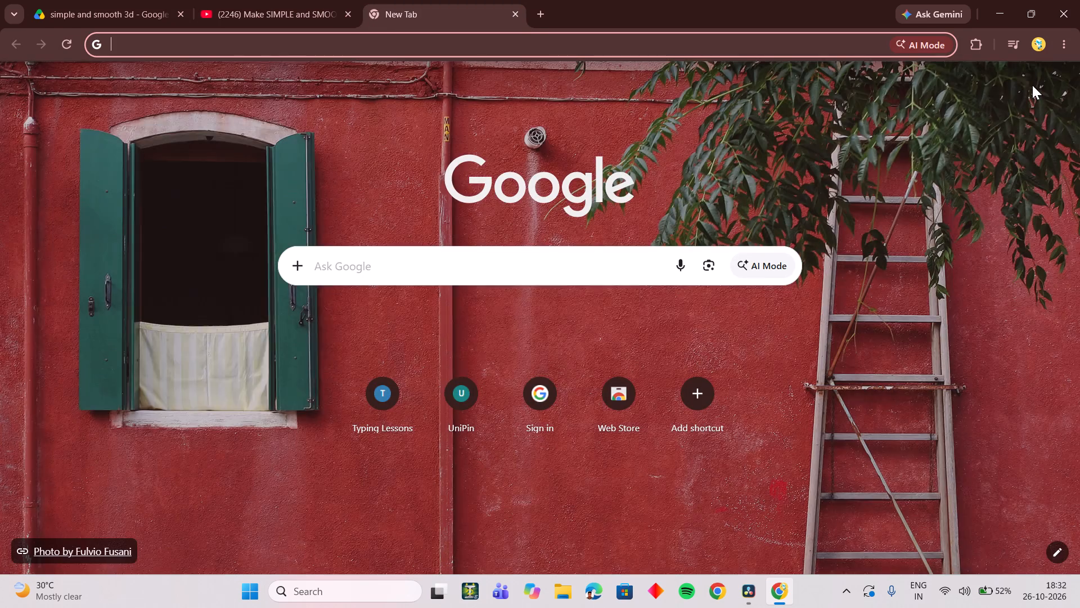
left_click(1026, 88)
left_click(888, 236)
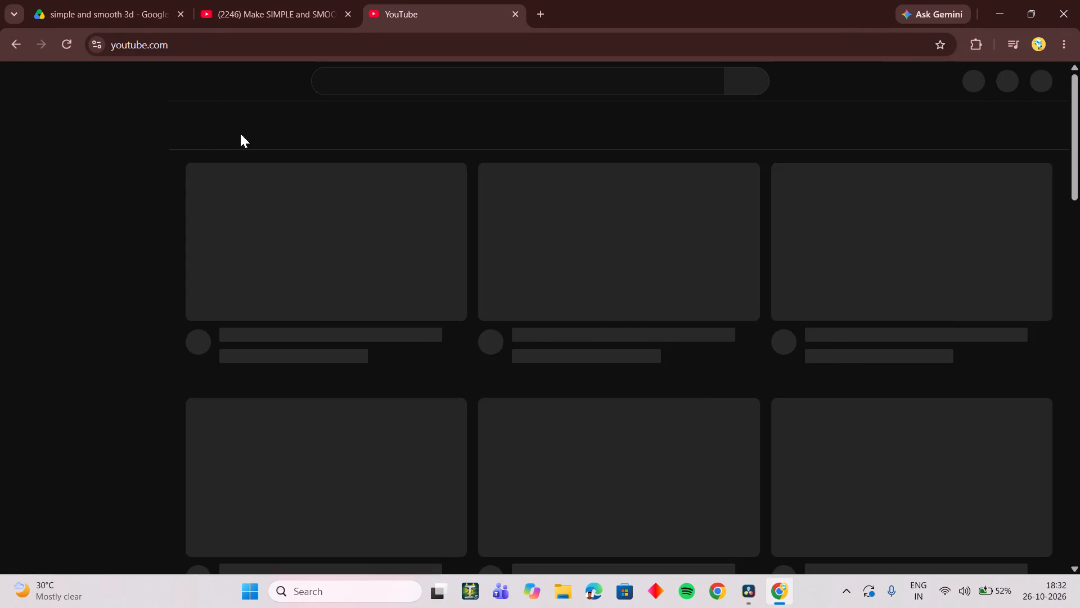
left_click(457, 82)
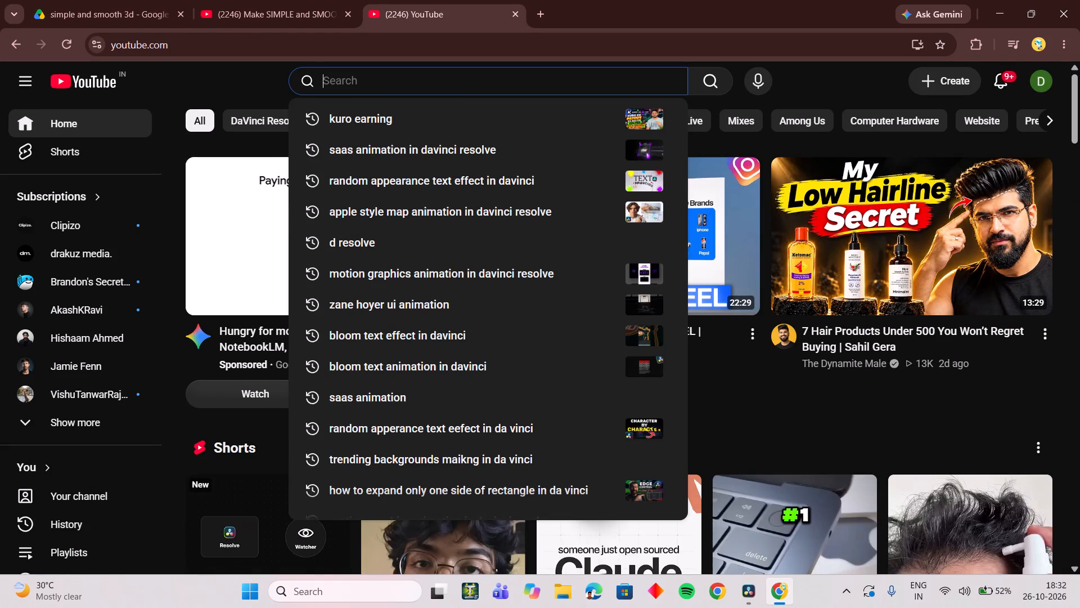
type("clean animation")
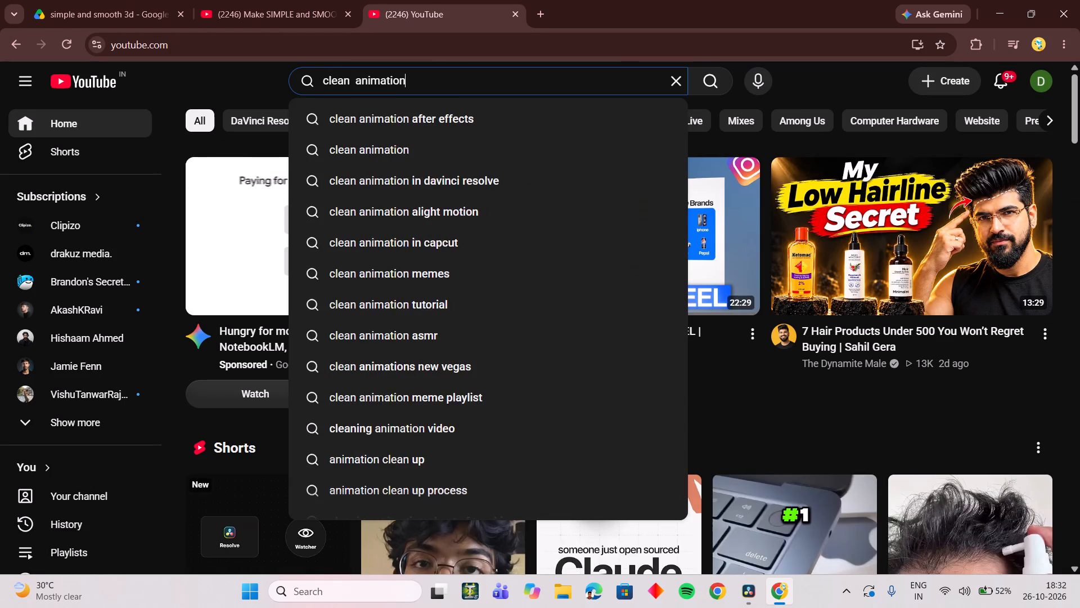
key("Return")
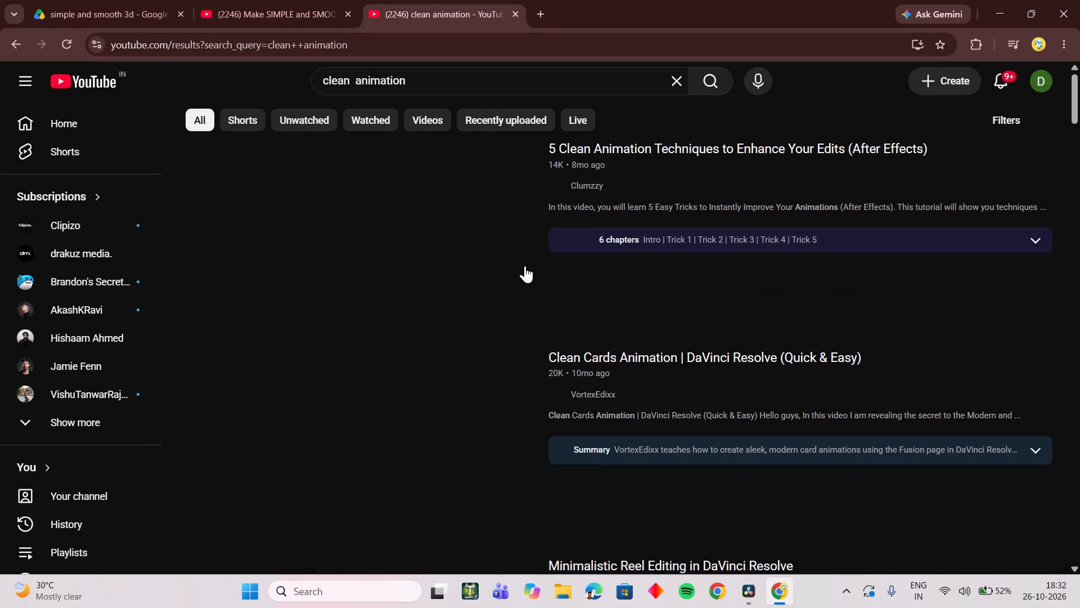
scroll(443, 299, "down", 6)
scroll(426, 305, "up", 5)
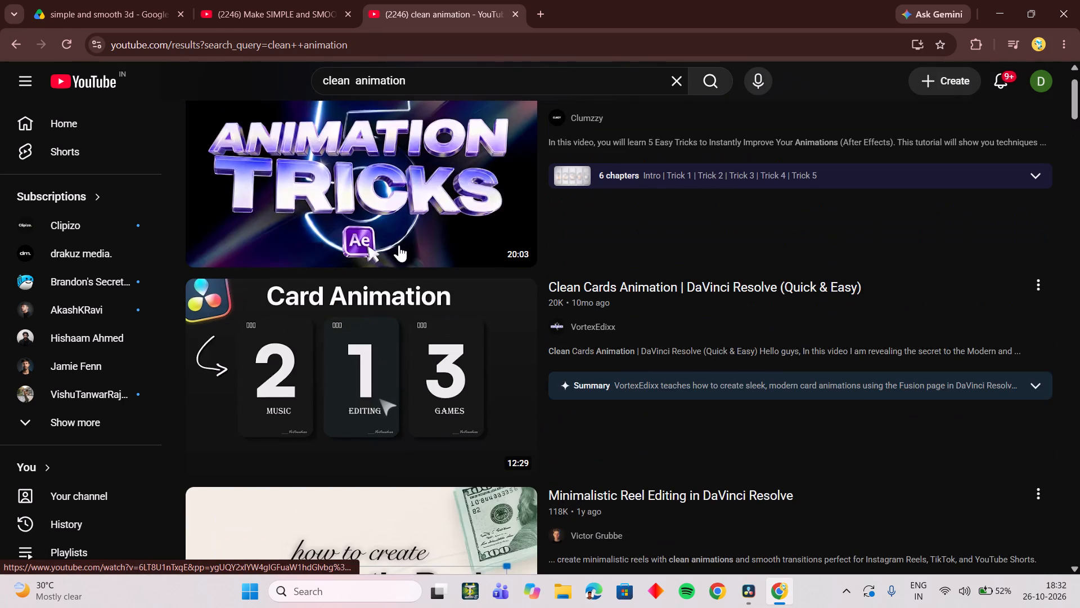
scroll(381, 230, "down", 17)
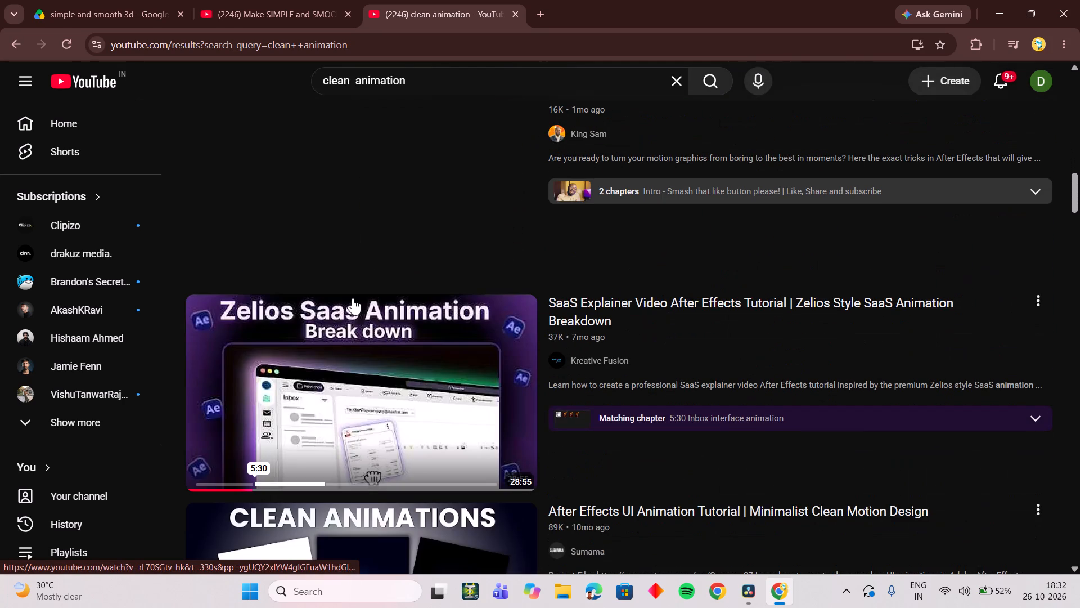
scroll(353, 298, "down", 4)
Refine the YouTube search to "clean animation in davinci resolve".
left_click(489, 77)
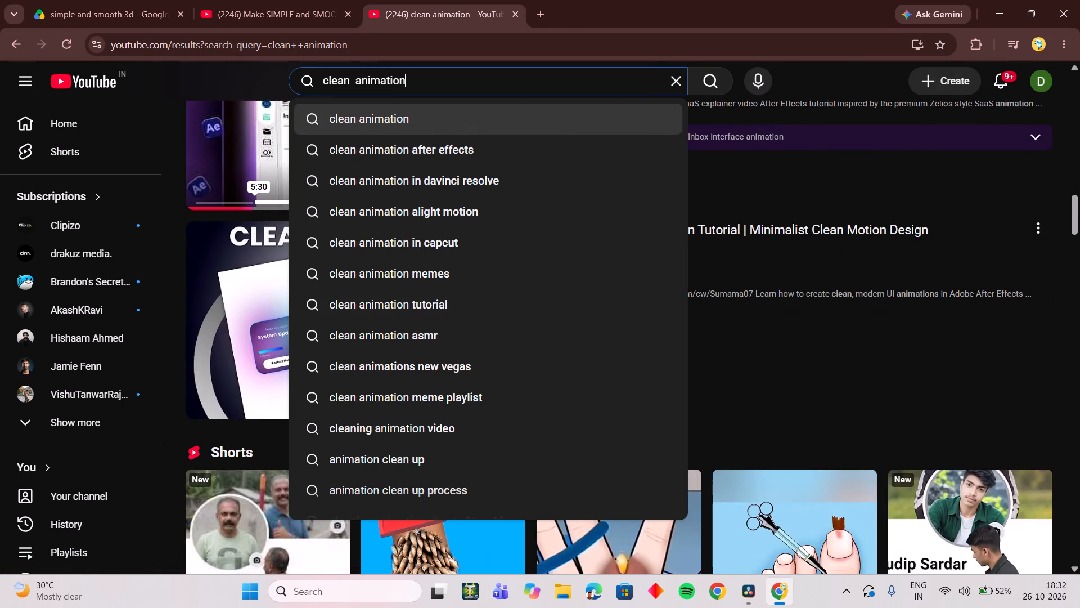
key("space")
type("in")
key("space")
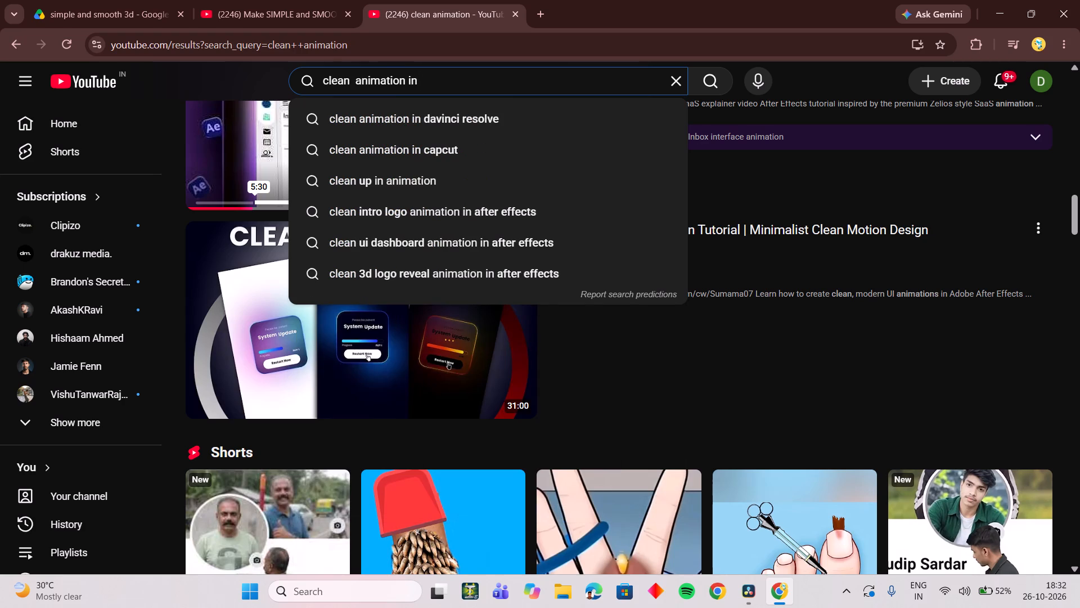
type("da")
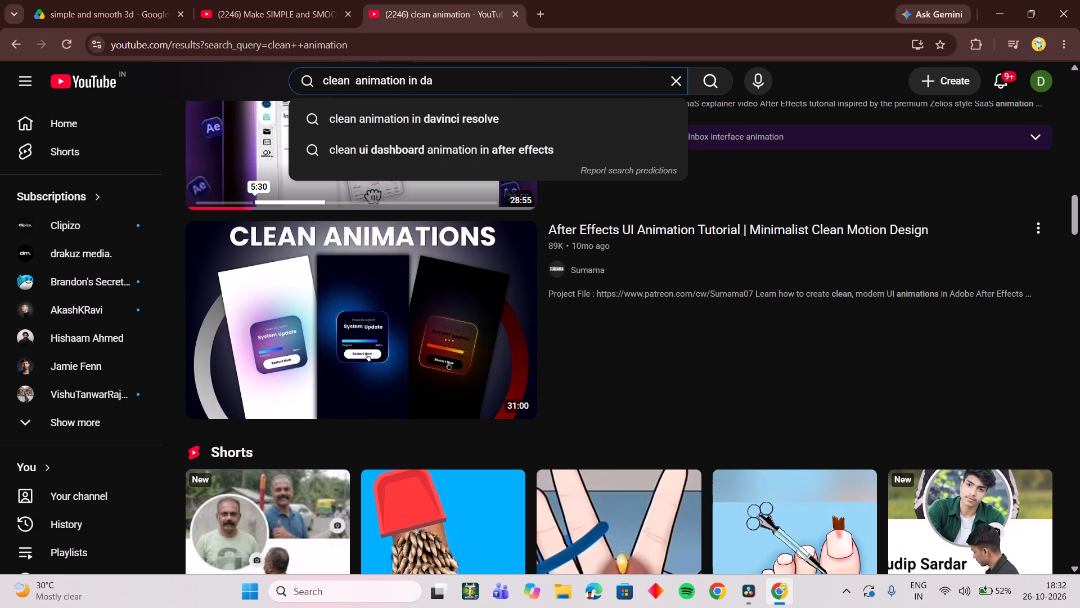
key("Down")
key("Return")
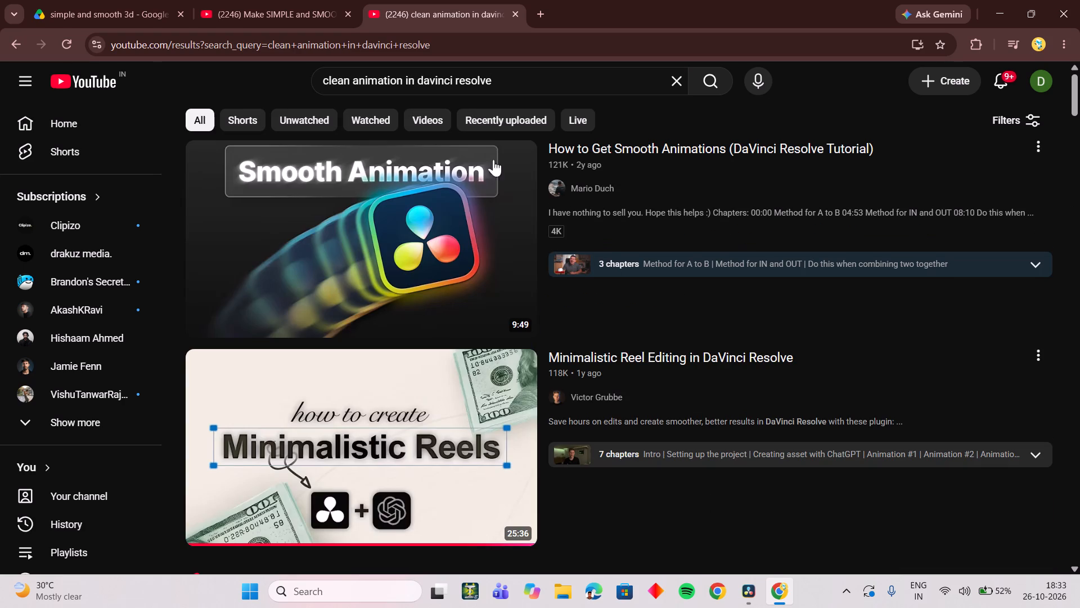
Browse the results, preview the "Minimalistic Reel Editing in DaVinci Resolve" video around its later part, and open it.
scroll(457, 272, "down", 6)
scroll(382, 271, "up", 4)
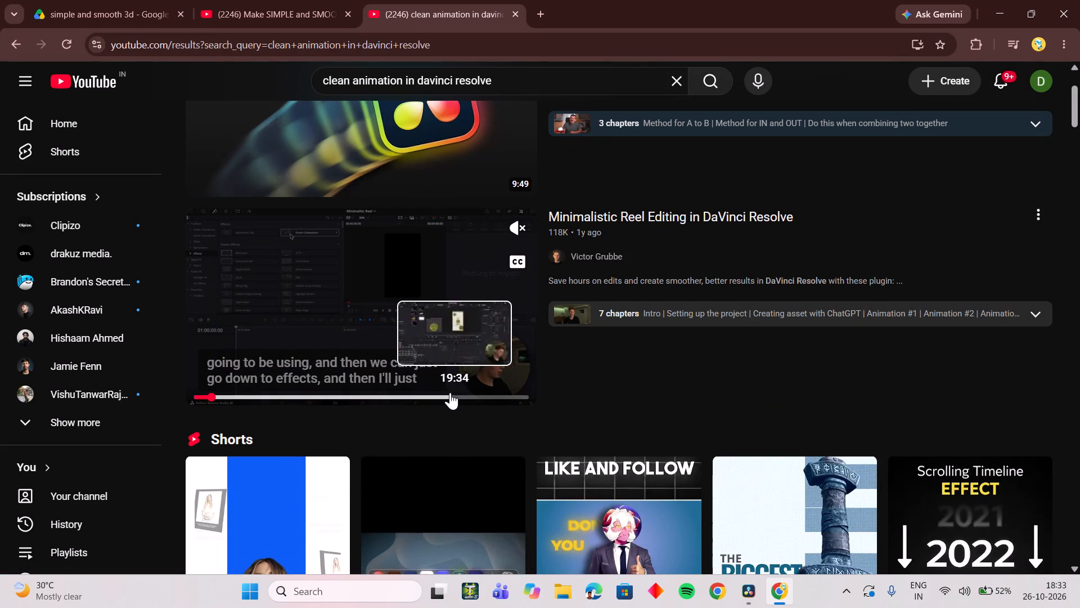
left_click(485, 396)
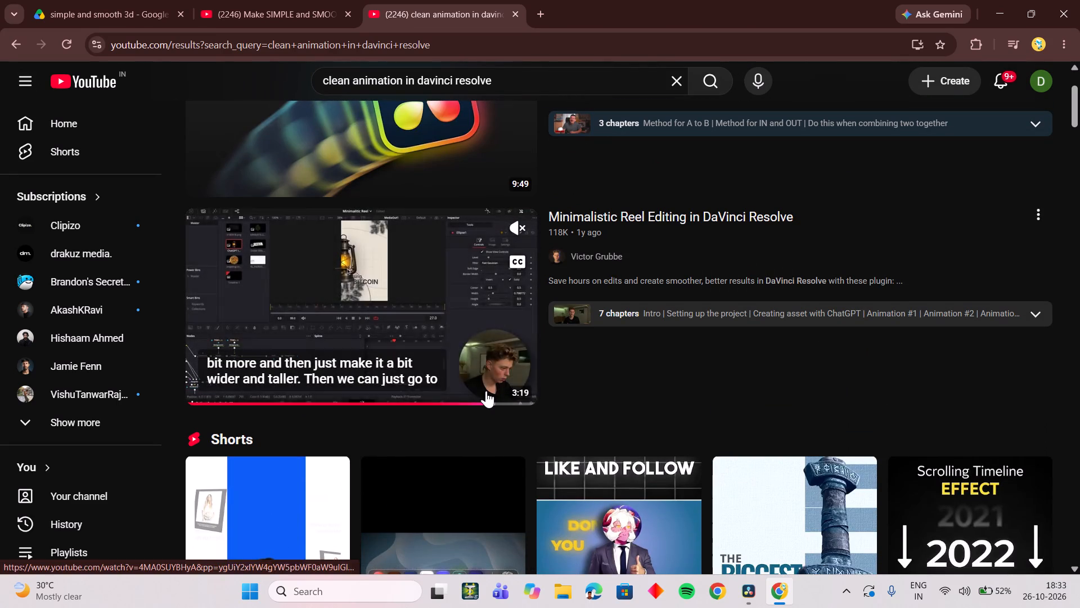
left_click(466, 400)
left_click(513, 257)
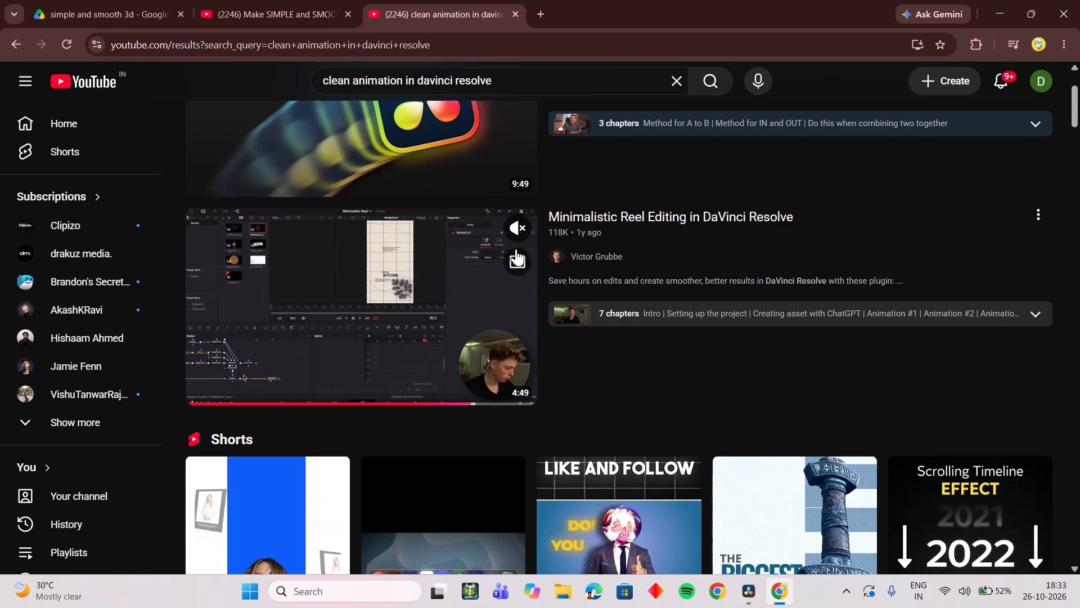
left_click(440, 280)
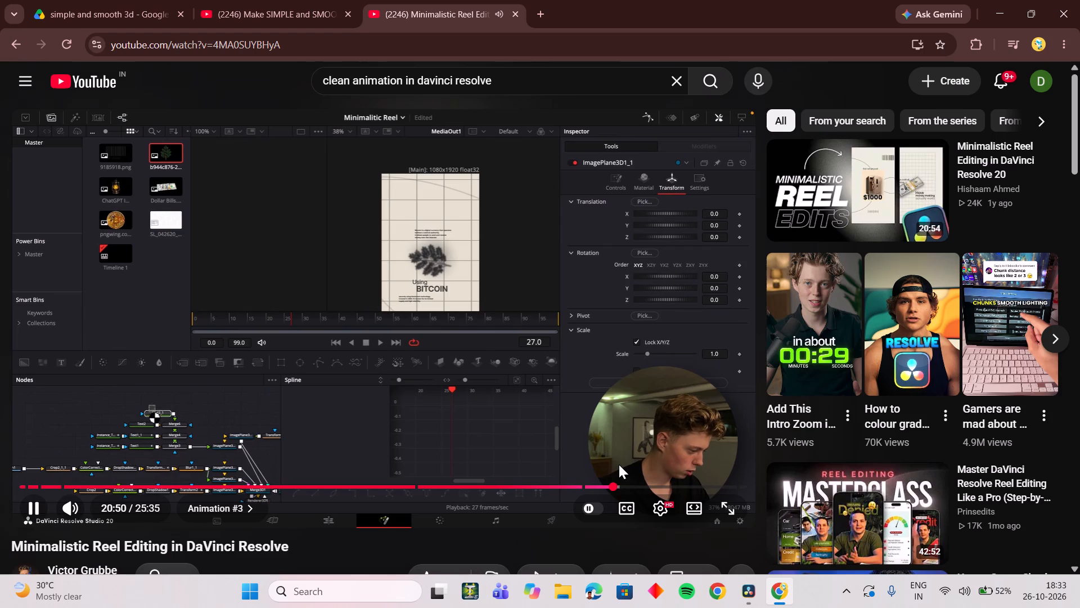
Skim the Animation #3 chapter of the tutorial, watch how the Displace node is set up, and pause the video.
left_click(641, 480)
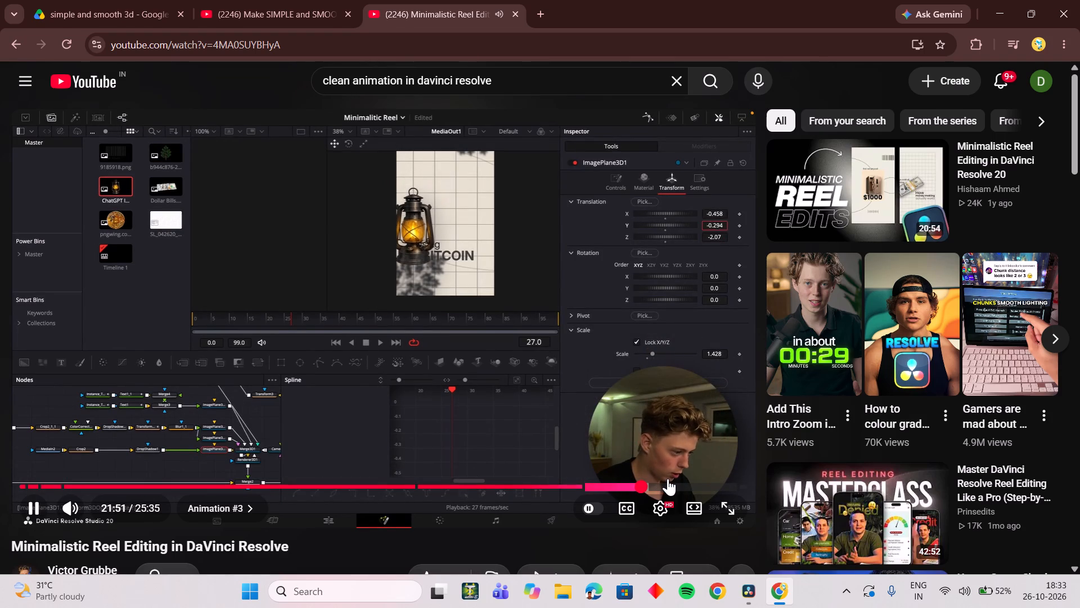
left_click(667, 479)
left_click(677, 484)
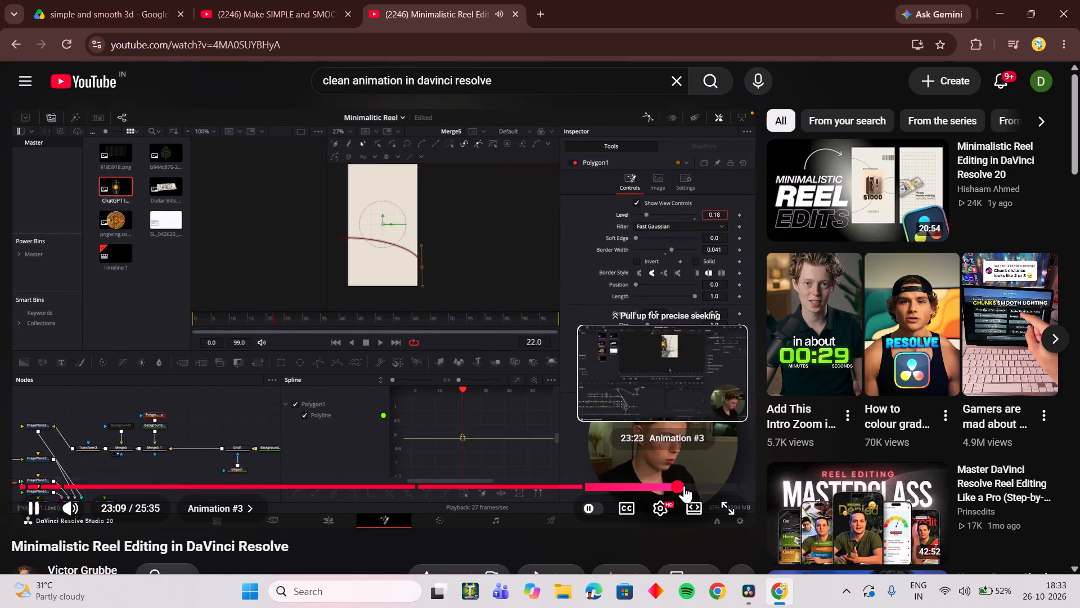
left_click(687, 486)
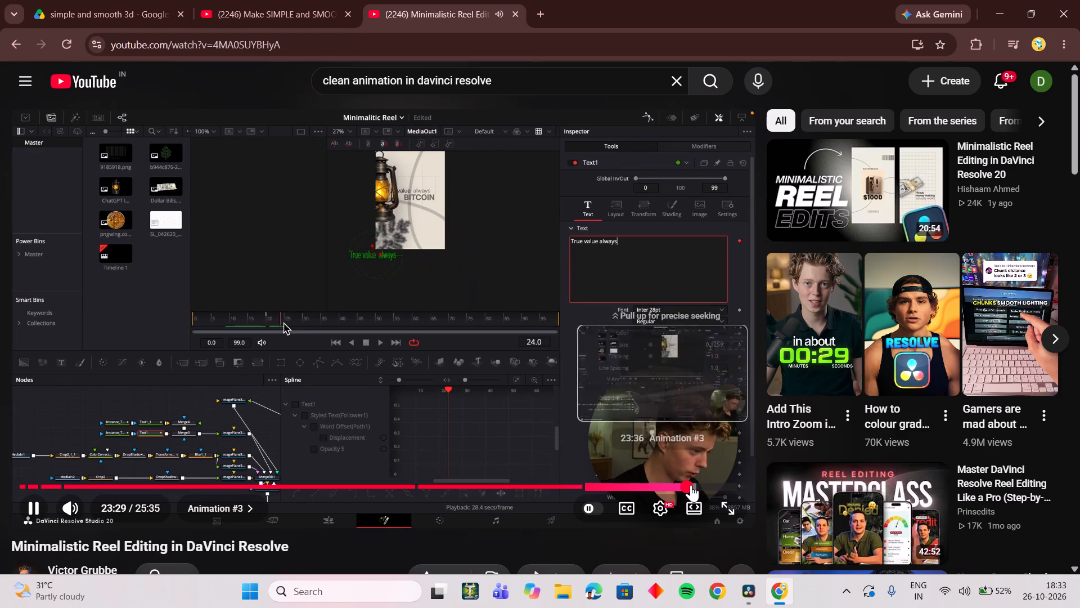
left_click(705, 480)
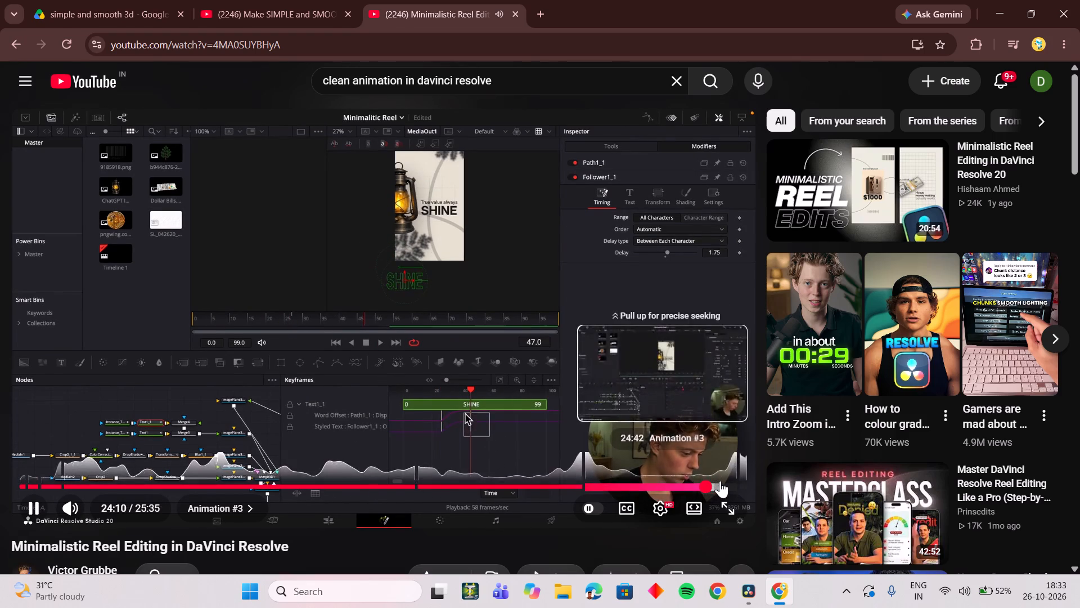
left_click(721, 481)
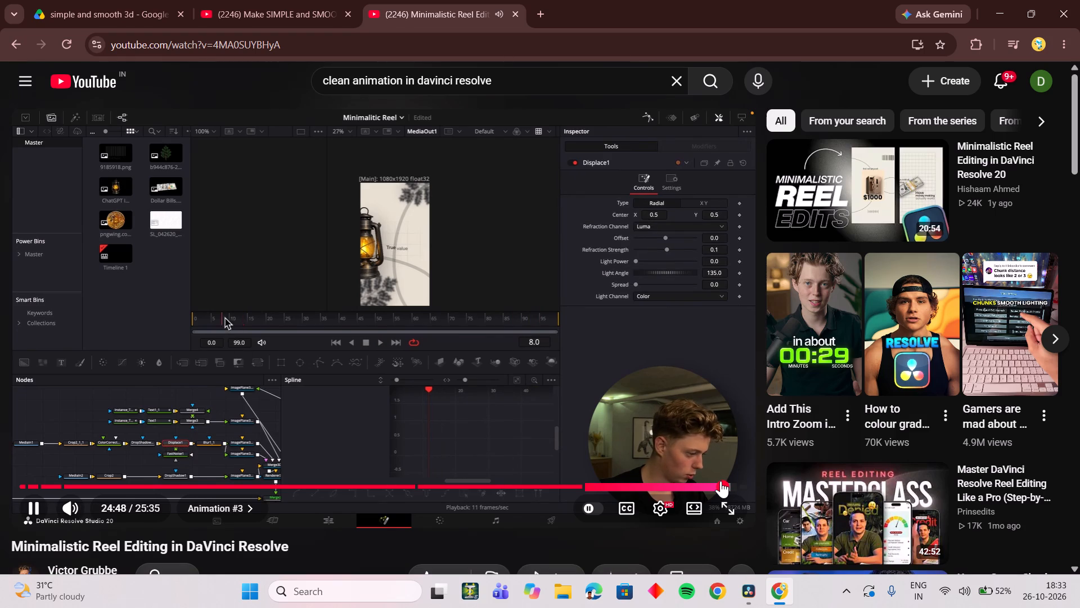
left_click(693, 481)
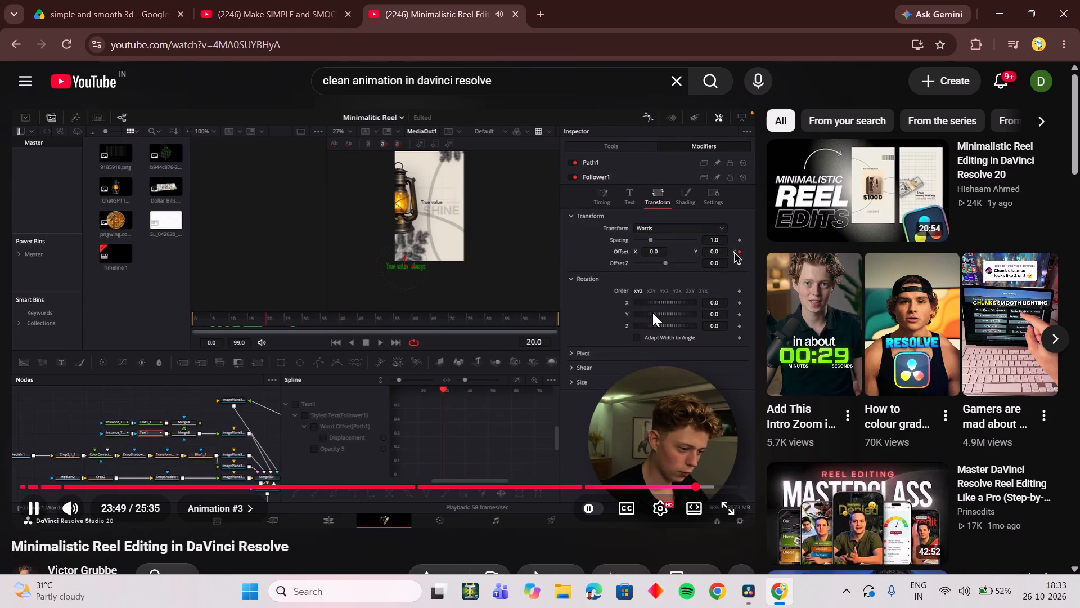
key("Right")
key("Right")
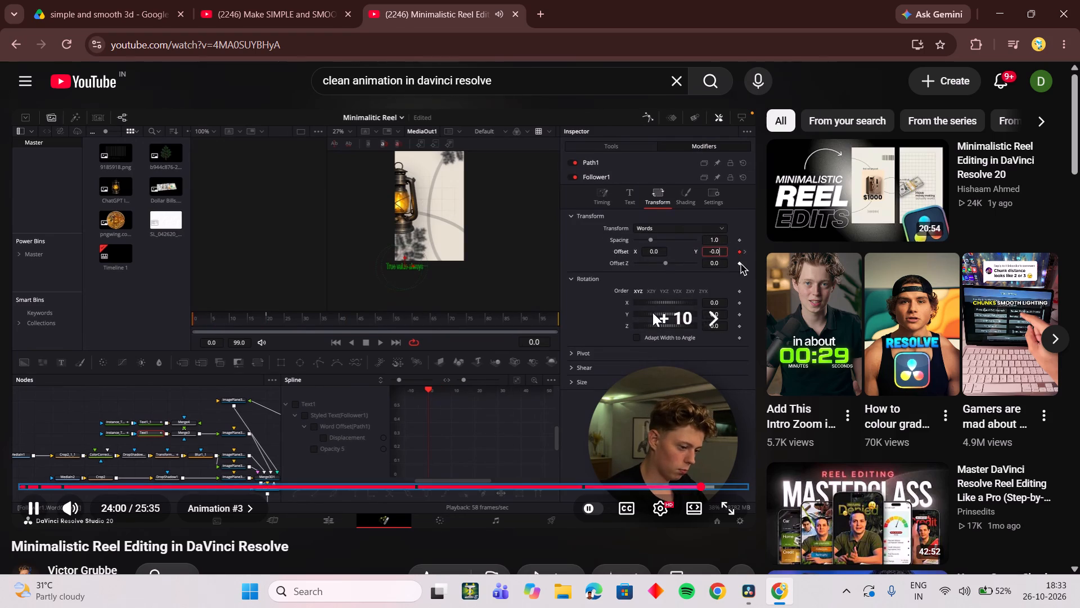
key("Right")
key("Right")
key("Right")
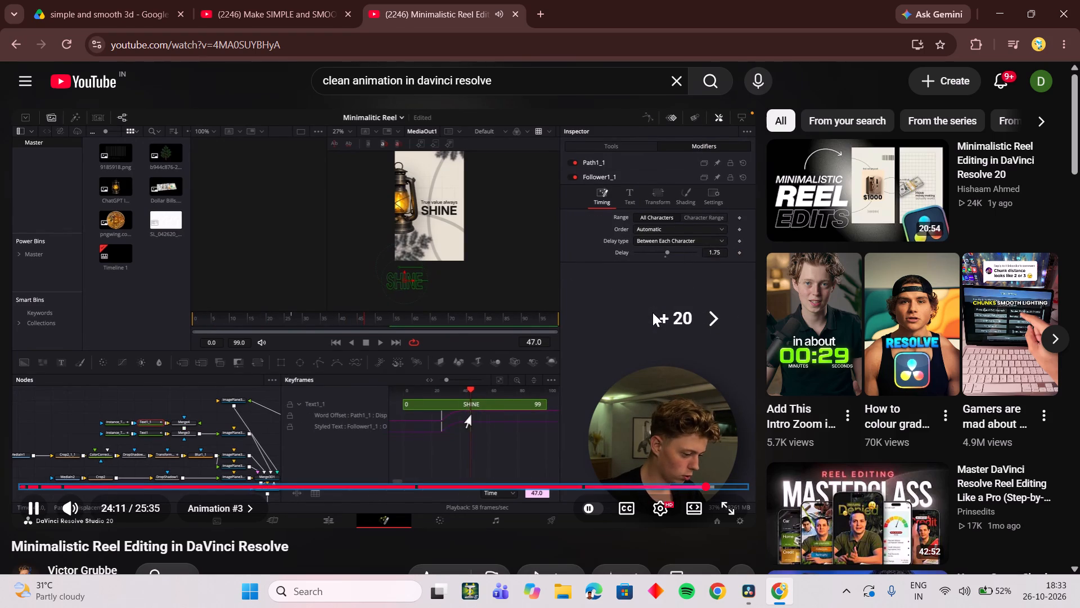
key("Right")
key("Right")
key("Right")
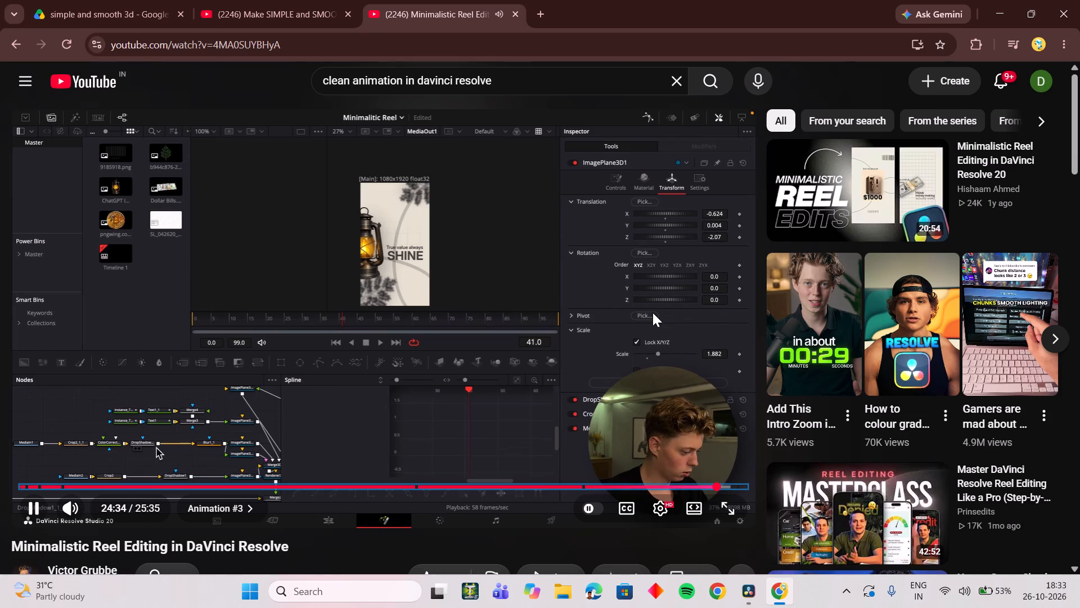
key("Right")
key("Left")
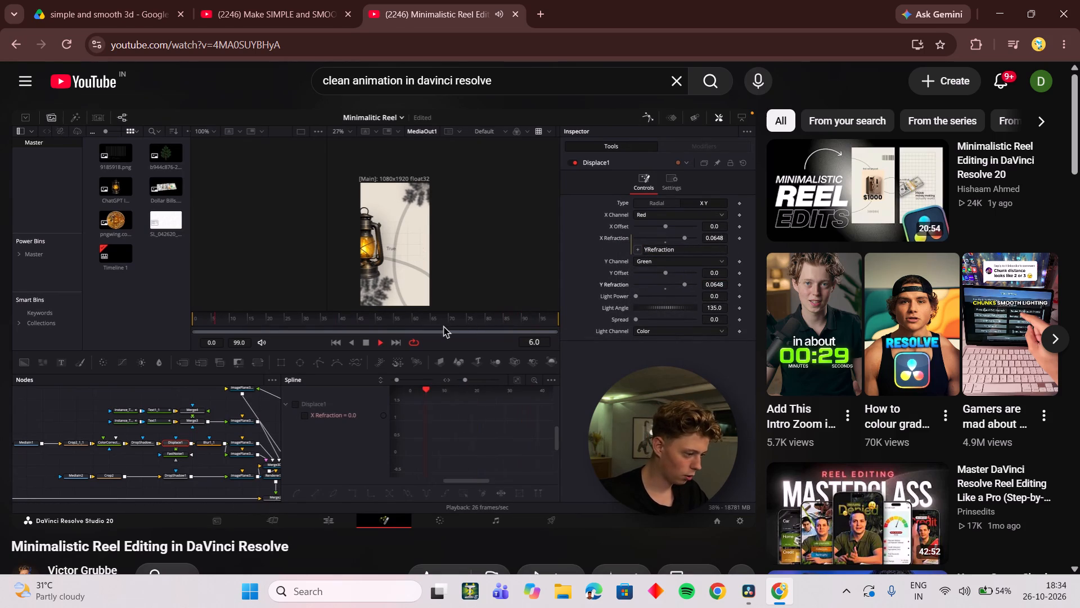
key("space")
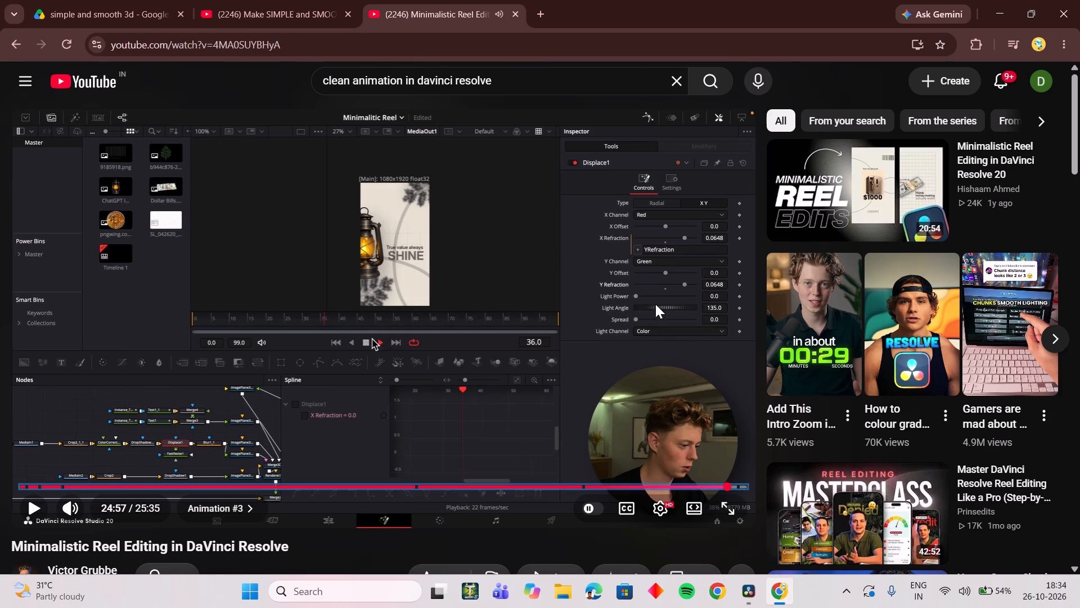
Switch to DaVinci Resolve and delete the GaussianBlur1 node.
left_click(740, 602)
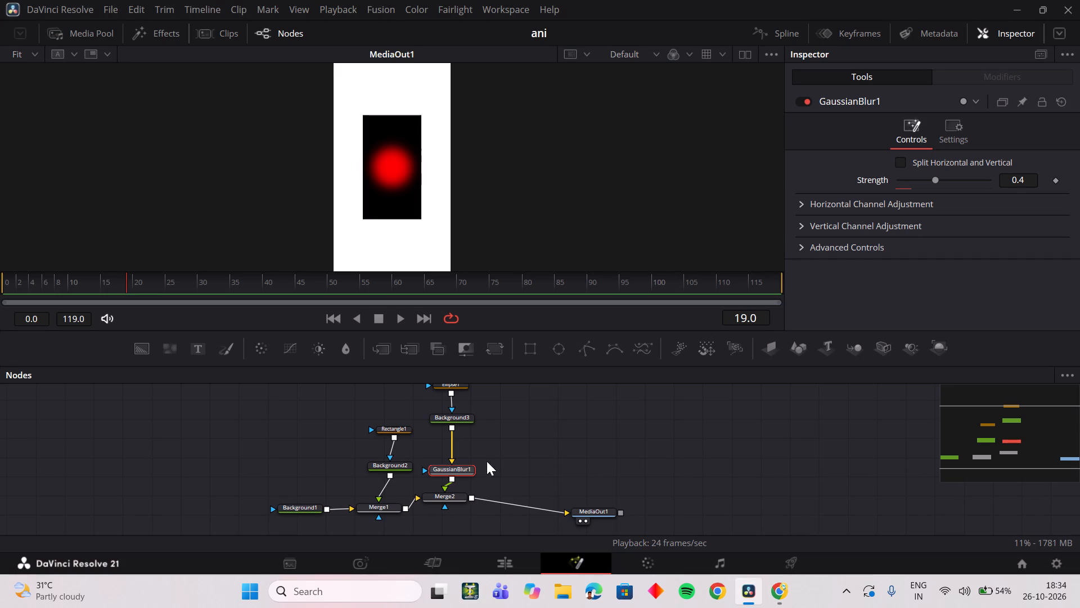
key("Delete")
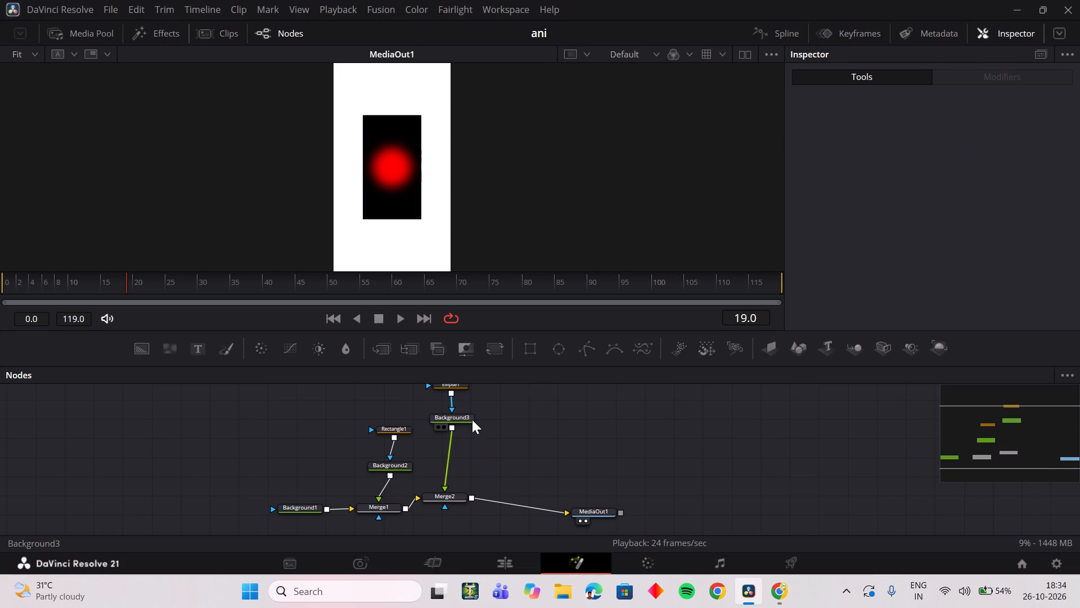
Insert a Displace node between Background3 and Merge2.
left_click(472, 419)
key("shift+space")
type("dis")
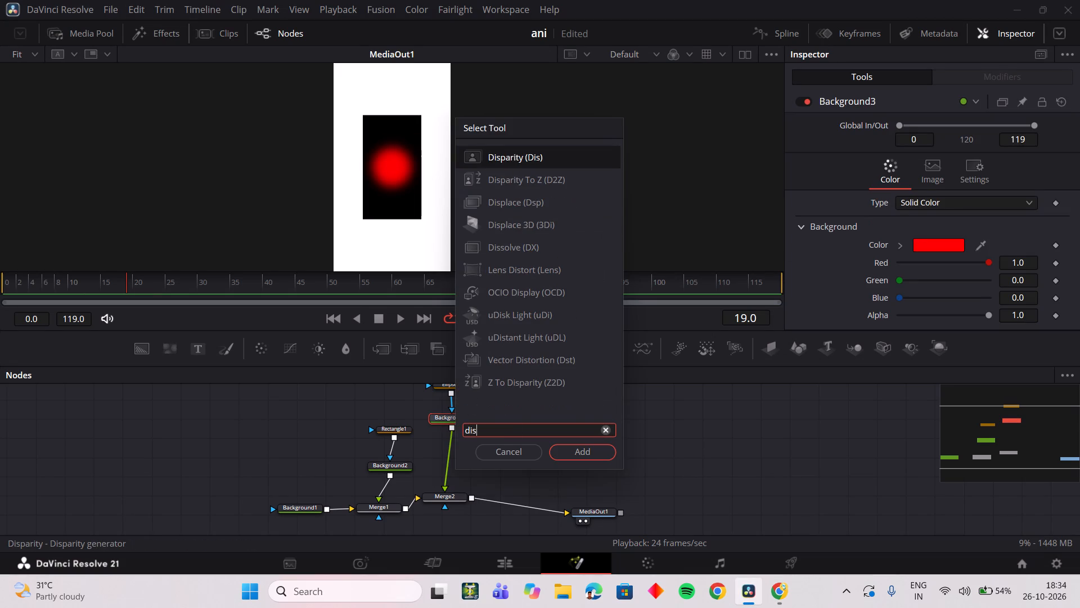
key("Down")
key("Down")
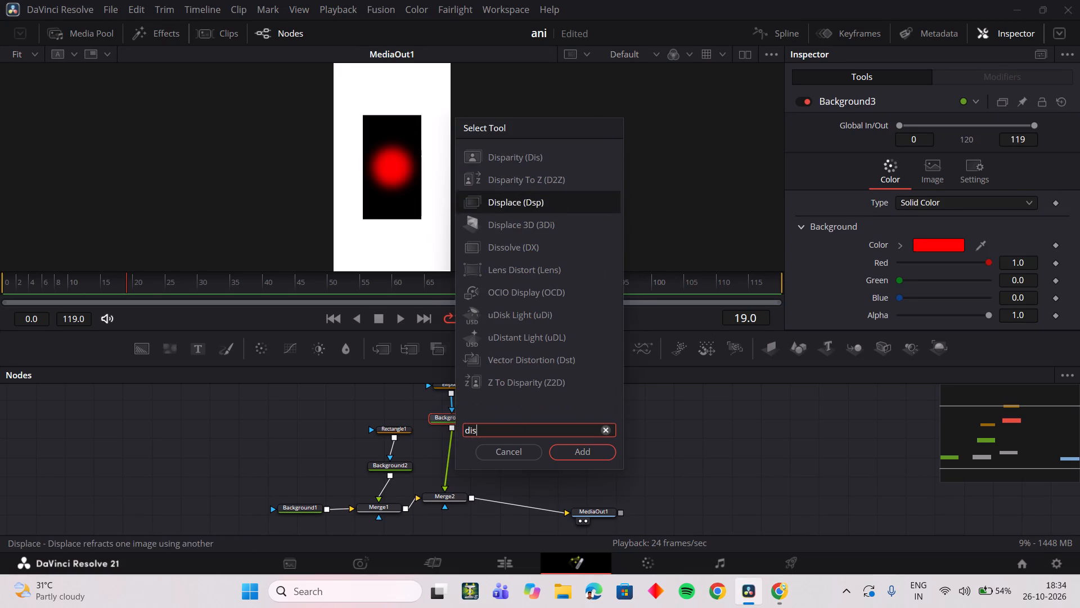
key("Return")
left_click_drag(460, 444, 460, 450)
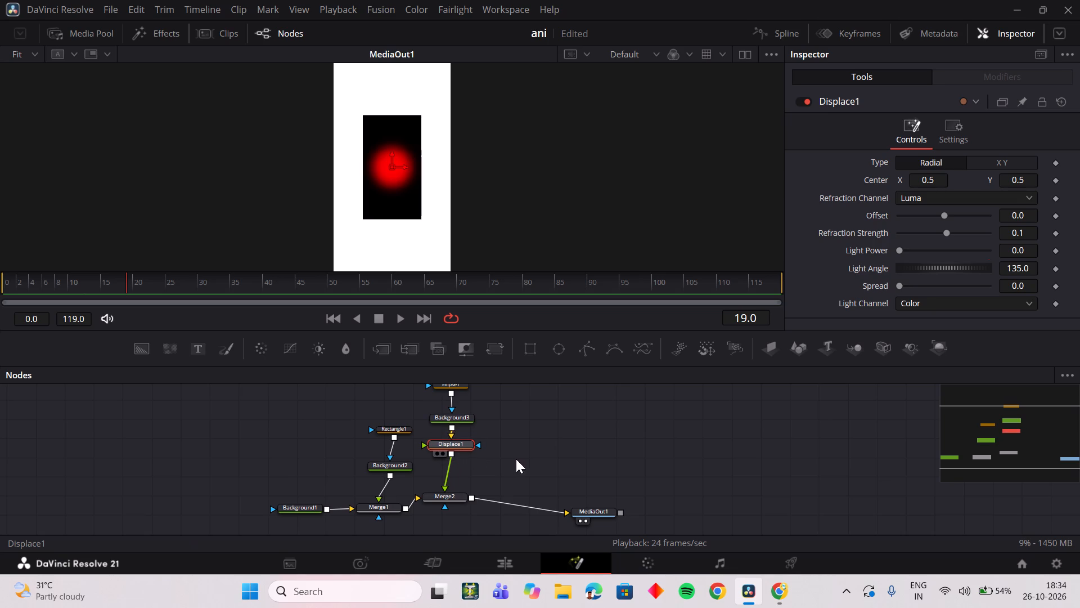
Add a FastNoise node beside the red circle's branch, remove its automatic merge, and connect its output to Displace1's foreground input.
left_click(173, 346)
left_click_drag(454, 464, 591, 432)
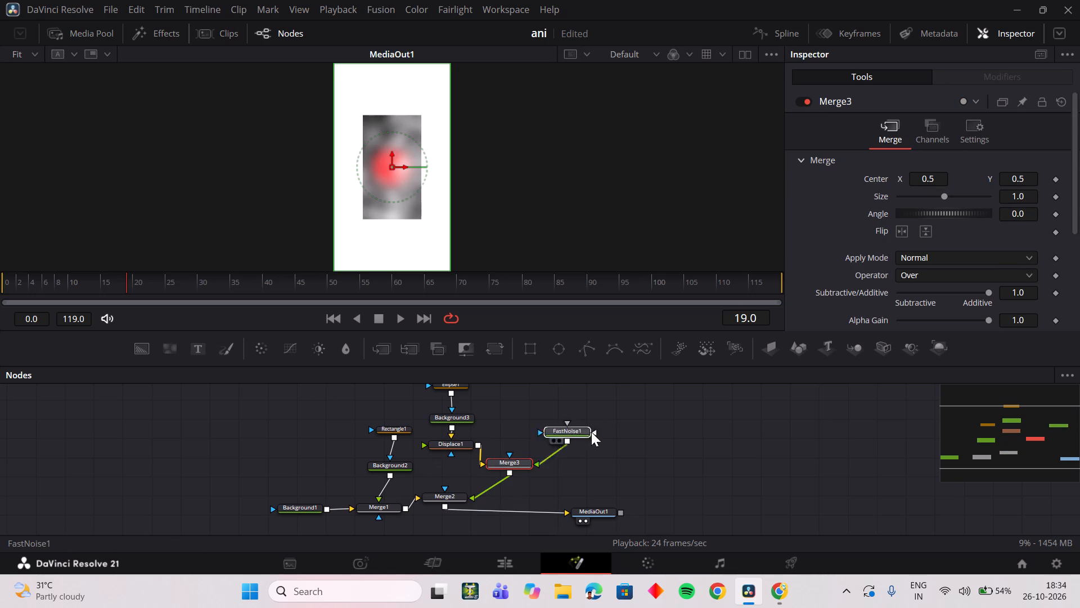
left_click_drag(591, 432, 622, 435)
left_click(521, 460)
key("Delete")
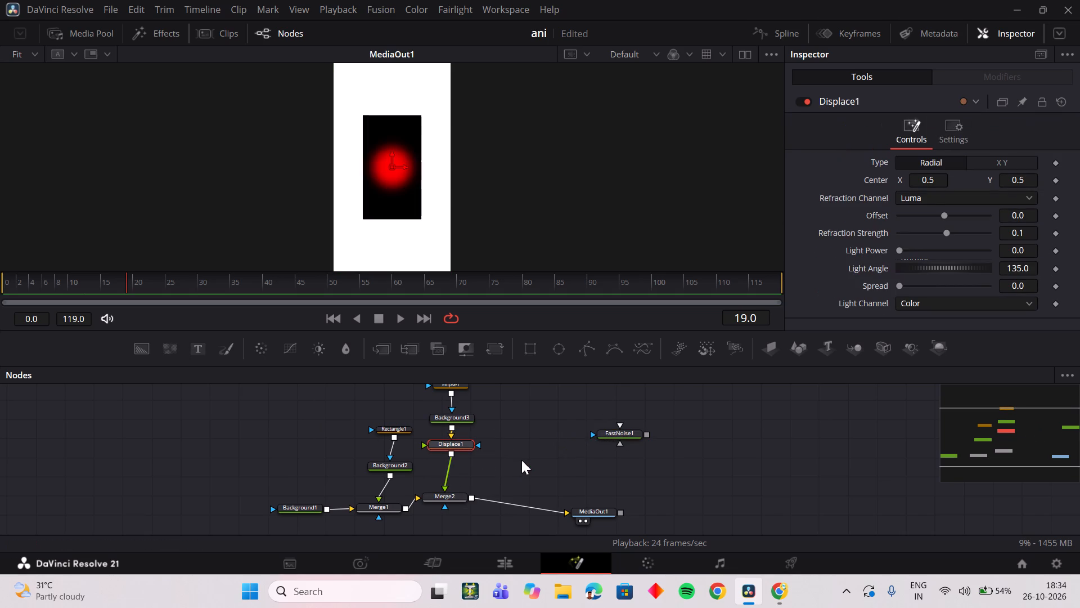
left_click_drag(643, 435, 475, 456, "shift")
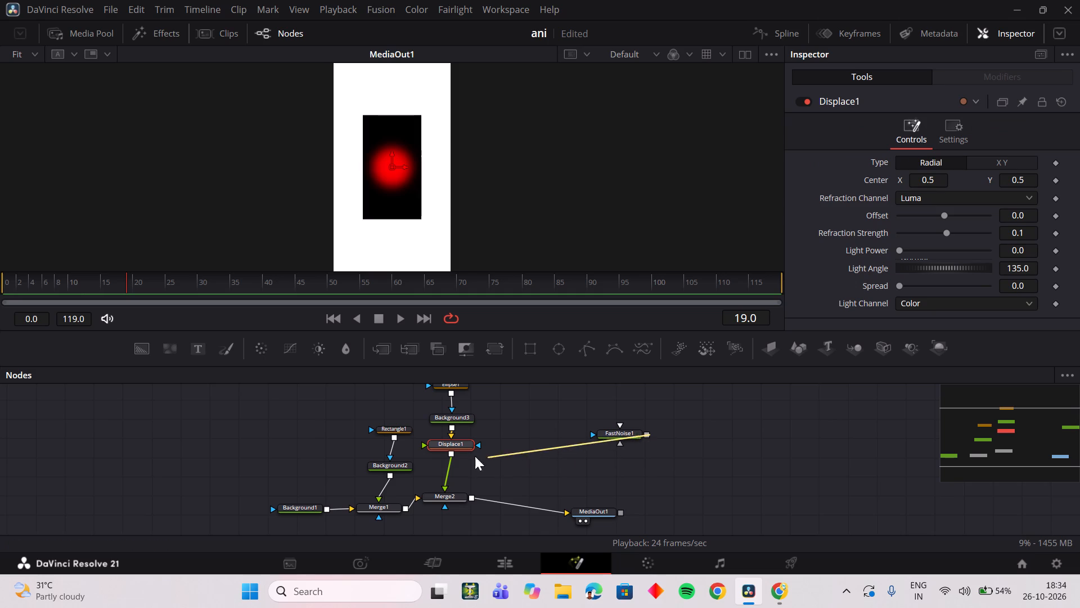
left_click_drag(475, 456, 427, 448, "shift")
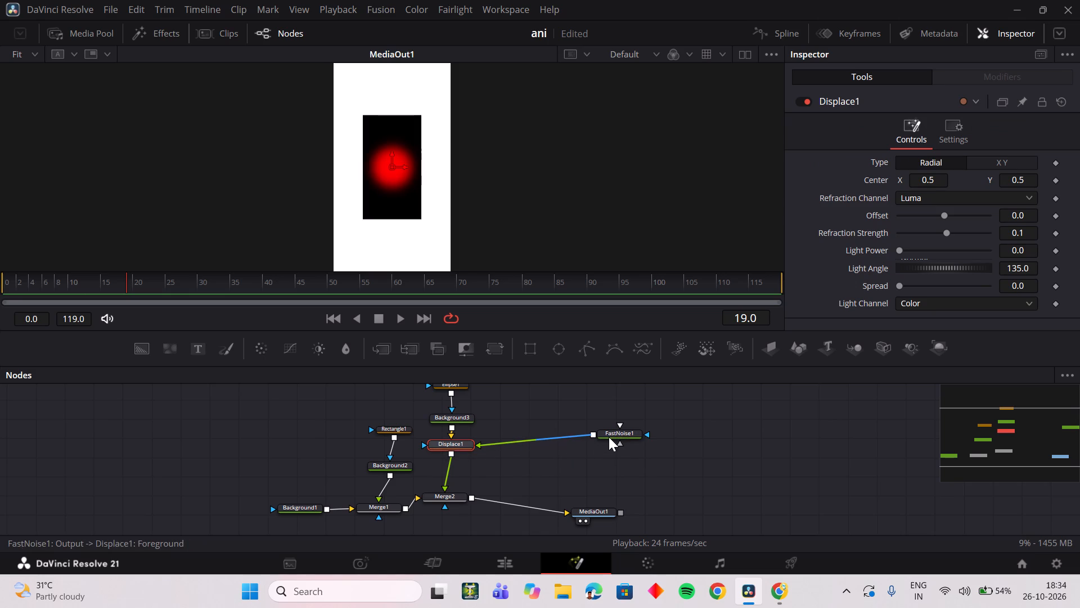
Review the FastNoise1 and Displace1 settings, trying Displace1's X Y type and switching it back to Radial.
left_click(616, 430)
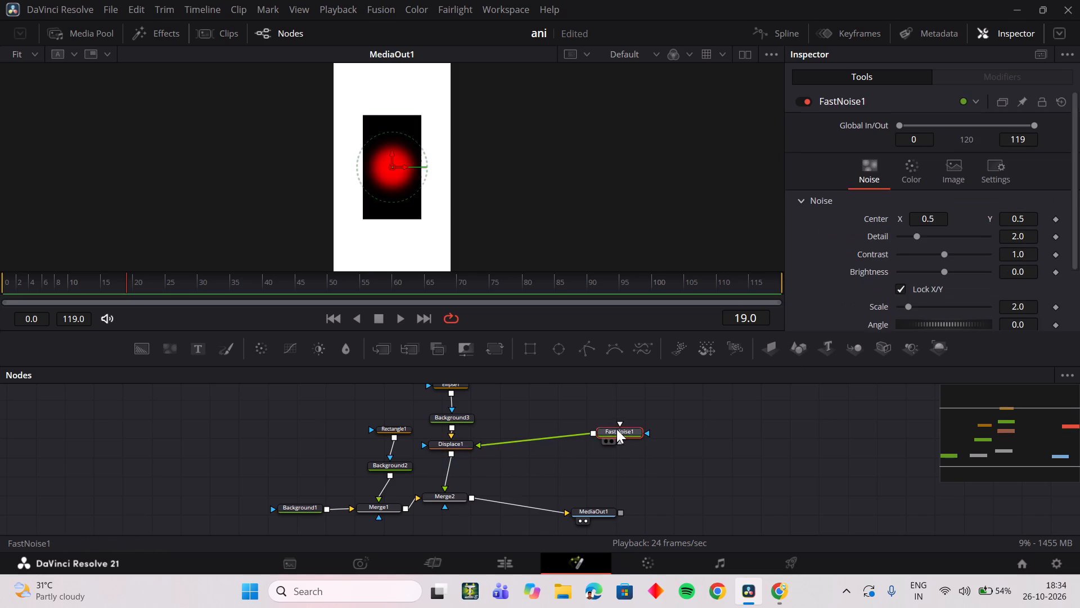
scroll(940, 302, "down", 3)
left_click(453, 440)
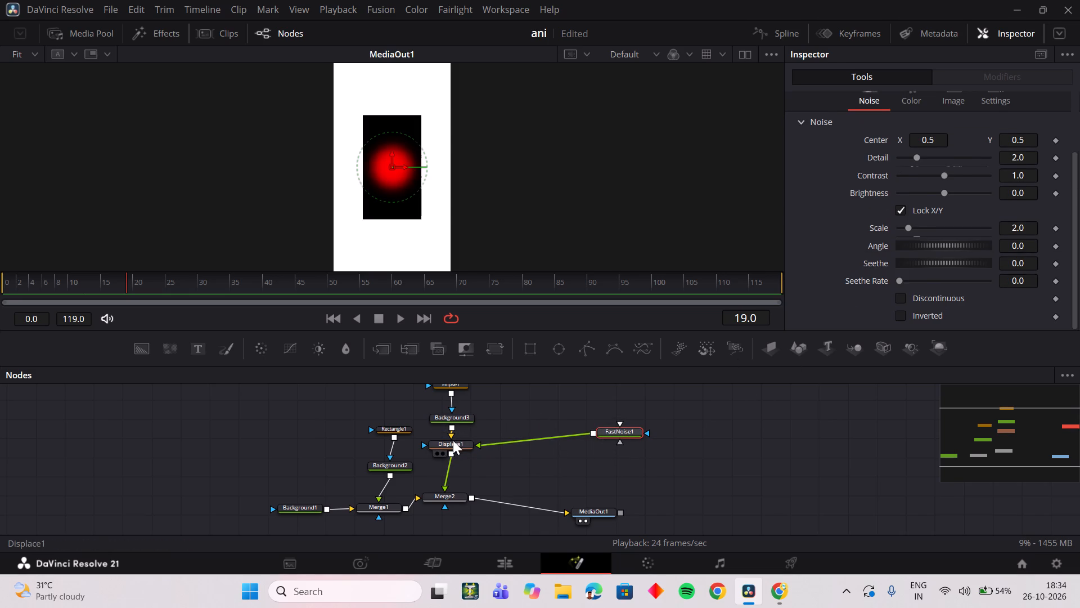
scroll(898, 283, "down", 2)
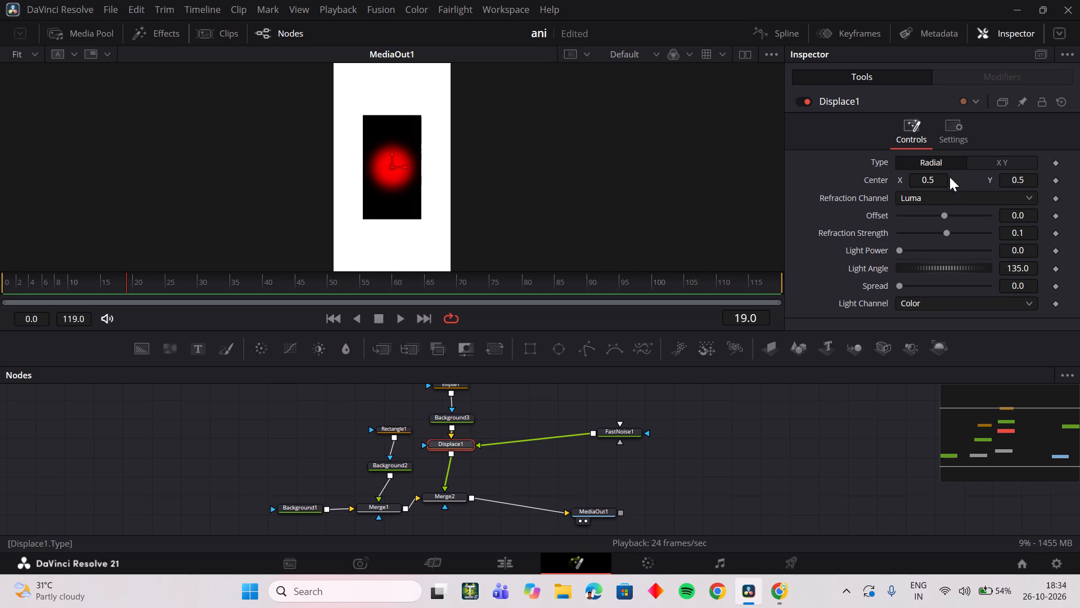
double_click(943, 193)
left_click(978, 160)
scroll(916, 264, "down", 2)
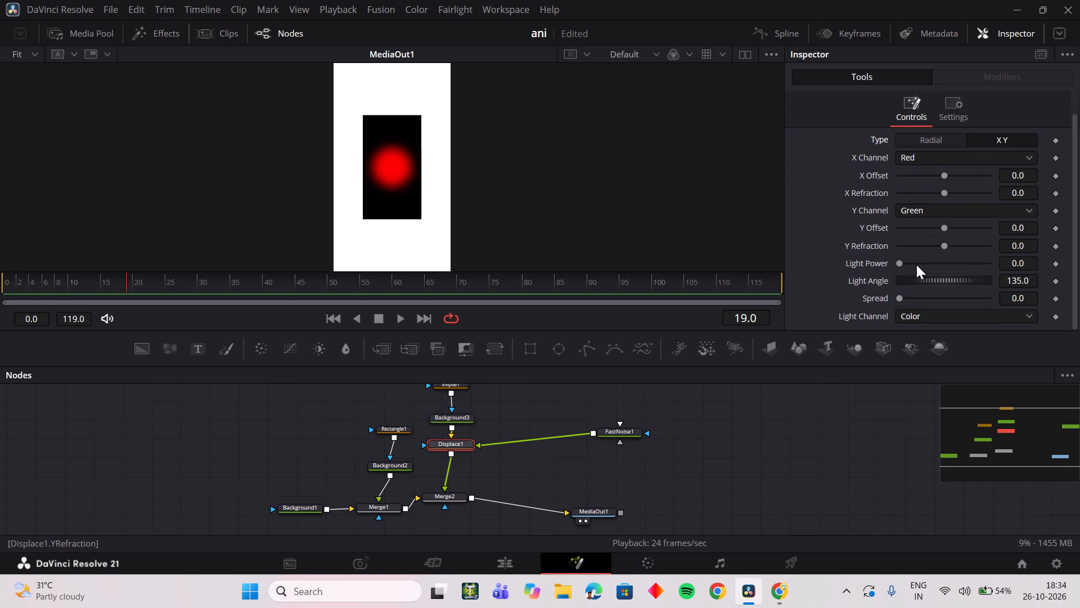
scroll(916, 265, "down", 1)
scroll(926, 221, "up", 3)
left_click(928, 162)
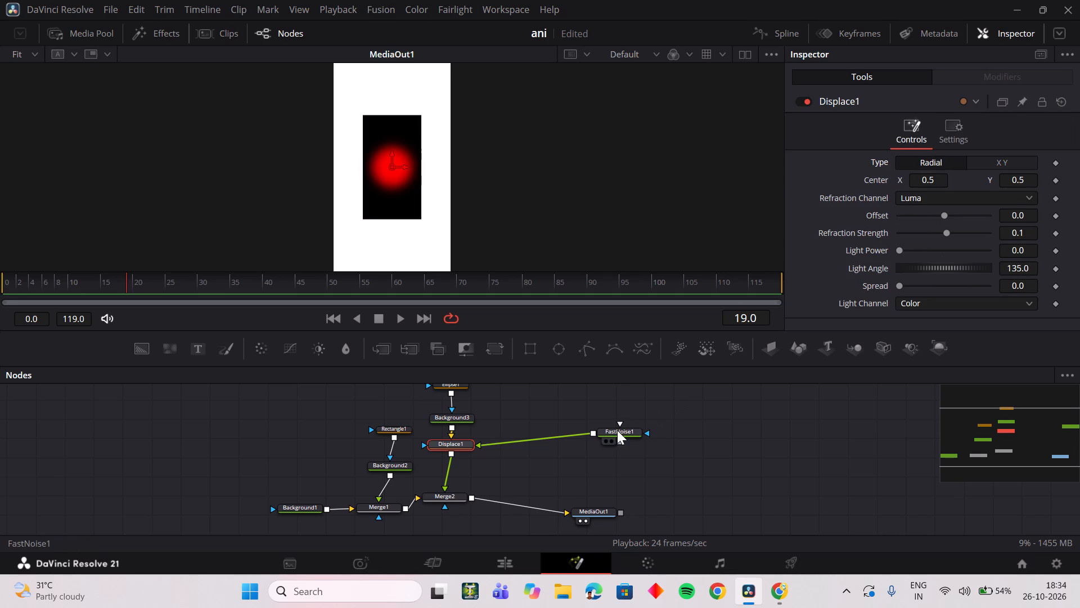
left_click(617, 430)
Switch to Chrome and rewind the reel-editing tutorial to review how it sets FastNoise1's Seethe Rate for the Displace effect.
left_click(783, 584)
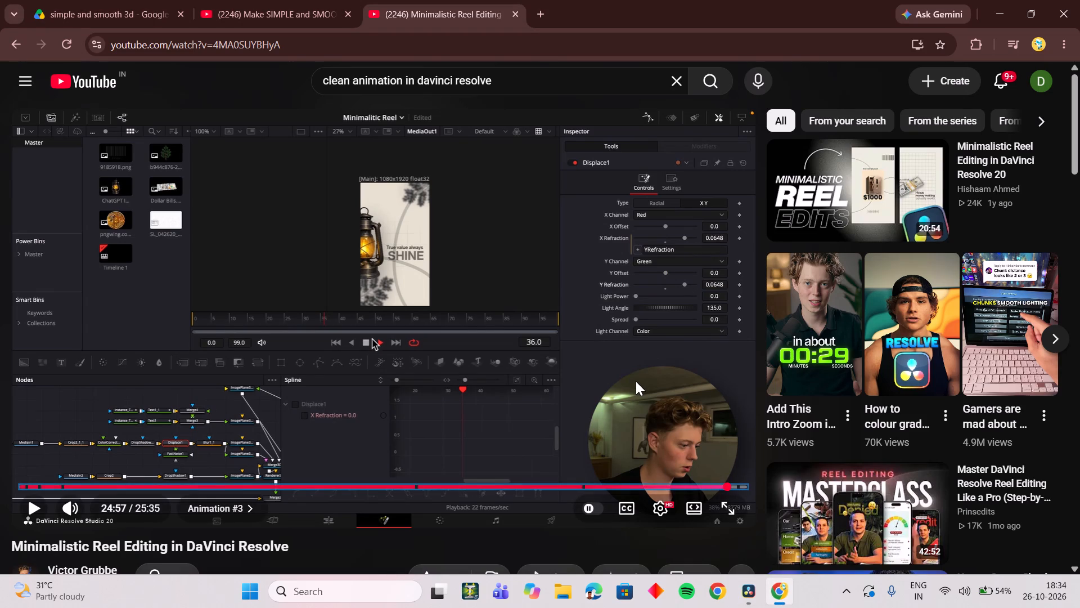
key("Left")
key("Left")
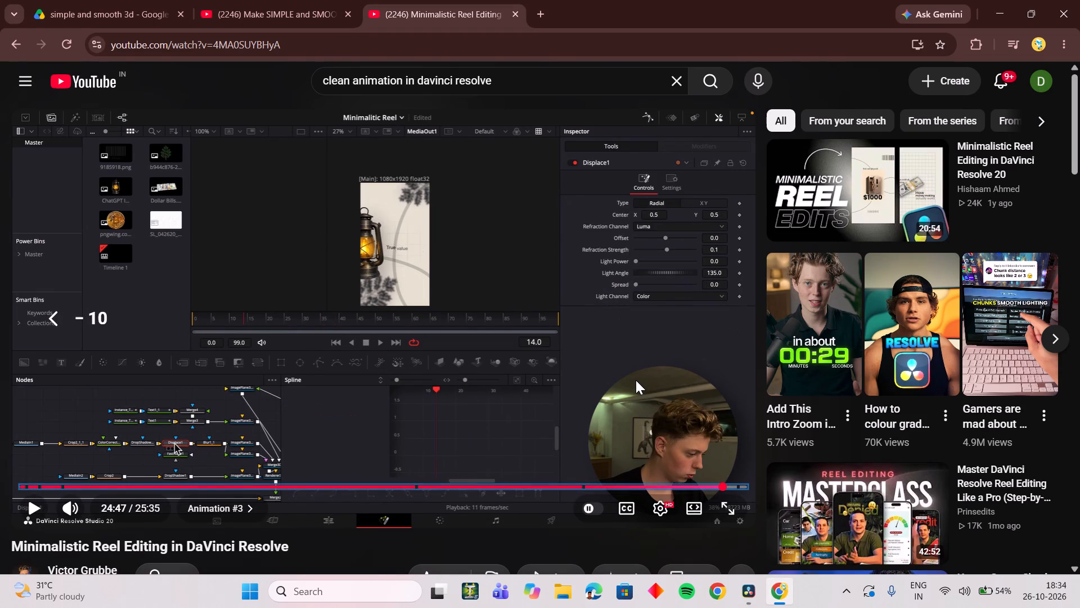
key("Left")
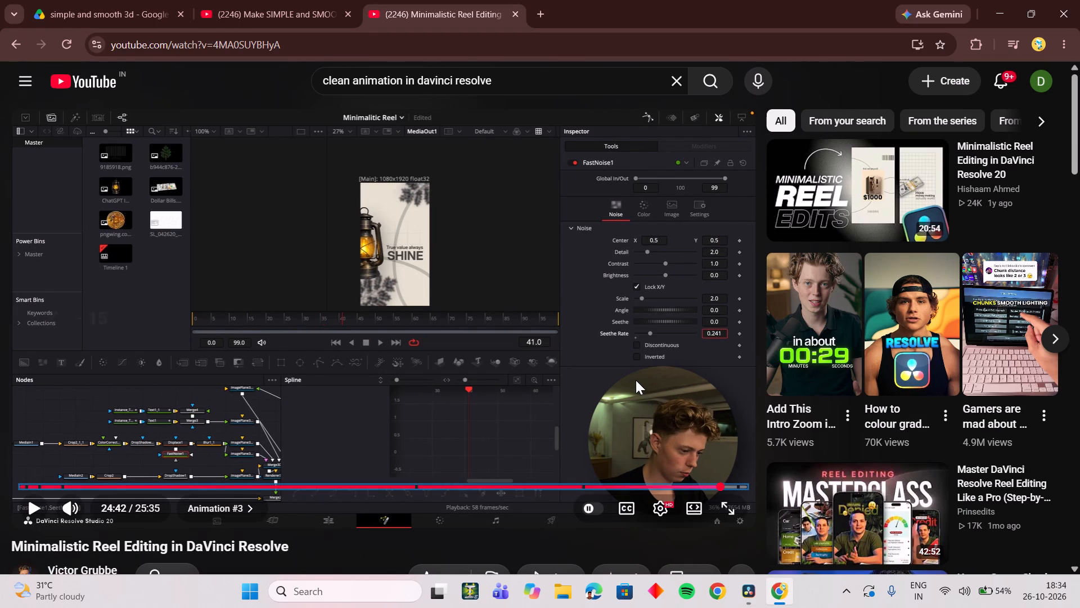
Switch back to DaVinci Resolve and raise FastNoise1's Seethe Rate slightly above zero.
left_click(759, 596)
left_click(749, 592)
scroll(922, 296, "down", 3)
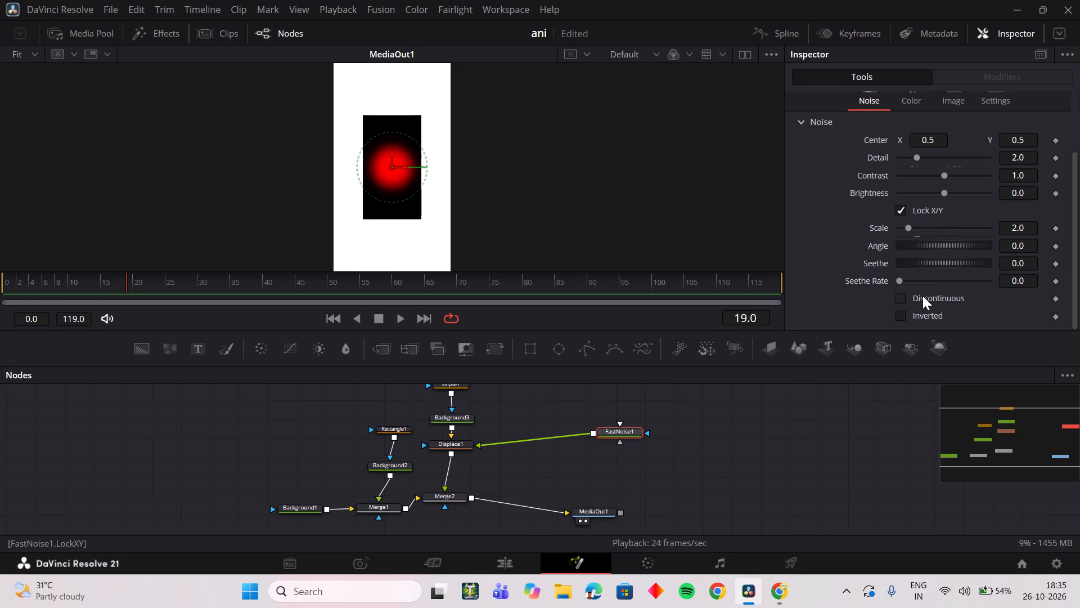
scroll(922, 296, "down", 3)
scroll(923, 293, "up", 4)
scroll(924, 292, "down", 4)
left_click_drag(901, 279, 915, 280)
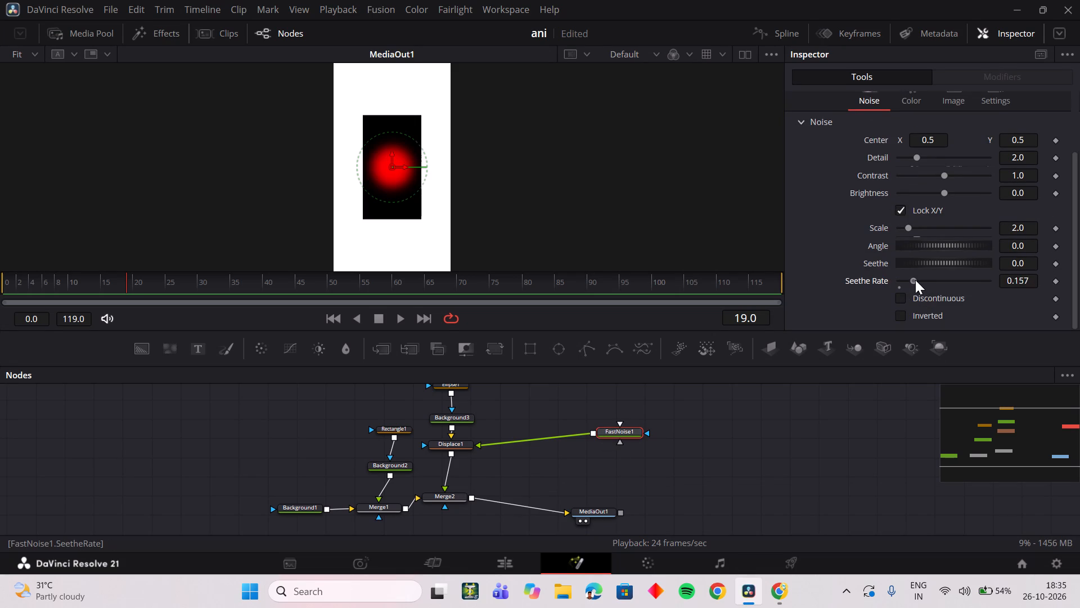
left_click_drag(915, 280, 921, 280)
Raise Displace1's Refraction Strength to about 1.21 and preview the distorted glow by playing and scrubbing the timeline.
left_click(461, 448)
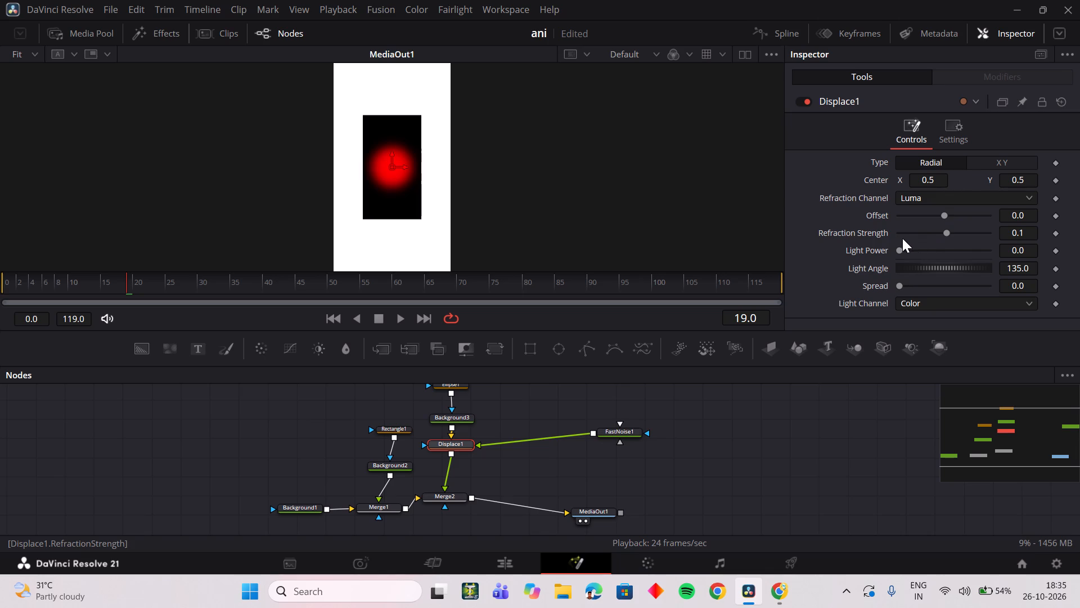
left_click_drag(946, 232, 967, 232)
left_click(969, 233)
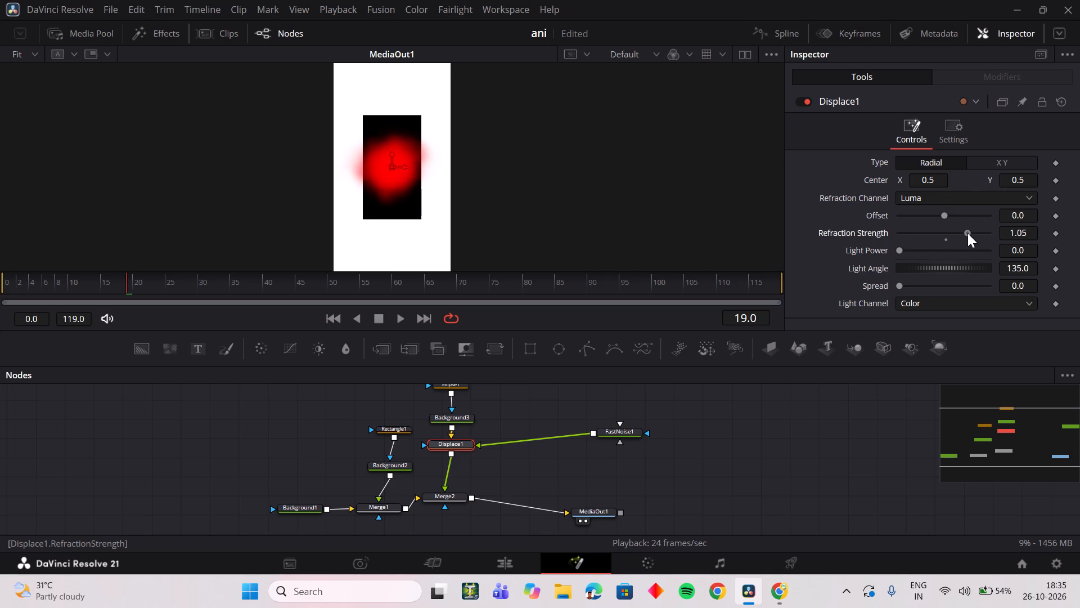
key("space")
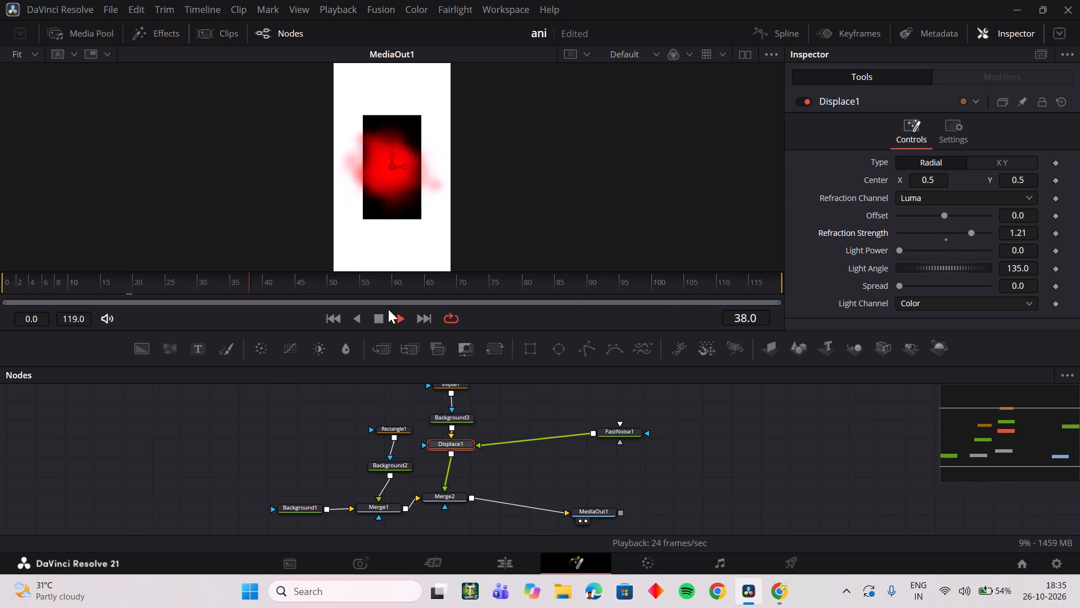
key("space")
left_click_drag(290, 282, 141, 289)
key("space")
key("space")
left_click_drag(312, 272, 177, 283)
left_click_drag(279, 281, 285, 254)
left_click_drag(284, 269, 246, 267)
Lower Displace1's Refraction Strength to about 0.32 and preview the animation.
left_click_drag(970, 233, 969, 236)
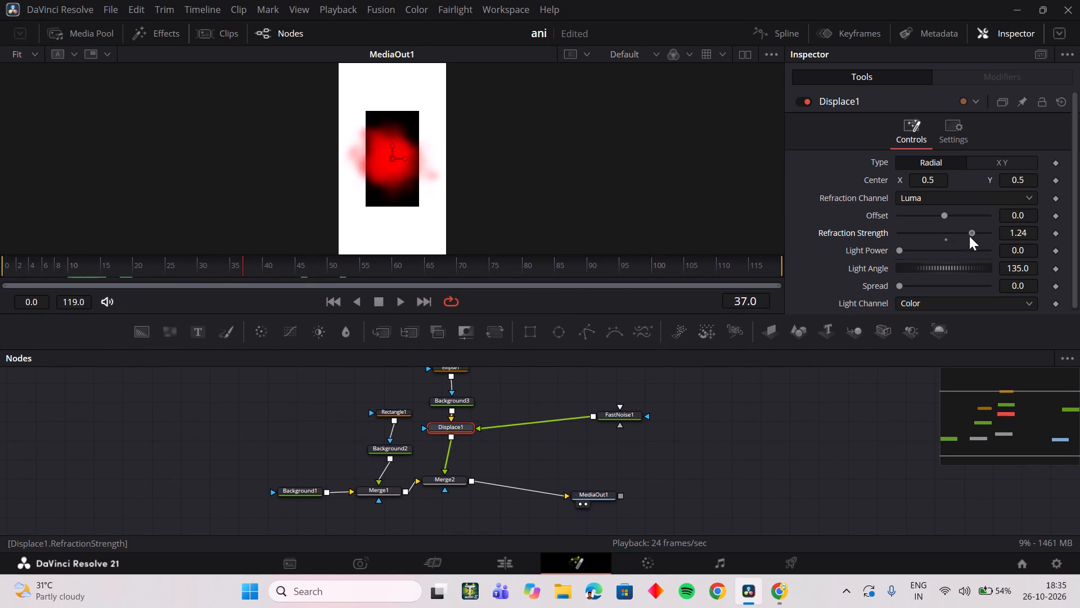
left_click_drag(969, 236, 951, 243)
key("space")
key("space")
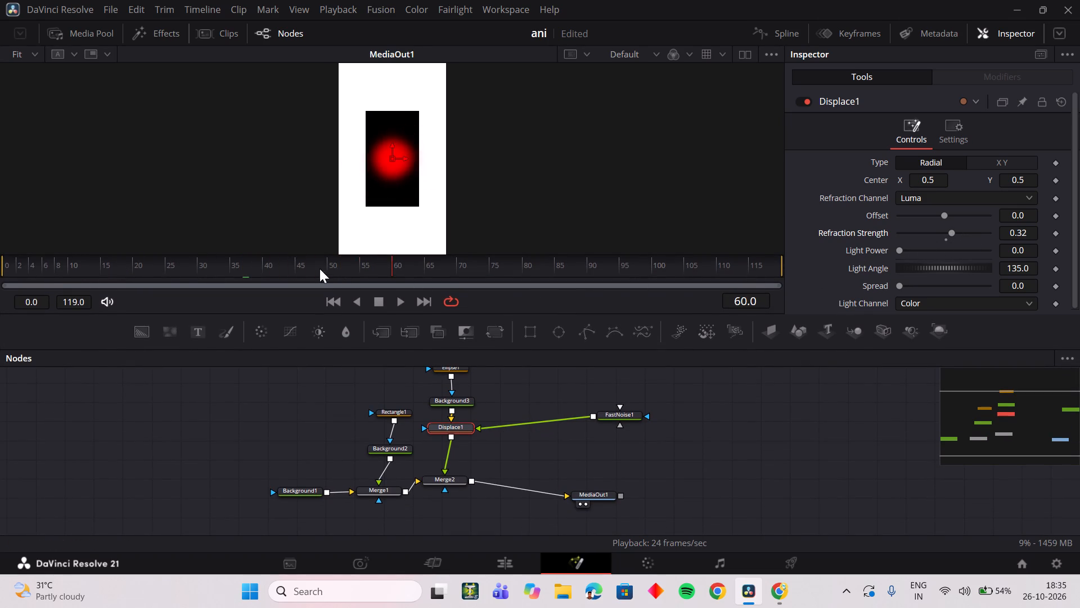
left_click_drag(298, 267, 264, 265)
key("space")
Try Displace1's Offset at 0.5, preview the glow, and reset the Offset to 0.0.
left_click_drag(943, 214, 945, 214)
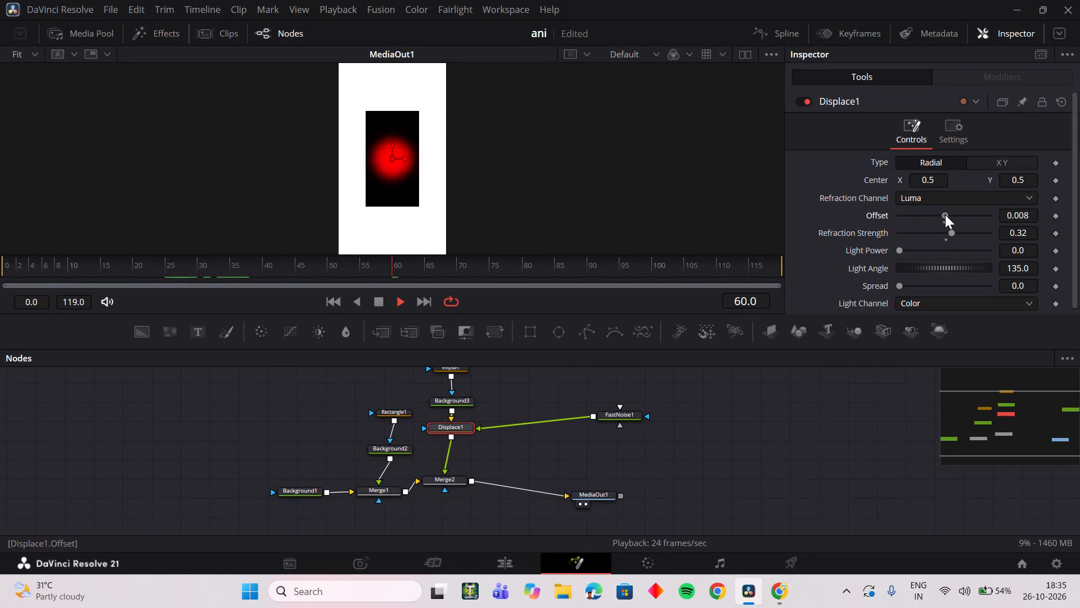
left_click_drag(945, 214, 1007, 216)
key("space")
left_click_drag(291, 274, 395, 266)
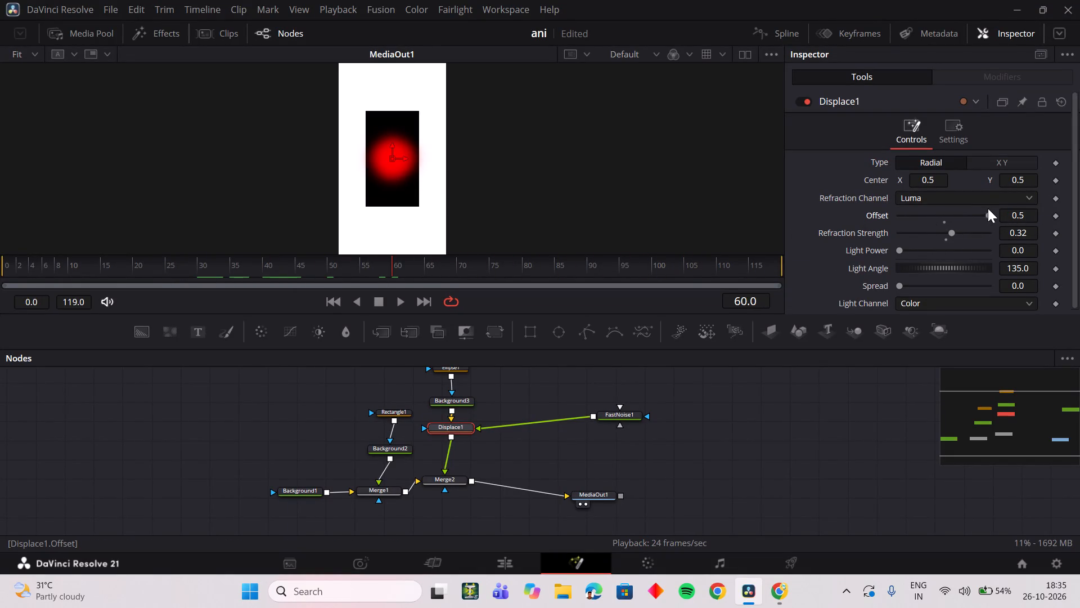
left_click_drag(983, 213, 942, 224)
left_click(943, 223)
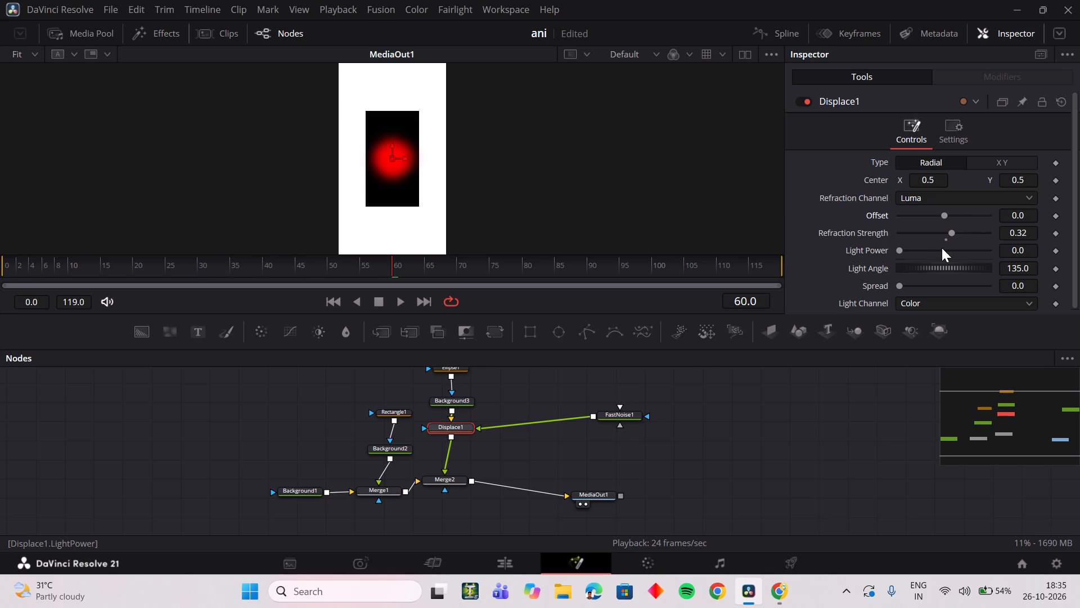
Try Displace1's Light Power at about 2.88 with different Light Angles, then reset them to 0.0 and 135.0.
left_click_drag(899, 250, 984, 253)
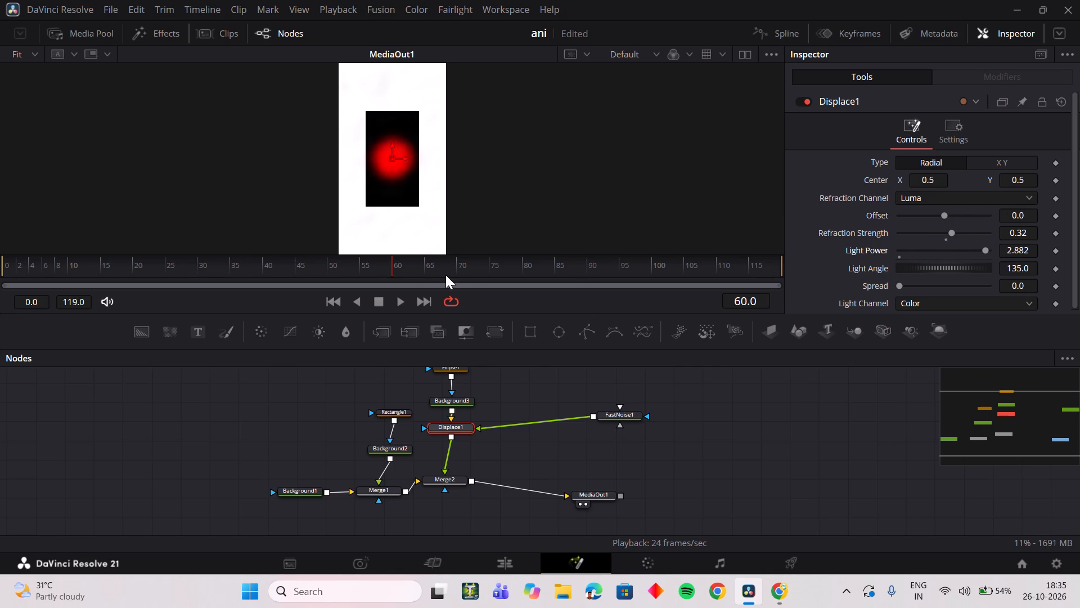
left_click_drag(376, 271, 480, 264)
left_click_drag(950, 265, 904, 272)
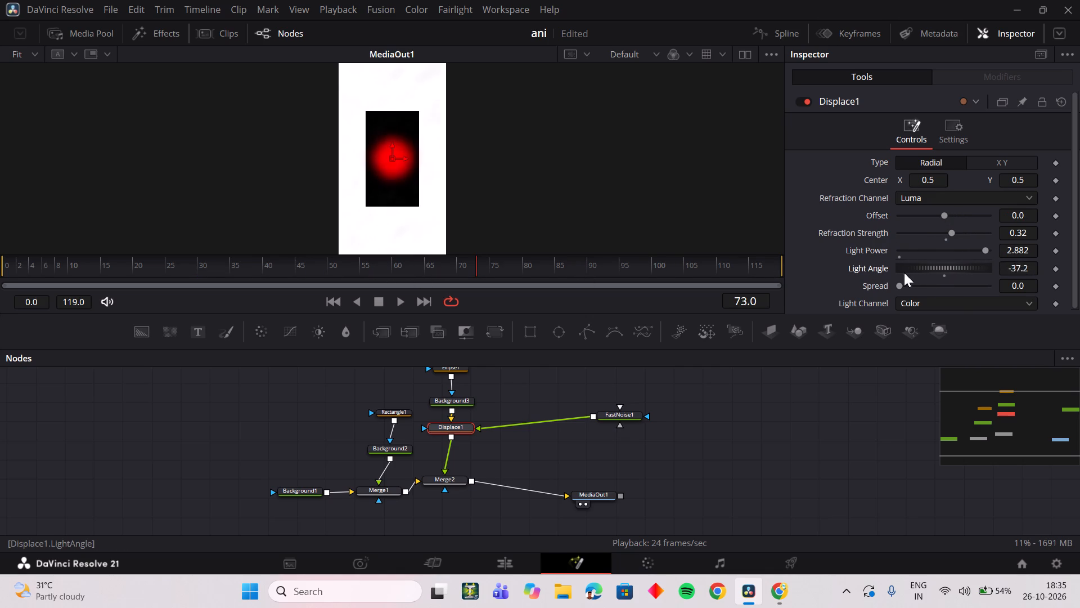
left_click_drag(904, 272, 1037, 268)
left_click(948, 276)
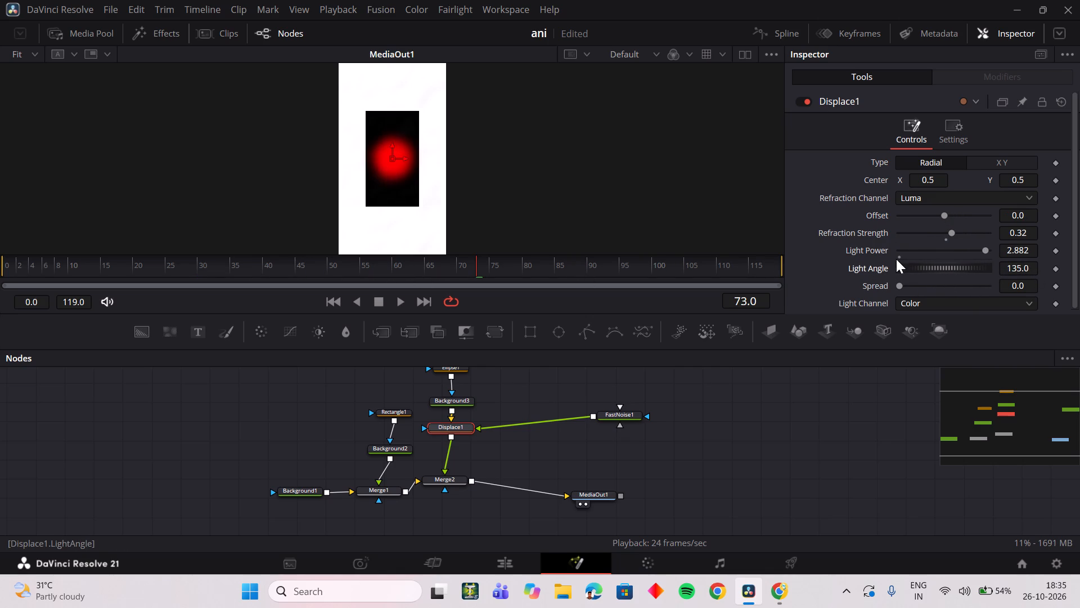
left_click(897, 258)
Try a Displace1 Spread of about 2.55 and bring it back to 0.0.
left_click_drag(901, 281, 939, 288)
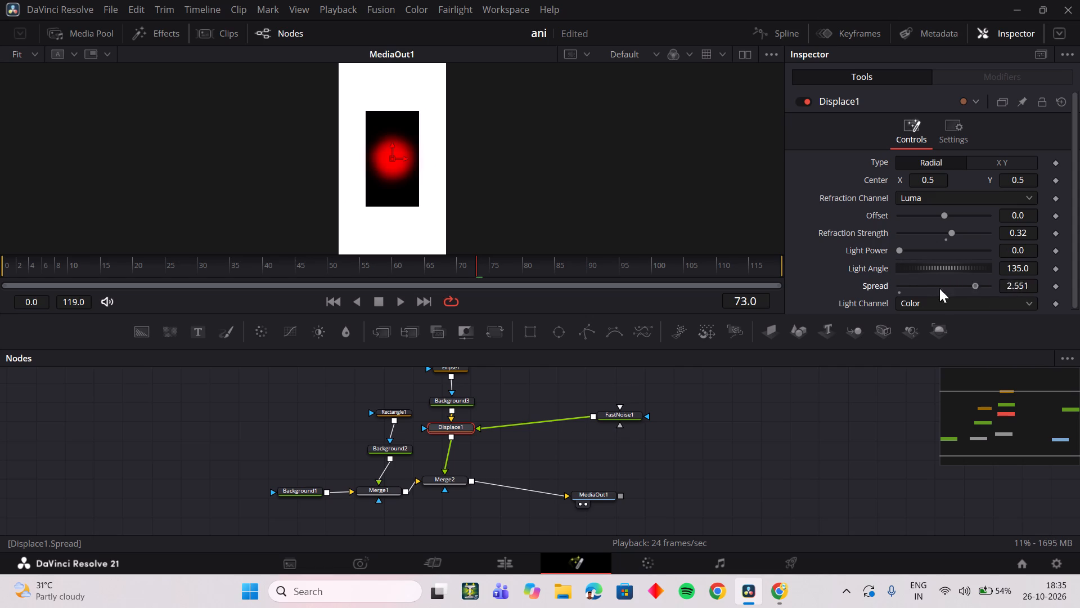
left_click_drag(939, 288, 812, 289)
Set FastNoise1's Seethe to about 0.674 and Seethe Rate to about 0.819, and preview the animation.
left_click(628, 416)
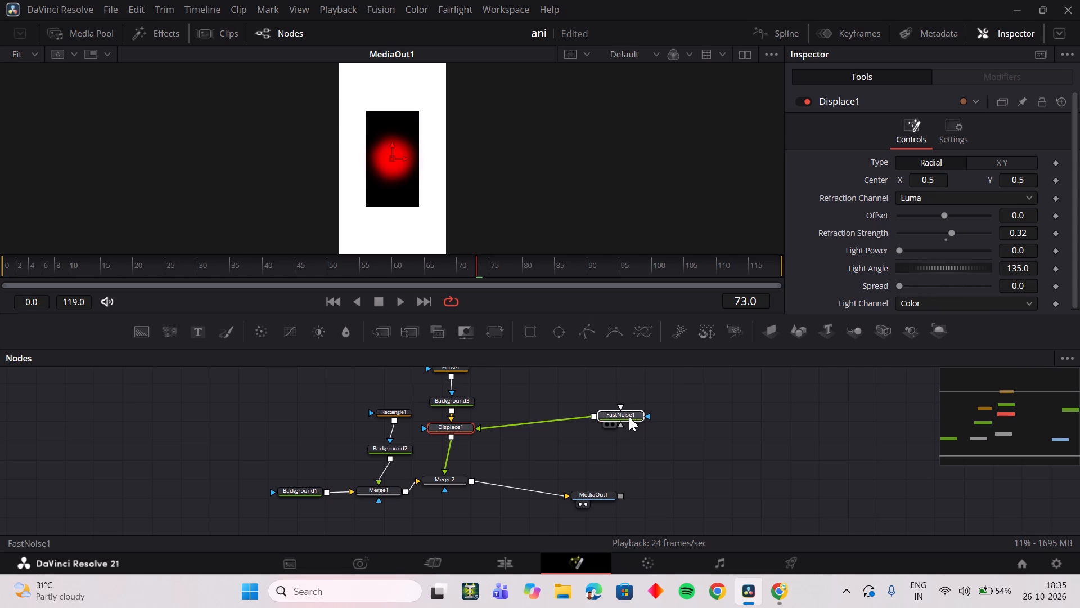
scroll(938, 275, "down", 3)
left_click_drag(917, 262, 932, 263)
left_click_drag(928, 245, 993, 245)
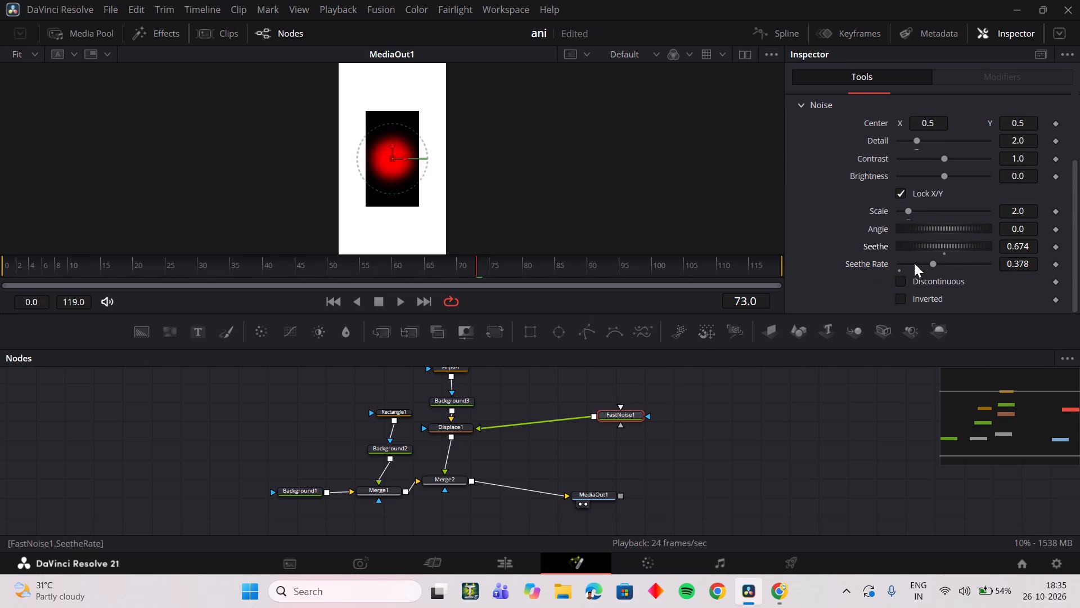
left_click_drag(946, 263, 972, 264)
left_click_drag(944, 265, 974, 264)
key("space")
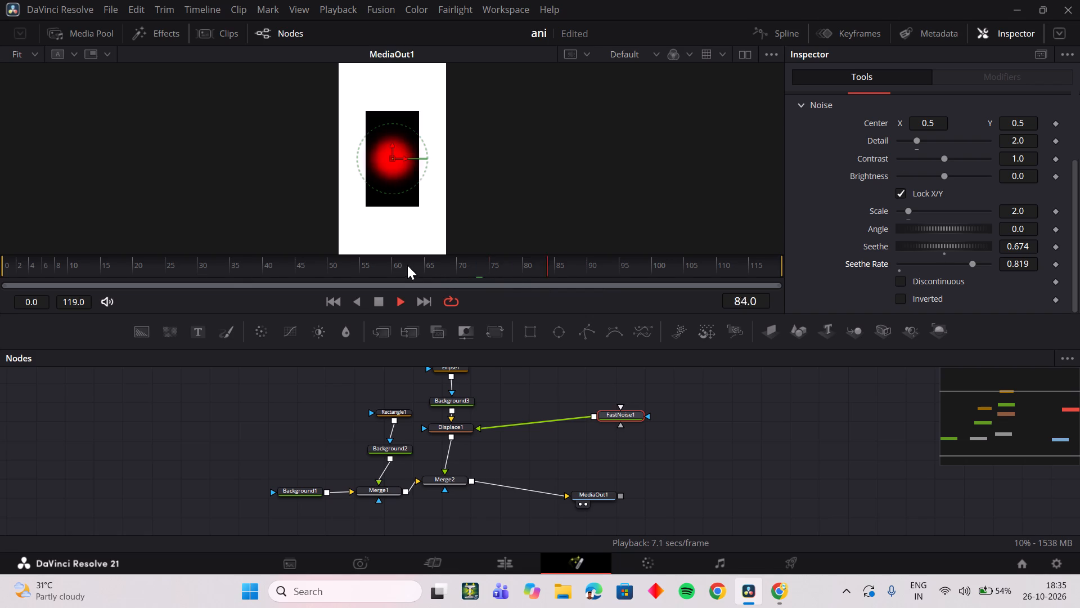
left_click_drag(401, 265, 224, 270)
key("space")
Raise Displace1's Refraction Strength to about 1.24 and play back the distorted glow.
left_click(475, 427)
left_click(463, 429)
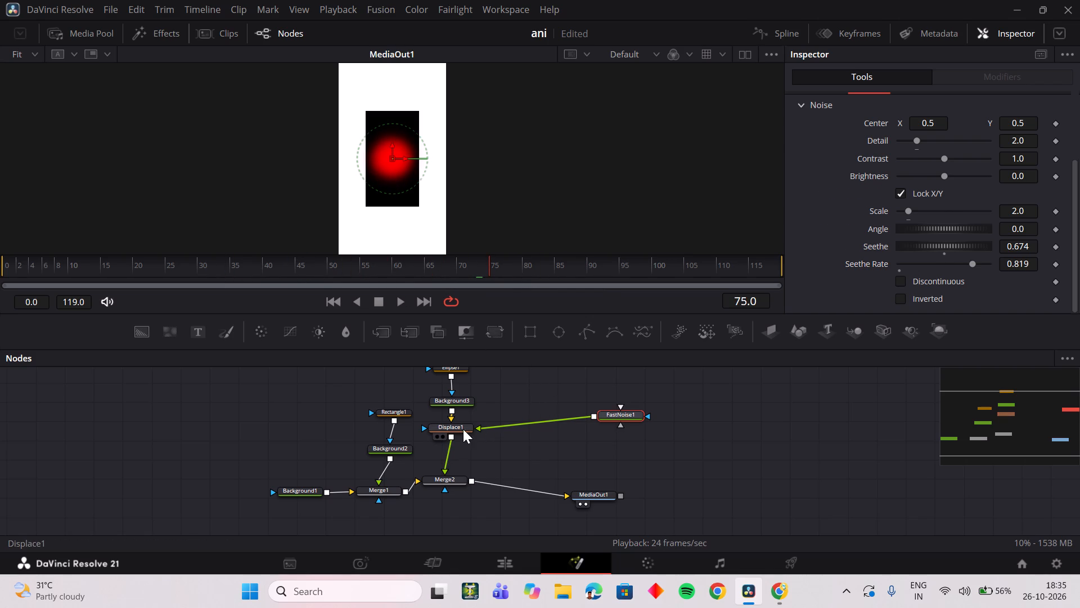
left_click_drag(949, 229, 971, 229)
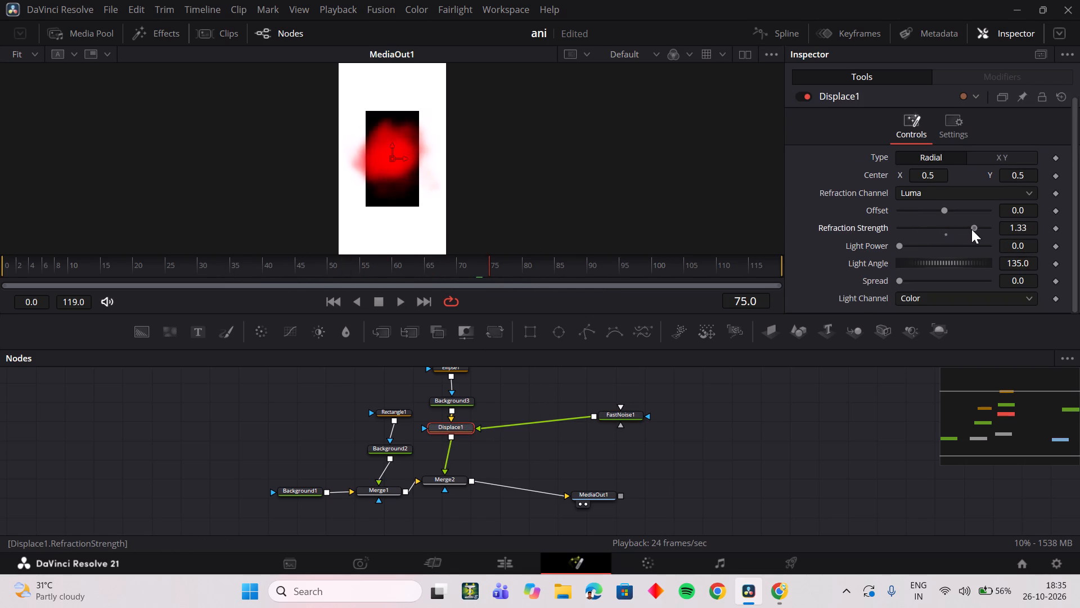
left_click_drag(971, 229, 969, 231)
key("space")
key("space")
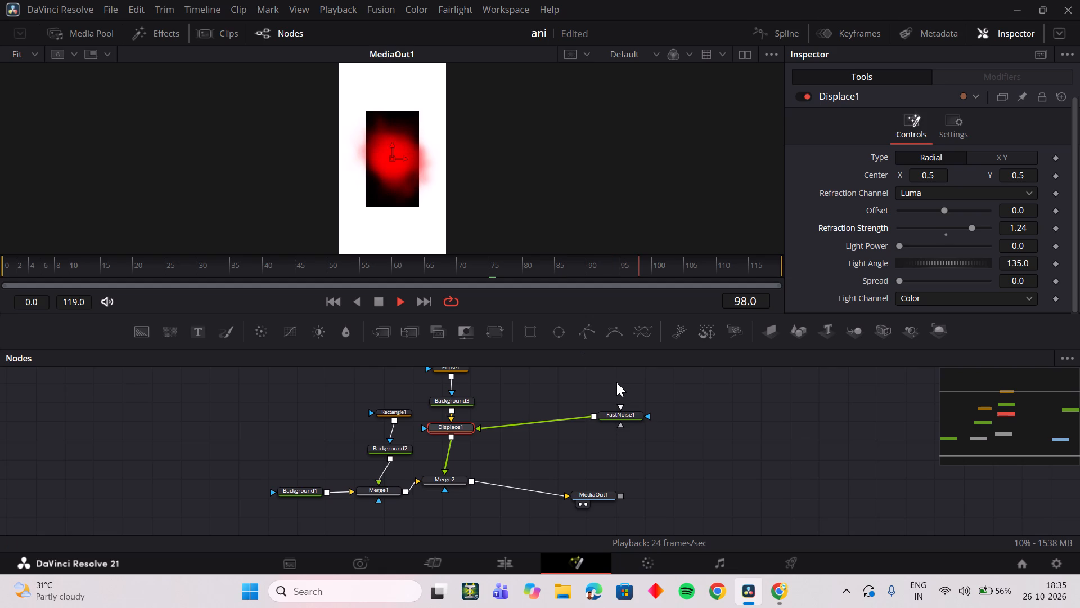
Set FastNoise1's Scale to about 5.98 and preview the finer distortion of the glow.
left_click(630, 412)
key("space")
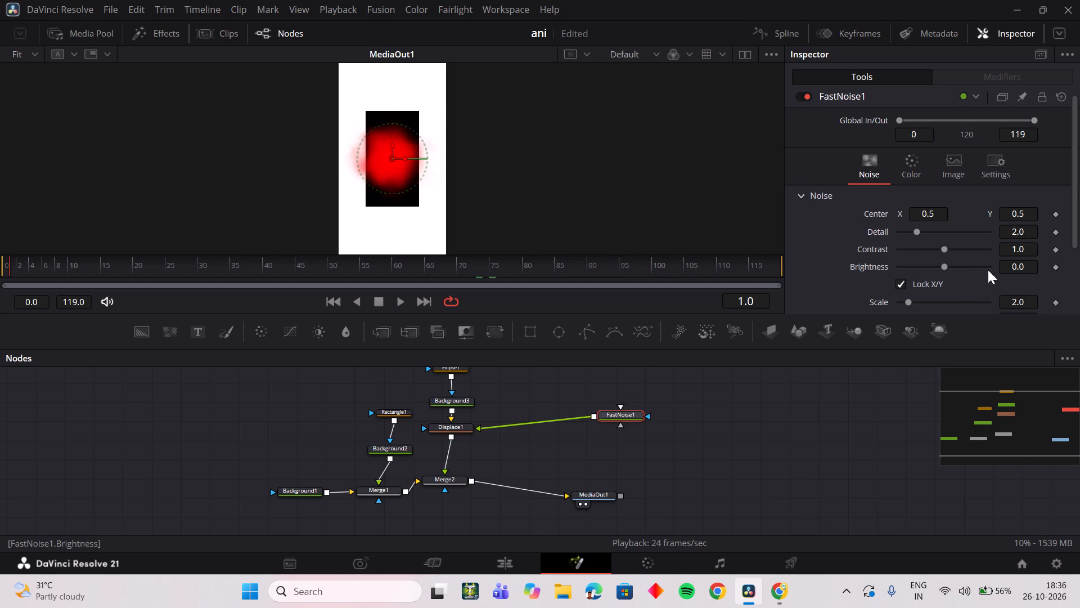
key("space")
scroll(927, 299, "down", 4)
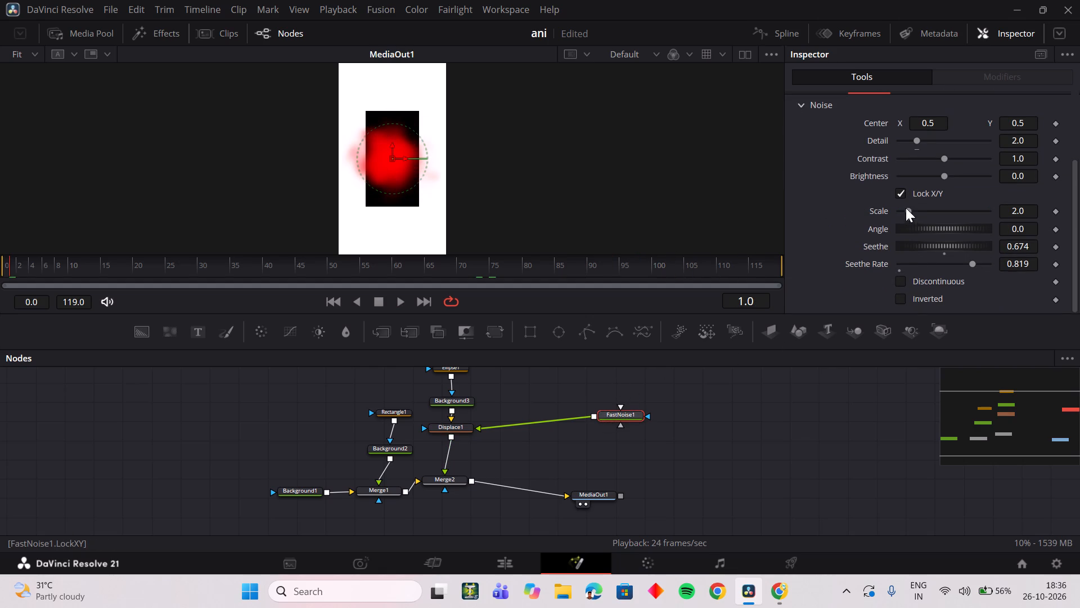
left_click_drag(903, 205, 970, 219)
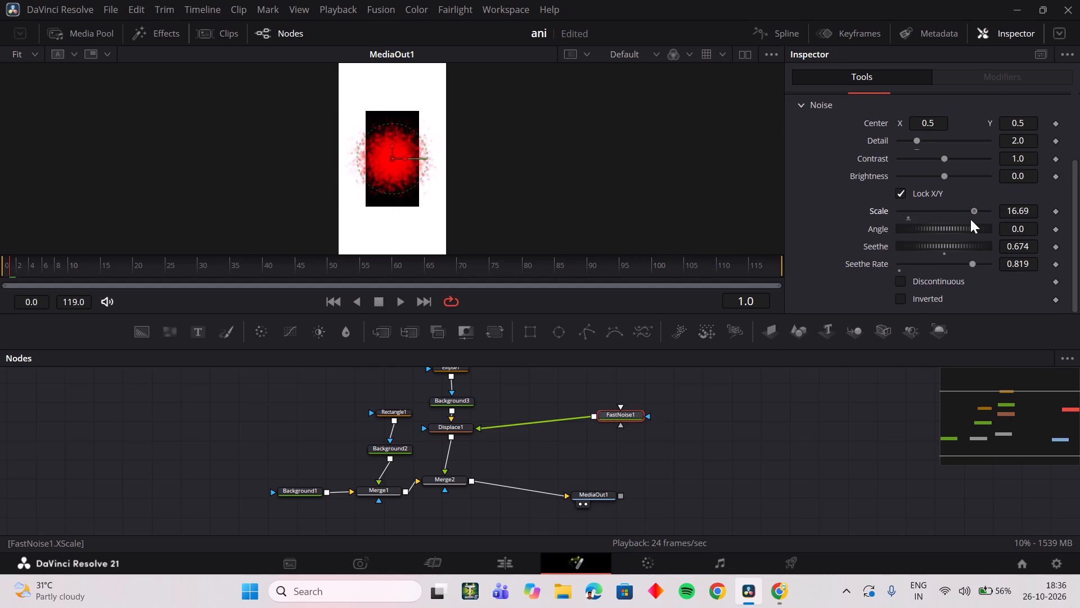
left_click_drag(970, 219, 925, 228)
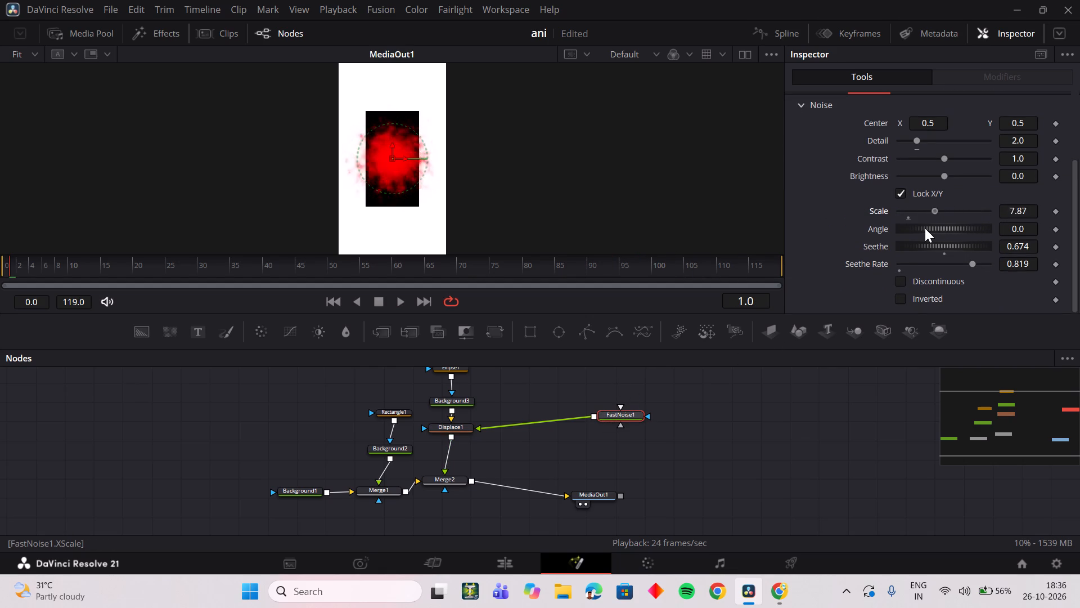
left_click_drag(925, 228, 920, 230)
key("space")
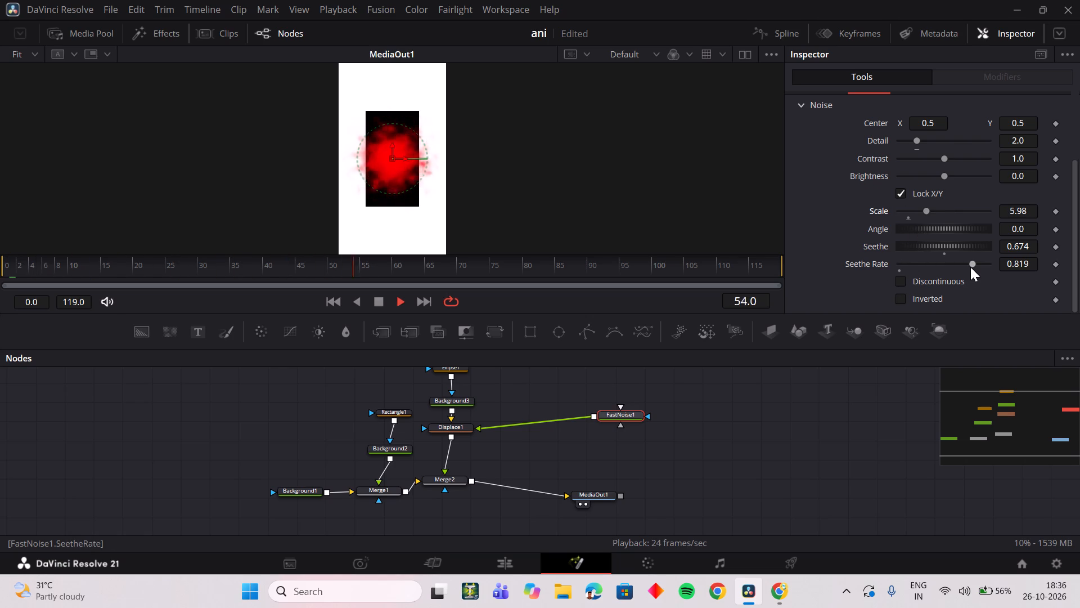
key("space")
Lower FastNoise1's Seethe Rate to about 0.142 and preview the slower noise motion.
left_click_drag(973, 266, 941, 266)
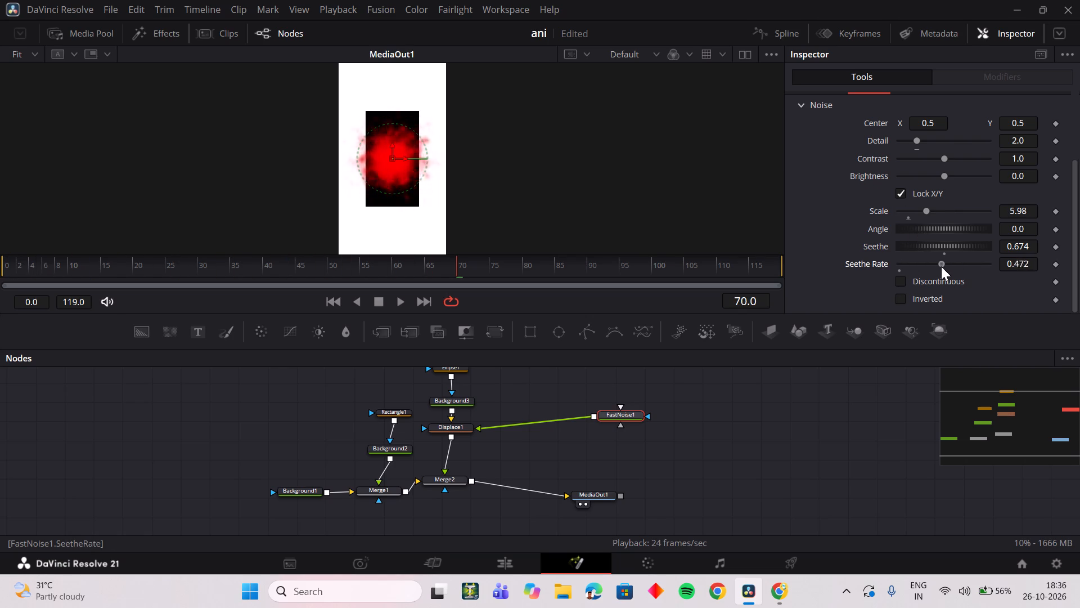
left_click_drag(941, 266, 913, 275)
key("space")
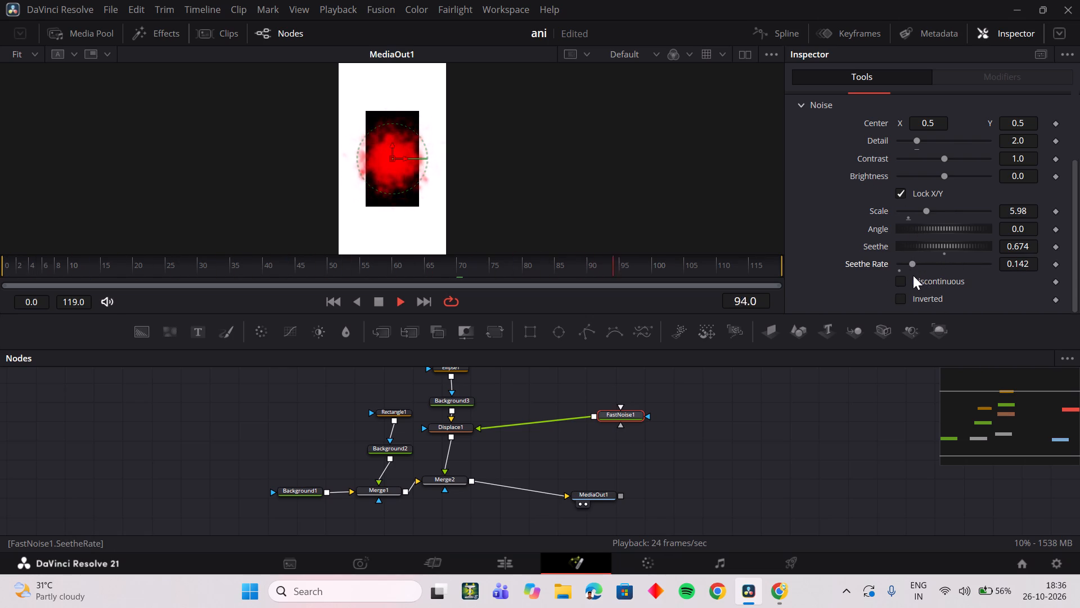
key("space")
key("space")
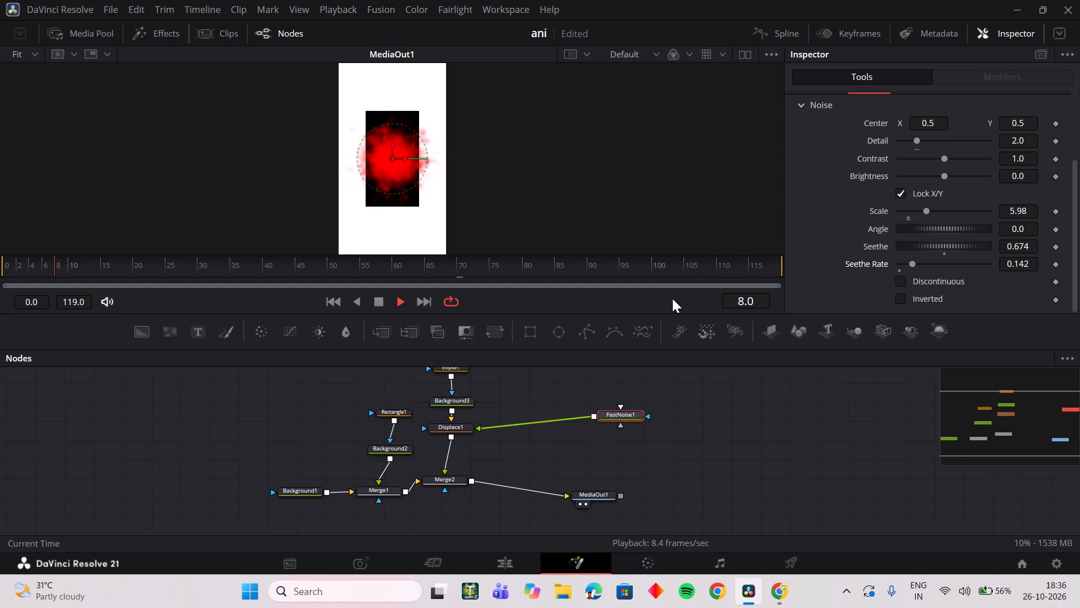
key("space")
Set Ellipse1's Soft Edge to about 0.0992.
left_click(459, 371)
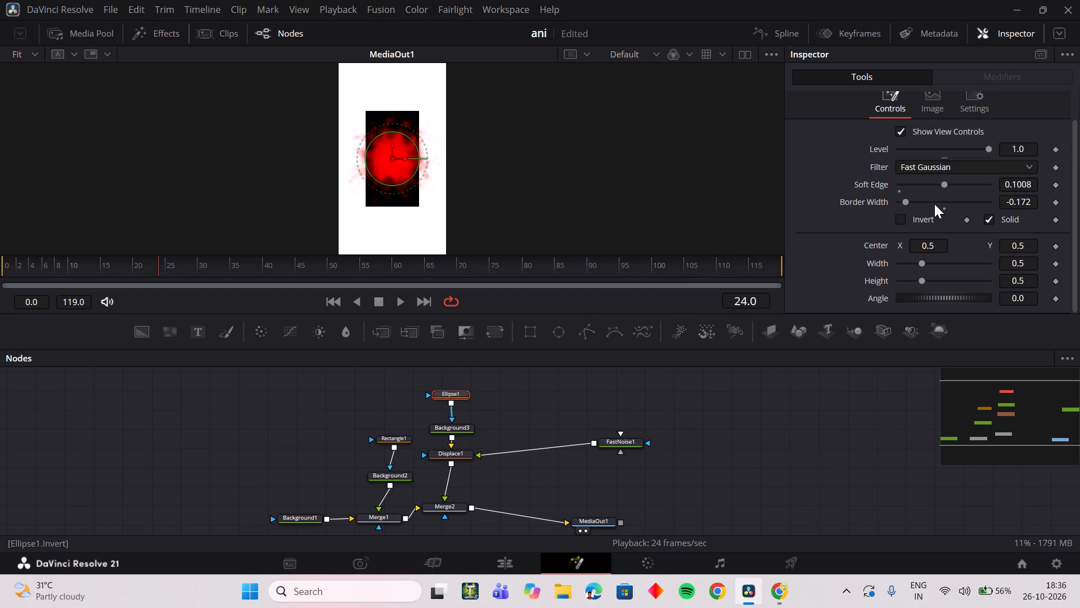
left_click_drag(941, 184, 935, 185)
left_click_drag(935, 185, 933, 194)
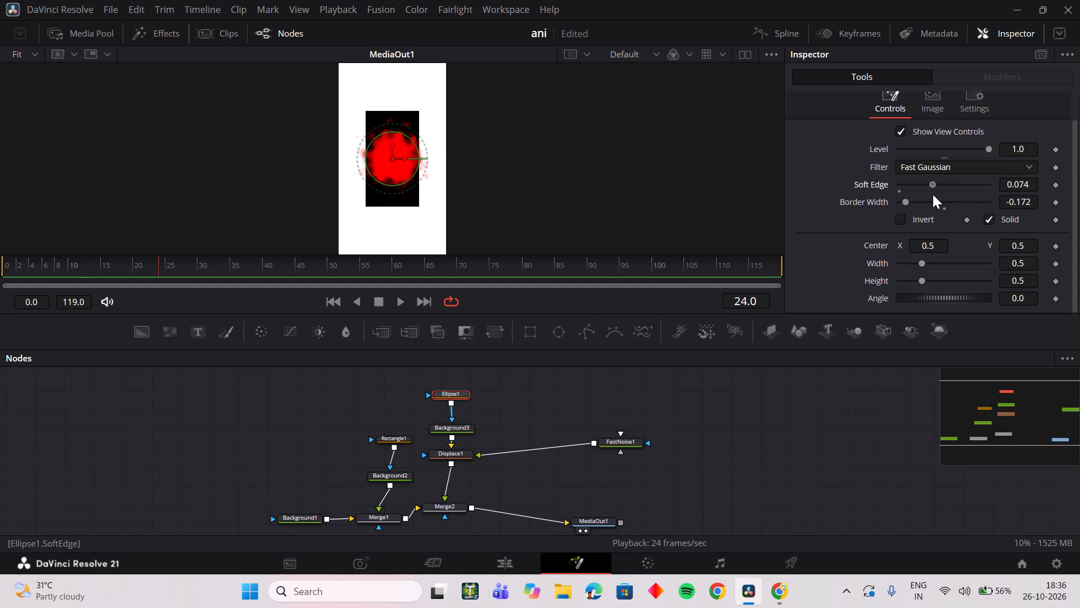
left_click_drag(933, 194, 927, 202)
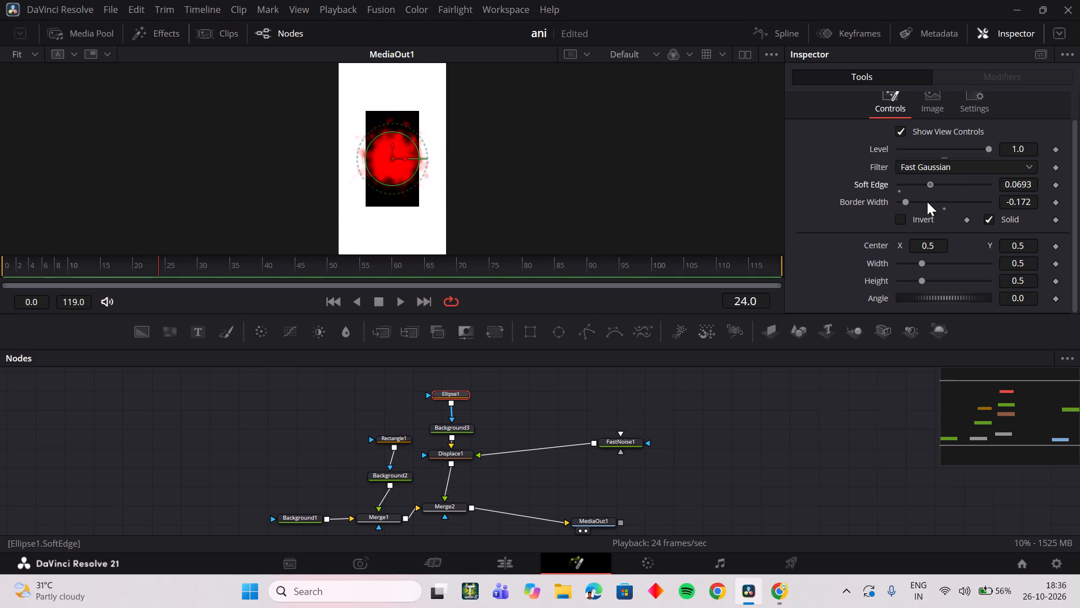
left_click_drag(927, 202, 940, 203)
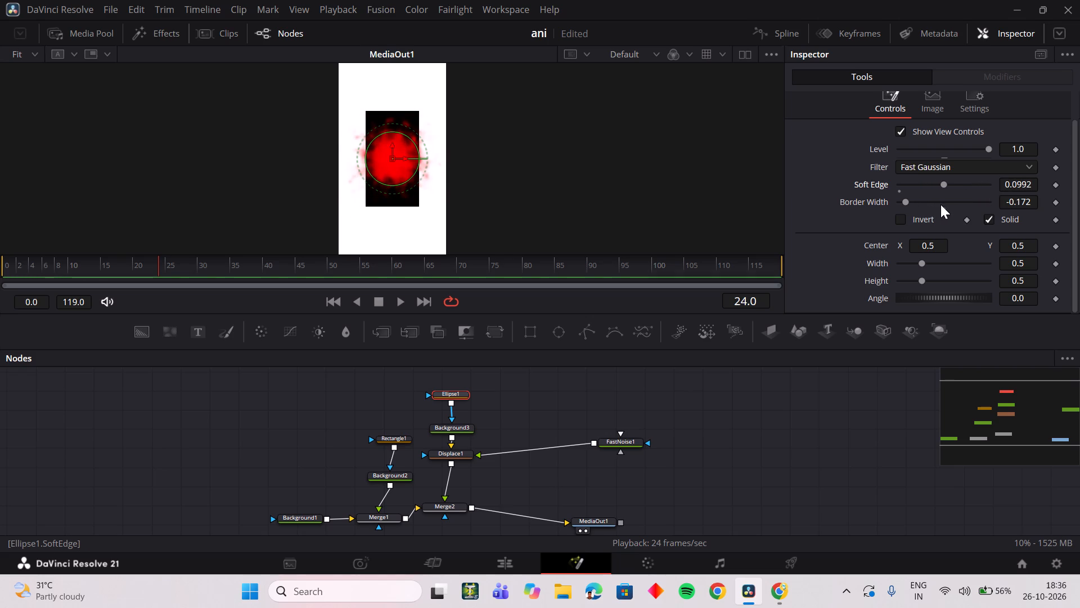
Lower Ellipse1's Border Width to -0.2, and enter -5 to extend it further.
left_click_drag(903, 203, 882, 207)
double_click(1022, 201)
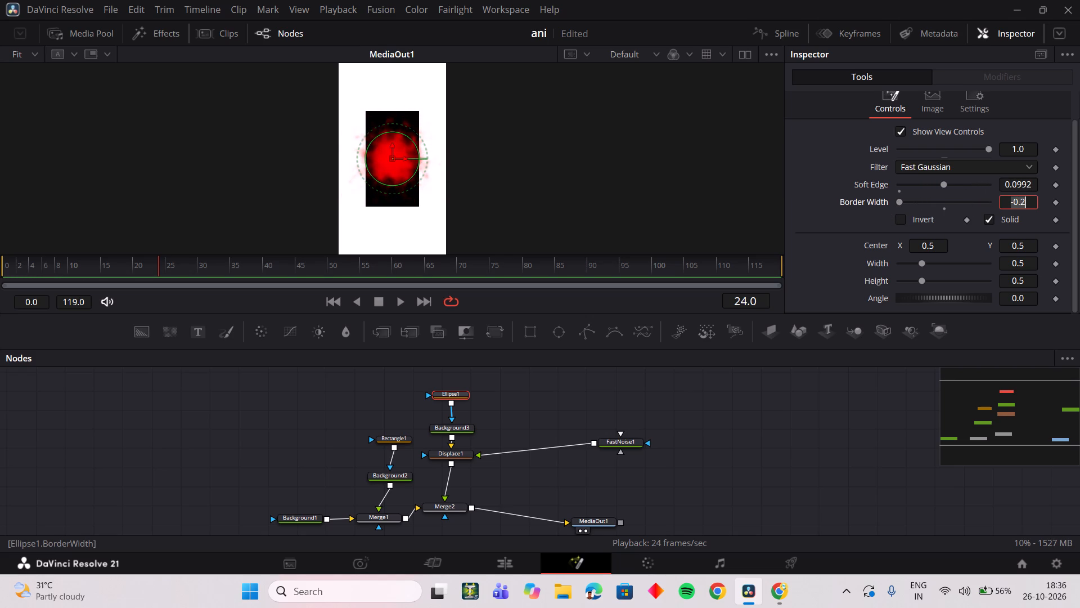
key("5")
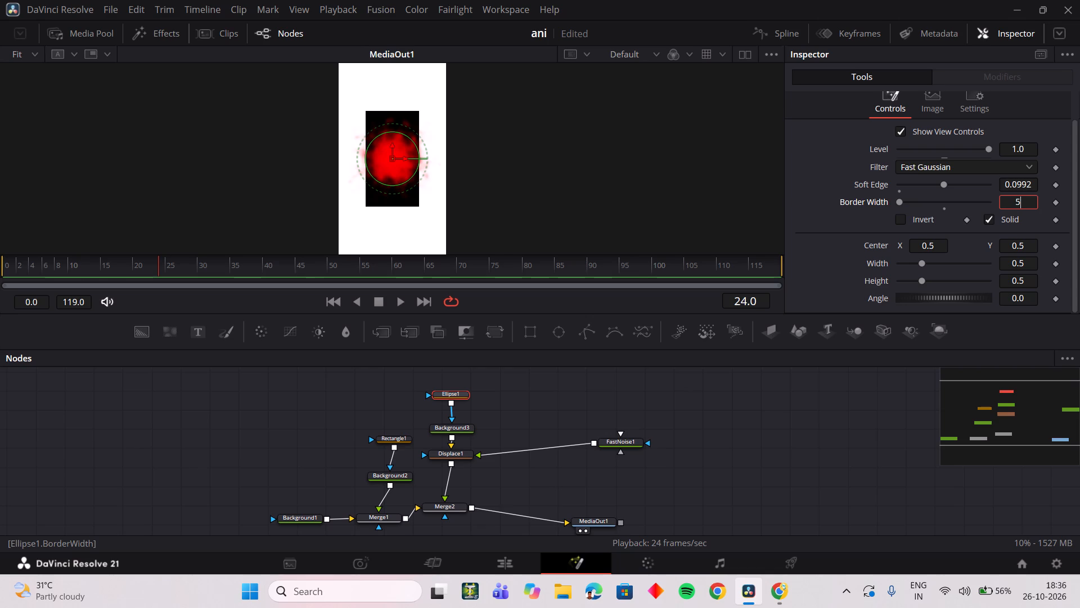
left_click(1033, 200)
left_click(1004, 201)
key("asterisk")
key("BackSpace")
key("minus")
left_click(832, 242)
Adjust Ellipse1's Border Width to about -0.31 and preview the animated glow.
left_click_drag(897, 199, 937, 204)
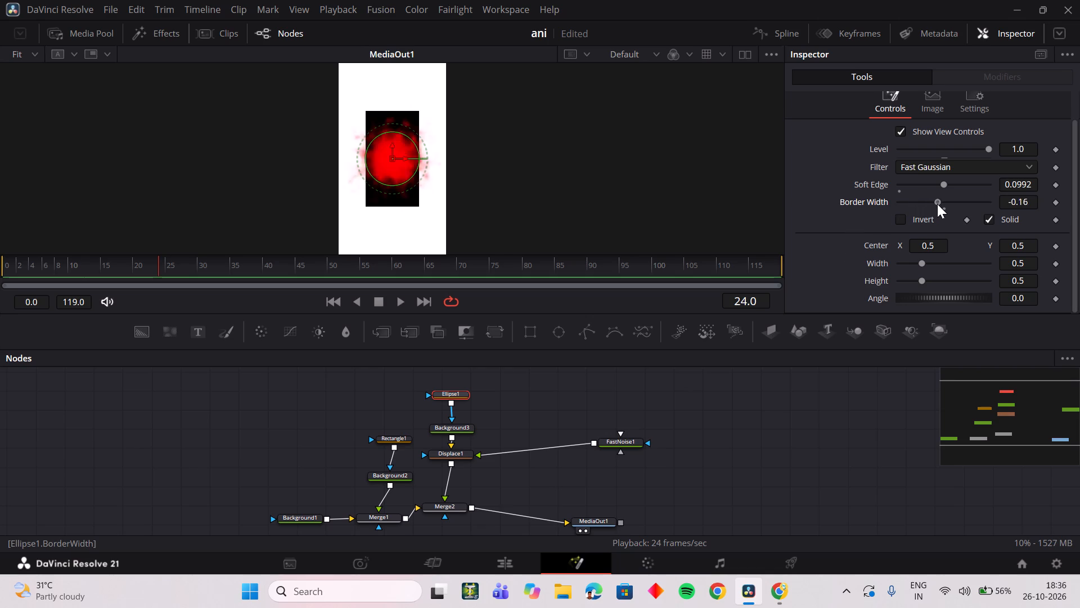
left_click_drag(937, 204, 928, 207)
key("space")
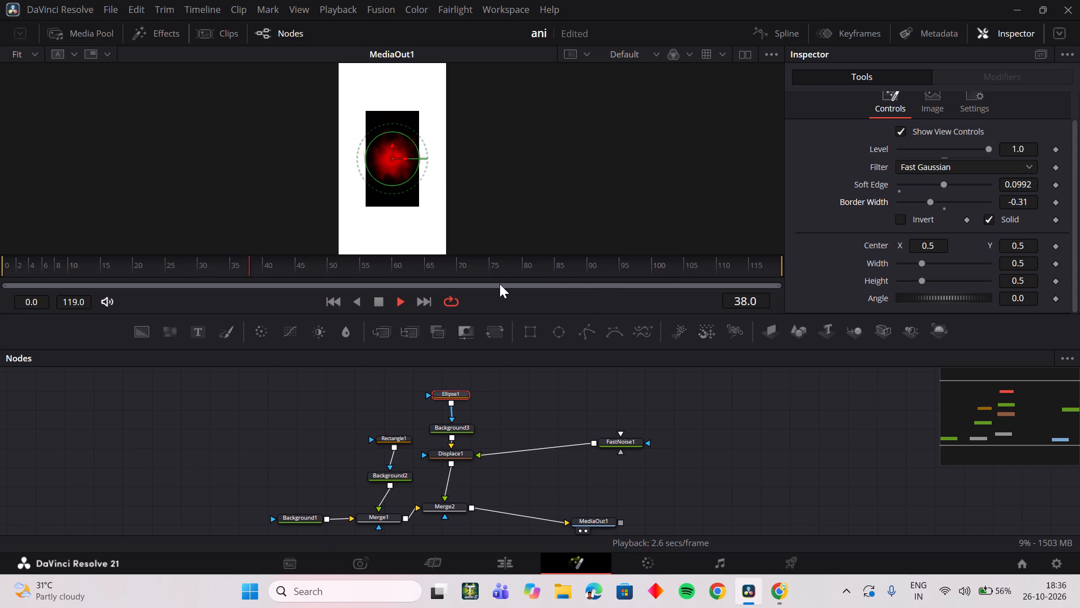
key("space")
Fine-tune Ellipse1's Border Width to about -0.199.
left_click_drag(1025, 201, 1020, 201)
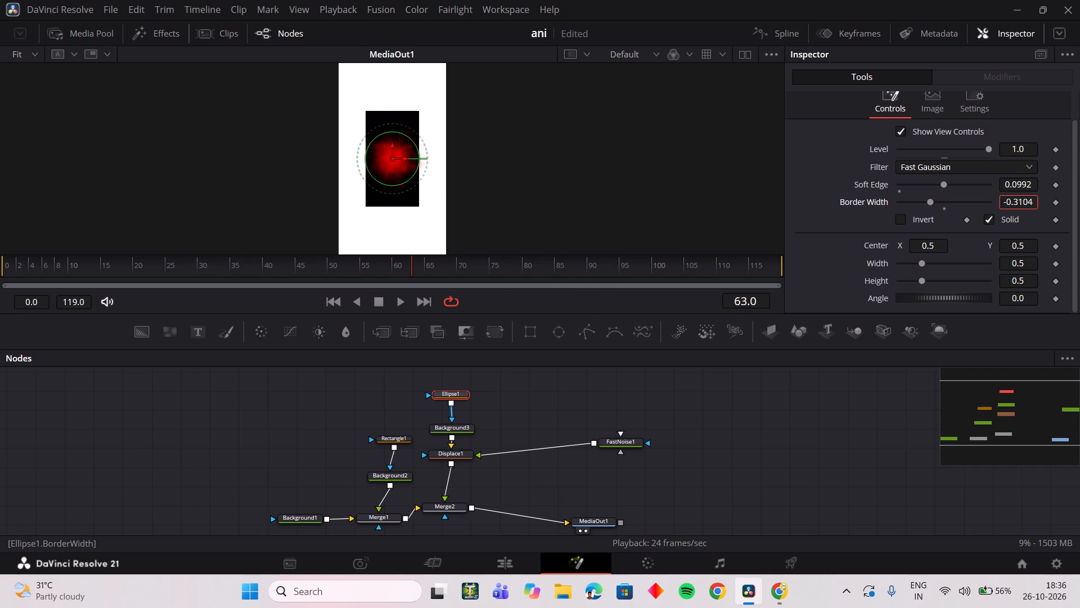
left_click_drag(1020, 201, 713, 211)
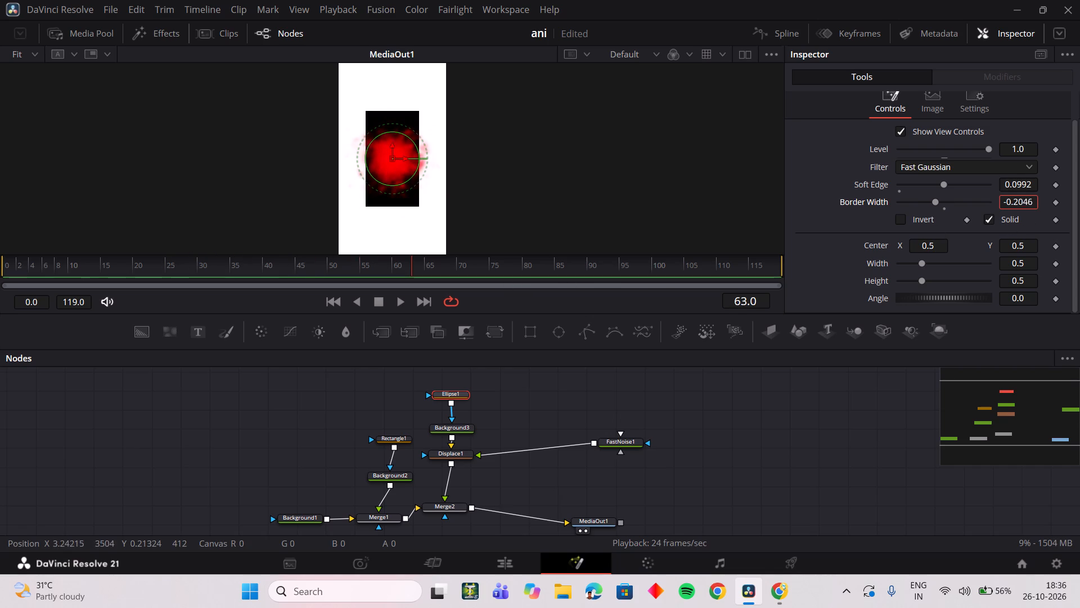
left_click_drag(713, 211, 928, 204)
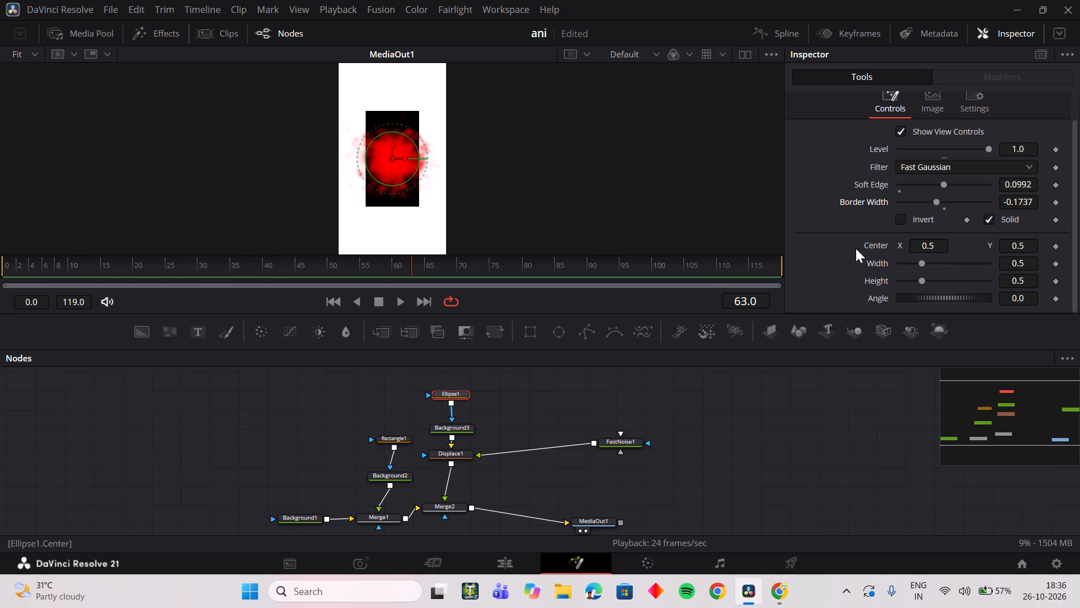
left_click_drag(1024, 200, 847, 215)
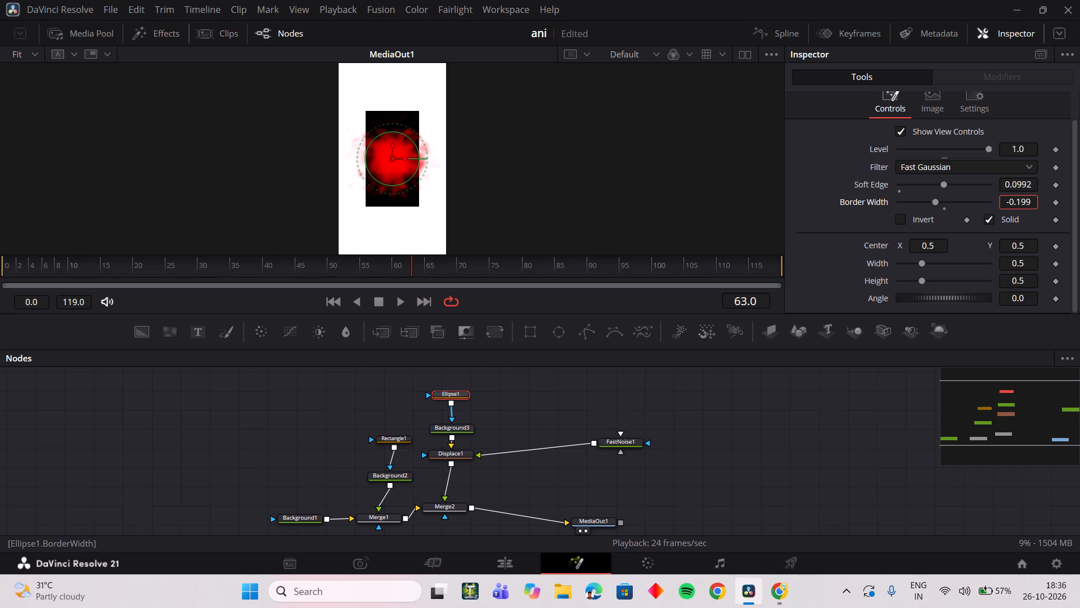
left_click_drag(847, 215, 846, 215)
Shrink Ellipse1 to a Width of about 0.315 and a Height of about 0.346.
left_click(917, 265)
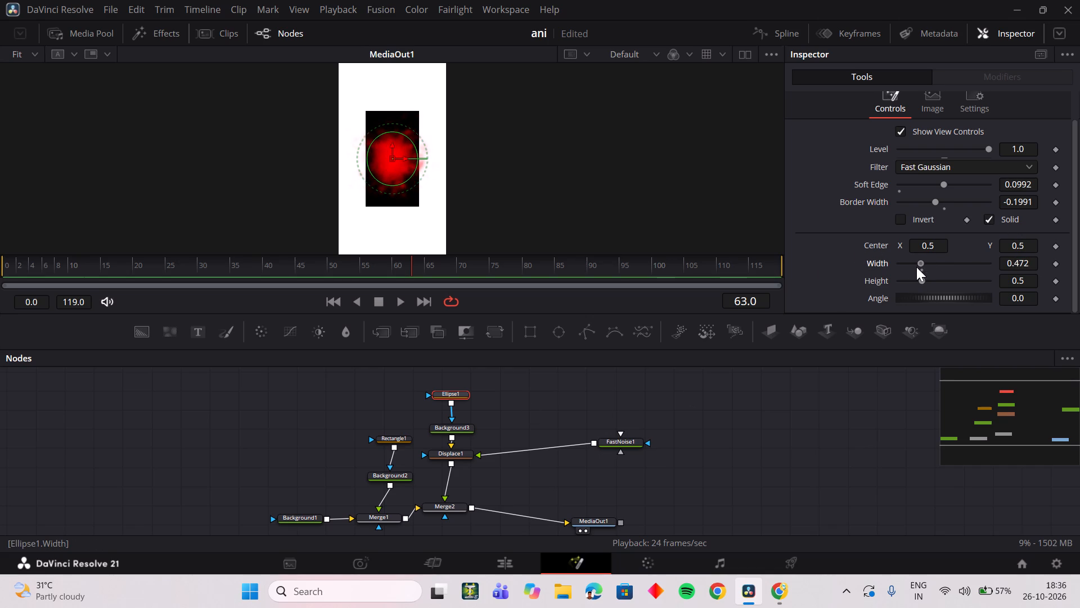
left_click_drag(921, 277, 914, 281)
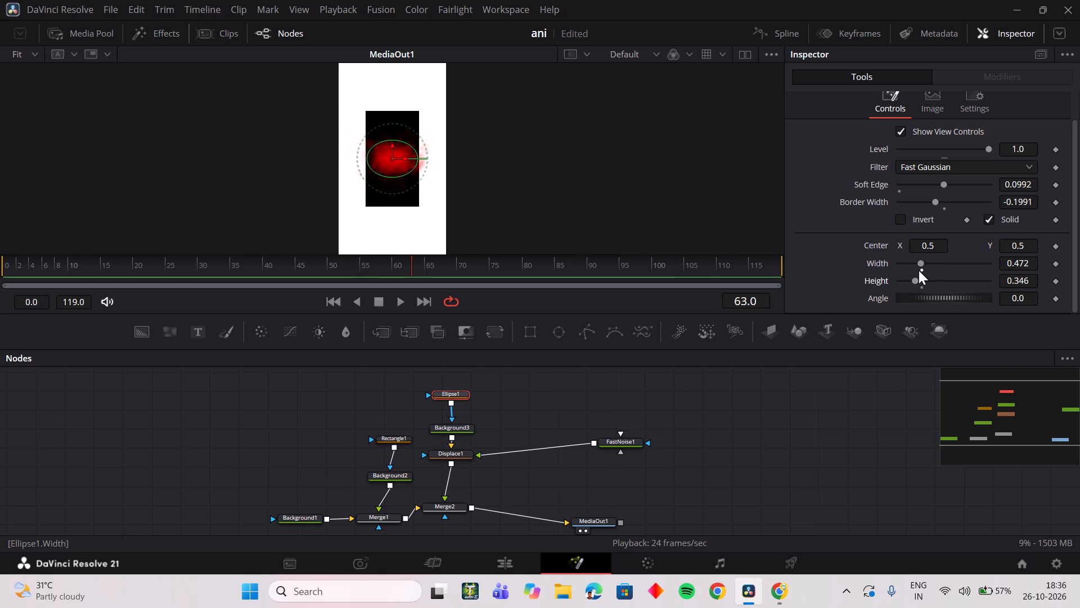
left_click_drag(919, 265, 912, 266)
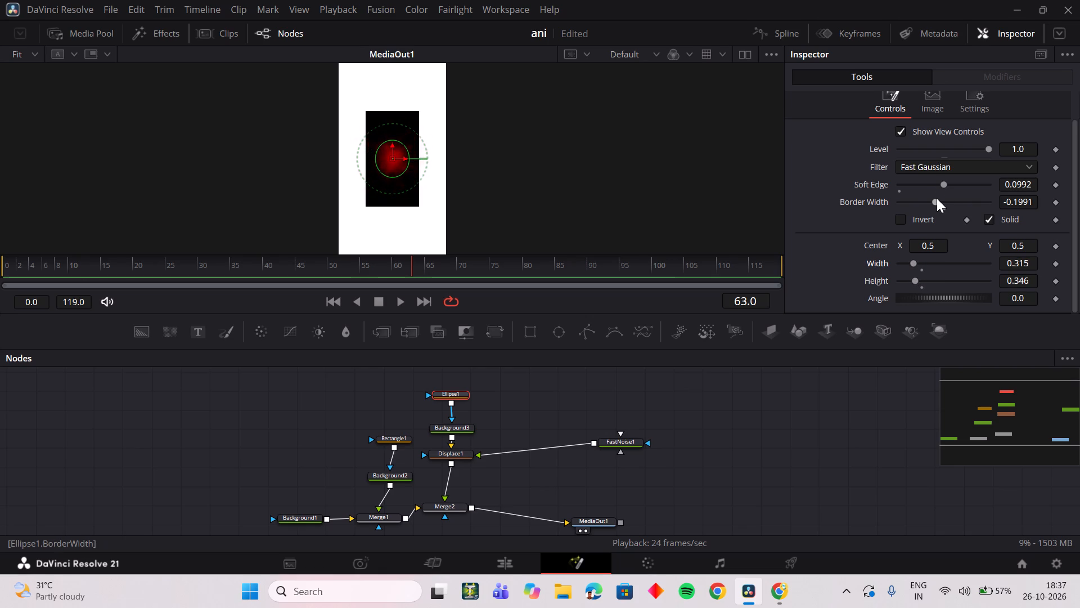
Set Ellipse1's Border Width to -0.08 and scrub forward to frame 85 to check the glow.
left_click_drag(937, 198, 942, 201)
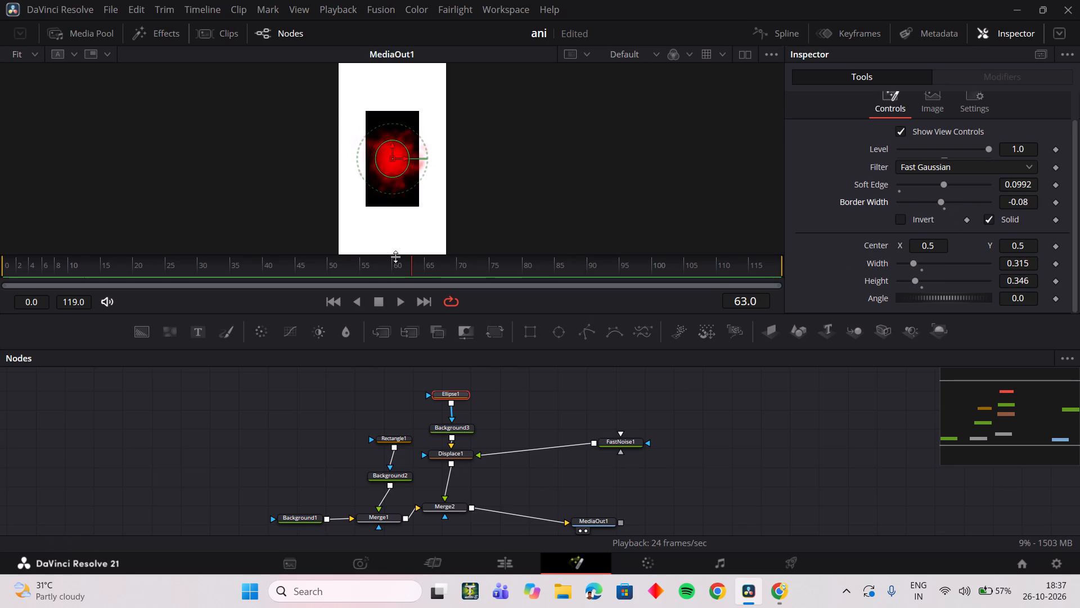
left_click_drag(418, 261, 559, 271)
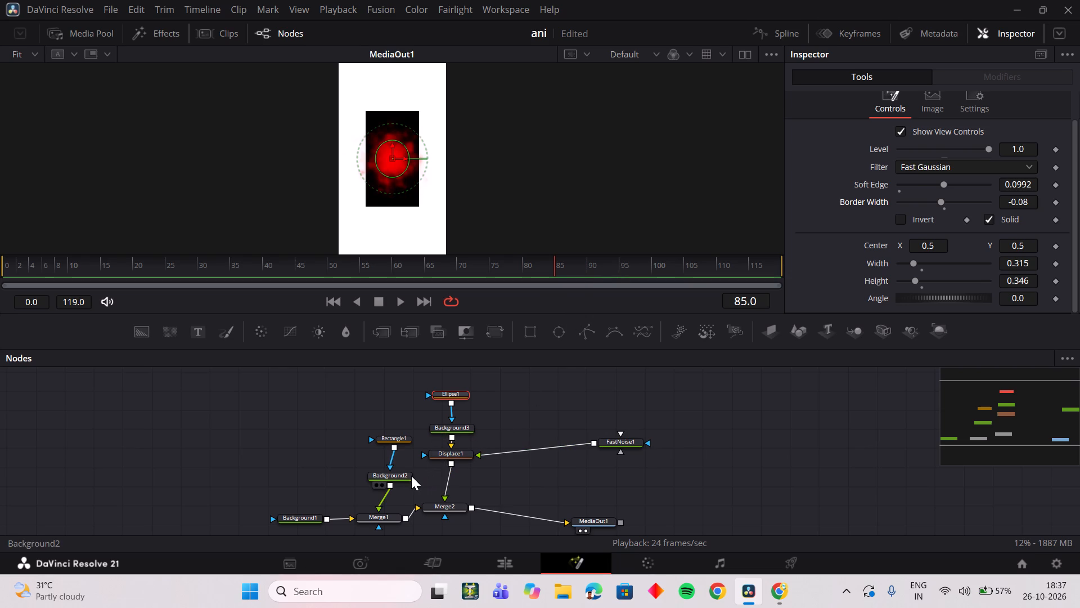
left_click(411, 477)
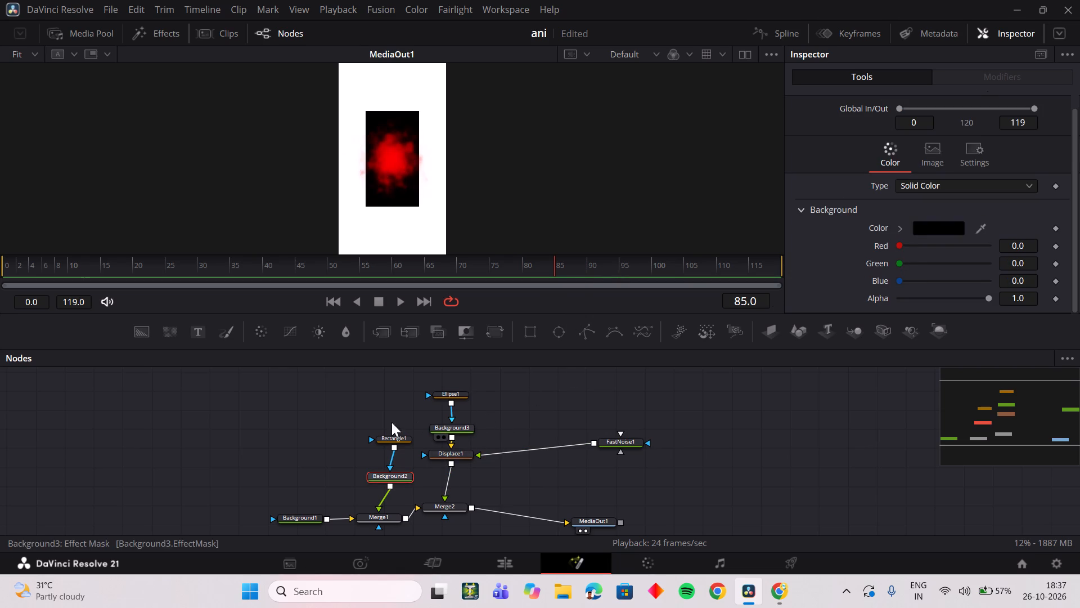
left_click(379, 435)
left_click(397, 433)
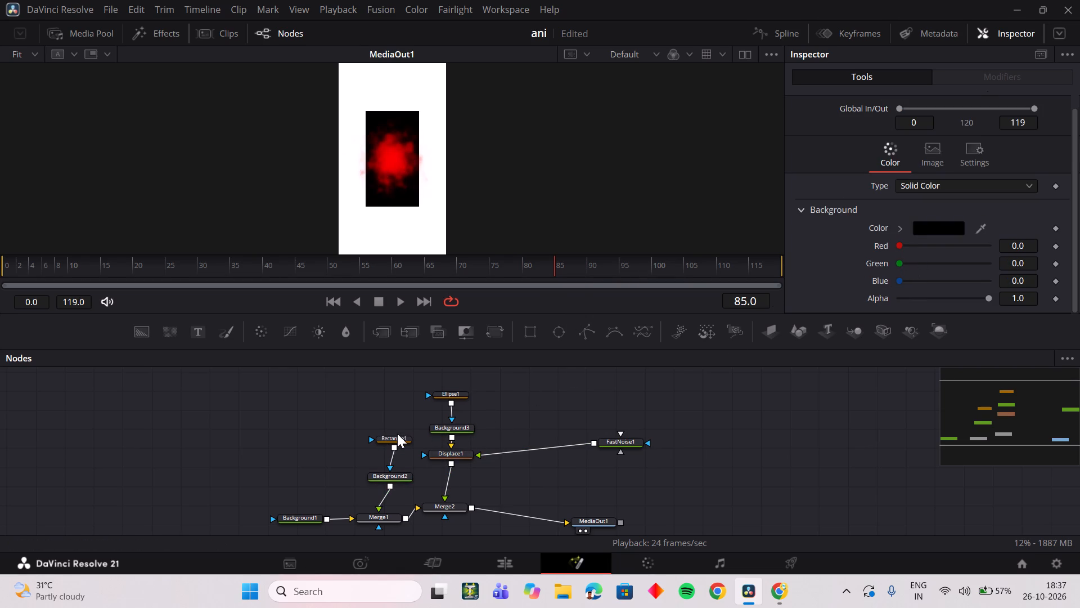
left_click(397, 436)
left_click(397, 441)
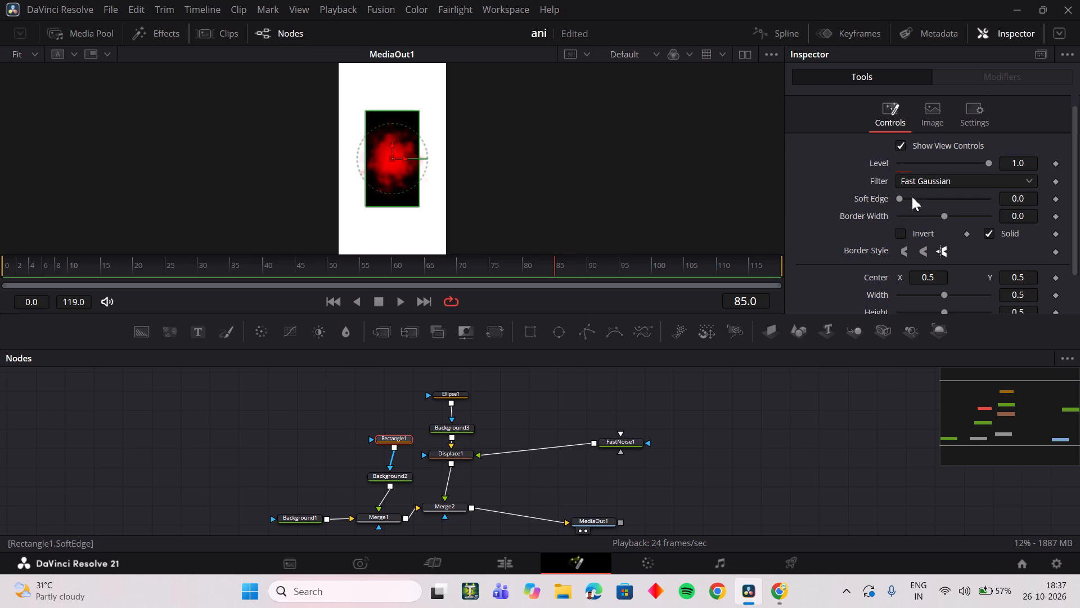
Tidy the node graph by moving FastNoise1 above Ellipse1 and shifting Ellipse1 and Background3 slightly aside from its connection.
left_click_drag(628, 442, 467, 375)
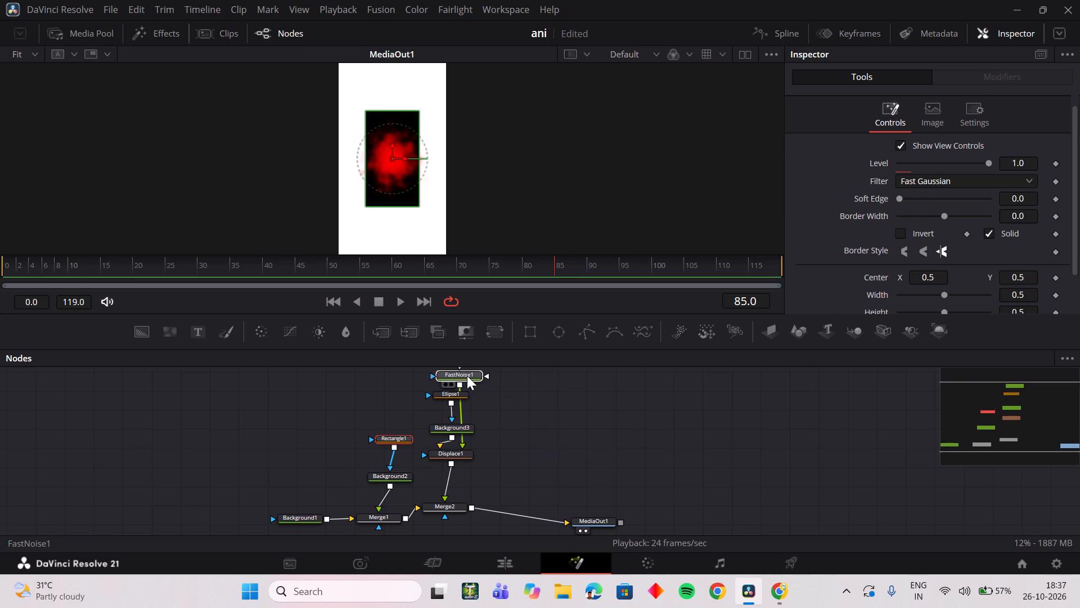
left_click_drag(467, 375, 453, 371)
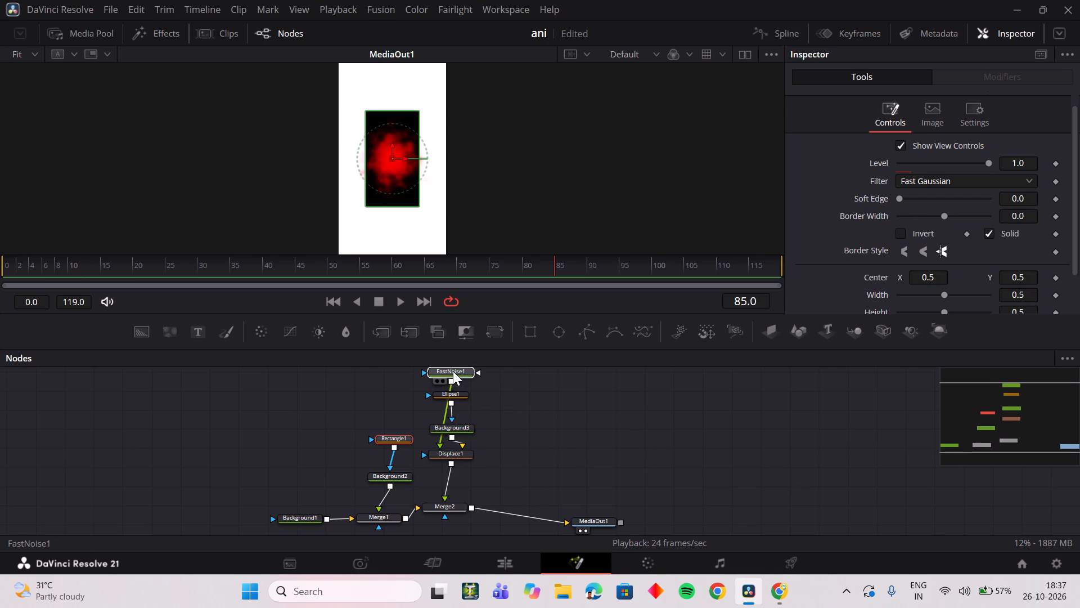
left_click_drag(453, 371, 475, 375)
left_click_drag(420, 386, 433, 408)
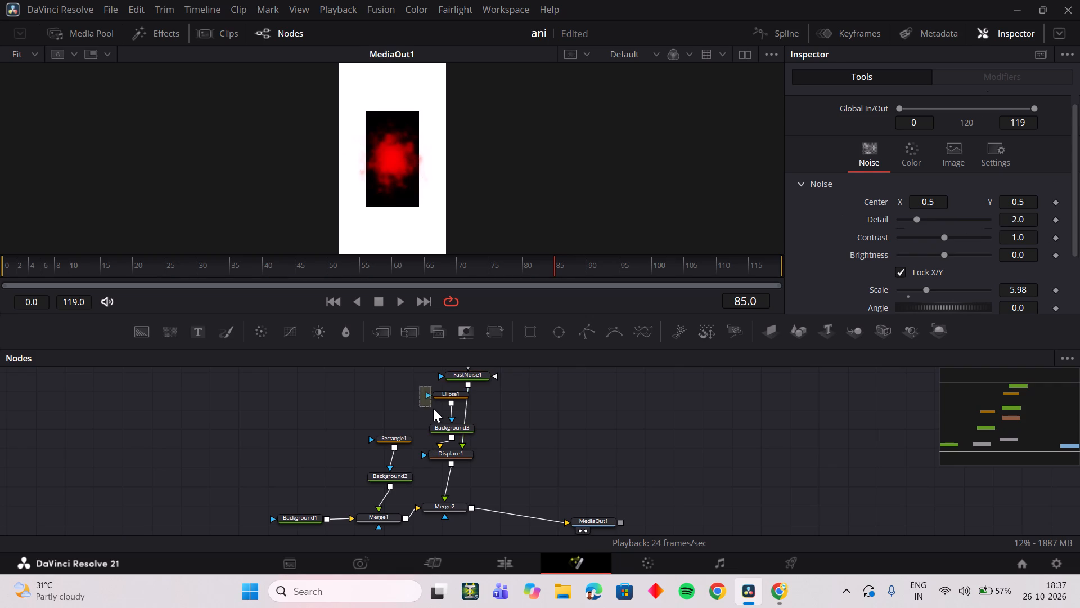
left_click_drag(433, 408, 447, 432)
left_click_drag(447, 431, 431, 428)
left_click(514, 419)
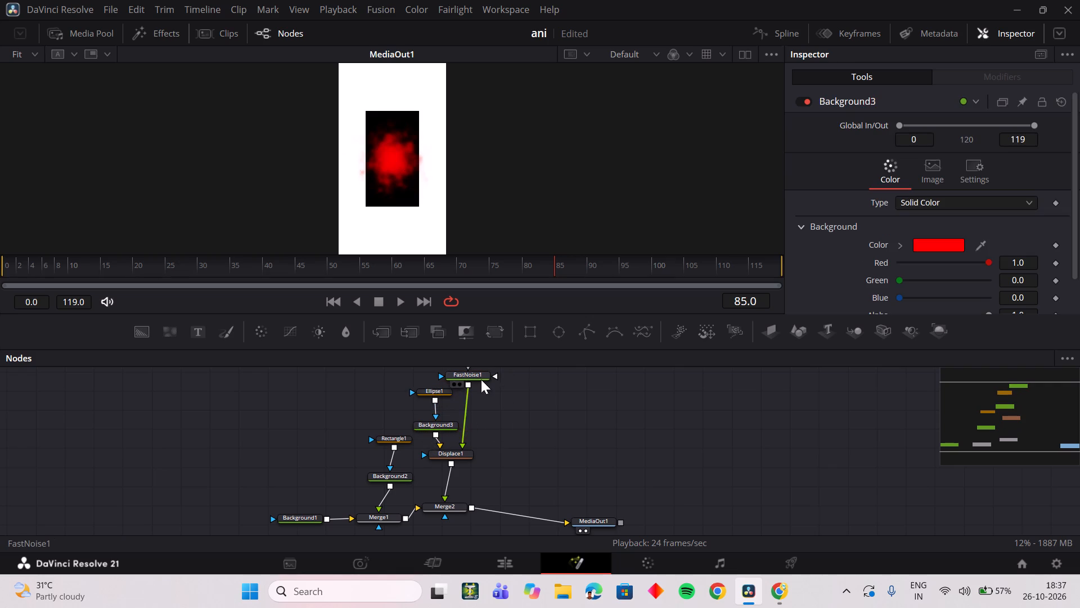
left_click_drag(479, 379, 470, 378)
left_click(542, 396)
Move the MediaOut1 node closer to Merge2, level with it.
left_click_drag(589, 523, 579, 516)
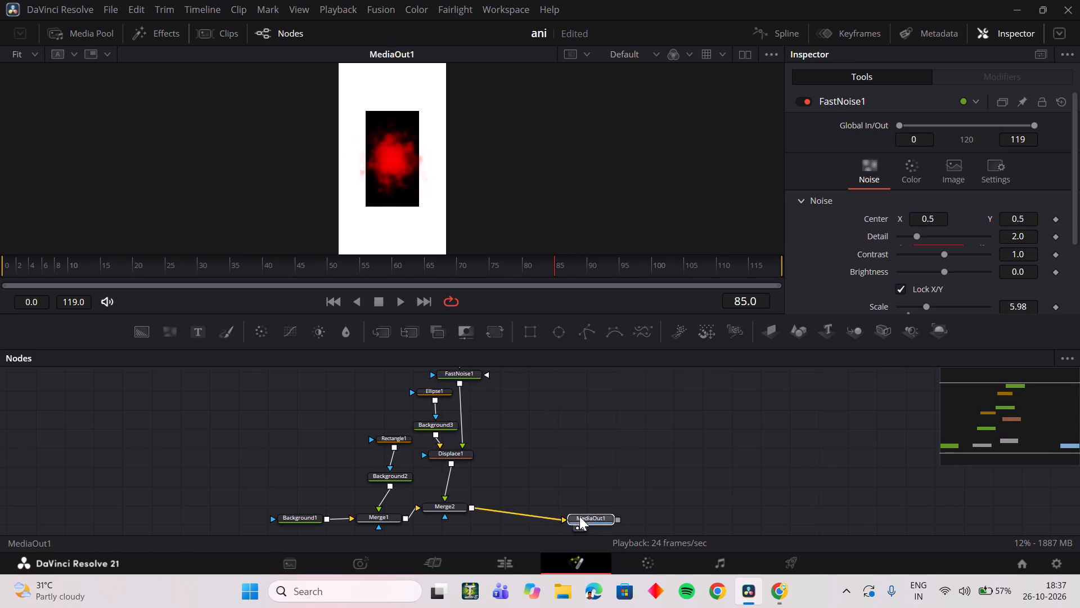
left_click_drag(579, 516, 565, 509)
left_click(697, 474)
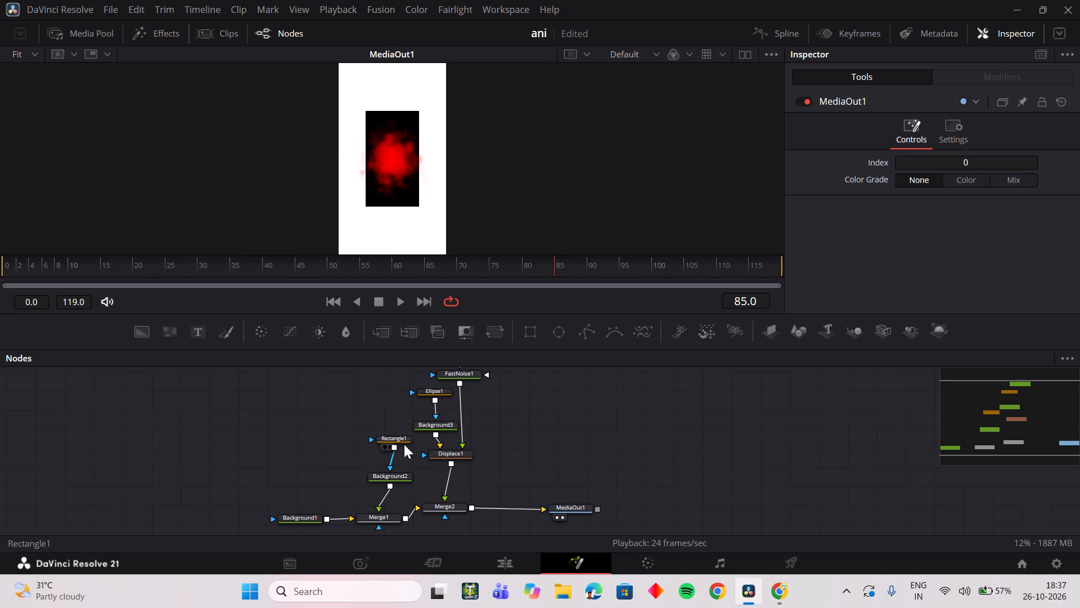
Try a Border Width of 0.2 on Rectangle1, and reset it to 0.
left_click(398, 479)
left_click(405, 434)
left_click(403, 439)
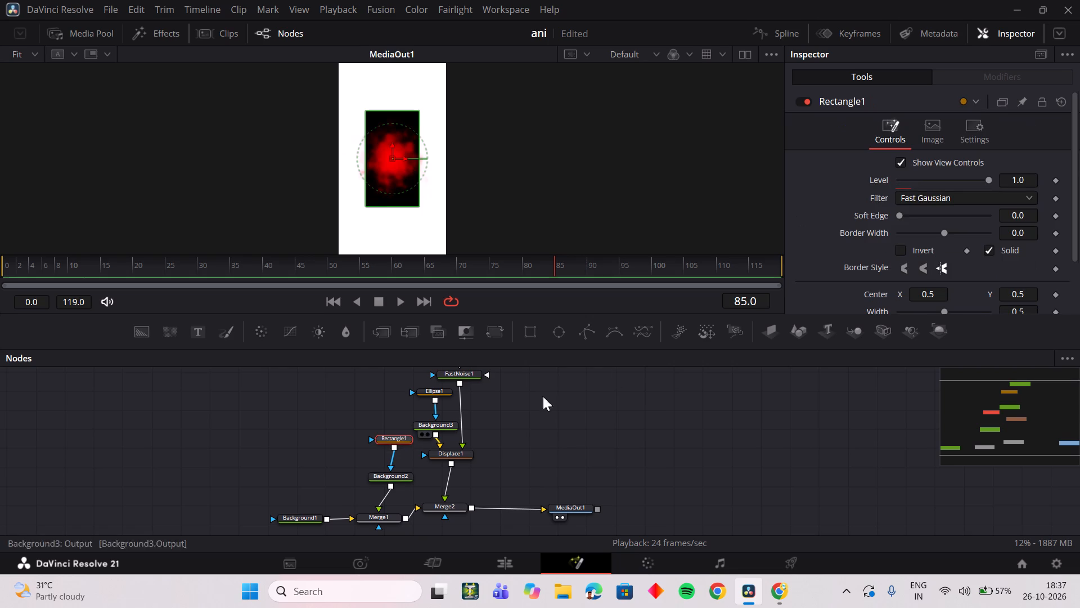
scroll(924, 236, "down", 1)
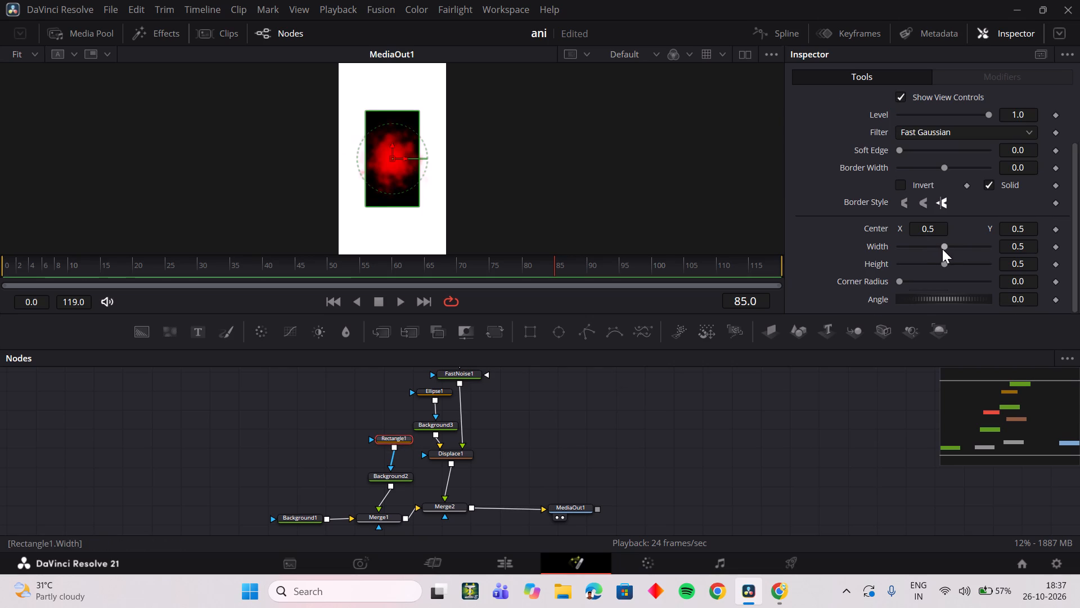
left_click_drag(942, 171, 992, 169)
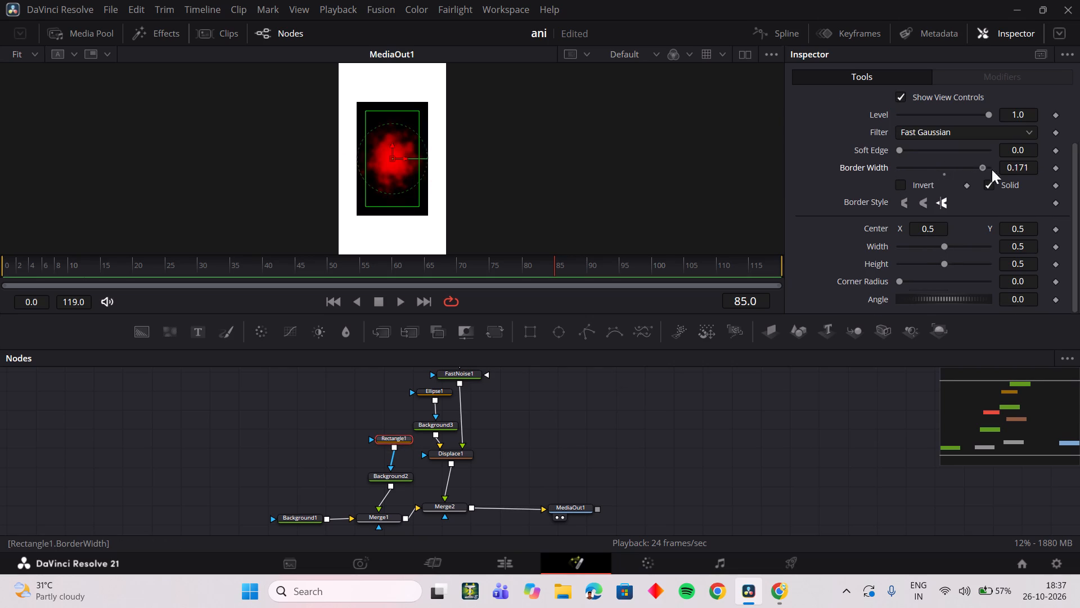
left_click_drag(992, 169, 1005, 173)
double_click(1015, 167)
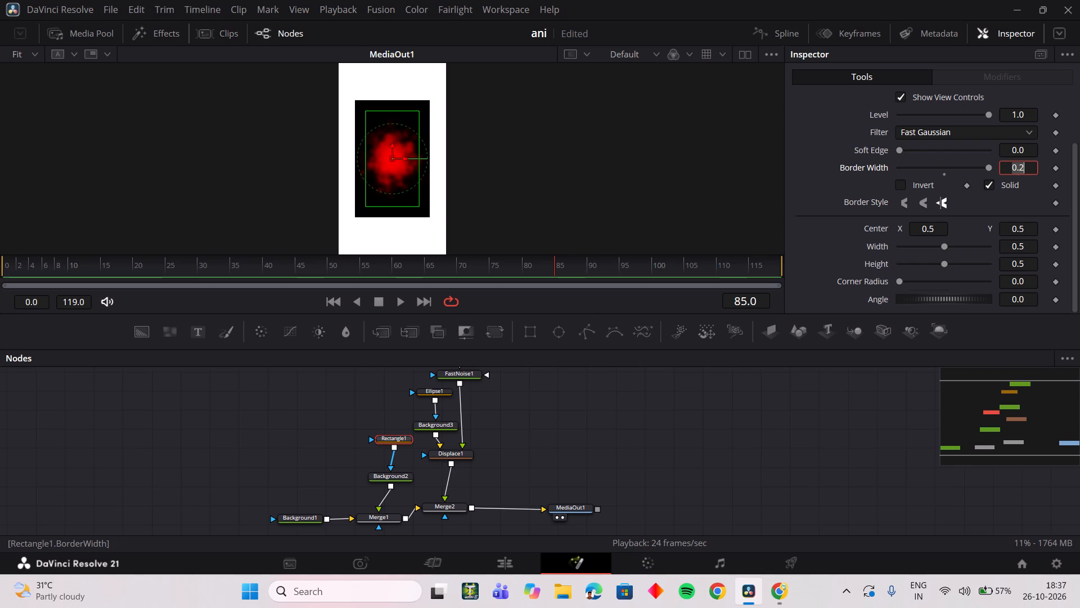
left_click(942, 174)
Set Rectangle1's Width to about 0.528 and Height to about 0.661.
left_click(948, 247)
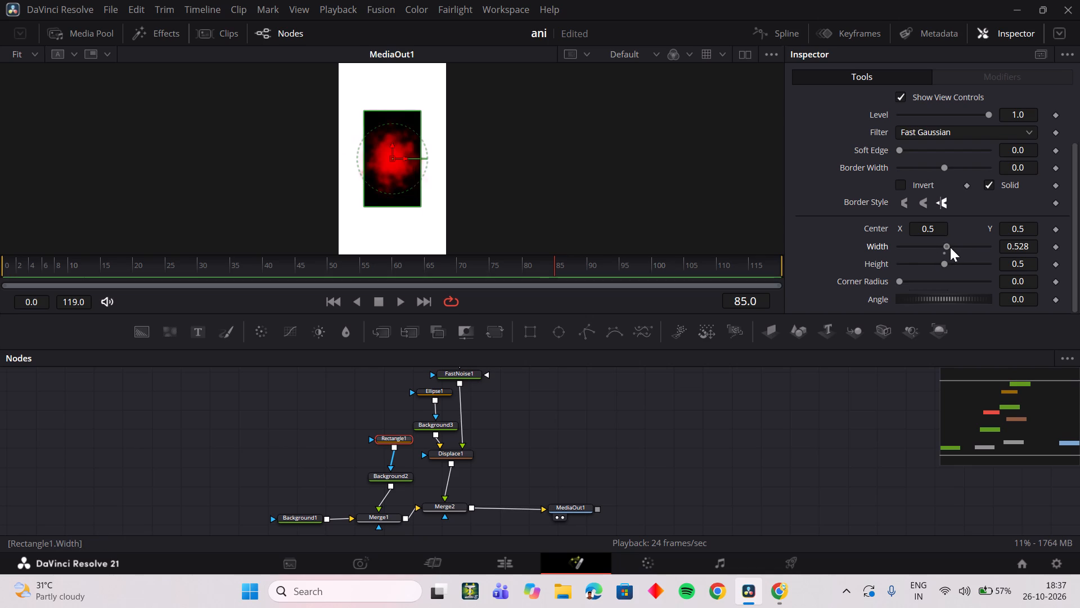
left_click_drag(946, 261, 960, 266)
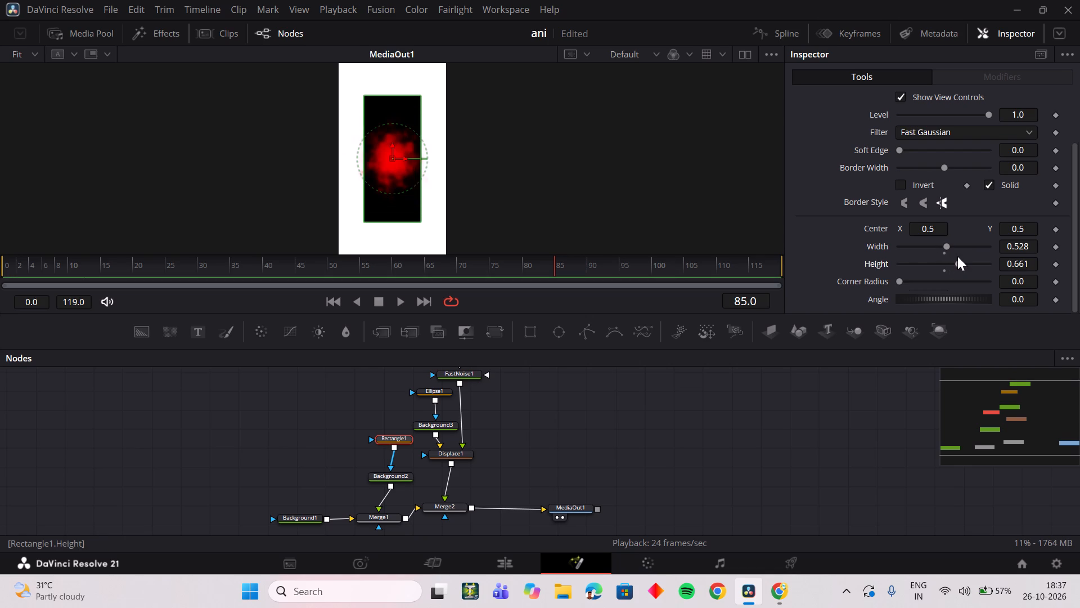
Resize Rectangle1 to a Width of about 0.583 and a Height of about 0.575.
left_click_drag(947, 250, 960, 249)
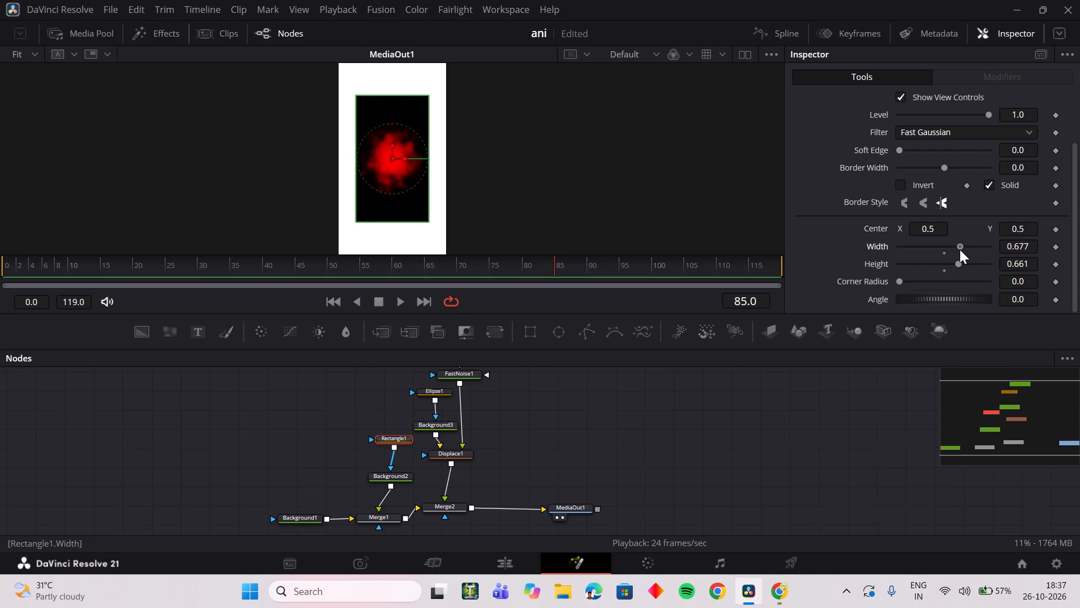
left_click_drag(960, 249, 957, 250)
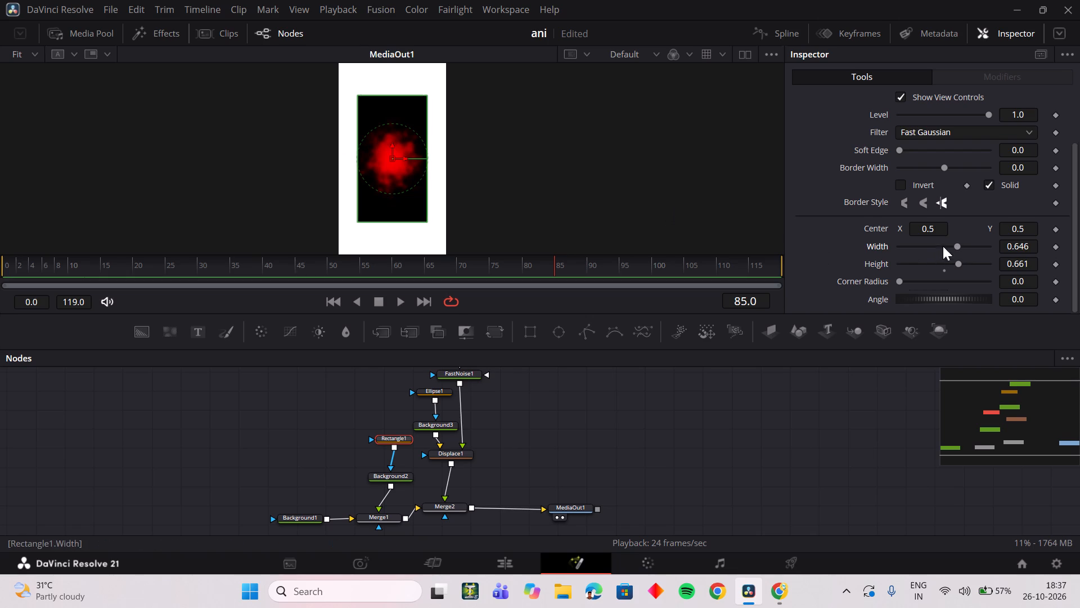
left_click_drag(960, 247, 952, 249)
left_click(956, 263)
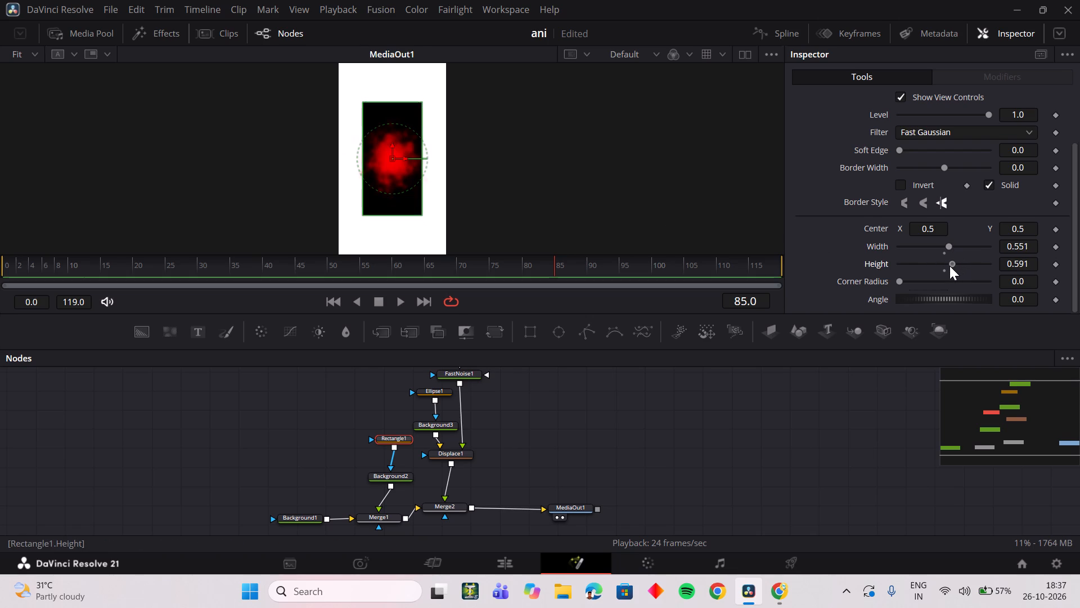
left_click(952, 248)
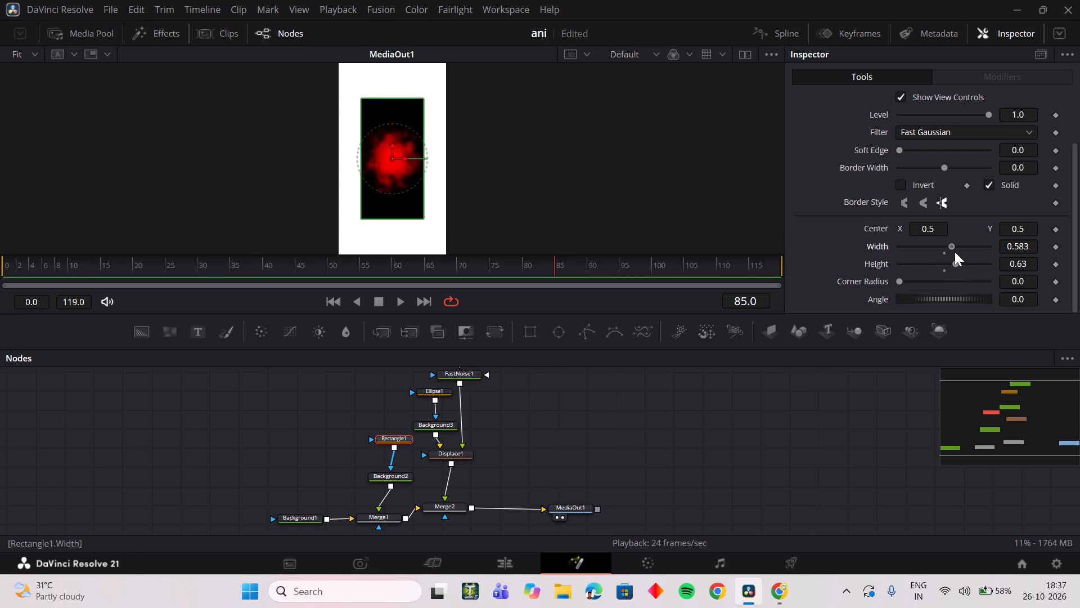
left_click_drag(956, 263, 951, 266)
left_click(661, 430)
left_click(581, 433)
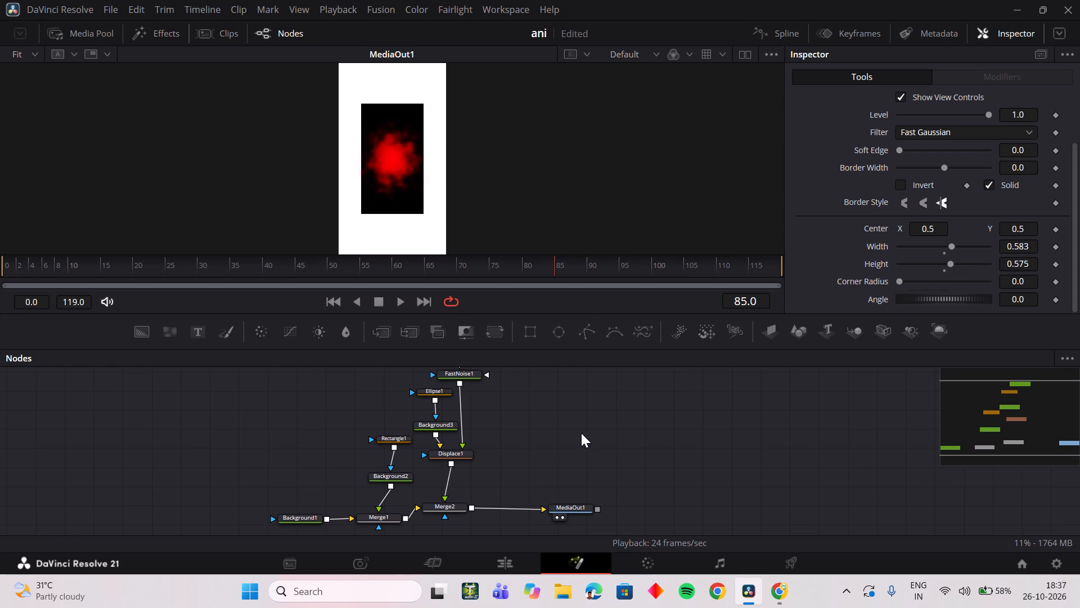
Raise FastNoise1's Seethe Rate to about 0.85, playing back the animation to compare the glow's motion.
left_click_drag(345, 268, 48, 267)
key("space")
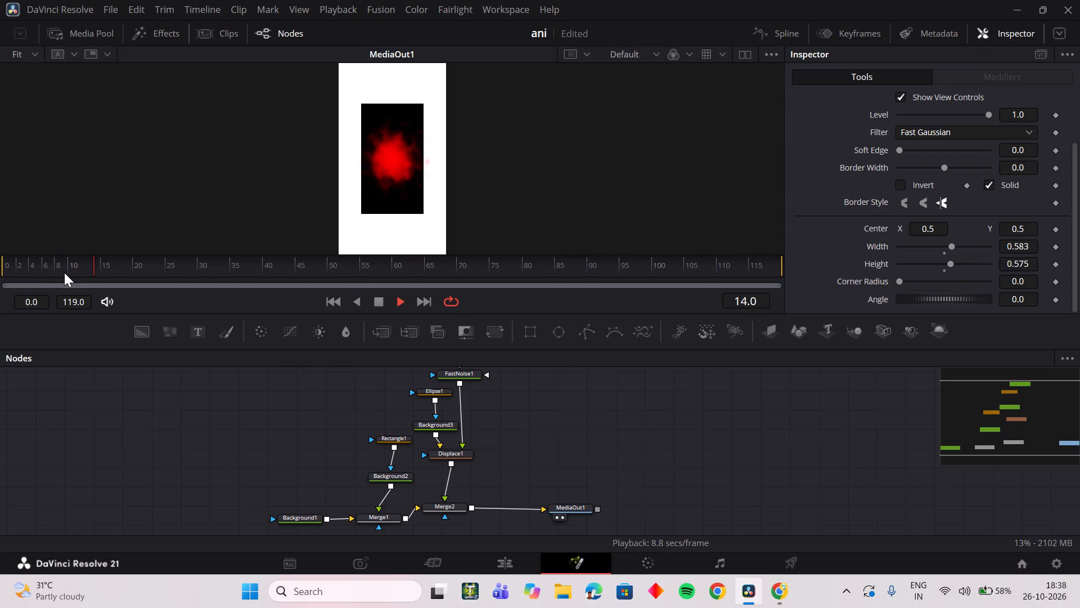
key("space")
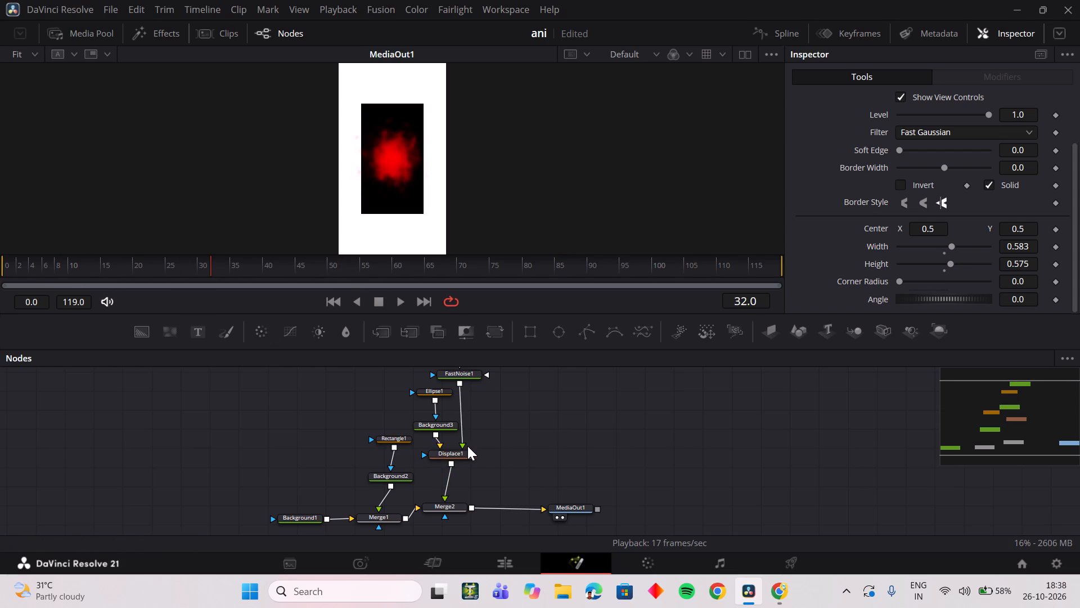
scroll(532, 424, "up", 1)
left_click(469, 415)
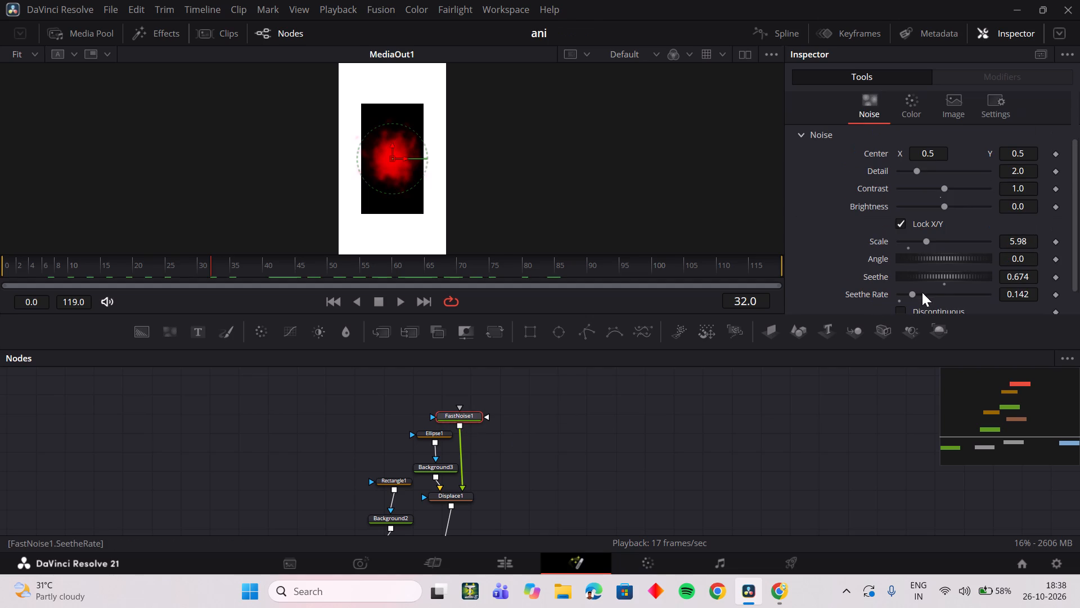
left_click_drag(914, 292, 942, 295)
key("space")
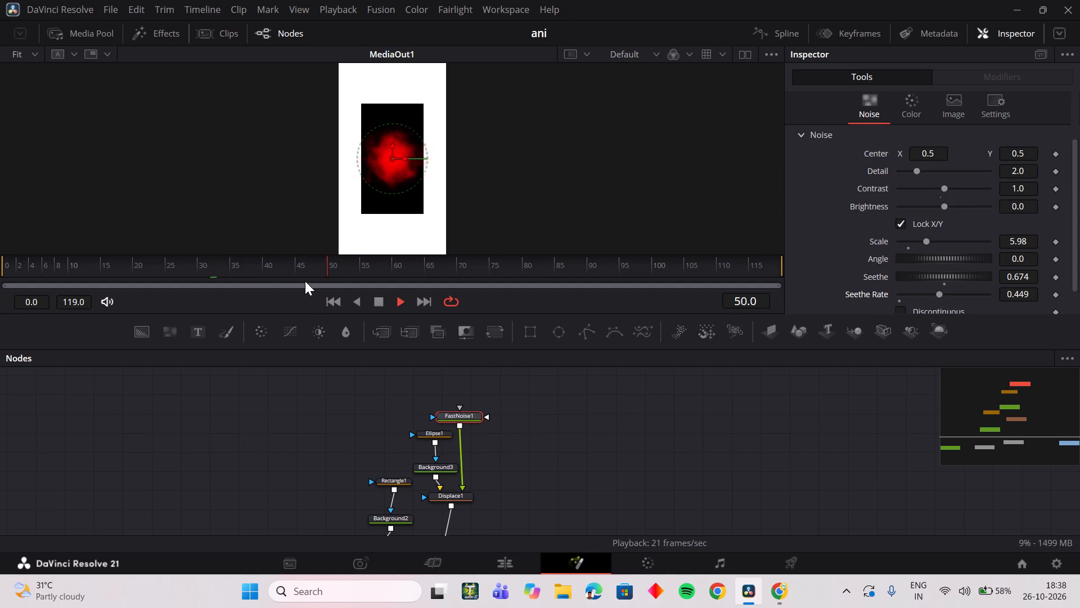
key("space")
left_click_drag(940, 296, 976, 297)
left_click_drag(370, 267, 184, 276)
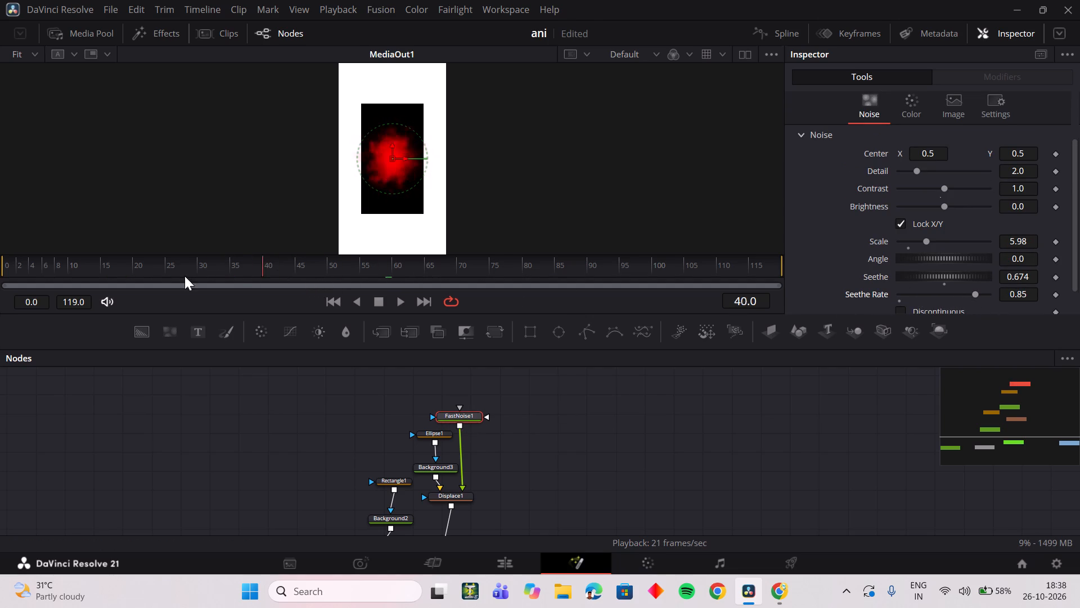
left_click_drag(184, 276, 164, 277)
key("space")
key("space")
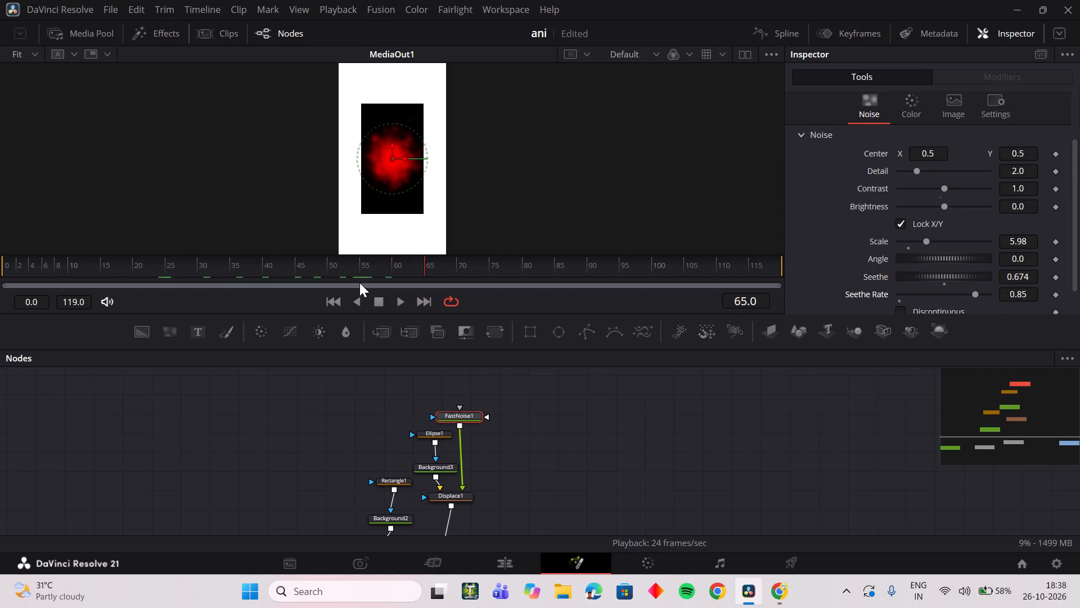
Set Ellipse1's Soft Edge to about 0.063 and its Width to about 0.331.
left_click(435, 440)
left_click(439, 436)
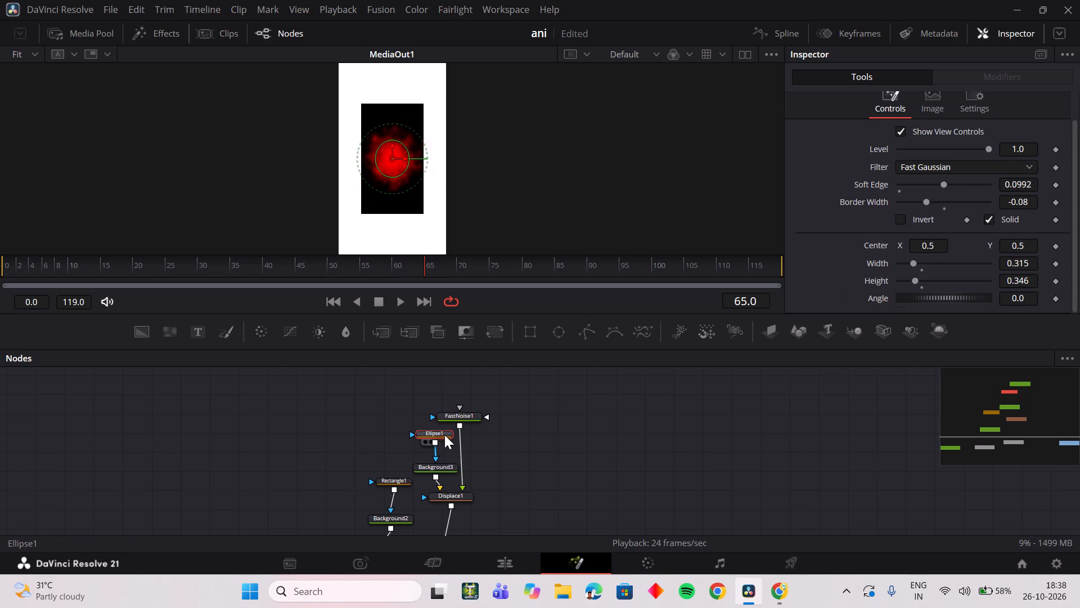
left_click_drag(917, 265, 909, 269)
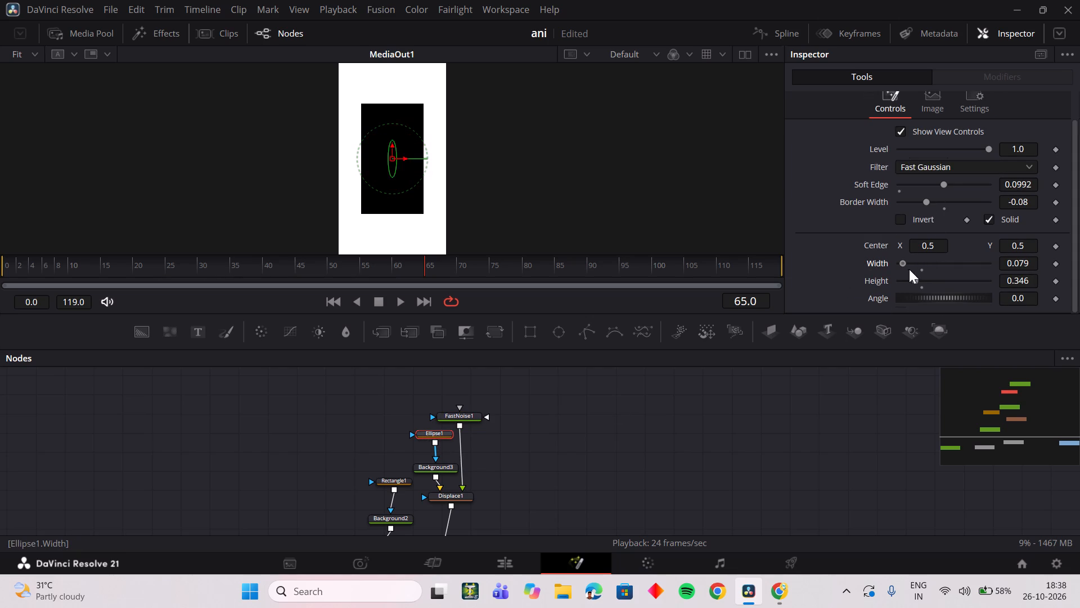
left_click_drag(909, 269, 949, 270)
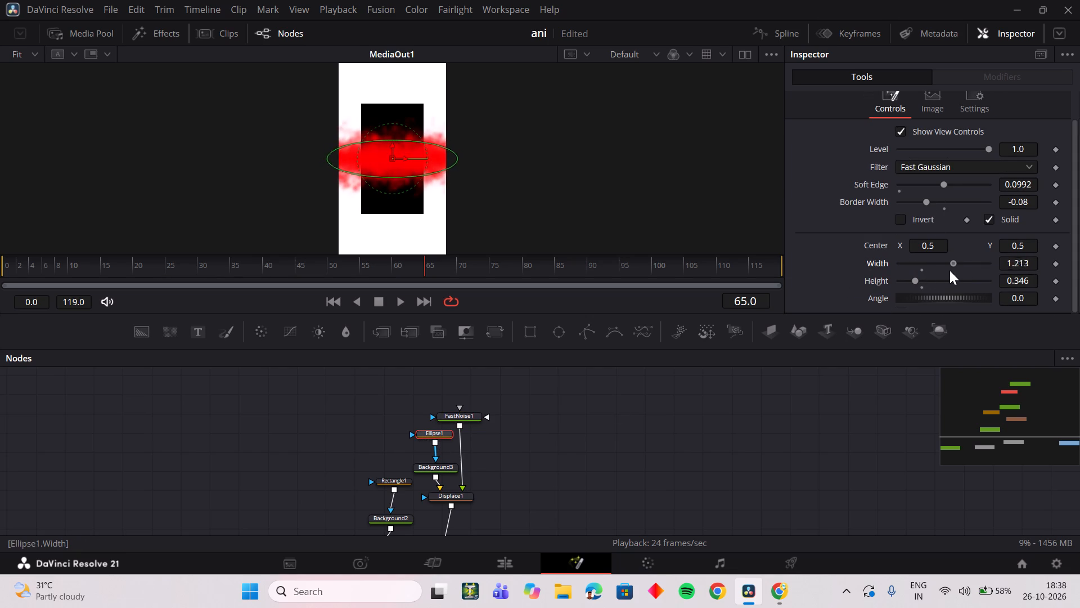
left_click_drag(949, 270, 925, 272)
scroll(937, 272, "down", 2)
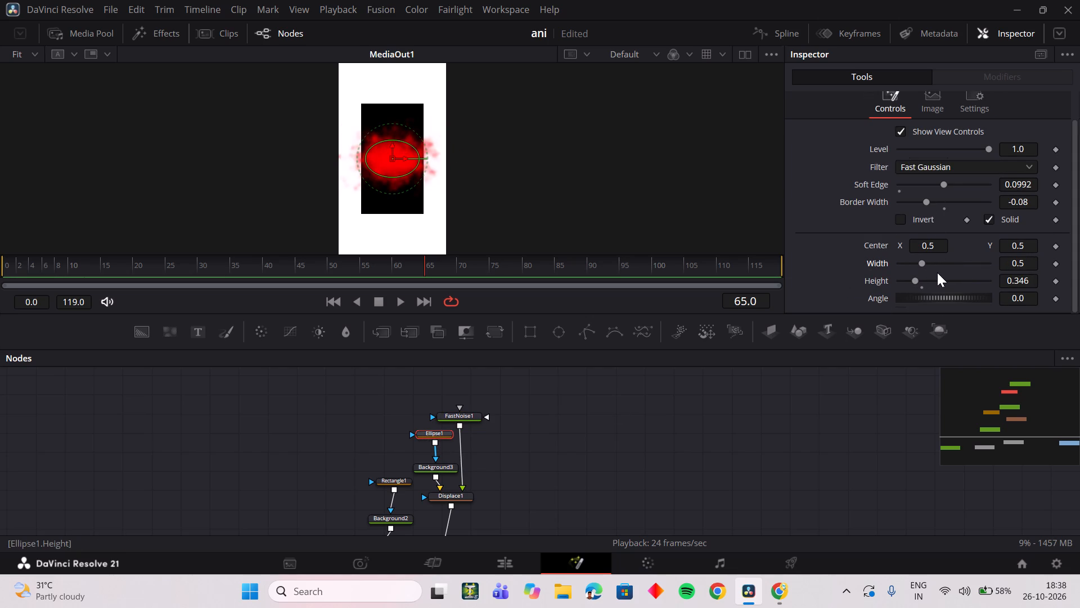
scroll(937, 272, "up", 1)
left_click_drag(943, 217, 903, 223)
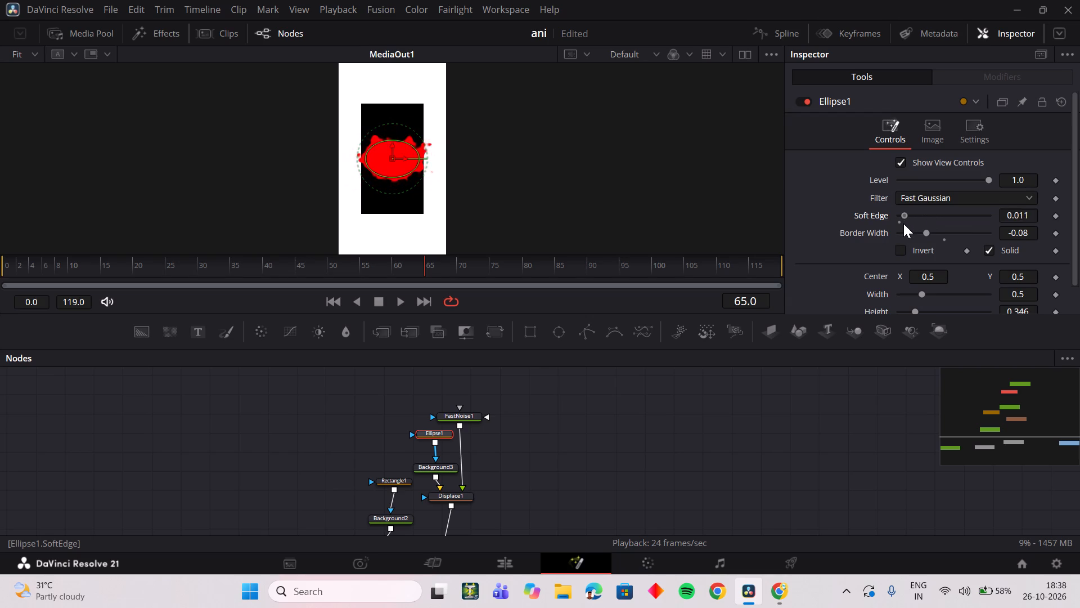
left_click_drag(903, 223, 930, 228)
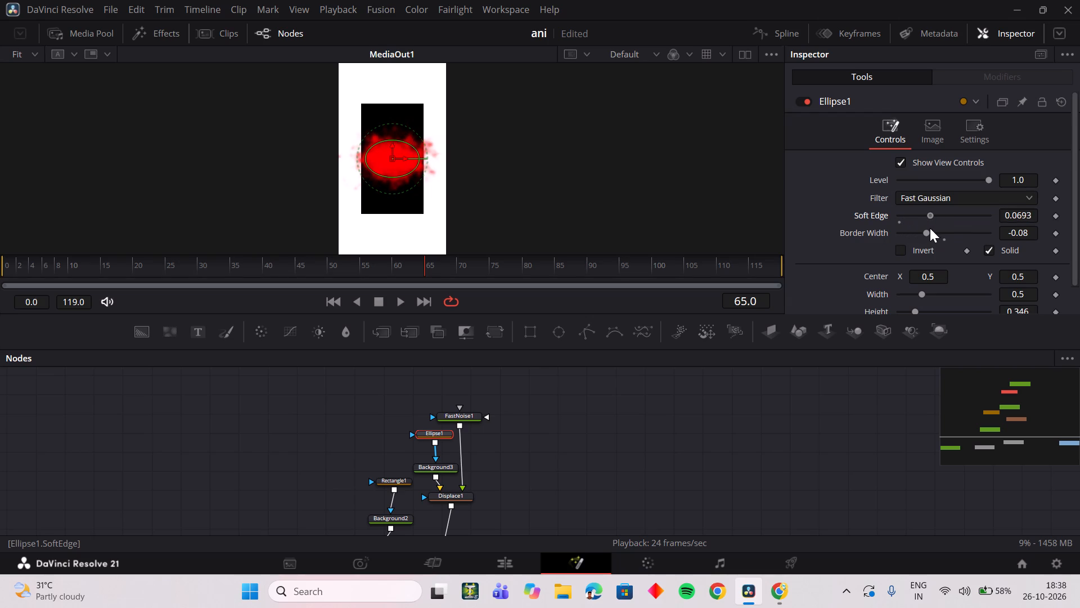
left_click_drag(930, 228, 927, 229)
left_click_drag(920, 296, 912, 297)
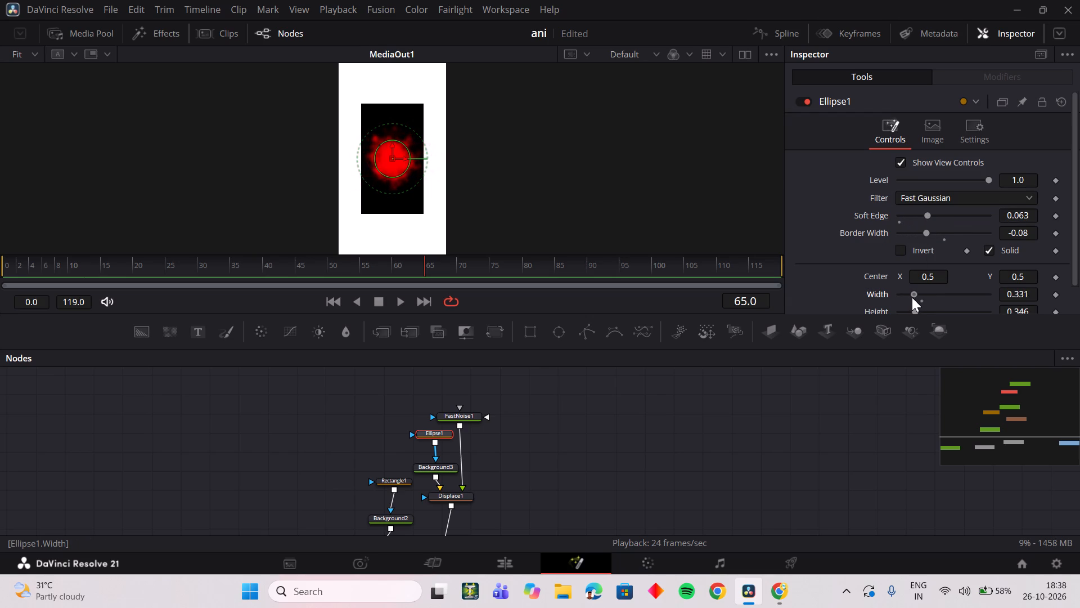
left_click_drag(912, 297, 912, 297)
Set Ellipse1's Border Width to about -0.128 and Soft Edge to about 0.039, and play back the result.
left_click_drag(924, 217, 916, 222)
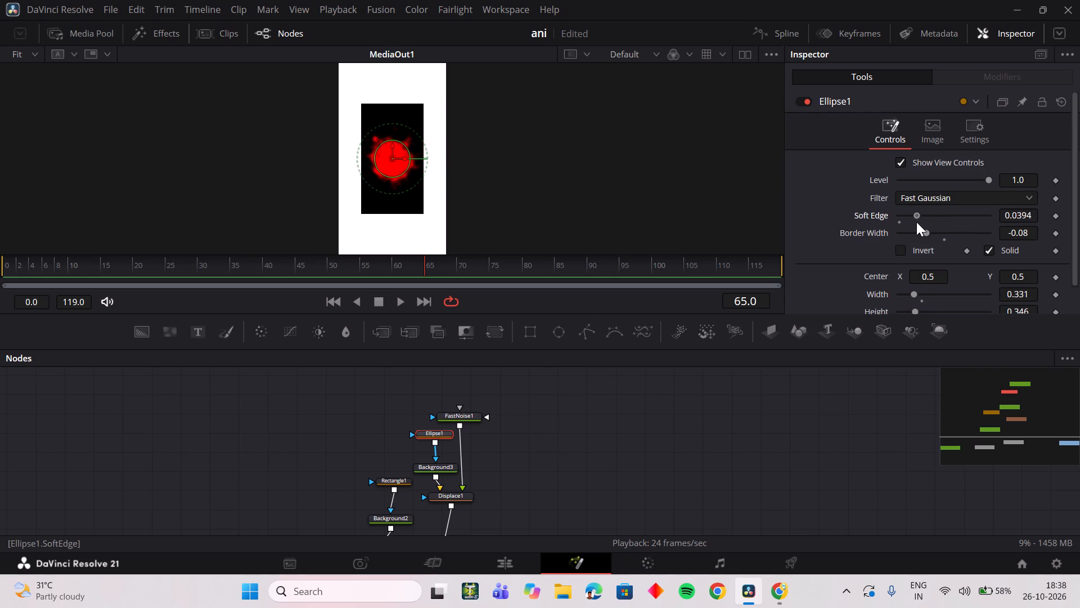
left_click_drag(916, 222, 920, 222)
scroll(923, 250, "down", 1)
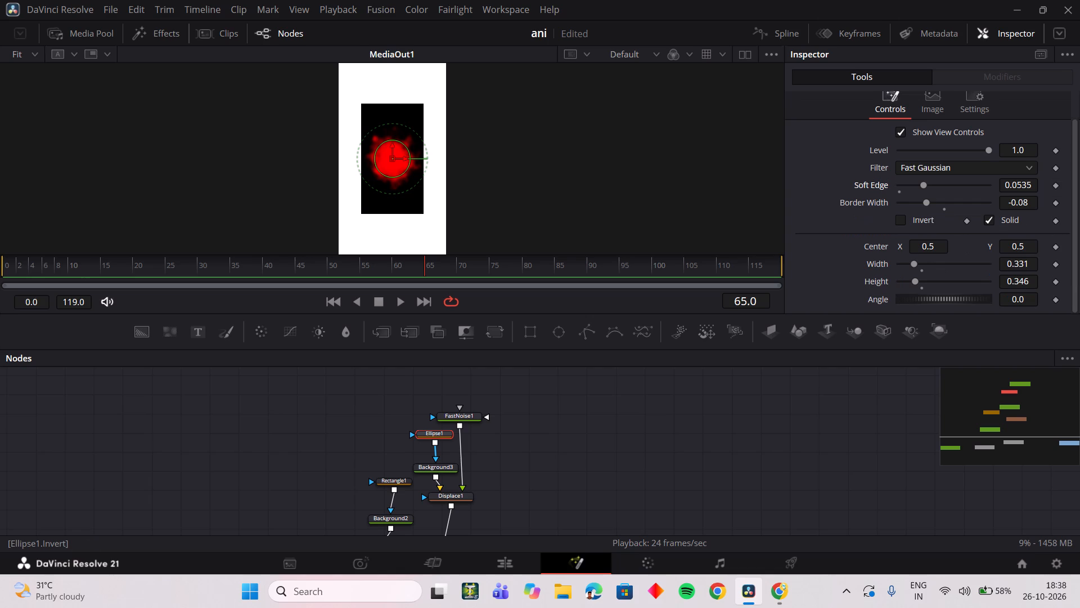
left_click_drag(930, 203, 920, 204)
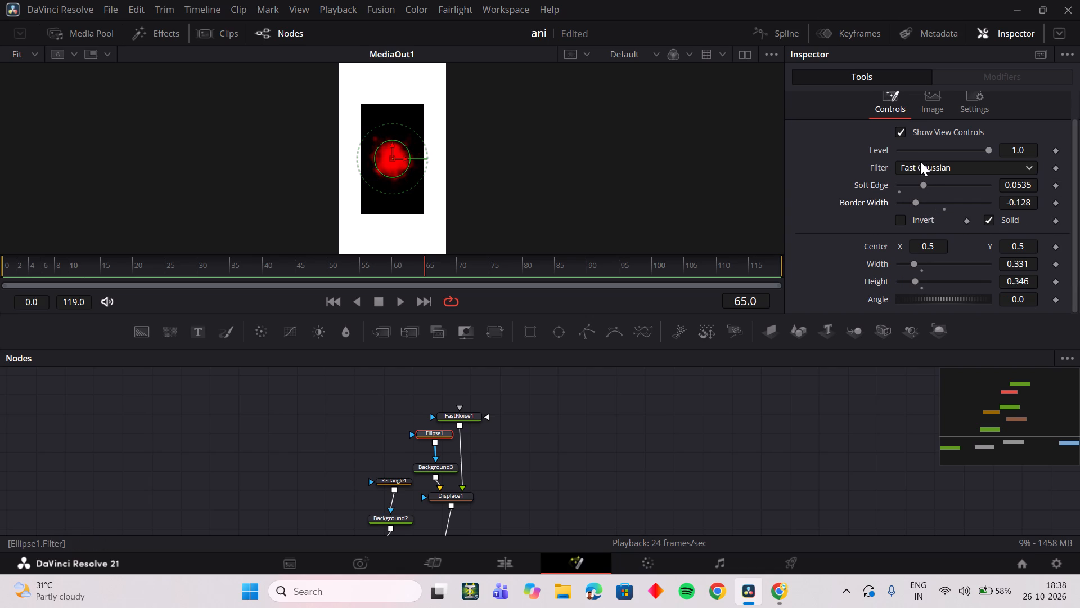
left_click_drag(920, 187, 913, 189)
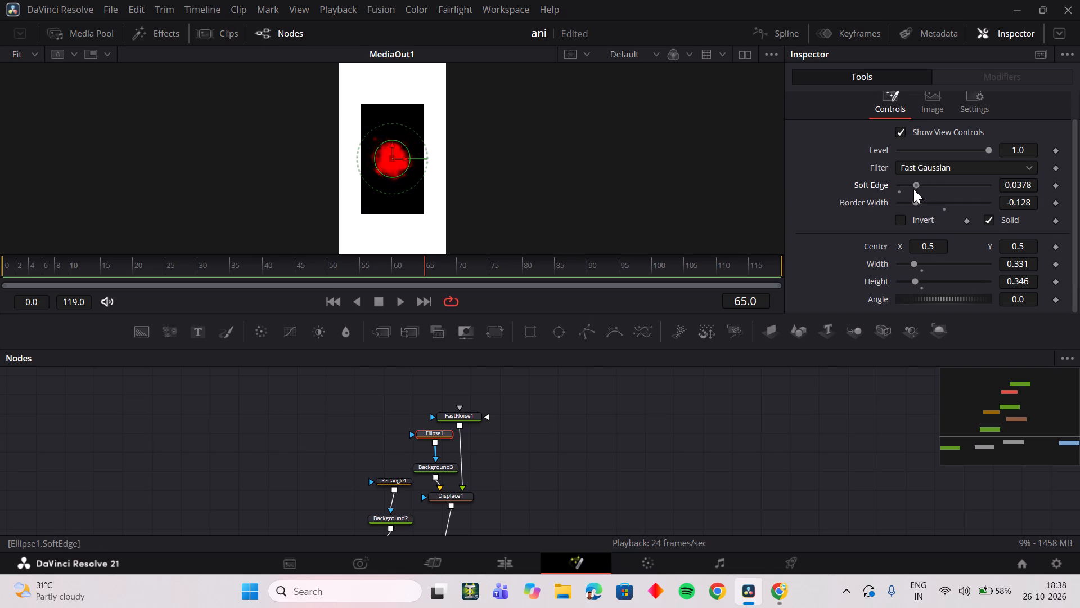
left_click_drag(913, 189, 914, 189)
key("space")
key("space")
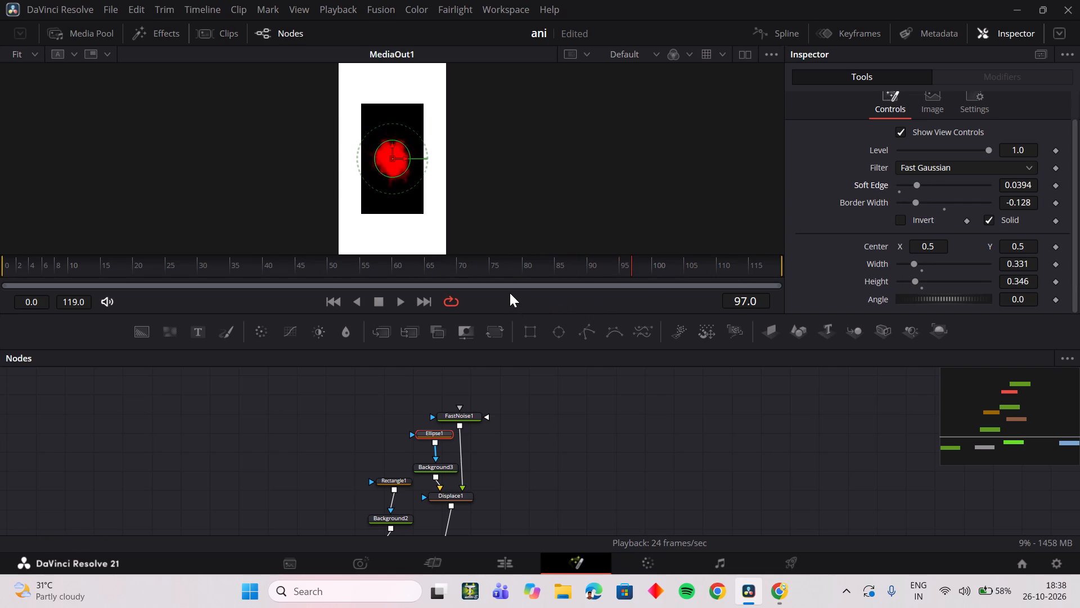
key("space")
key("space")
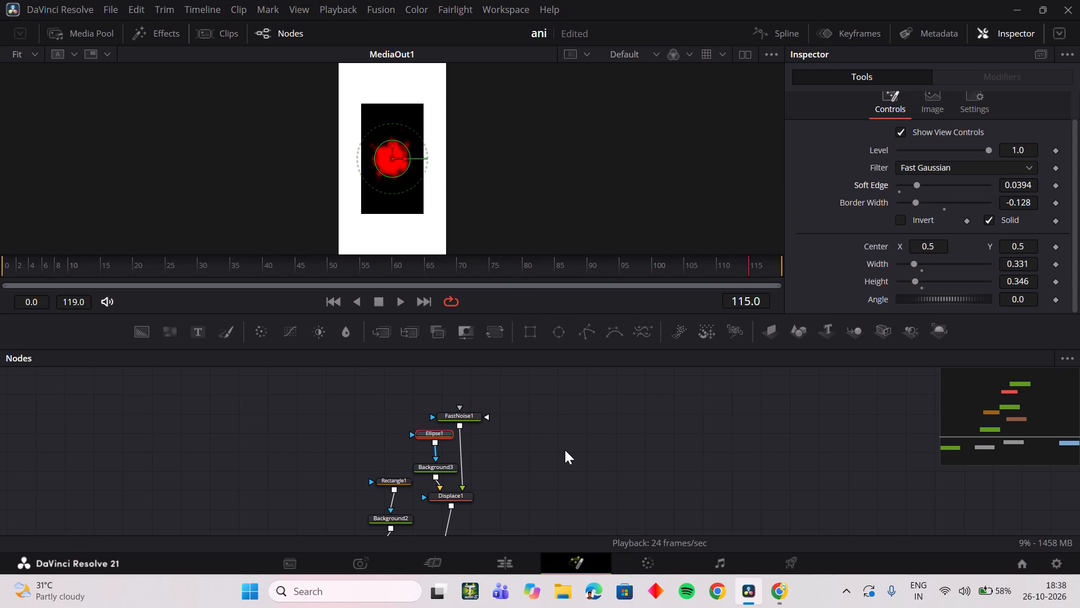
Round Rectangle1's corners with a Corner Radius of about 0.205 and play back the animation.
left_click(565, 450)
left_click(399, 482)
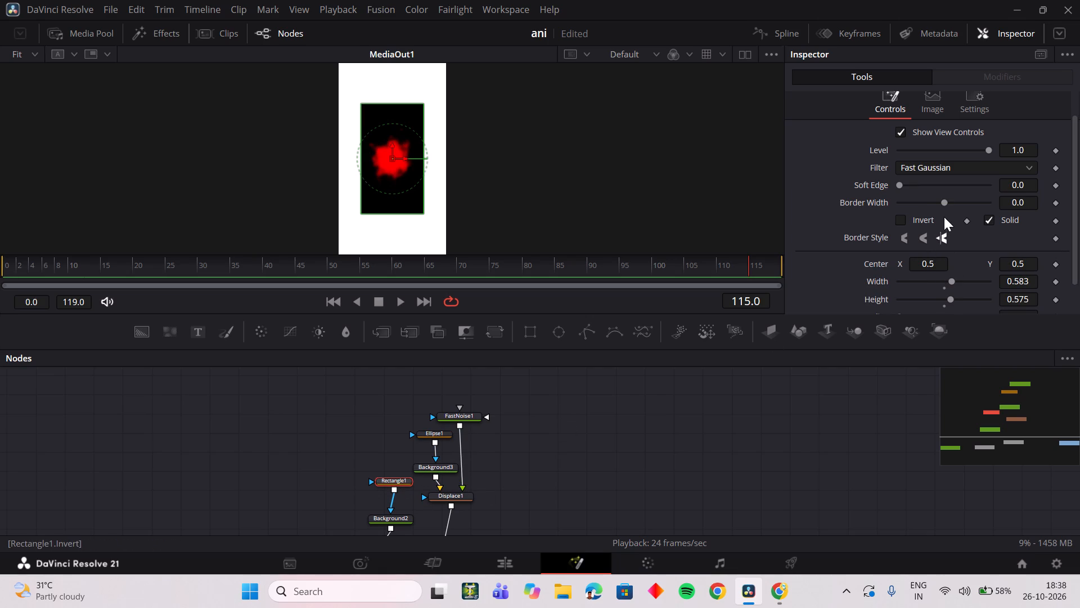
scroll(941, 207, "down", 3)
left_click_drag(897, 283, 899, 283)
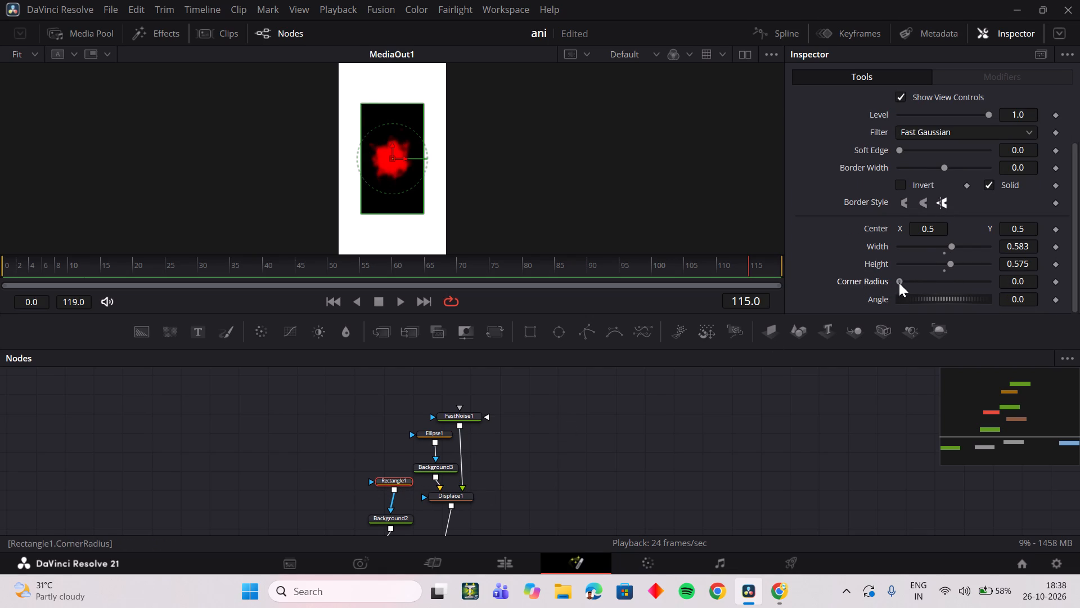
left_click_drag(899, 283, 916, 284)
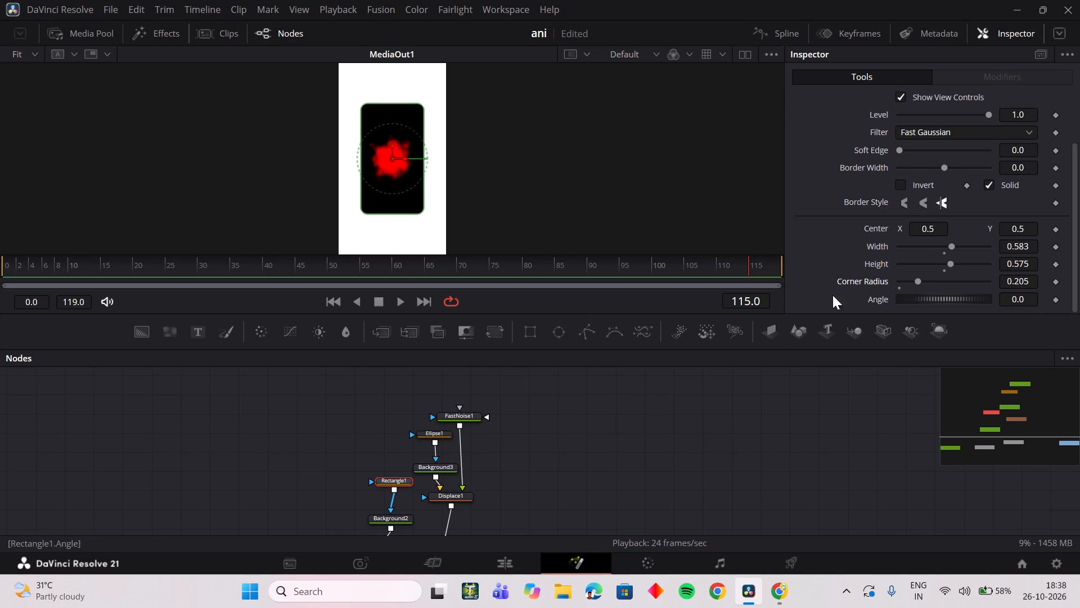
double_click(612, 408)
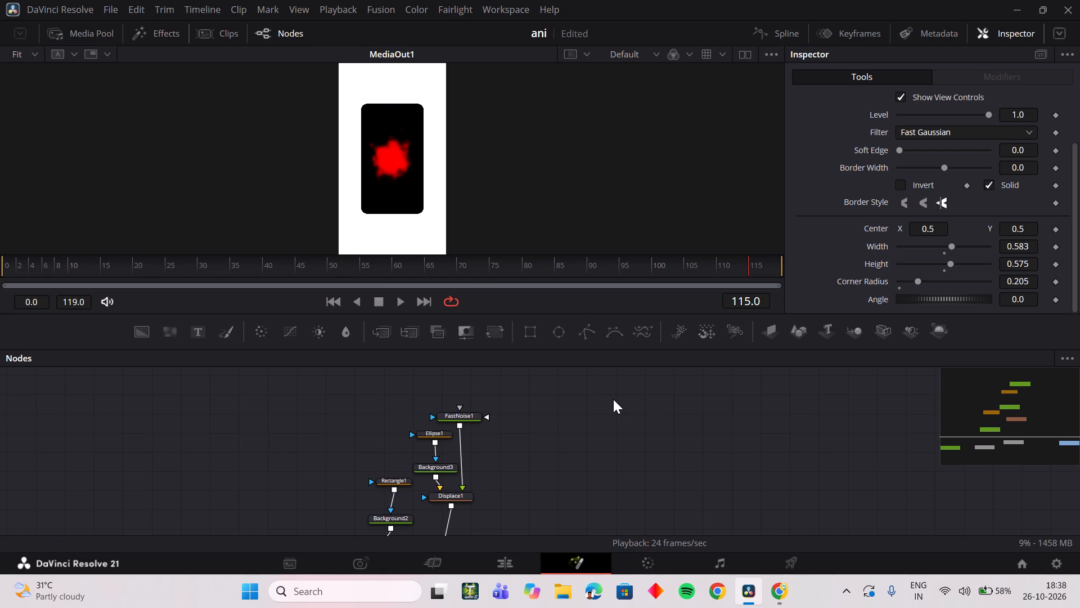
key("space")
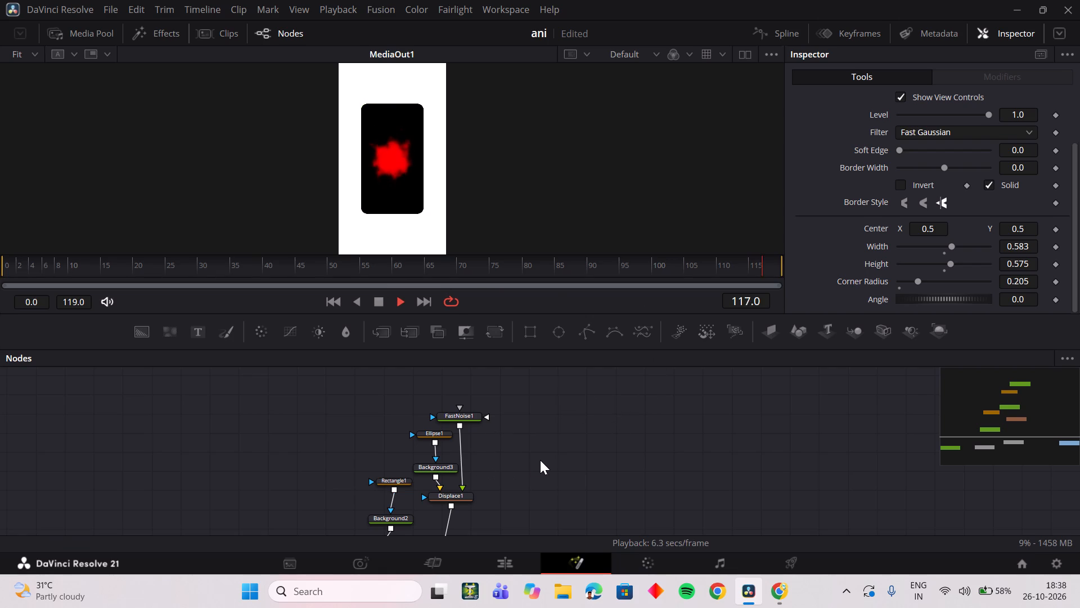
key("space")
Move the MediaOut1 node farther away from Merge2 to make room between them.
scroll(613, 461, "down", 2)
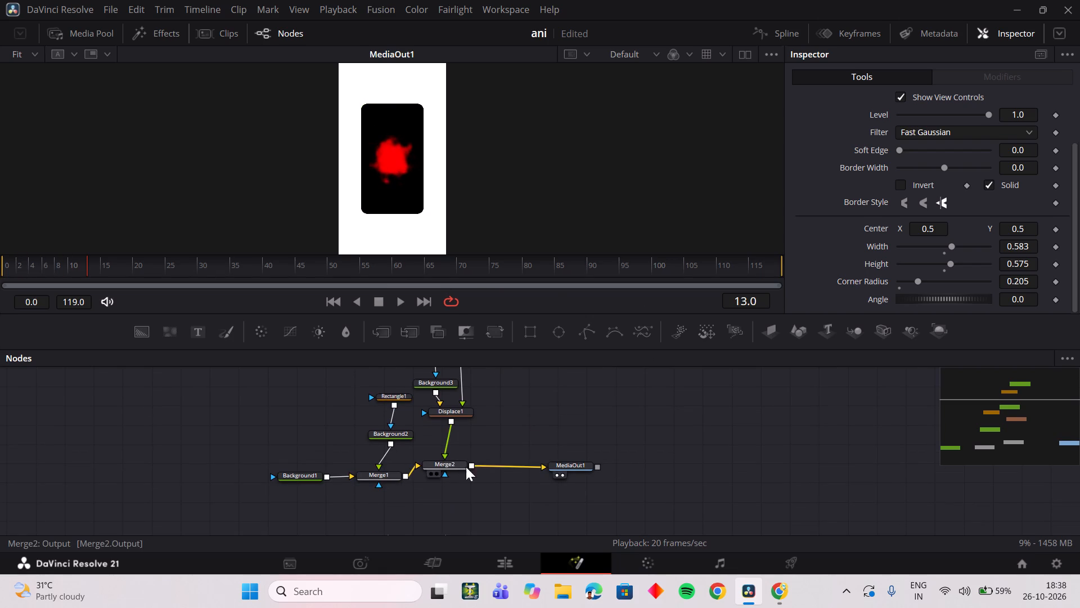
left_click_drag(562, 467, 638, 464)
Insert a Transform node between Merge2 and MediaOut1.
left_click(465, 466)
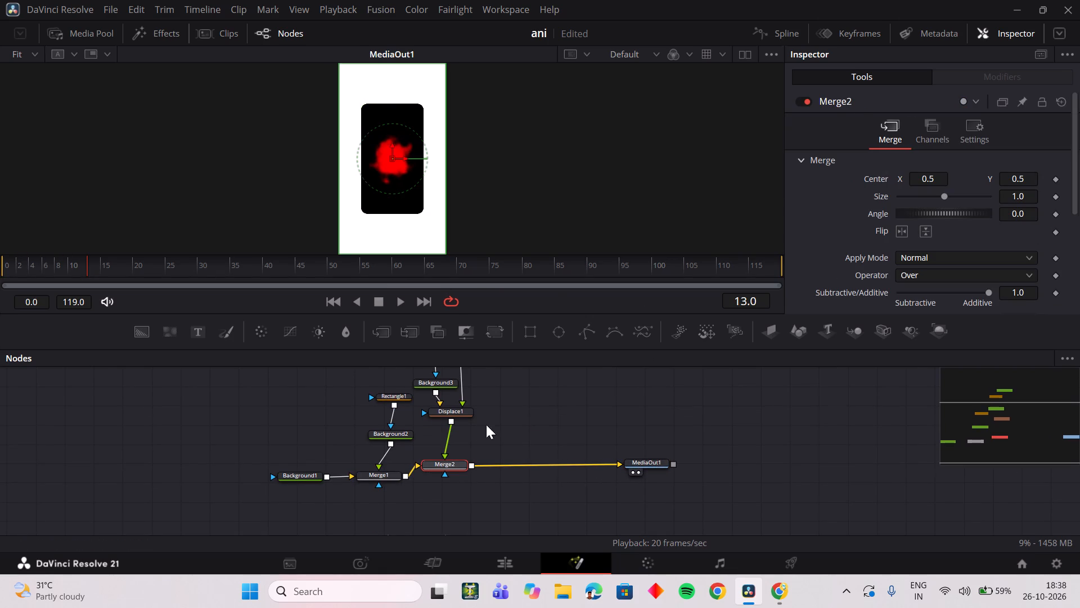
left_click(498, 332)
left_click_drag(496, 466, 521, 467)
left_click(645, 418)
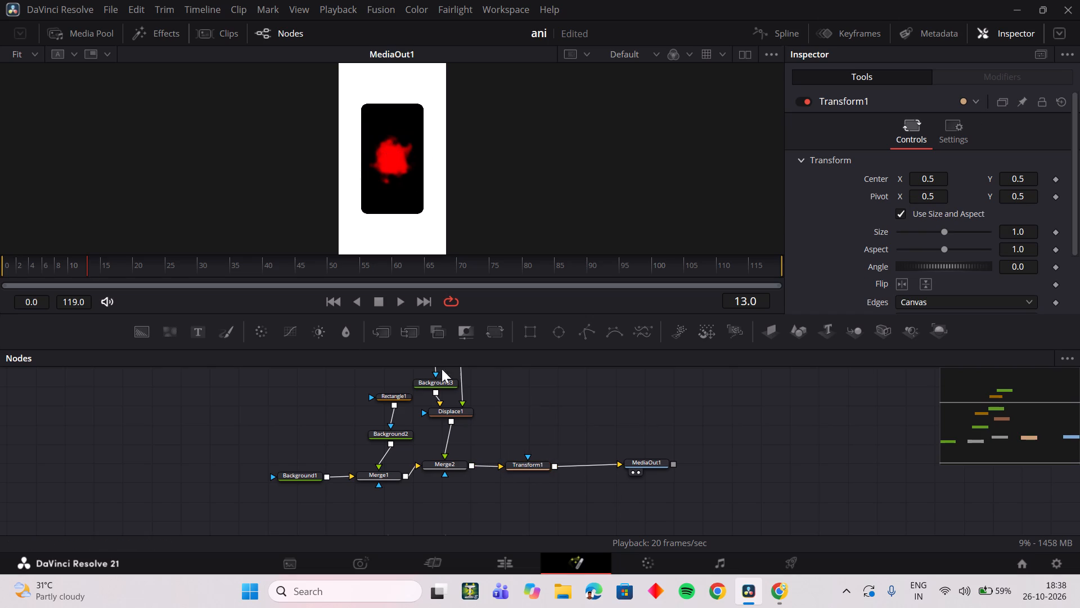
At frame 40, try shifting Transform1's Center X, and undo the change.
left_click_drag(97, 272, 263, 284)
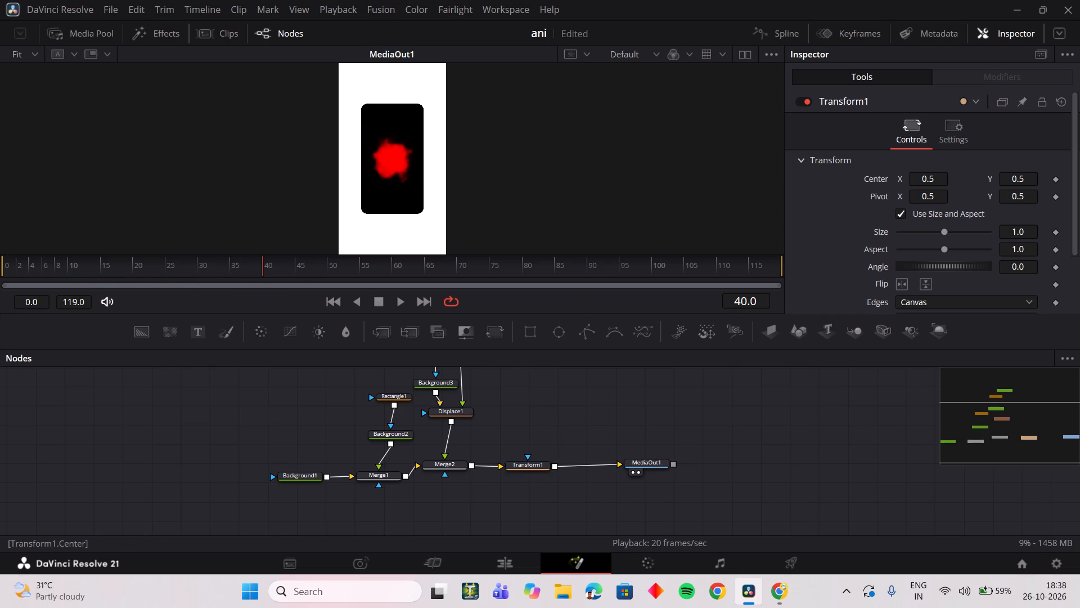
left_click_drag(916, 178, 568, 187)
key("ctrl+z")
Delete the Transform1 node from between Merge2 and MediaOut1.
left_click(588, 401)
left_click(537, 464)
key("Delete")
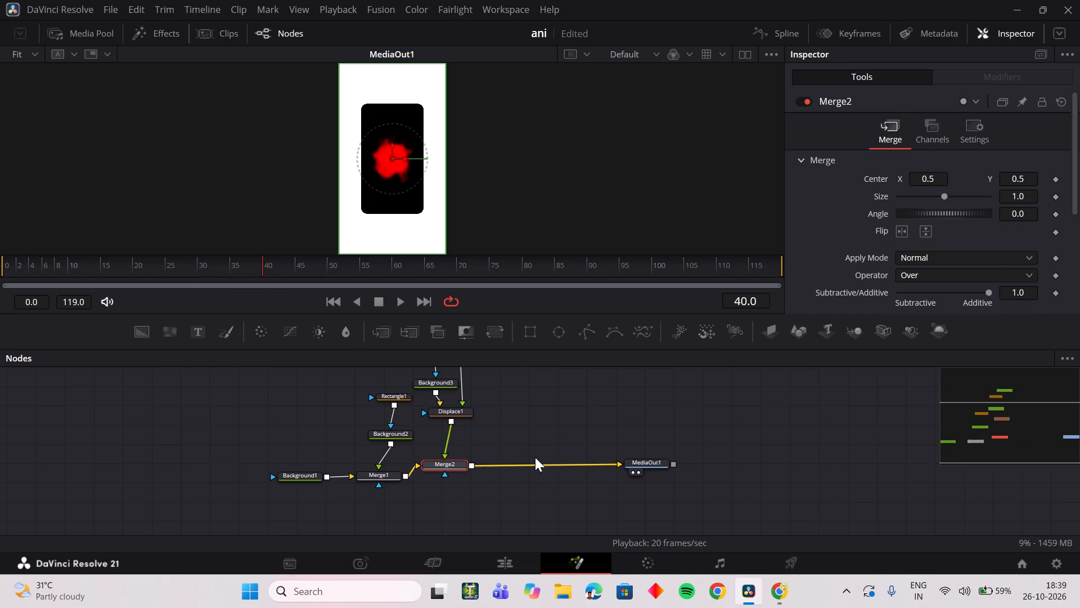
Tidy the node layout: Background1 farther from Merge1, Rectangle1 and Background2 above Merge1, and Merge2 level with Merge1.
left_click_drag(292, 485, 265, 477)
left_click_drag(304, 477, 260, 469)
left_click_drag(386, 481, 388, 466)
left_click(414, 446)
scroll(414, 449, "up", 1)
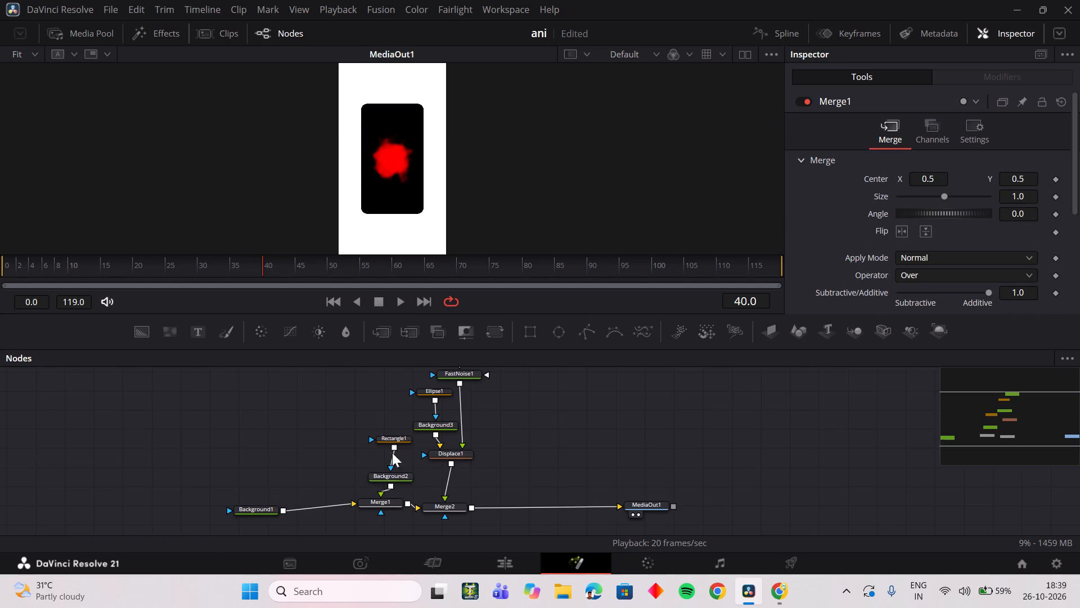
left_click_drag(376, 414, 389, 479)
left_click_drag(391, 481, 383, 471)
left_click(557, 448)
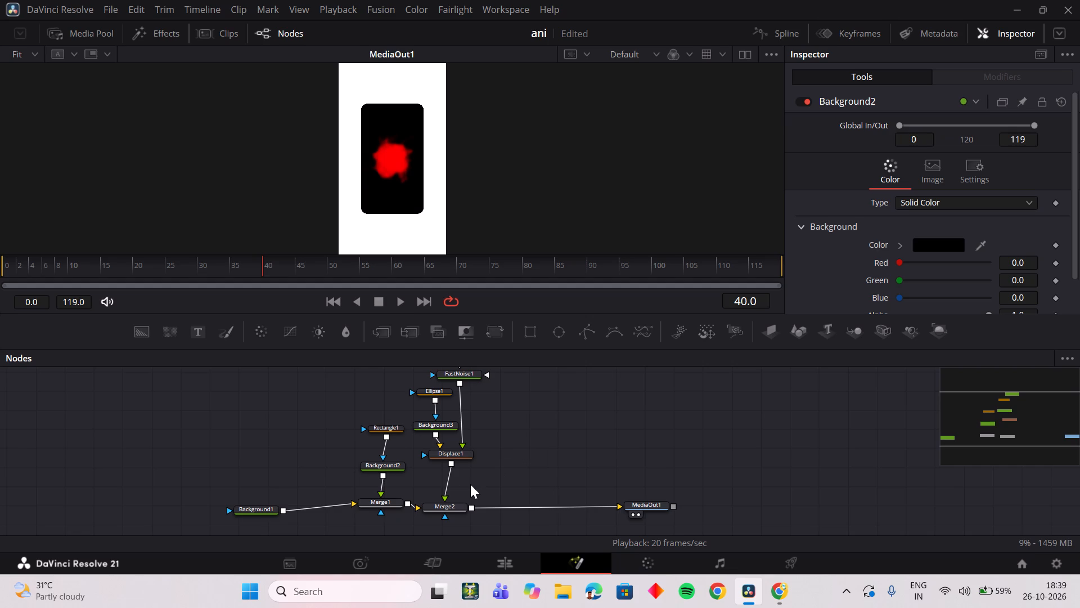
left_click_drag(449, 512, 463, 508)
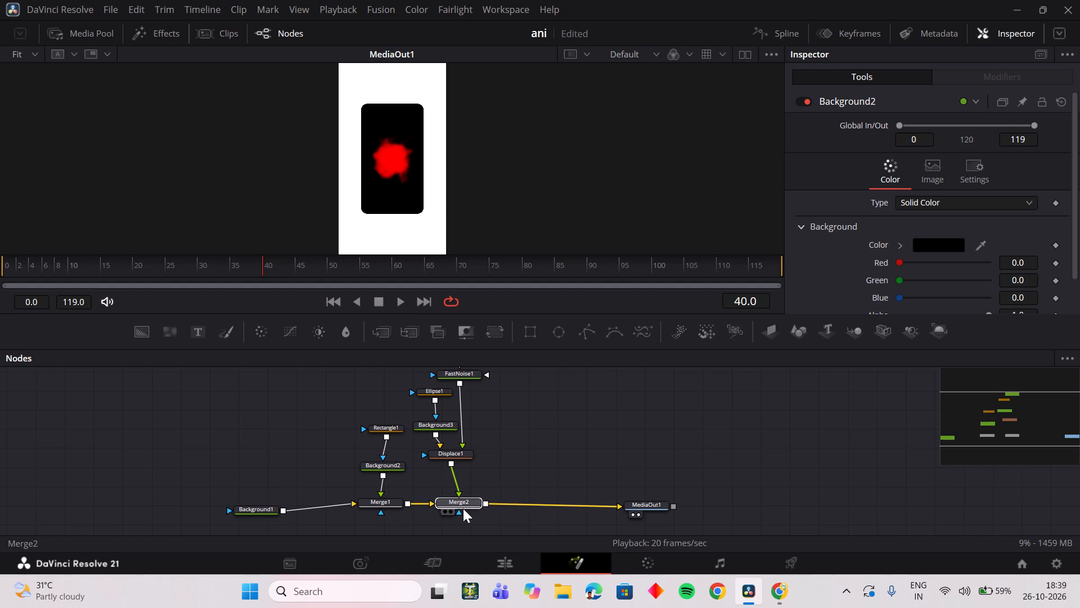
left_click_drag(463, 508, 460, 511)
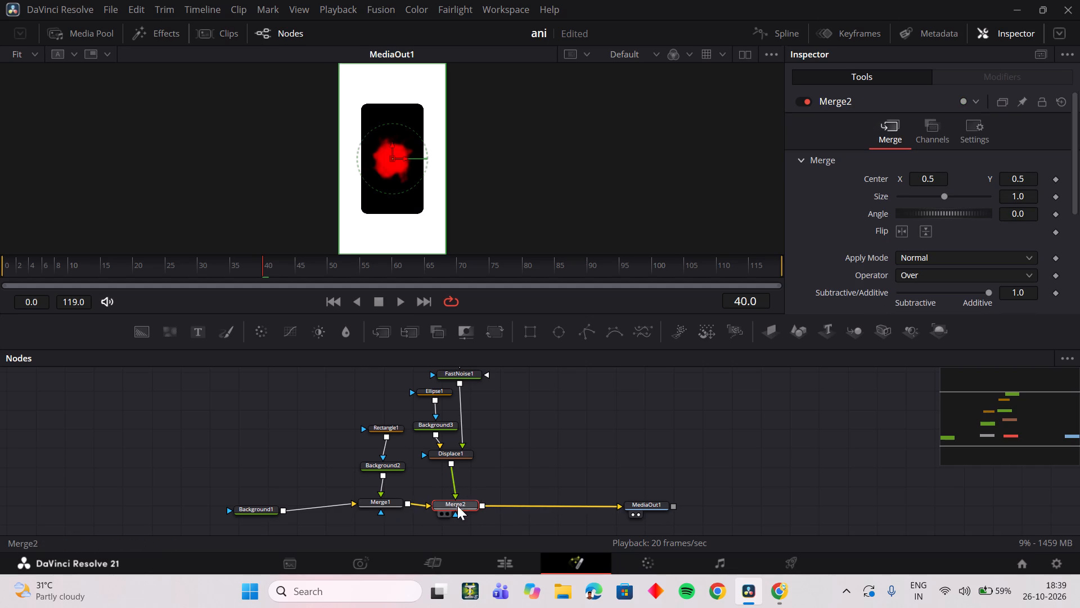
Add a Merge node after Merge2 and feed a new Transform node, placed above it, into its foreground input.
left_click(381, 338)
left_click(493, 334)
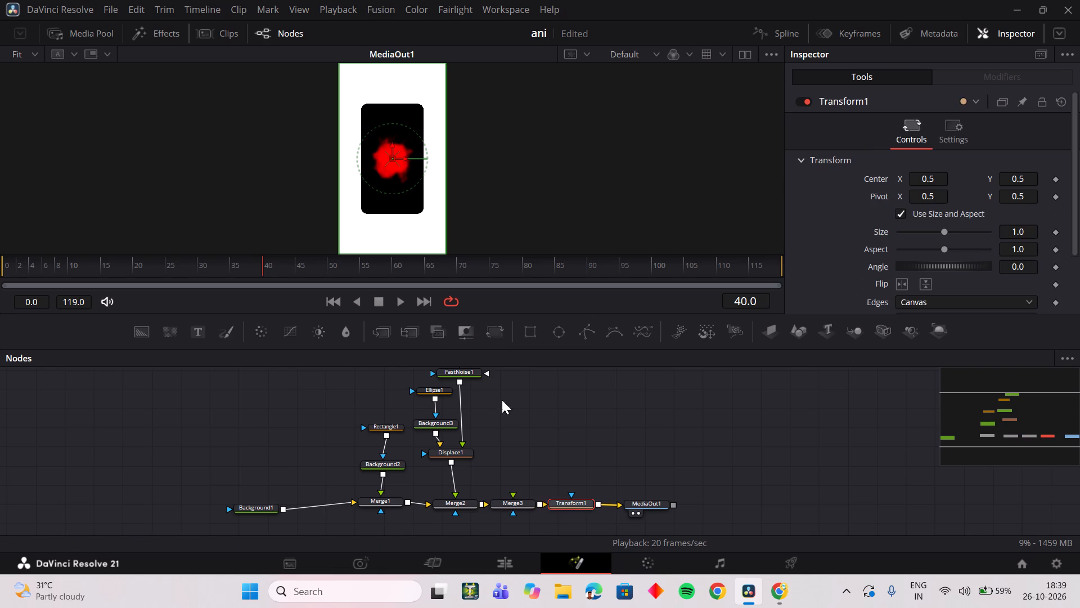
key("ctrl+z")
left_click(489, 339)
left_click_drag(574, 500, 532, 439)
left_click(551, 445)
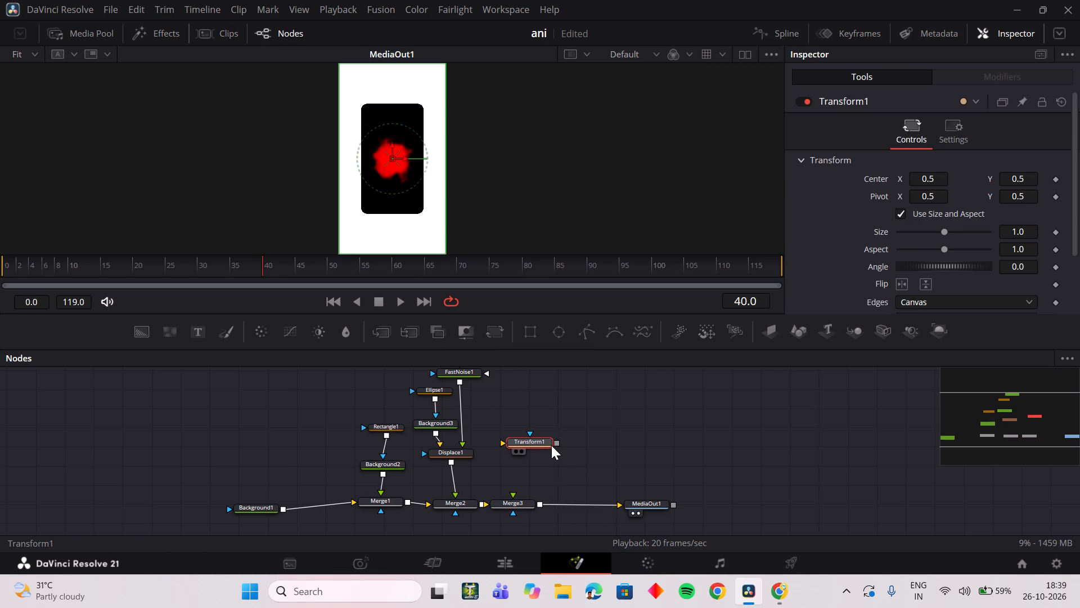
left_click_drag(554, 448, 514, 507)
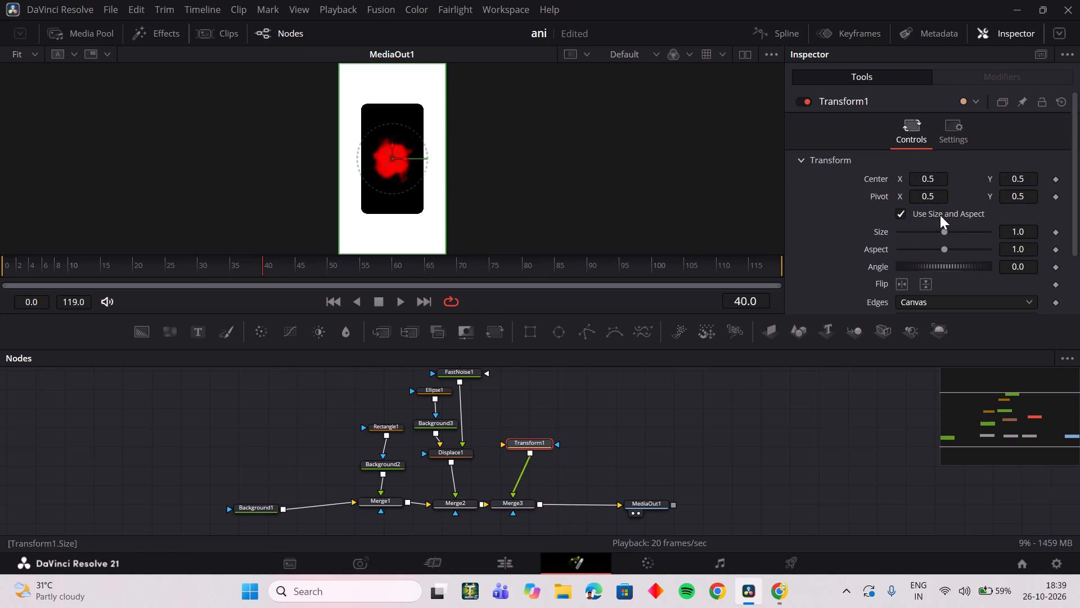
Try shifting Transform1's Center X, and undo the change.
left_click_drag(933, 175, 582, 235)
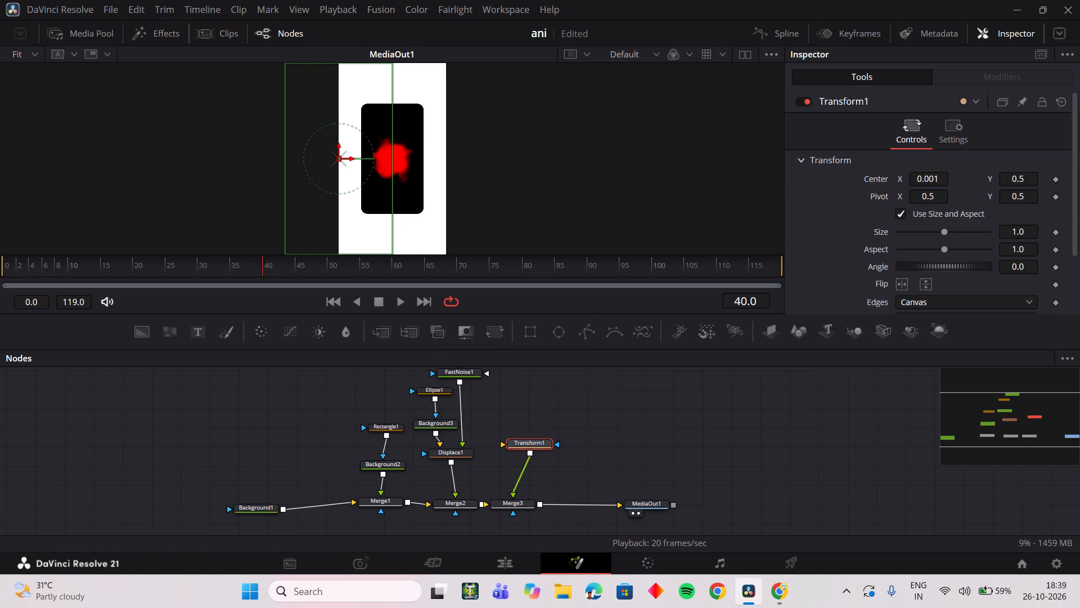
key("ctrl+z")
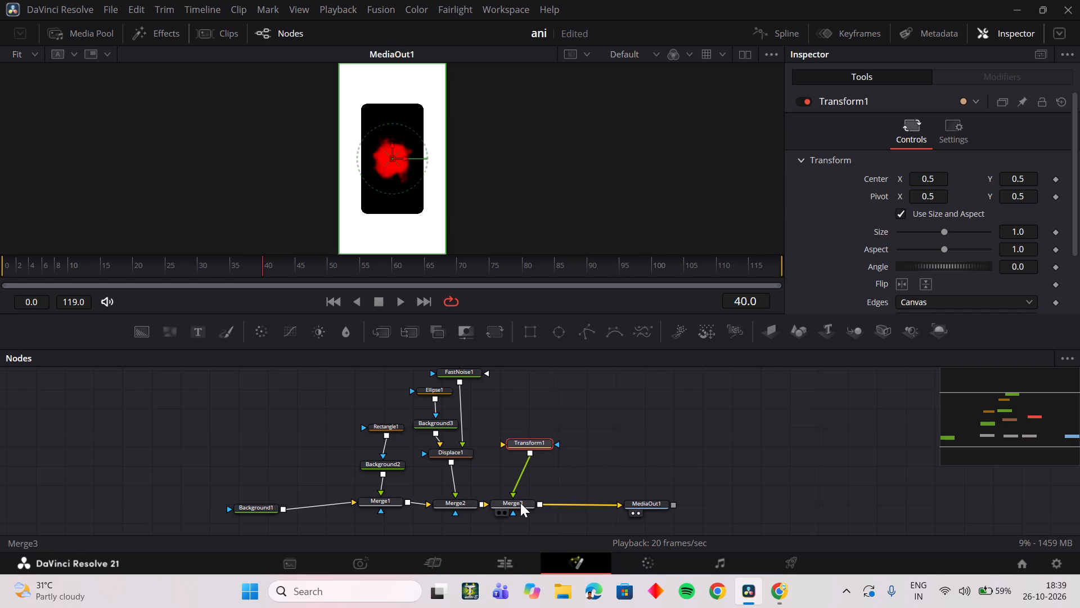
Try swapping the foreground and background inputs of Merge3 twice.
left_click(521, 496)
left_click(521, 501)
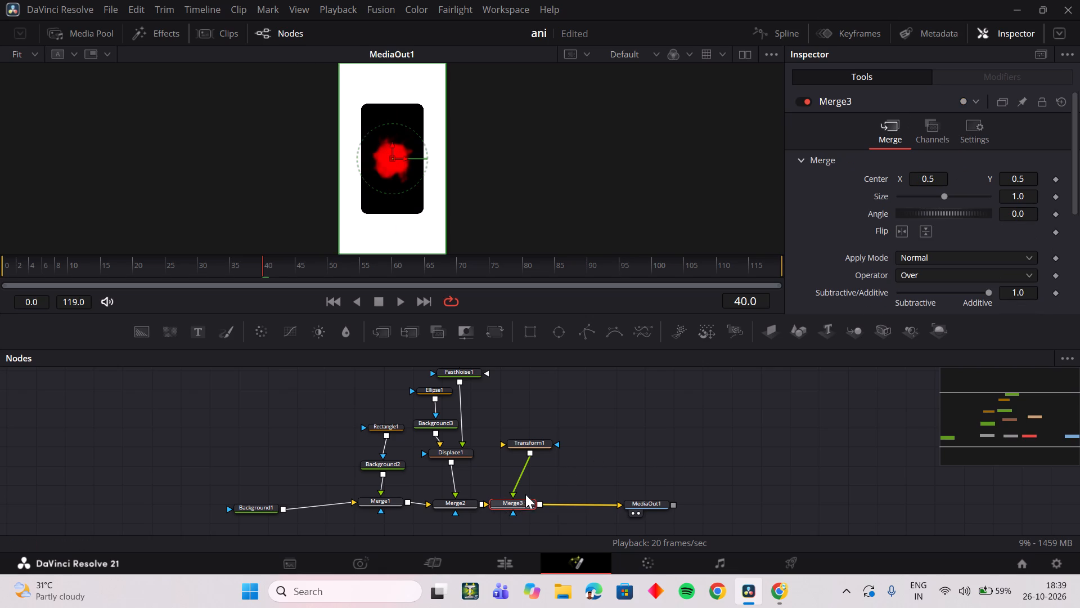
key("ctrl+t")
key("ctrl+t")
Disconnect Transform1 from Merge3 and delete the Merge3 node.
left_click(515, 484)
key("Delete")
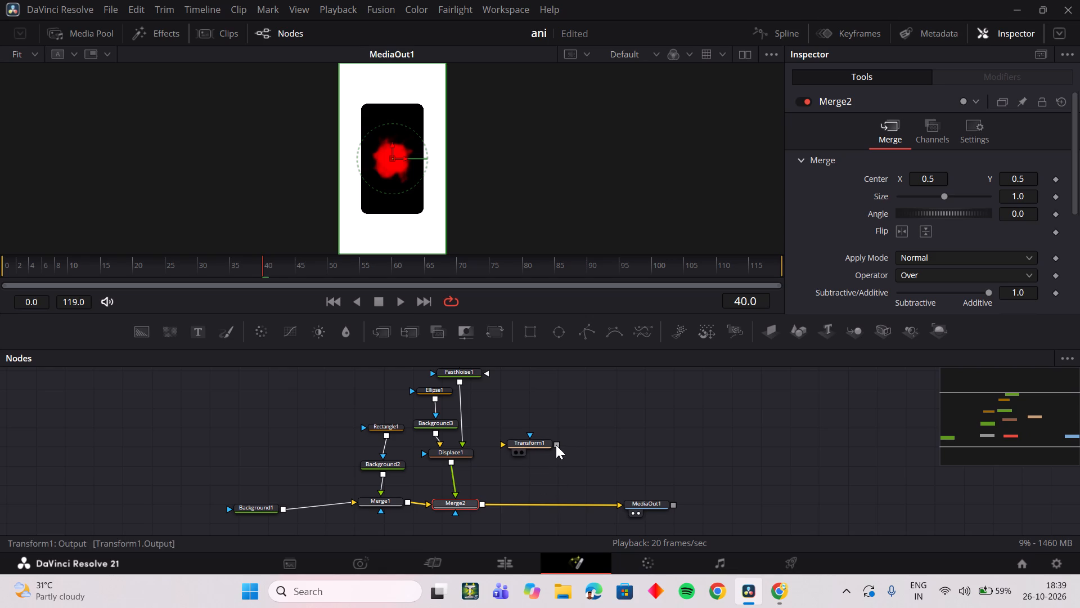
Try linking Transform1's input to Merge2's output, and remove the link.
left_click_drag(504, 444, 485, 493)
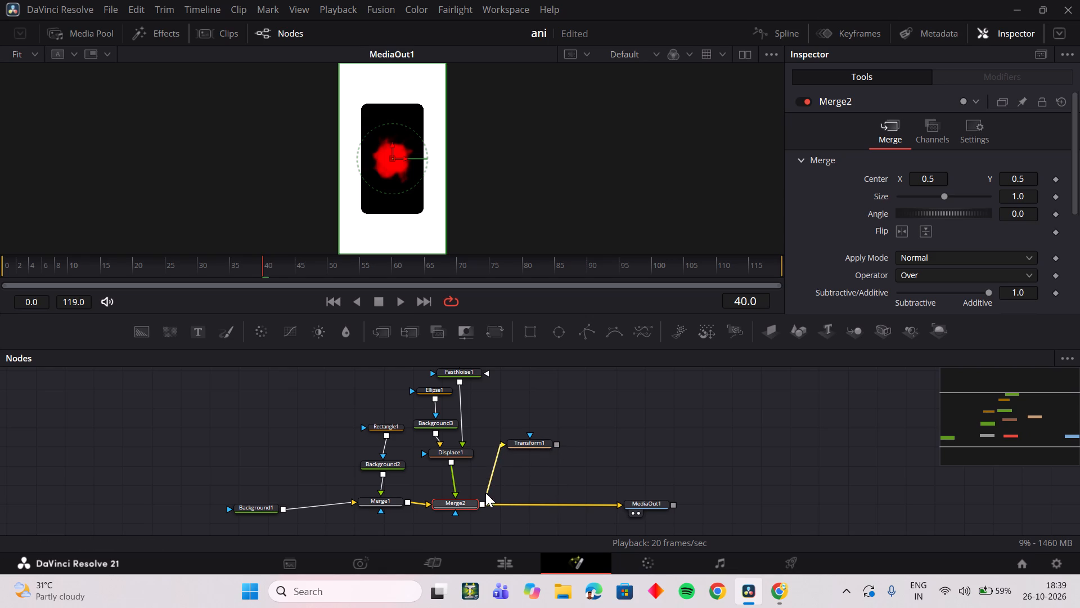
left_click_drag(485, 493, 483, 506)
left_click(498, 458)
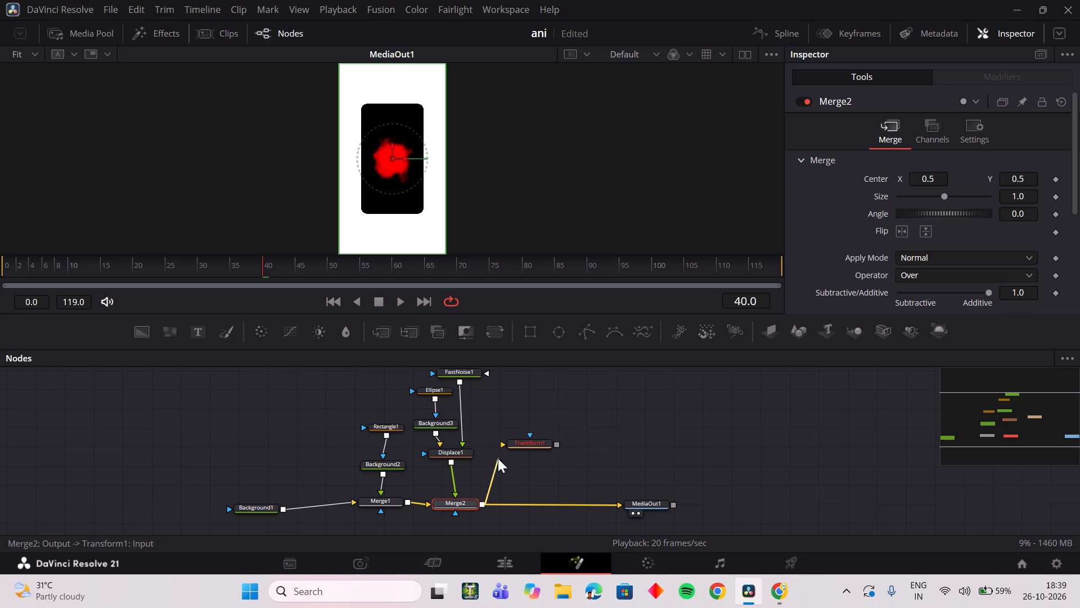
Insert the loose Transform1 node into the connection between Displace1 and Merge2.
left_click(532, 442)
left_click_drag(532, 444, 528, 465)
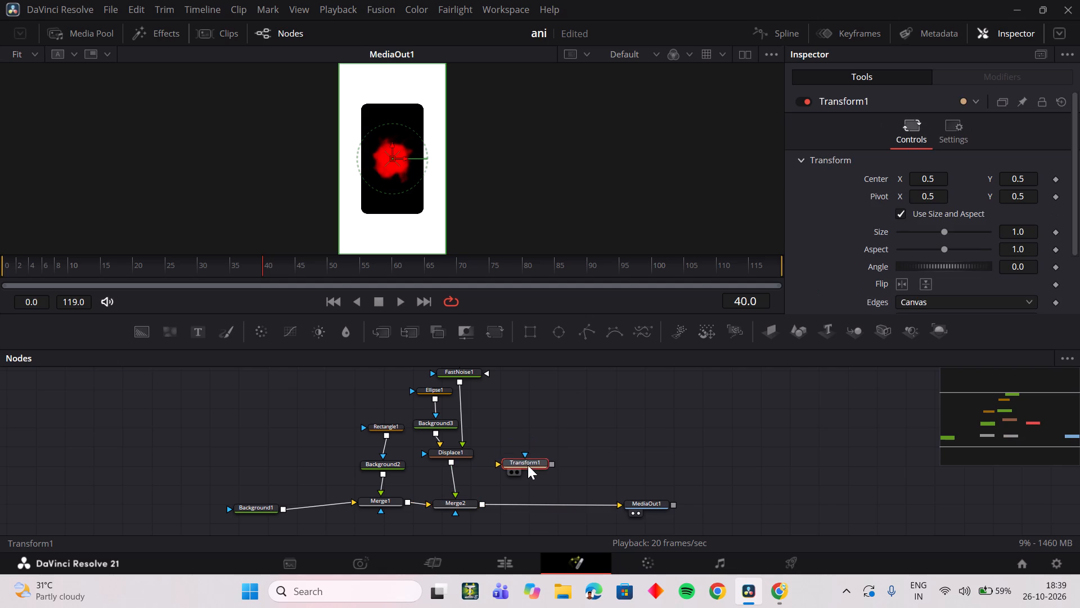
left_click_drag(528, 465, 454, 484)
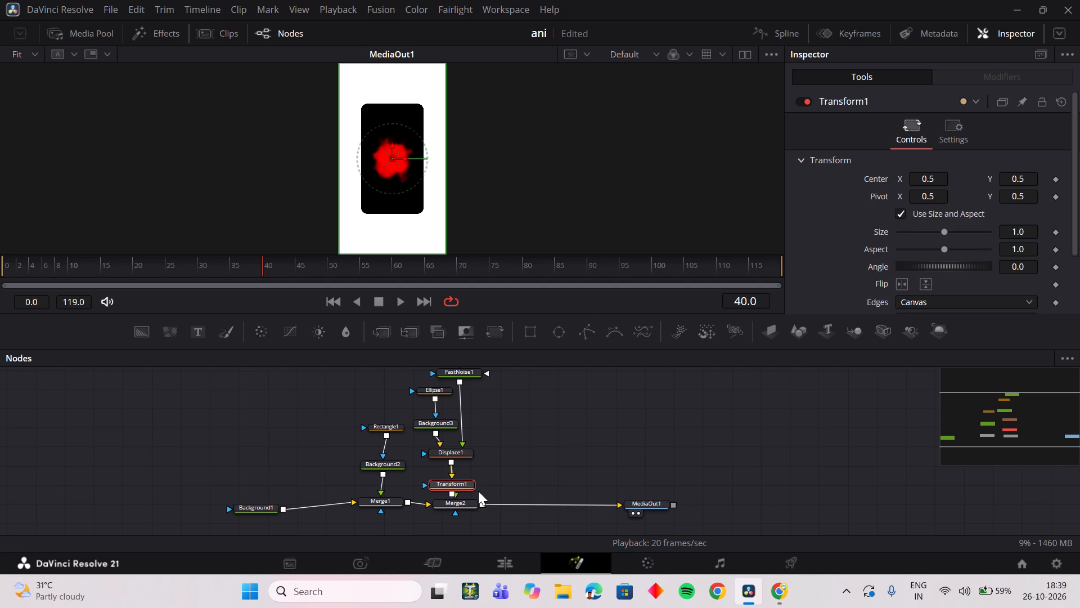
left_click(457, 482)
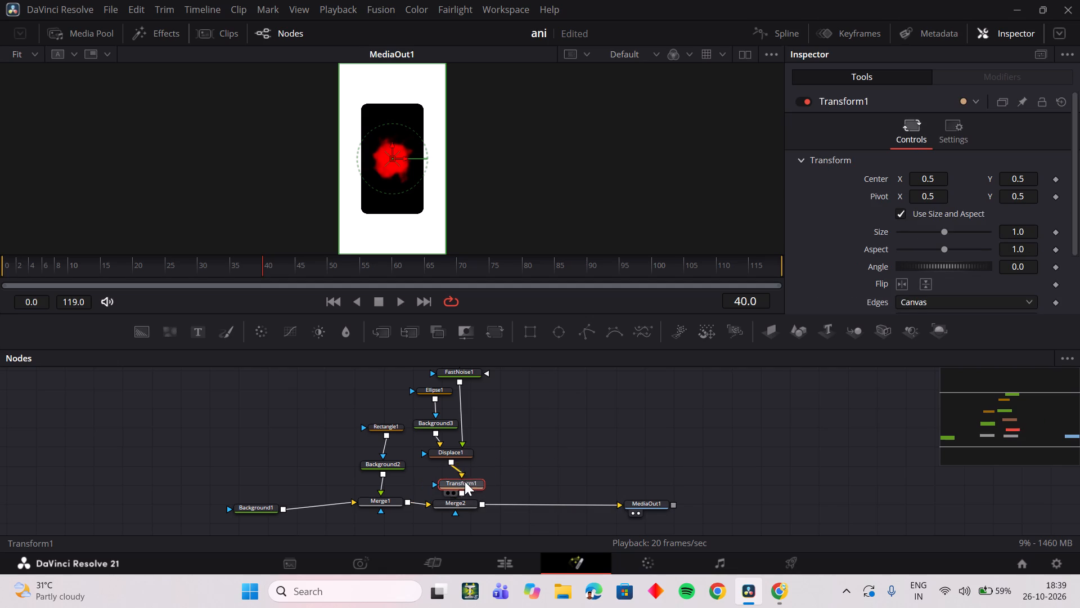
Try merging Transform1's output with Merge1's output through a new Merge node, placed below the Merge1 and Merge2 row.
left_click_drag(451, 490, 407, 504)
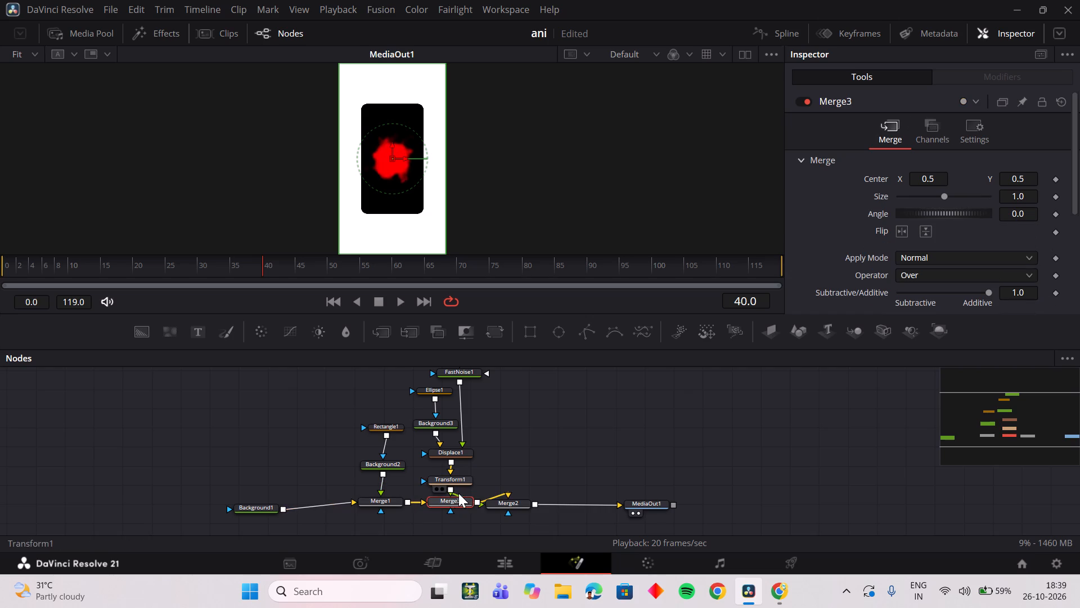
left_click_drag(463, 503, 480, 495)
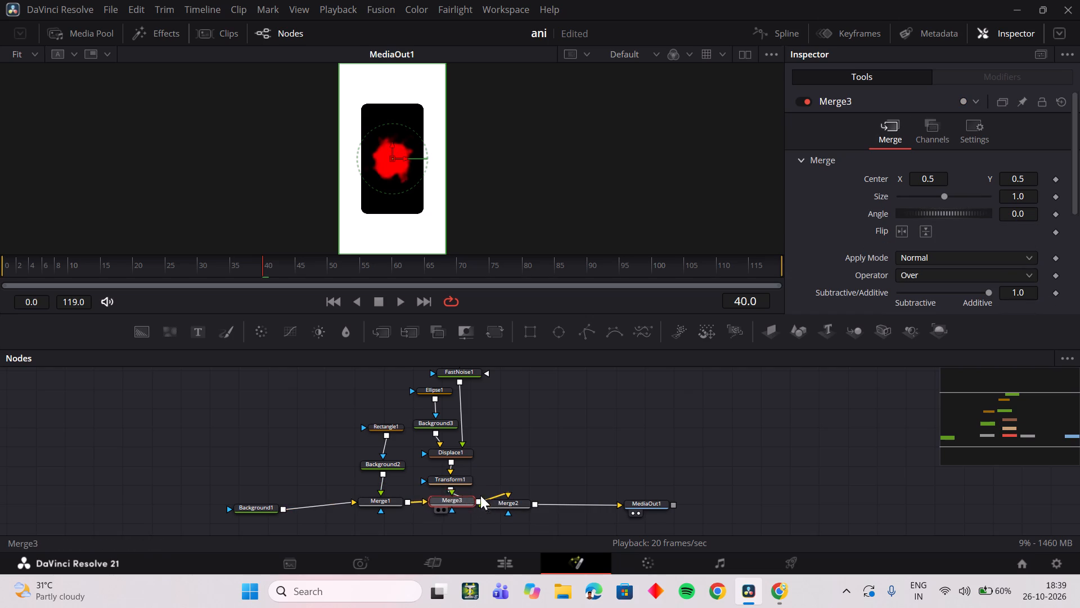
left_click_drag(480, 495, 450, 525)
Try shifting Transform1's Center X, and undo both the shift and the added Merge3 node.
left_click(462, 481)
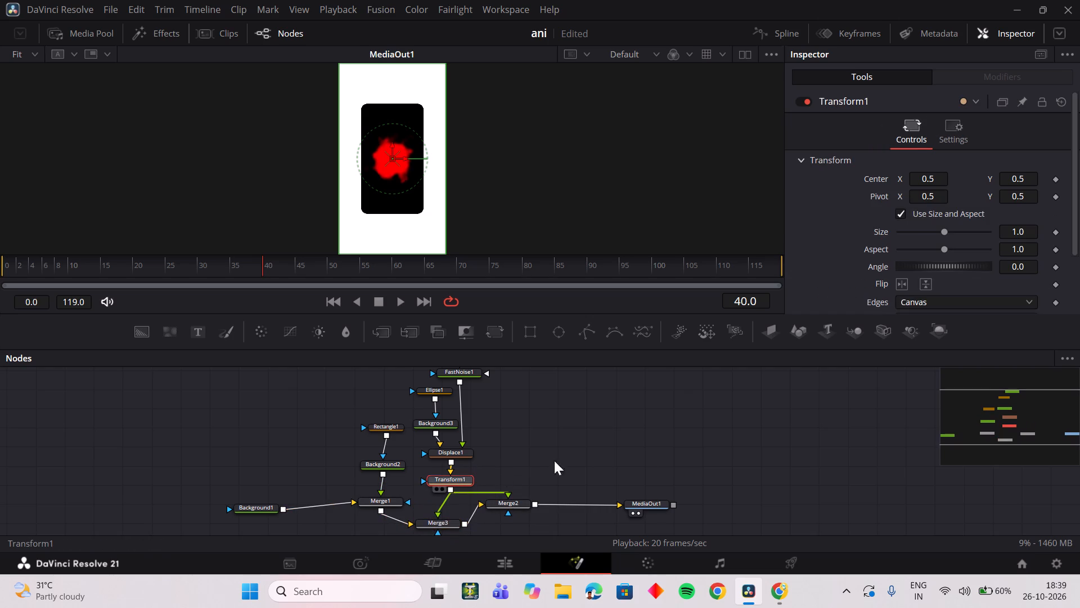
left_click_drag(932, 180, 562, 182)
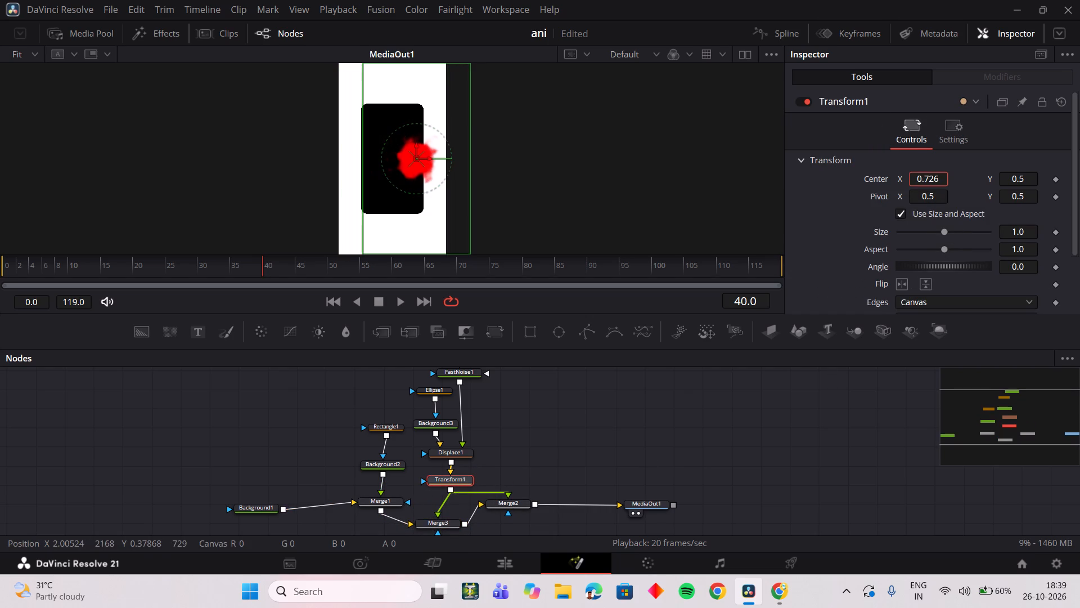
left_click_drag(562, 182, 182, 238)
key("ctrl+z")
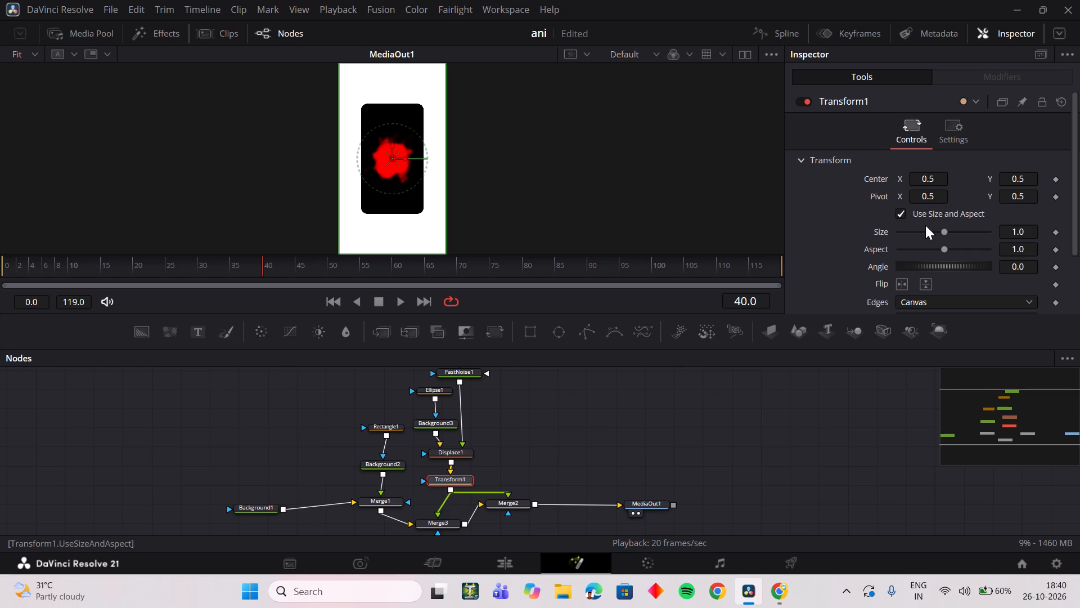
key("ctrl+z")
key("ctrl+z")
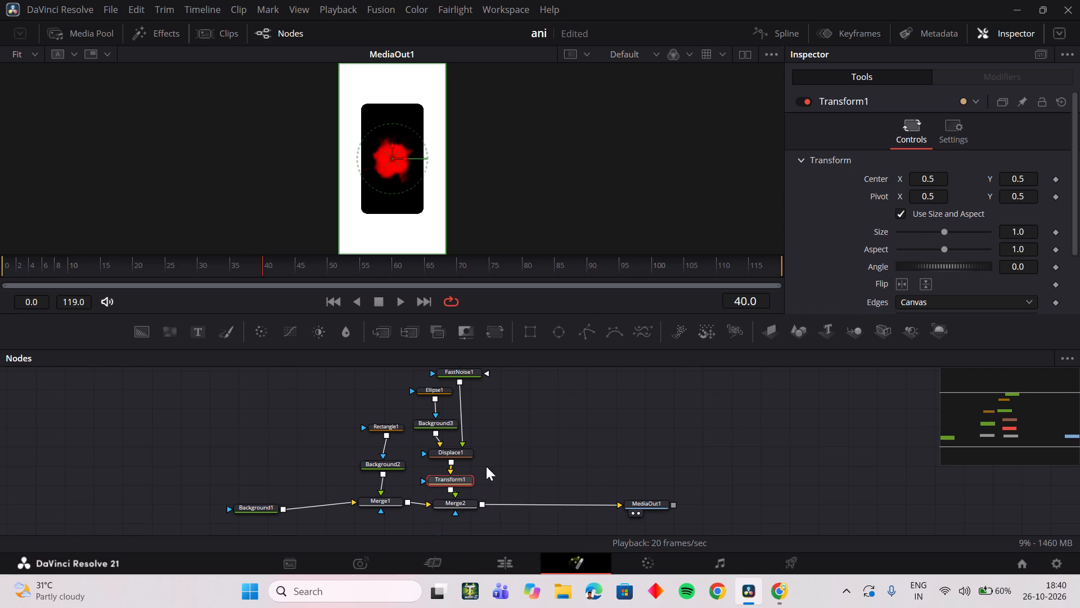
Move the glow branch that ends in Transform1 higher to leave more space above Merge2.
left_click_drag(406, 365, 463, 440)
left_click_drag(517, 367, 506, 370)
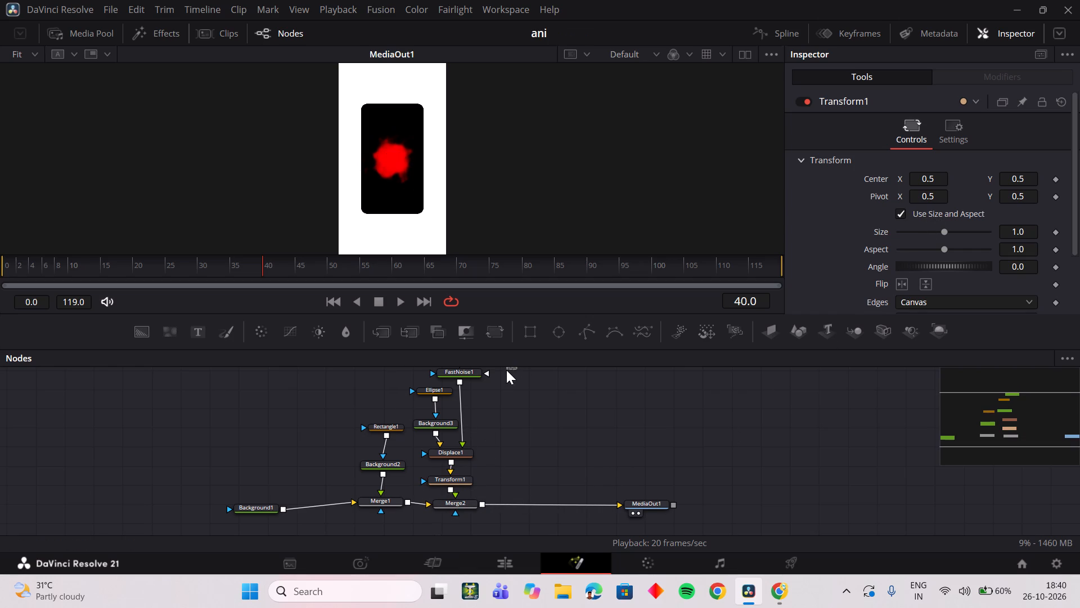
left_click_drag(506, 370, 443, 477)
left_click_drag(456, 485, 456, 458)
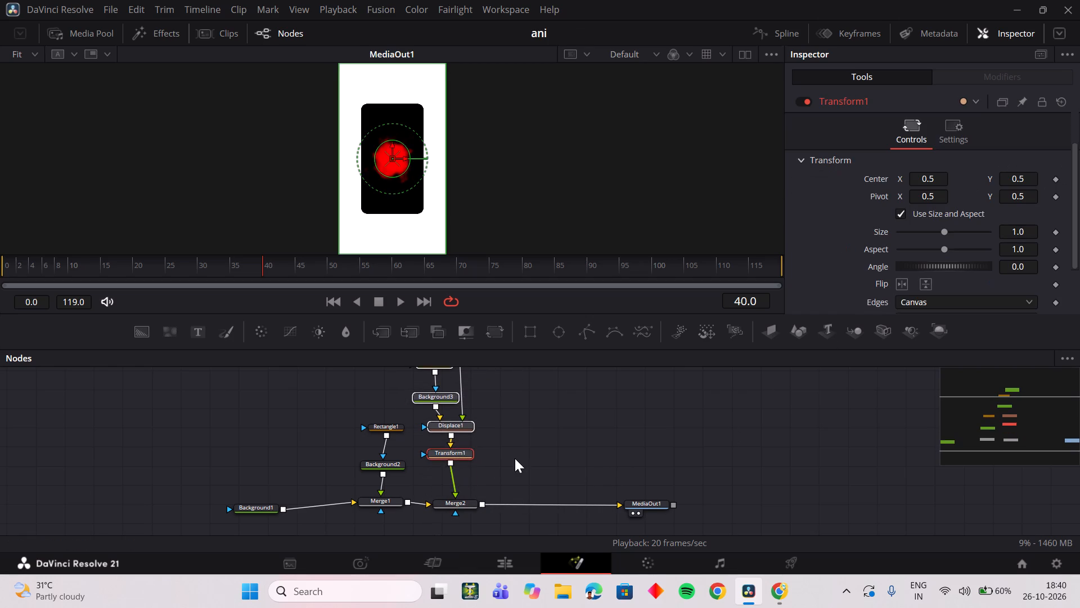
left_click(522, 456)
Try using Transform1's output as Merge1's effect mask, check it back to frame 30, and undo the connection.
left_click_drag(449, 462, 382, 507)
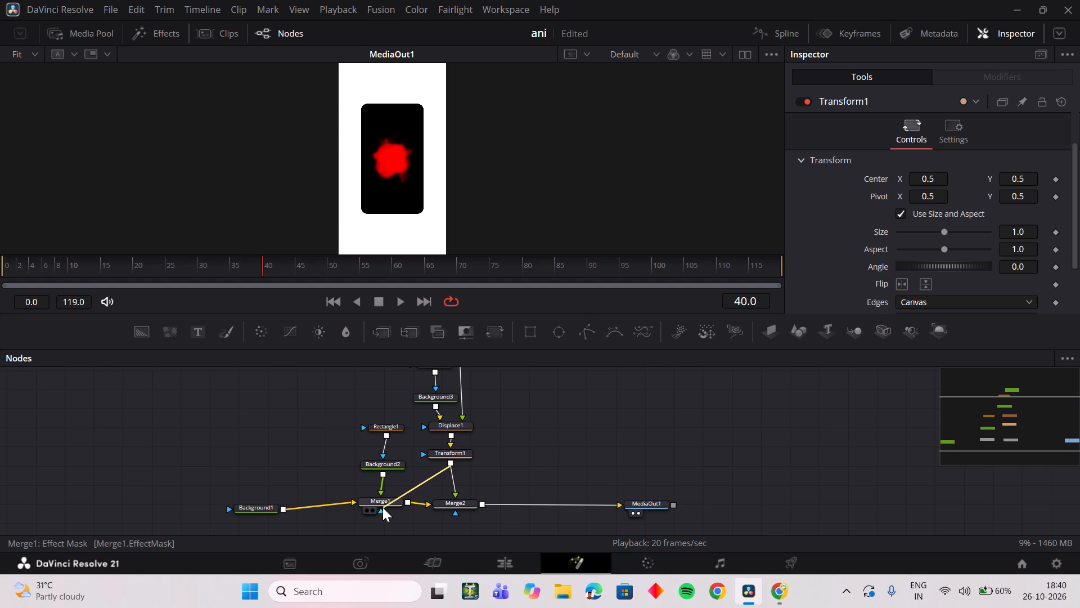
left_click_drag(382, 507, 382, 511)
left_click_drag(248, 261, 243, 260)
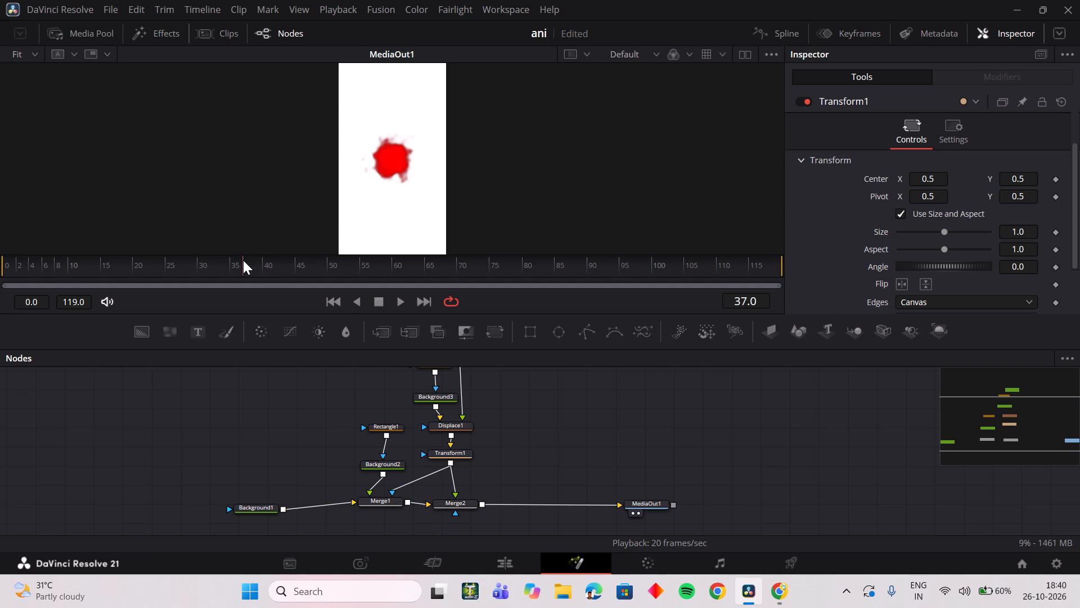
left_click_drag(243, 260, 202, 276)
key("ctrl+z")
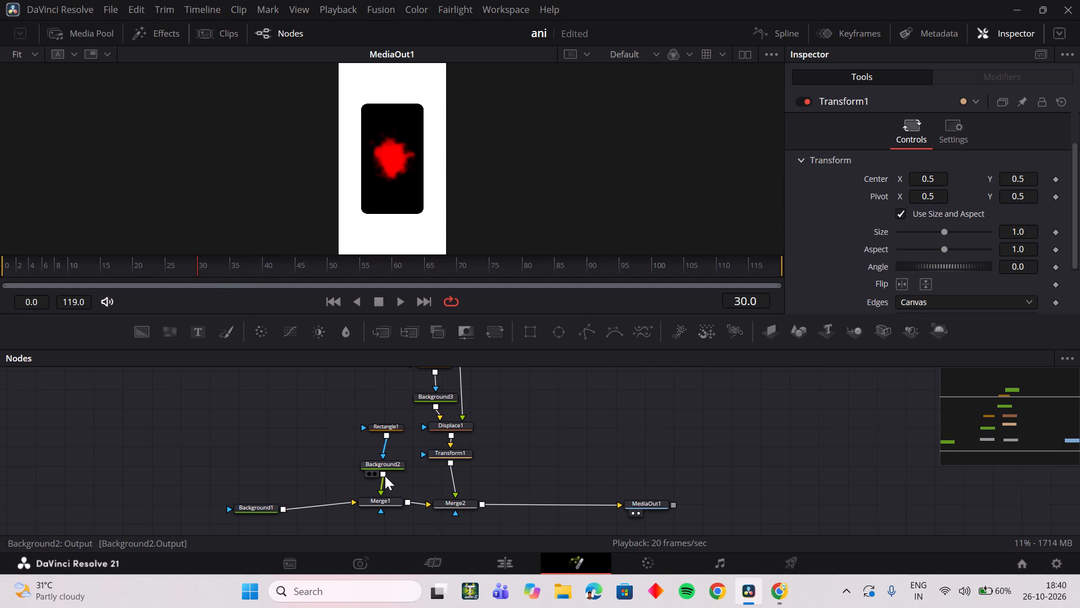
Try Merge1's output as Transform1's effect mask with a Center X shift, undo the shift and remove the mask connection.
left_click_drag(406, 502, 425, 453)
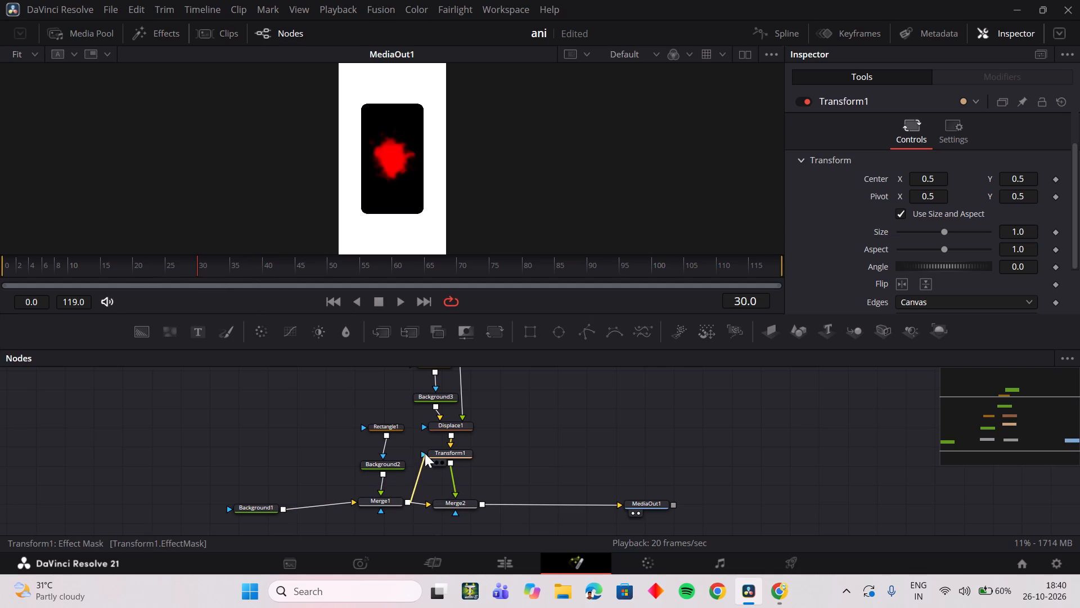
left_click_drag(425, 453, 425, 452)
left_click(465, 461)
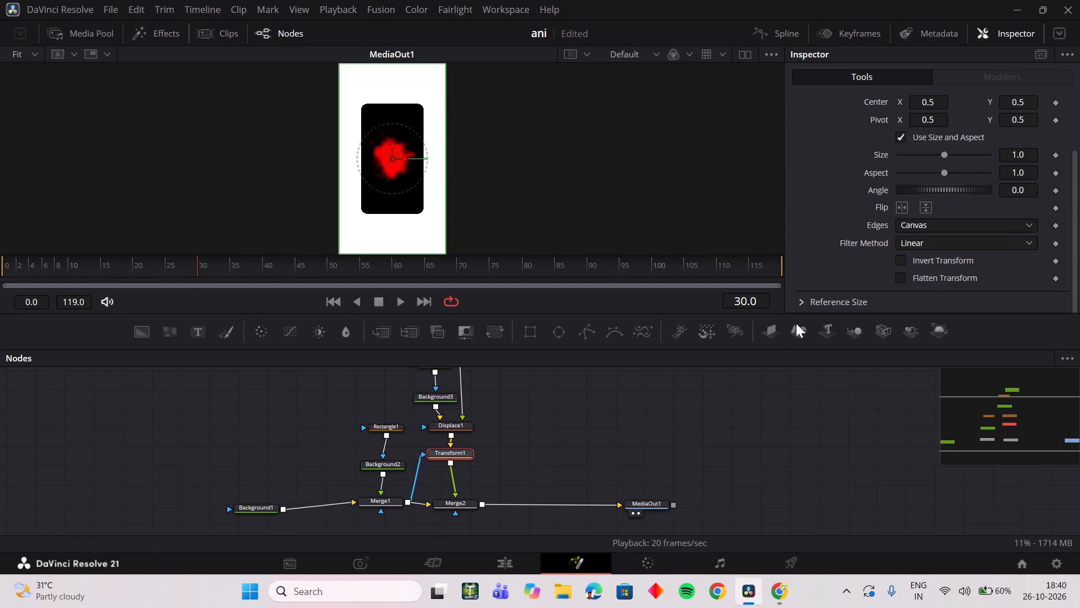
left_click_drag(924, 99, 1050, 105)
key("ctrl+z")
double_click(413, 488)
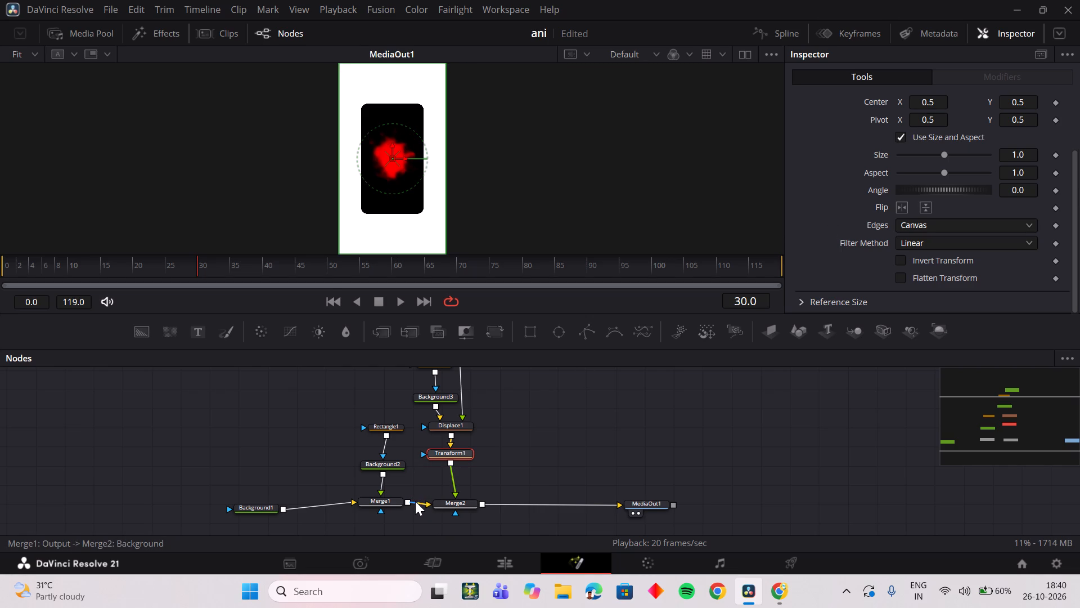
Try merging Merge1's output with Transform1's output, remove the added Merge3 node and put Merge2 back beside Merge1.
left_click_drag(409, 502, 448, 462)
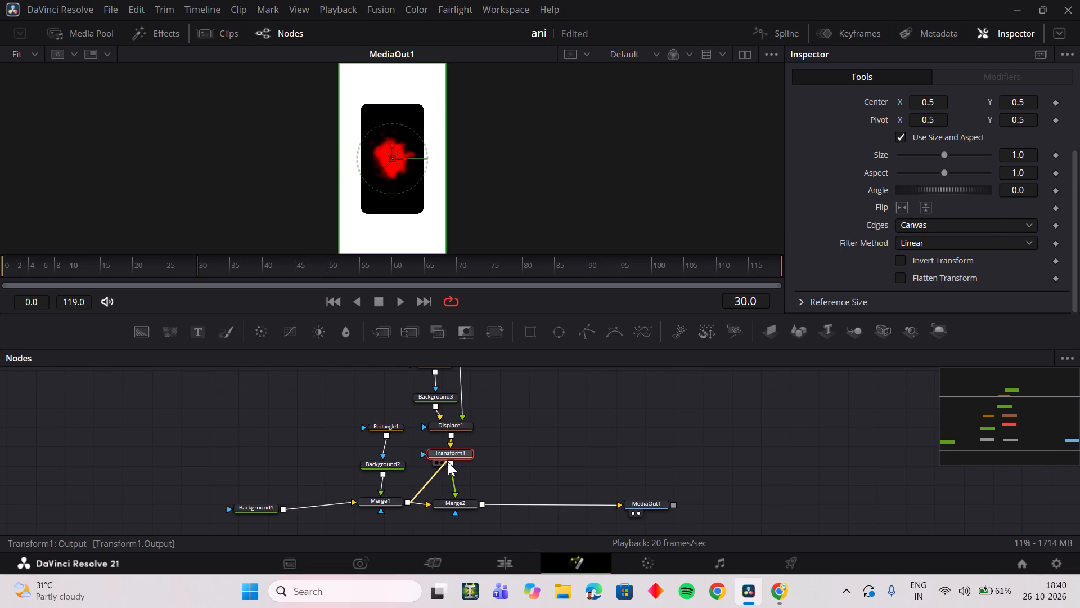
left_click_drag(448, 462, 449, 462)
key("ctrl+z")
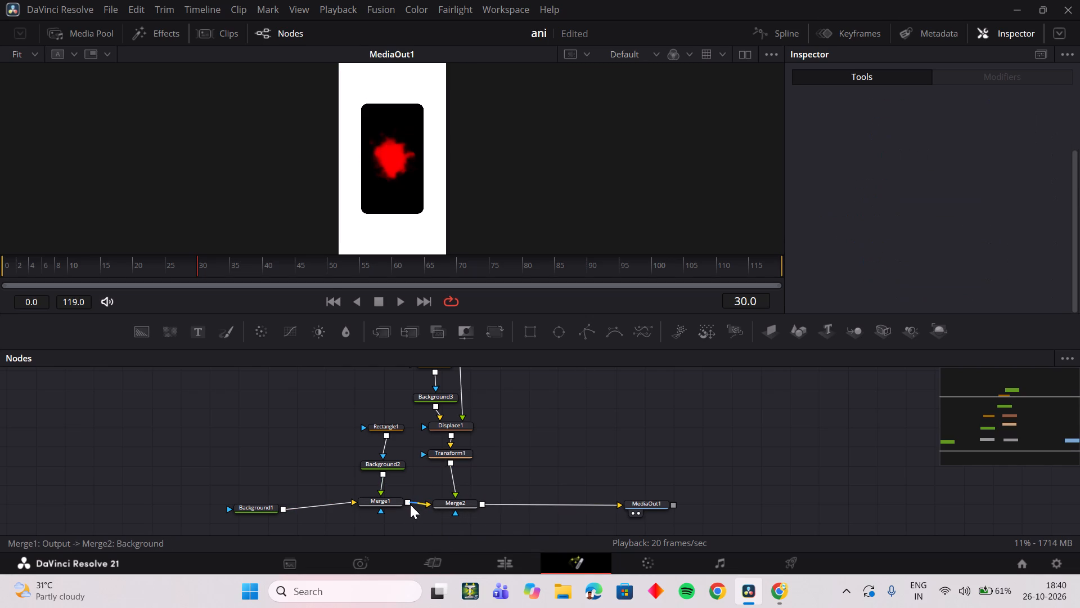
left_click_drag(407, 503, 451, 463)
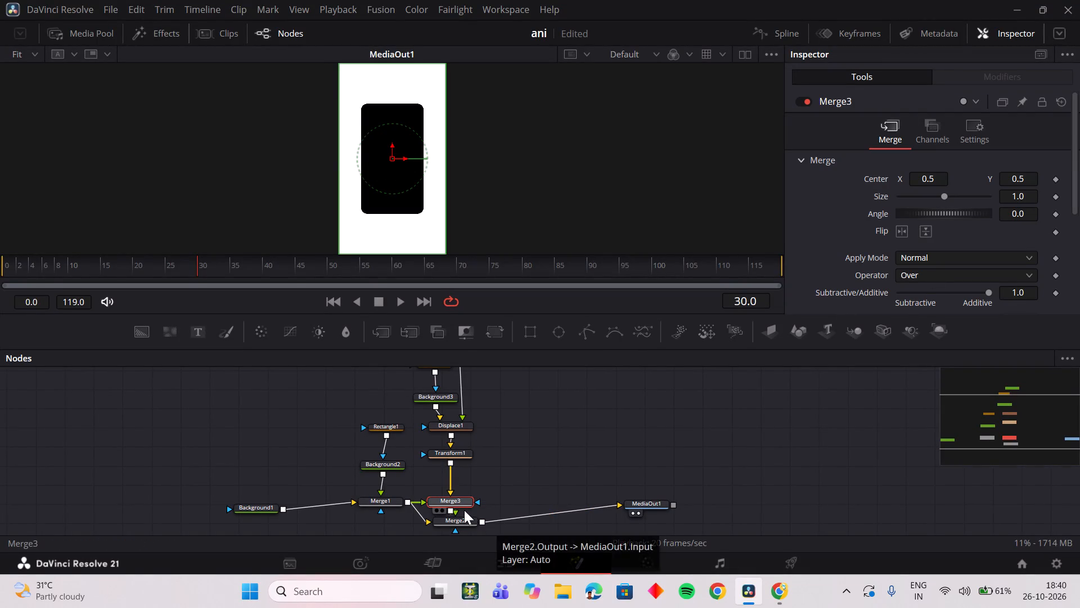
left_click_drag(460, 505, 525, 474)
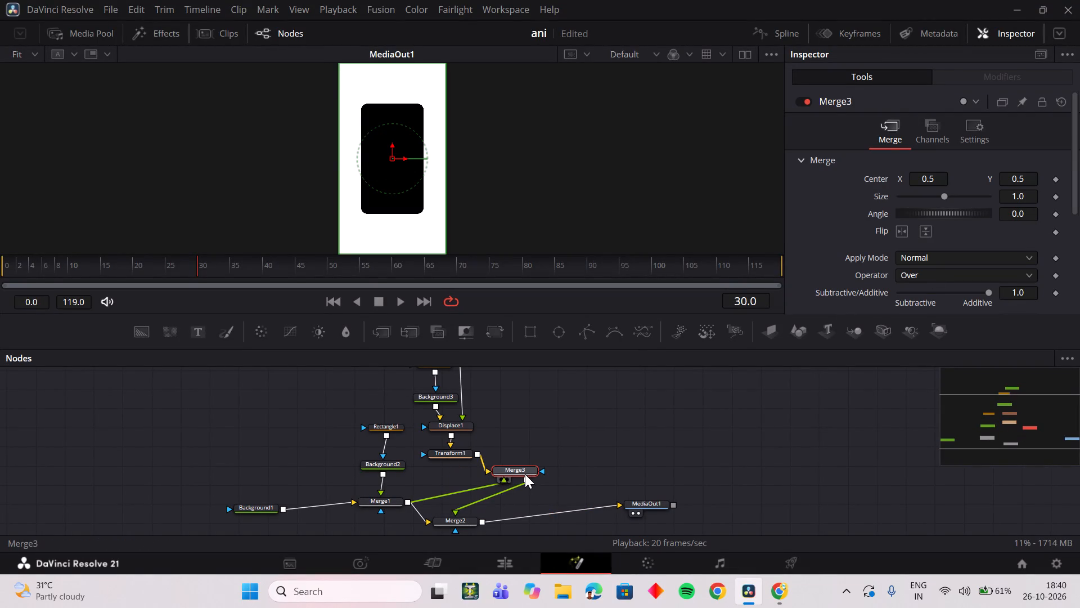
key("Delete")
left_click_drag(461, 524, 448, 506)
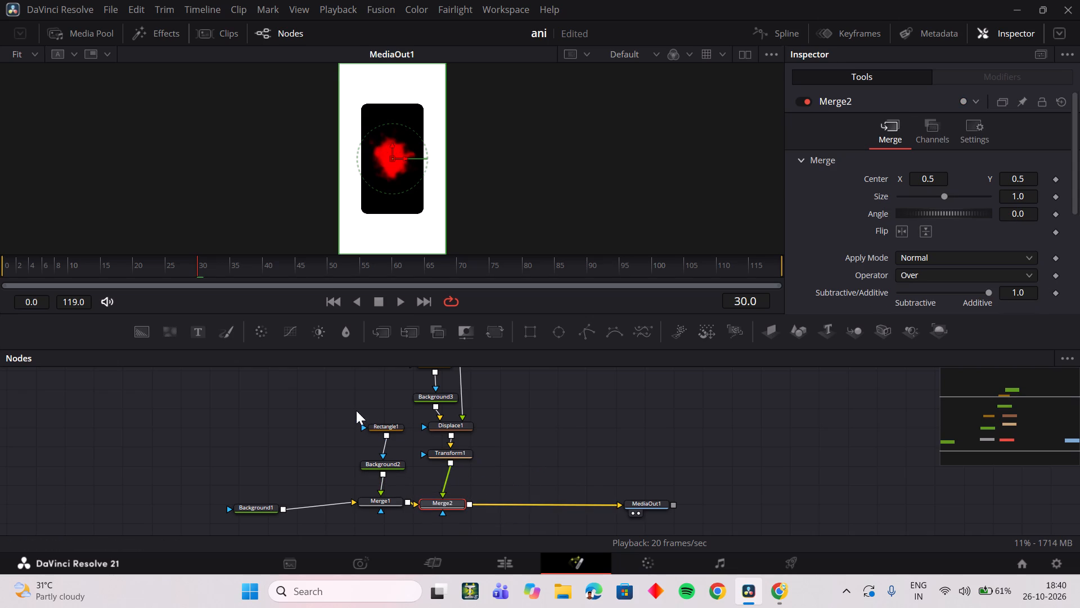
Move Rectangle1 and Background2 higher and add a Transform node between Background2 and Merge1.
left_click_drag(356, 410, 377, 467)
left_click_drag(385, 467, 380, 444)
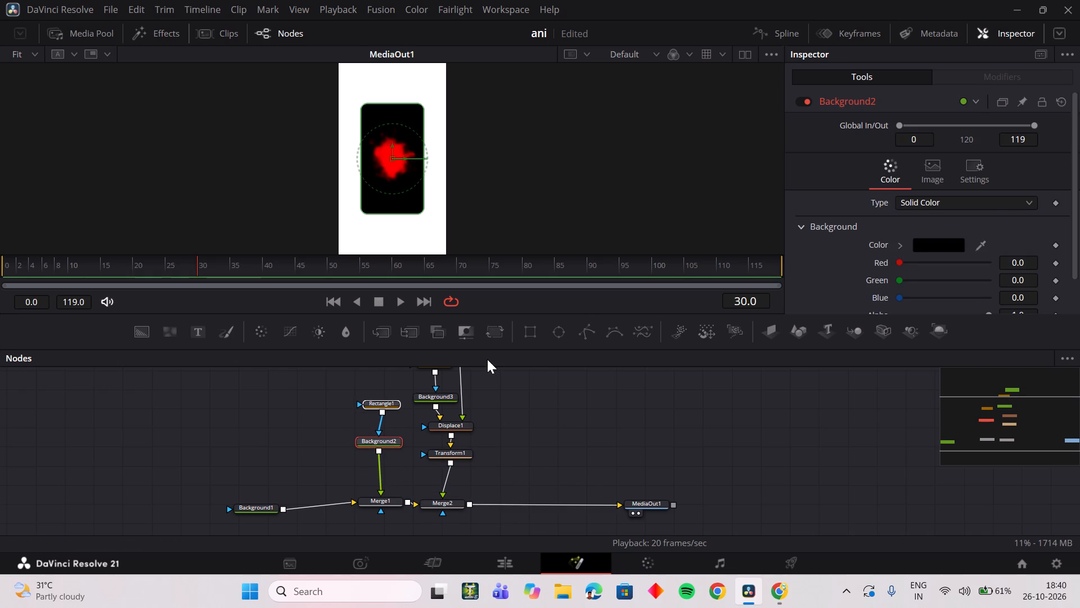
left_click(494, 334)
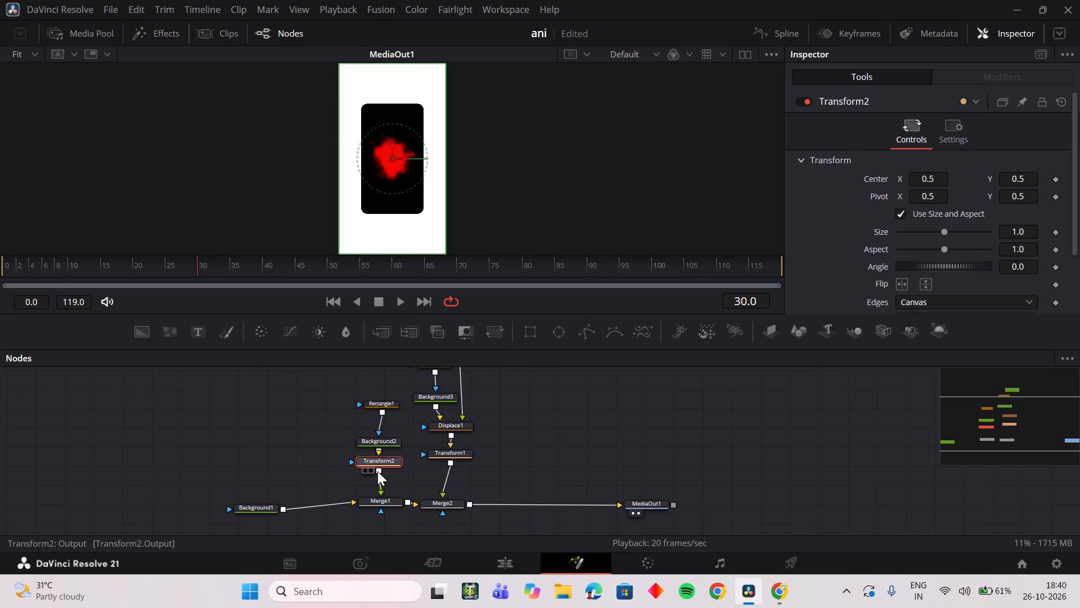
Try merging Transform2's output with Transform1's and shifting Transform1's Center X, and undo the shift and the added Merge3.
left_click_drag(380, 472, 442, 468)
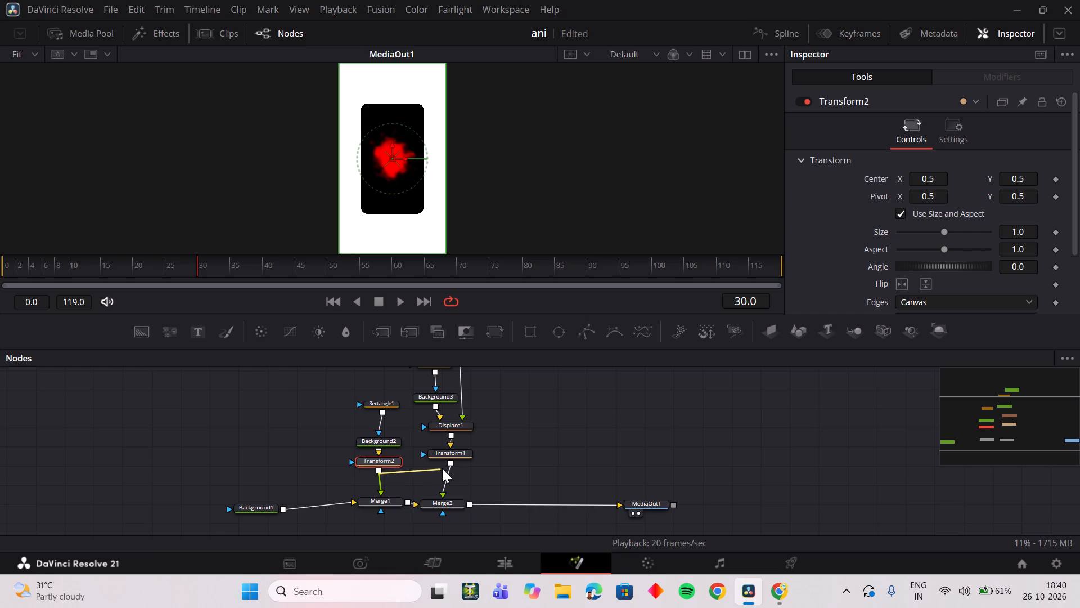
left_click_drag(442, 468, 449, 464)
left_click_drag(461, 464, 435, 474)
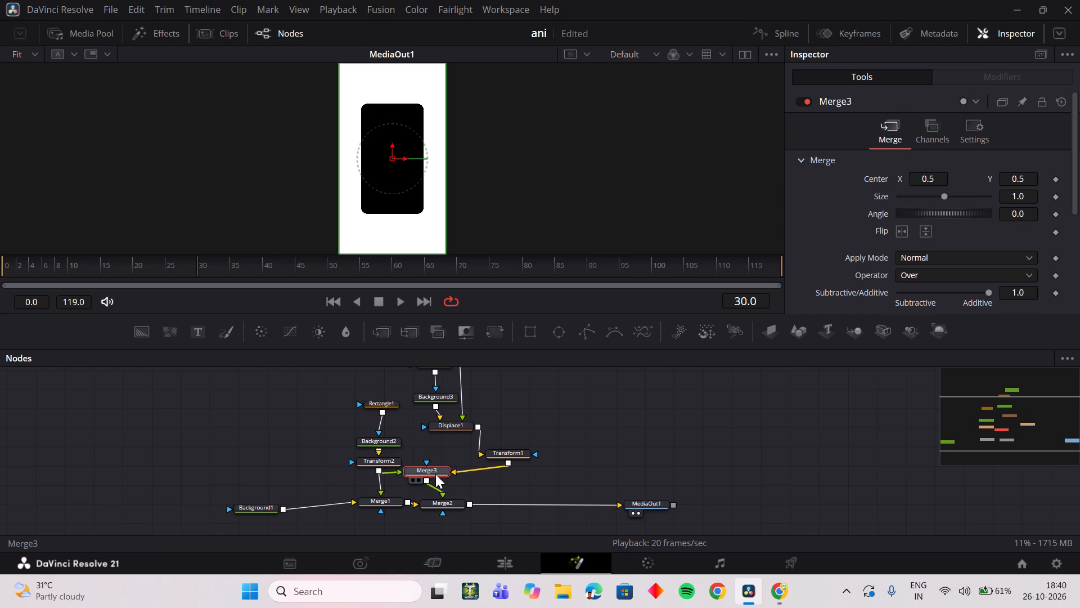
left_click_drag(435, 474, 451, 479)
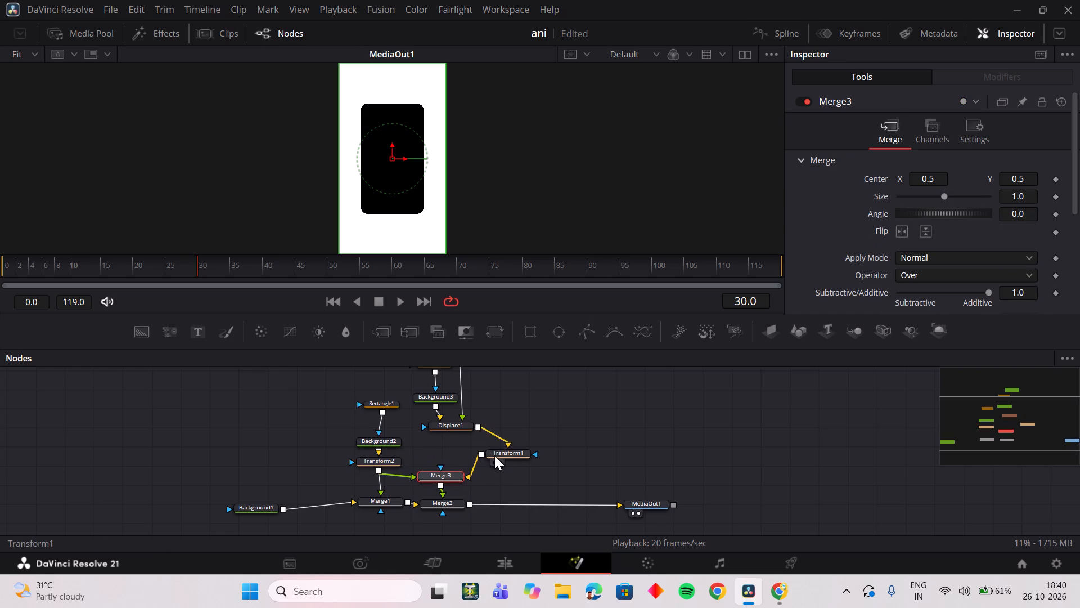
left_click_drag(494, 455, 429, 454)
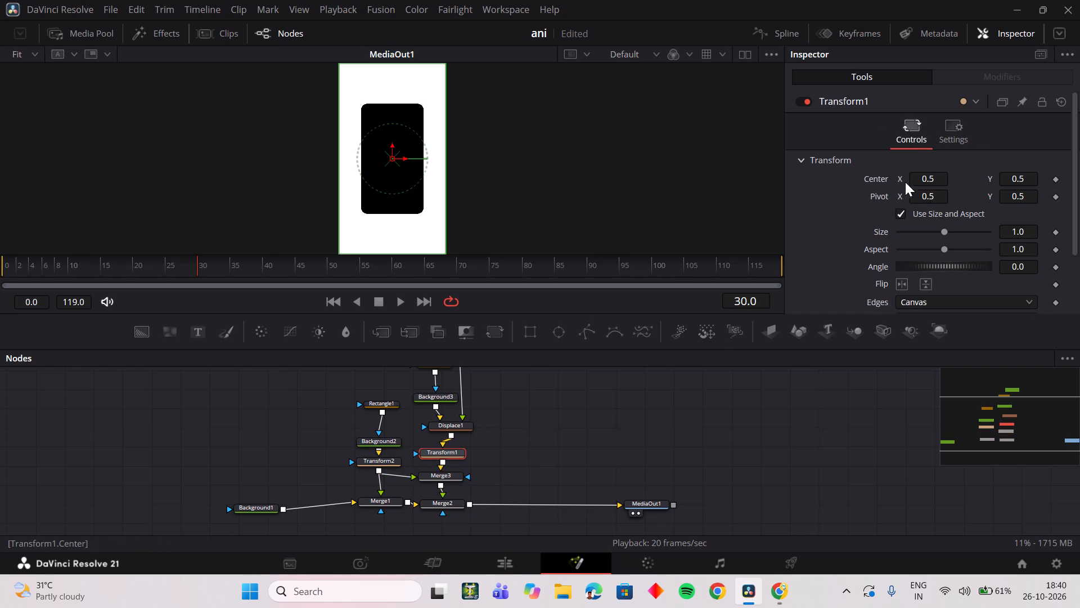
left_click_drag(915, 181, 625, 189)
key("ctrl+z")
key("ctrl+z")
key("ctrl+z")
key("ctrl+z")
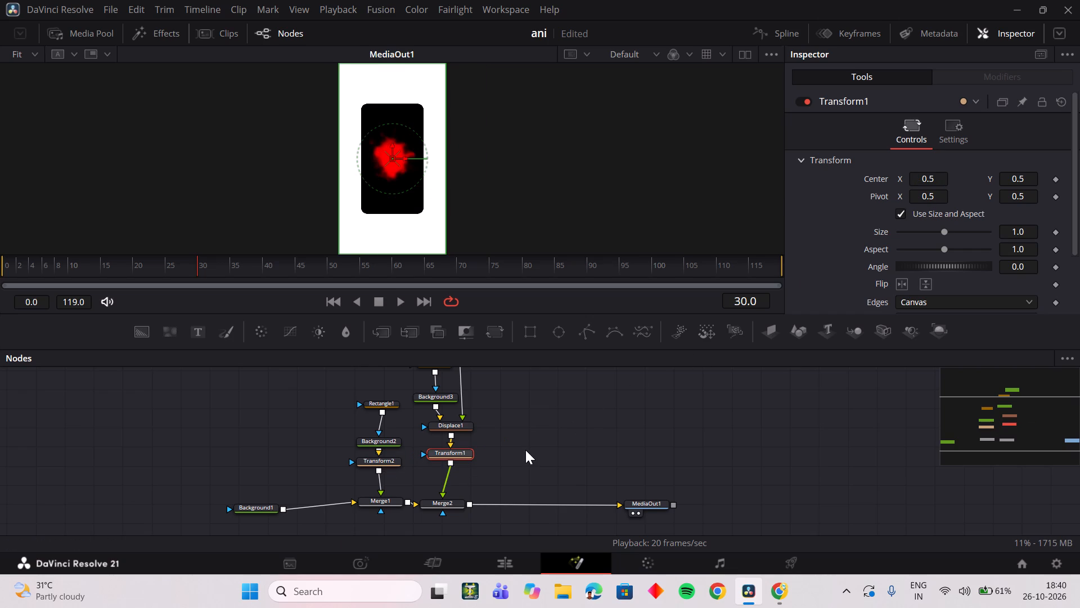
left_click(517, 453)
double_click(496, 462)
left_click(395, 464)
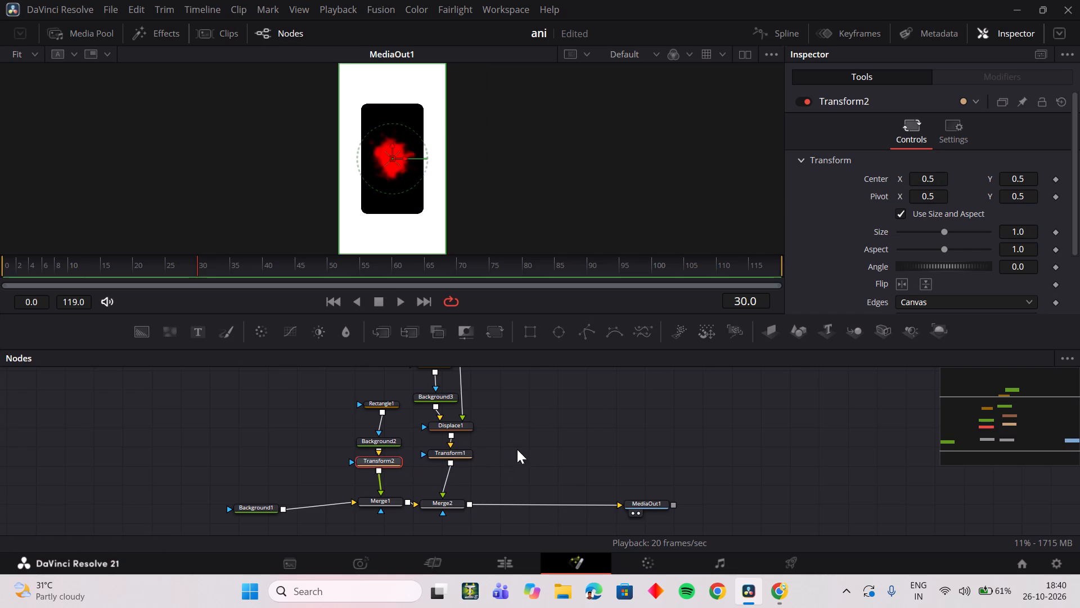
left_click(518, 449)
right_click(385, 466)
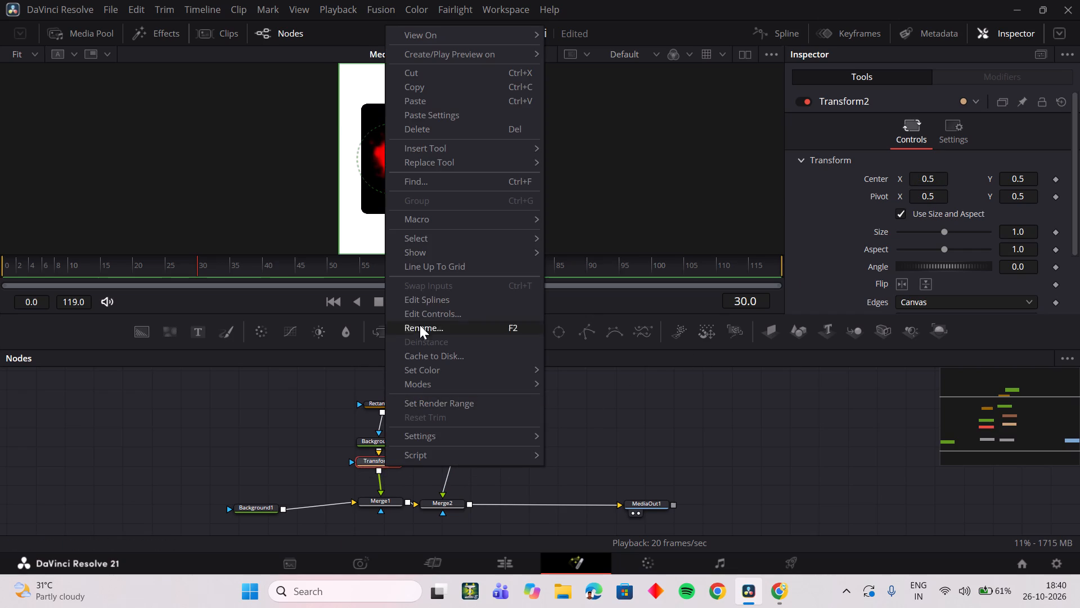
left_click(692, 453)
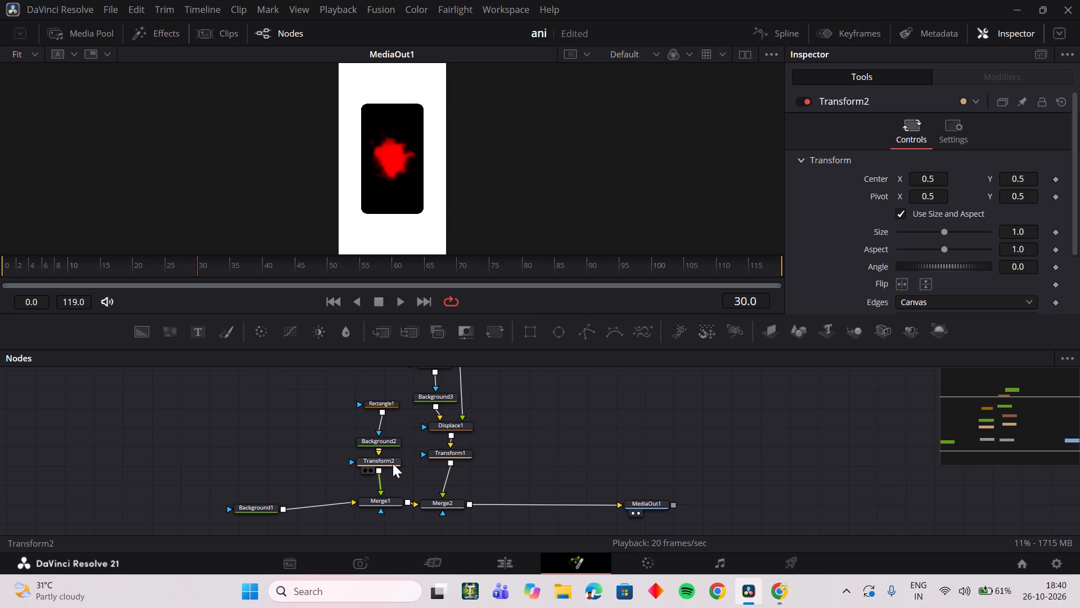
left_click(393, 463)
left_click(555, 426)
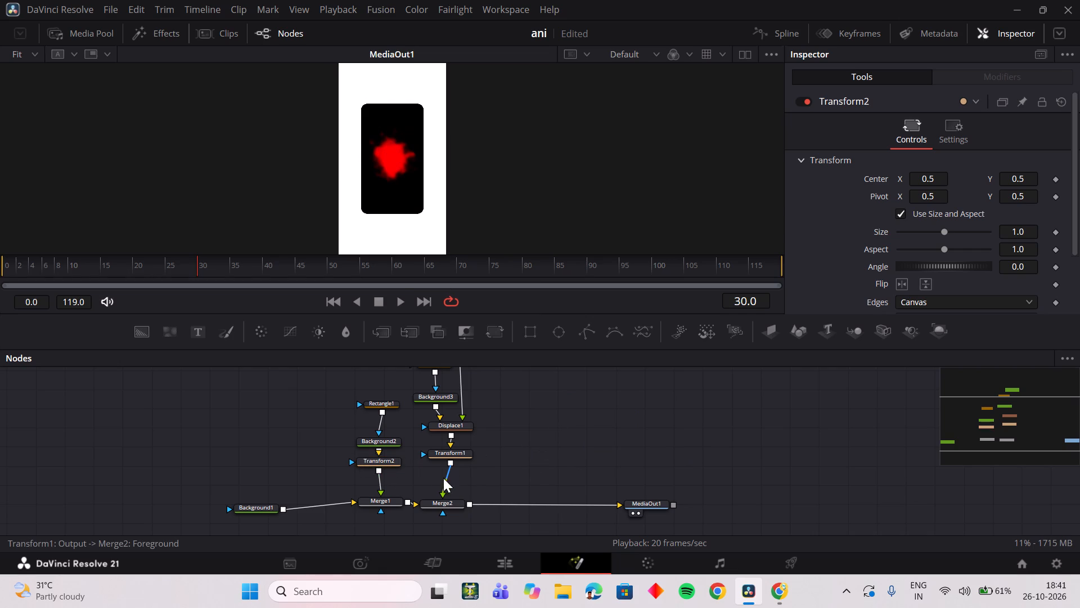
Delete the Transform2 node after Background2 and the Transform1 node after Displace1.
left_click(389, 466)
key("Delete")
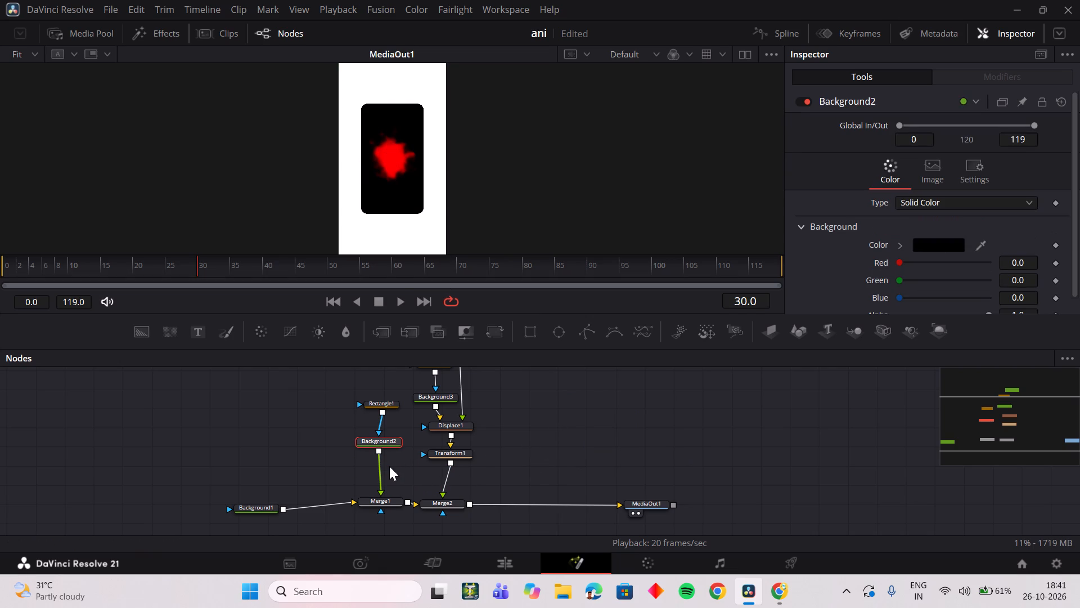
left_click(467, 455)
key("Delete")
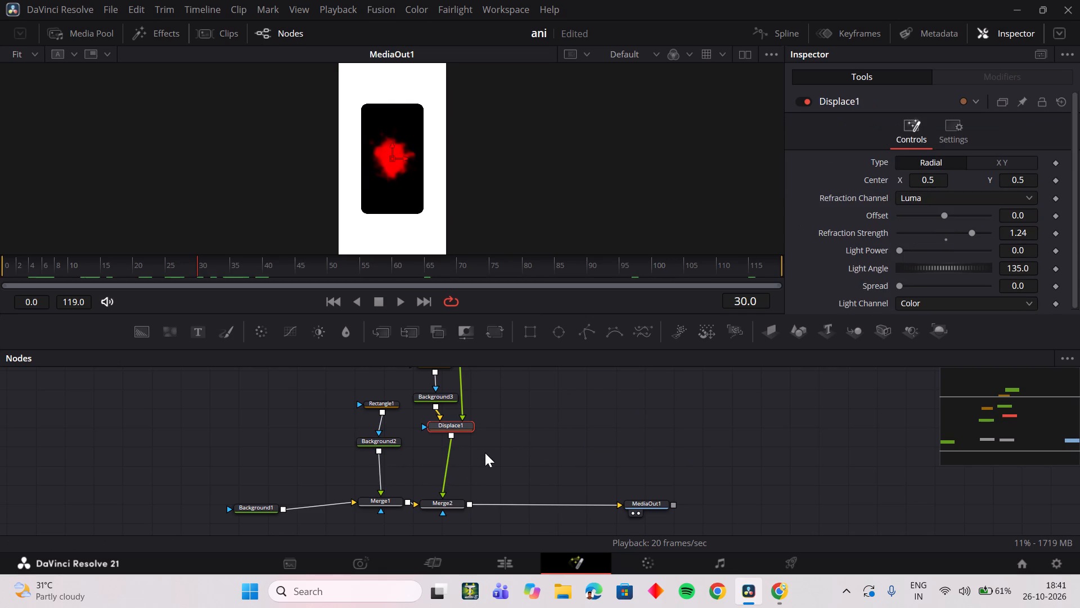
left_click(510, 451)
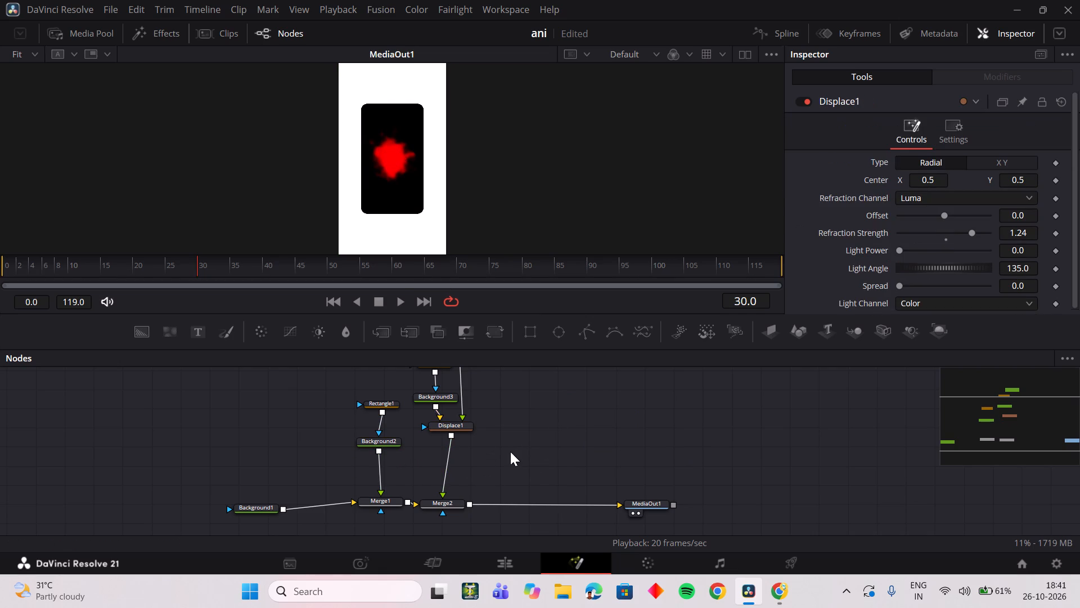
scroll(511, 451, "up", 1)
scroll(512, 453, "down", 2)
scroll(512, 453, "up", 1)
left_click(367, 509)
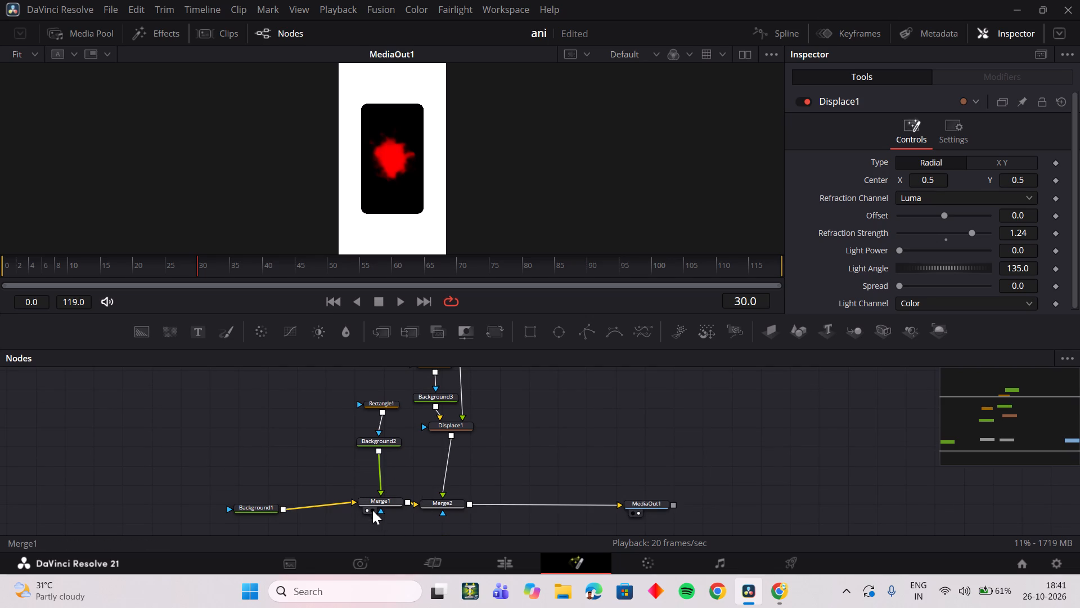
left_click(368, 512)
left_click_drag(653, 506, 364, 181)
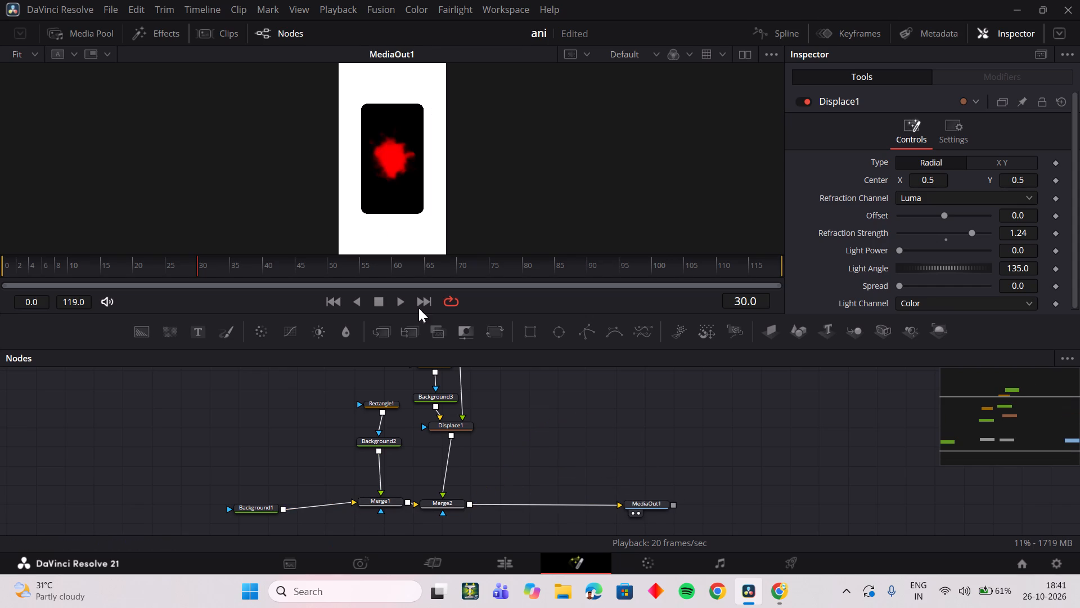
Delete Merge1, disconnect Background1 from Merge2 and connect Background2 as Merge2's background input instead.
left_click(390, 501)
key("Delete")
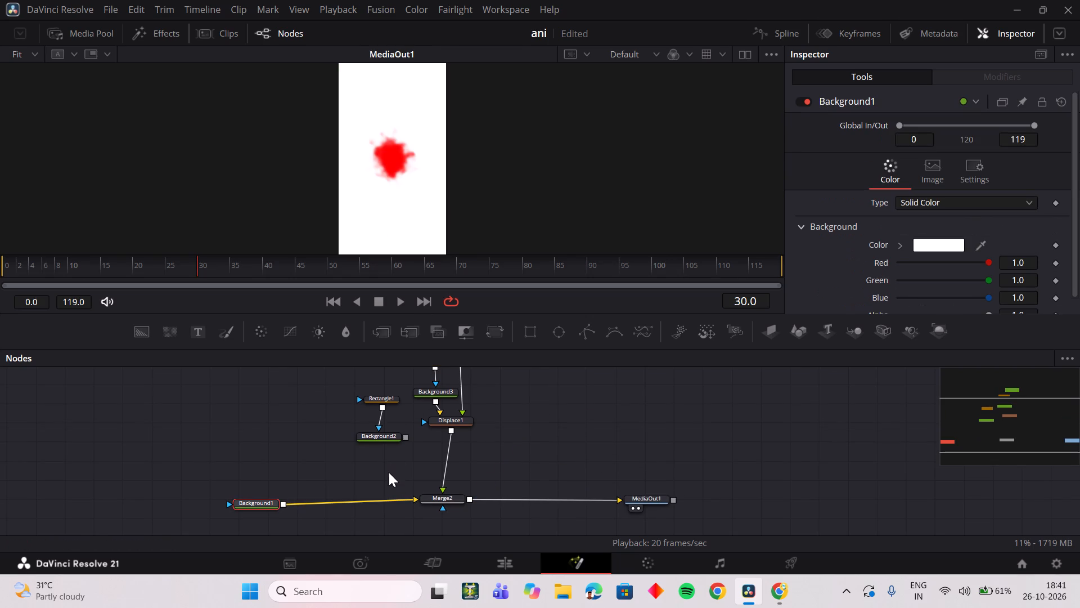
left_click(393, 505)
double_click(396, 500)
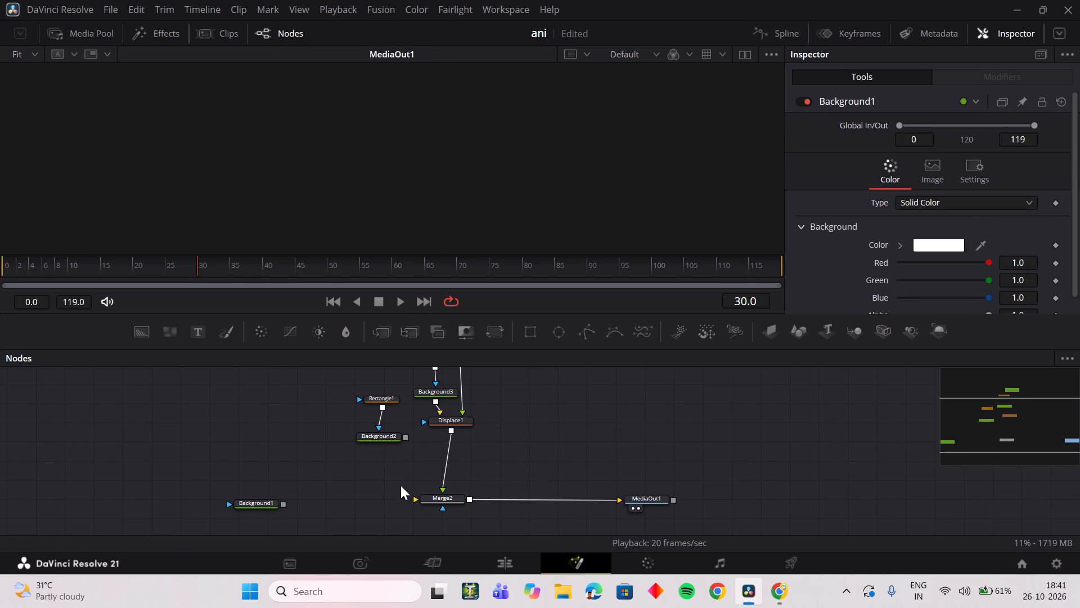
left_click_drag(403, 440, 419, 499)
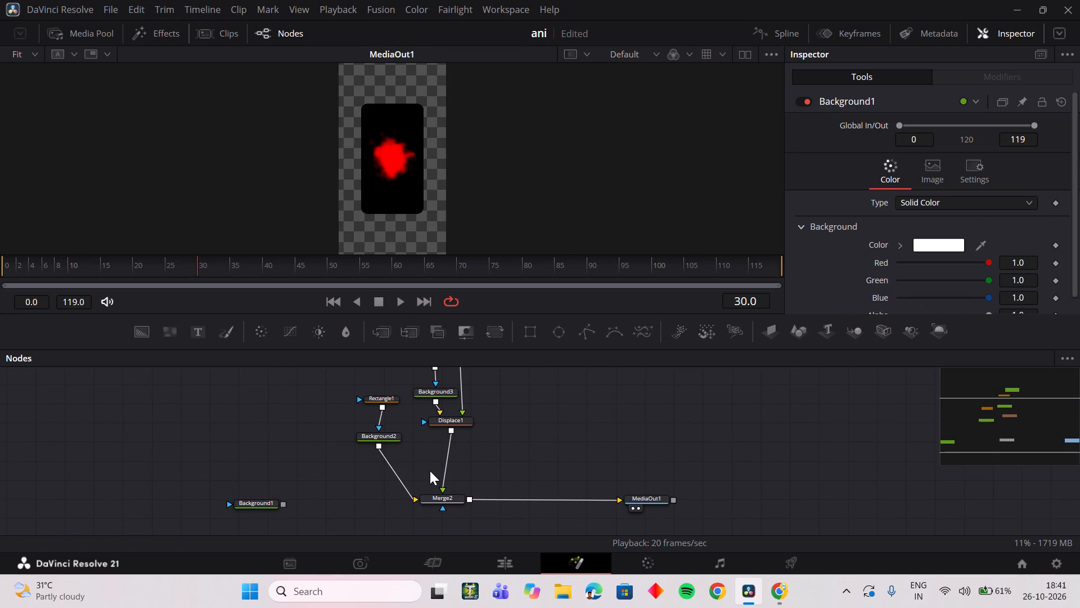
Merge Background1 with Merge2's output before MediaOut1, swapping the new merge's inputs so Background1 is its background.
left_click_drag(241, 500, 302, 499)
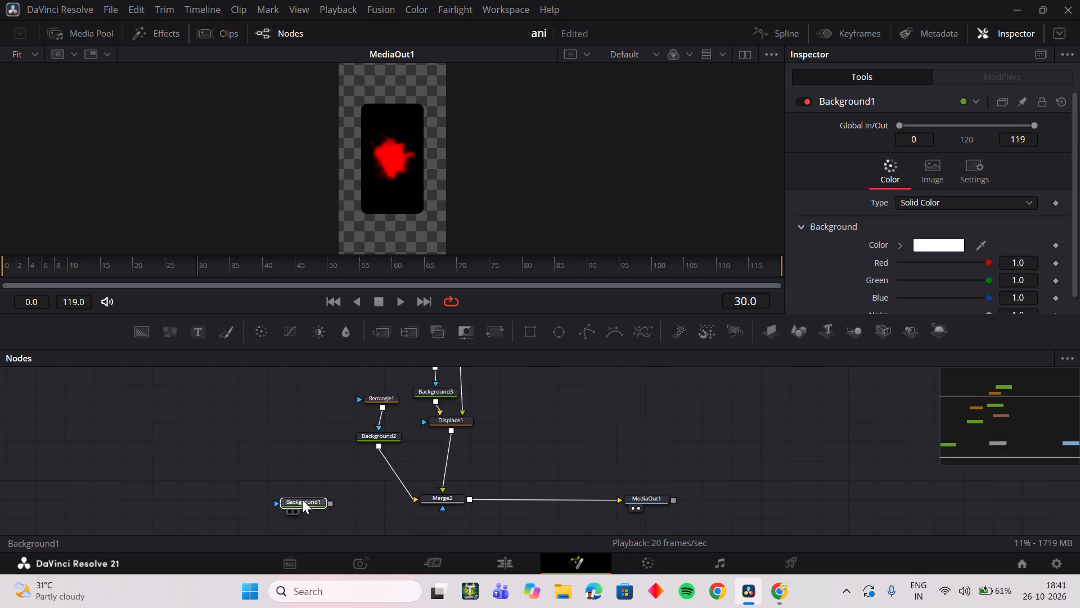
left_click_drag(302, 499, 520, 497)
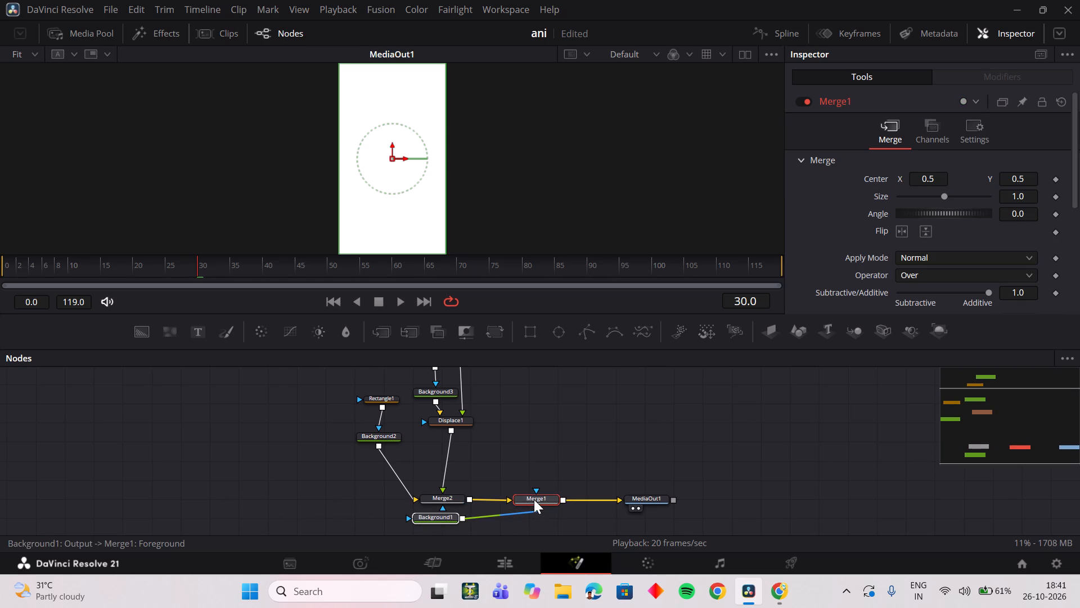
key("ctrl+t")
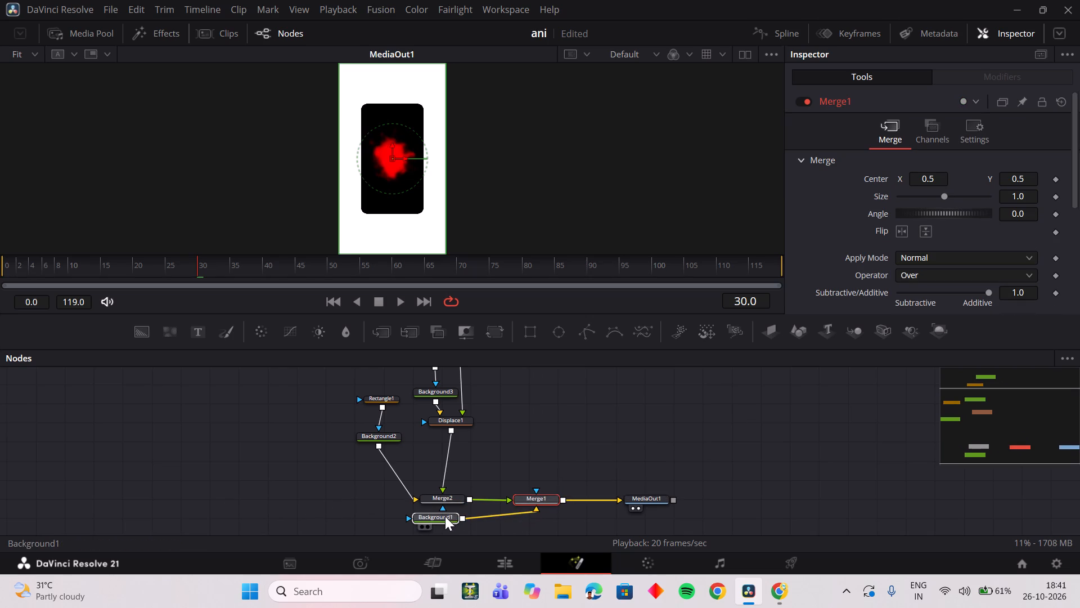
Place Background1 above Merge1 in the node graph and go to frame 25.
left_click_drag(445, 516, 461, 513)
left_click(461, 513)
left_click_drag(461, 513, 461, 507)
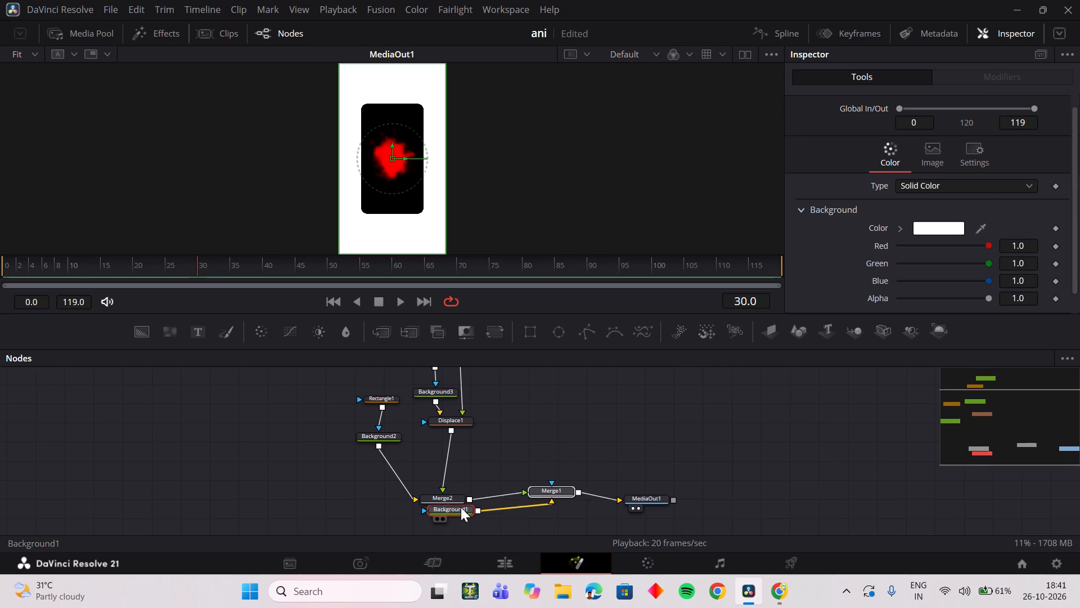
left_click_drag(461, 507, 466, 512)
left_click(573, 450)
left_click_drag(454, 516, 564, 436)
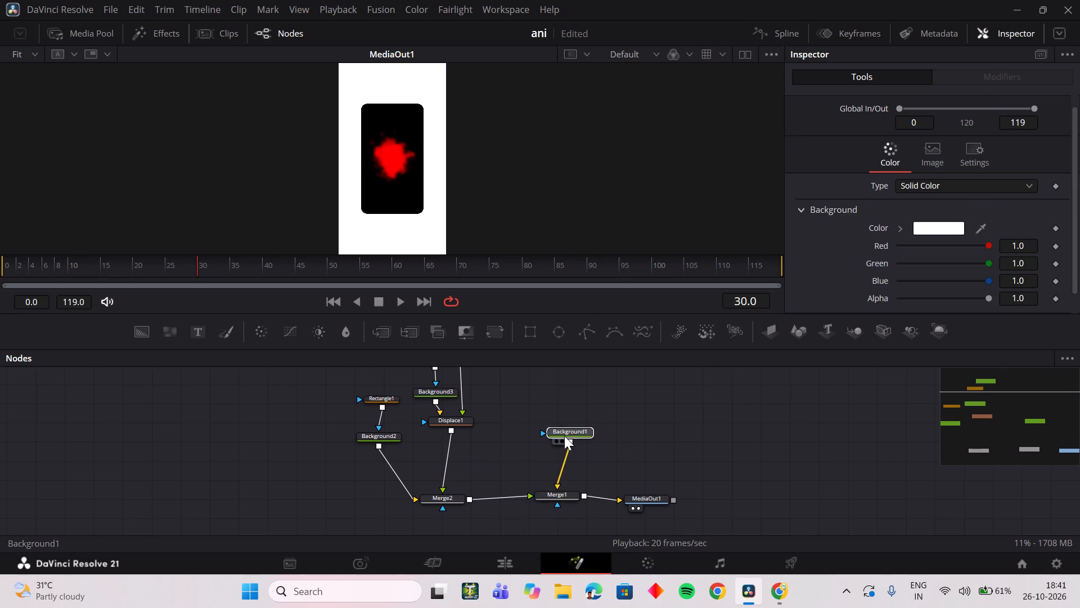
left_click_drag(564, 436, 561, 436)
left_click_drag(193, 270, 167, 281)
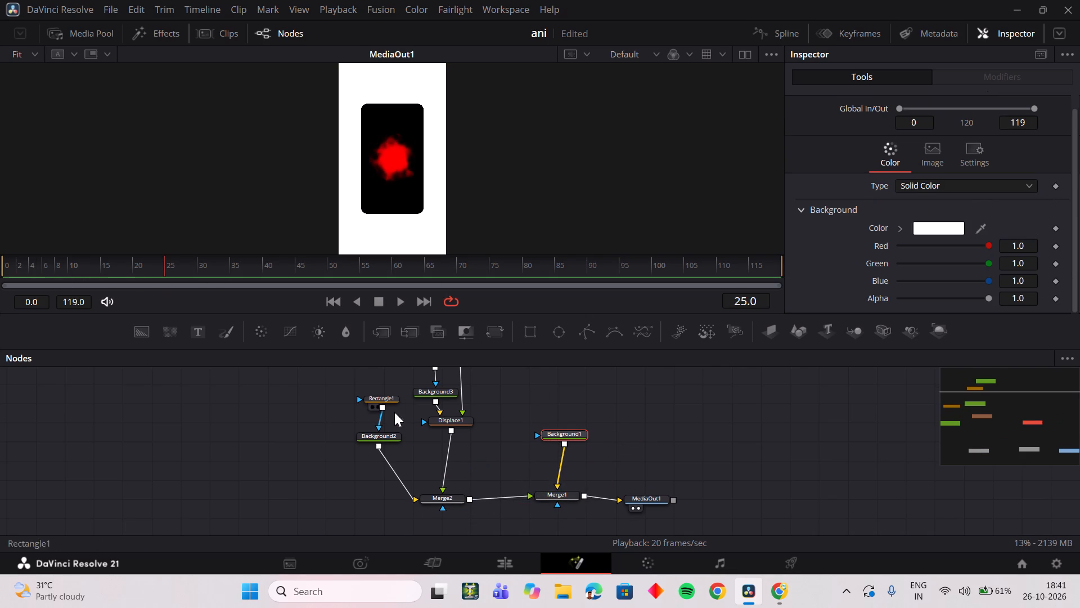
Move Merge2 together with its rectangle and glow branches away from Merge1 to leave space between the two merges.
scroll(385, 480, "down", 1)
scroll(385, 479, "up", 2)
left_click_drag(388, 381, 480, 531)
left_click_drag(437, 479, 305, 471)
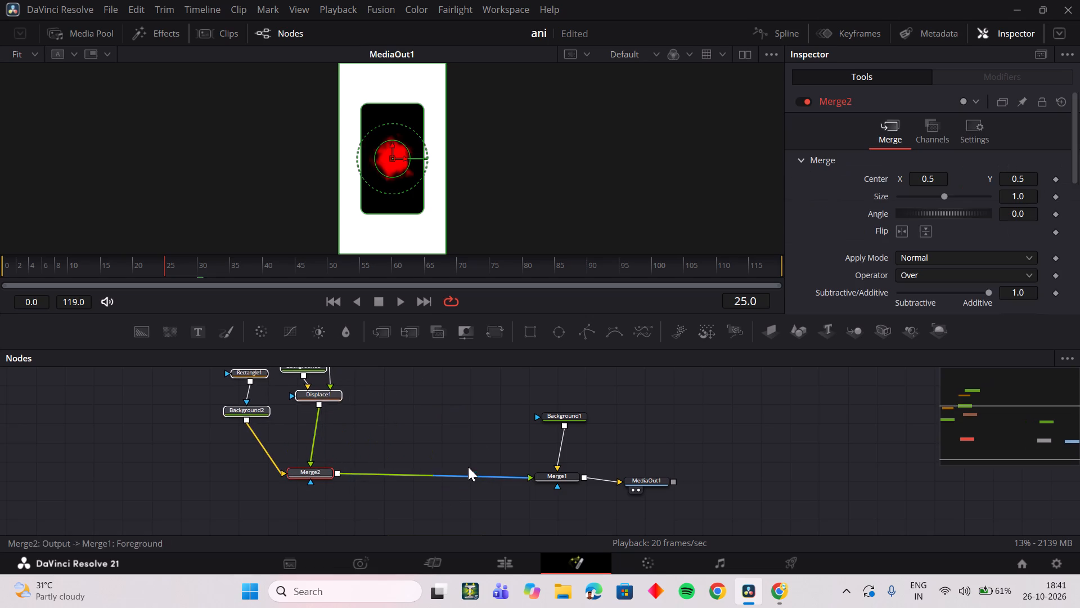
left_click(479, 444)
left_click_drag(309, 473, 308, 482)
left_click(423, 401)
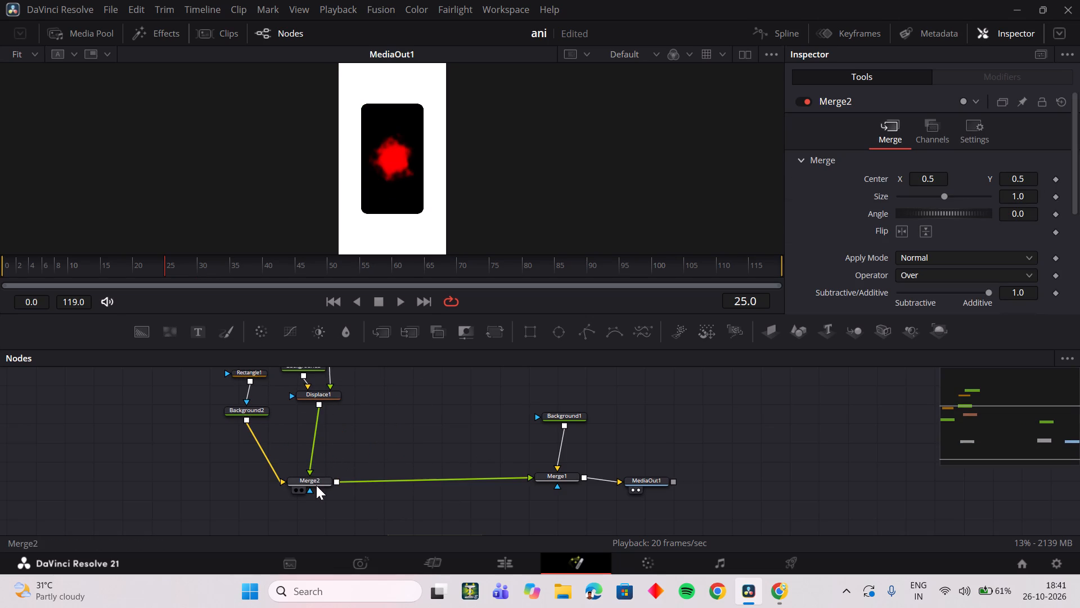
Insert a Transform node between Merge2 and Merge1.
left_click(316, 485)
left_click(489, 343)
left_click(496, 323)
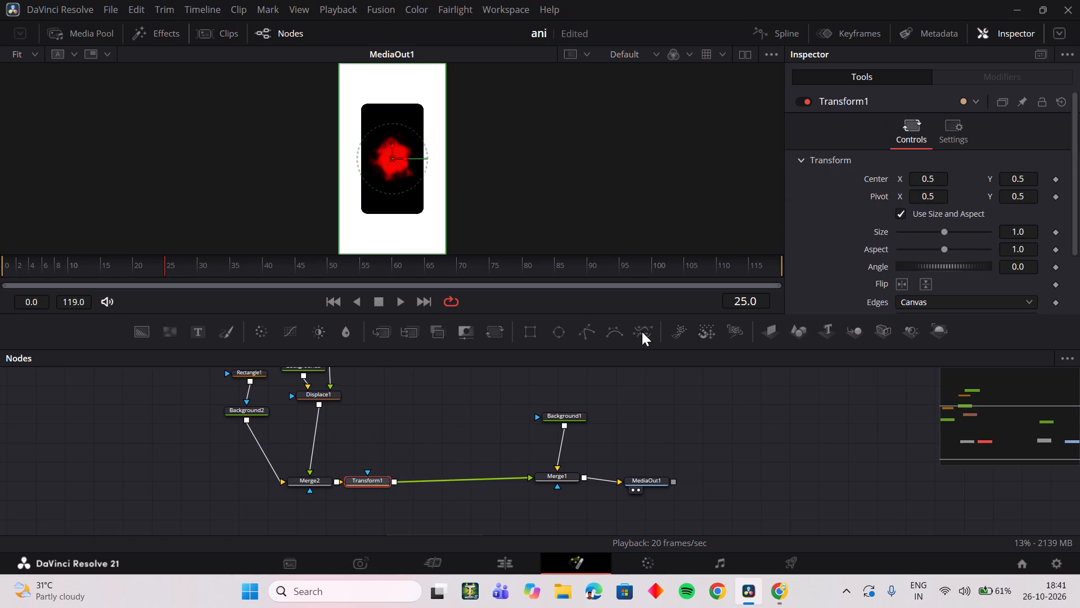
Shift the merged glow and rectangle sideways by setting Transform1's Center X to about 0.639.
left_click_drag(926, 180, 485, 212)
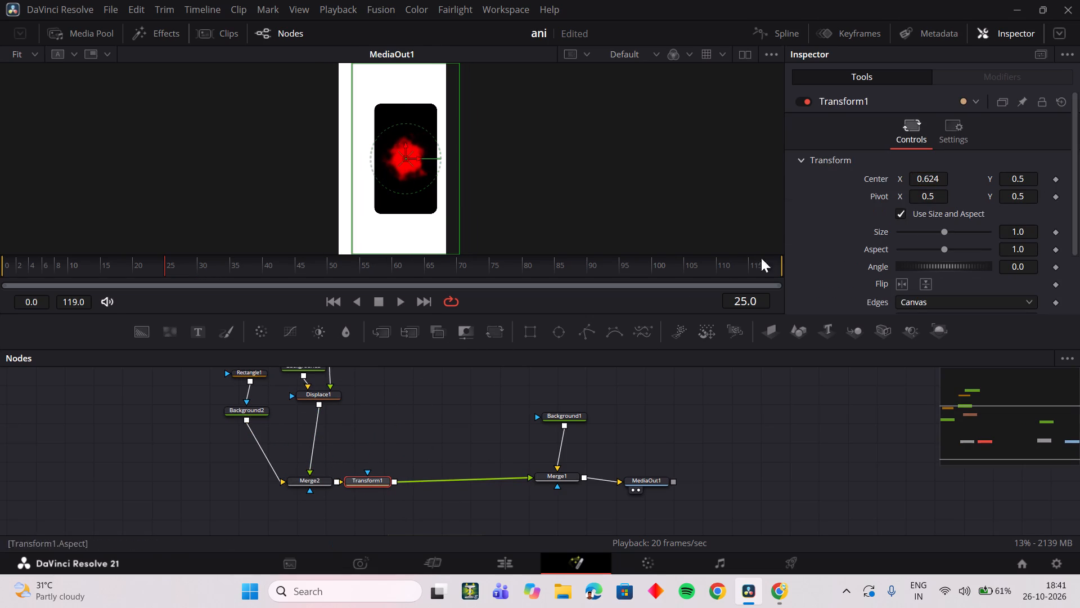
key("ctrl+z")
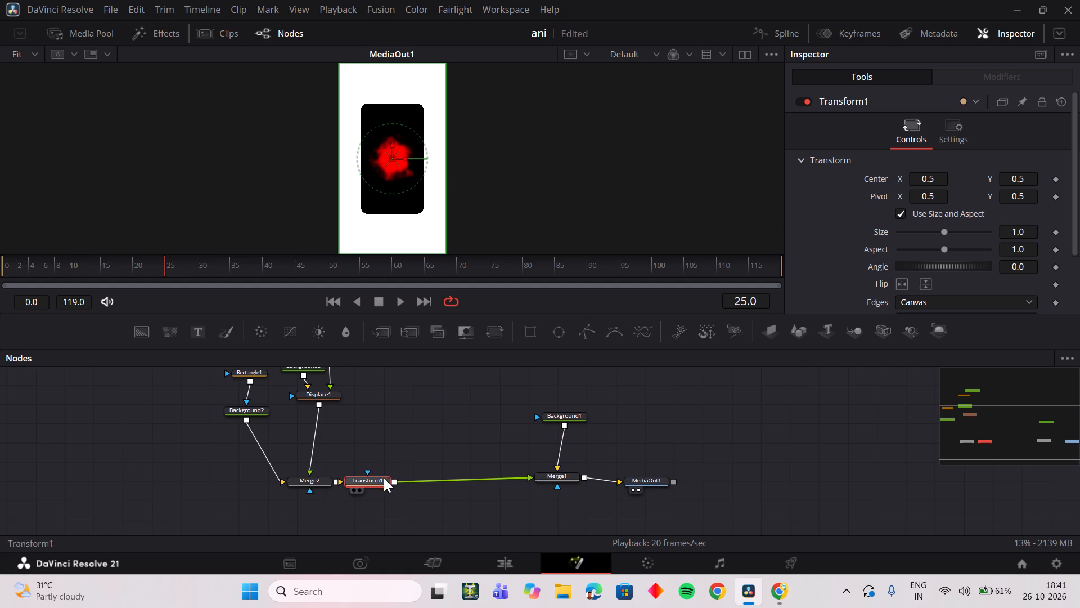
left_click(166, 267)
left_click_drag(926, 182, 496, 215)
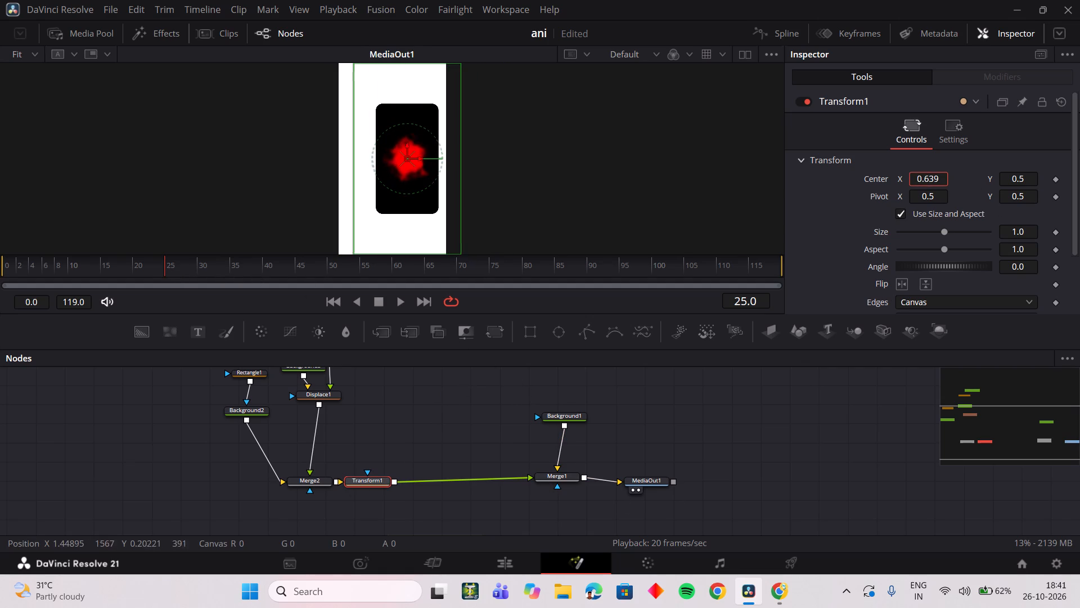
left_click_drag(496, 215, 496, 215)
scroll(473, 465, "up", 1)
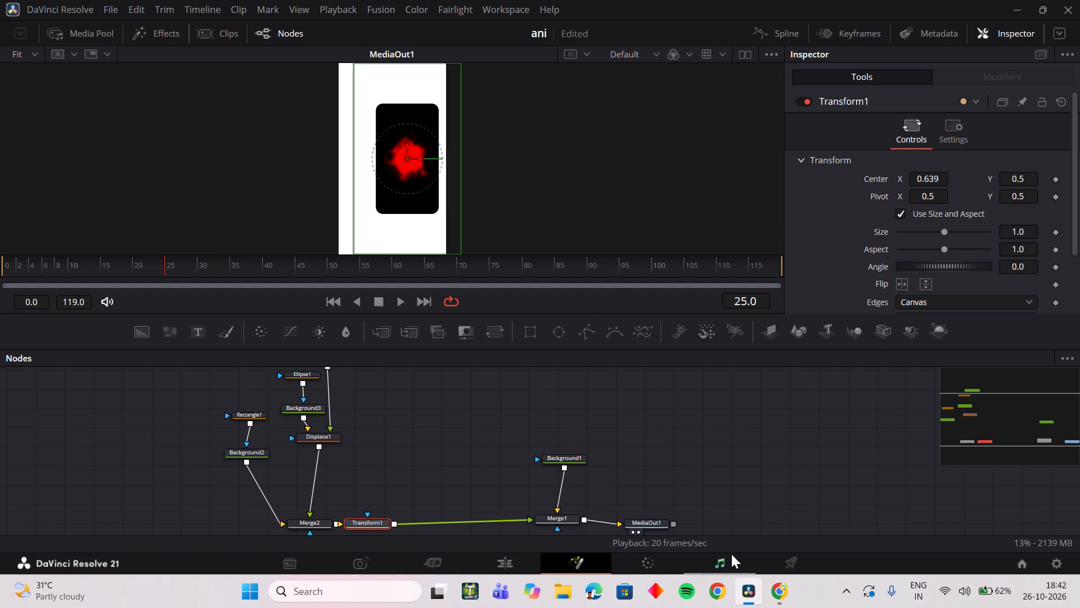
Switch to Chrome and close the Minimalistic Reel Editing video tab.
left_click(775, 595)
left_click(516, 11)
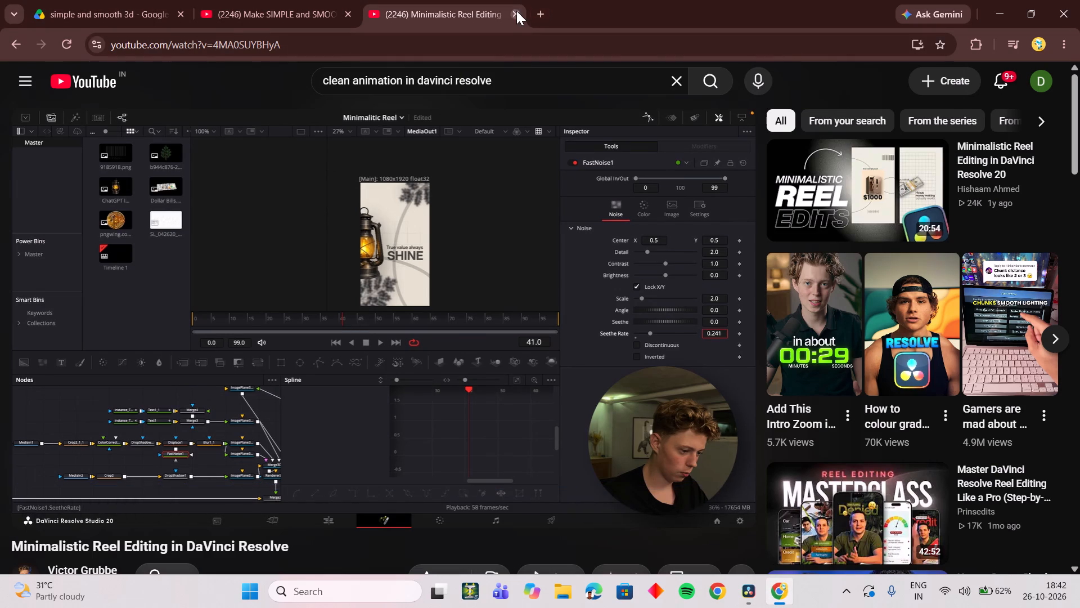
Replay the reference video in Google Drive around 0:02 to 0:04, examining how the black box with the red glow enters and moves.
left_click(121, 19)
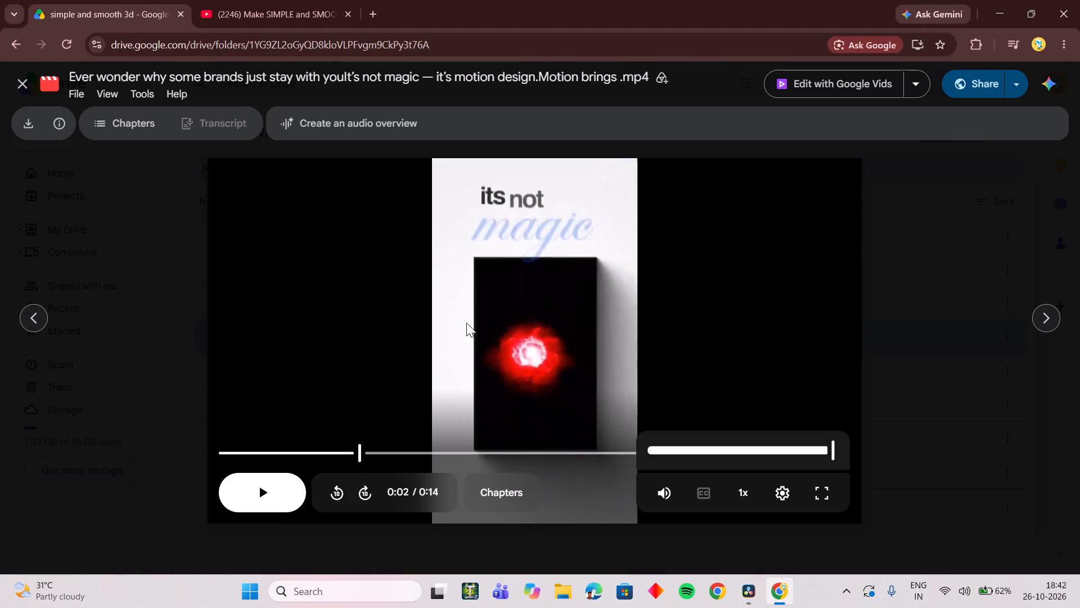
left_click(274, 485)
key("space")
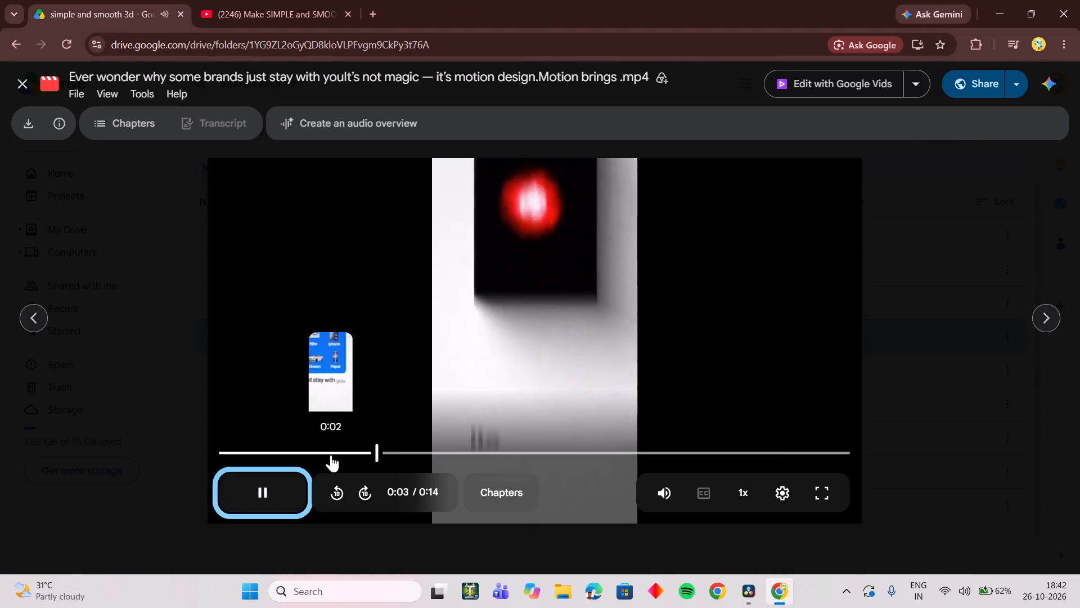
left_click(335, 452)
left_click(268, 498)
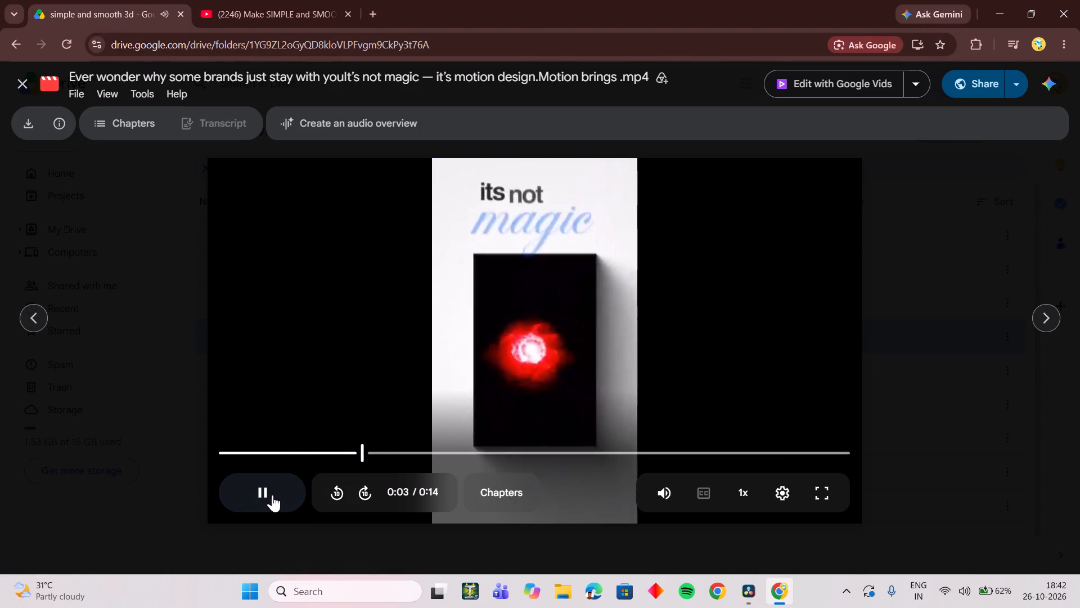
key("space")
left_click(279, 493)
key("space")
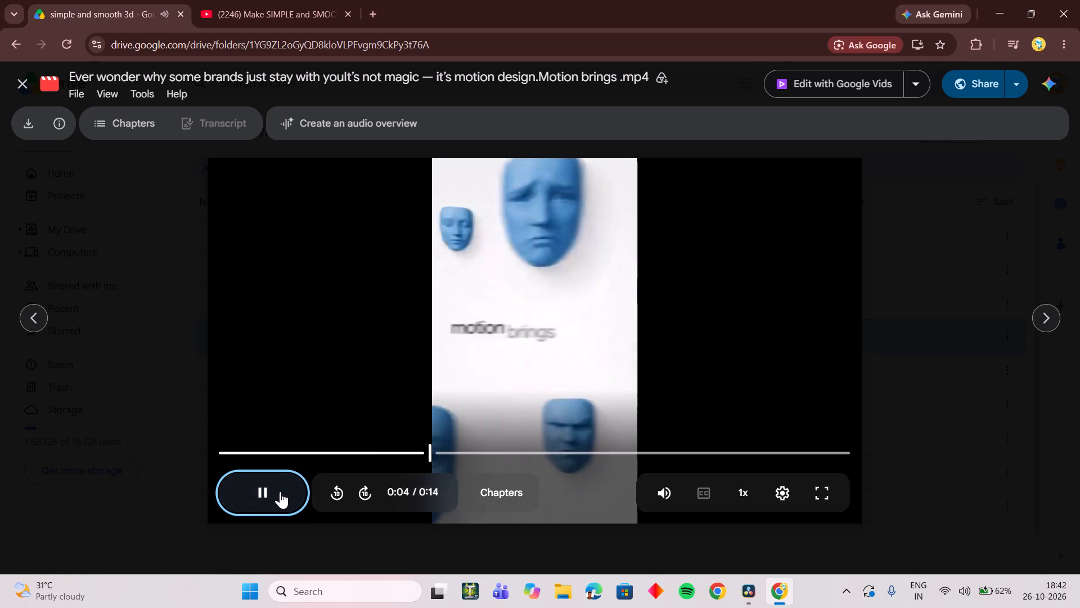
left_click(350, 453)
left_click(270, 488)
key("space")
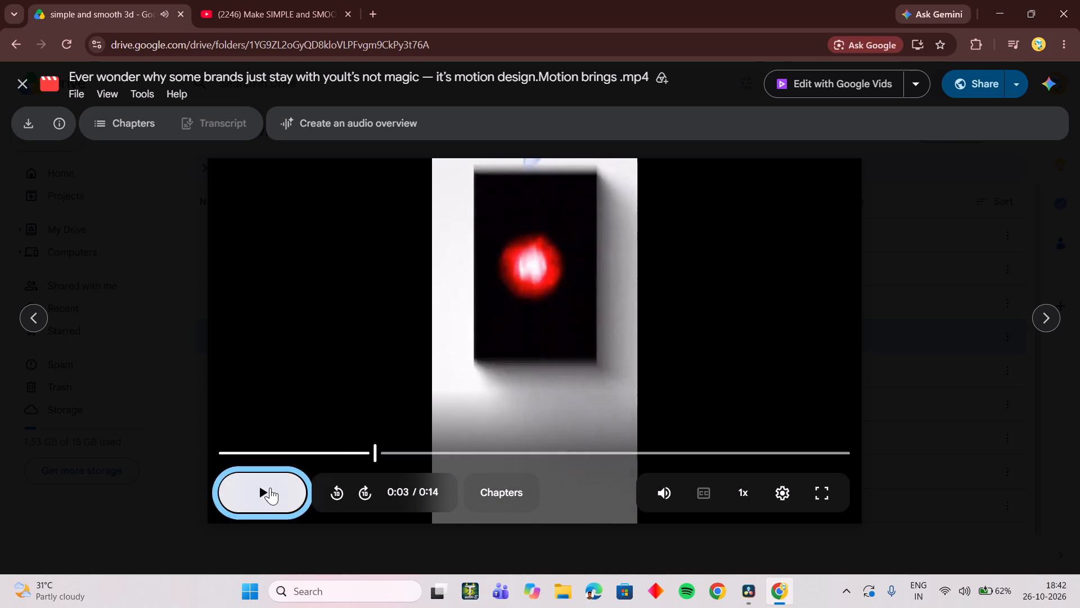
left_click(335, 449)
left_click(284, 483)
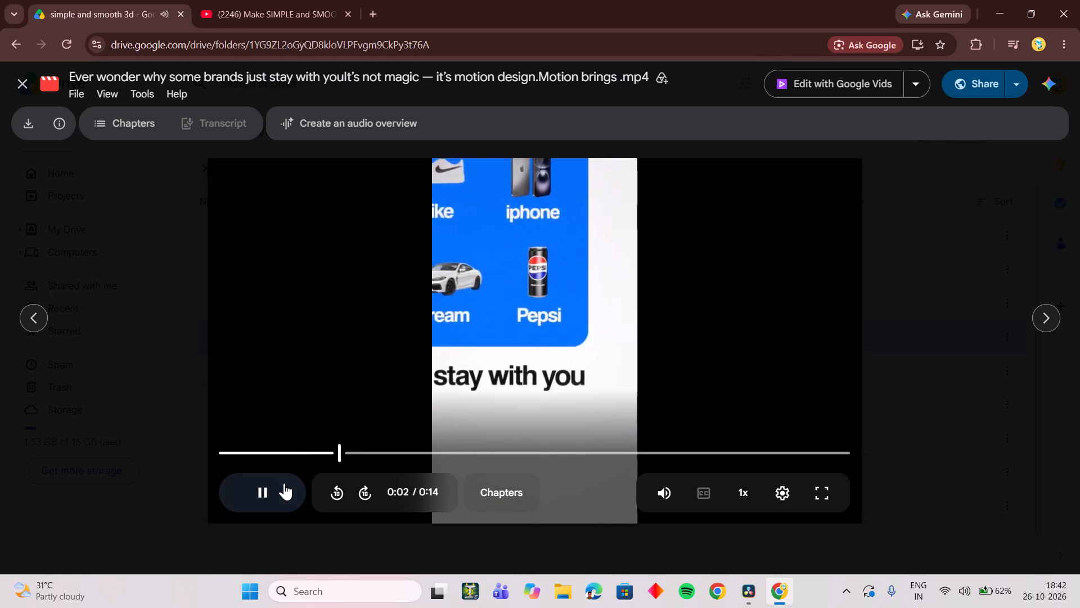
left_click(286, 490)
left_click(349, 449)
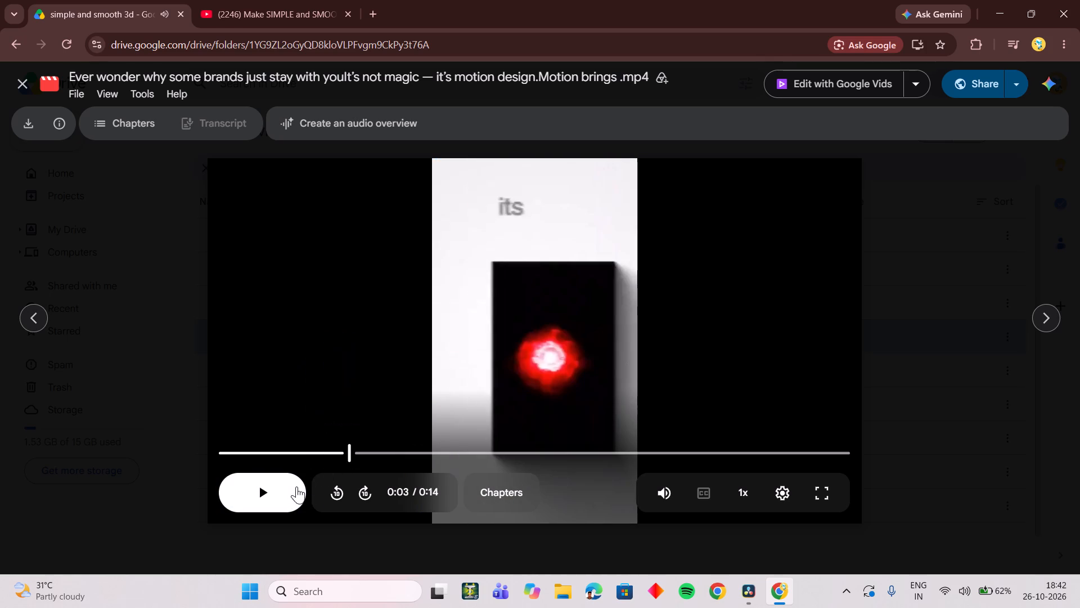
left_click(280, 494)
left_click(280, 494)
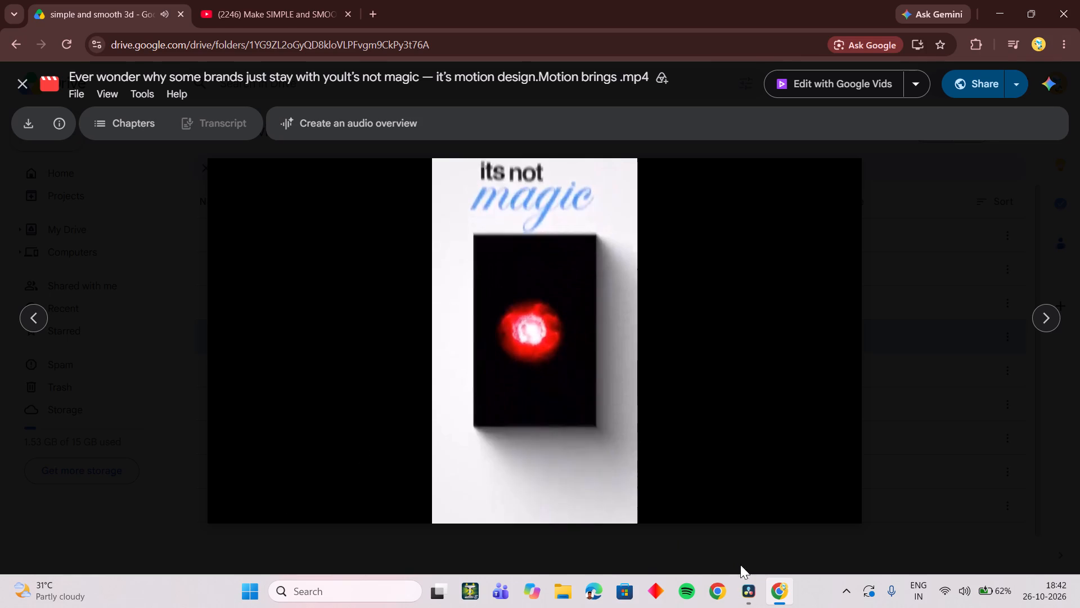
Back in DaVinci Resolve, remove Background1 and Merge1 and connect Transform1 directly to MediaOut1.
left_click(747, 584)
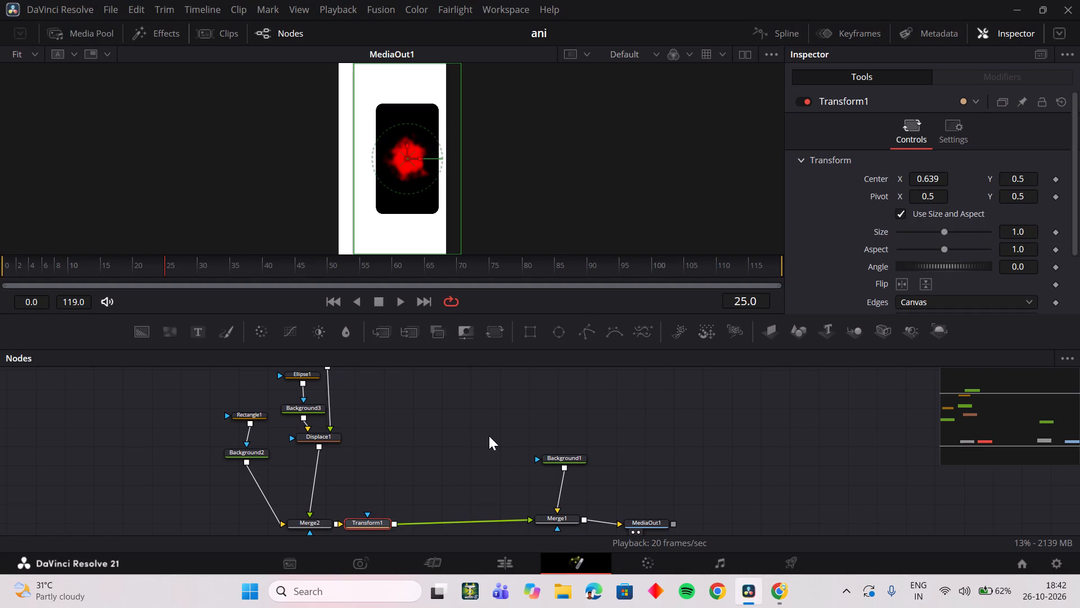
left_click_drag(548, 417, 574, 530)
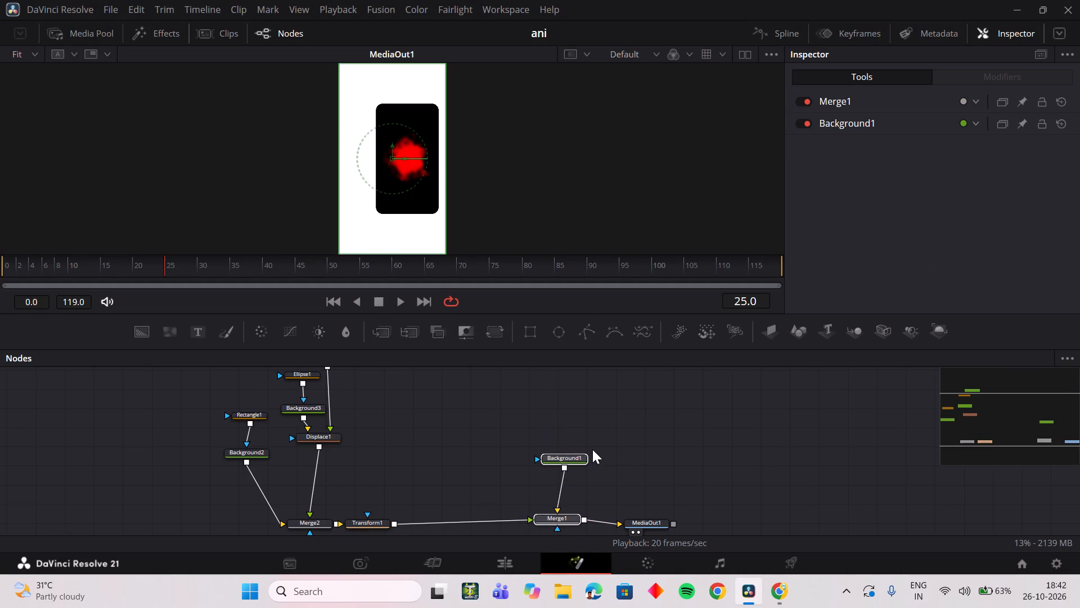
key("Delete")
left_click_drag(393, 522, 407, 522)
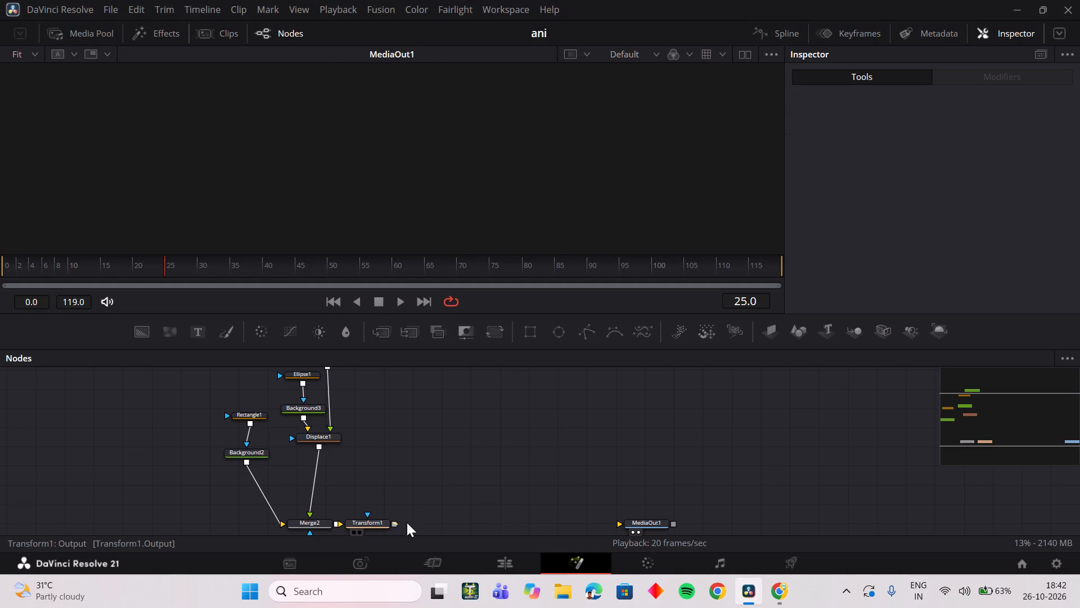
left_click_drag(407, 522, 641, 525)
left_click_drag(190, 265, 111, 267)
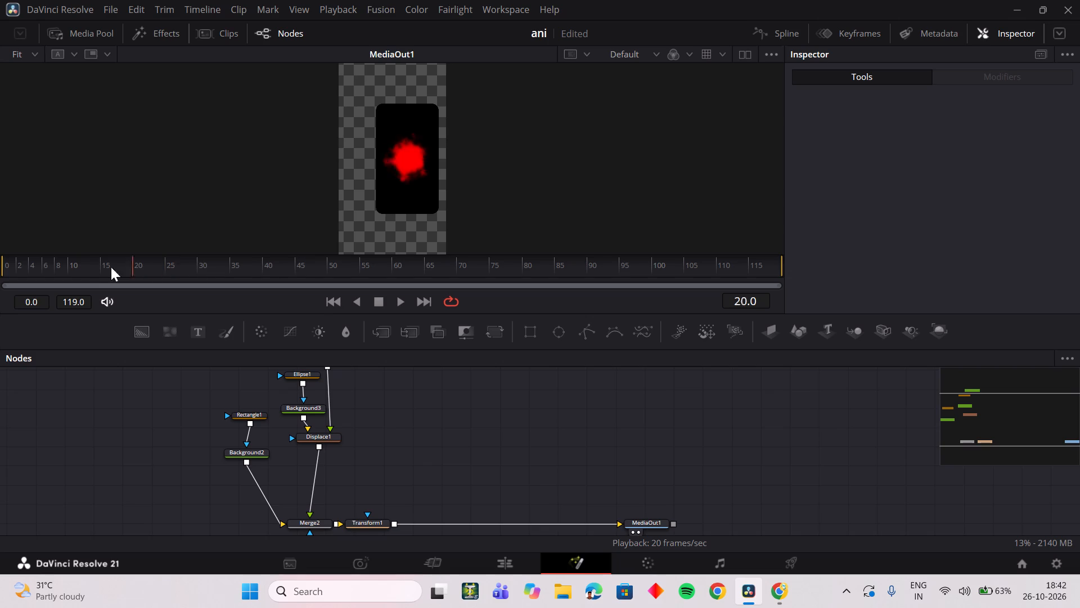
left_click_drag(111, 267, 301, 279)
left_click(370, 525)
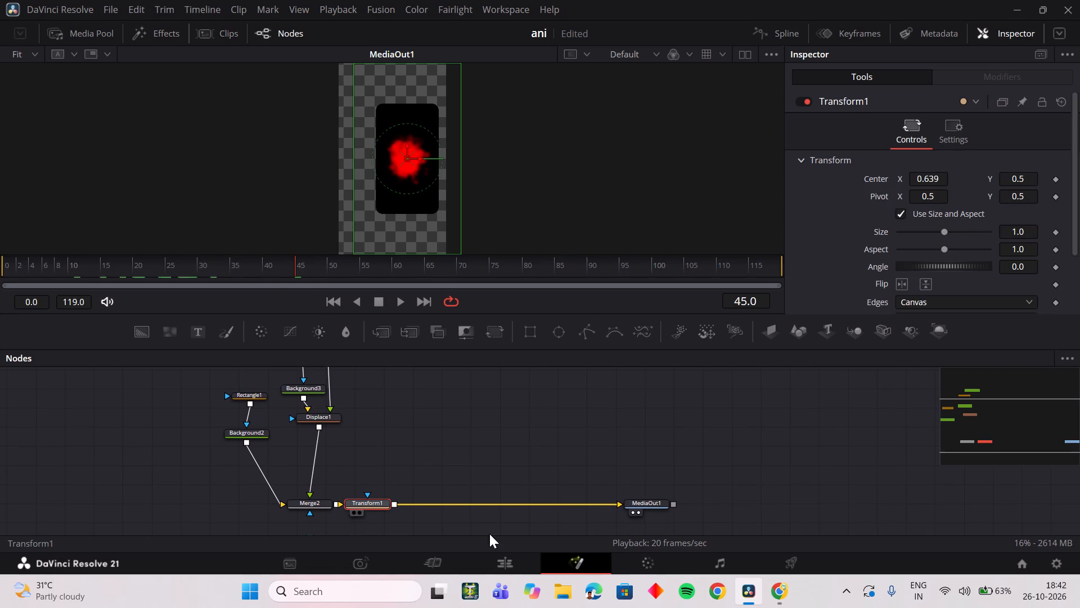
Switch to Chrome and replay the reference around 0:02 to 0:03, studying the black box's sideways entrance.
left_click(771, 596)
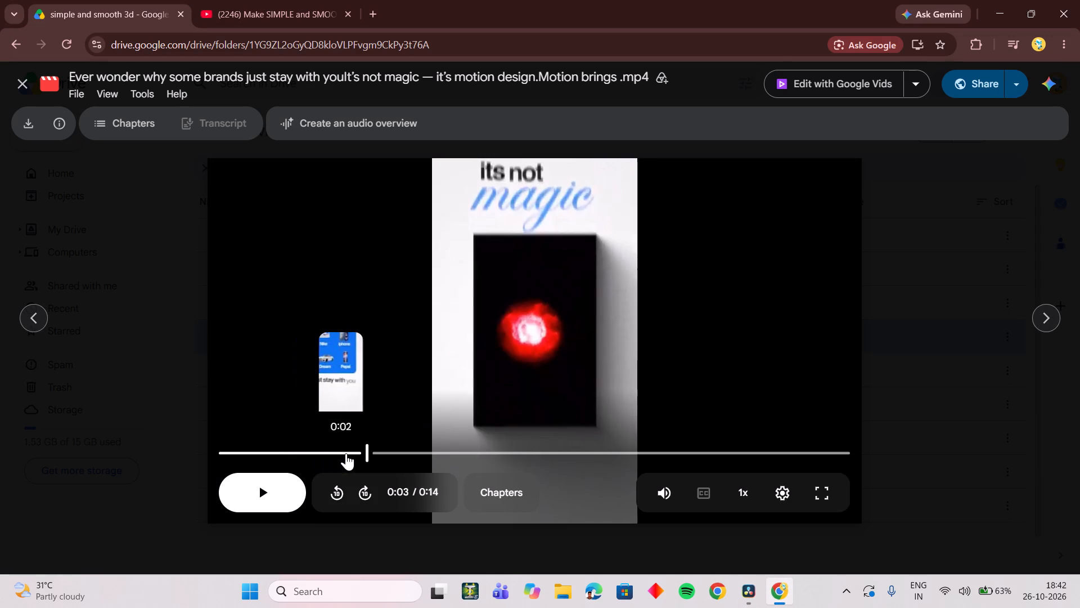
left_click(346, 453)
left_click(318, 455)
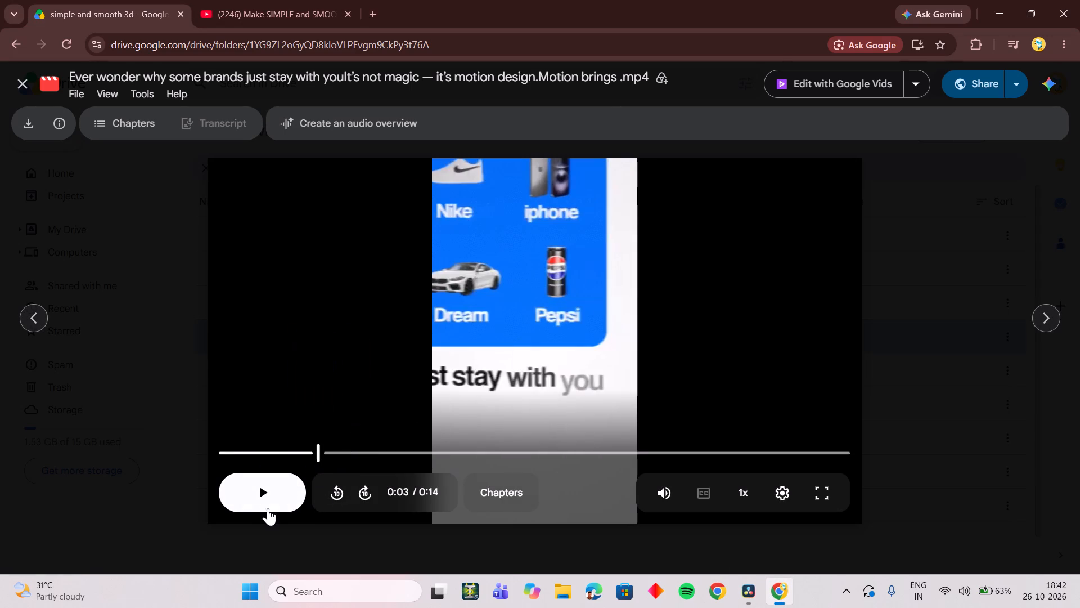
left_click(262, 513)
left_click(265, 509)
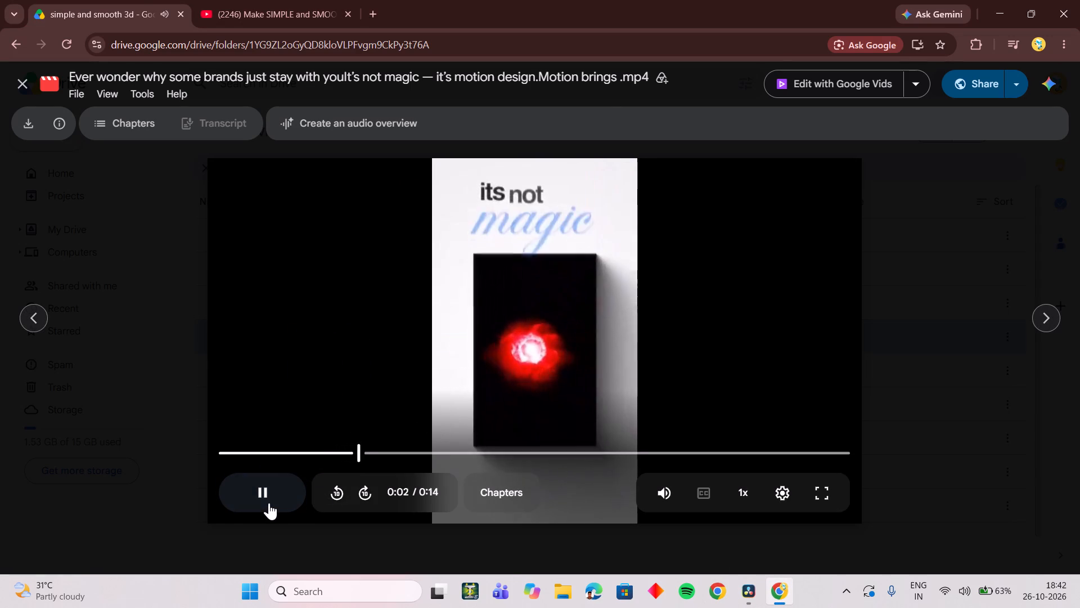
left_click(269, 503)
left_click(339, 451)
left_click(254, 491)
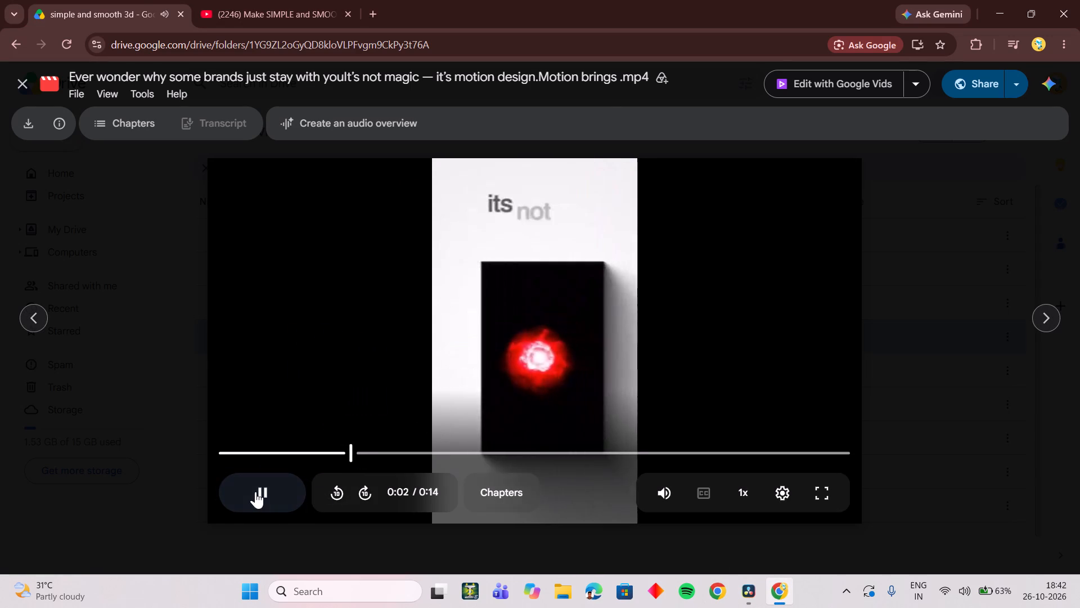
left_click(255, 491)
Back in DaVinci Resolve, keyframe Transform1's Center at frame 0 with X set to 0.745.
left_click(754, 591)
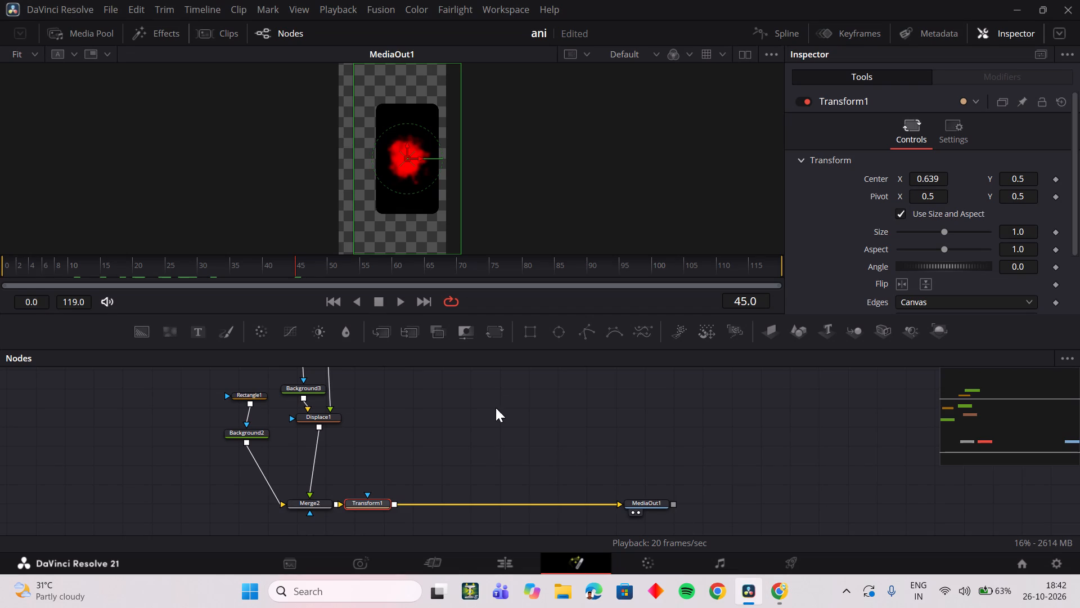
left_click(290, 270)
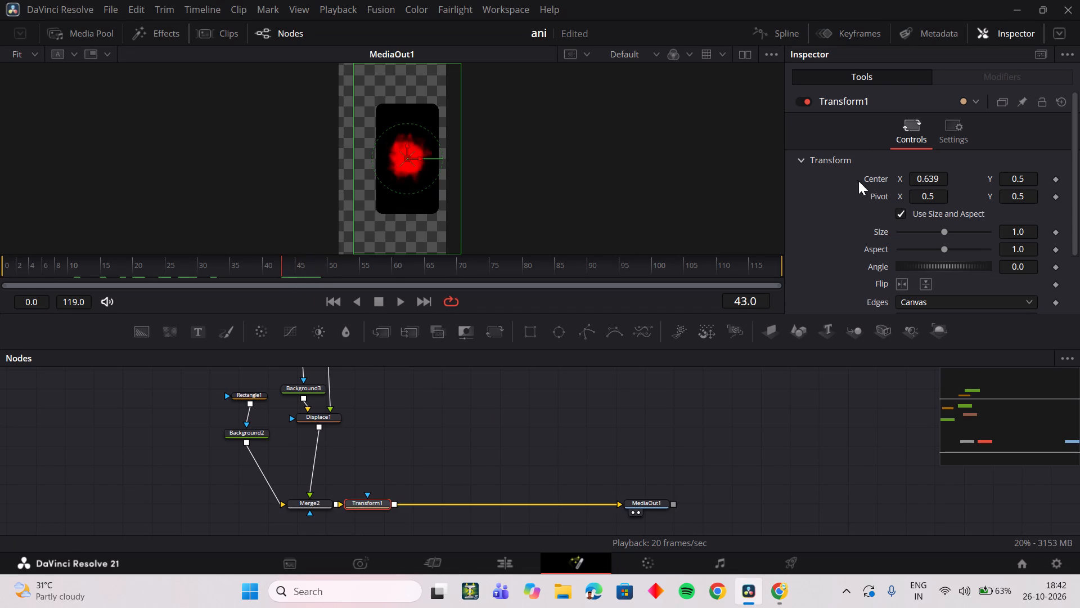
left_click_drag(925, 177, 982, 182)
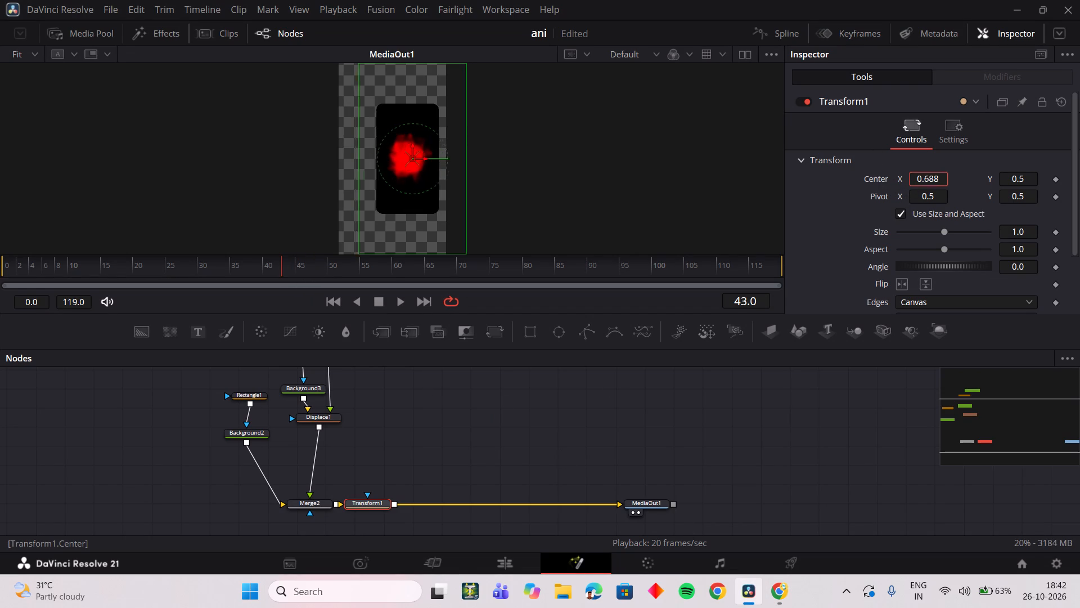
left_click_drag(982, 182, 514, 181)
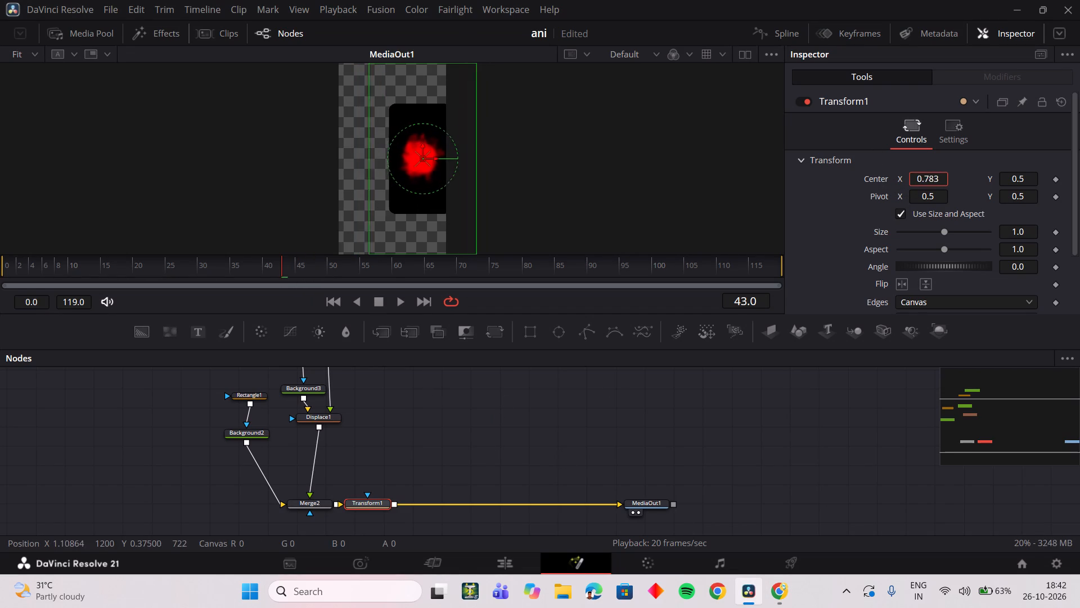
left_click_drag(514, 181, 456, 191)
left_click_drag(271, 270, 0, 295)
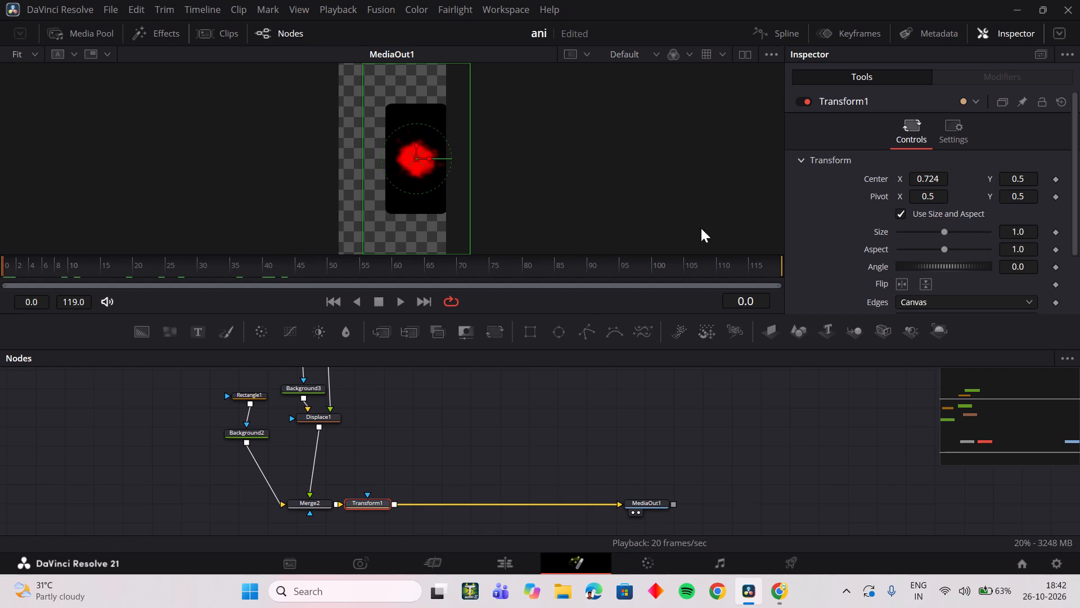
left_click(1059, 181)
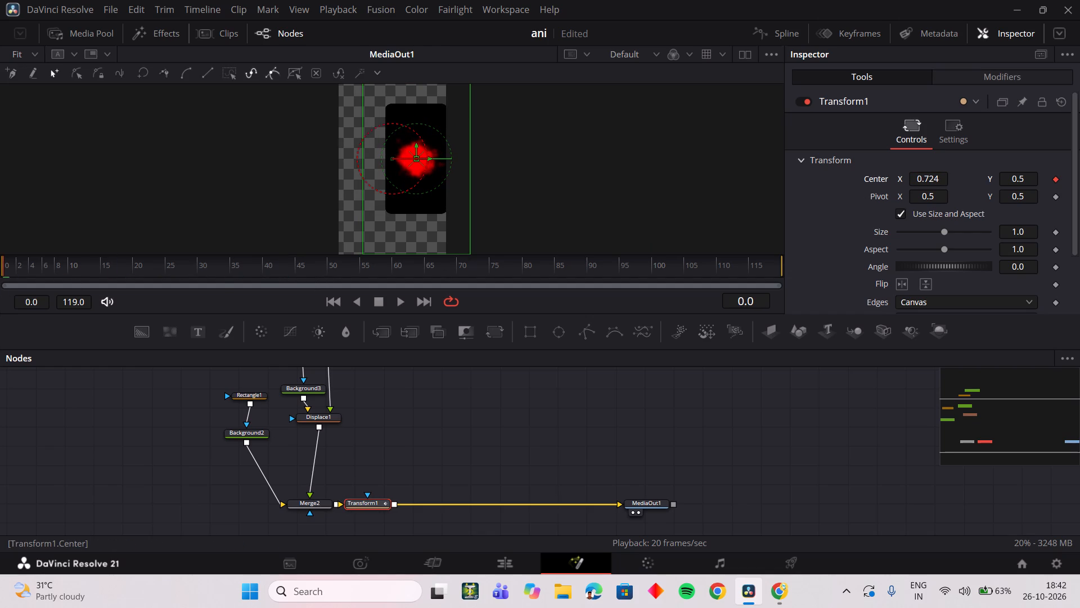
left_click_drag(935, 173, 913, 194)
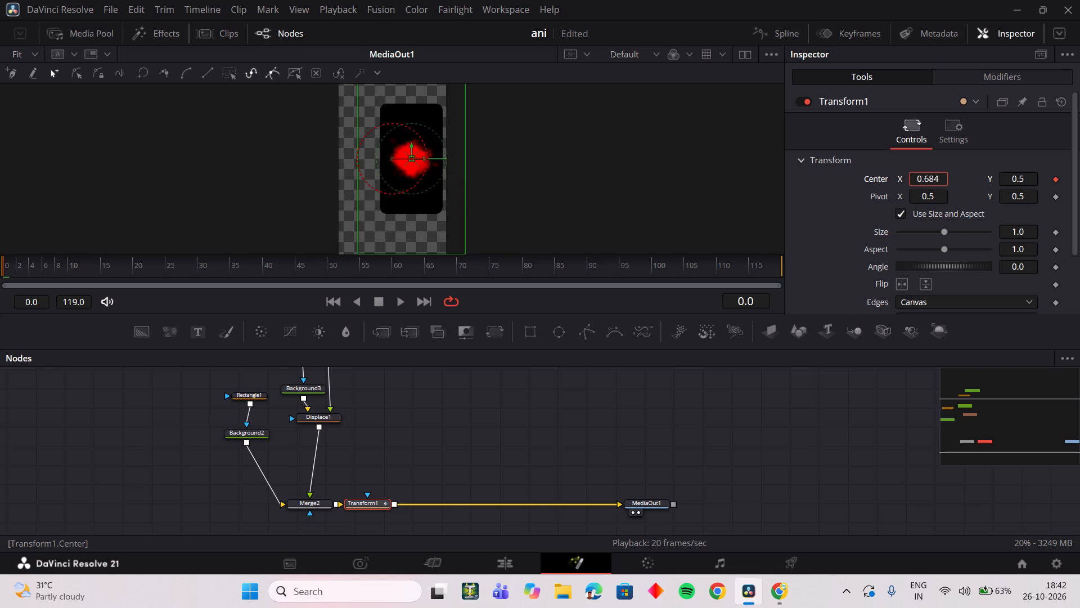
left_click_drag(913, 194, 949, 194)
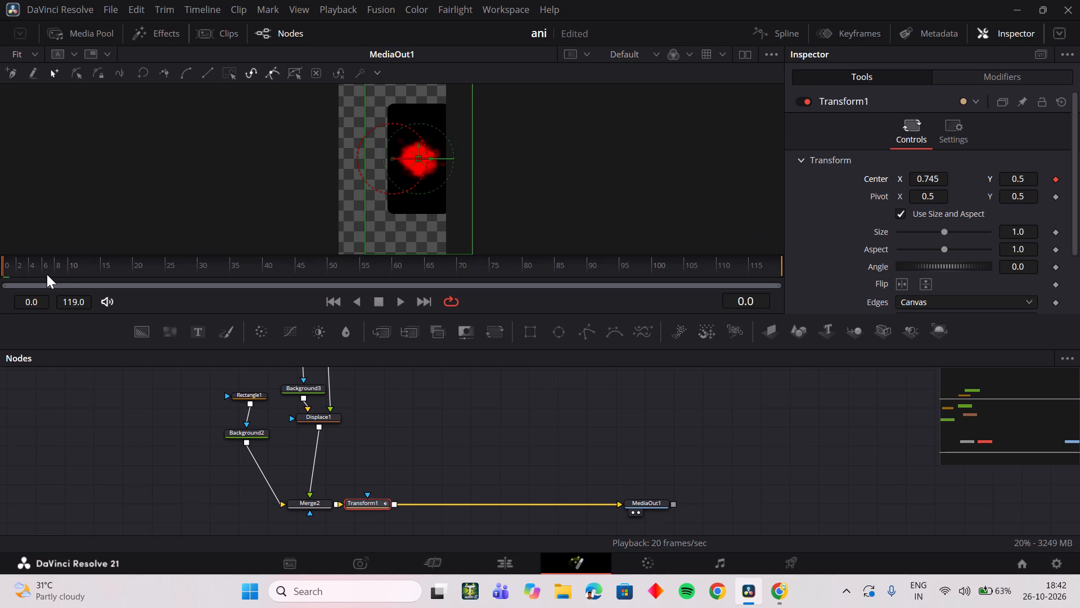
At frame 10, set Transform1's Center X to 0.509 and play the slide-in from the start.
left_click_drag(39, 272, 71, 274)
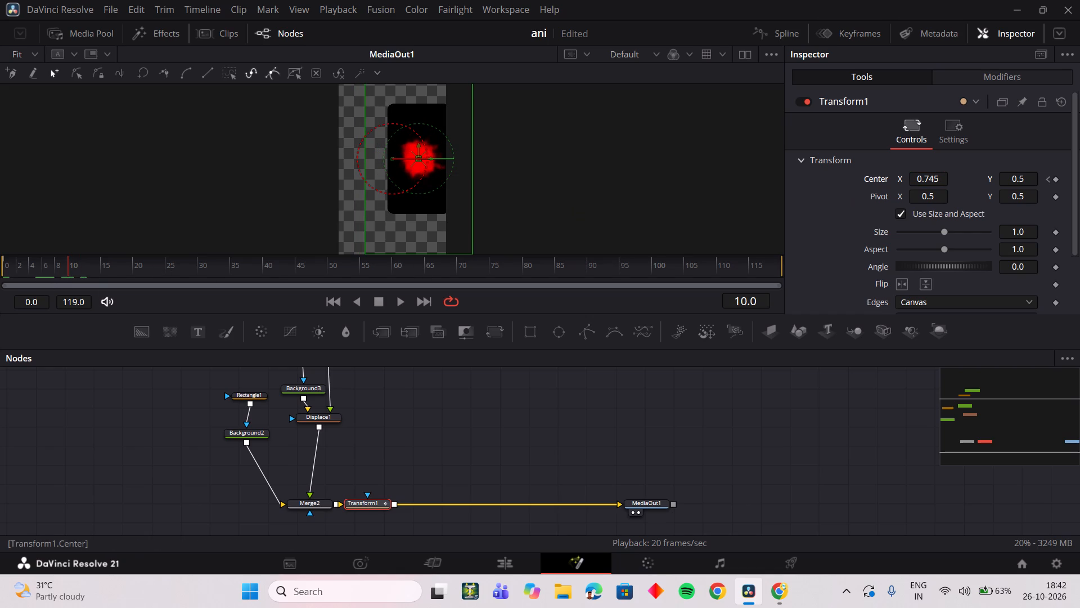
left_click_drag(928, 182, 762, 201)
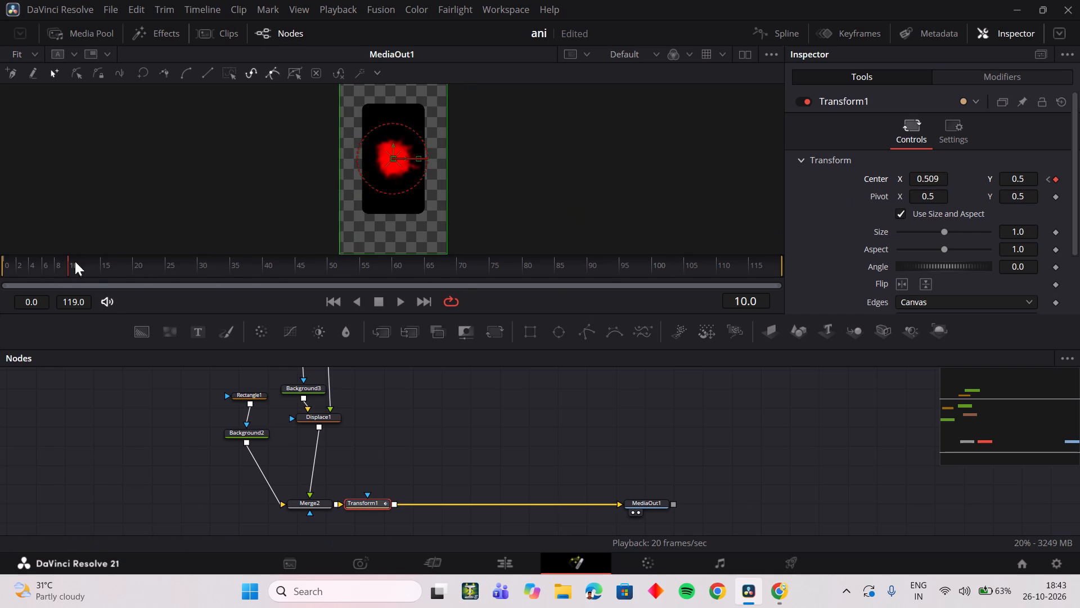
left_click_drag(56, 260, 0, 271)
key("space")
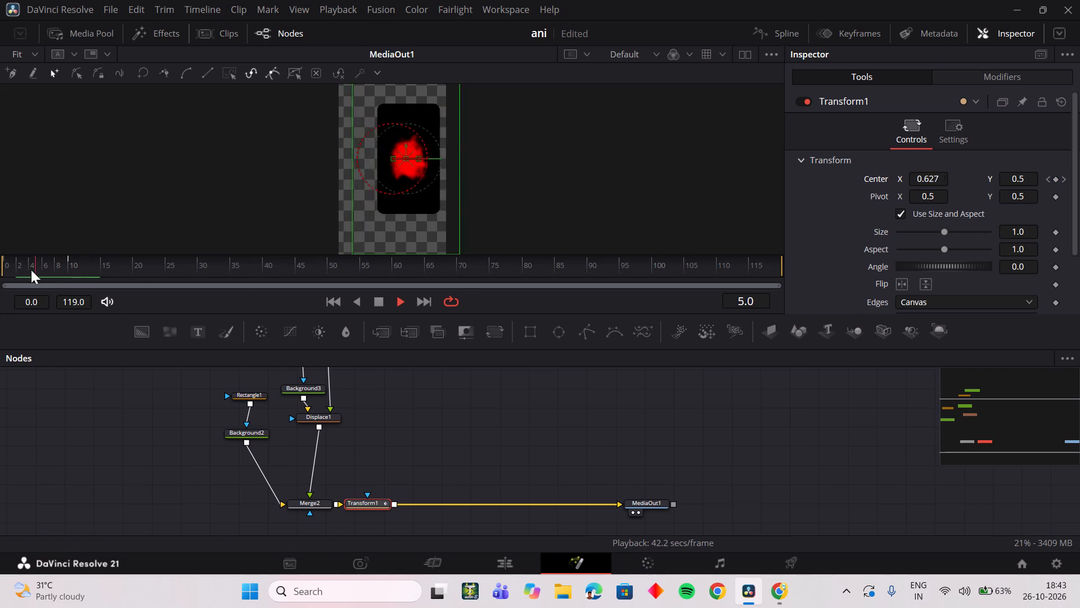
key("space")
scroll(415, 230, "up", 1)
scroll(415, 230, "down", 1)
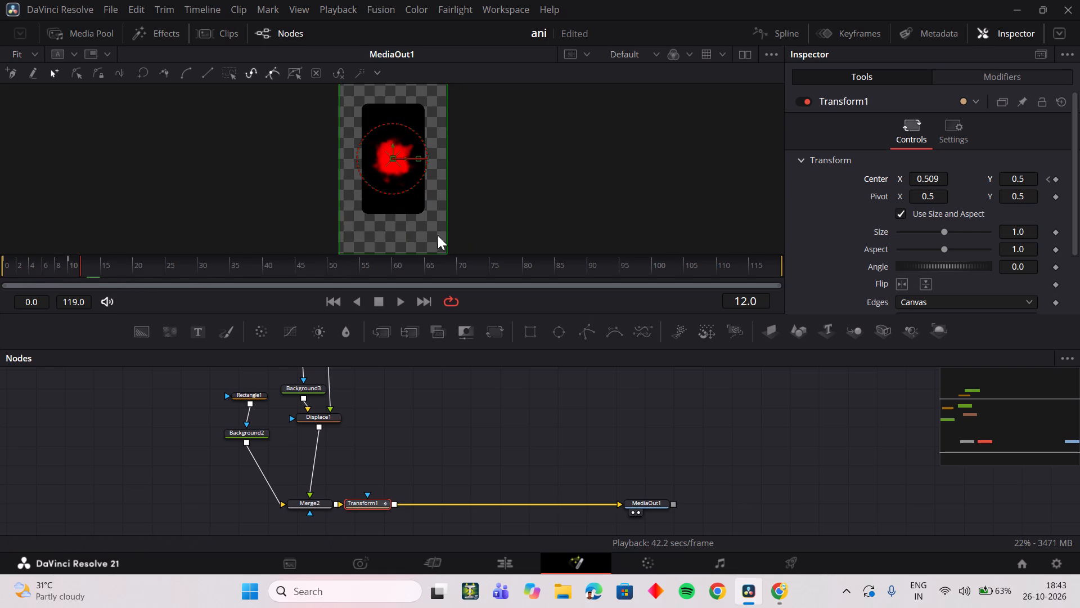
Replay the slide-in from frame 0 twice to review its motion before easing.
left_click_drag(79, 266, 0, 281)
key("space")
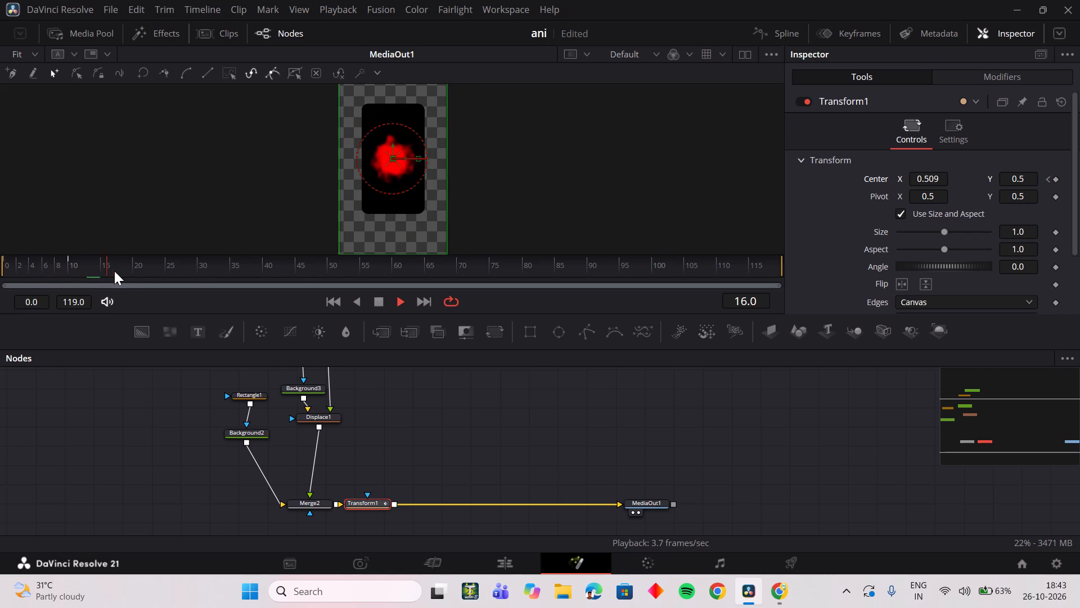
key("space")
left_click_drag(100, 270, 0, 281)
key("space")
key("space")
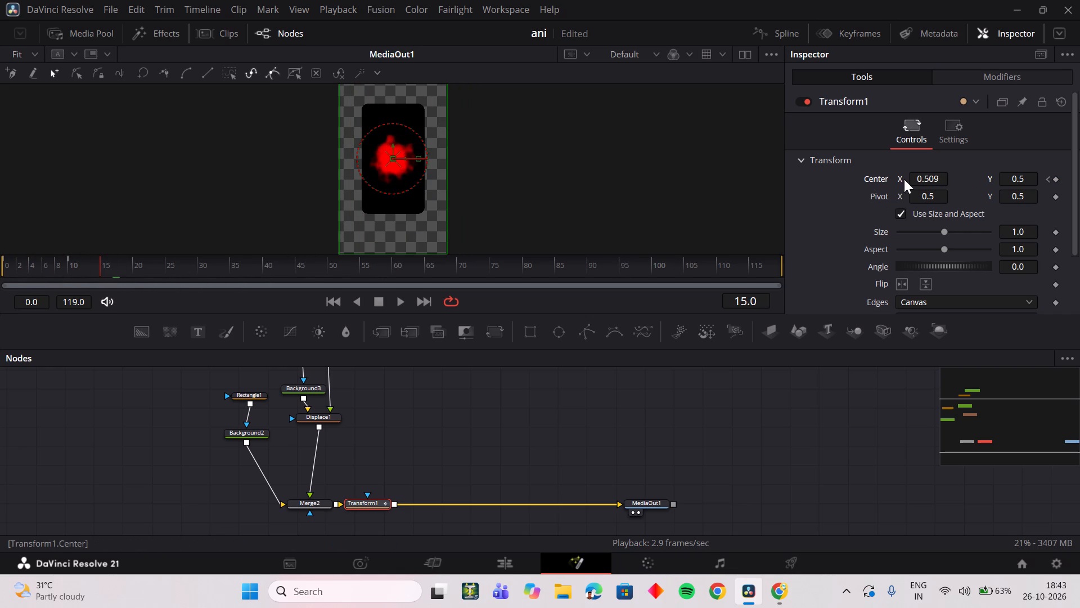
Show Transform1's Displacement curve fitted in the Spline editor and apply Out Cubic easing to both of its keyframes.
left_click(787, 35)
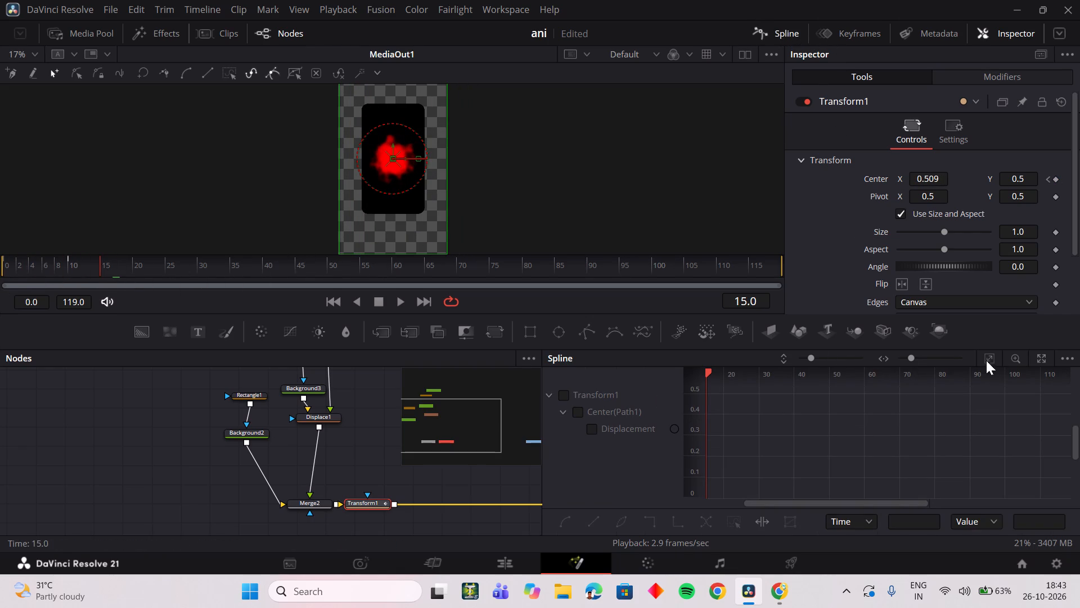
left_click(995, 359)
left_click(560, 394)
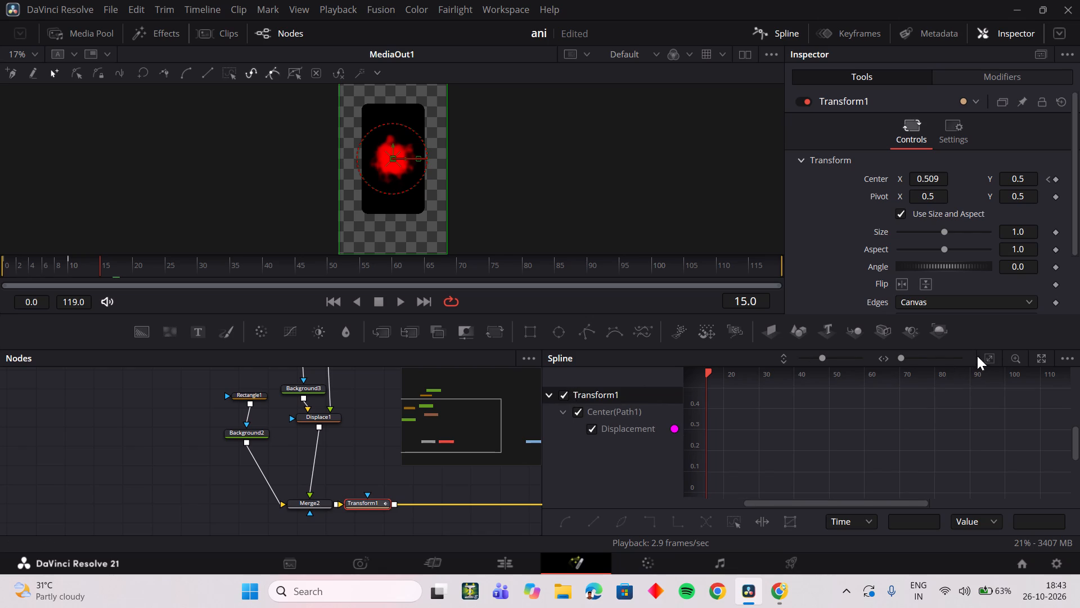
left_click(977, 356)
left_click(994, 356)
left_click(988, 360)
left_click(867, 403)
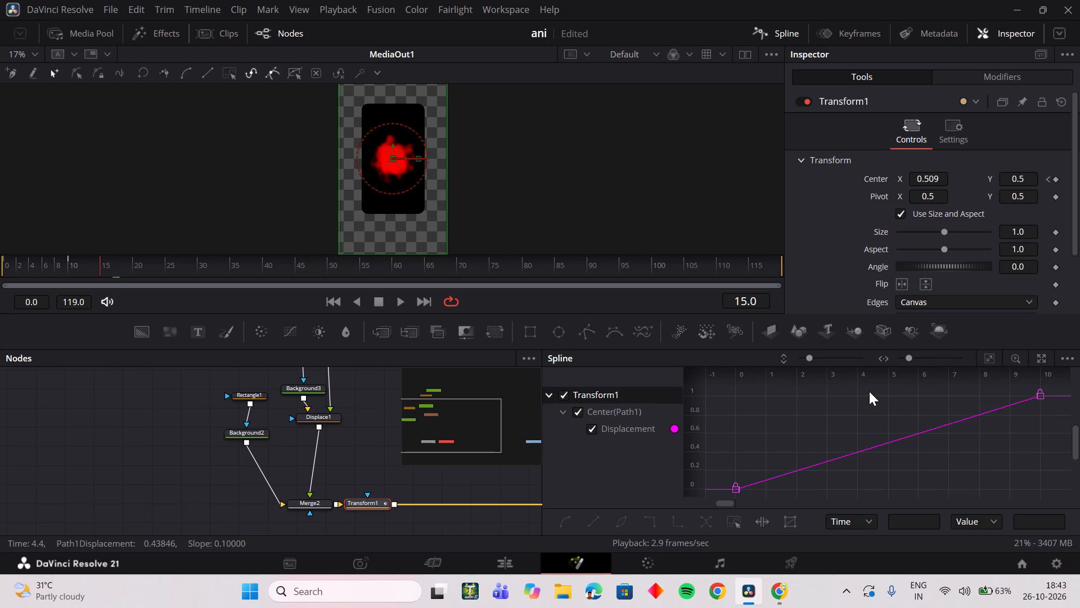
key("ctrl+a")
key("s")
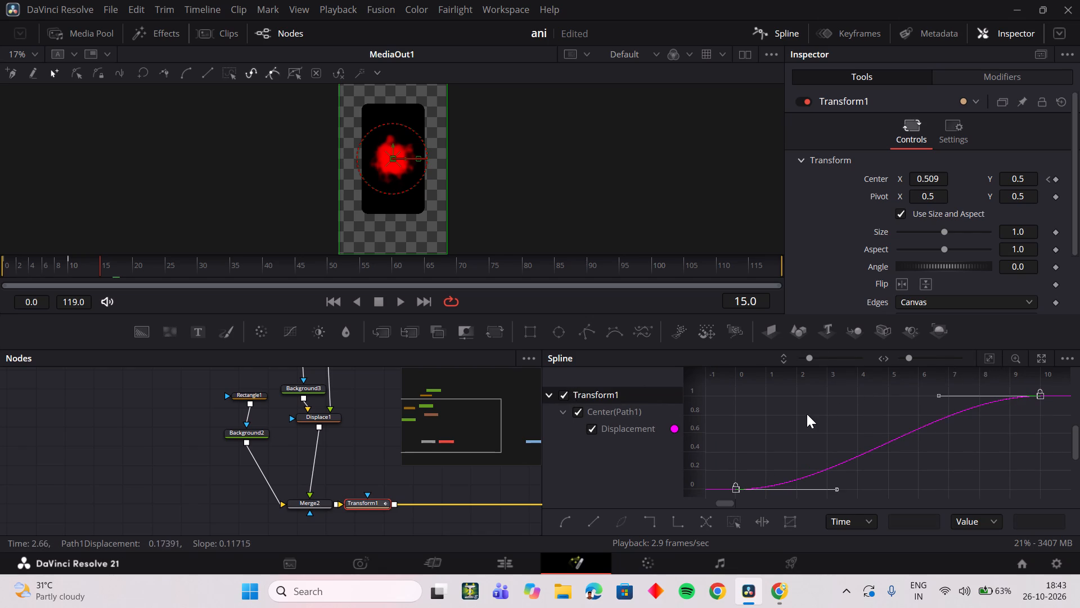
right_click(804, 414)
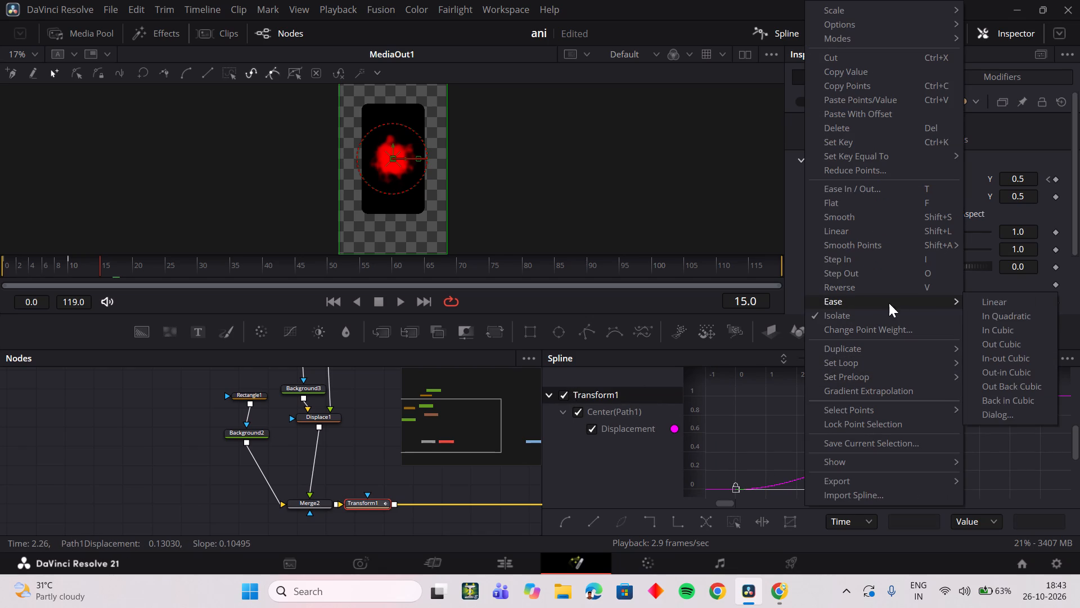
left_click(1005, 339)
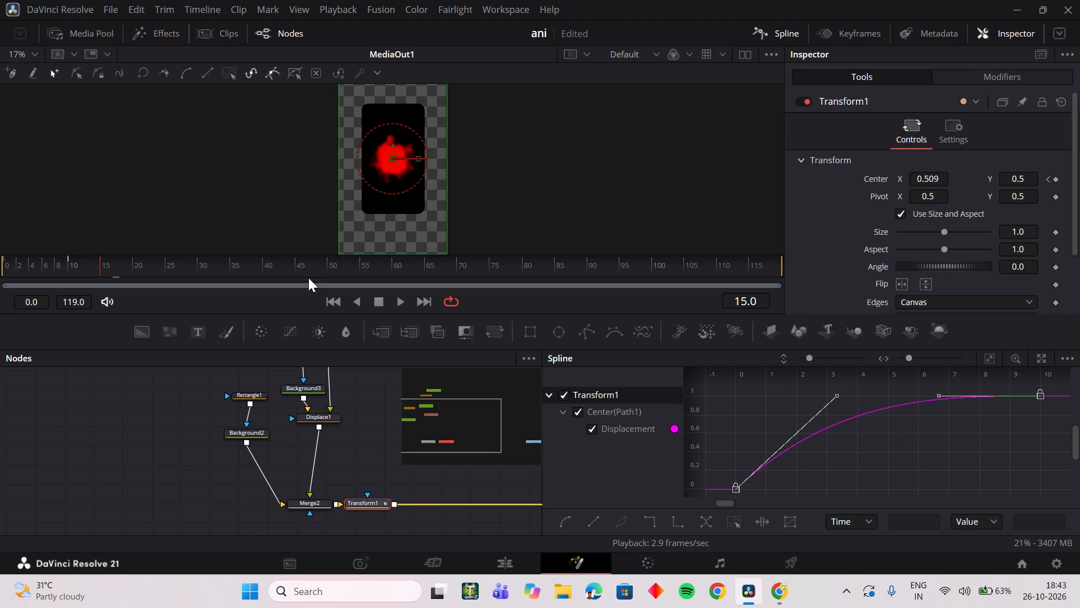
Replay the eased slide-in from frame 0 several times to judge its speed.
left_click_drag(94, 260, 0, 284)
key("space")
key("space")
left_click_drag(59, 270, 0, 284)
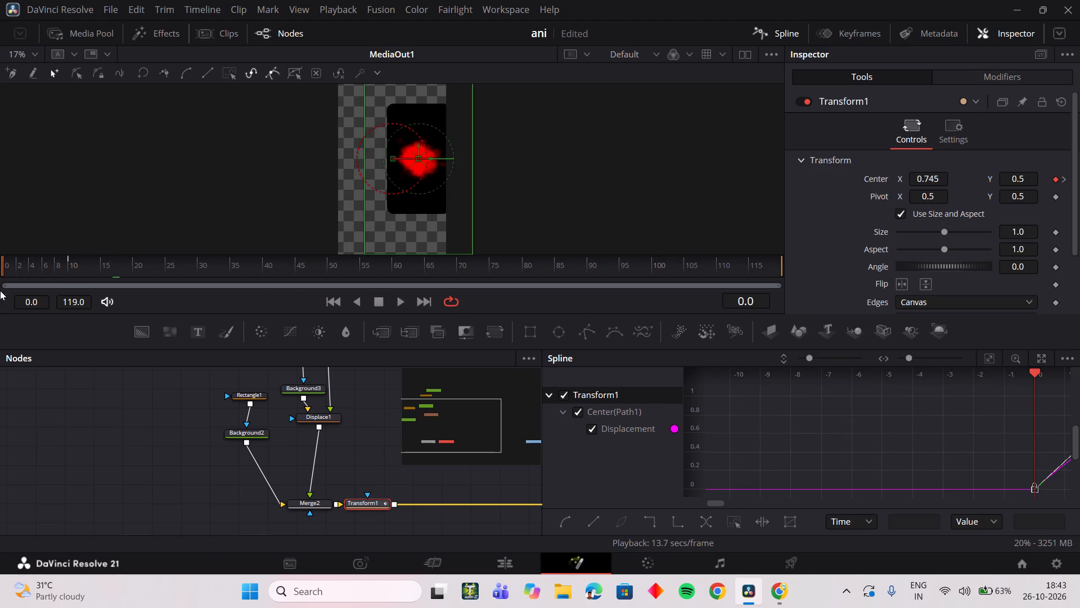
key("space")
key("space")
left_click_drag(22, 271, 0, 287)
key("space")
key("space")
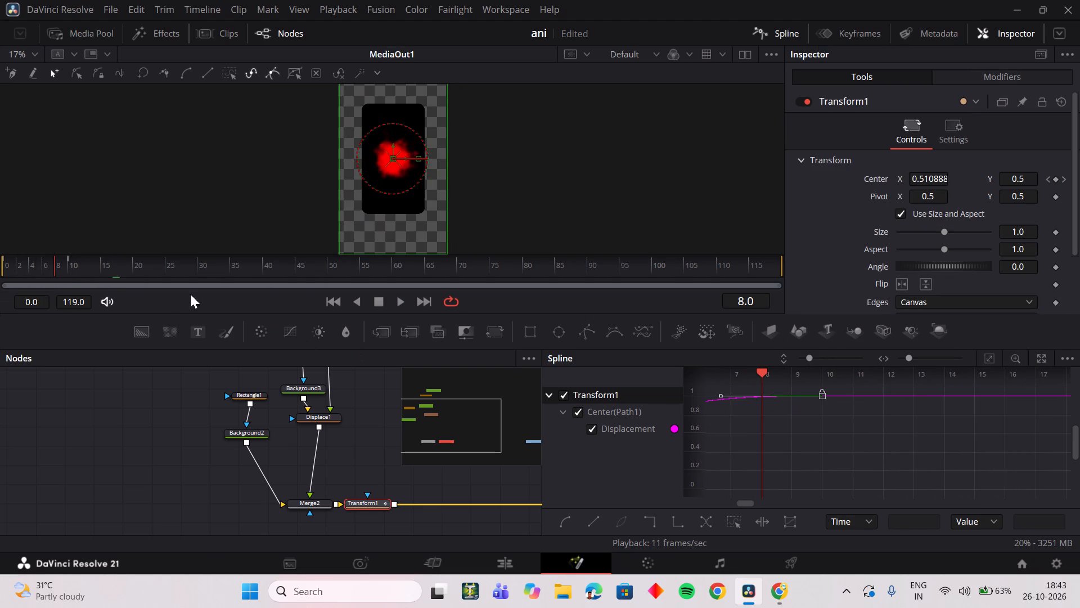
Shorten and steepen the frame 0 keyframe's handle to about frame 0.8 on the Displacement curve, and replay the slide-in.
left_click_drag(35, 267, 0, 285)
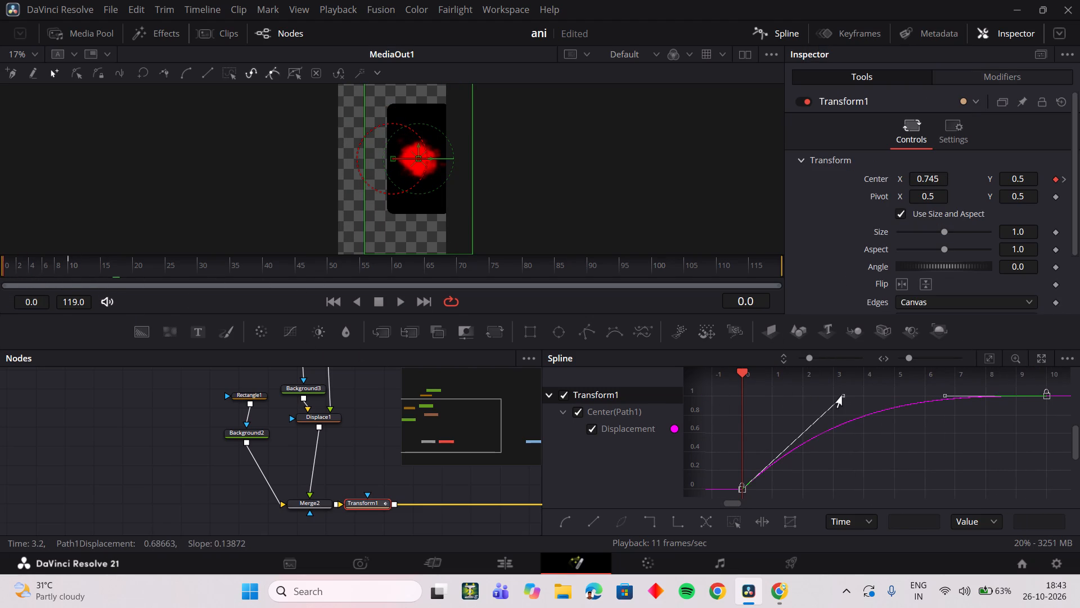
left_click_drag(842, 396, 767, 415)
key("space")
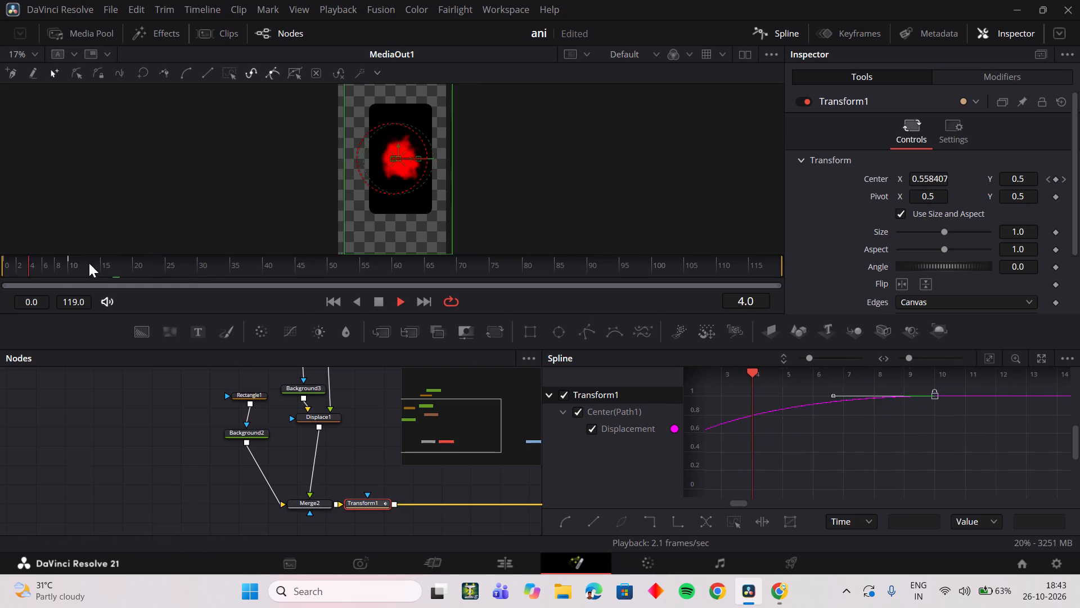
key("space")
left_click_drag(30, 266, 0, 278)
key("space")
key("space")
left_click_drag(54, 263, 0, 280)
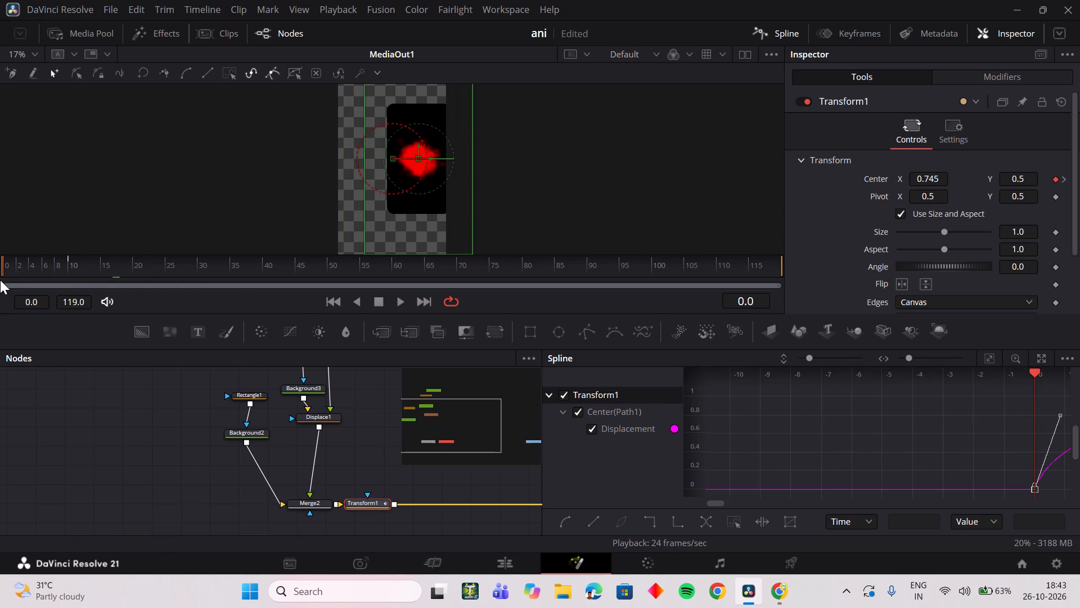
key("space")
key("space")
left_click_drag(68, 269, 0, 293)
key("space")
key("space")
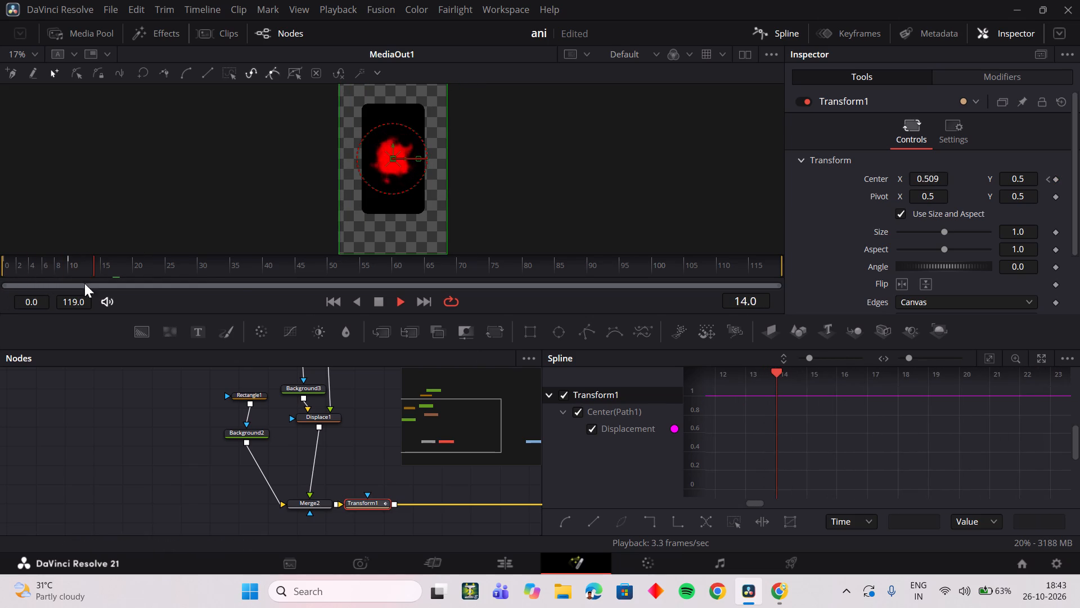
Make the frame 0 keyframe's handle vertical on the Displacement curve for a faster start, and replay the slide-in.
left_click_drag(69, 267, 0, 283)
left_click_drag(769, 418, 754, 419)
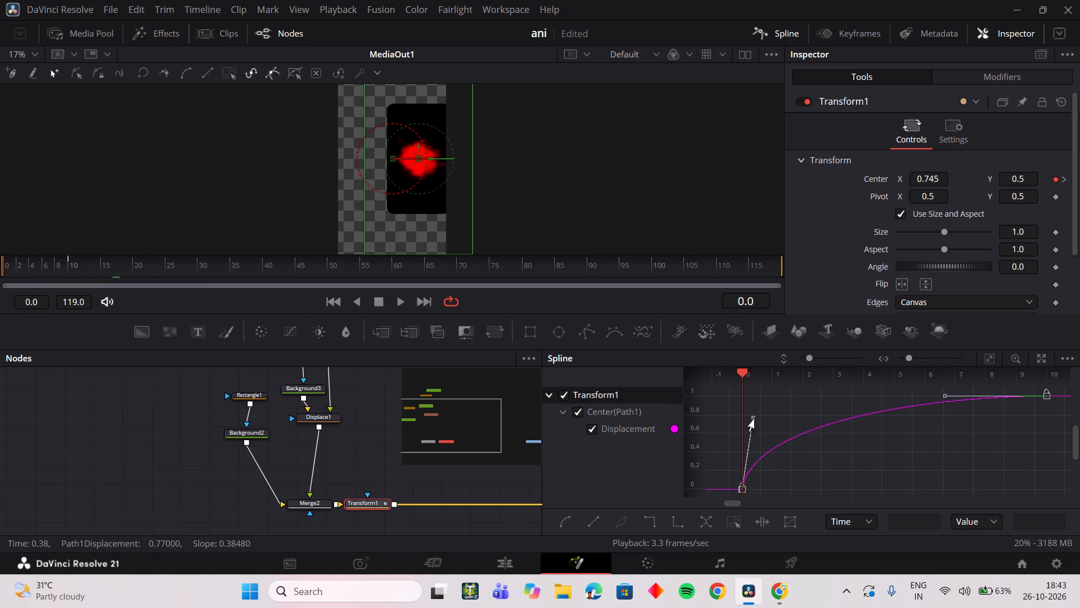
left_click_drag(754, 419, 714, 423)
key("space")
key("space")
left_click_drag(39, 263, 0, 284)
key("space")
key("space")
left_click_drag(22, 271, 0, 284)
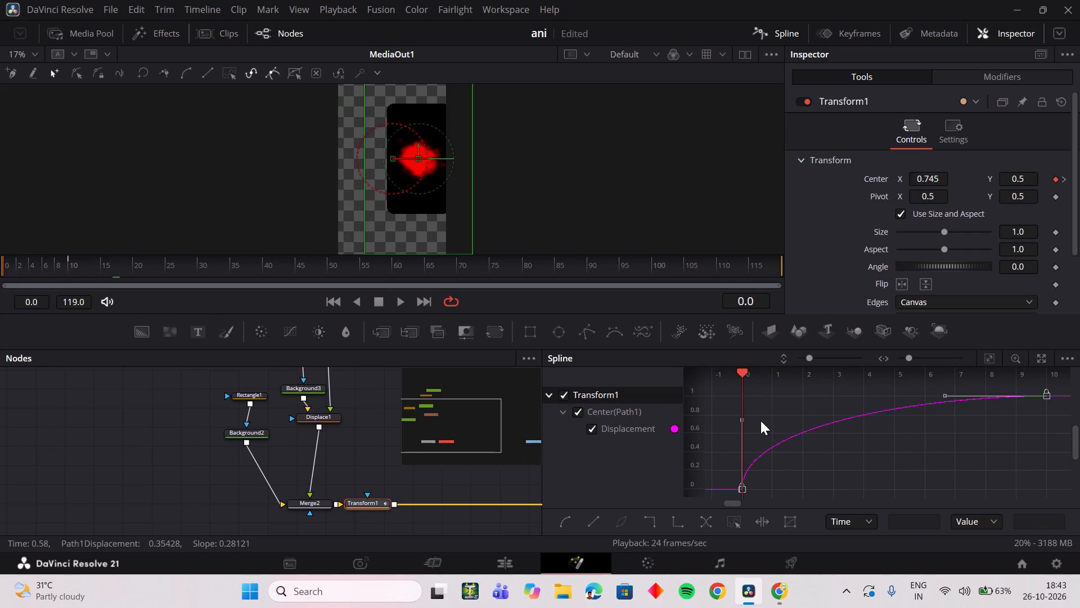
Raise the vertical handle of the frame 0 keyframe to a displacement of about 1.2, and replay the slide-in.
left_click_drag(742, 422, 739, 379)
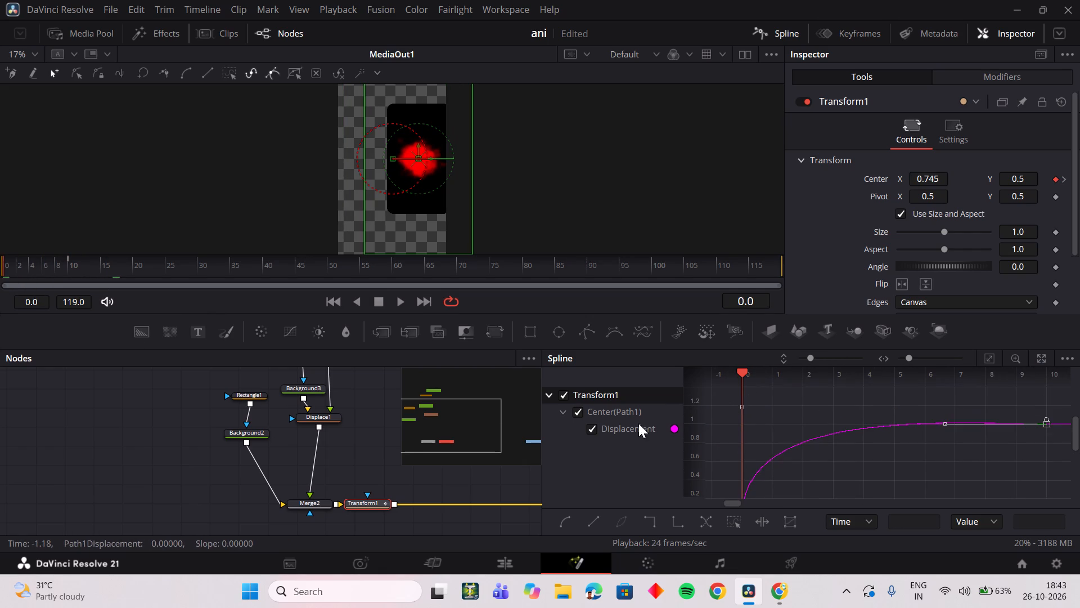
key("space")
key("space")
left_click_drag(56, 265, 0, 289)
key("space")
key("space")
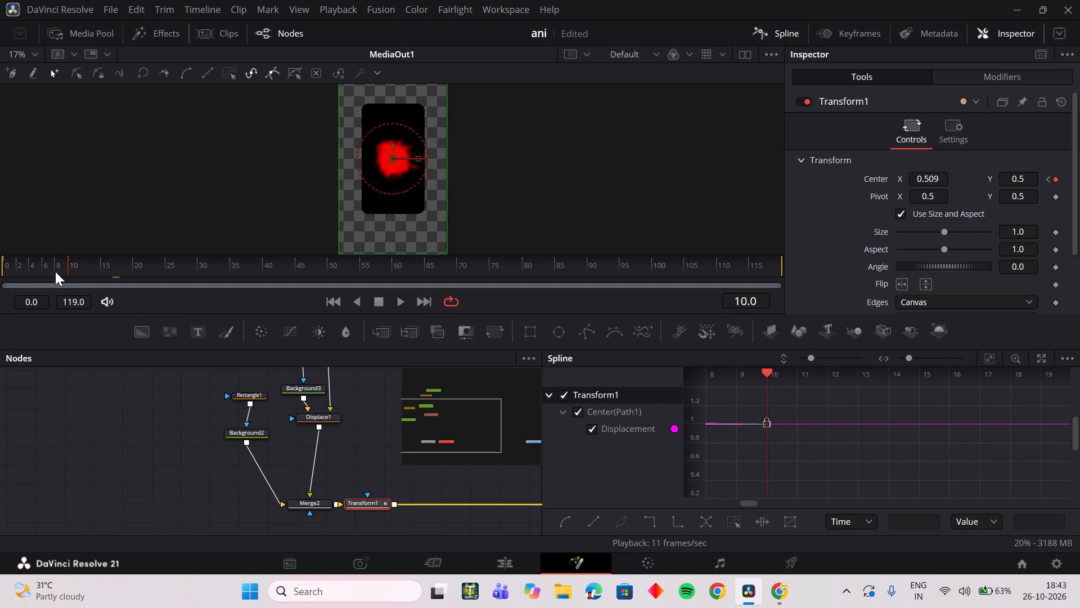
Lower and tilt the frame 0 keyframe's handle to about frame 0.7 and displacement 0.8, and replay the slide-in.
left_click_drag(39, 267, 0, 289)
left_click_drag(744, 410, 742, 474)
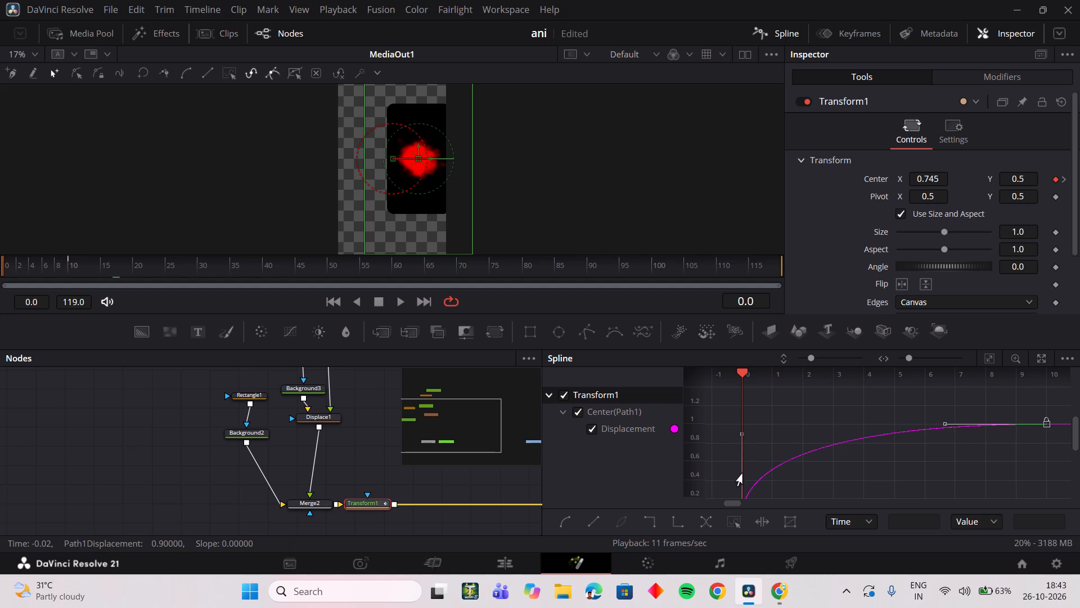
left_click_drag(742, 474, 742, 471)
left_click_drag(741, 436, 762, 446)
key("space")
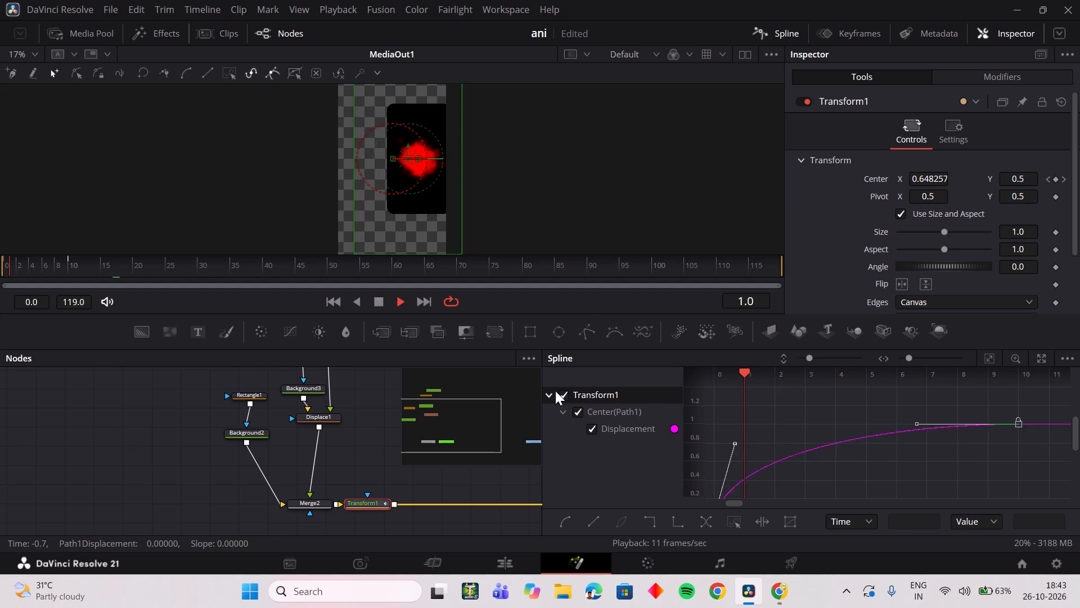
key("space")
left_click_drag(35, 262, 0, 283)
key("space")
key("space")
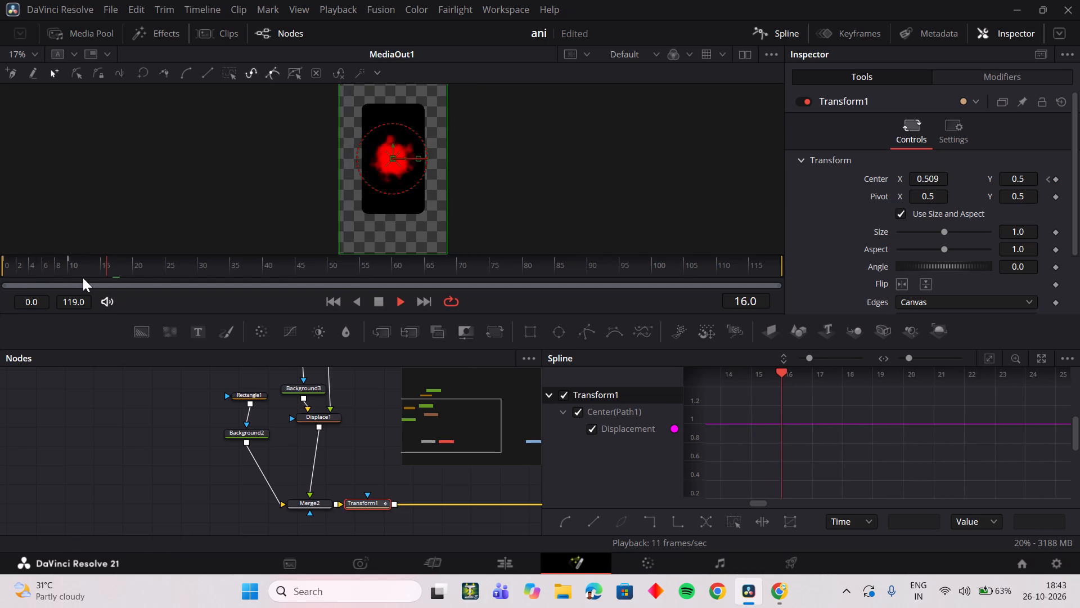
Make the frame 0 keyframe's handle vertical at a displacement of about 0.7, and play the slide-in from frame 0.
left_click_drag(82, 277, 0, 296)
scroll(740, 413, "down", 2)
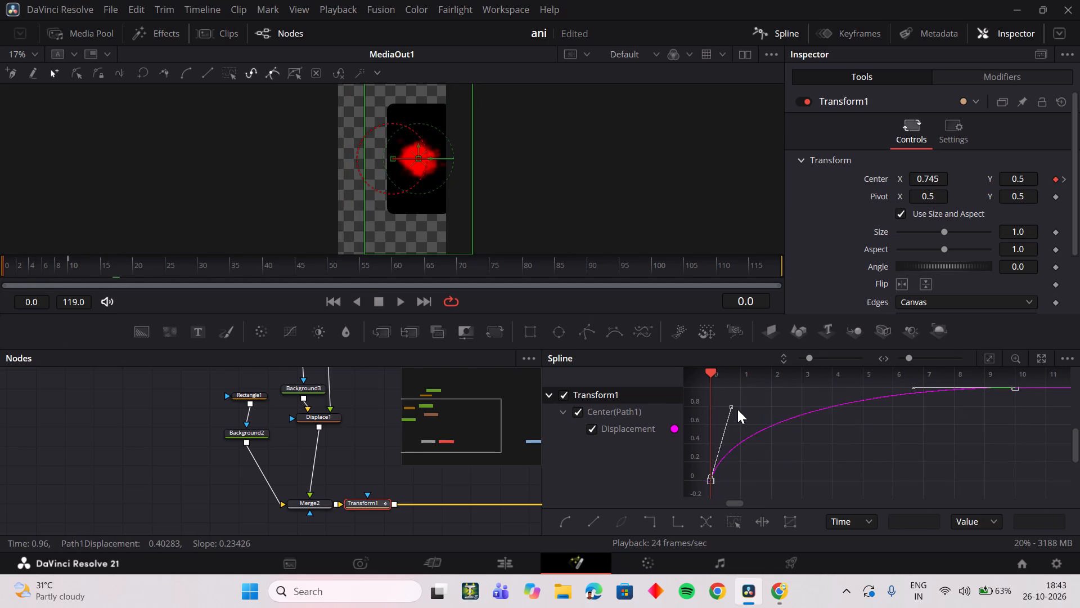
left_click_drag(731, 409, 701, 423)
key("space")
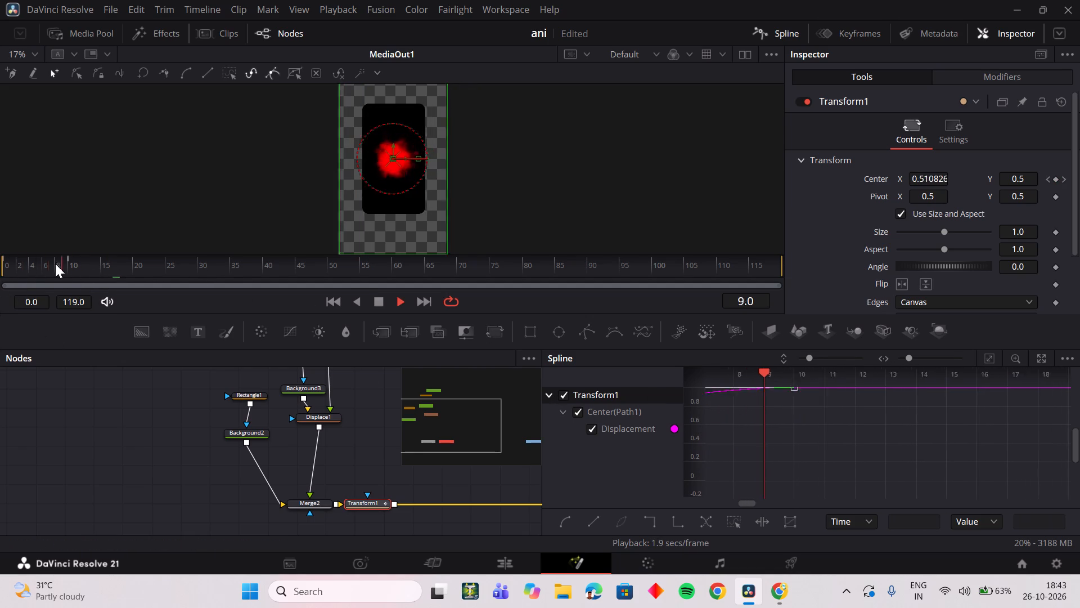
key("space")
Replay the slide-in from frame 0 several times to judge the new easing.
left_click_drag(51, 269, 0, 276)
key("space")
key("space")
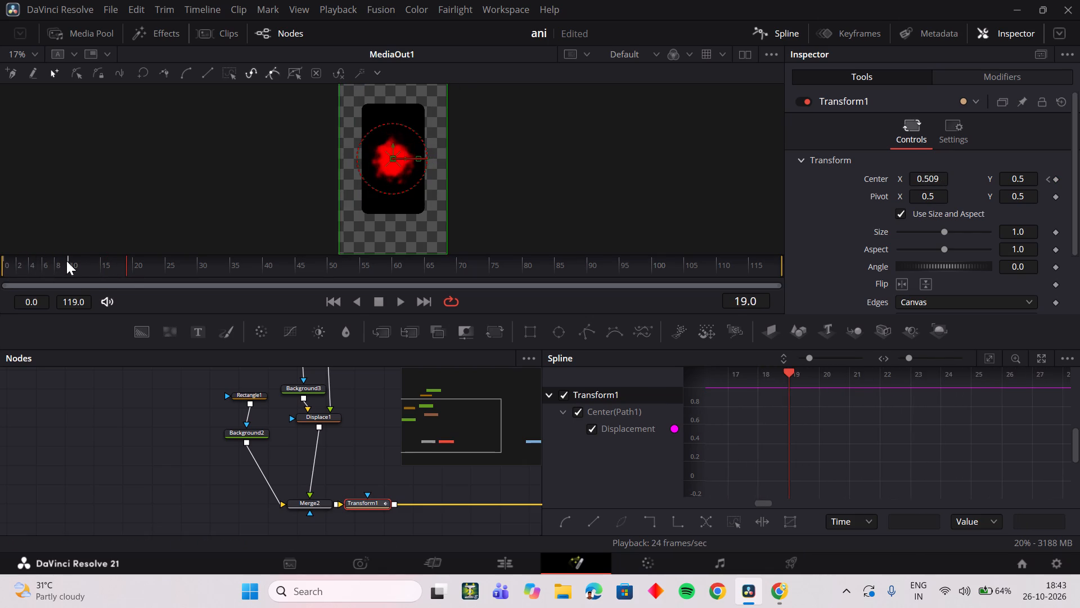
left_click_drag(46, 262, 0, 277)
key("space")
key("space")
left_click_drag(91, 264, 0, 280)
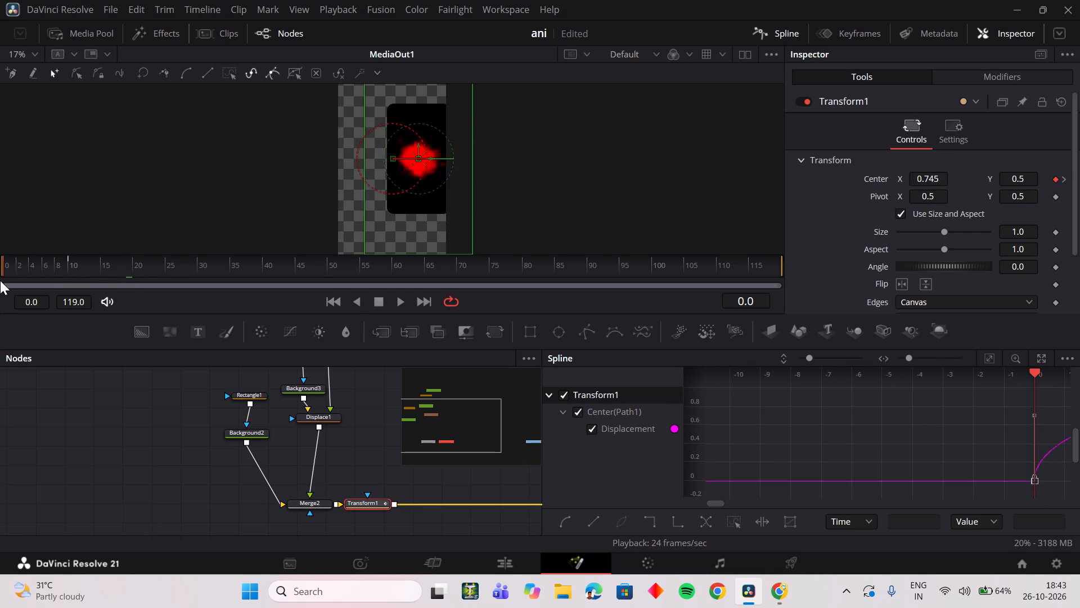
key("space")
key("space")
left_click_drag(92, 272, 0, 287)
key("space")
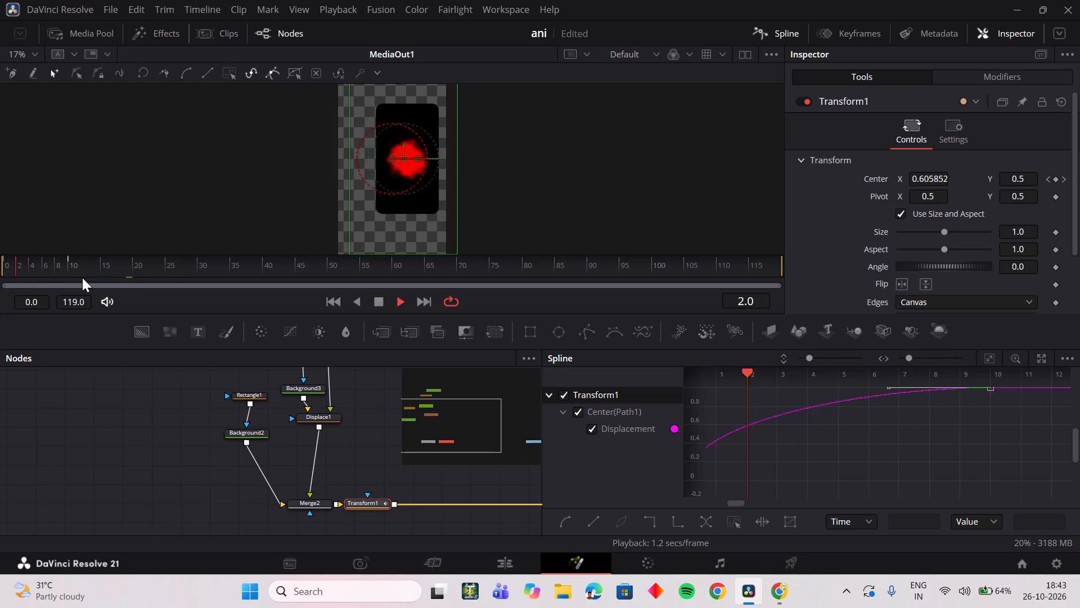
key("space")
left_click_drag(45, 265, 0, 281)
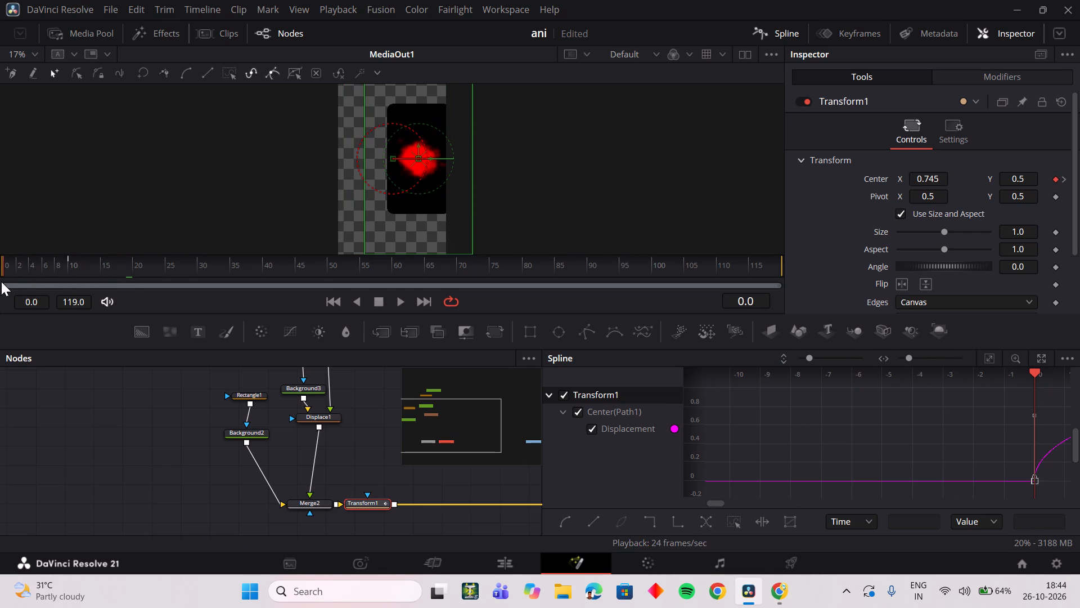
Check the reference frame in Chrome, then insert a DropShadow node after Background2 and place it just below that node.
left_click(790, 592)
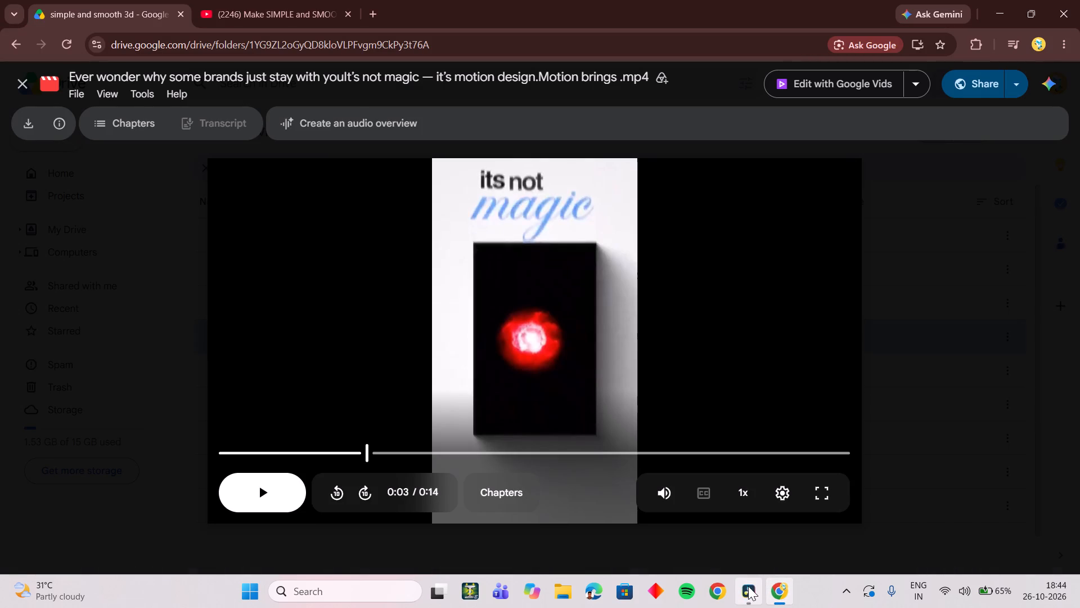
left_click(748, 589)
scroll(390, 453, "up", 2)
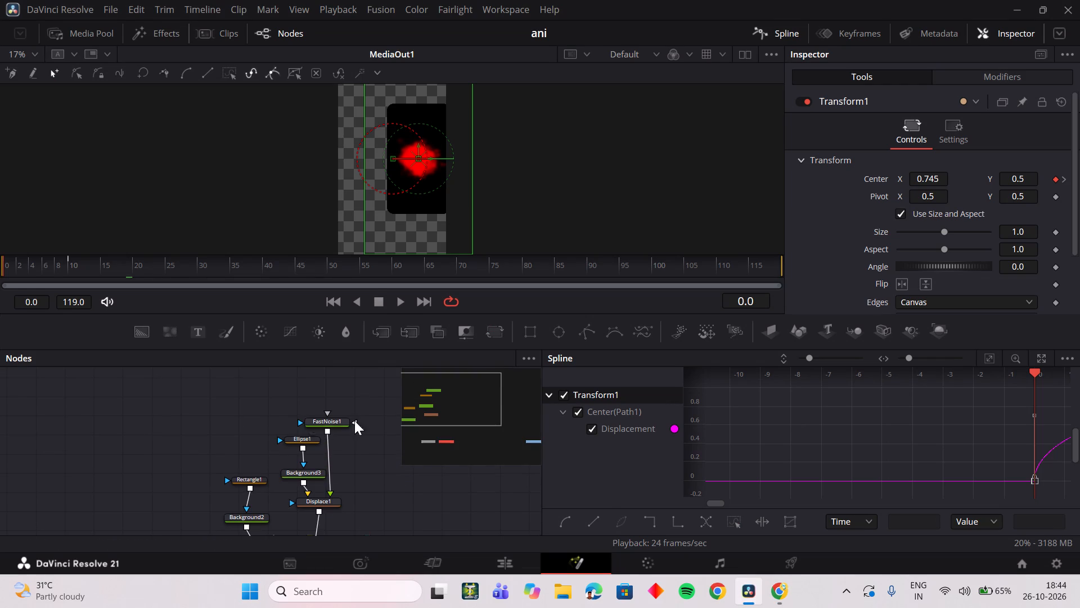
left_click(341, 372)
scroll(338, 383, "down", 1)
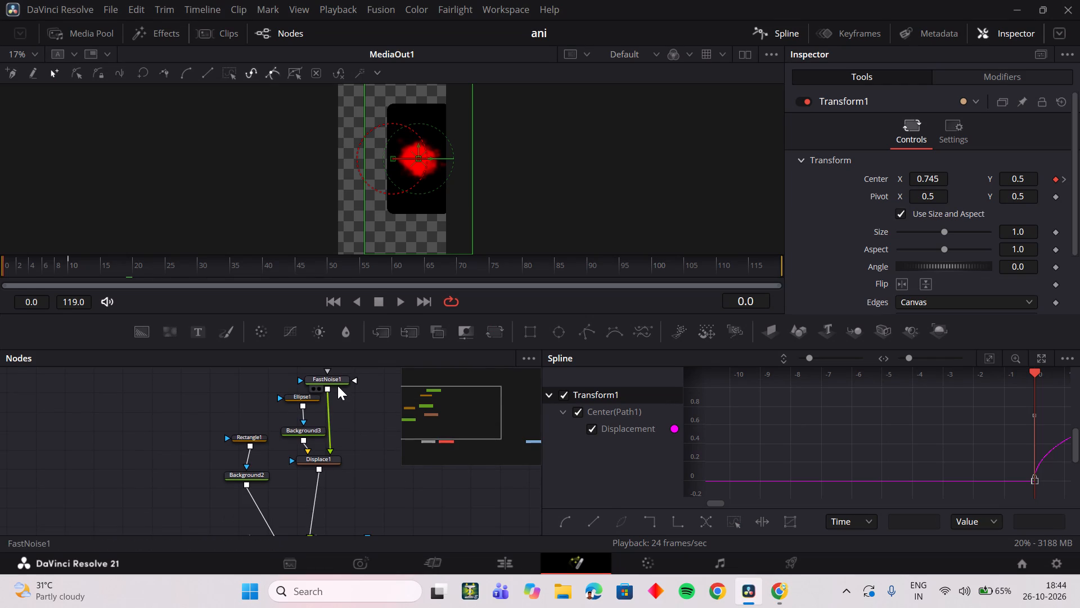
left_click(262, 482)
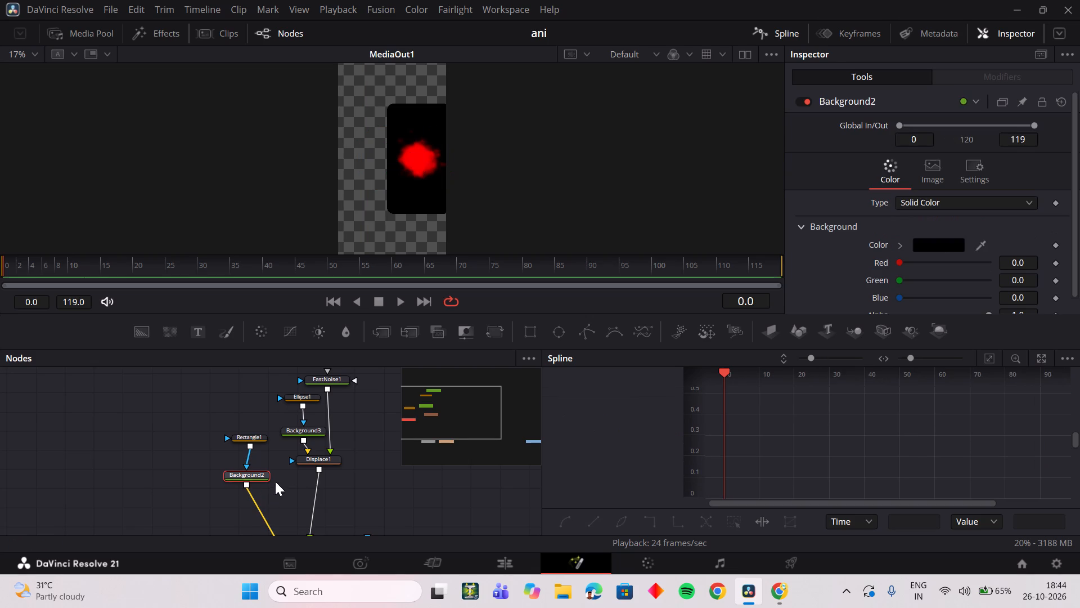
key("space")
type("drop")
key("Up")
key("Return")
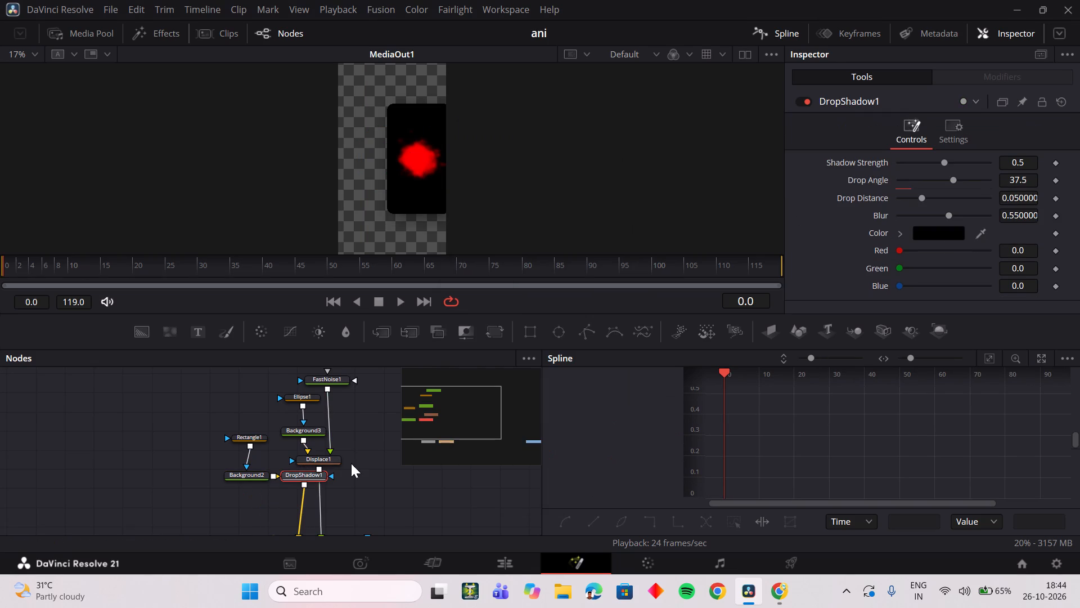
left_click_drag(303, 480, 223, 516)
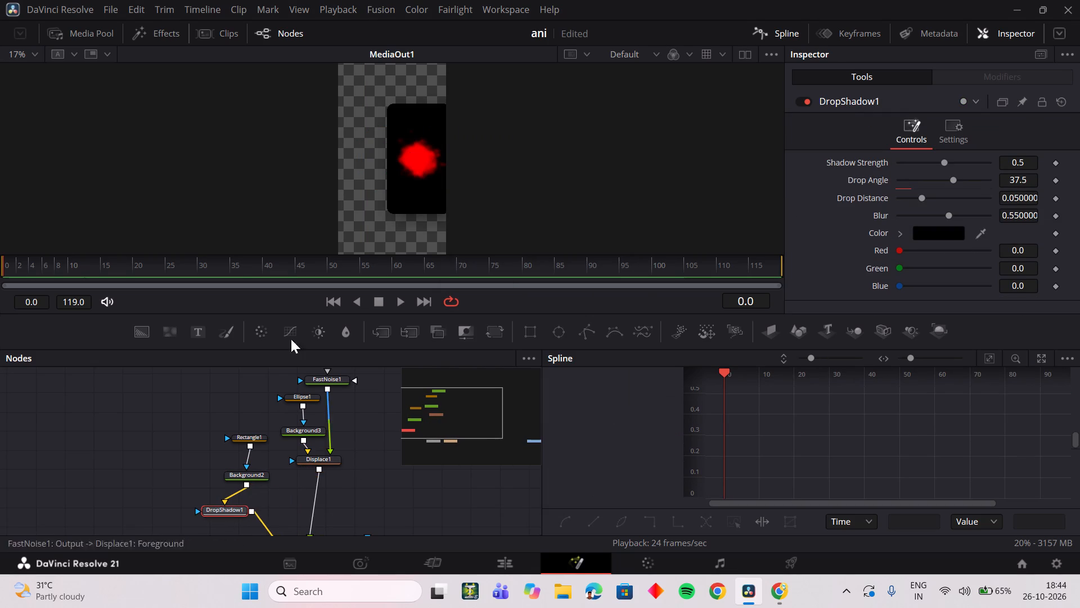
At frame 51, set the drop shadow's strength to 0.512, angle to 23, distance to 0.0717 and blur to 0.299.
left_click_drag(222, 267, 336, 266)
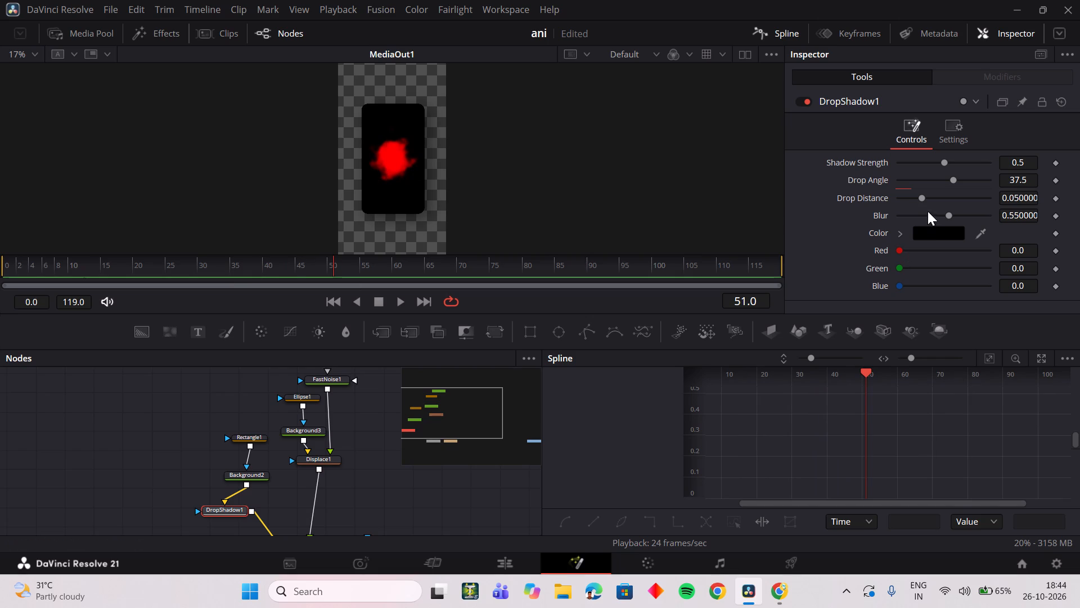
left_click_drag(948, 214, 925, 221)
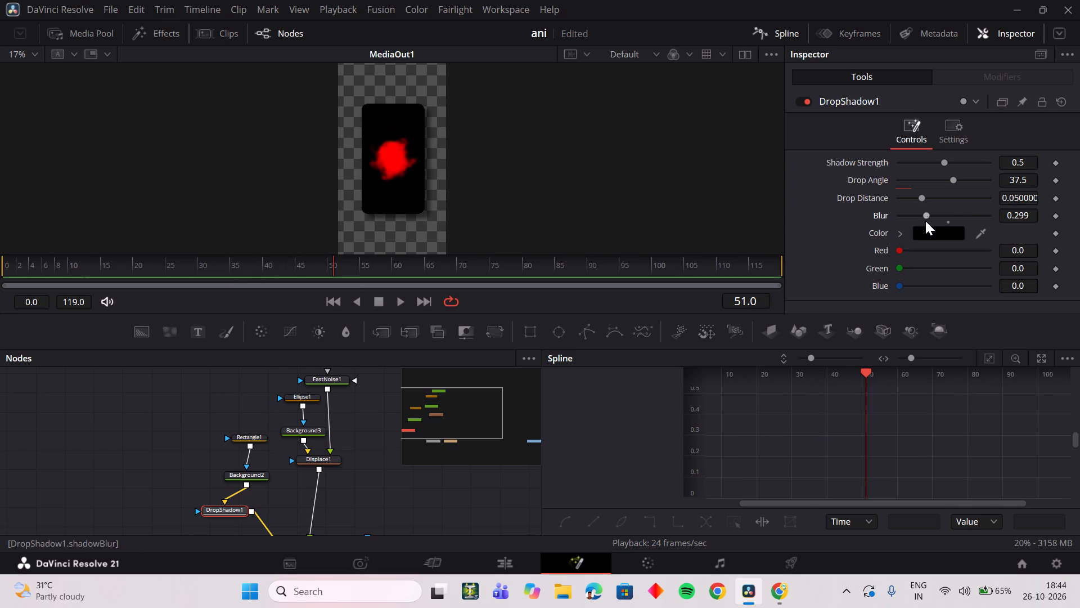
left_click_drag(922, 197, 938, 199)
left_click(953, 180)
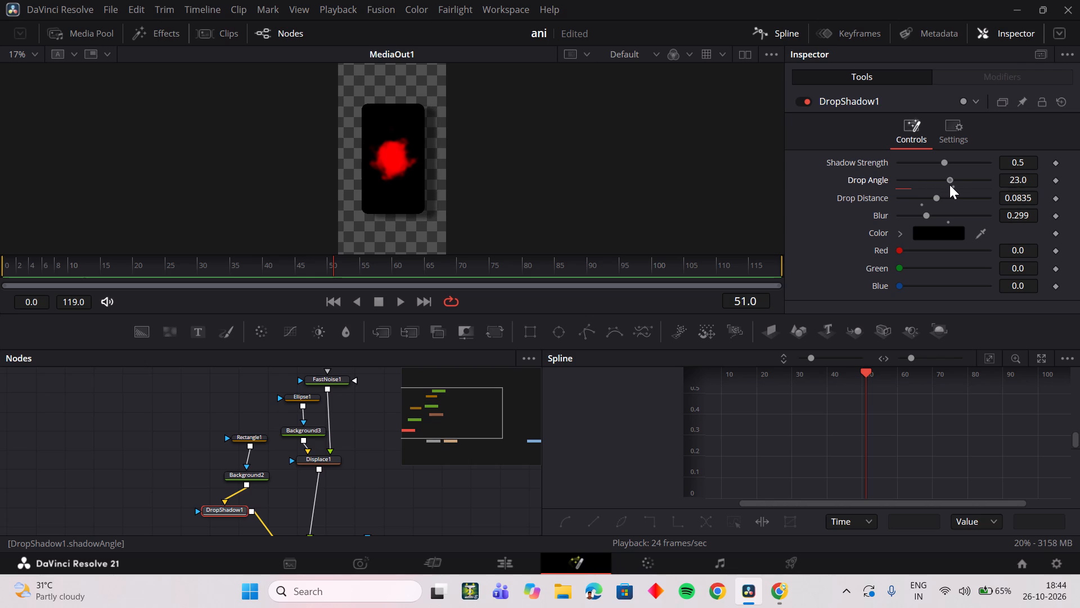
left_click(944, 160)
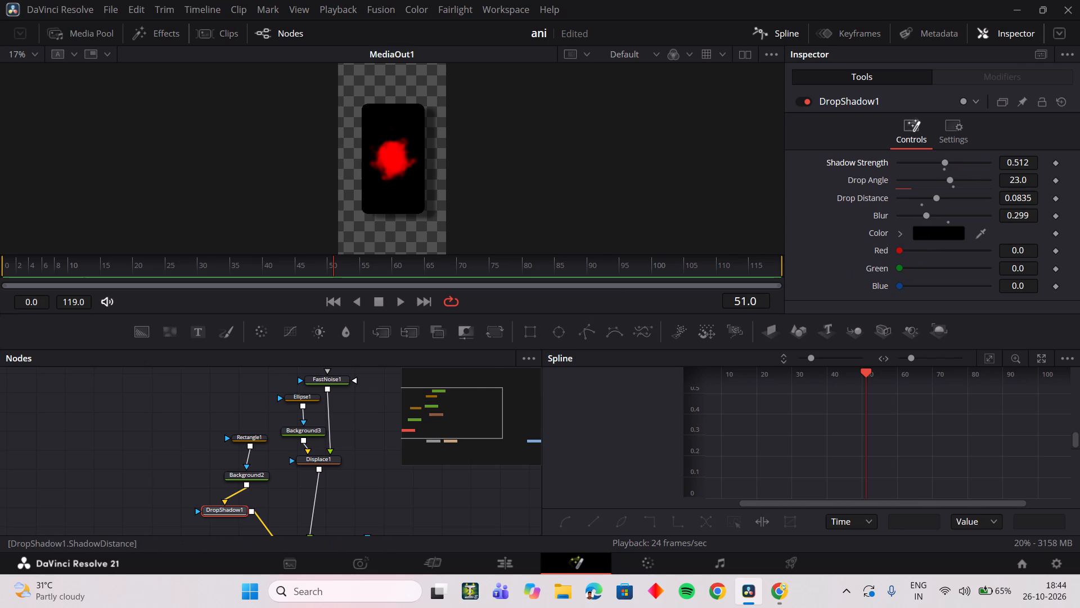
left_click_drag(1026, 199, 943, 202)
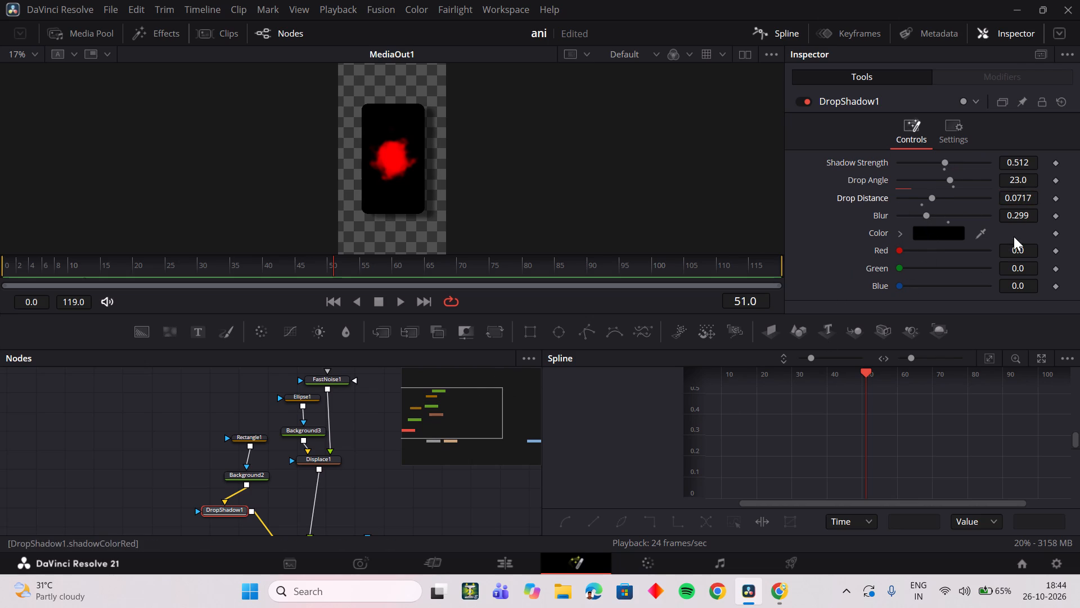
Hide the Spline editor and reposition the DropShadow1 node between Background2 and Merge2 in the node graph.
left_click(789, 37)
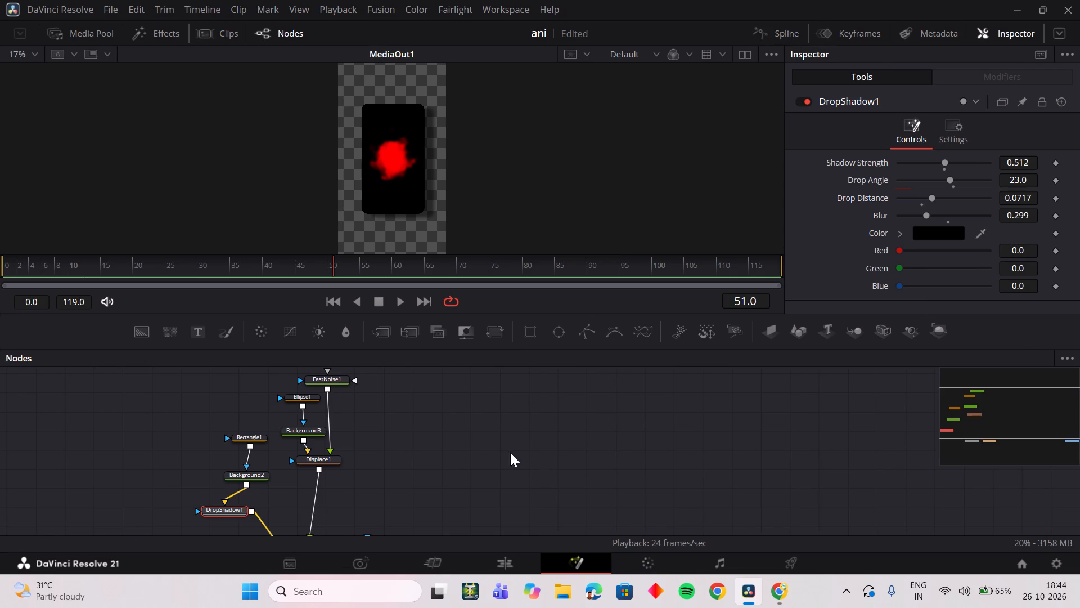
left_click(510, 451)
scroll(465, 461, "down", 2)
left_click_drag(231, 429, 264, 422)
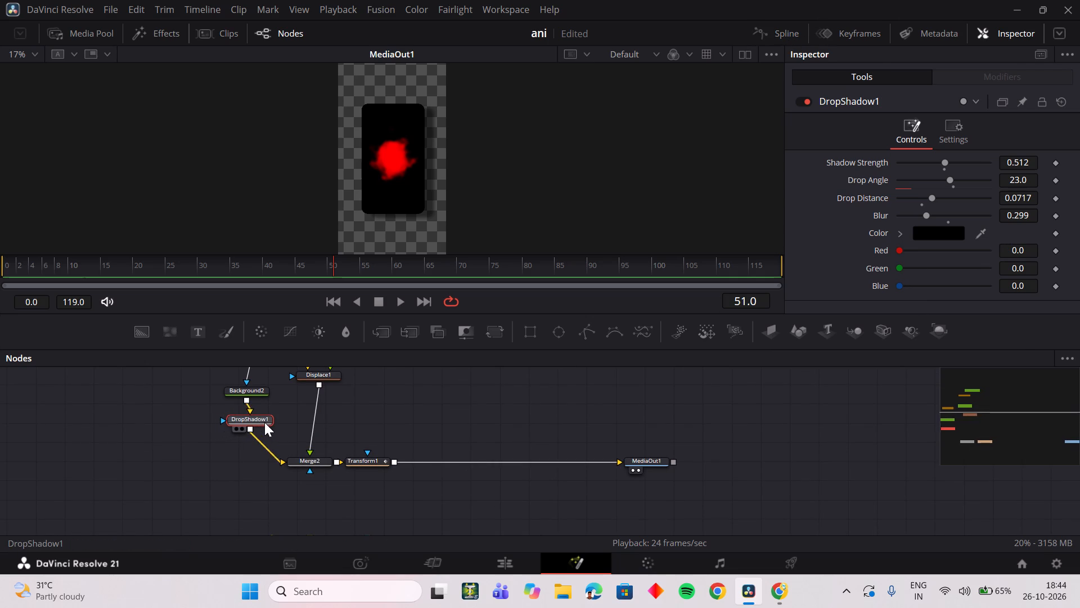
left_click_drag(264, 422, 271, 423)
left_click(509, 396)
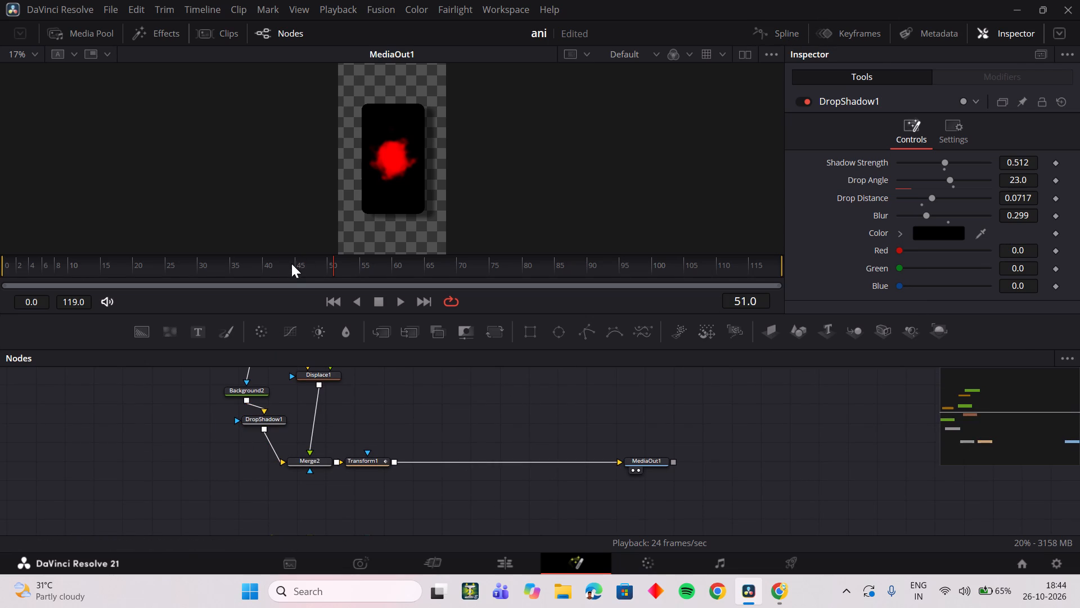
Replay the slide-in from frame 0 several times to check how the shadowed rectangle moves.
left_click_drag(287, 263, 84, 285)
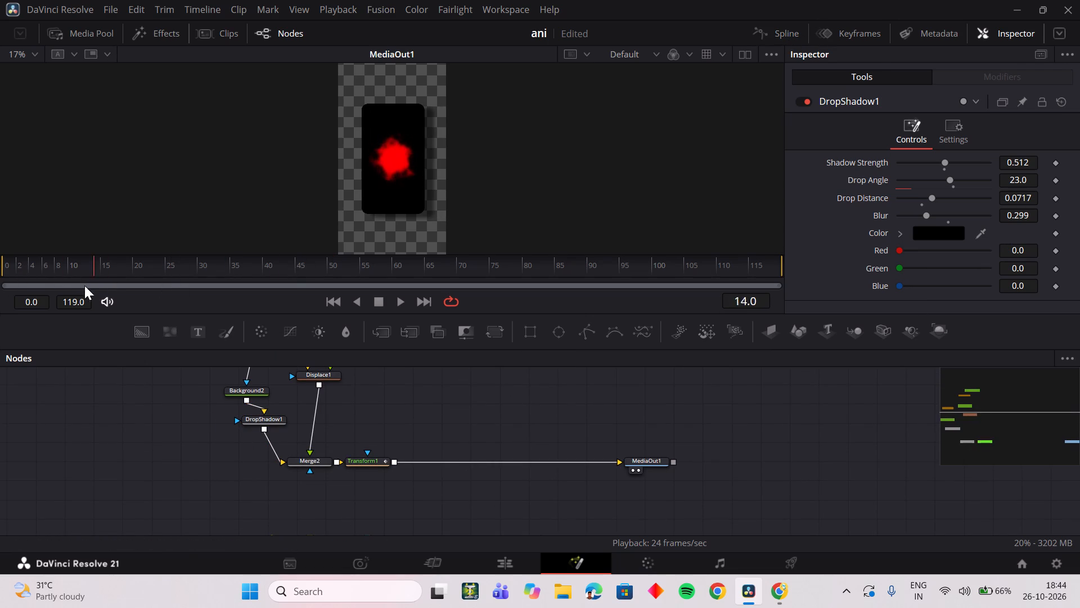
left_click_drag(84, 285, 57, 307)
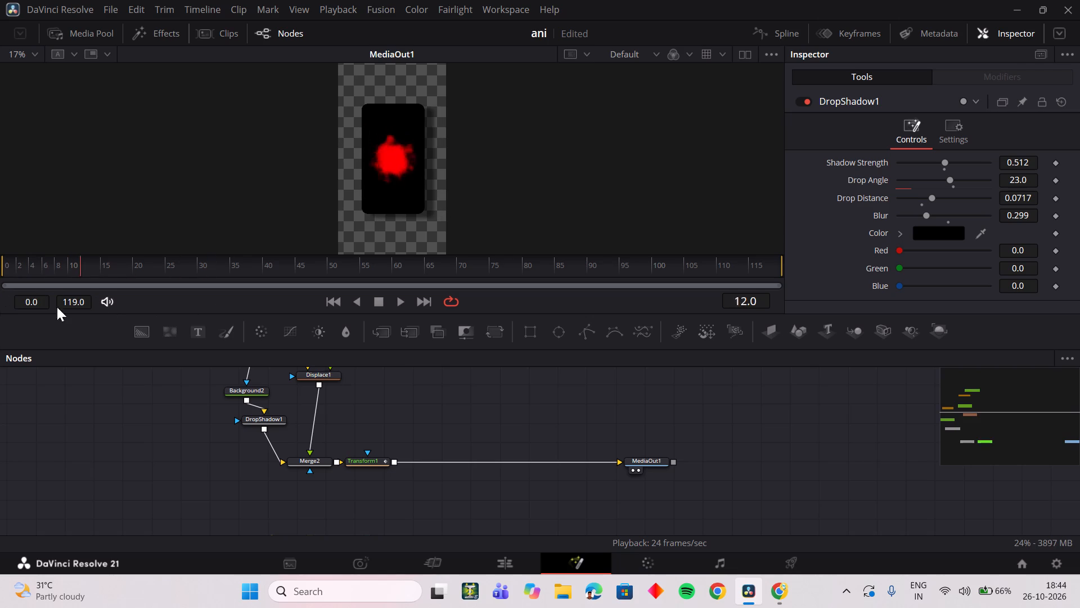
left_click_drag(57, 307, 0, 321)
key("space")
key("space")
left_click_drag(46, 270, 0, 287)
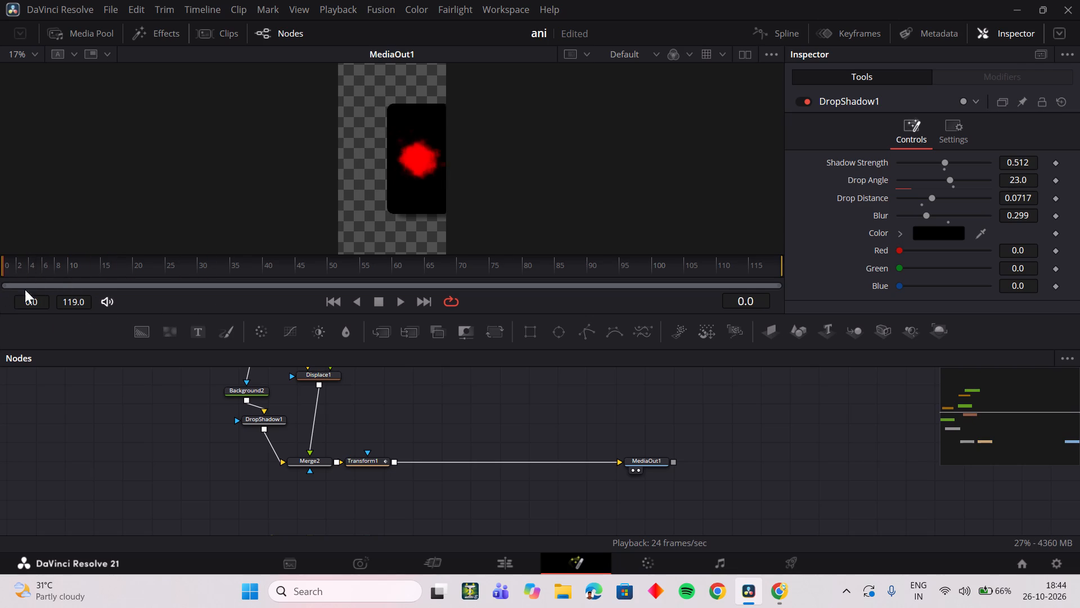
key("space")
key("space")
left_click_drag(63, 271, 0, 285)
key("space")
key("space")
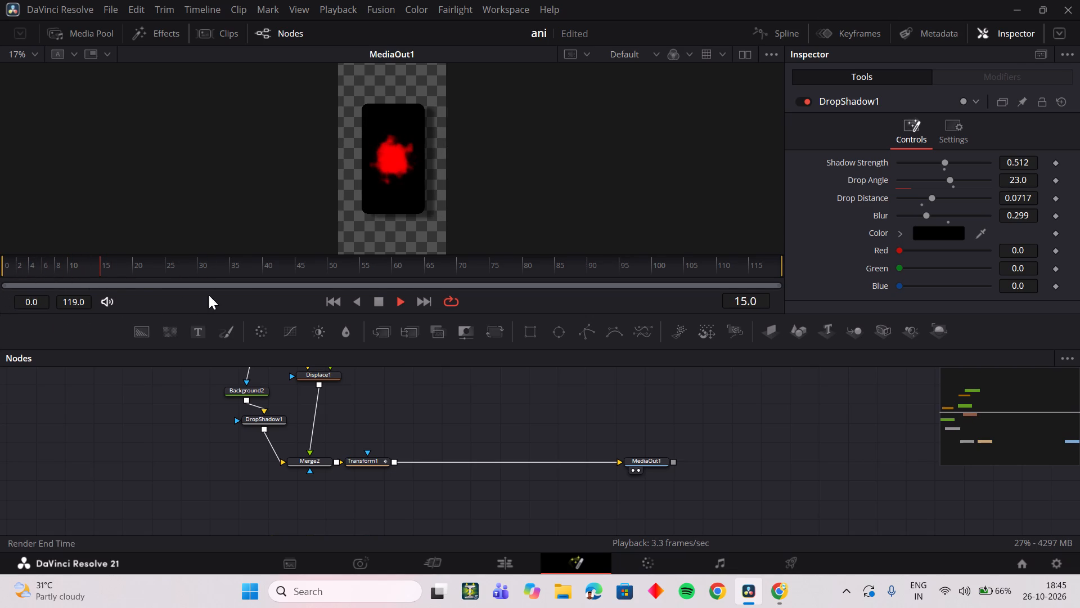
left_click_drag(127, 266, 0, 301)
key("space")
key("space")
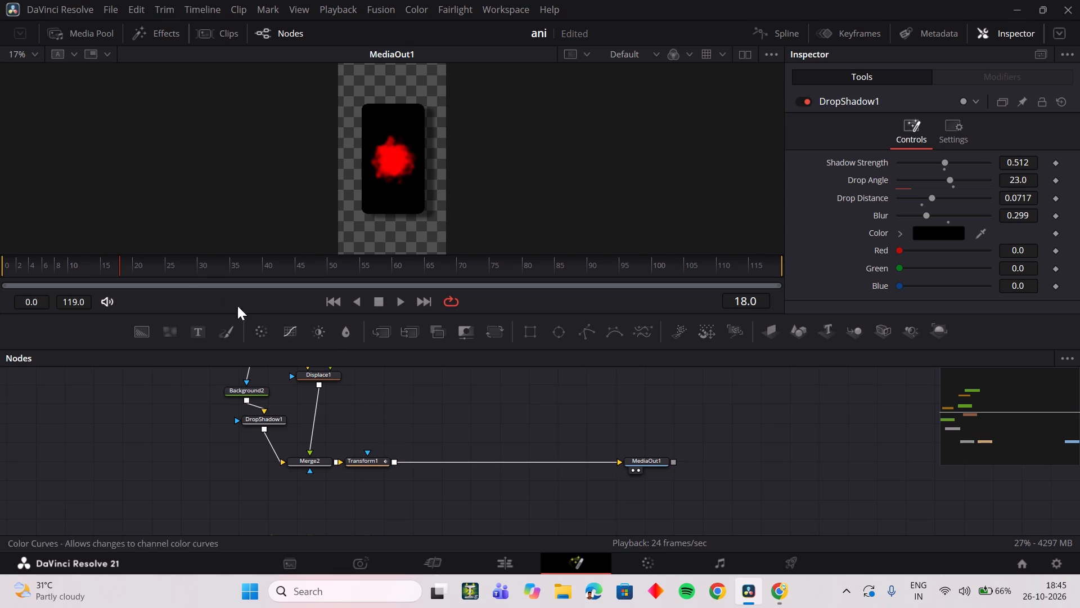
left_click_drag(74, 269, 0, 285)
key("space")
key("space")
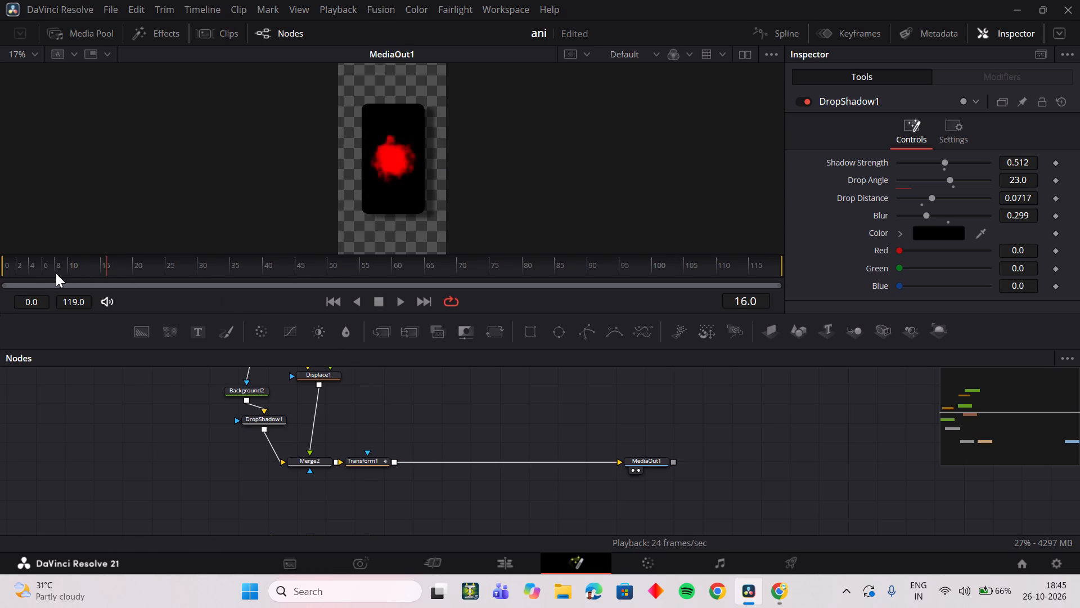
left_click_drag(51, 273, 0, 285)
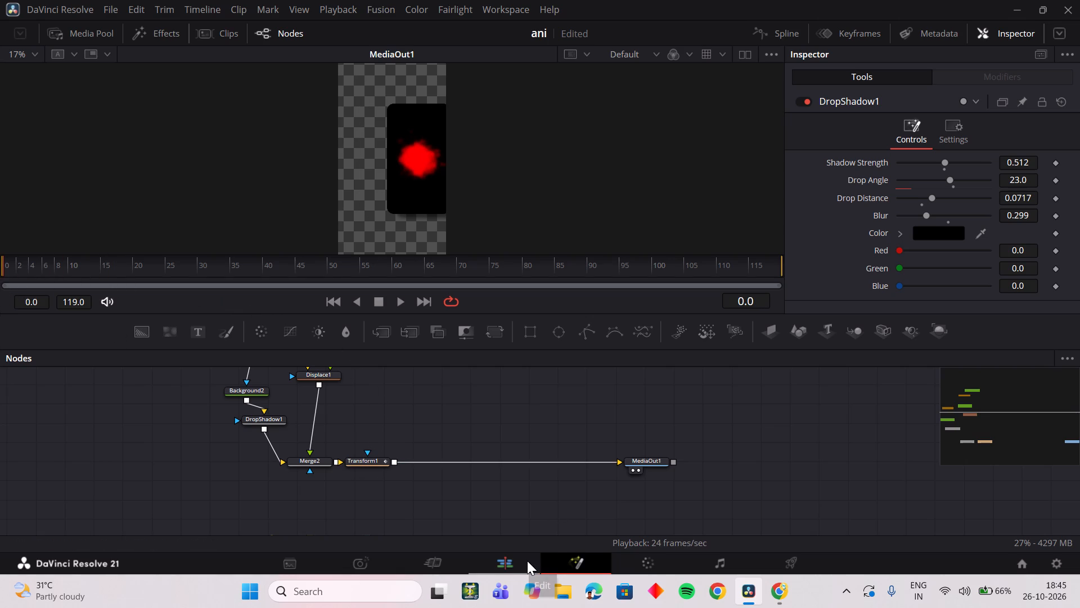
Switch to Chrome and scrub and replay the reference video around 0:02 to 0:03 to examine the sliding black rectangle's shadow.
scroll(431, 426, "up", 1)
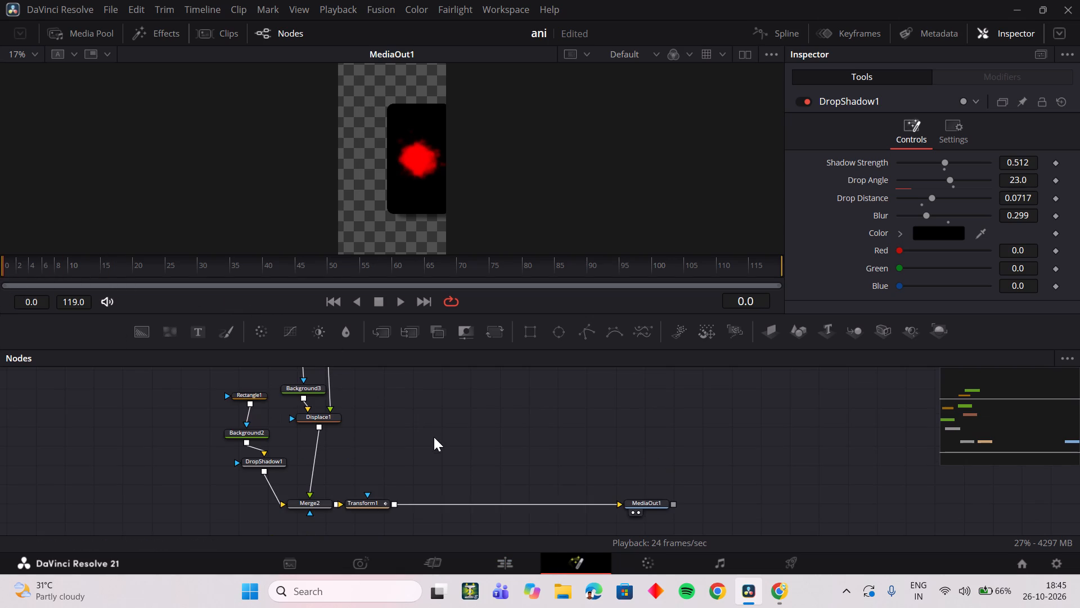
left_click(782, 593)
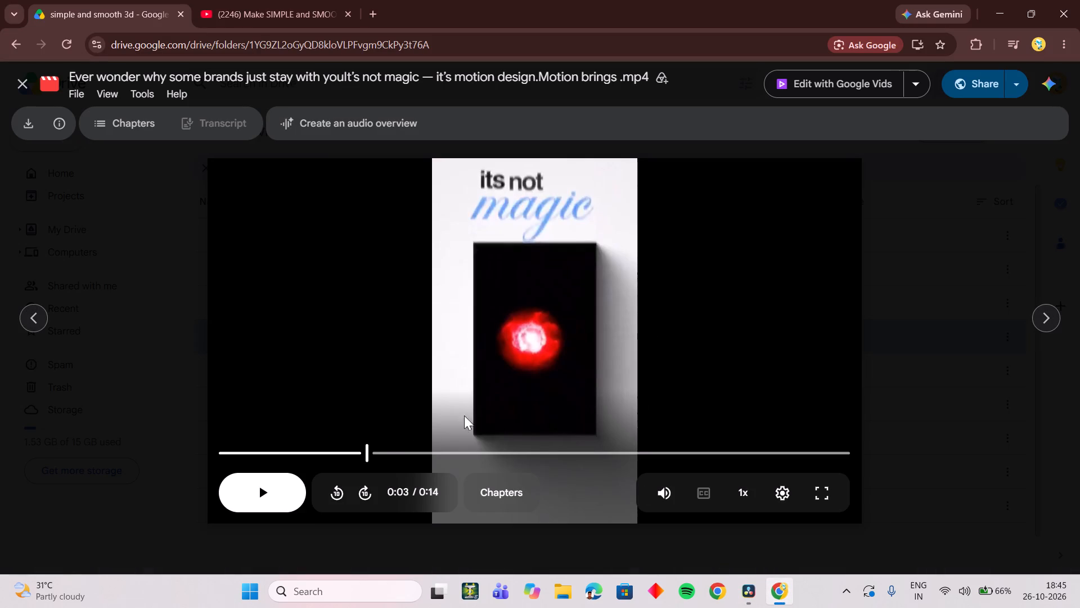
left_click(358, 449)
left_click(356, 449)
double_click(352, 449)
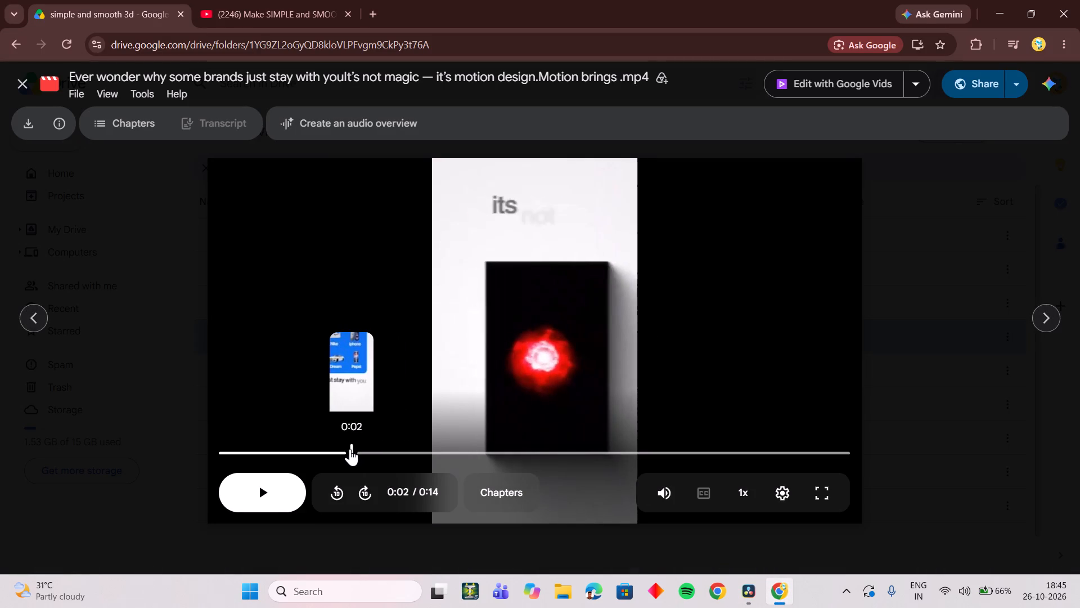
left_click_drag(350, 449, 366, 449)
left_click_drag(367, 449, 356, 449)
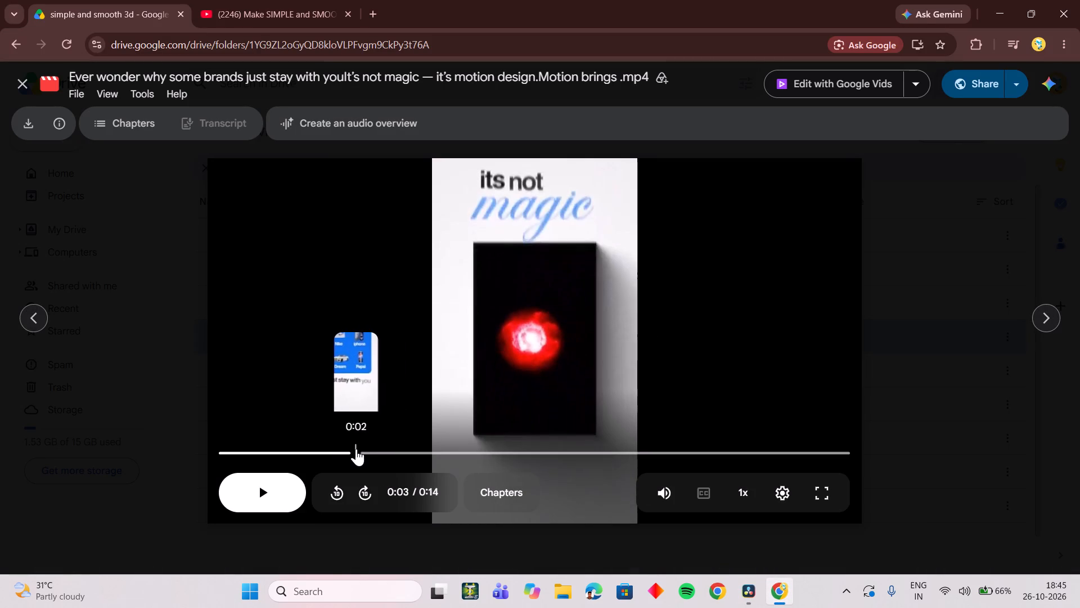
left_click_drag(356, 449, 350, 450)
left_click(336, 448)
key("space")
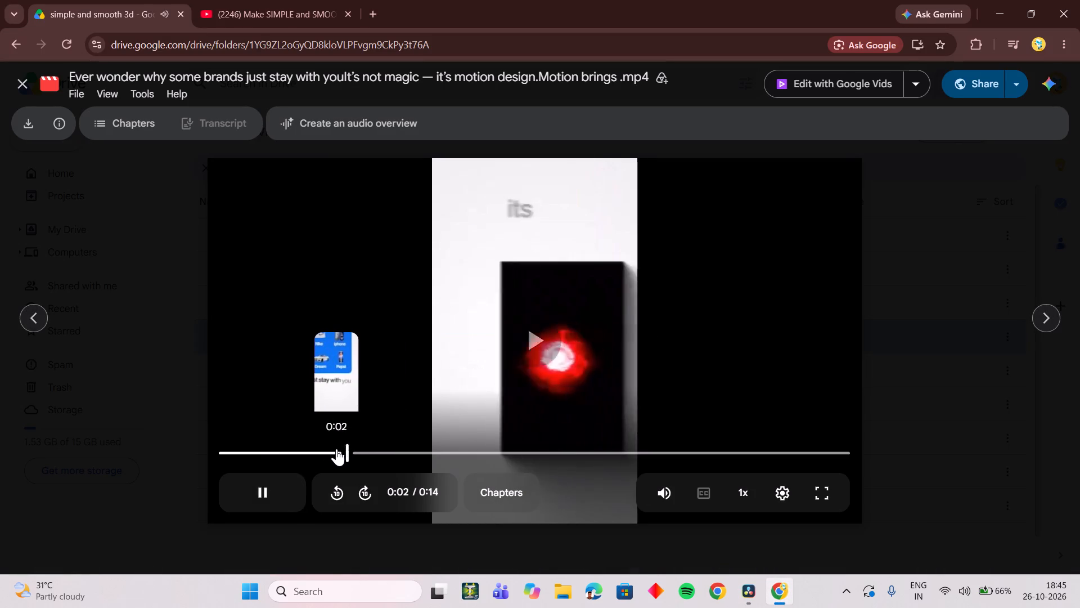
key("space")
key("space")
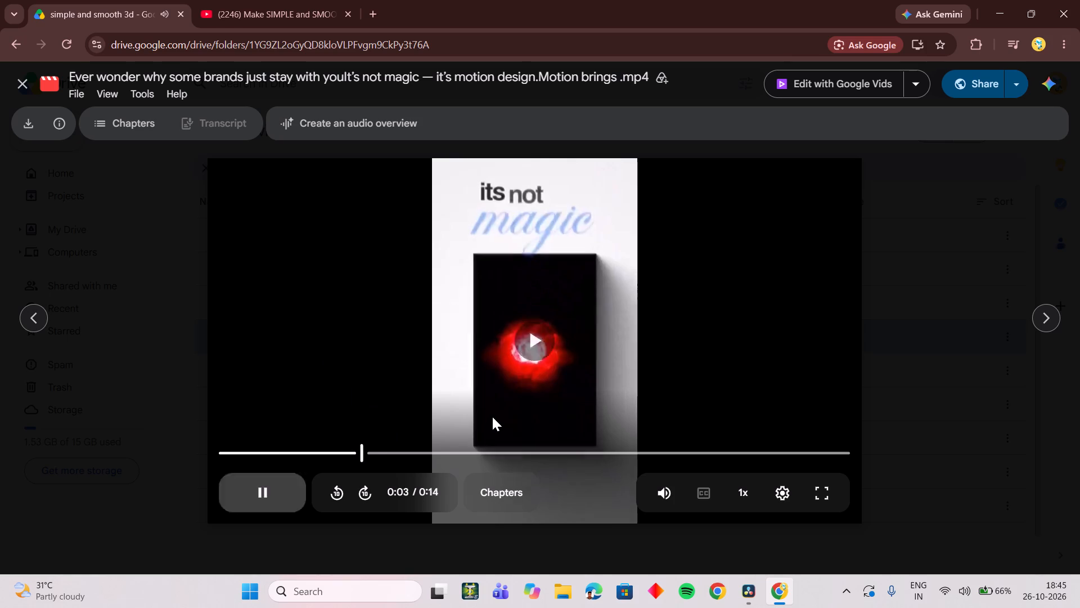
key("space")
left_click(370, 449)
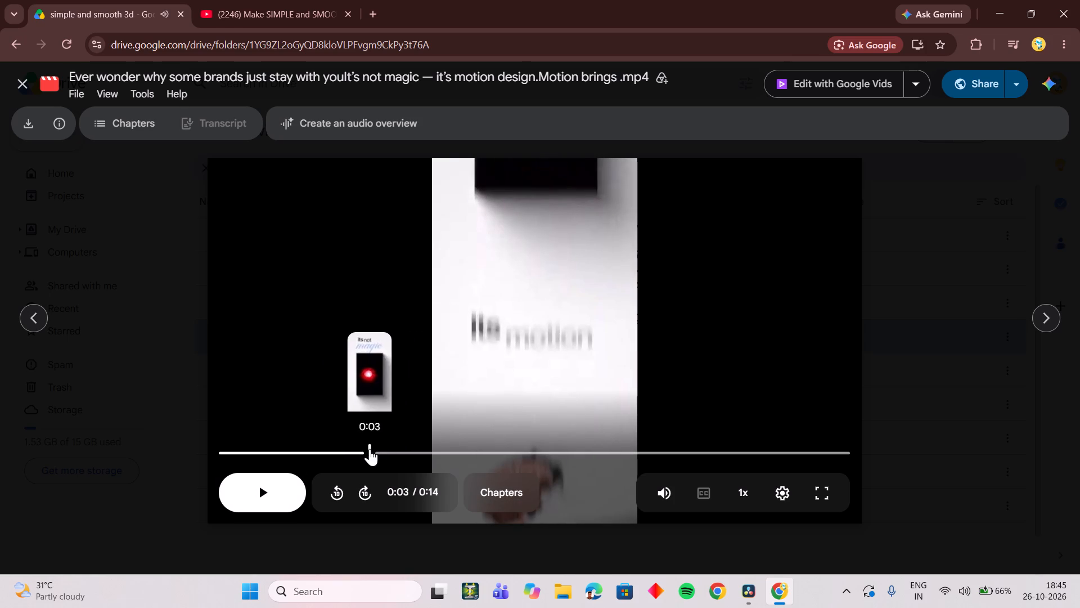
left_click(358, 453)
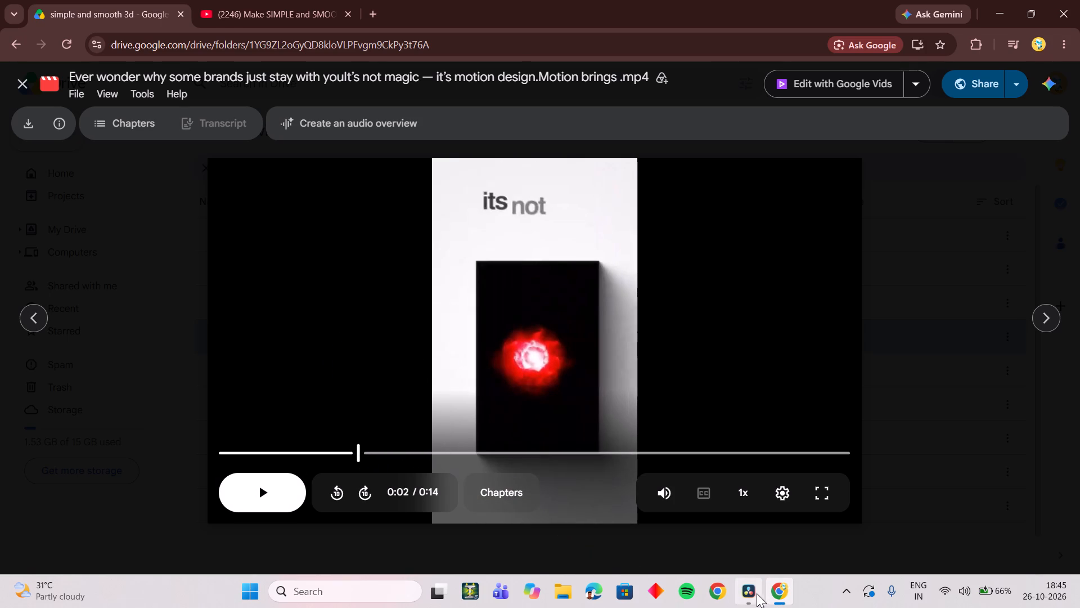
Back in DaVinci Resolve at frame 49, try a drop distance of 0.2, undo it, and set DropShadow1's blur to 0.425.
left_click(755, 593)
left_click_drag(282, 274, 325, 272)
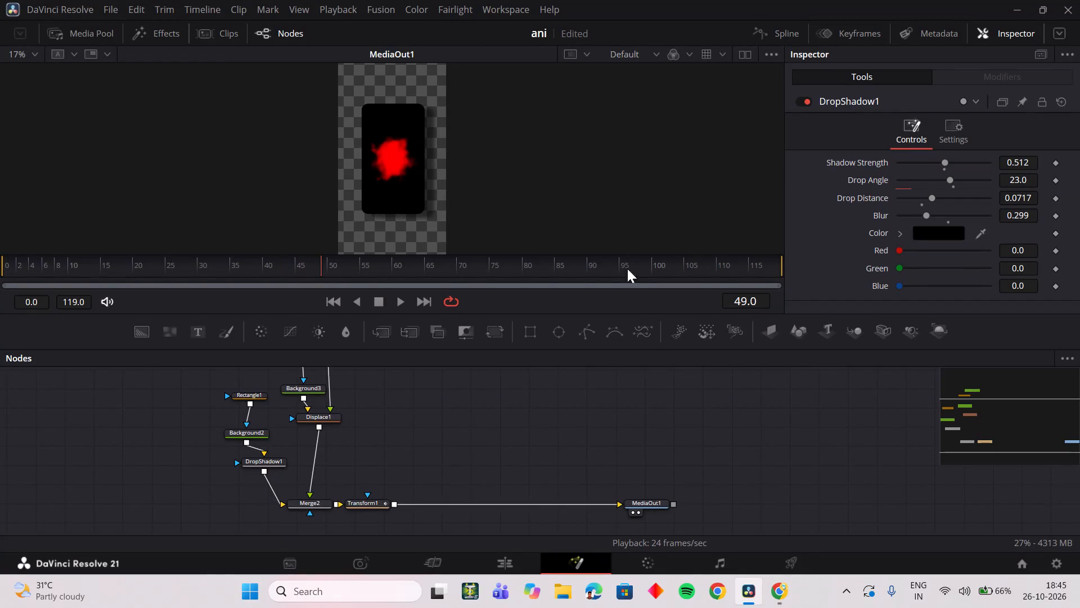
left_click_drag(933, 199, 933, 199)
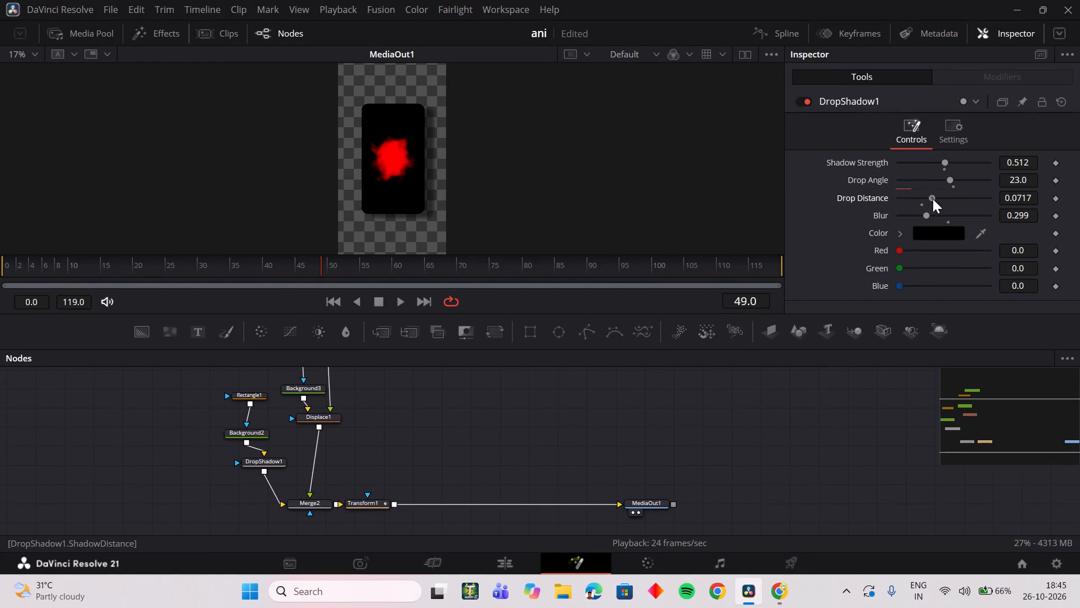
left_click_drag(933, 199, 998, 202)
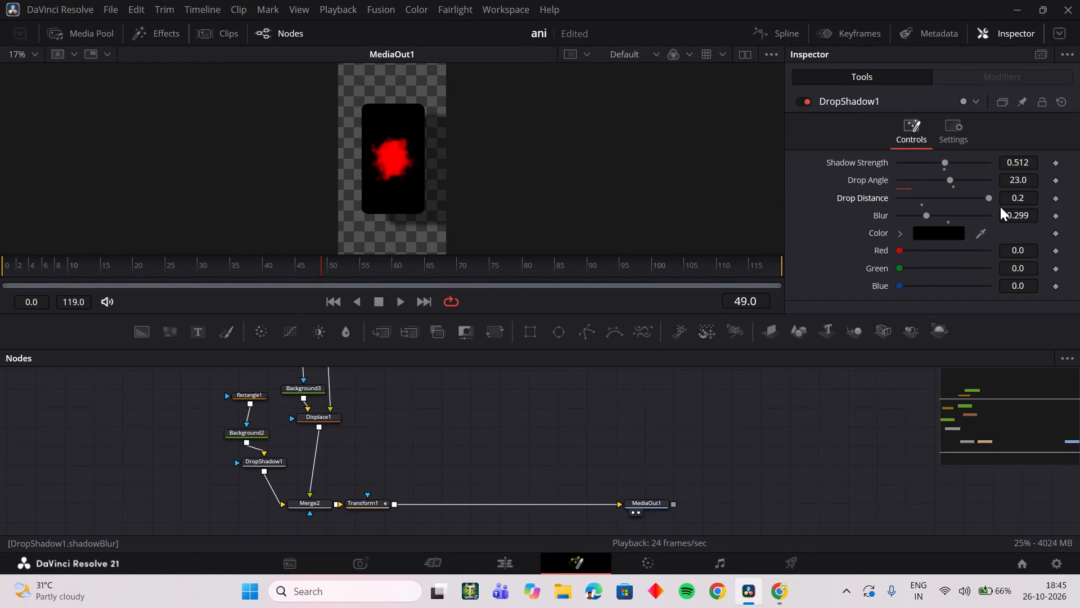
key("ctrl+z")
left_click_drag(929, 214, 931, 214)
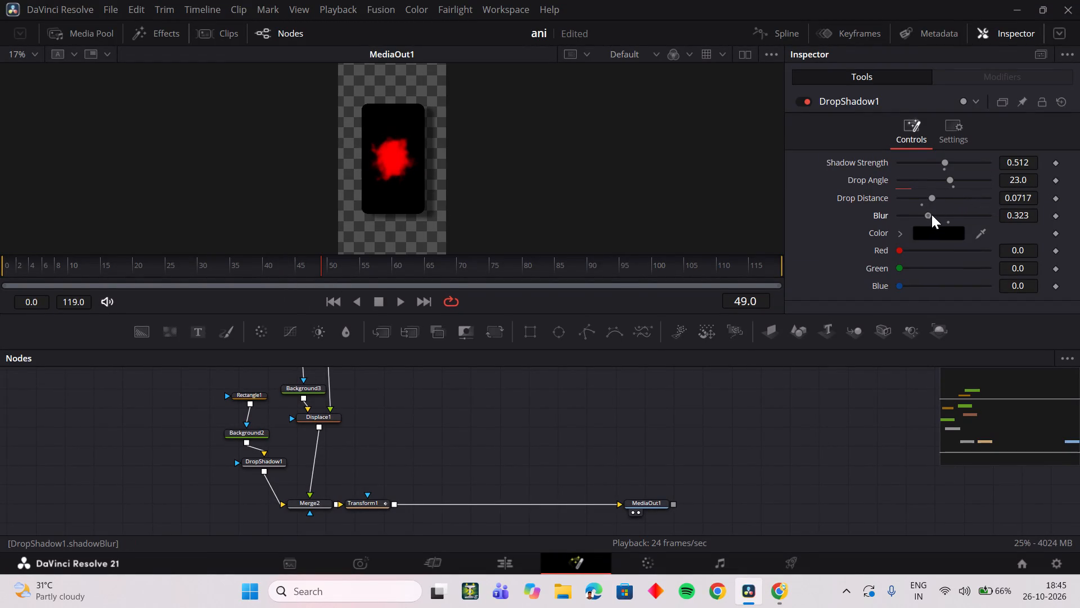
left_click_drag(931, 214, 940, 218)
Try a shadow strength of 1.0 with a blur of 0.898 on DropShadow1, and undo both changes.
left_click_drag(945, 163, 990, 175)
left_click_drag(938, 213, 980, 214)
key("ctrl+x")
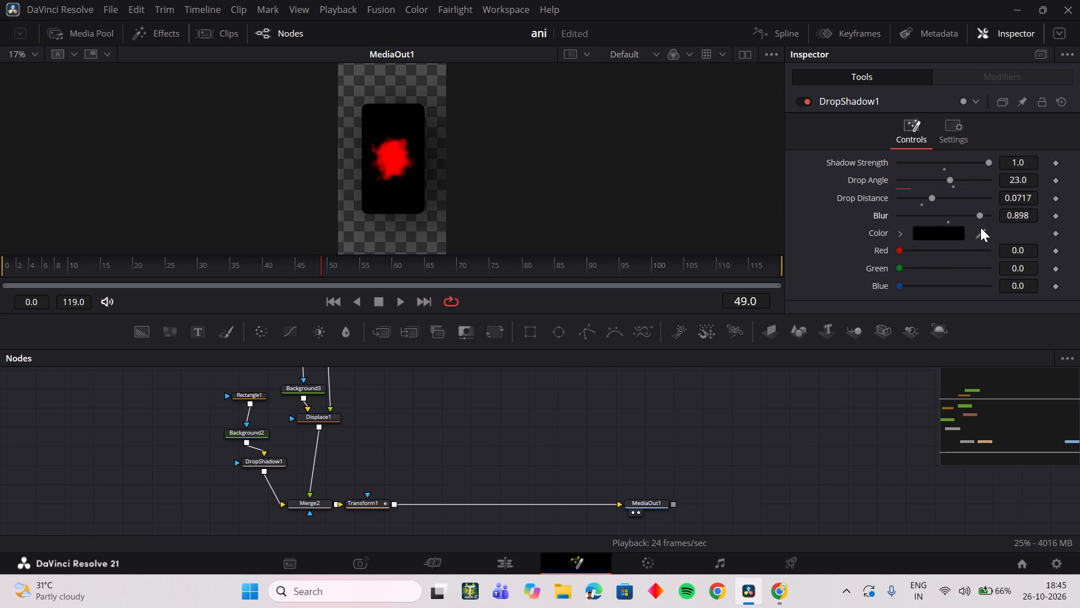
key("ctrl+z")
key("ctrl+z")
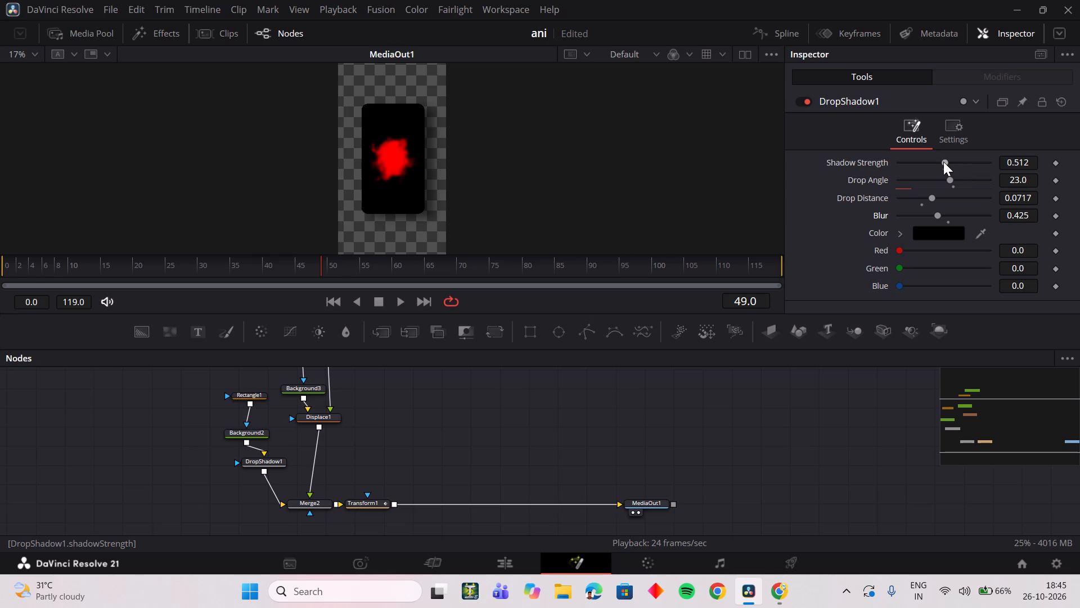
Set DropShadow1's strength to 0.836, drop angle to 3.0, drop distance to 0.0945 and blur to 0.449.
left_click(943, 162)
left_click_drag(951, 182, 976, 186)
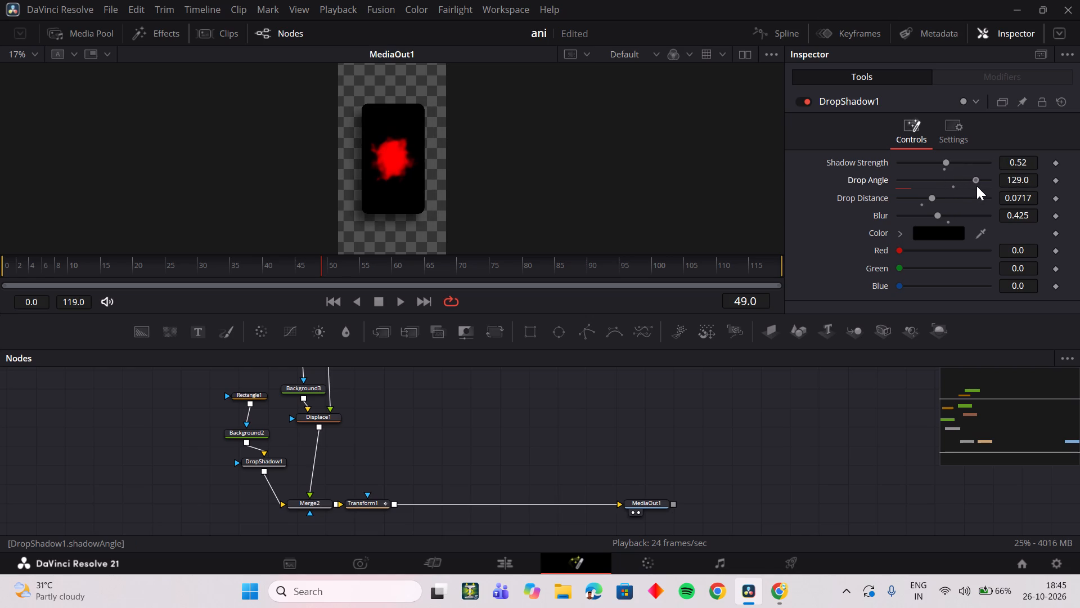
left_click_drag(976, 186, 946, 189)
left_click_drag(935, 202, 946, 209)
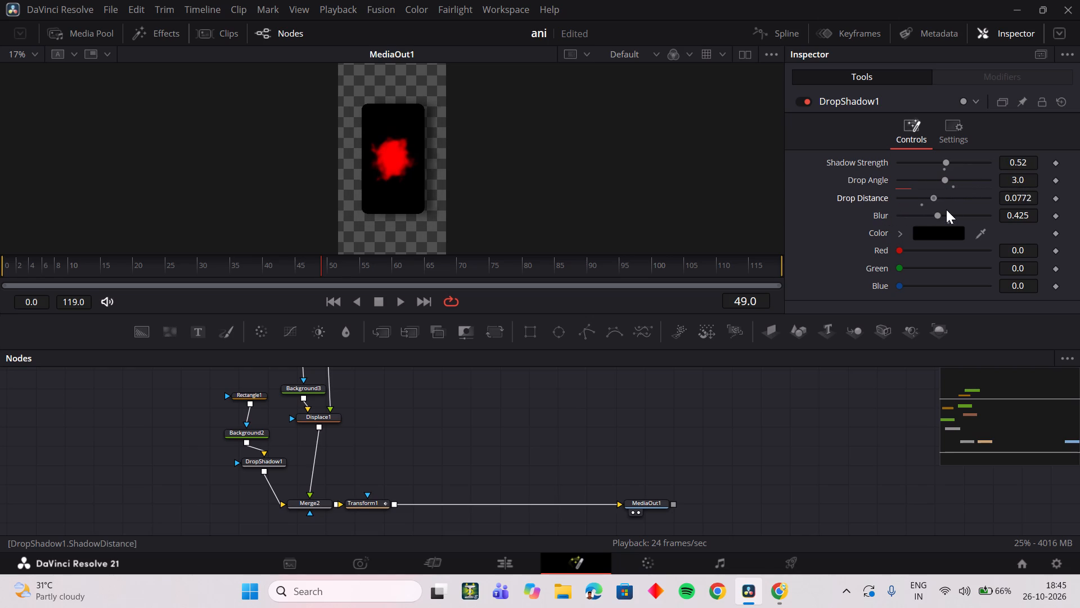
left_click_drag(946, 209, 920, 215)
left_click_drag(920, 215, 957, 211)
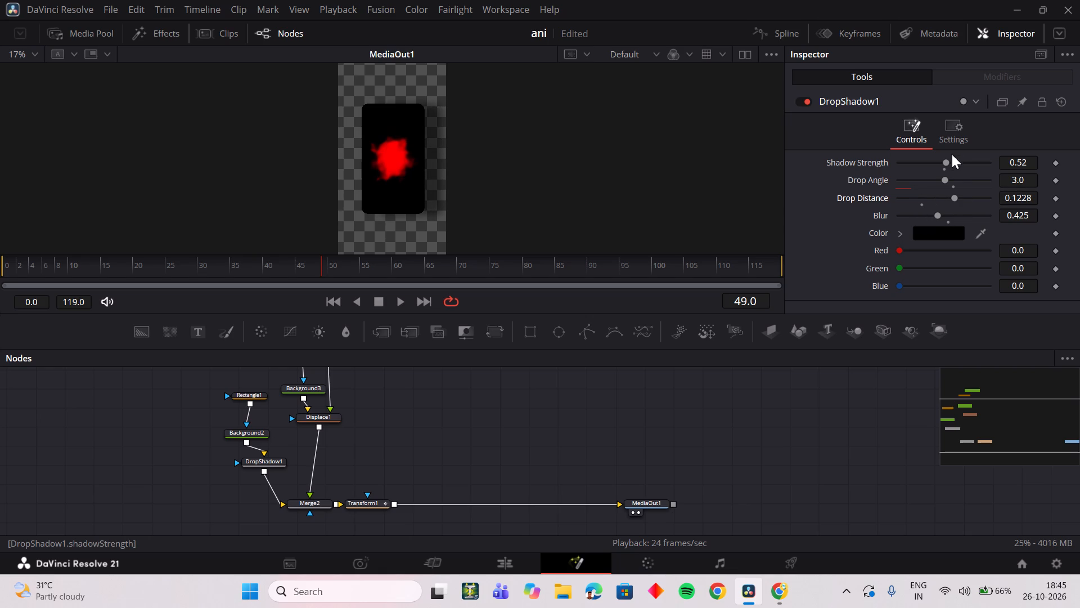
left_click_drag(942, 163, 960, 171)
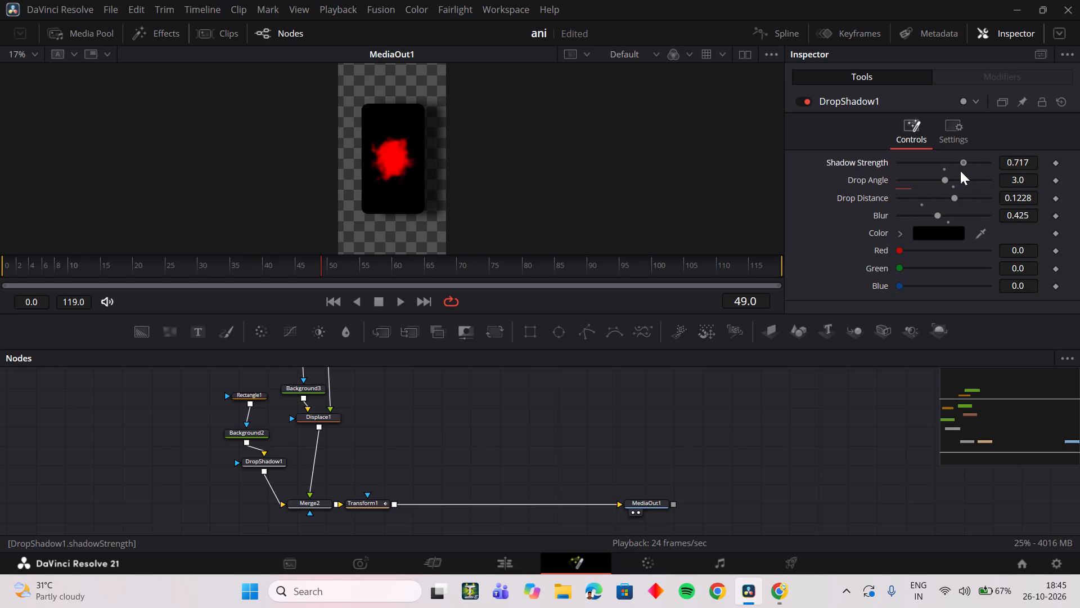
left_click_drag(960, 171, 951, 173)
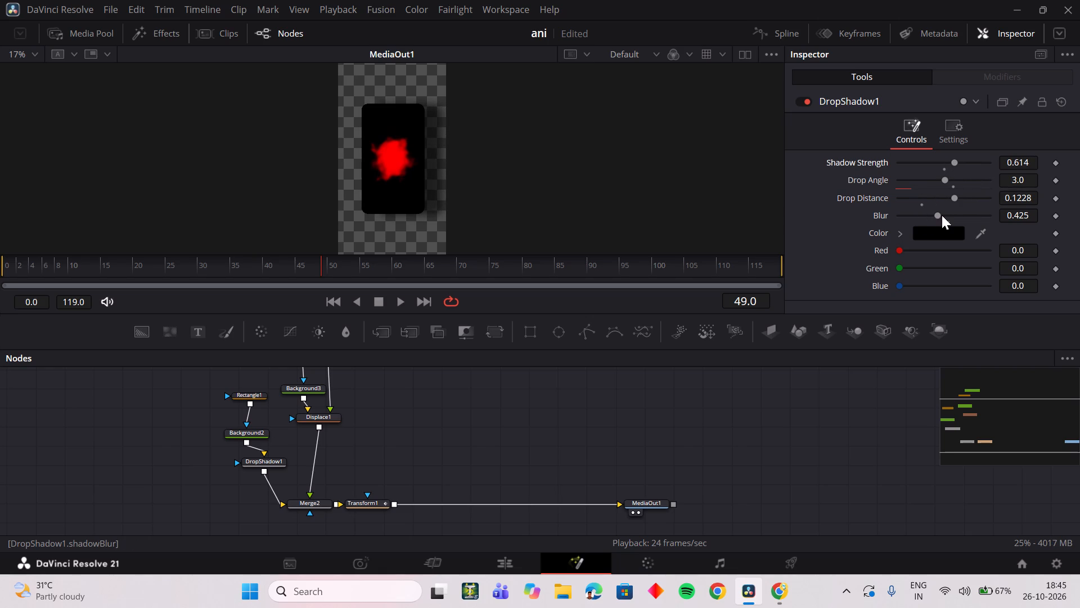
left_click(941, 217)
left_click(1014, 205)
left_click_drag(1018, 198, 1001, 197)
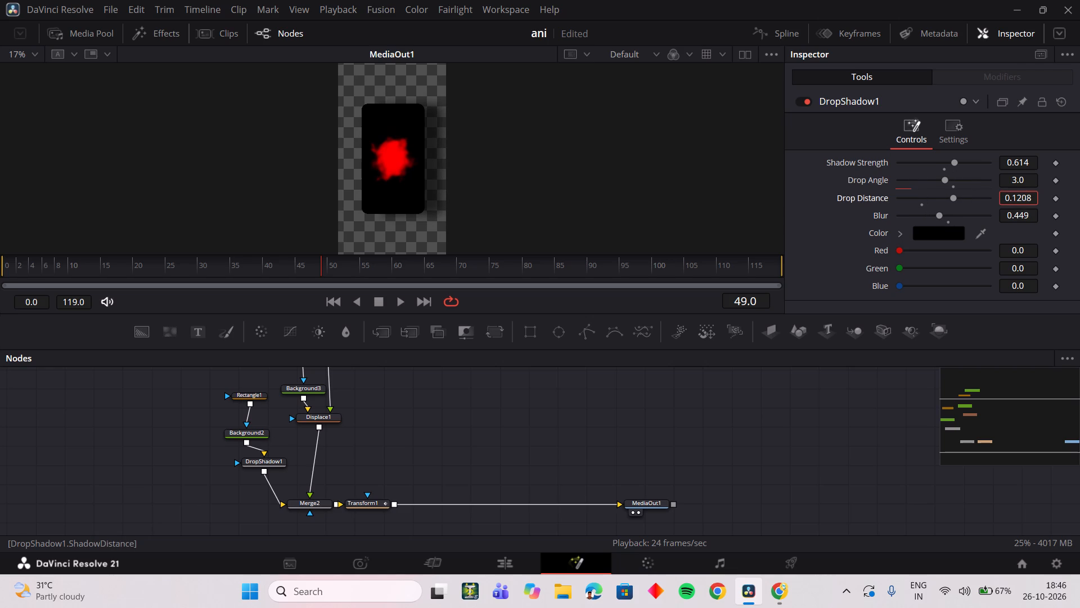
left_click_drag(1001, 197, 835, 226)
left_click_drag(835, 226, 820, 229)
left_click_drag(1023, 158, 647, 167)
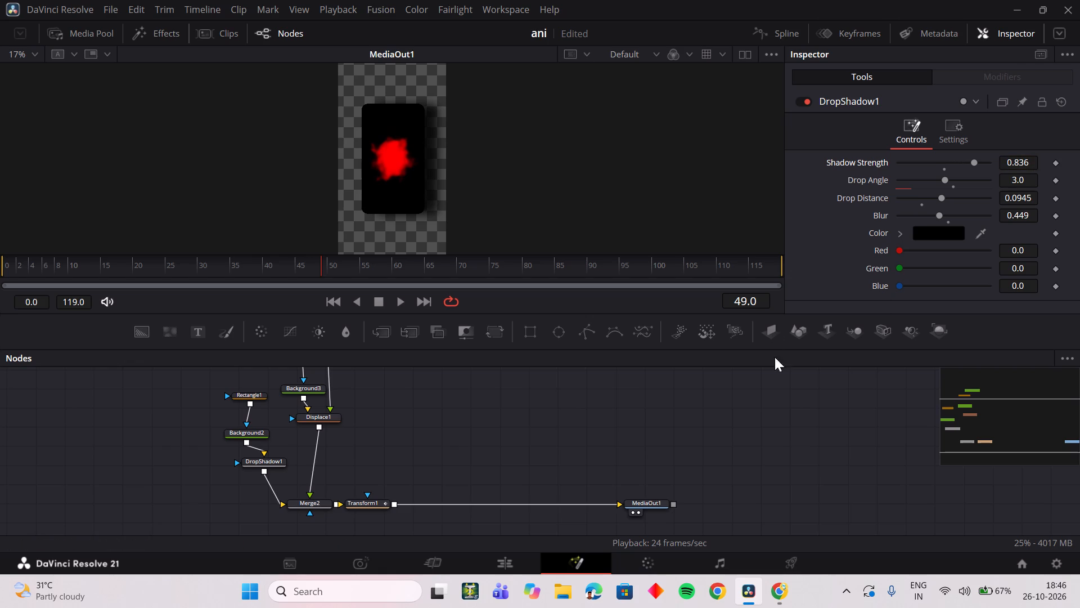
Make the drop shadow pure red by setting its red value to 1.0.
scroll(945, 261, "down", 5)
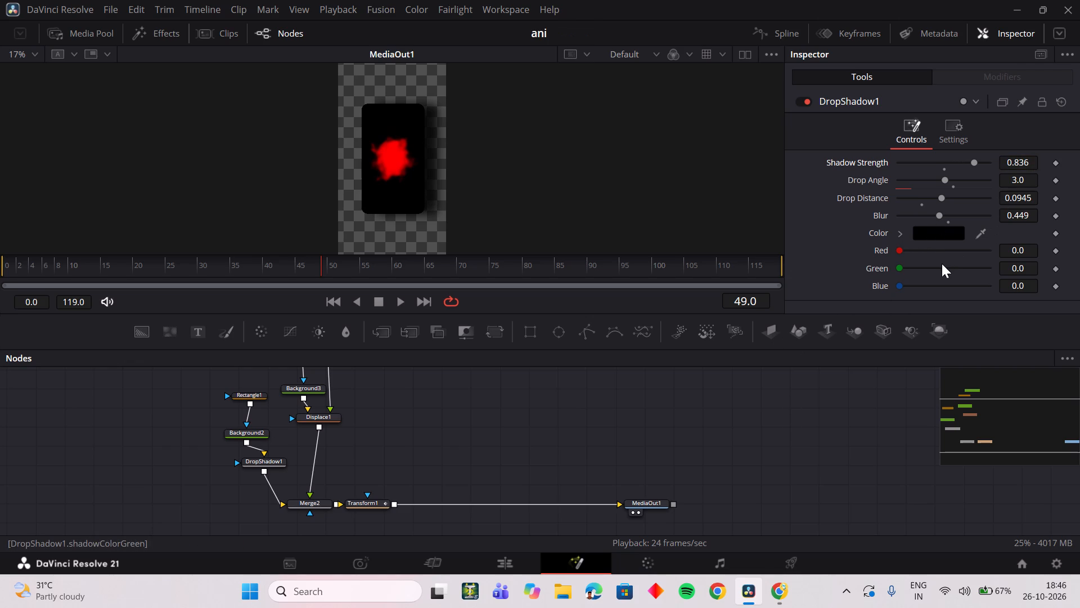
left_click_drag(899, 253, 1007, 261)
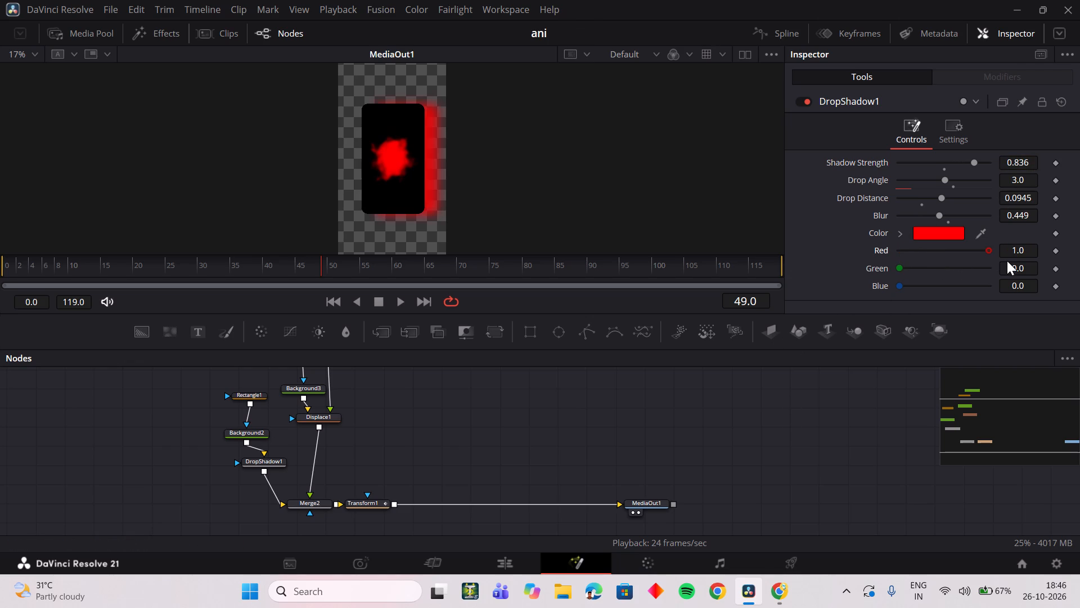
left_click_drag(1007, 261, 1002, 261)
Refine the red drop shadow with a blur of 0.496, a drop angle of 23.0 and a drop distance of 0.0803.
left_click_drag(942, 212, 927, 216)
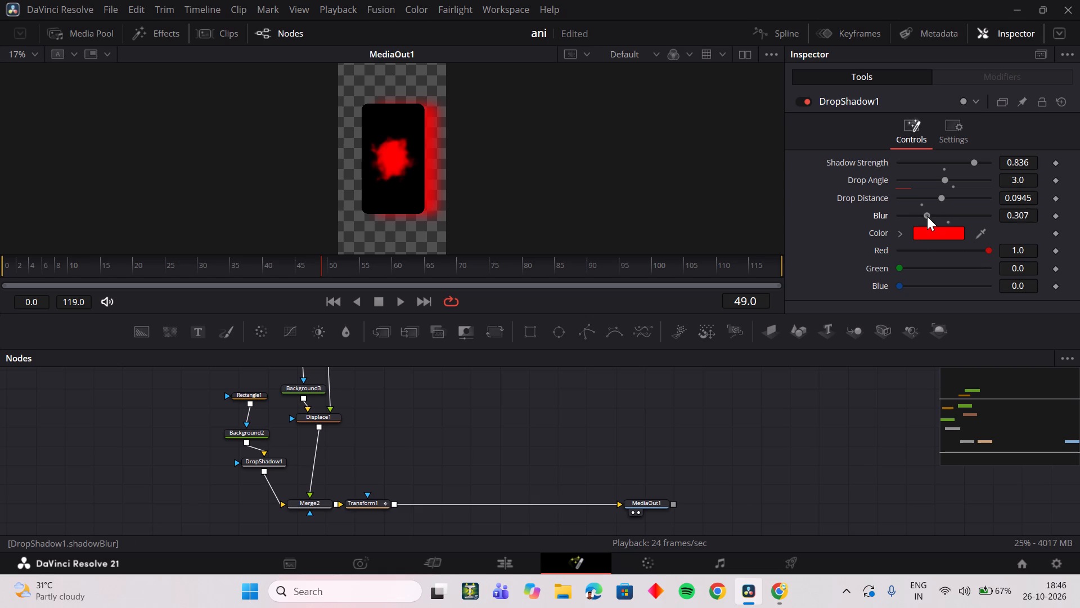
left_click_drag(927, 216, 947, 218)
left_click_drag(939, 198, 928, 199)
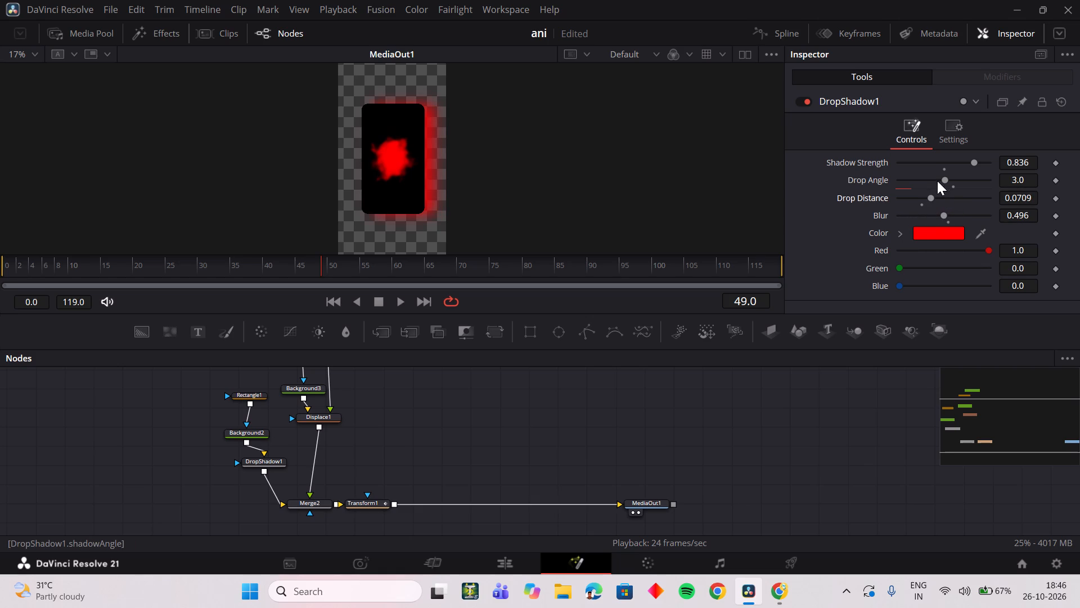
left_click_drag(940, 178, 931, 184)
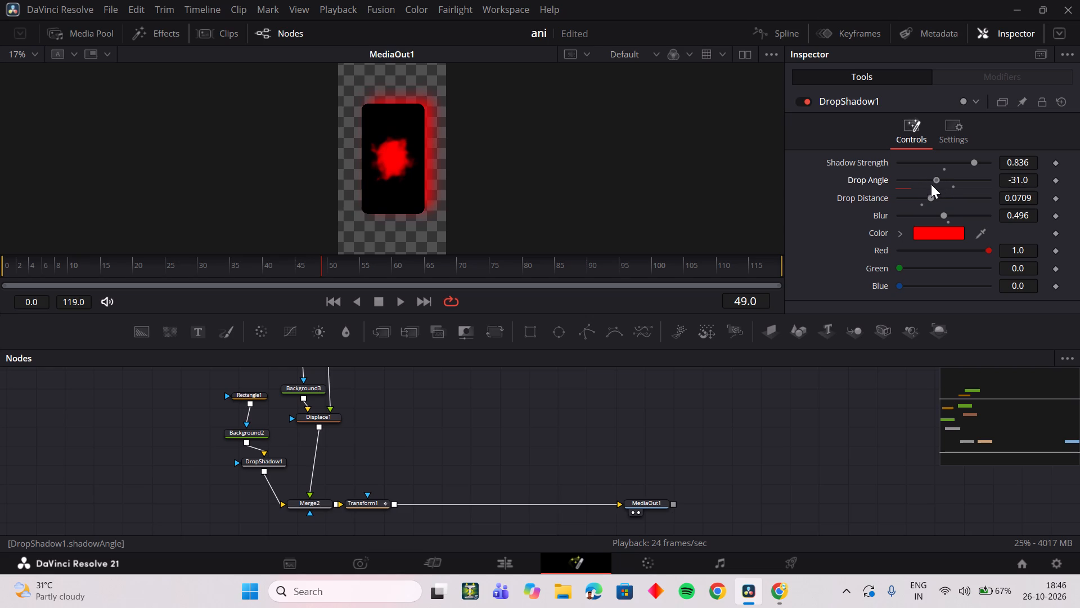
left_click_drag(931, 184, 946, 185)
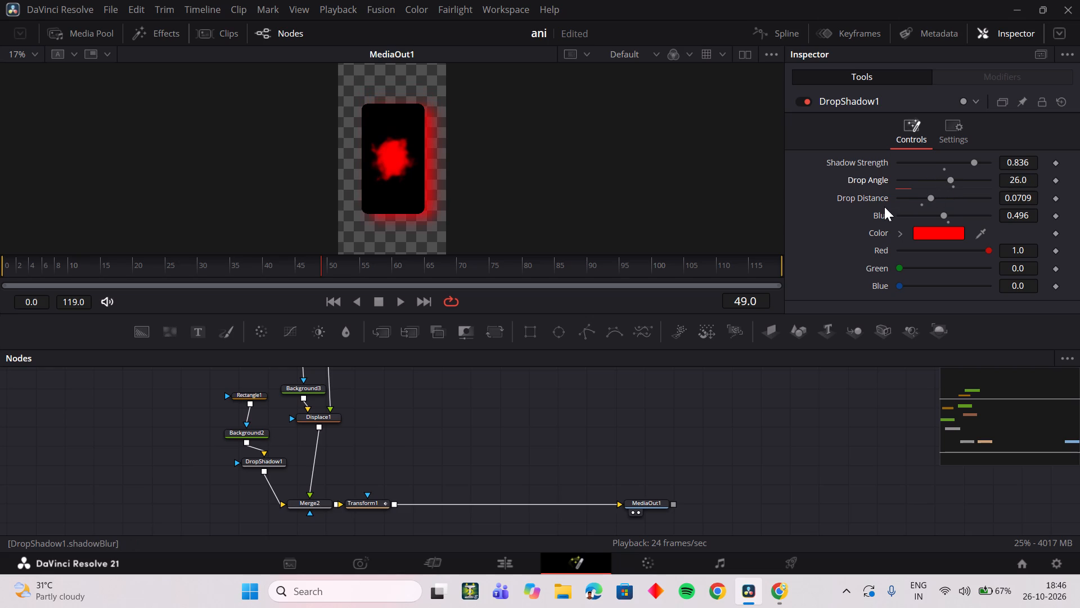
left_click_drag(949, 177, 940, 180)
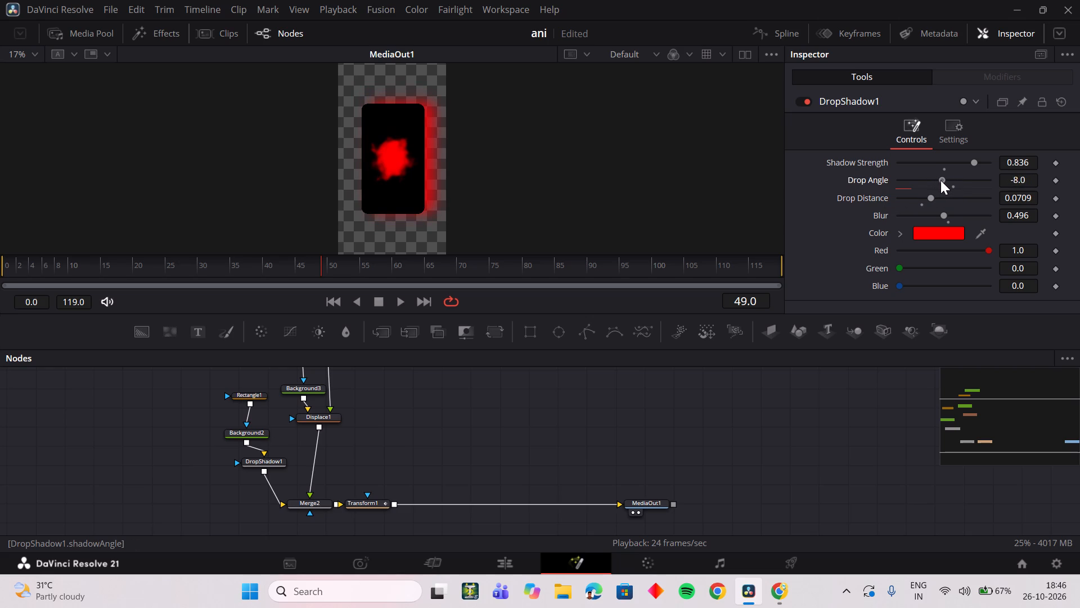
left_click_drag(940, 180, 942, 182)
left_click_drag(942, 182, 948, 182)
left_click(933, 199)
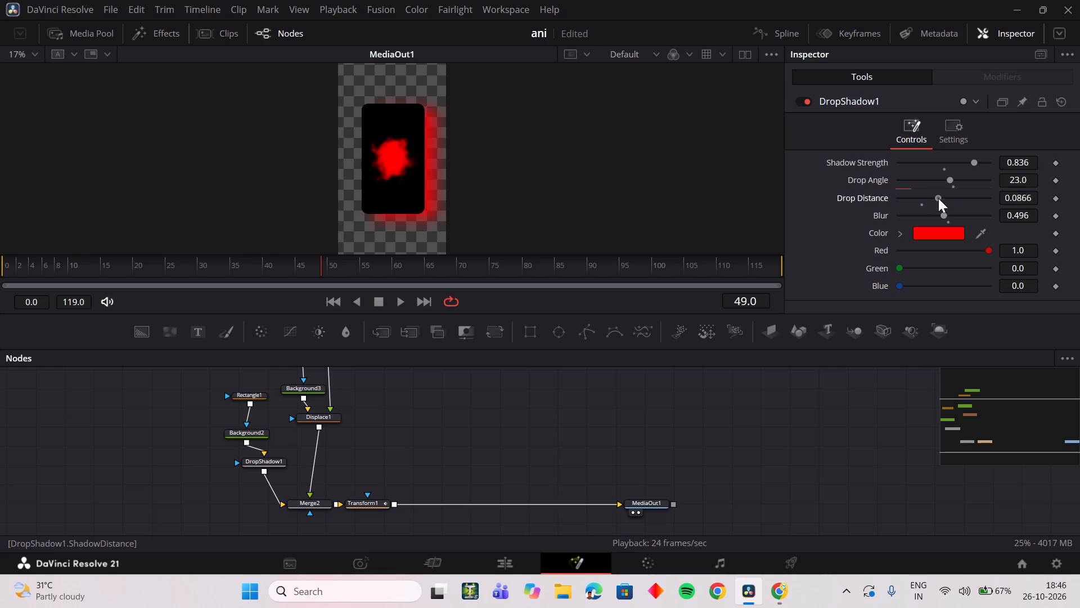
left_click(763, 410)
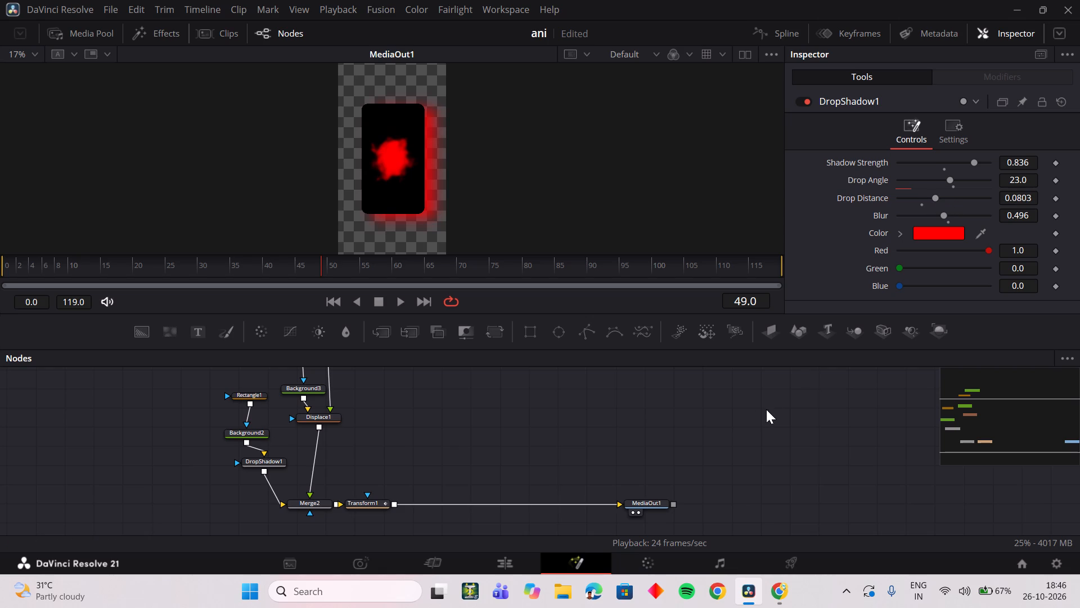
Turn DropShadow1's shadow black by setting its red value to 0.0, and check the result across the early frames.
left_click_drag(991, 249, 651, 279)
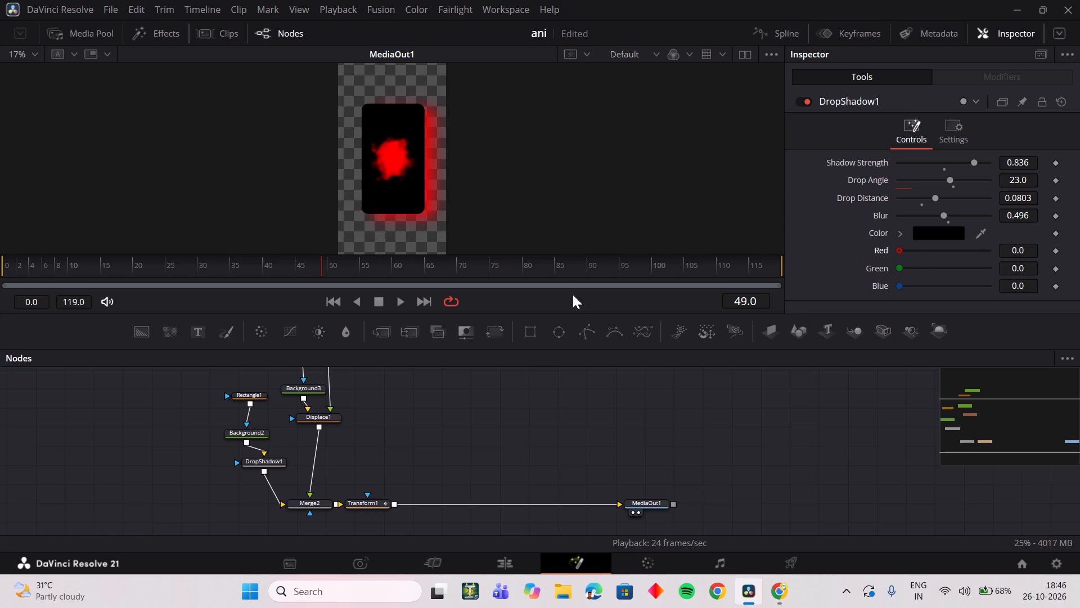
left_click(463, 393)
left_click_drag(270, 270, 107, 279)
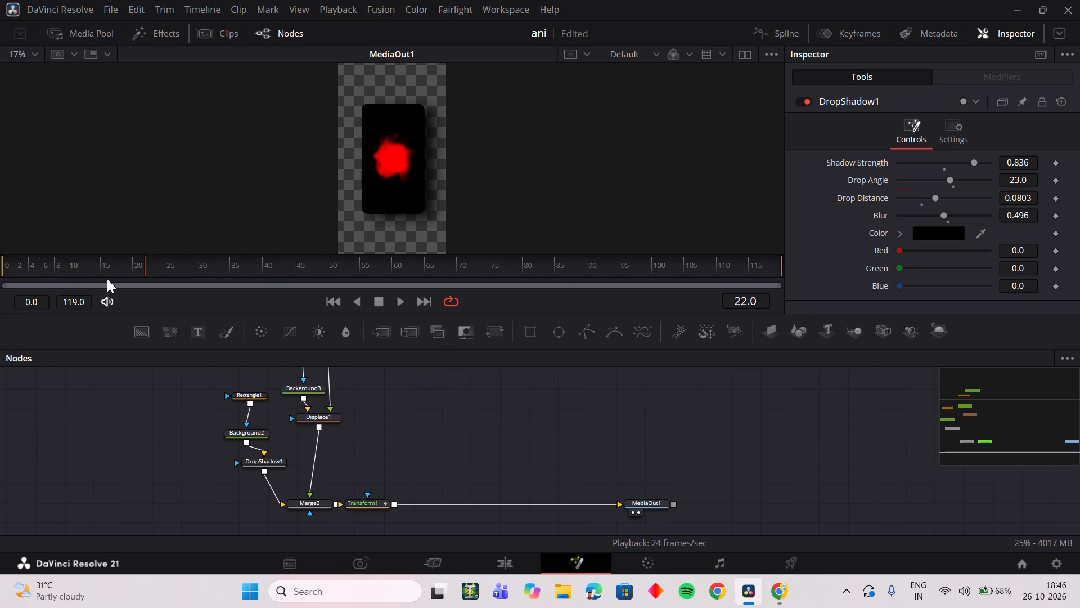
left_click_drag(107, 279, 65, 315)
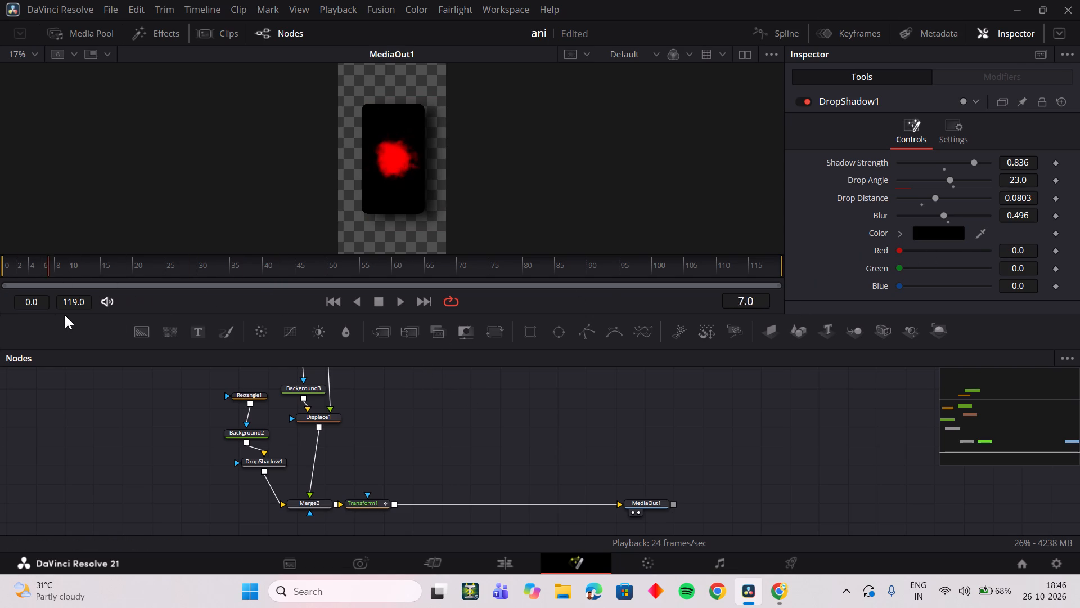
left_click_drag(65, 315, 142, 317)
Add a Merge node between Transform1 and MediaOut1.
left_click(374, 508)
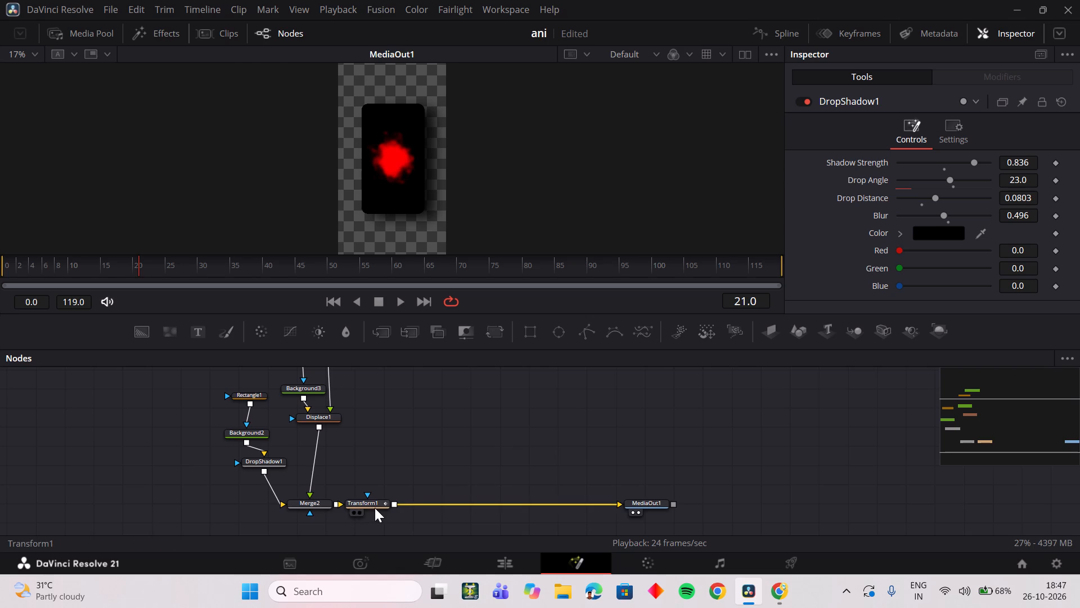
left_click(381, 331)
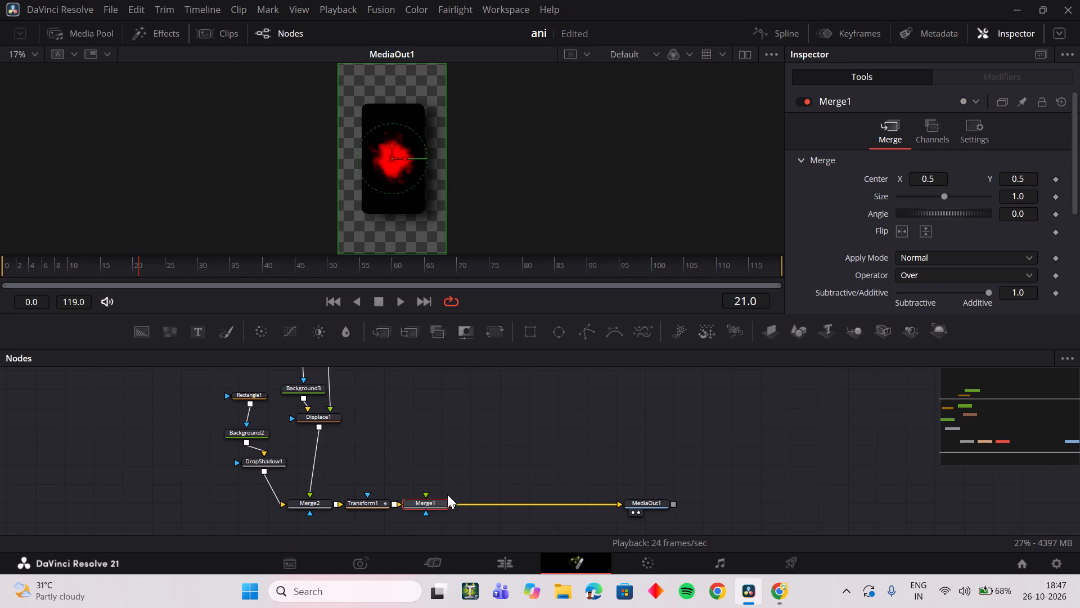
Add a Neo TextMotion Lite node above Merge1 and connect its output to Merge1's foreground input.
key("shift+space")
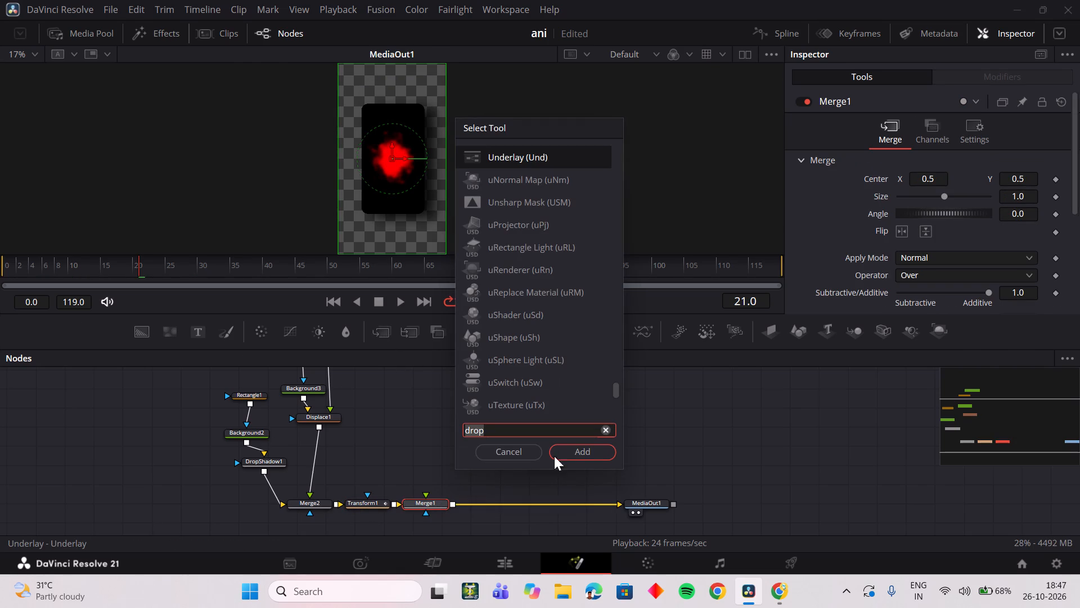
key("BackSpace")
type("neo")
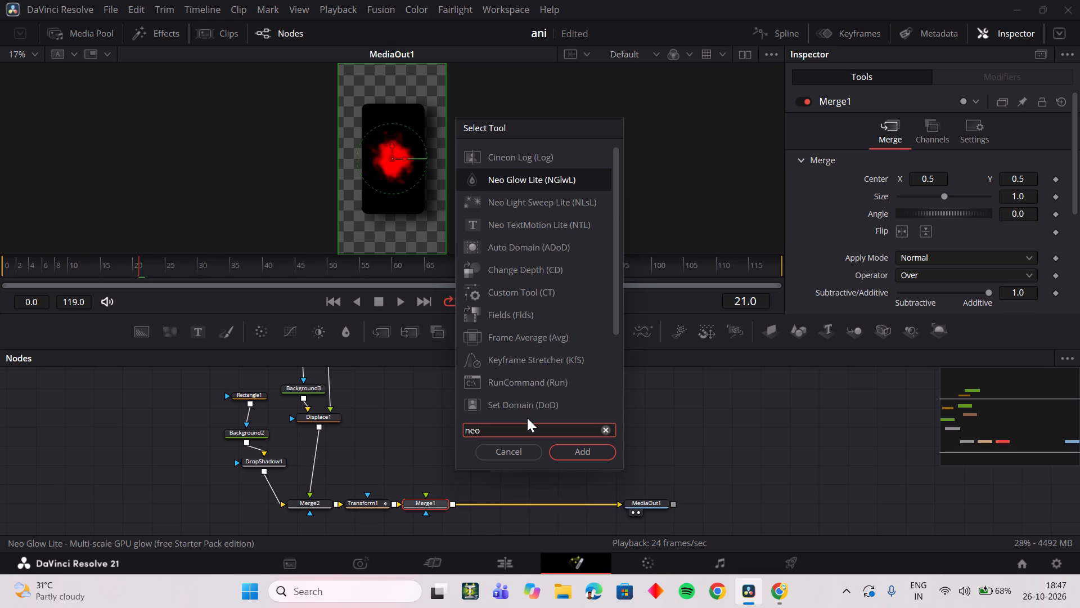
key("space")
key("Down")
key("Down")
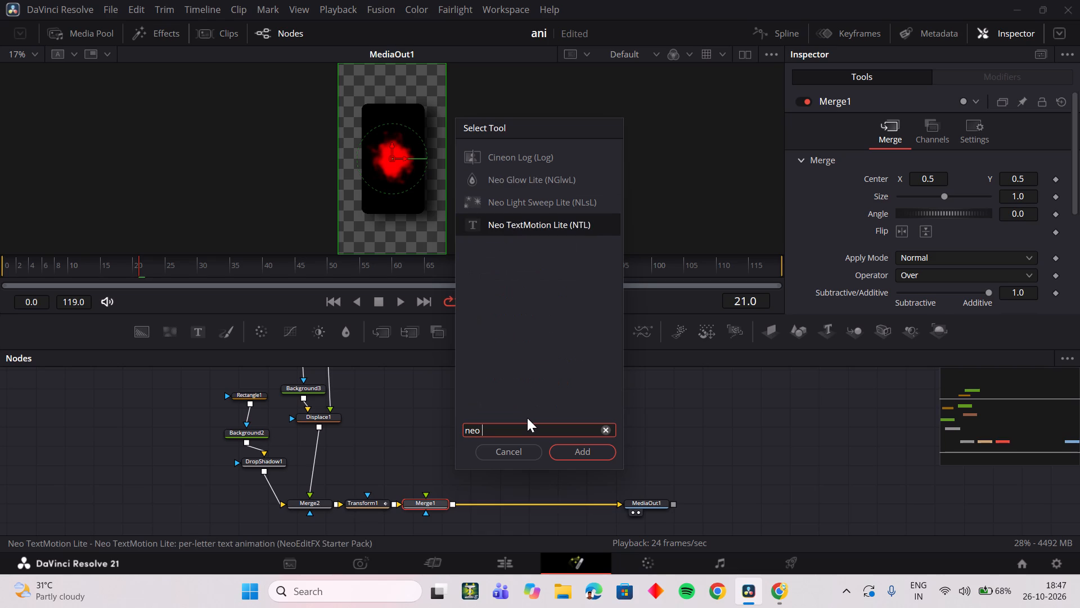
key("Return")
left_click_drag(488, 507, 410, 457)
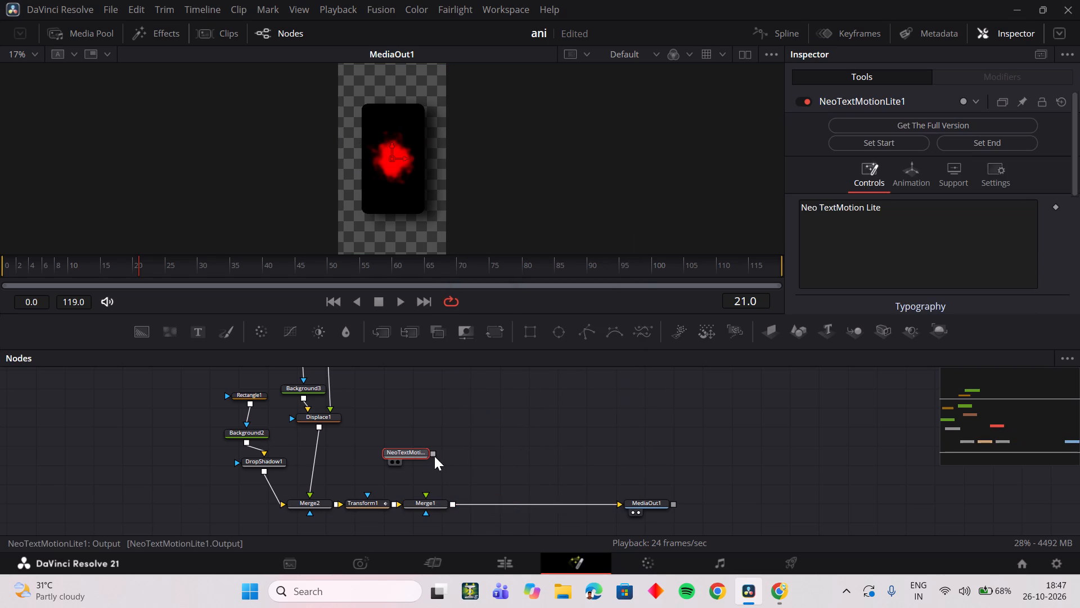
left_click_drag(429, 454, 427, 500)
left_click_drag(415, 450, 432, 446)
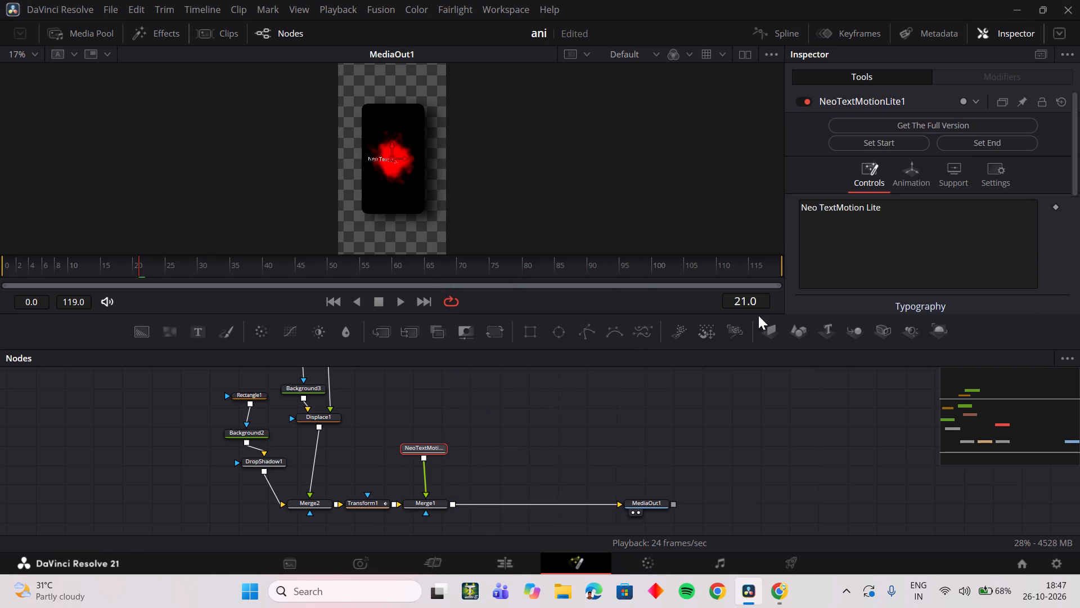
Replace the default text of NeoTextMotionLite1 with "Its not" and an indented "magic" on the second line.
left_click_drag(886, 212, 714, 231)
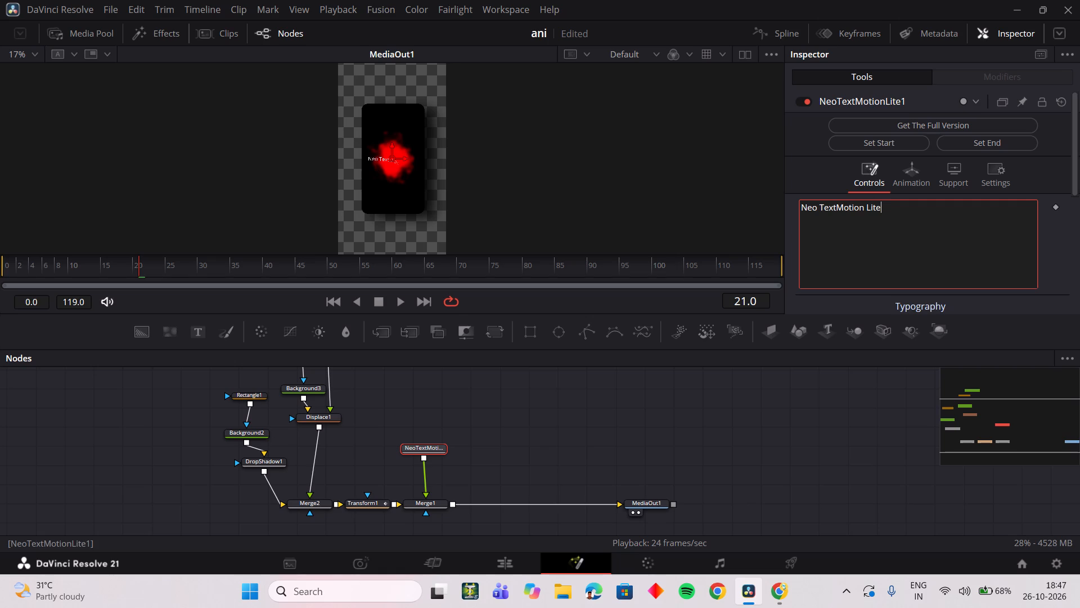
left_click_drag(879, 211, 787, 212)
key("BackSpace")
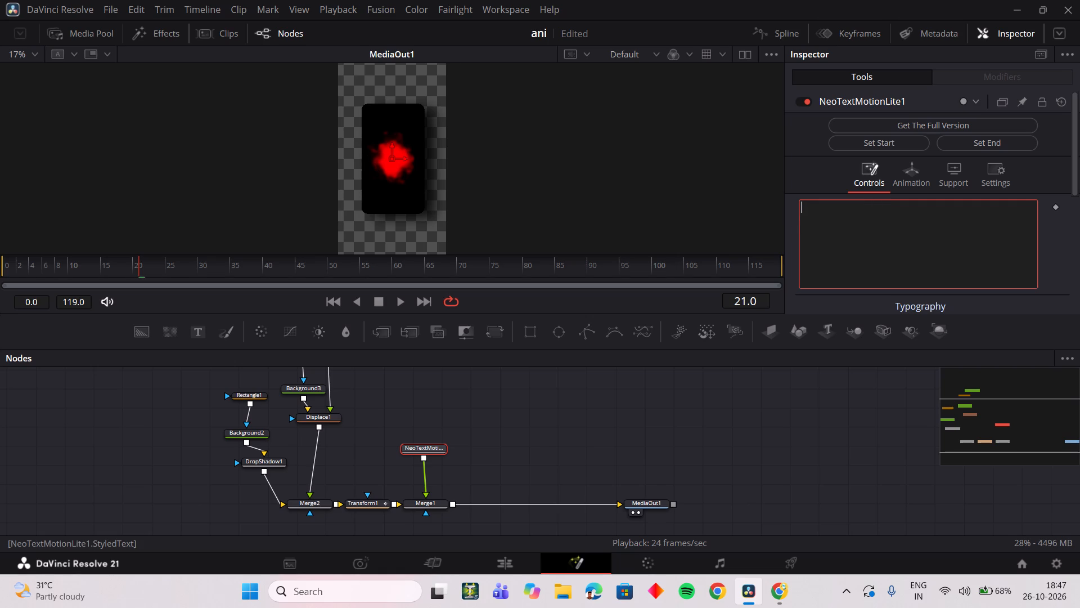
type("its")
key("BackSpace")
key("BackSpace")
key("BackSpace")
key("shift+t")
key("BackSpace")
type("Its")
key("space")
type("not")
key("space")
key("space")
key("Return")
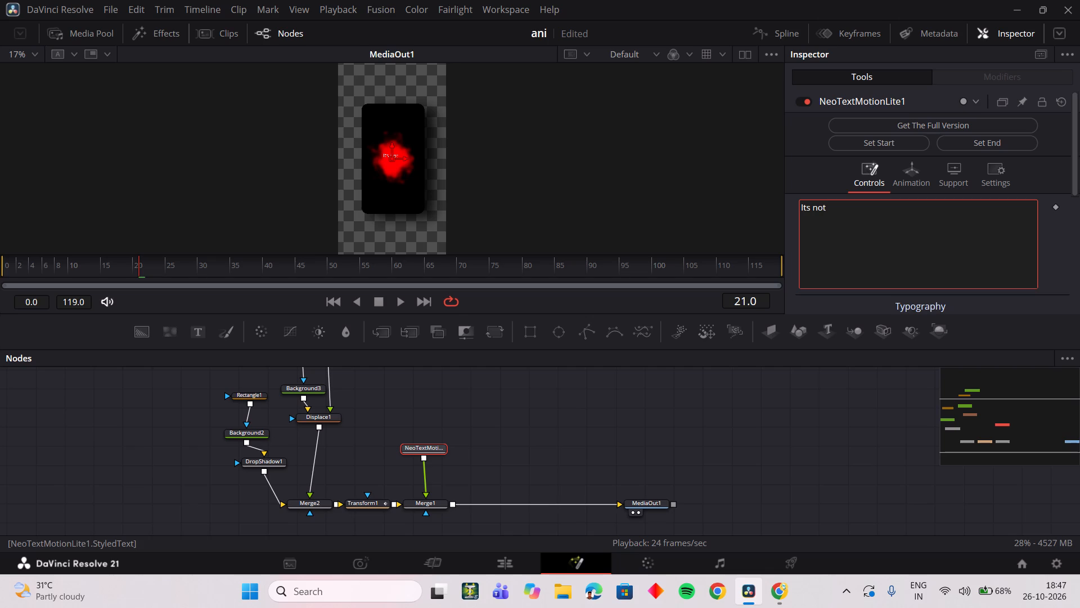
key("space")
key("space")
type("magic")
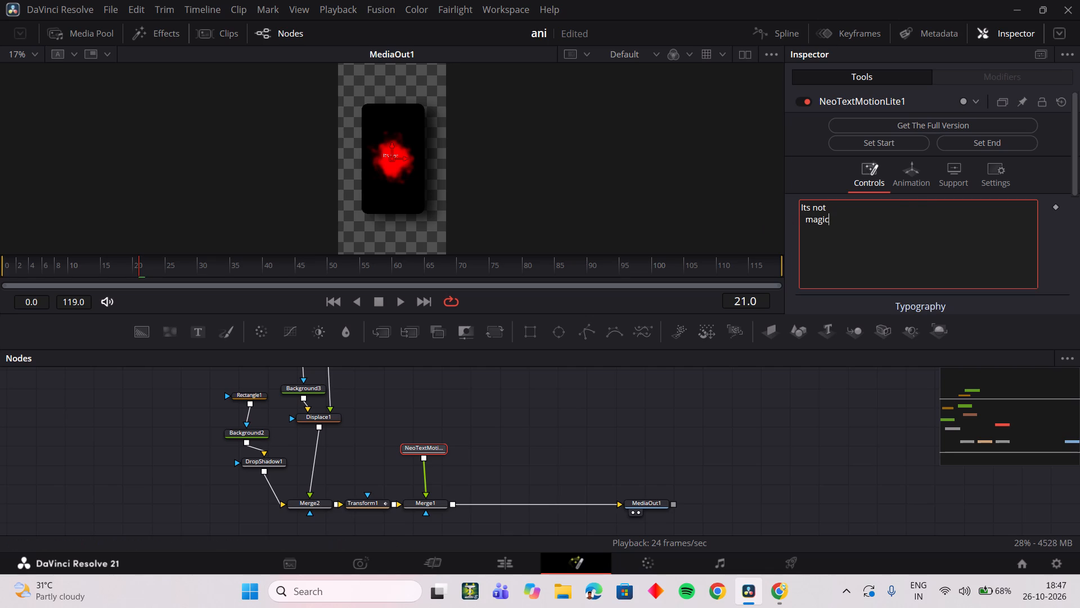
Set the size of the "Its not magic" text to 0.3.
left_click(914, 191)
left_click(874, 187)
scroll(899, 253, "down", 2)
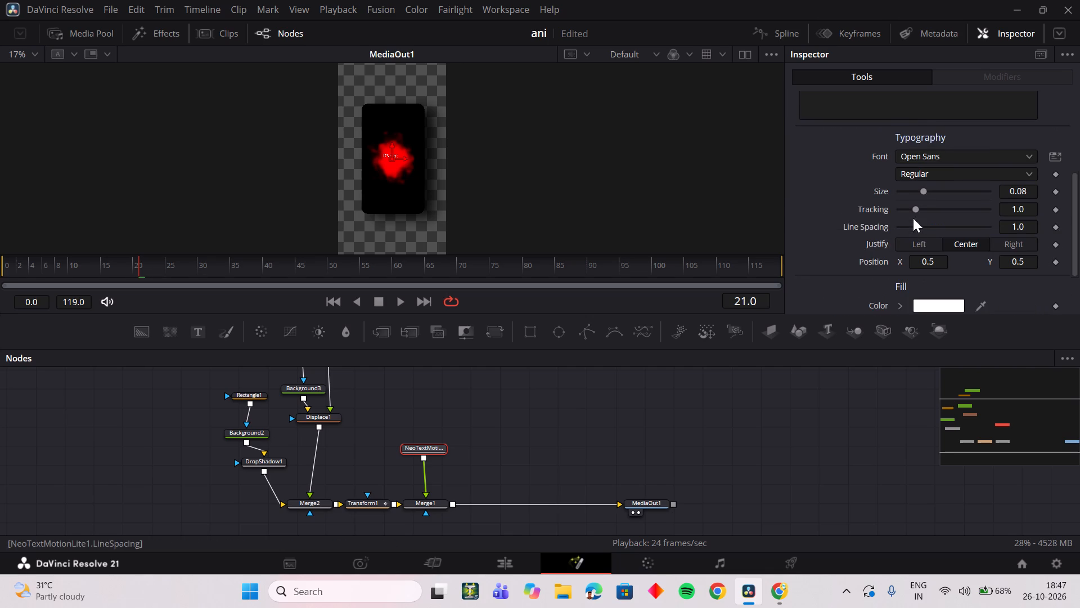
left_click_drag(922, 197, 990, 193)
Remove the leading spaces before "magic" and keep the word on its own second line.
scroll(912, 241, "up", 2)
left_click_drag(837, 222, 782, 225)
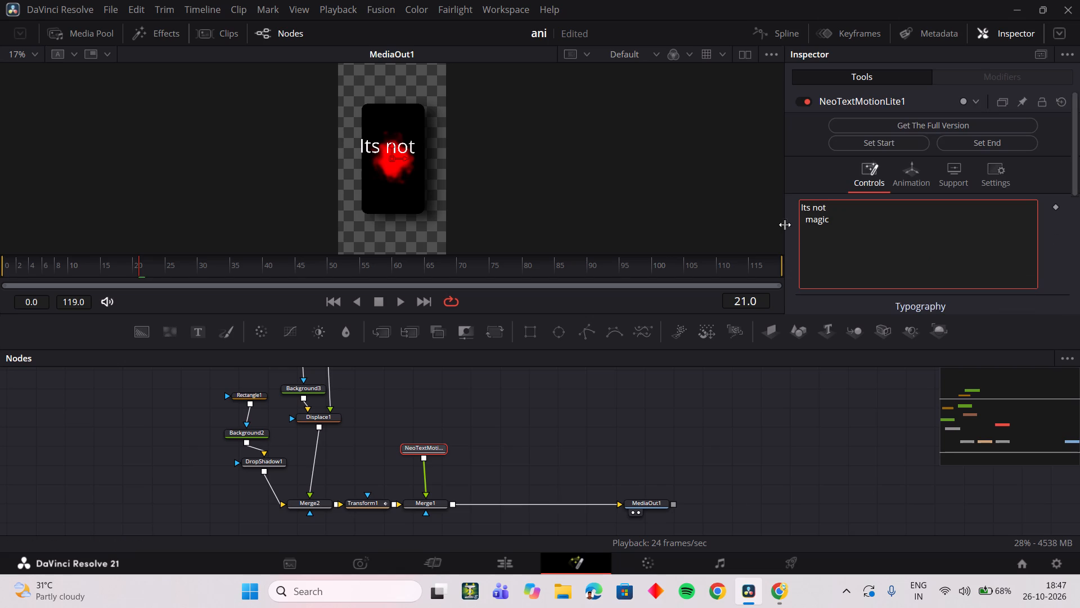
left_click_drag(816, 220, 830, 220)
left_click_drag(832, 219, 793, 225)
left_click(834, 230)
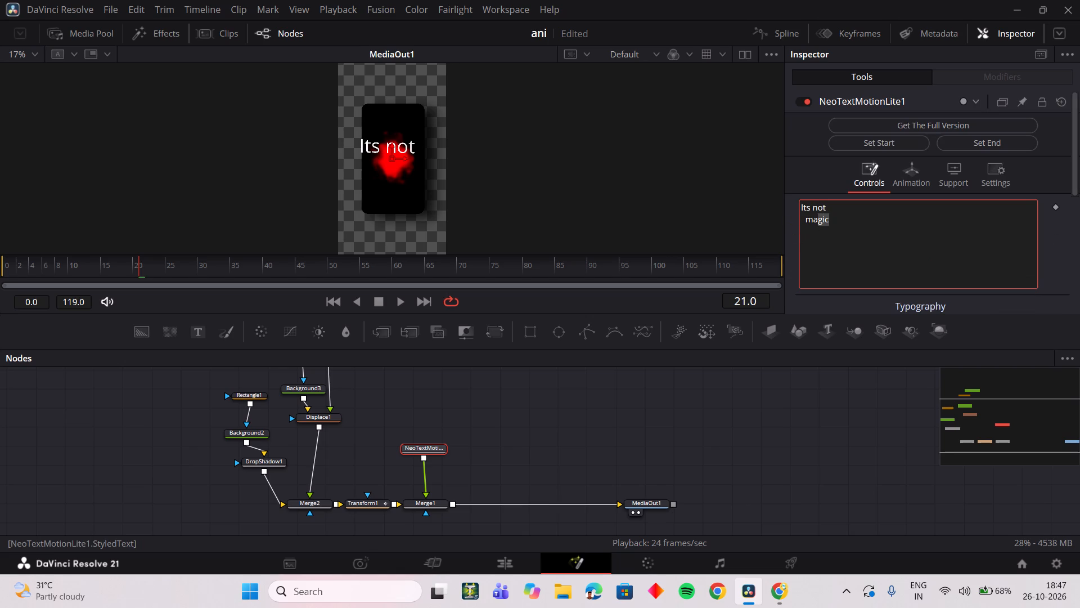
left_click_drag(830, 225, 790, 225)
left_click(803, 222)
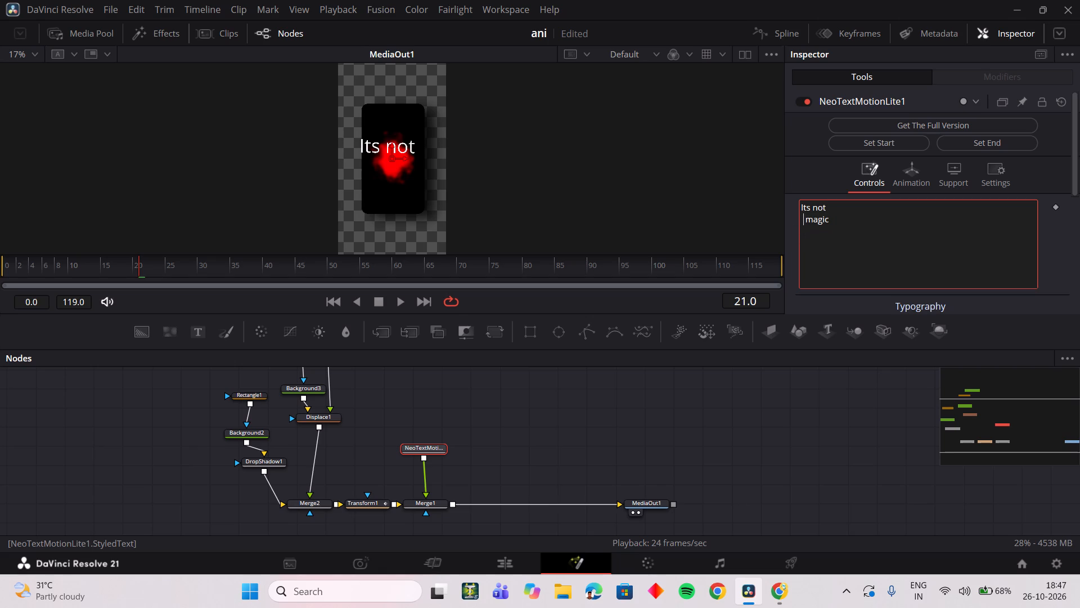
left_click(808, 218)
key("BackSpace")
key("BackSpace")
key("BackSpace")
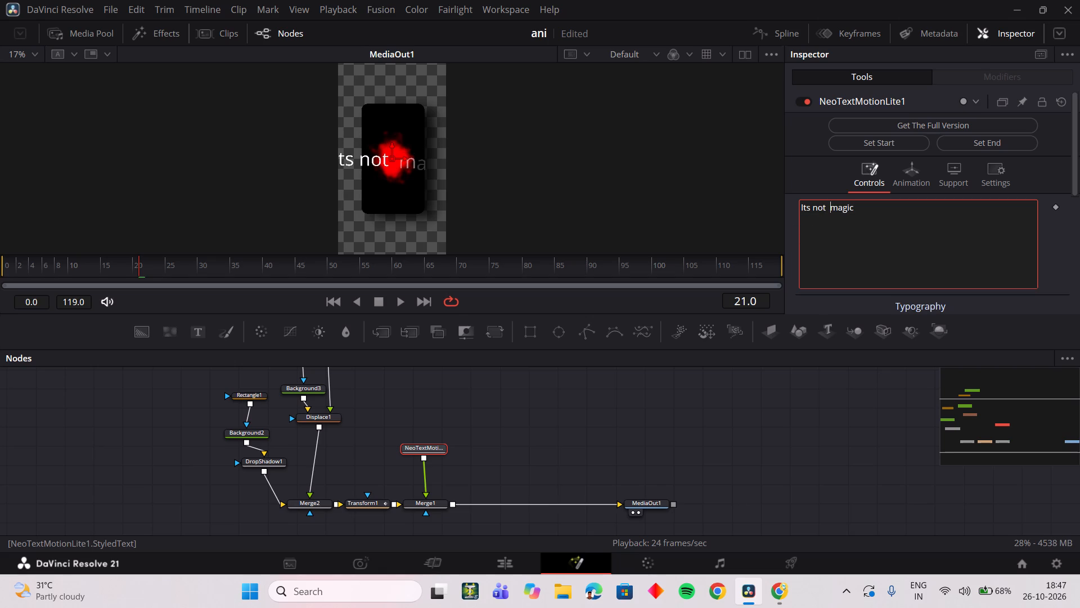
key("space")
key("Return")
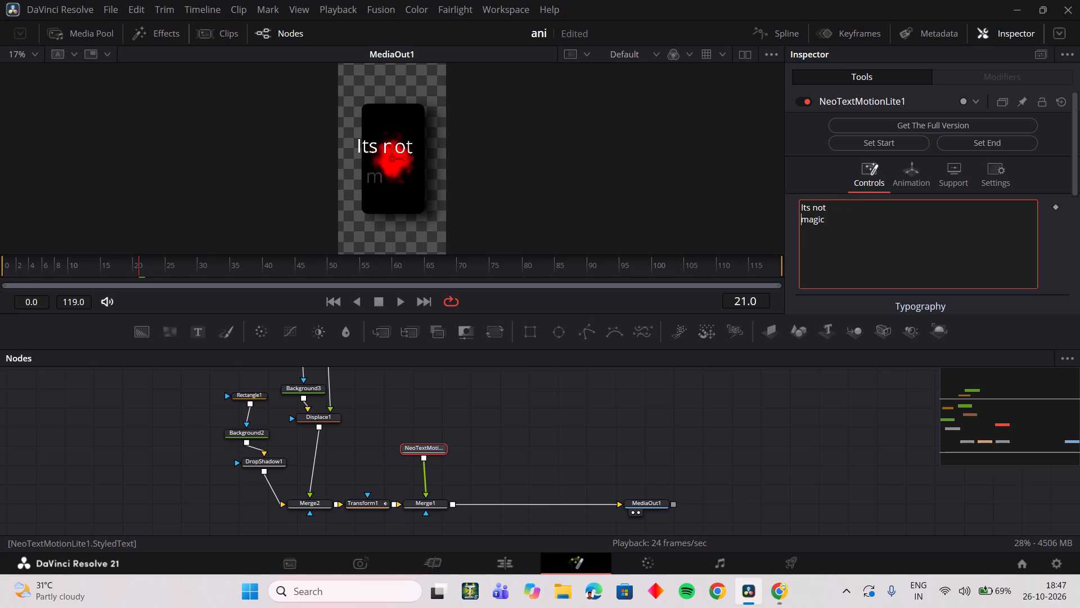
Check the text animation up to frame 55 and shift the text slightly left by lowering its X position.
left_click_drag(154, 264, 169, 265)
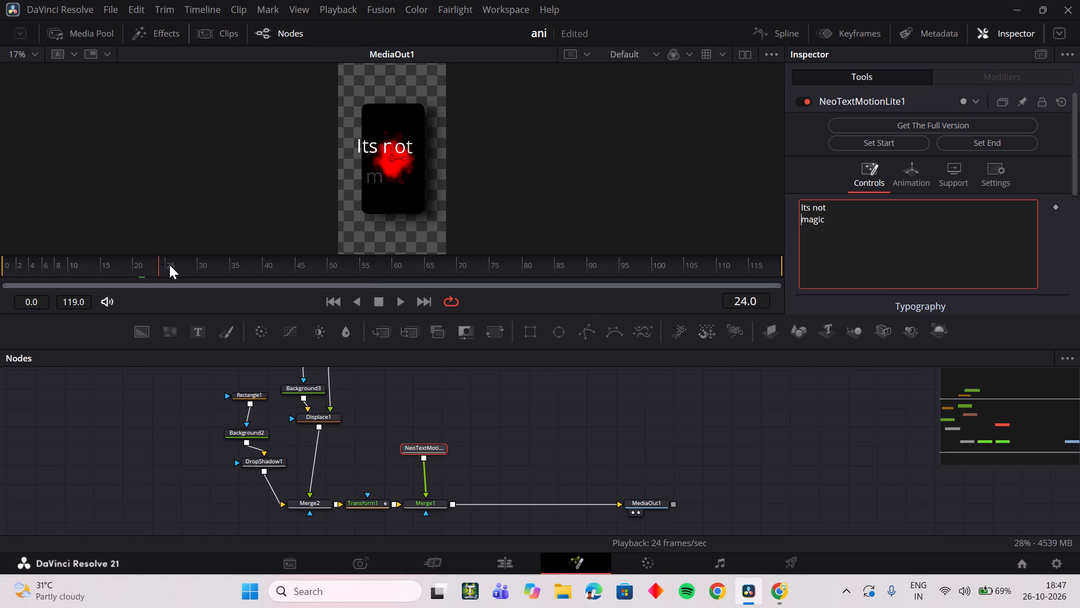
left_click_drag(169, 265, 336, 274)
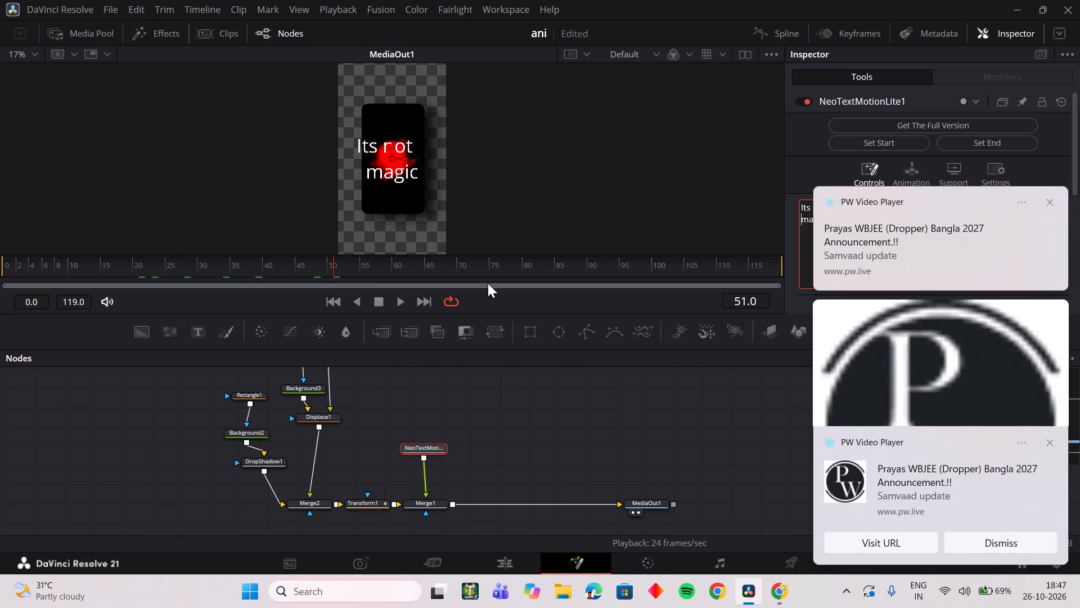
left_click(1051, 445)
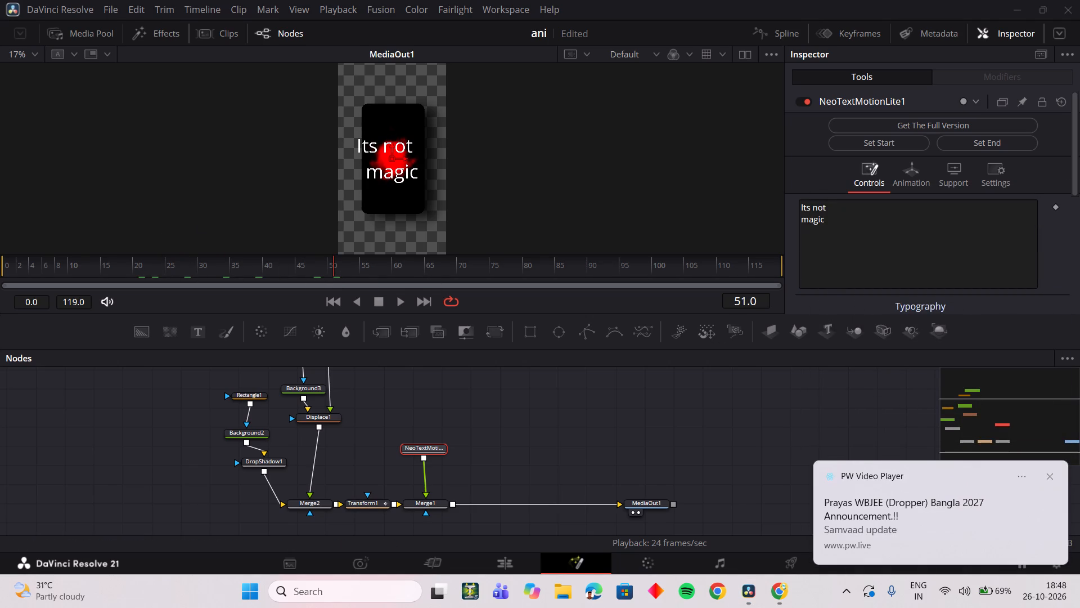
left_click_drag(319, 270, 332, 264)
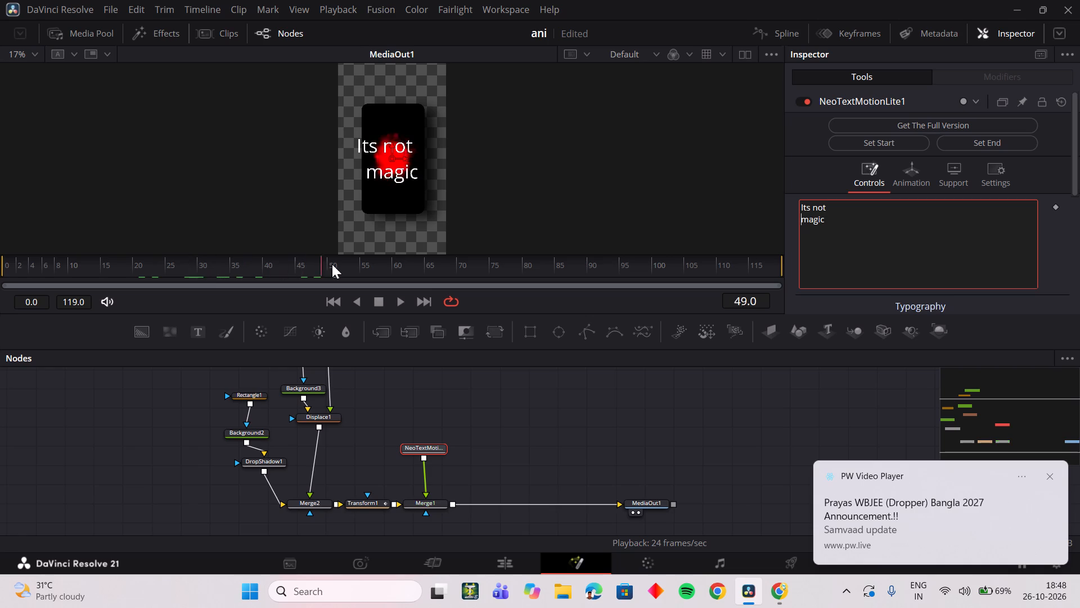
left_click_drag(332, 264, 363, 264)
scroll(868, 222, "down", 3)
scroll(868, 220, "up", 1)
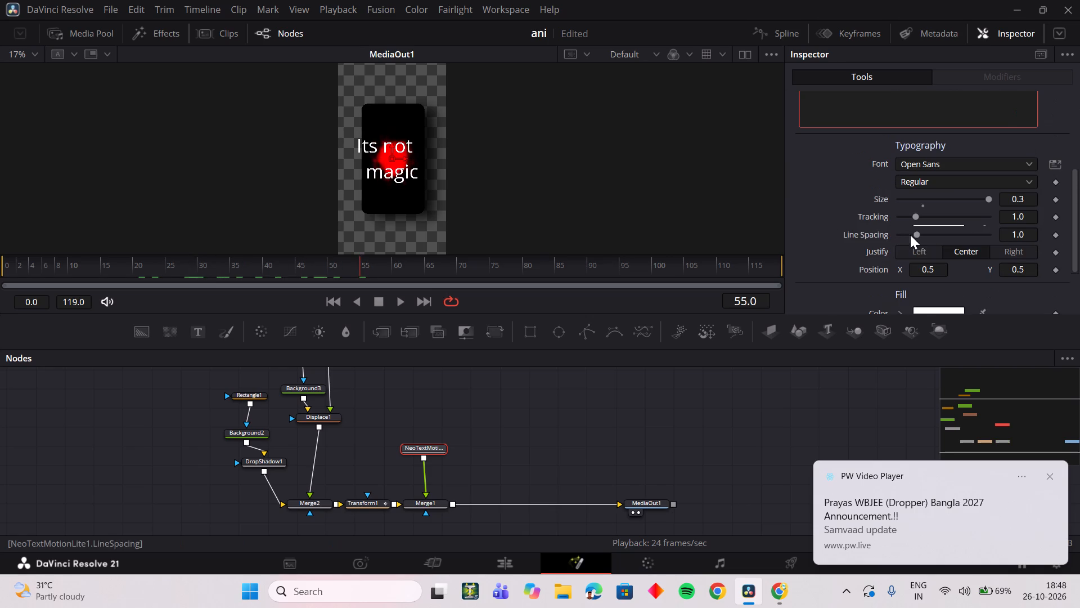
left_click_drag(929, 271, 884, 272)
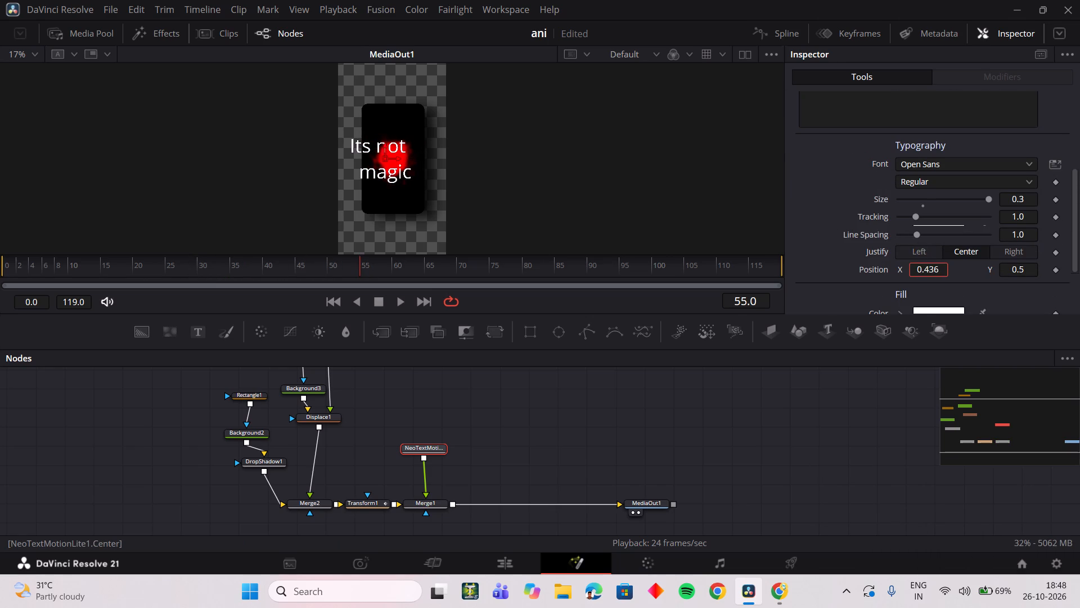
left_click_drag(884, 272, 902, 270)
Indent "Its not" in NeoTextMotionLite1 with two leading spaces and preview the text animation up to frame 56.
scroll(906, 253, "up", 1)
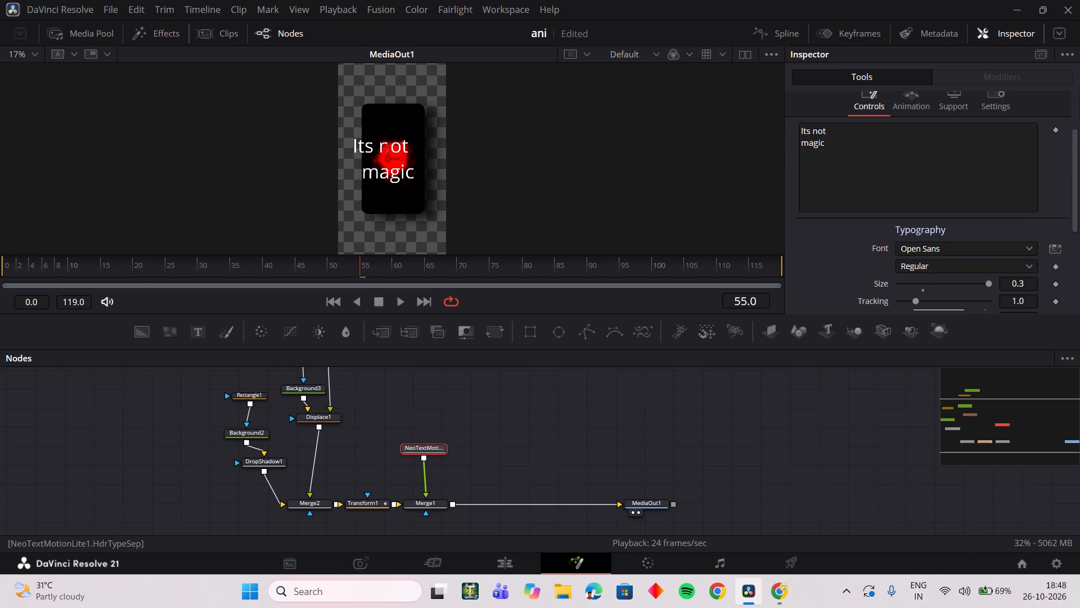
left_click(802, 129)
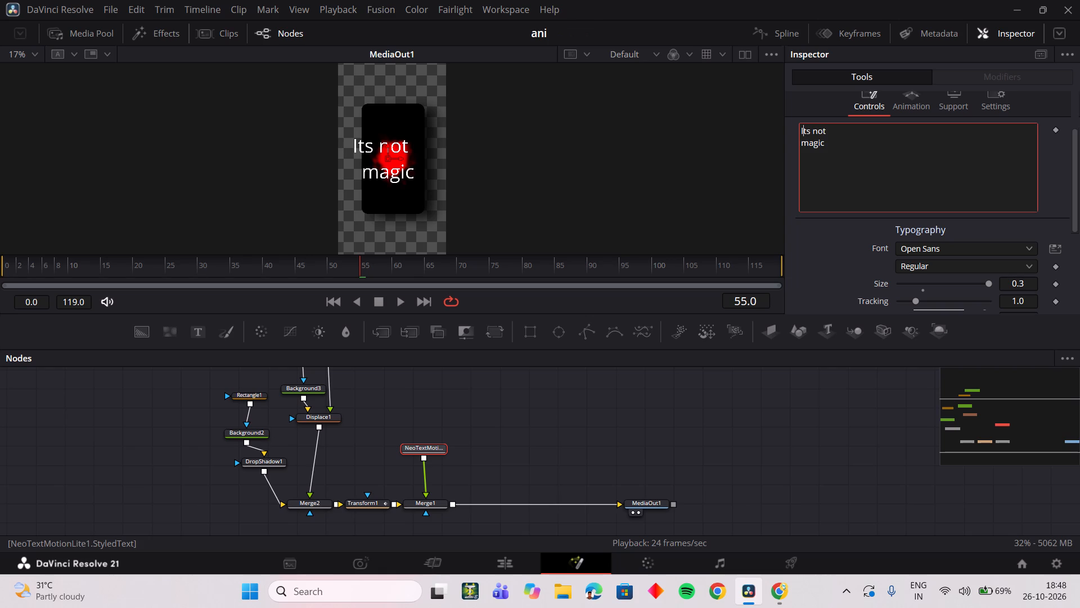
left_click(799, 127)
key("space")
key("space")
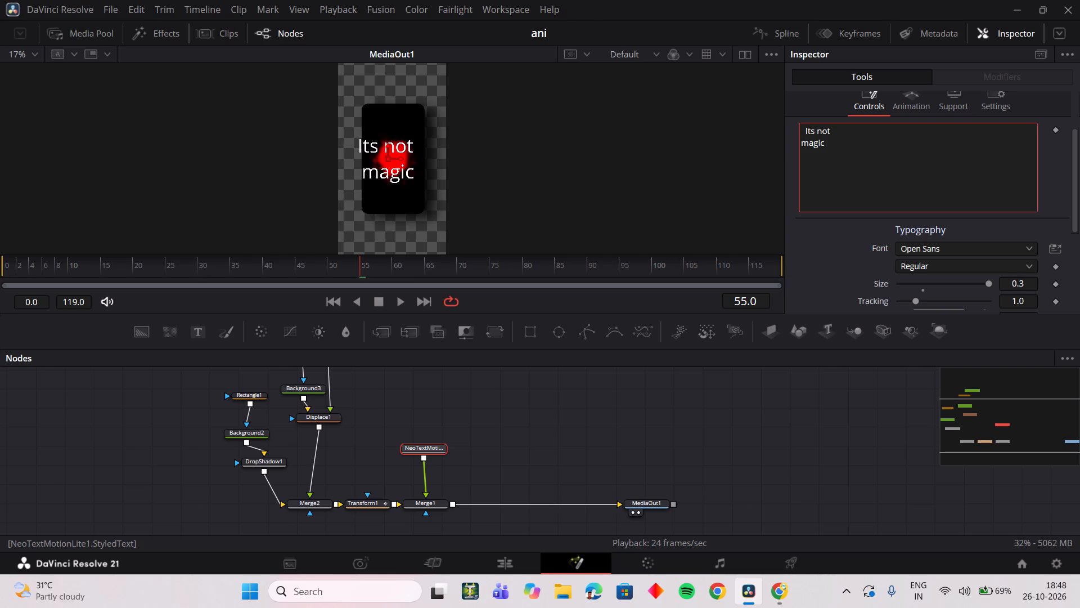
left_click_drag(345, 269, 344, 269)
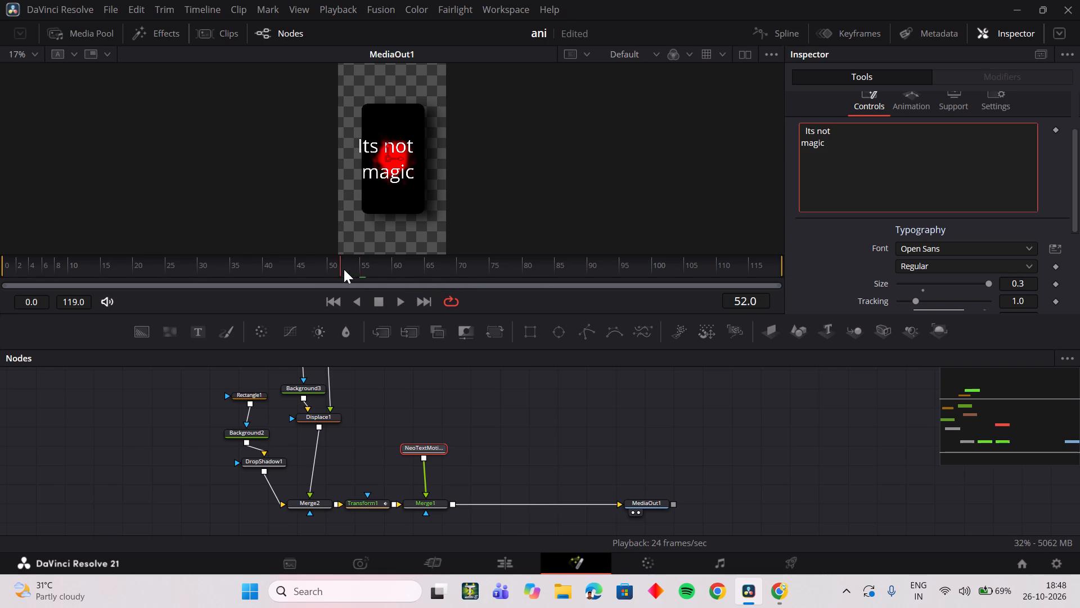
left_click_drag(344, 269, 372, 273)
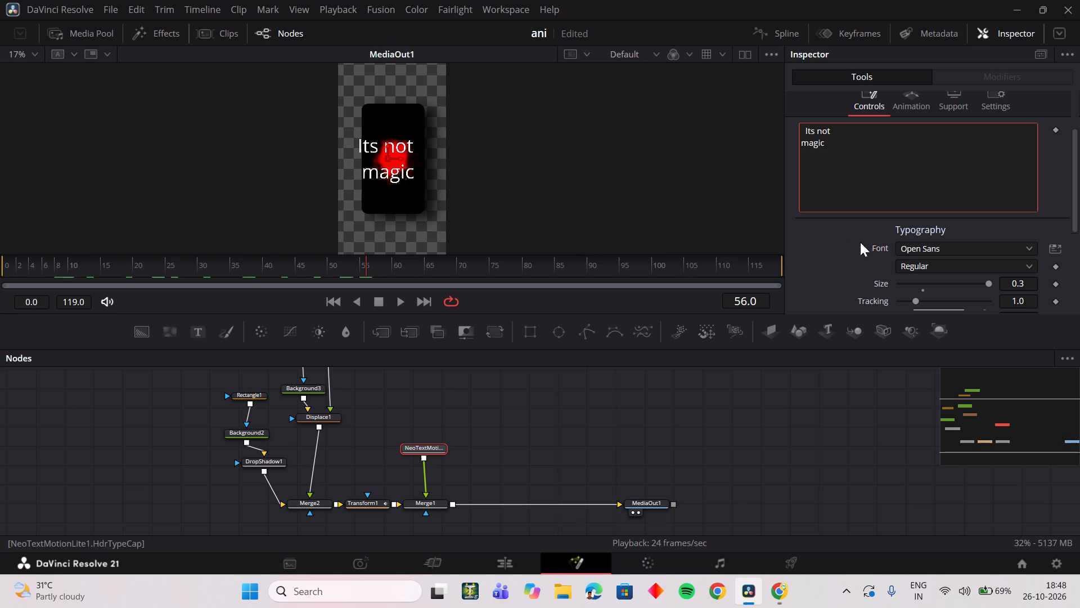
Examine the text field options, typography and animation settings of NeoTextMotionLite1 for a way to style the text.
right_click(847, 162)
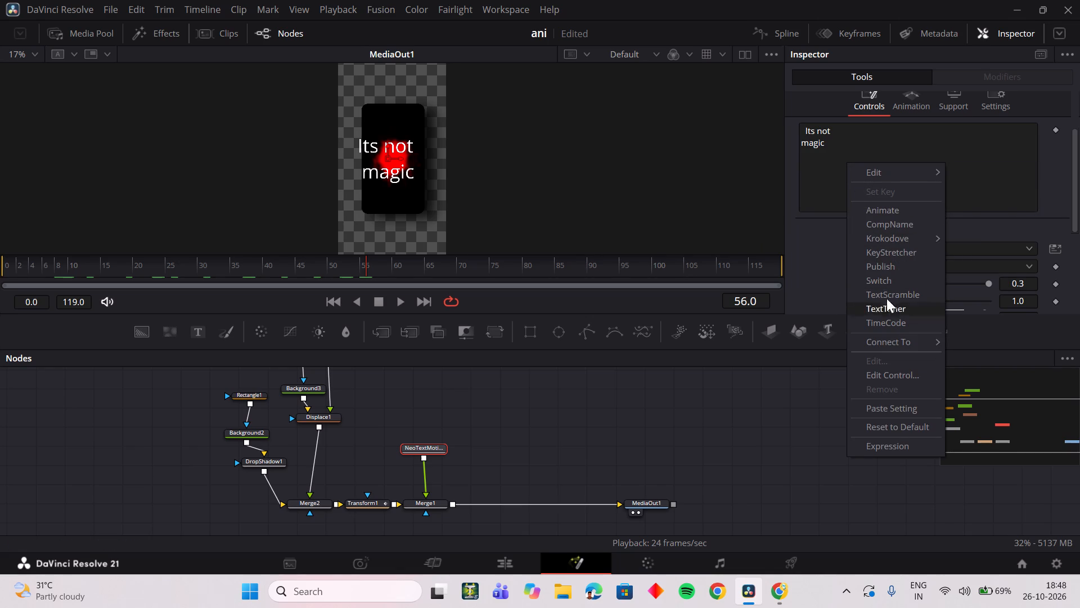
left_click(812, 241)
right_click(934, 127)
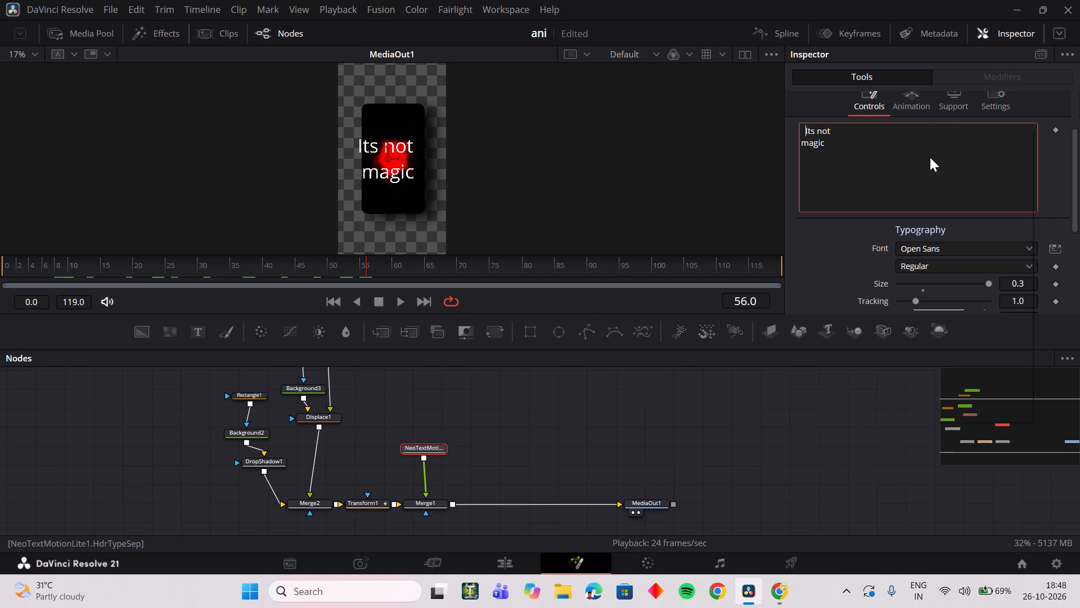
left_click(876, 175)
scroll(877, 180, "up", 1)
left_click(915, 171)
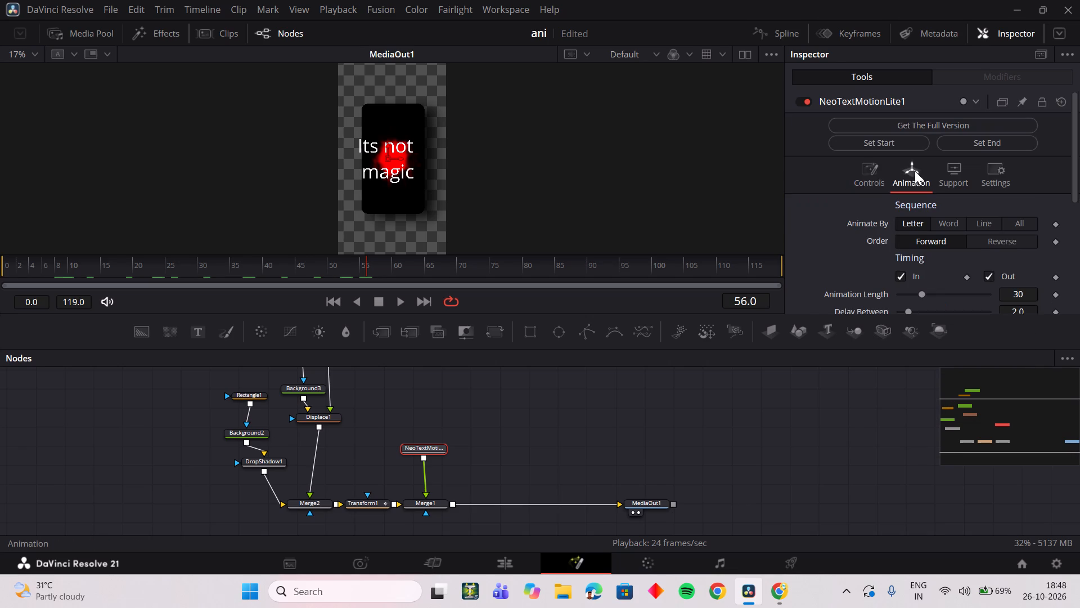
left_click(881, 180)
right_click(914, 244)
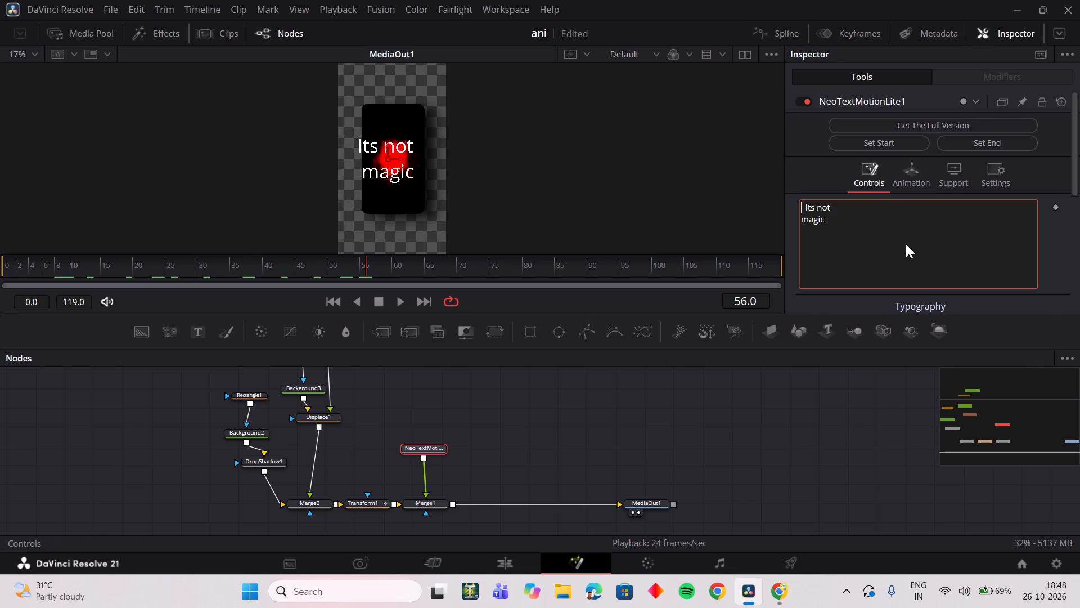
left_click(889, 229)
right_click(889, 229)
left_click(858, 254)
scroll(865, 252, "down", 2)
scroll(865, 252, "up", 3)
scroll(865, 252, "down", 2)
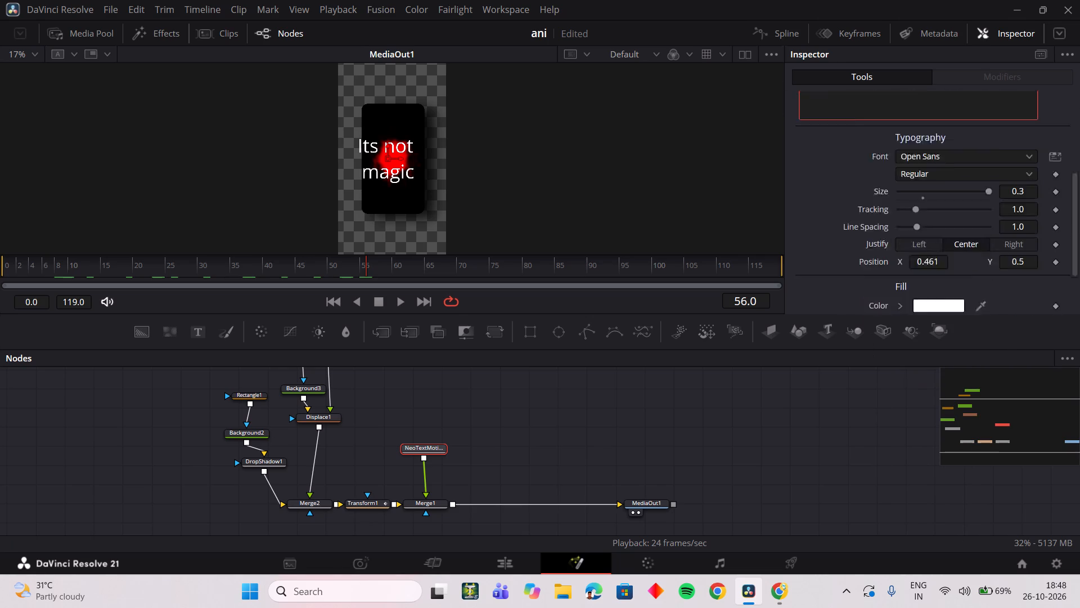
scroll(865, 252, "down", 3)
scroll(865, 252, "up", 5)
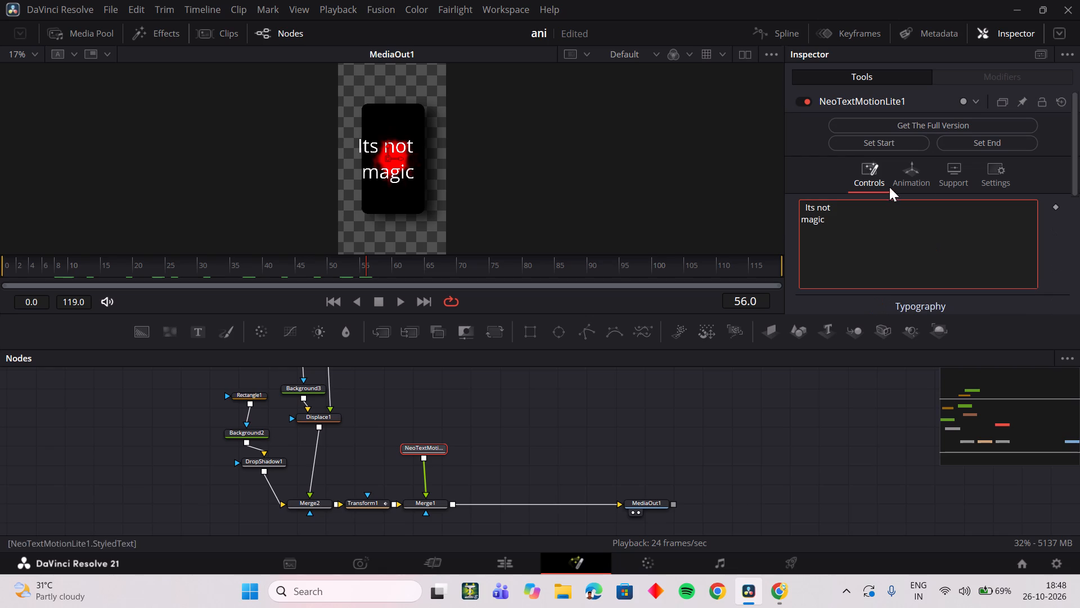
left_click(903, 178)
left_click(861, 176)
right_click(882, 230)
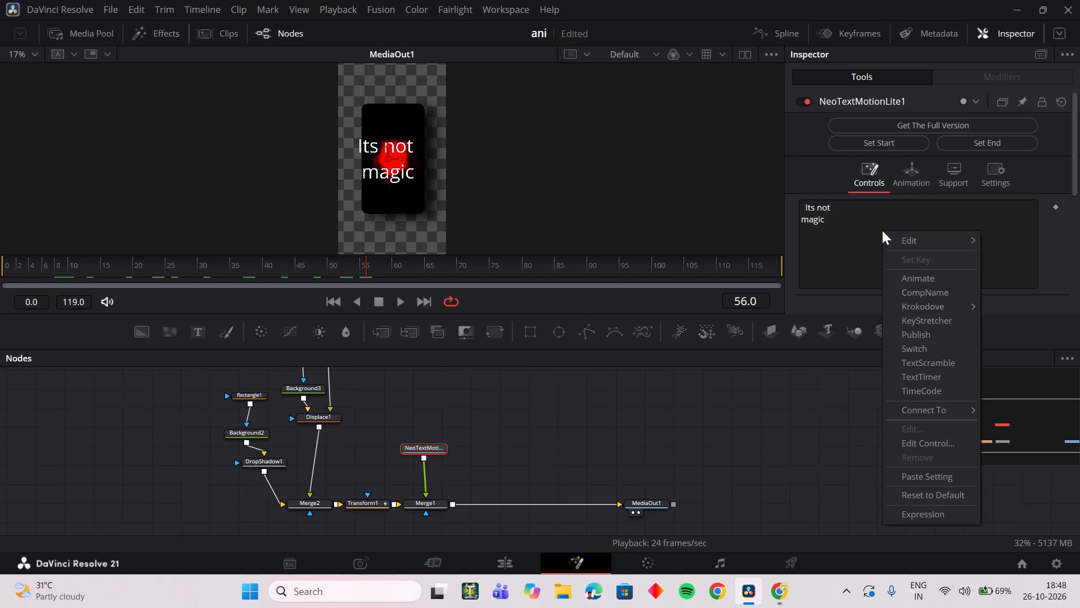
left_click(865, 236)
scroll(858, 226, "down", 1)
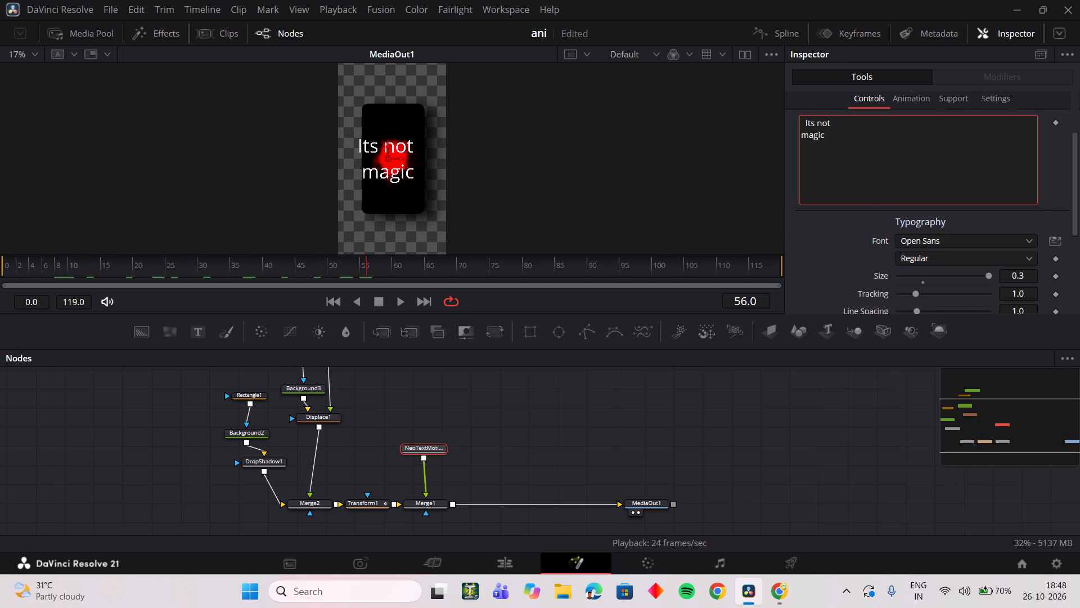
left_click(923, 221)
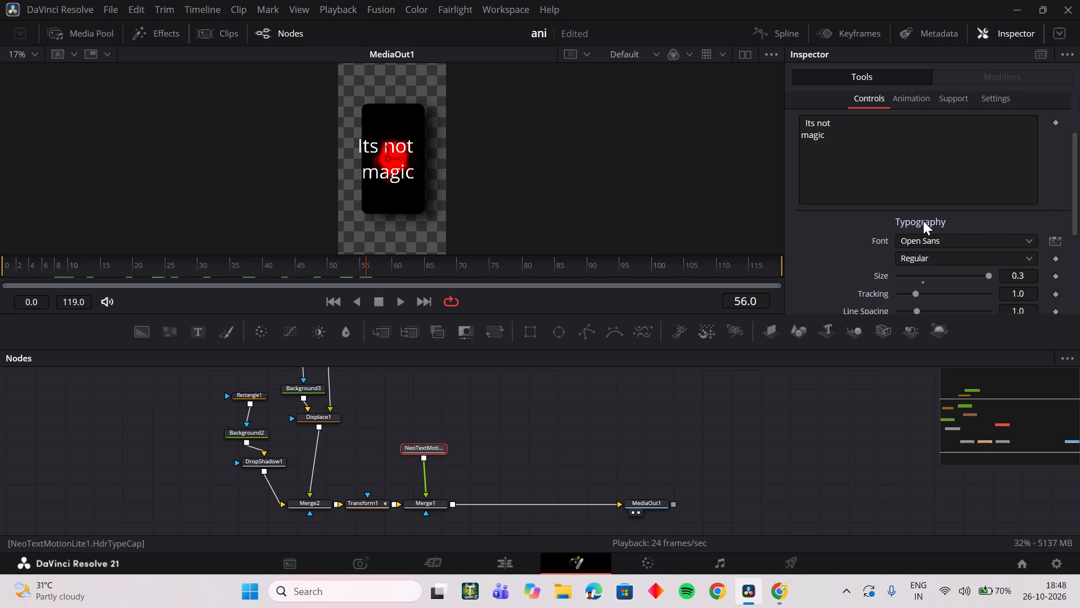
scroll(922, 180, "down", 7)
scroll(920, 182, "up", 5)
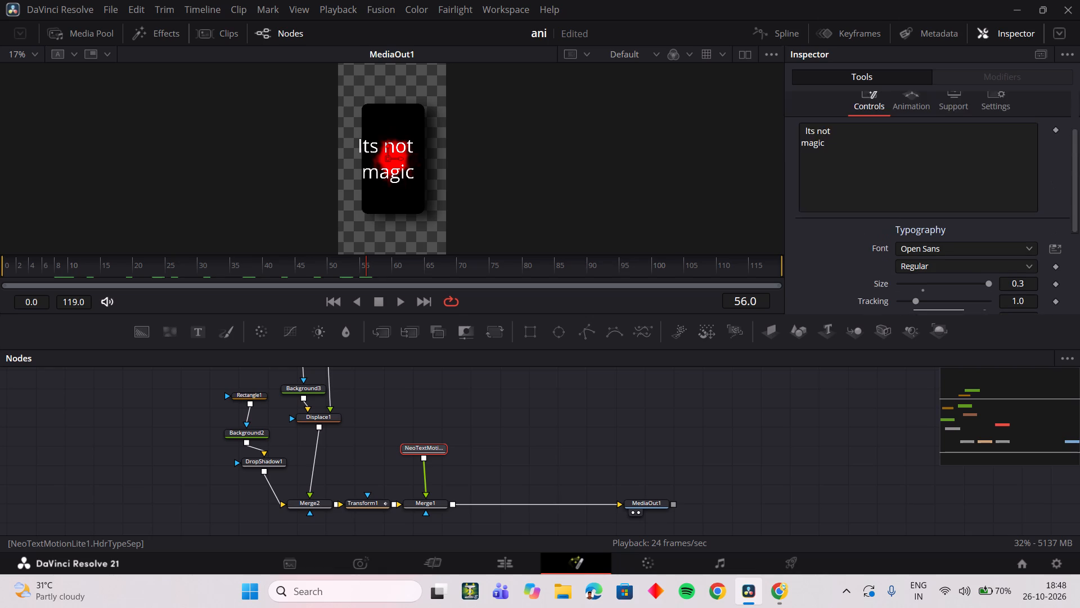
scroll(920, 182, "down", 5)
scroll(919, 185, "up", 4)
left_click(895, 157)
left_click(905, 163)
scroll(902, 194, "down", 5)
scroll(899, 203, "up", 6)
left_click(881, 181)
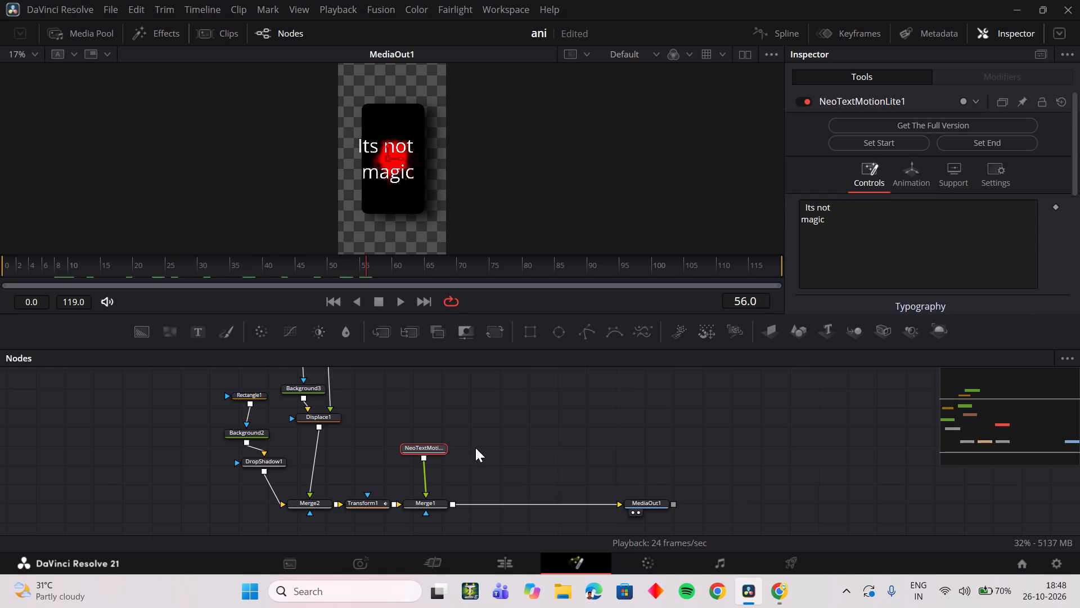
Delete the NeoTextMotionLite1 node from the node graph.
key("Delete")
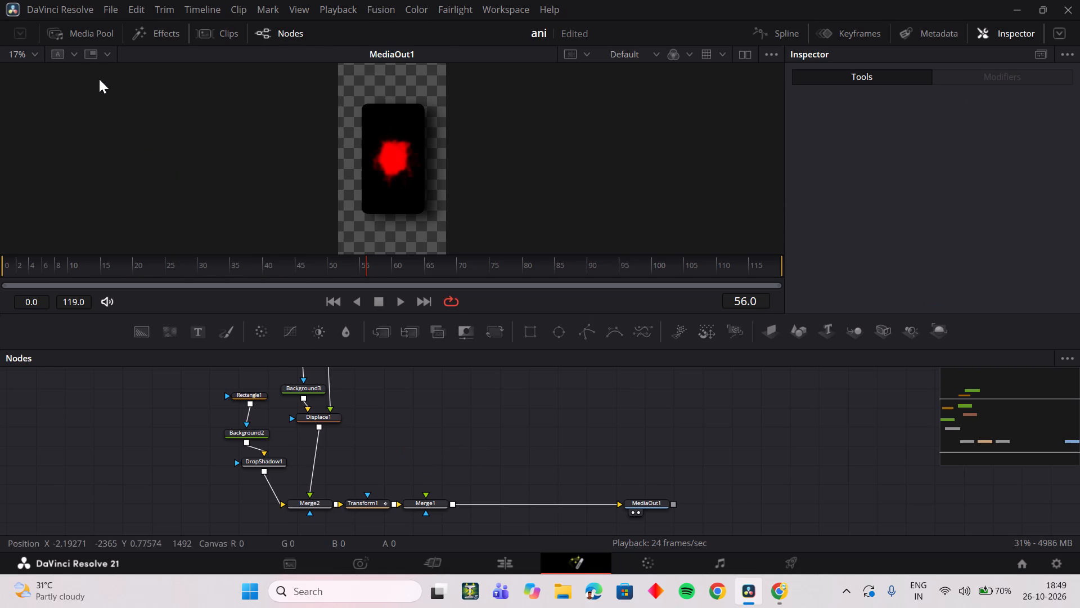
Look through the Edit effects templates, including Clipzo, WilliamJustice and Neo Starter Pack, for a replacement text tool.
left_click(96, 33)
left_click(145, 37)
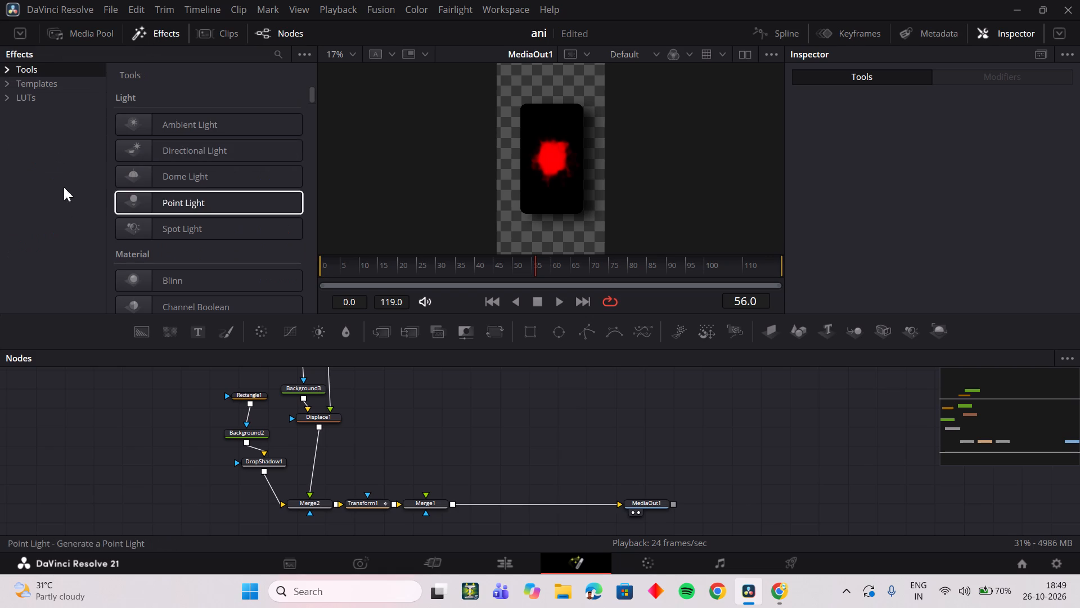
left_click(56, 80)
left_click(3, 83)
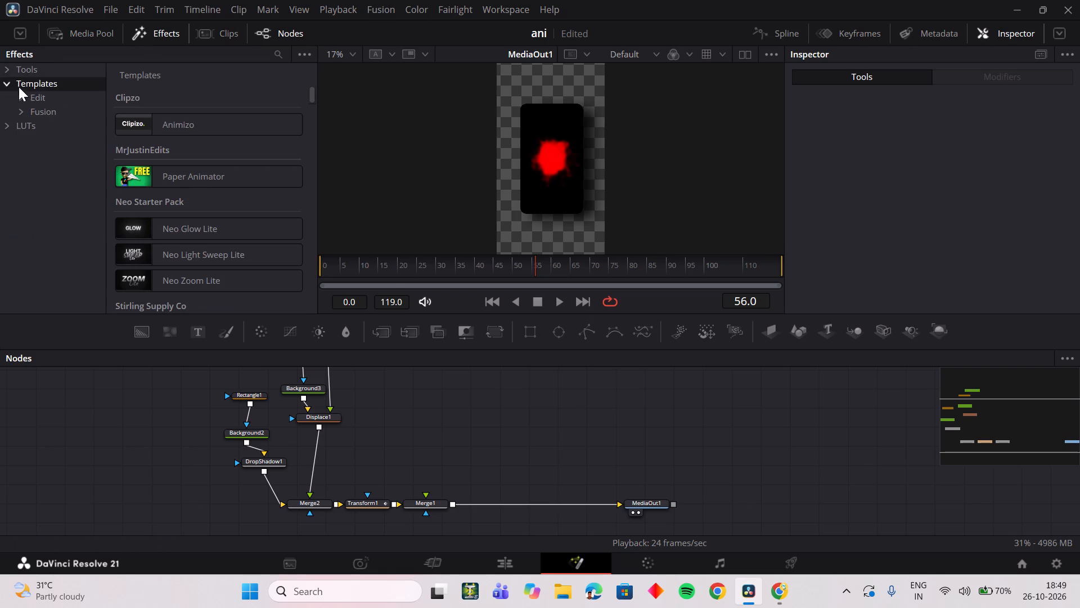
left_click(28, 95)
left_click(24, 96)
left_click(34, 109)
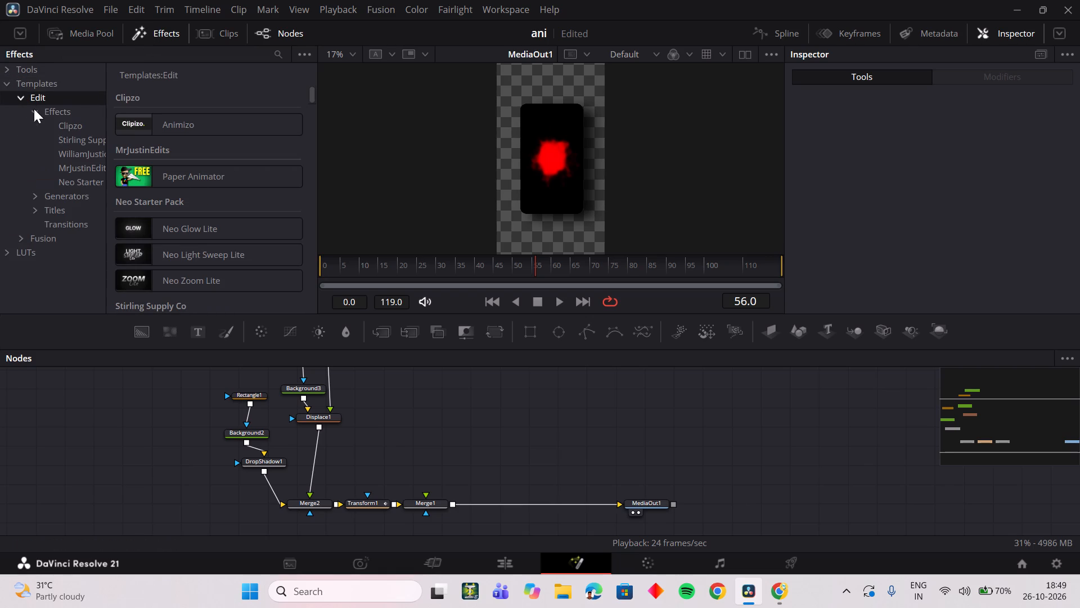
left_click(79, 154)
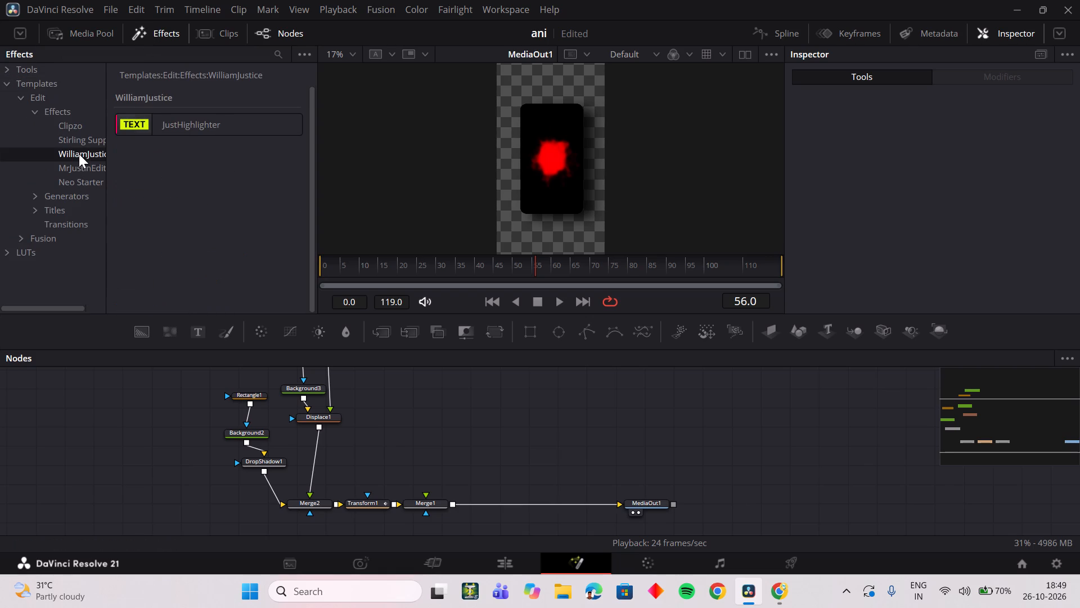
left_click(77, 138)
left_click(74, 128)
left_click(61, 168)
left_click(64, 179)
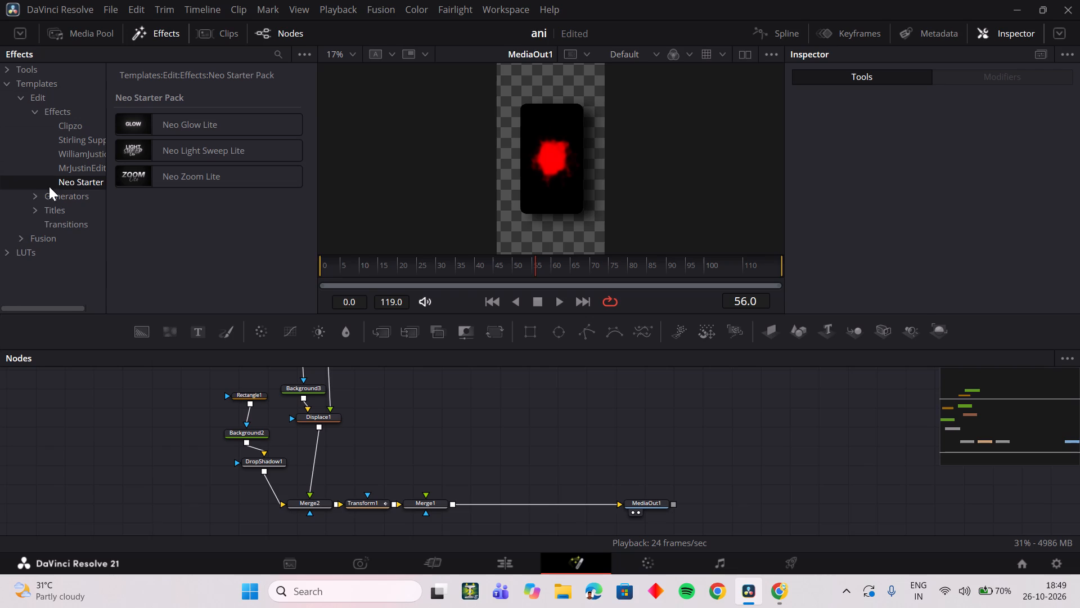
Add the BroVFX TypeForge title template to the node graph and connect its output to Merge1.
left_click(38, 195)
left_click(35, 265)
left_click(48, 282)
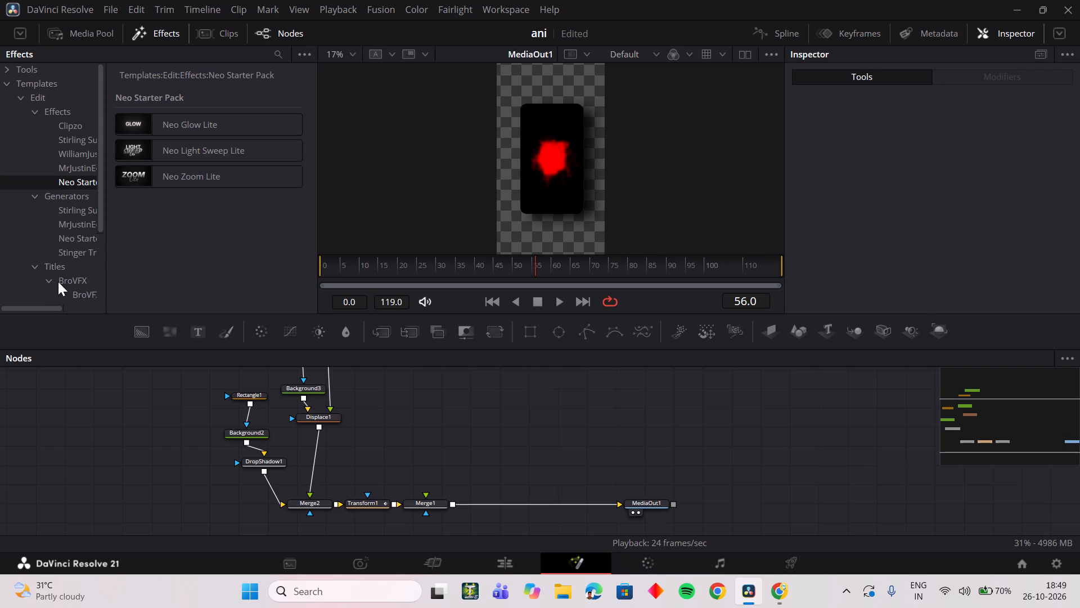
left_click(49, 284)
left_click(58, 283)
left_click_drag(141, 127, 442, 433)
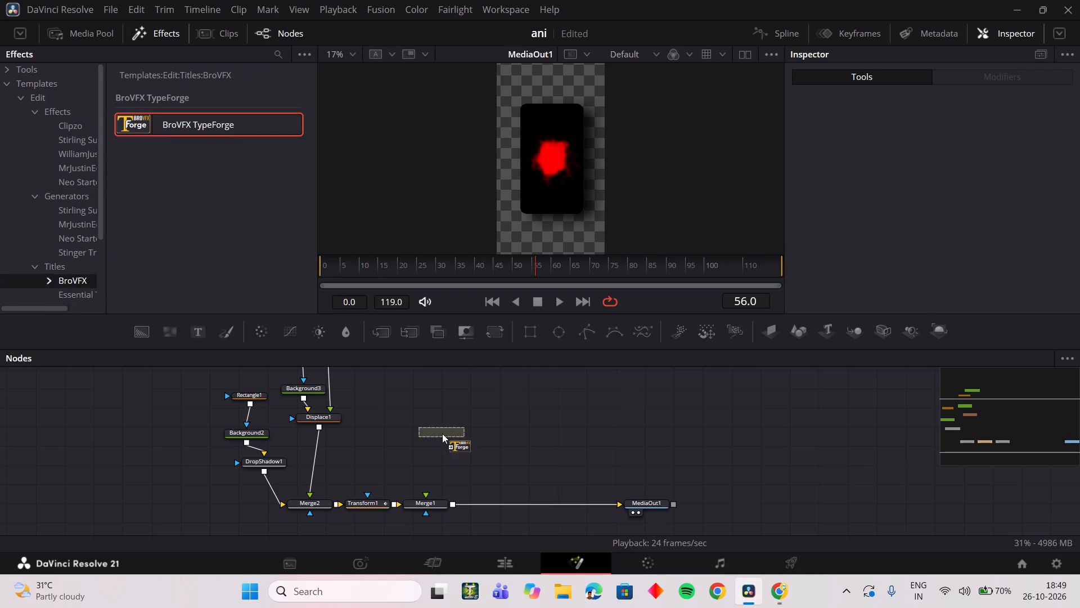
left_click_drag(442, 433, 443, 433)
left_click_drag(467, 438, 448, 491)
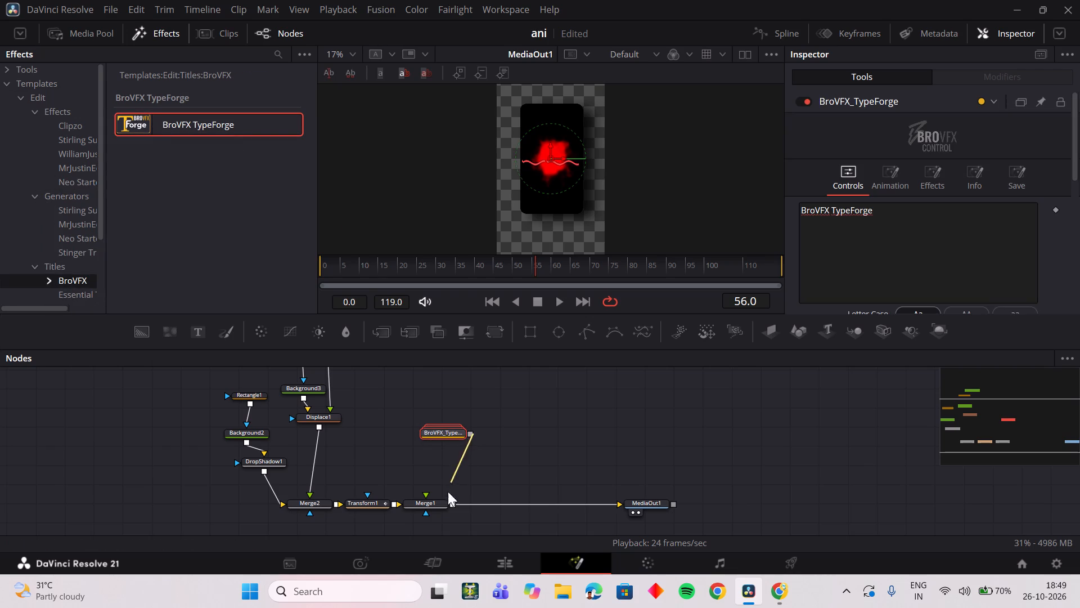
left_click_drag(448, 491, 430, 508)
Replace the default text of the BroVFX_TypeForge node with "Its not Magic" on one line.
left_click_drag(871, 217, 867, 215)
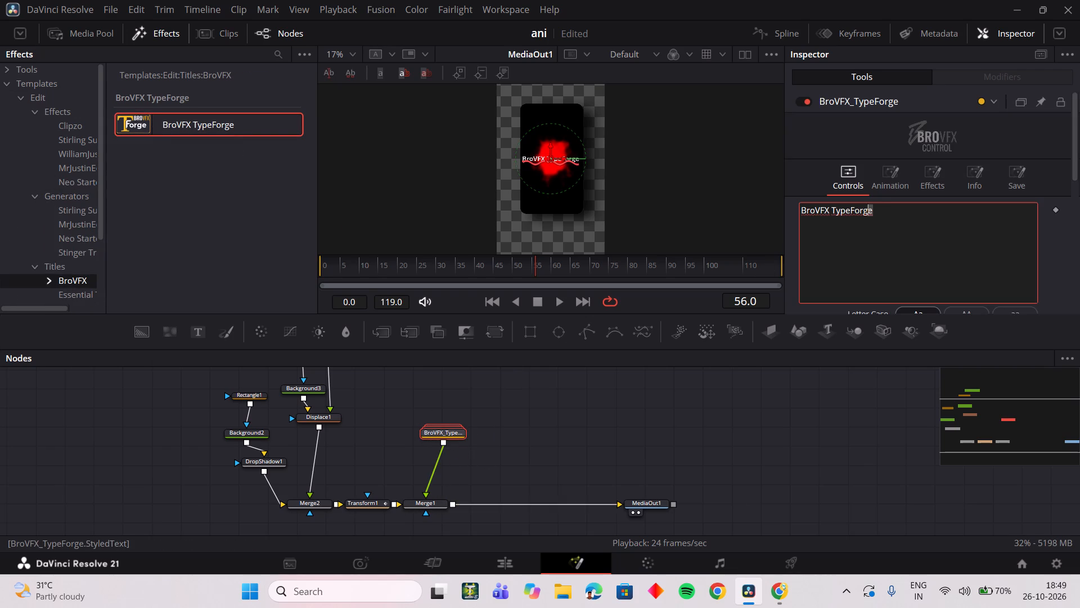
left_click_drag(867, 215, 785, 223)
left_click_drag(868, 211, 800, 213)
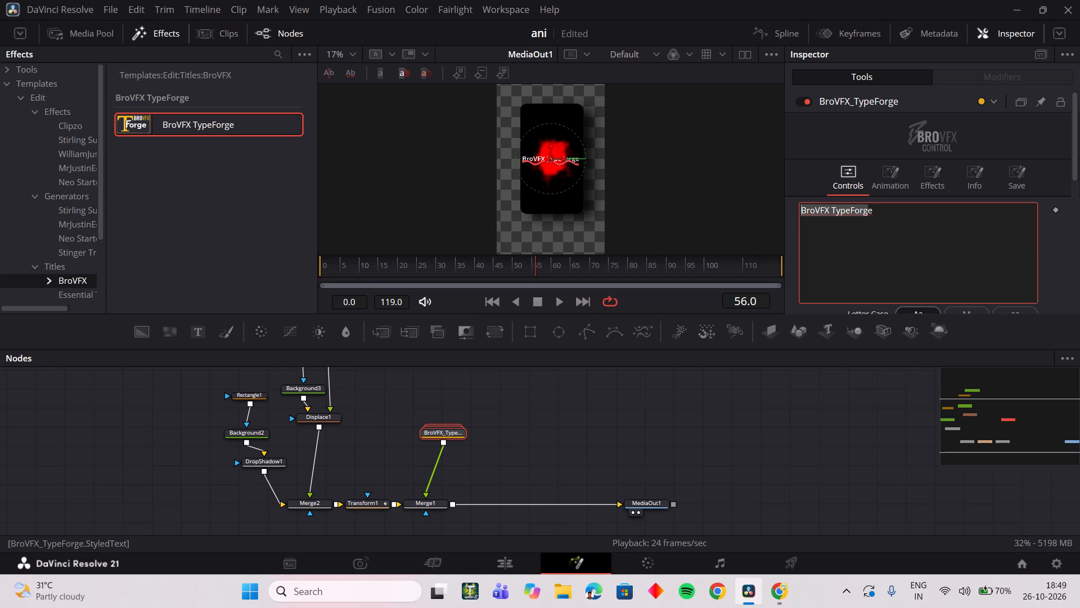
left_click(878, 209)
left_click_drag(876, 209, 800, 216)
key("BackSpace")
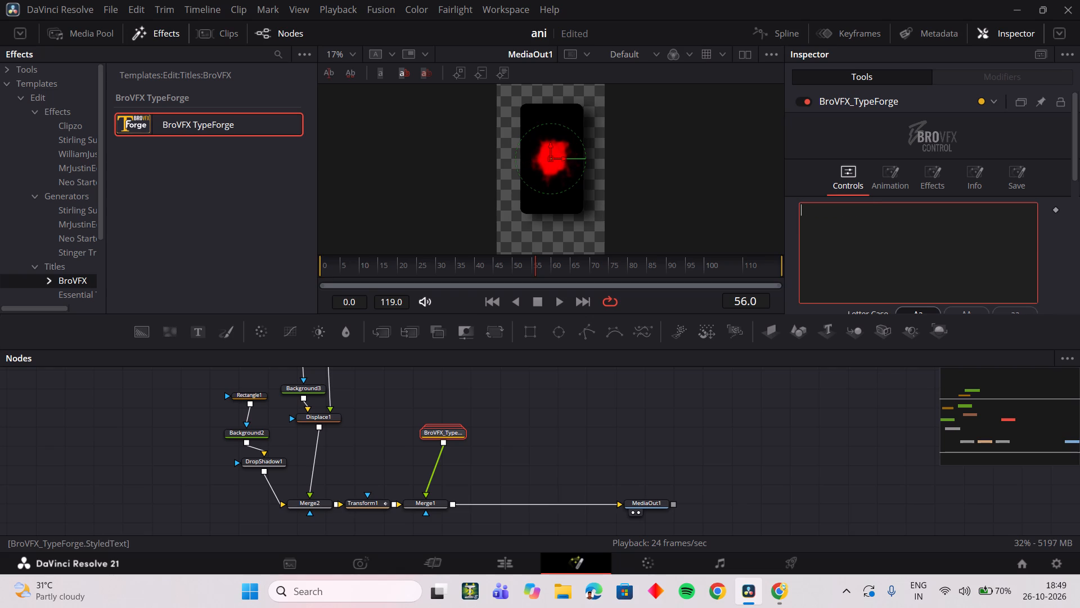
key("i")
key("BackSpace")
type("Its")
key("space")
type("not")
key("space")
type("Magic")
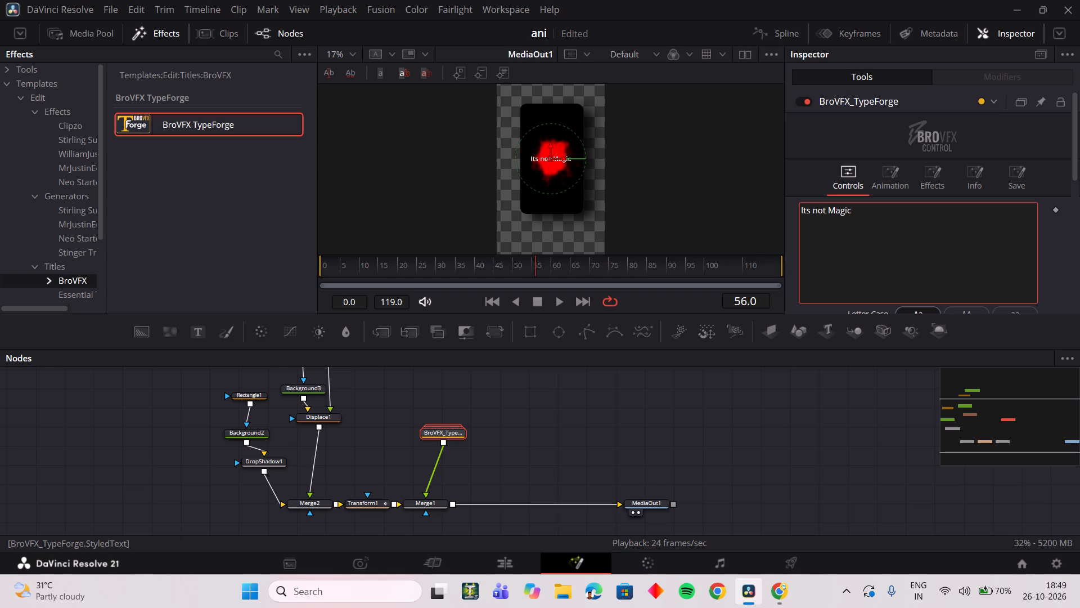
Look through the BroVFX_TypeForge text, effects and animation settings to see which styling options are available.
right_click(889, 229)
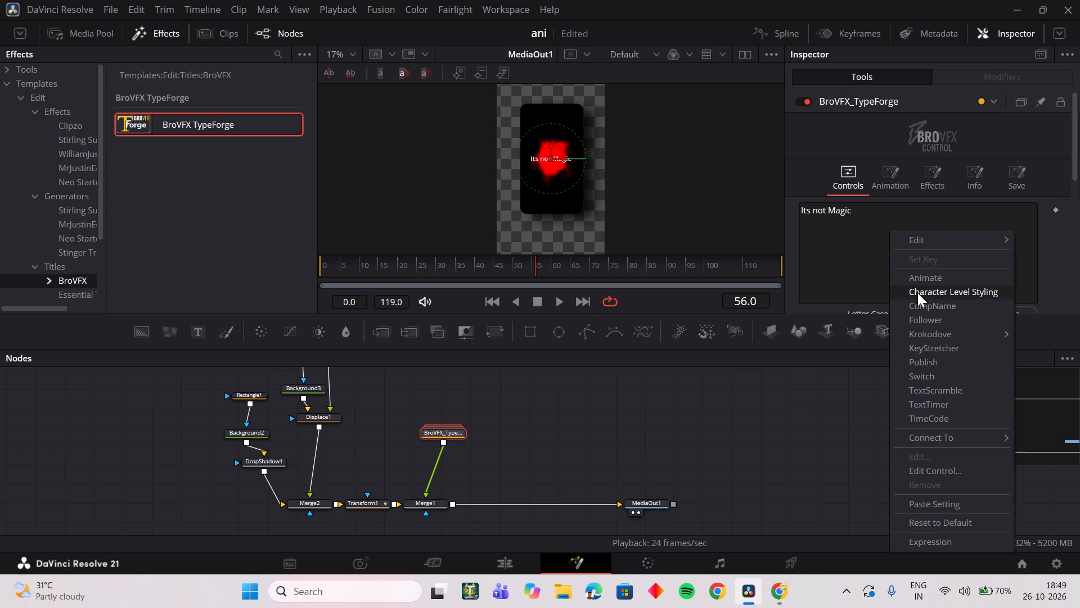
left_click(837, 247)
scroll(928, 248, "down", 2)
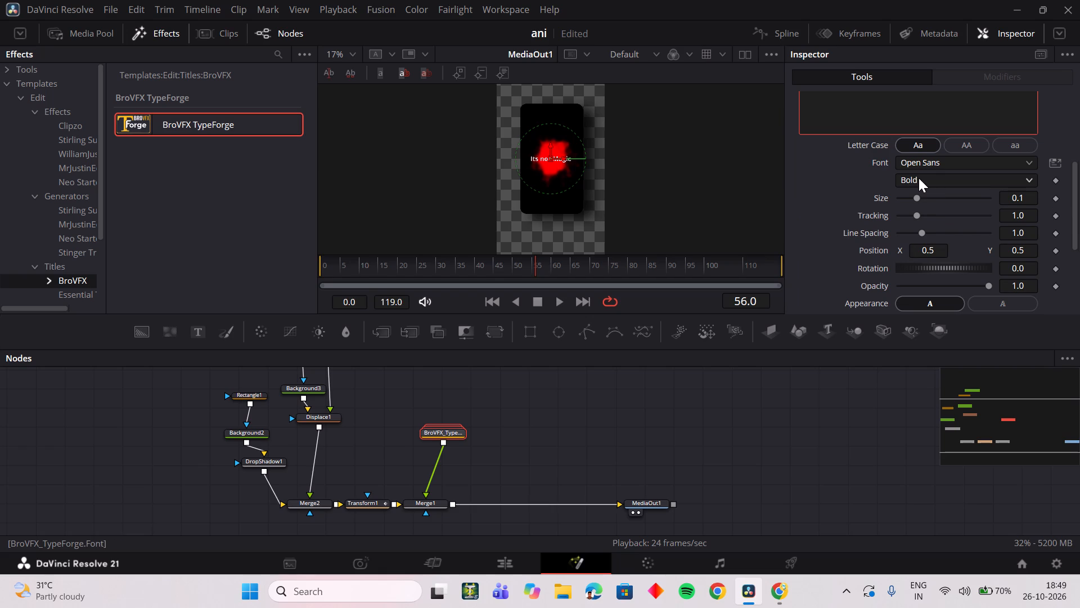
scroll(920, 229, "down", 1)
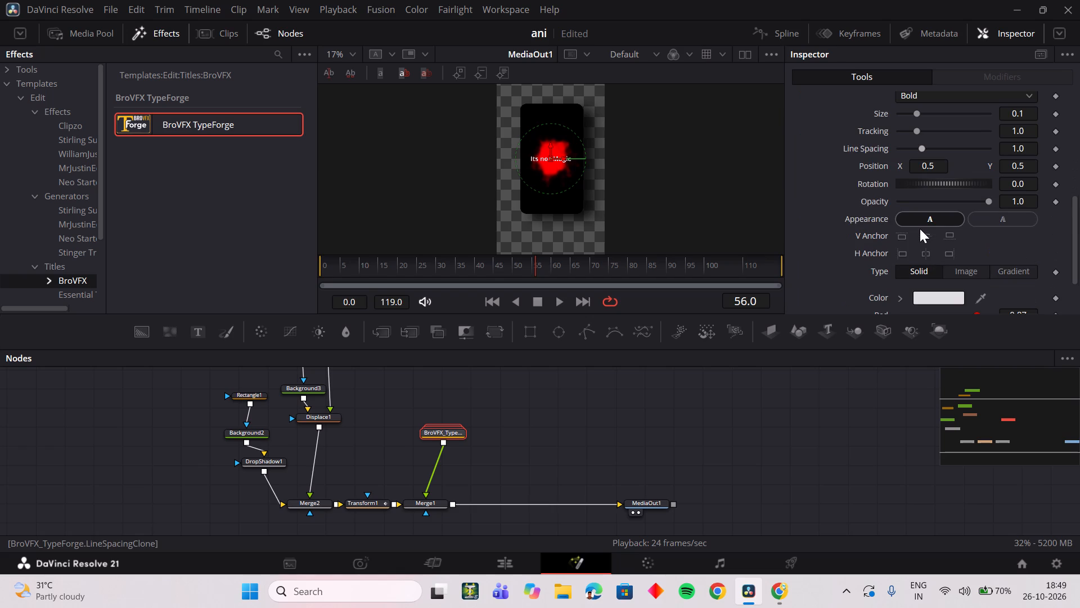
scroll(920, 229, "down", 2)
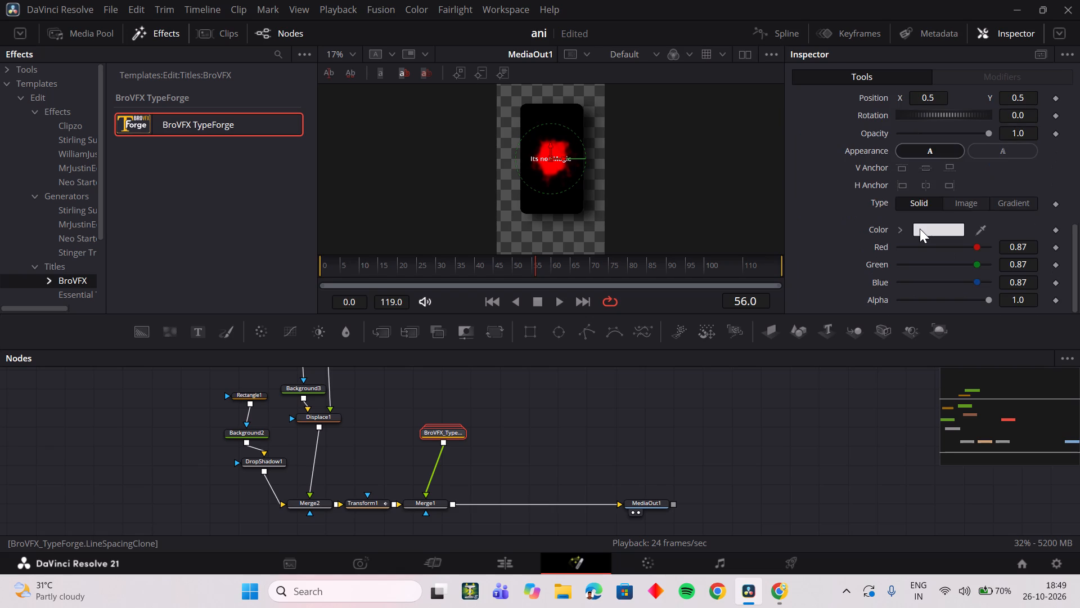
scroll(920, 229, "up", 3)
left_click(895, 113)
left_click(919, 108)
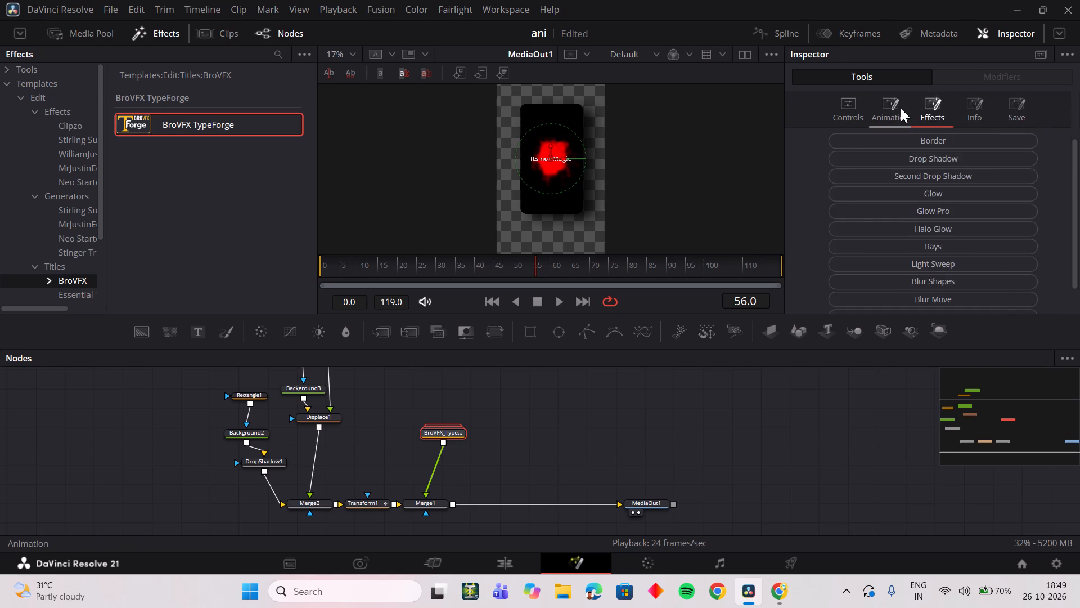
left_click(898, 108)
Scrub through the opening frames to check the text's animation, ending at frame 27.
left_click_drag(407, 274, 381, 267)
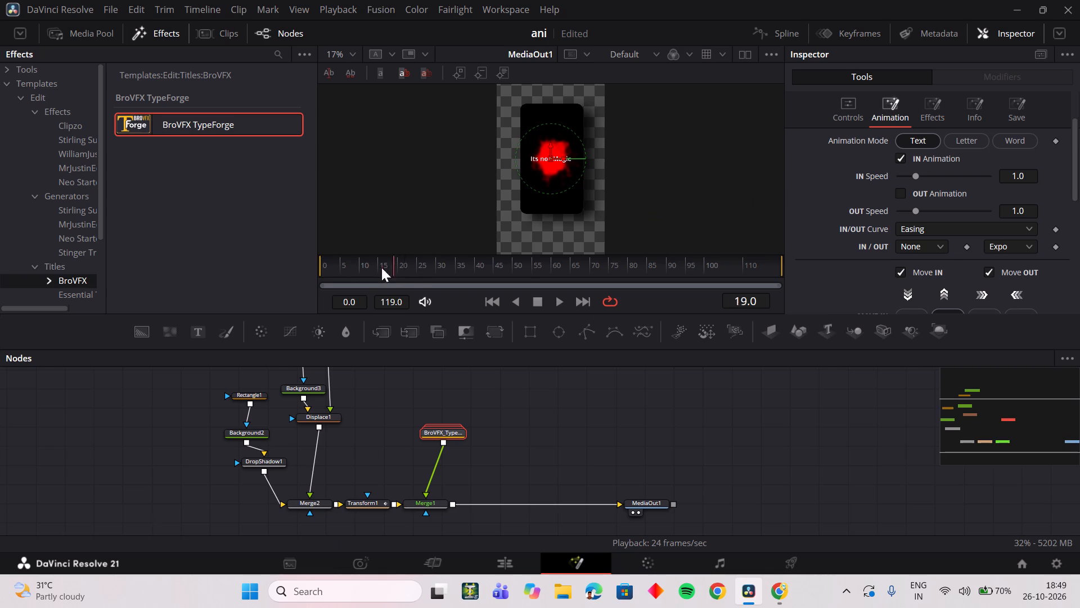
left_click_drag(381, 267, 357, 267)
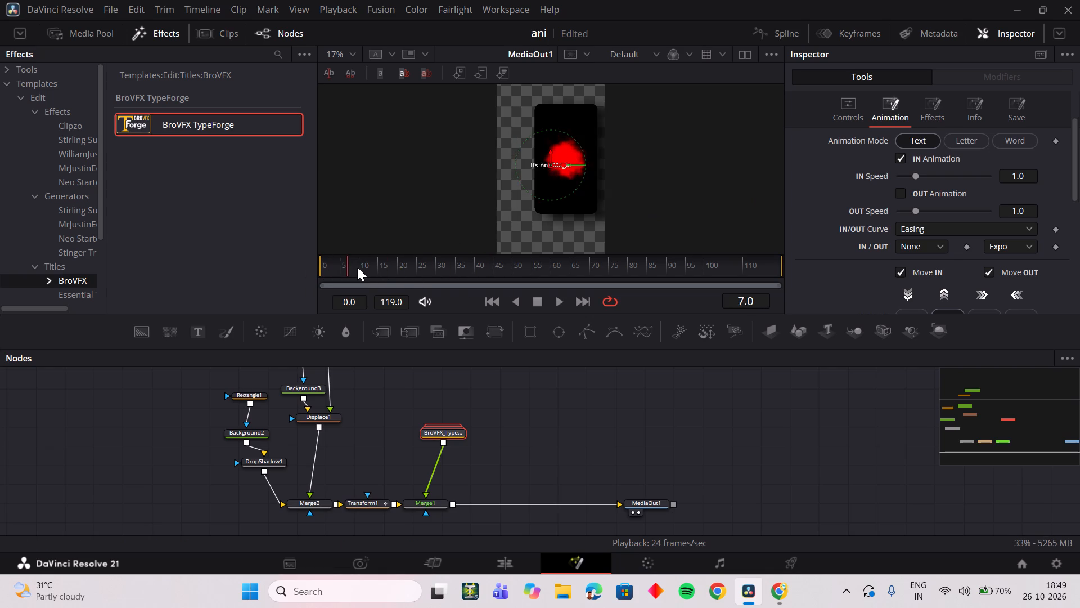
left_click_drag(357, 267, 424, 272)
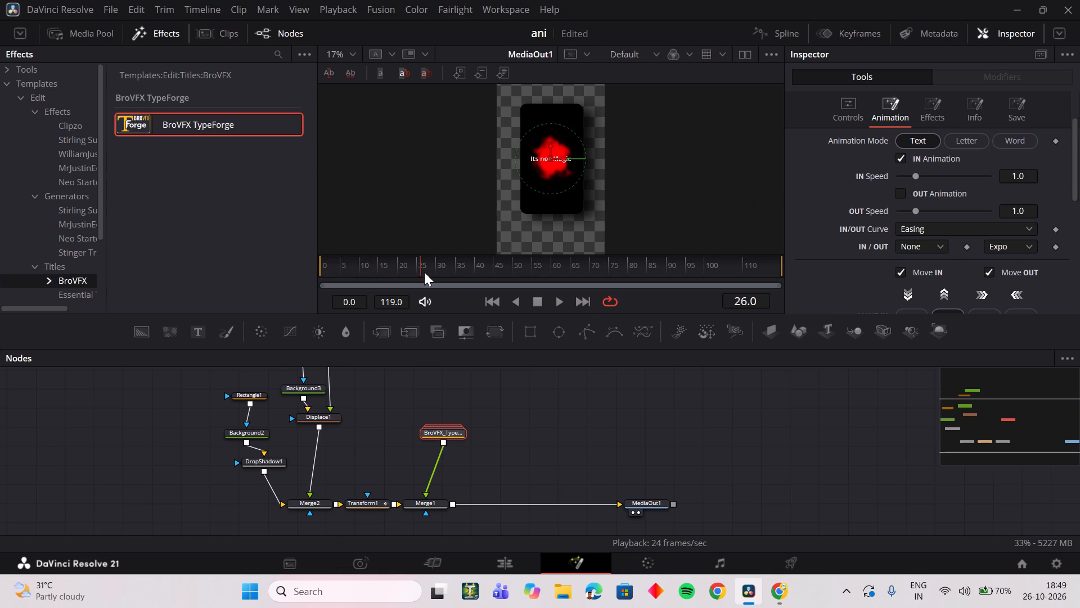
left_click_drag(424, 272, 425, 272)
scroll(619, 214, "up", 2)
scroll(619, 214, "down", 1)
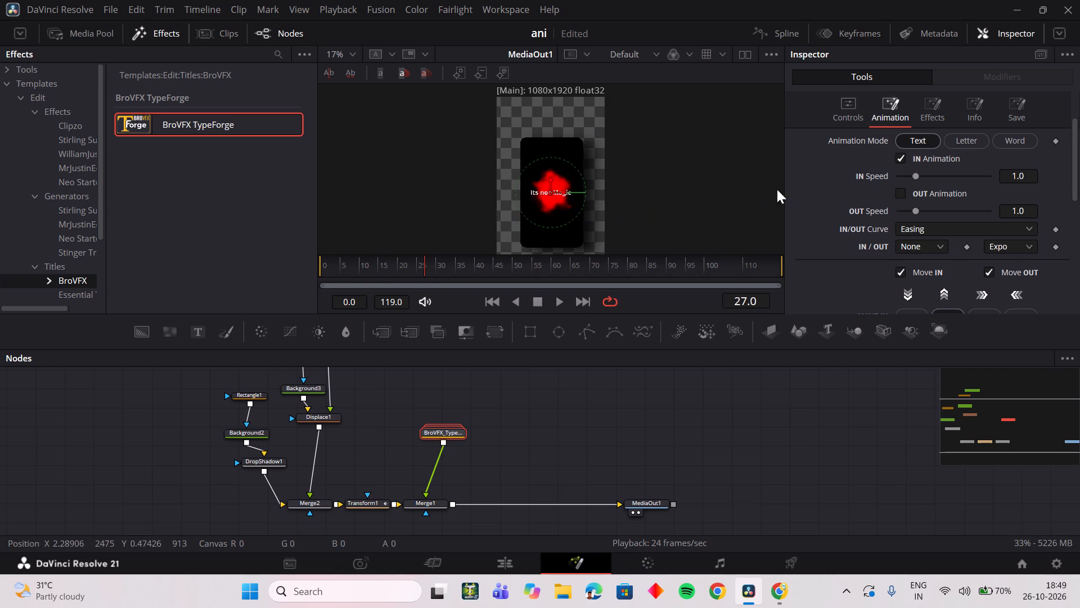
Move the text above the black rectangle to about X 0.478, Y 0.844, and enlarge it to size 0.2638.
left_click(861, 113)
scroll(955, 236, "down", 3)
scroll(956, 238, "up", 1)
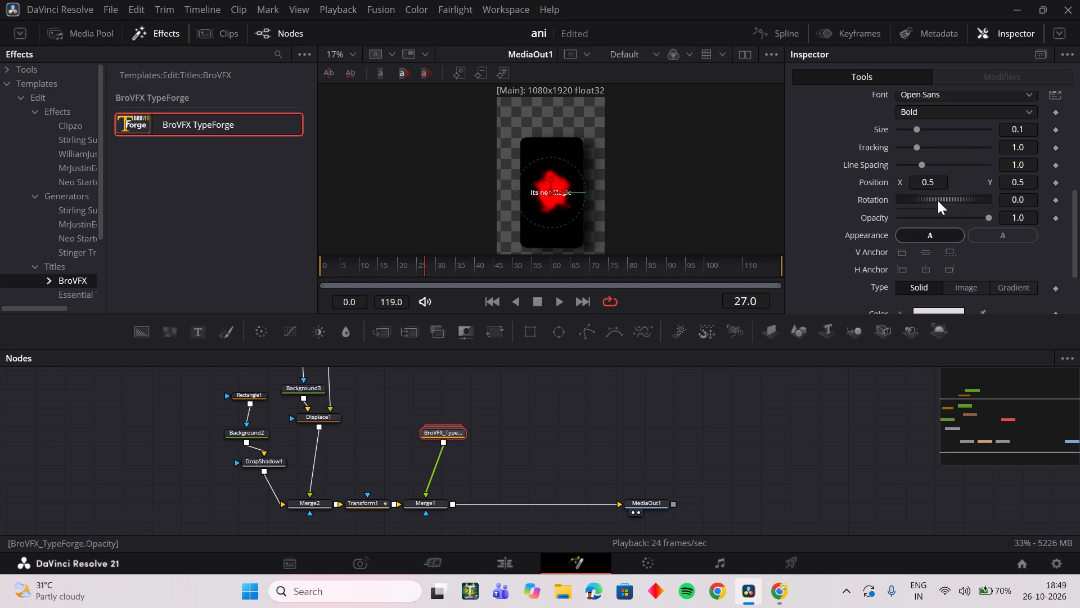
left_click_drag(928, 183, 941, 185)
left_click_drag(1021, 181, 738, 200)
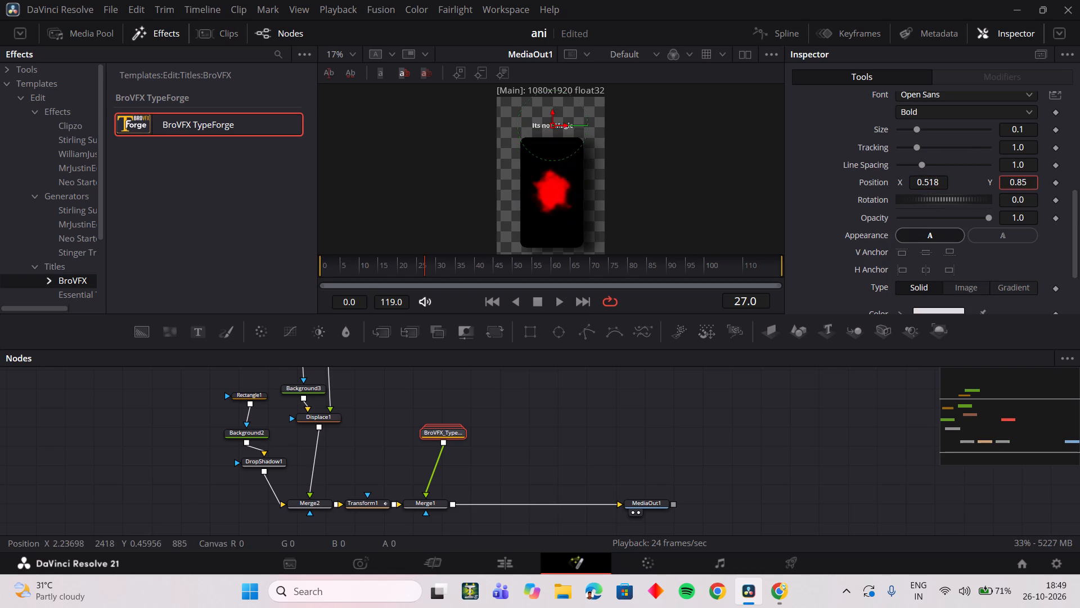
left_click_drag(738, 200, 733, 200)
left_click_drag(915, 183, 886, 186)
left_click_drag(996, 180, 1007, 180)
left_click_drag(916, 126, 937, 134)
scroll(939, 134, "up", 1)
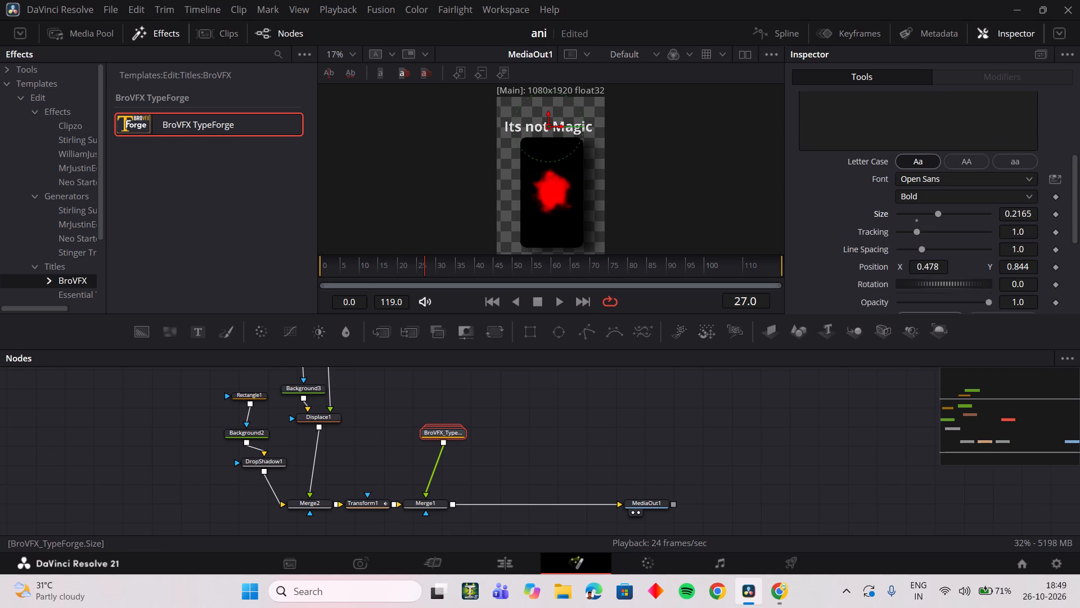
left_click_drag(938, 216, 946, 216)
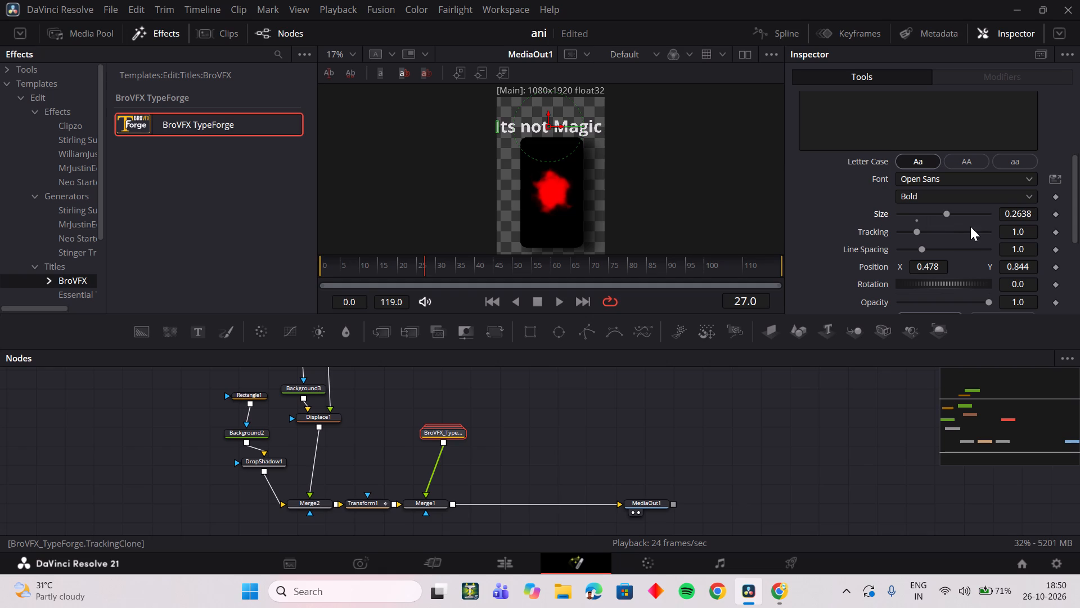
Reposition the enlarged text near the top of the frame at about X 0.514, Y 0.918.
left_click_drag(926, 269, 973, 267)
left_click_drag(1007, 265, 1039, 267)
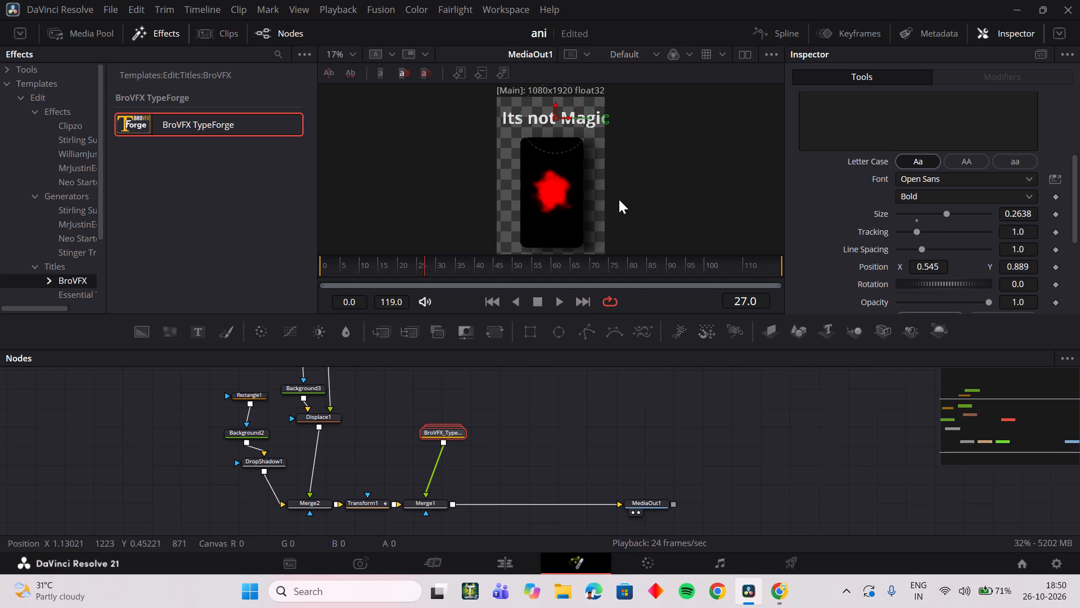
left_click_drag(1020, 265, 1020, 265)
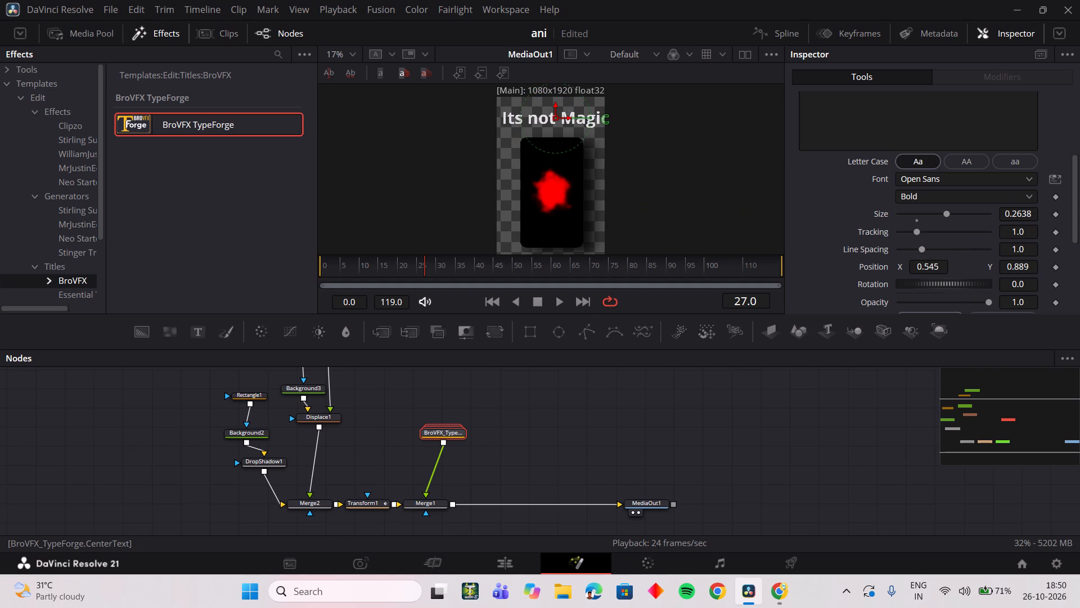
left_click_drag(1020, 265, 511, 267)
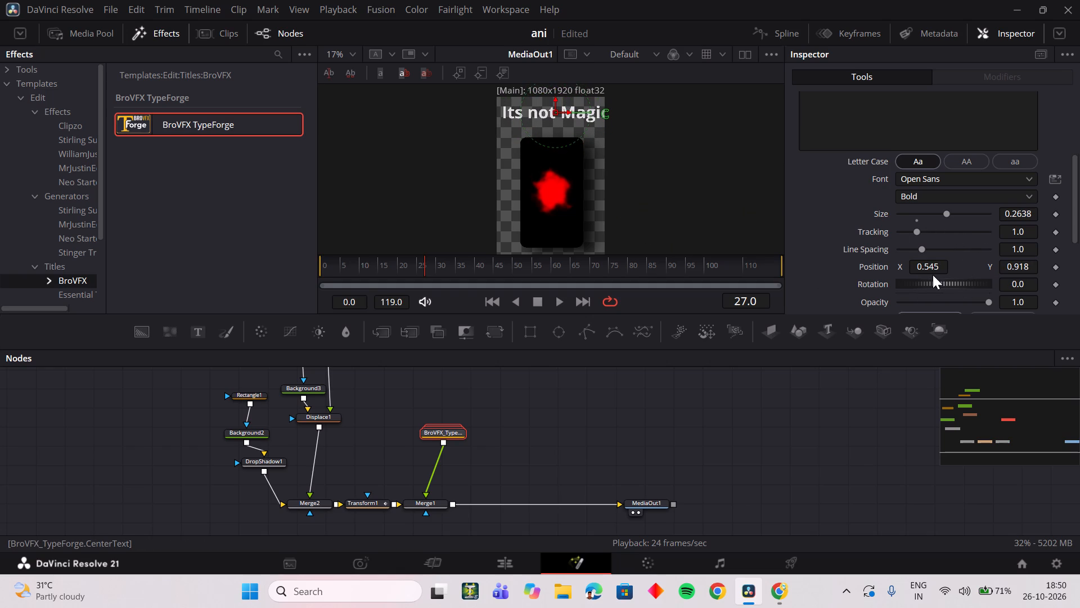
left_click_drag(932, 268, 910, 271)
Break the text into two lines, with "Its not" on the first and "Magic" on the second.
scroll(940, 194, "up", 2)
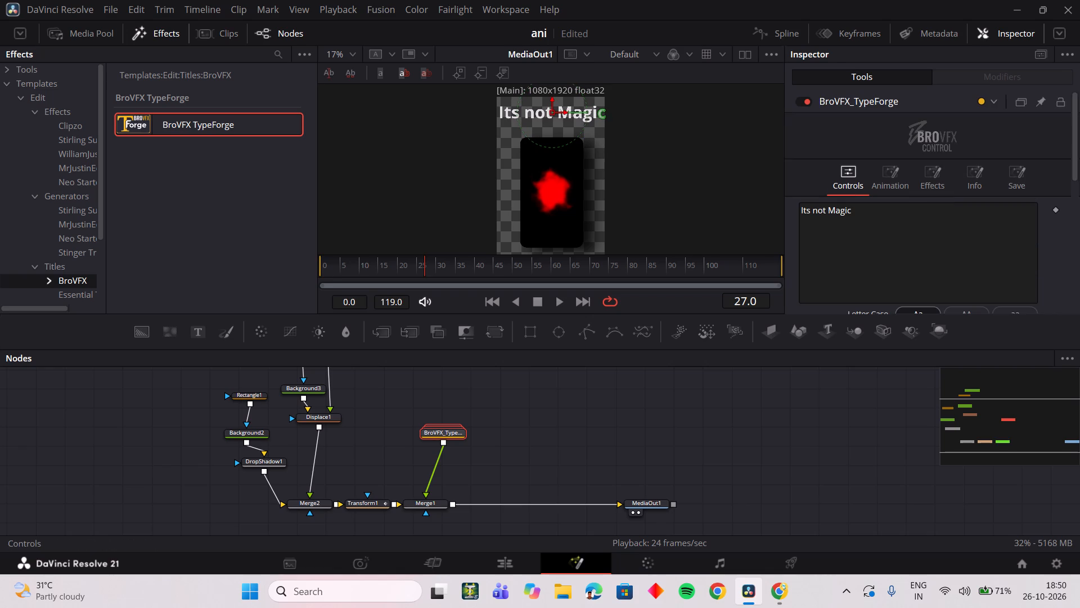
left_click(825, 212)
key("space")
key("Return")
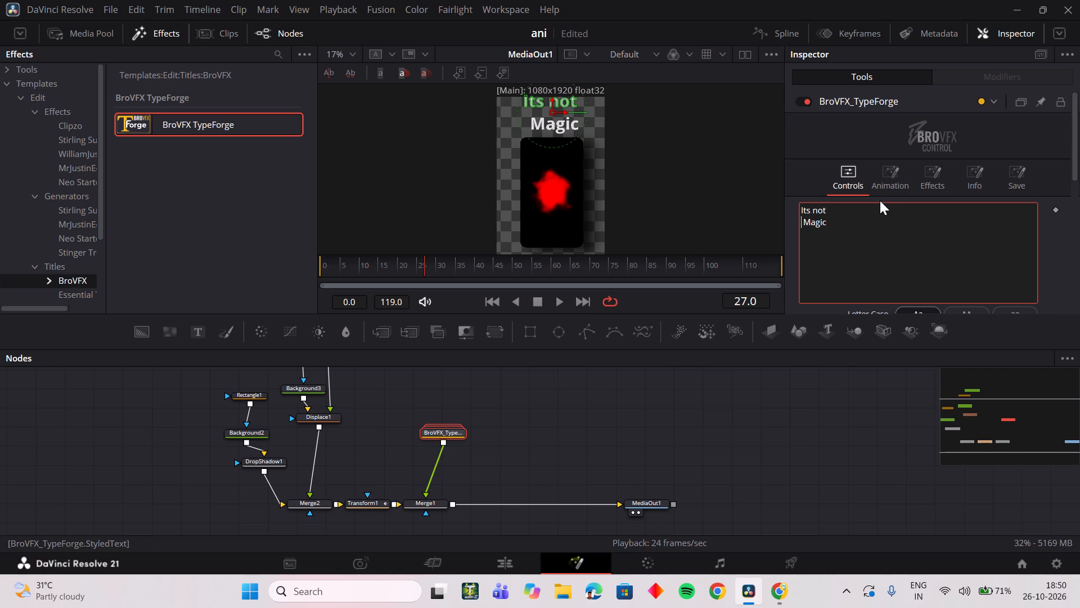
Lower the two-line text to a Y position of about 0.886 so both lines fit in the frame.
scroll(886, 247, "down", 2)
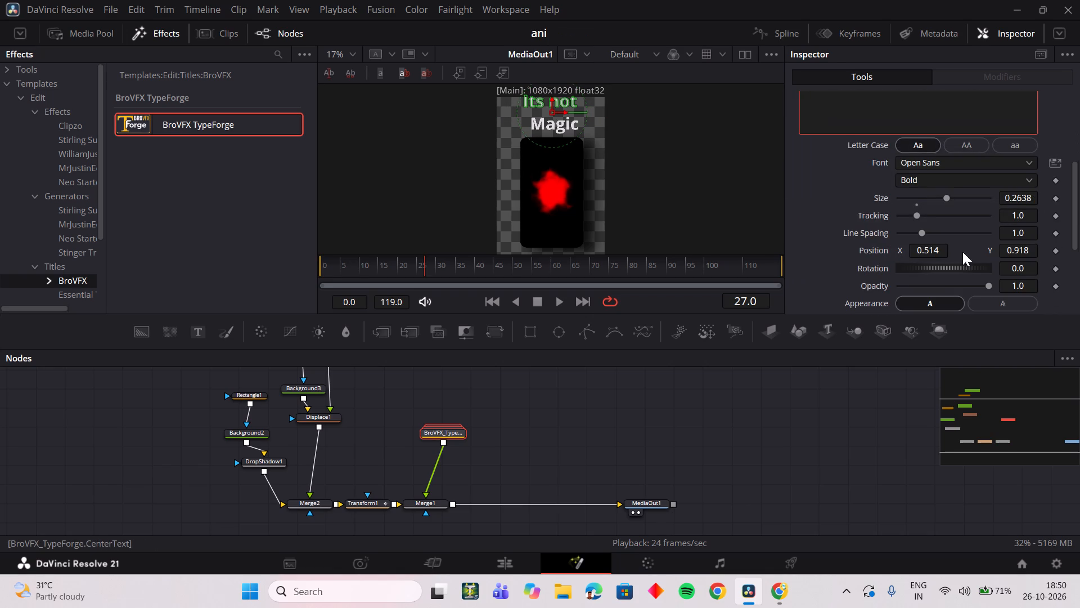
left_click_drag(1019, 252, 992, 253)
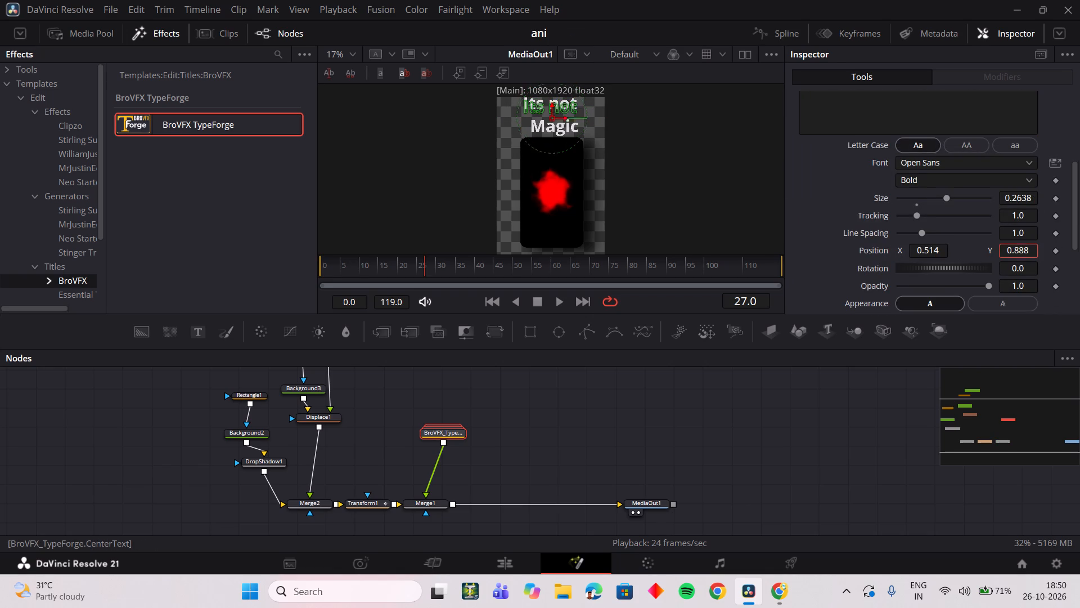
left_click_drag(992, 253, 997, 255)
left_click(638, 182)
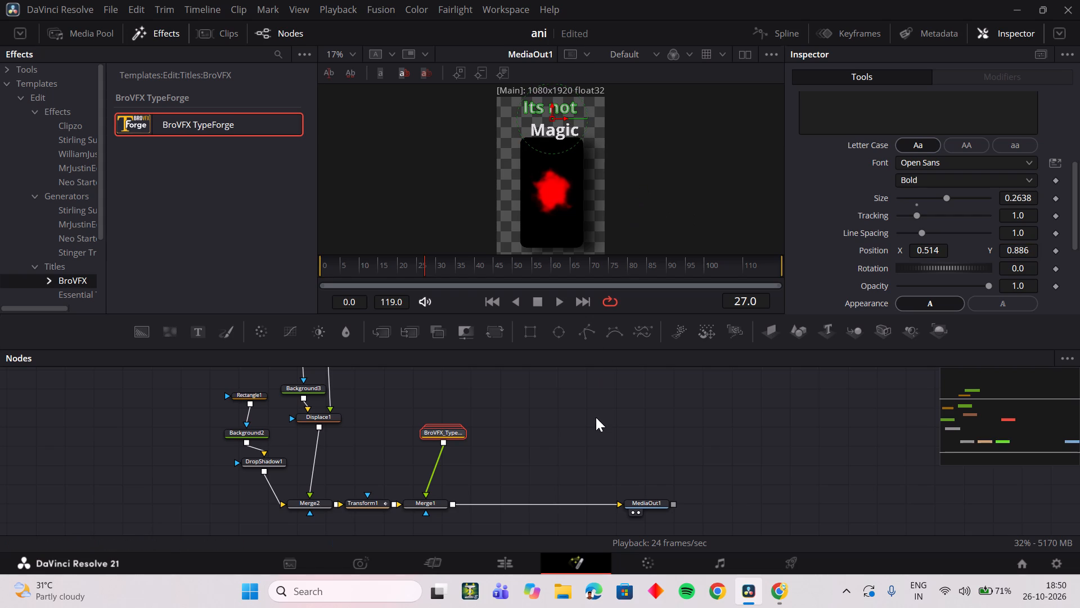
Remove the extra space before "Magic" on the second line of the BroVFX_TypeForge text.
double_click(596, 418)
left_click(460, 434)
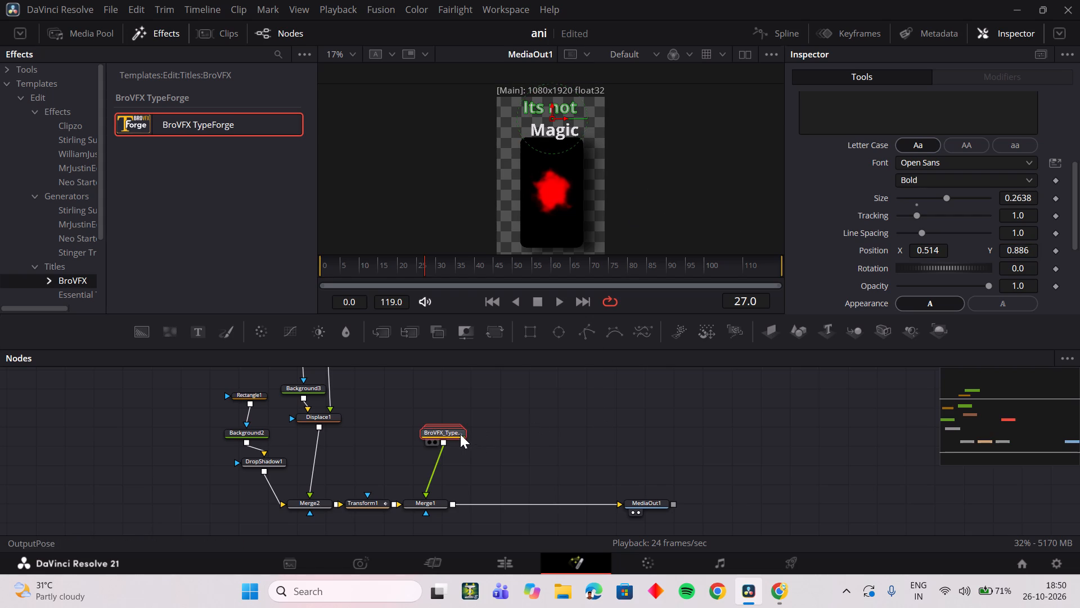
scroll(872, 123, "up", 1)
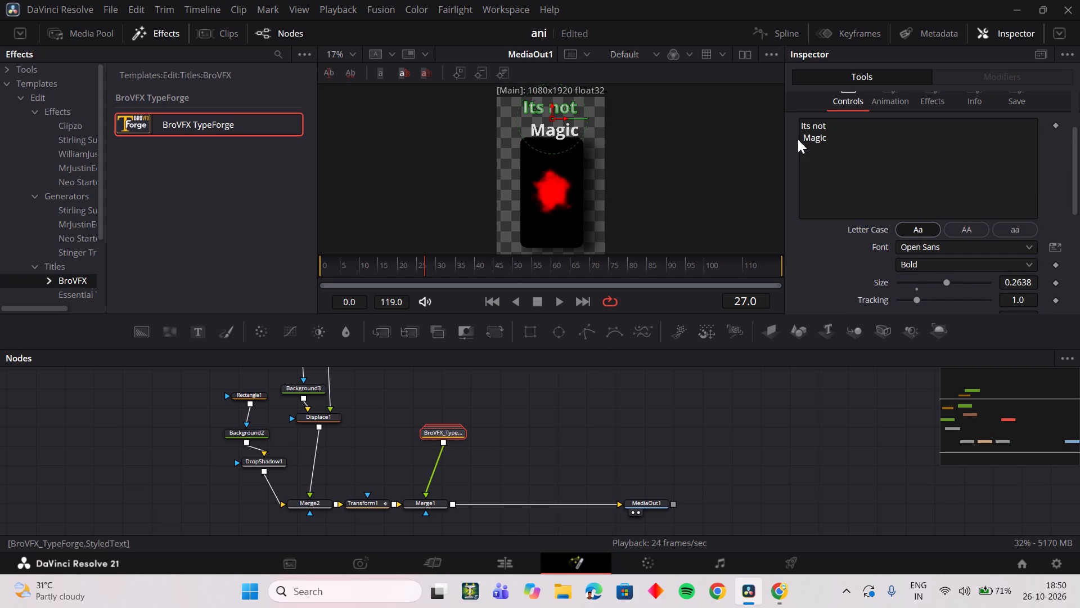
left_click(805, 138)
key("BackSpace")
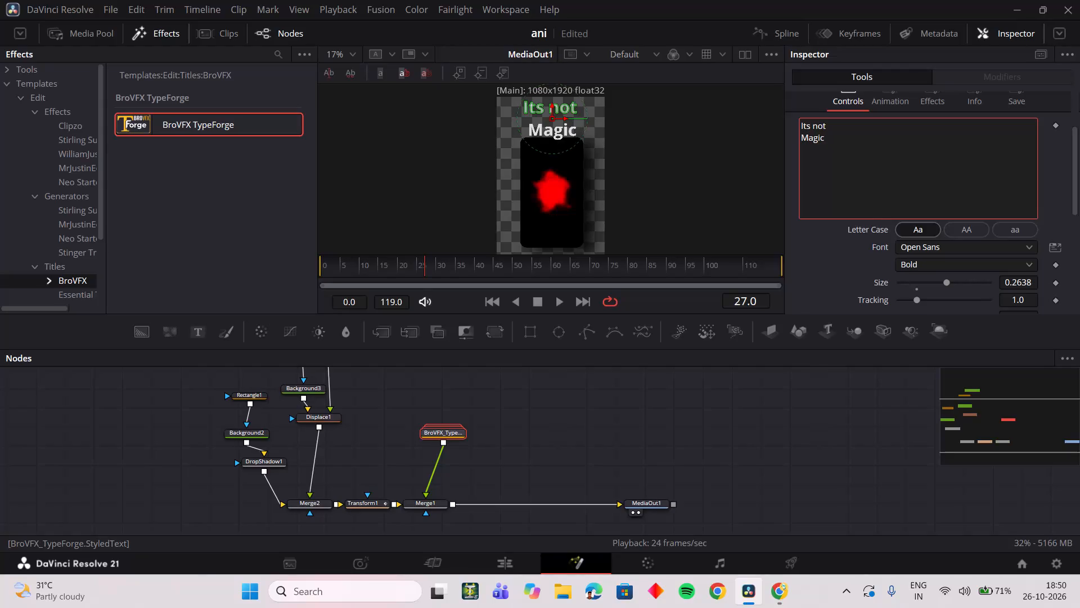
Apply a Character Level Styling modifier to the BroVFX_TypeForge text and show the modifier's settings.
left_click(833, 305)
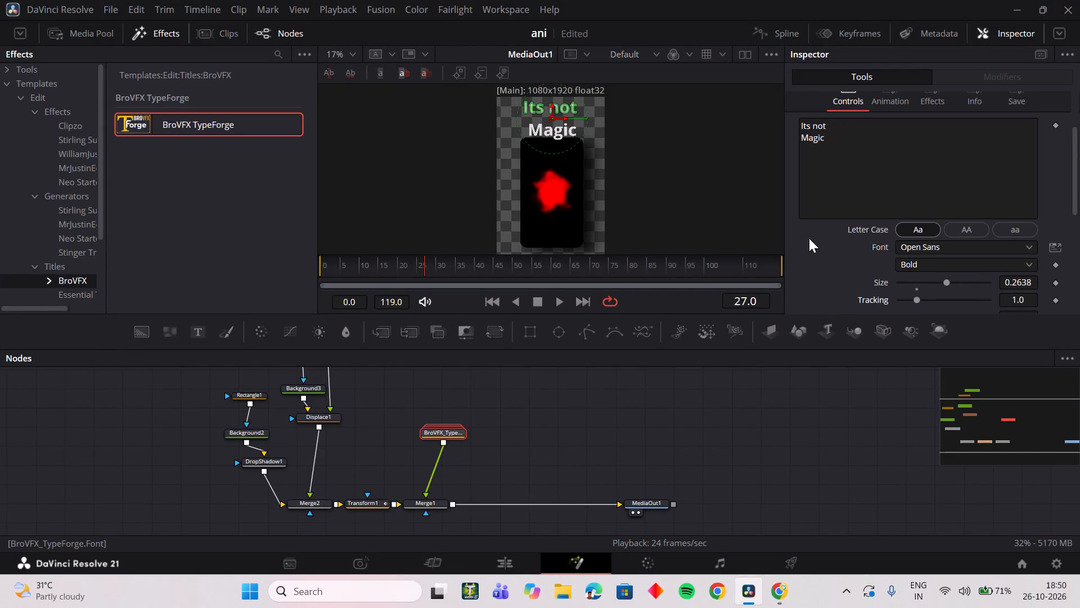
right_click(841, 148)
left_click(887, 207)
scroll(958, 126, "up", 1)
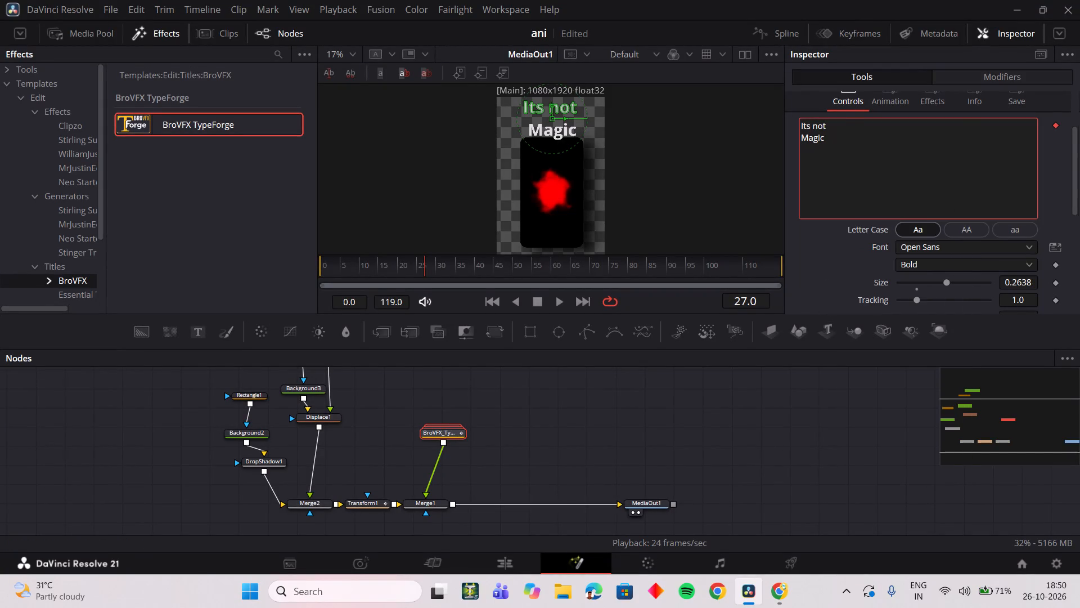
left_click(994, 69)
left_click(993, 74)
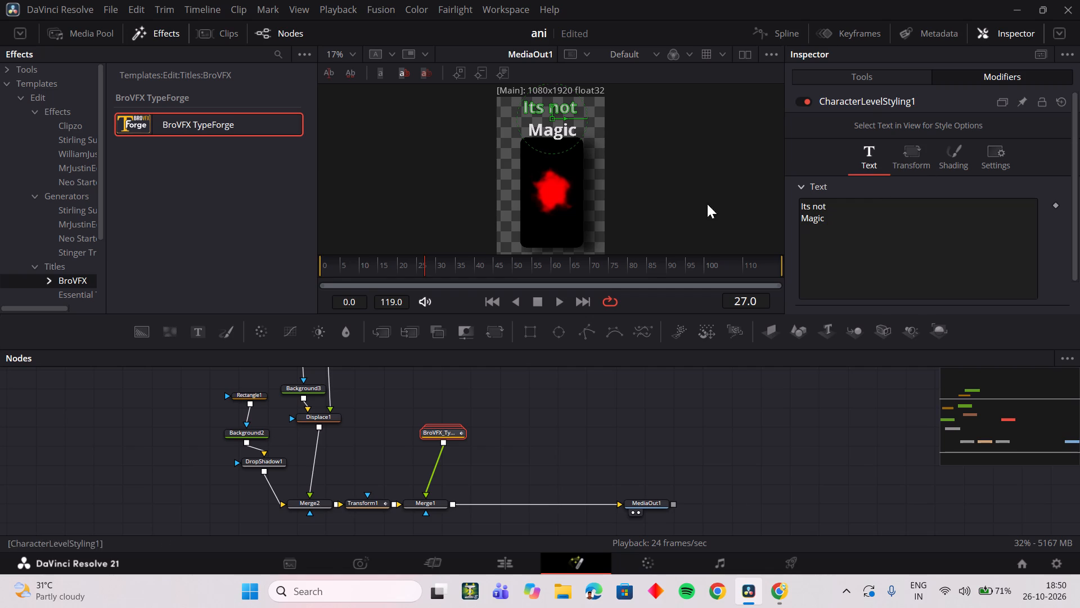
Set the font of only the word "Magic" to CommercialScript BT in the character styling.
left_click_drag(502, 129, 611, 135)
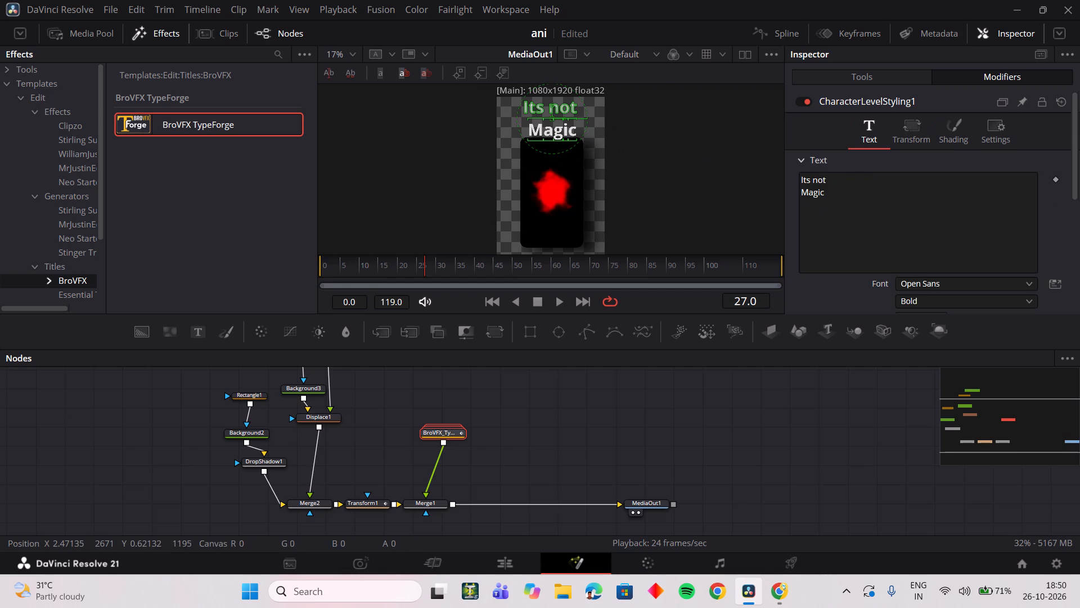
left_click(953, 284)
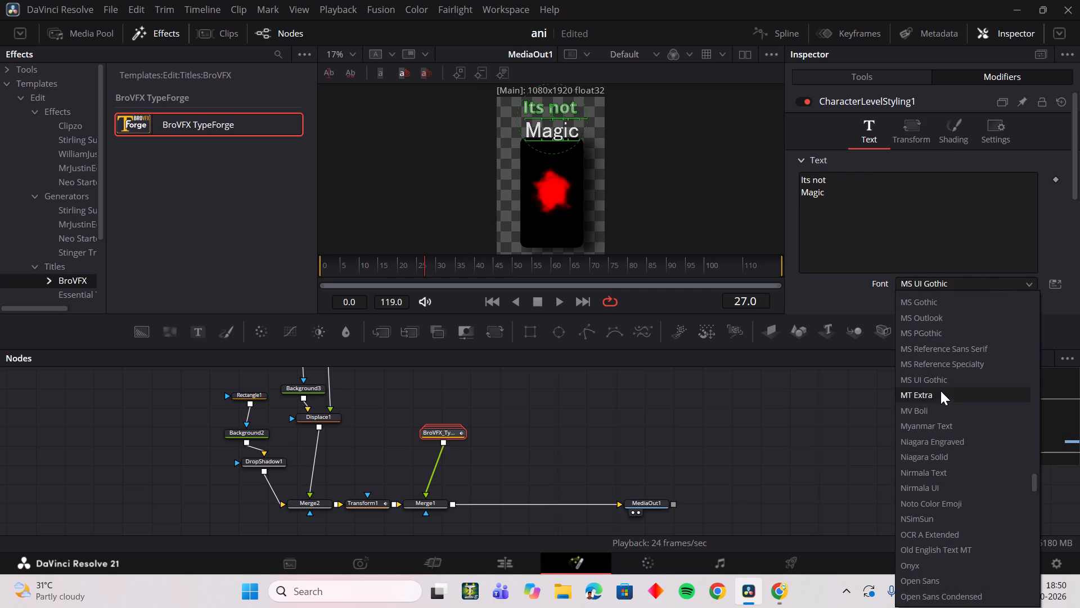
left_click_drag(1033, 485, 1030, 342)
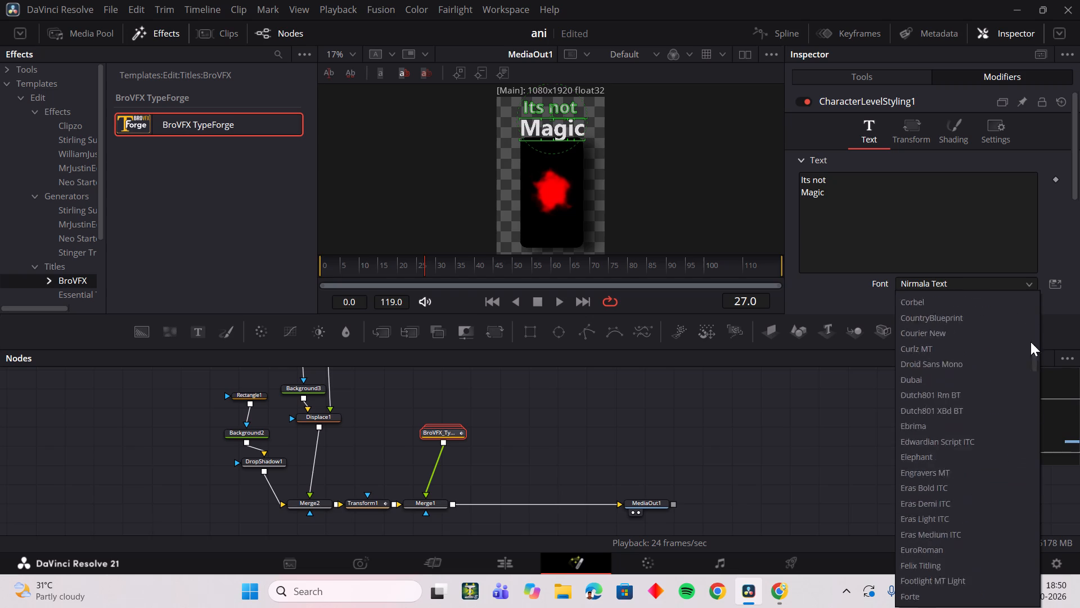
left_click_drag(1030, 342, 1012, 253)
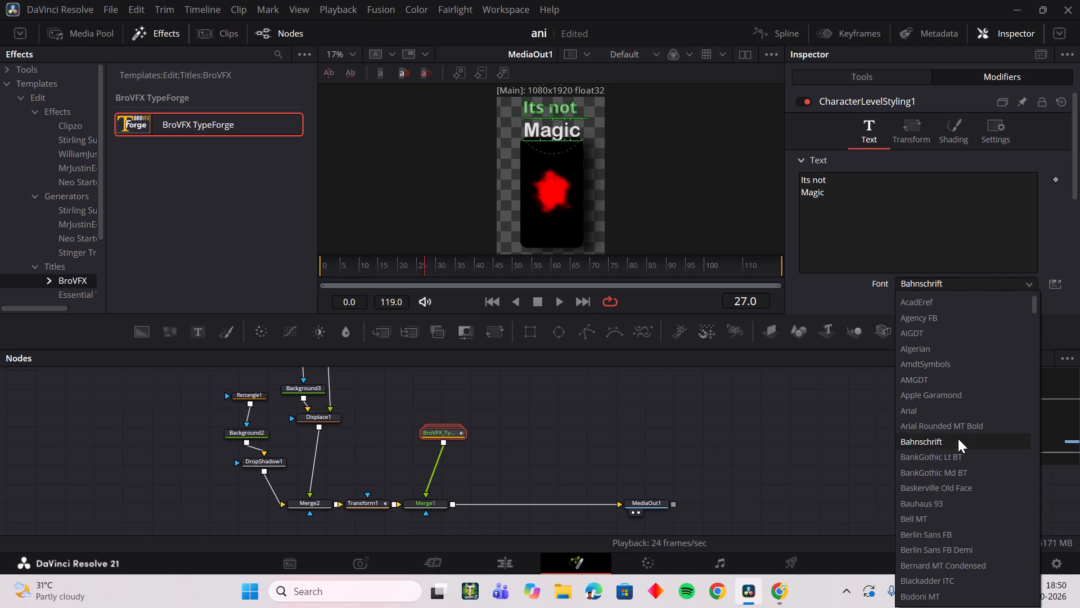
scroll(958, 439, "down", 6)
scroll(945, 460, "up", 7)
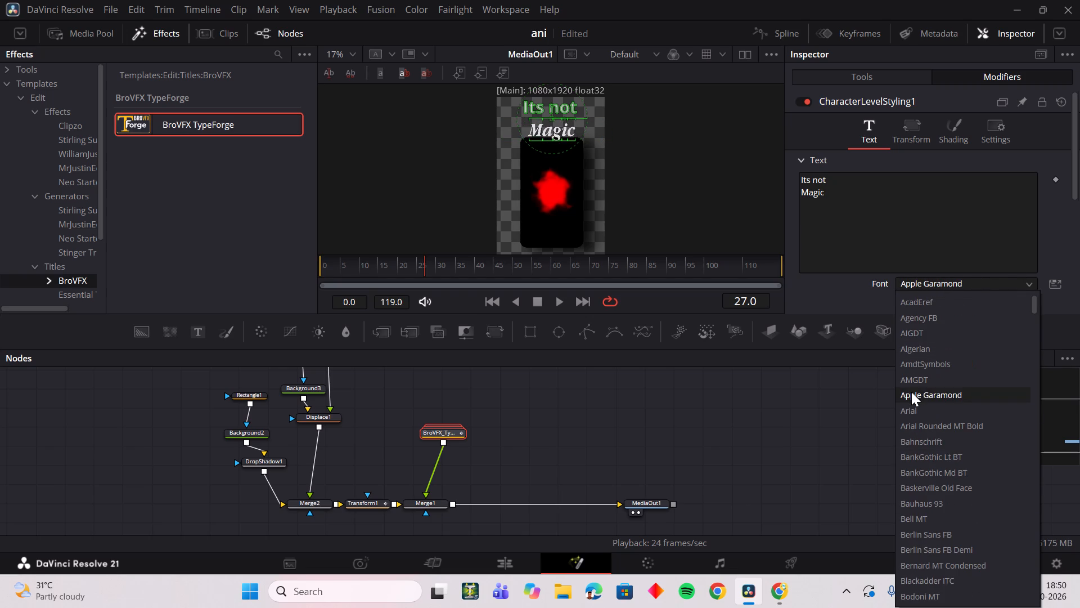
scroll(922, 399, "up", 2)
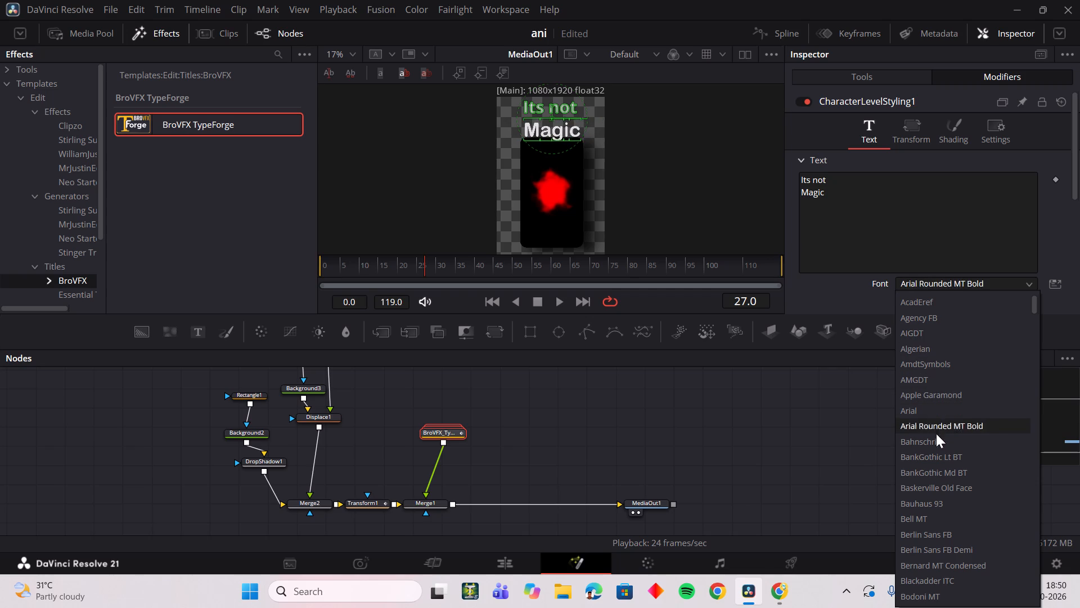
scroll(940, 513, "down", 2)
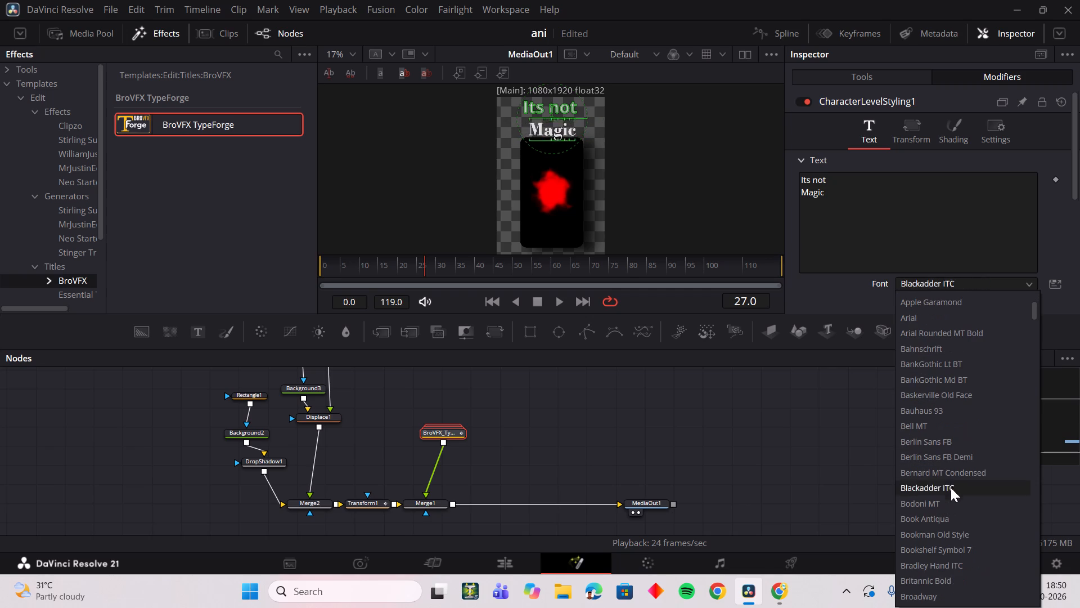
scroll(935, 419, "down", 4)
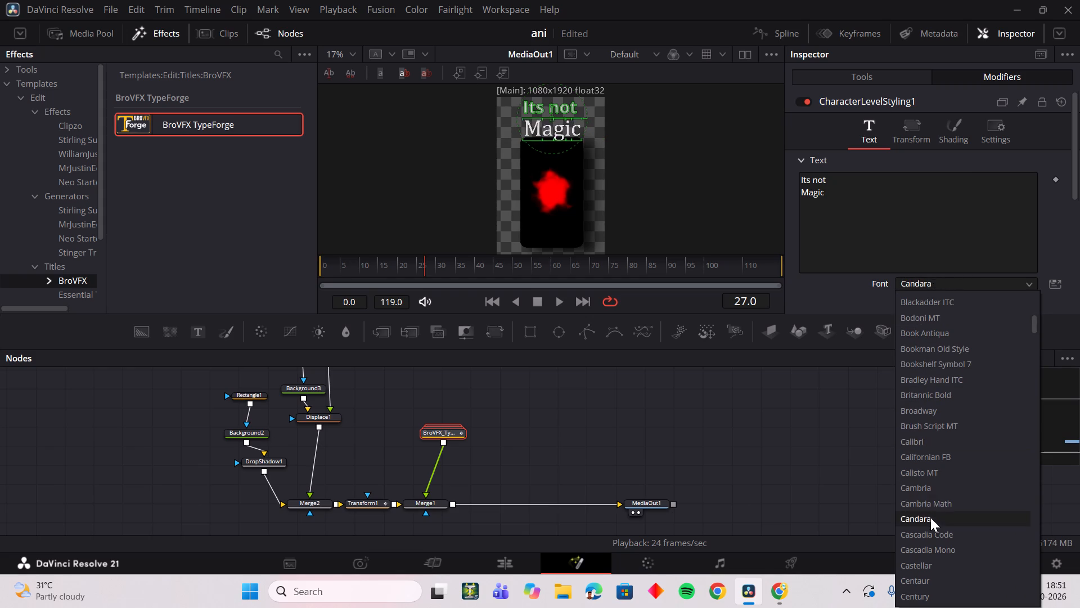
scroll(931, 518, "down", 2)
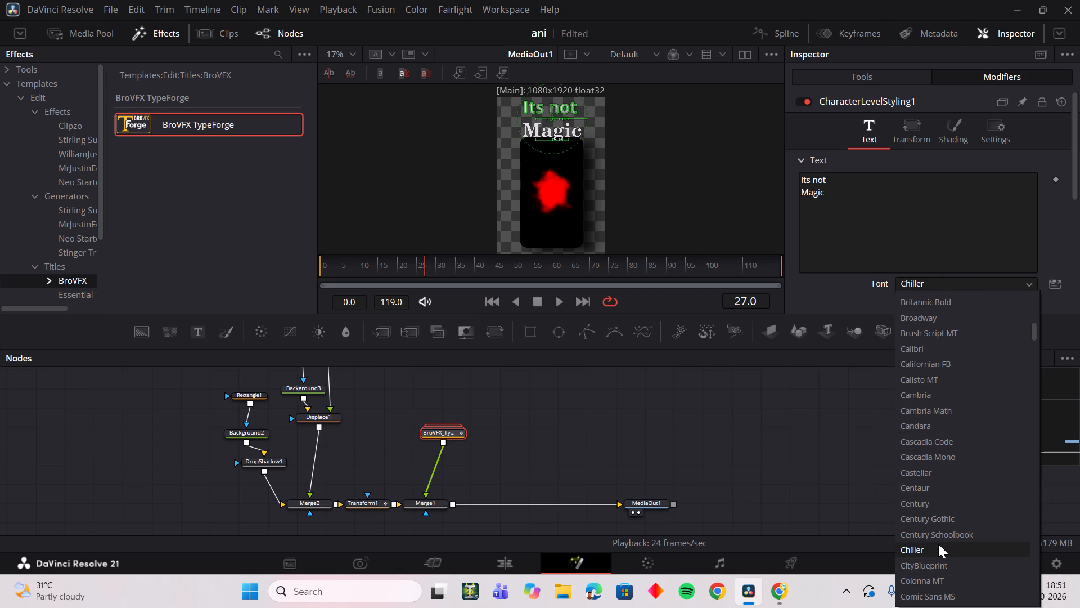
scroll(938, 544, "down", 3)
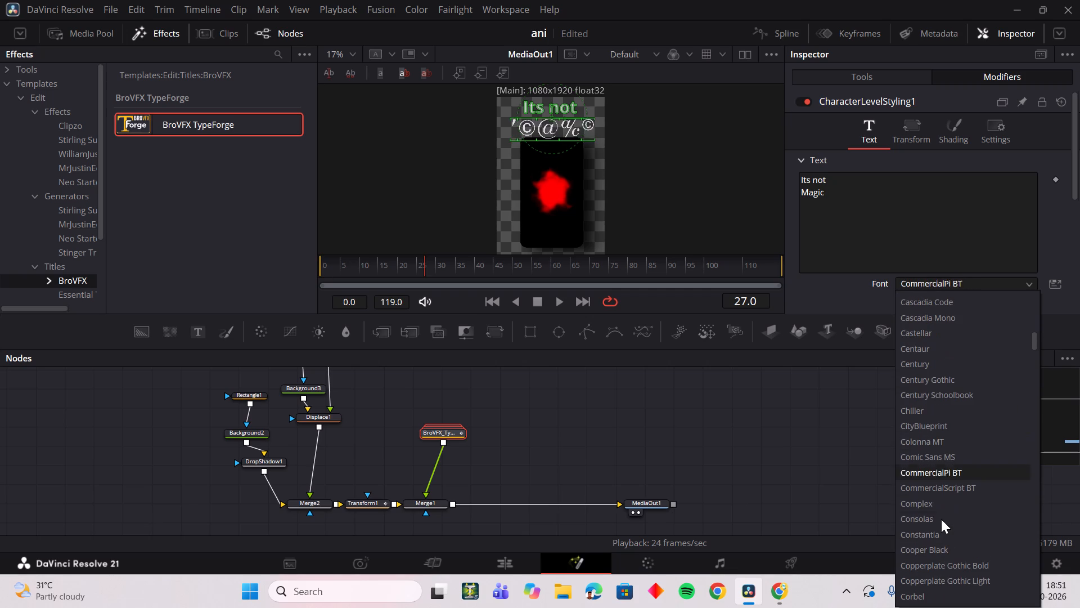
scroll(949, 506, "down", 2)
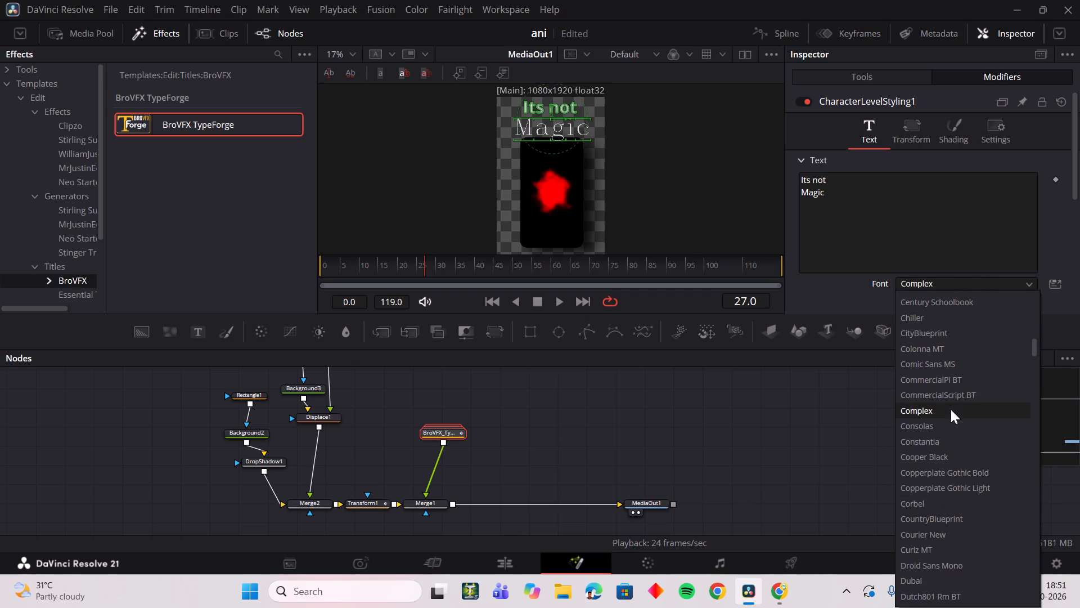
left_click(952, 392)
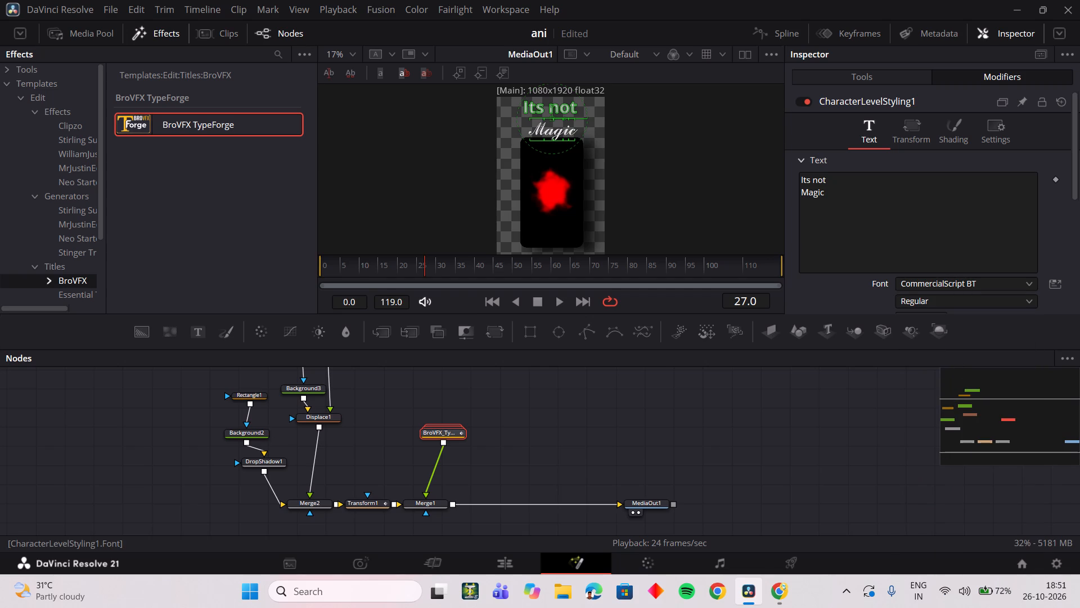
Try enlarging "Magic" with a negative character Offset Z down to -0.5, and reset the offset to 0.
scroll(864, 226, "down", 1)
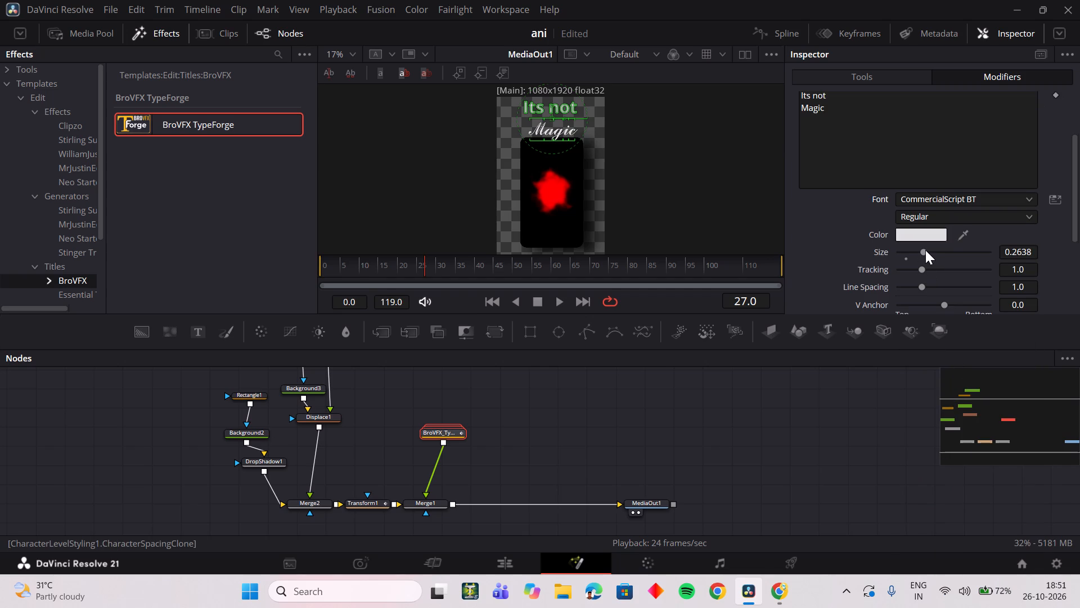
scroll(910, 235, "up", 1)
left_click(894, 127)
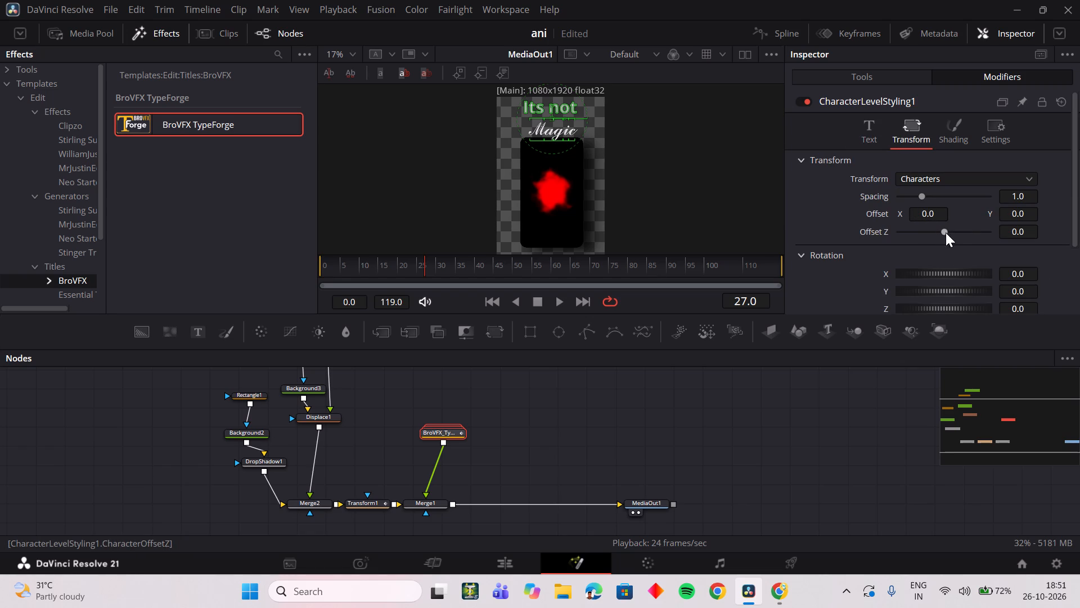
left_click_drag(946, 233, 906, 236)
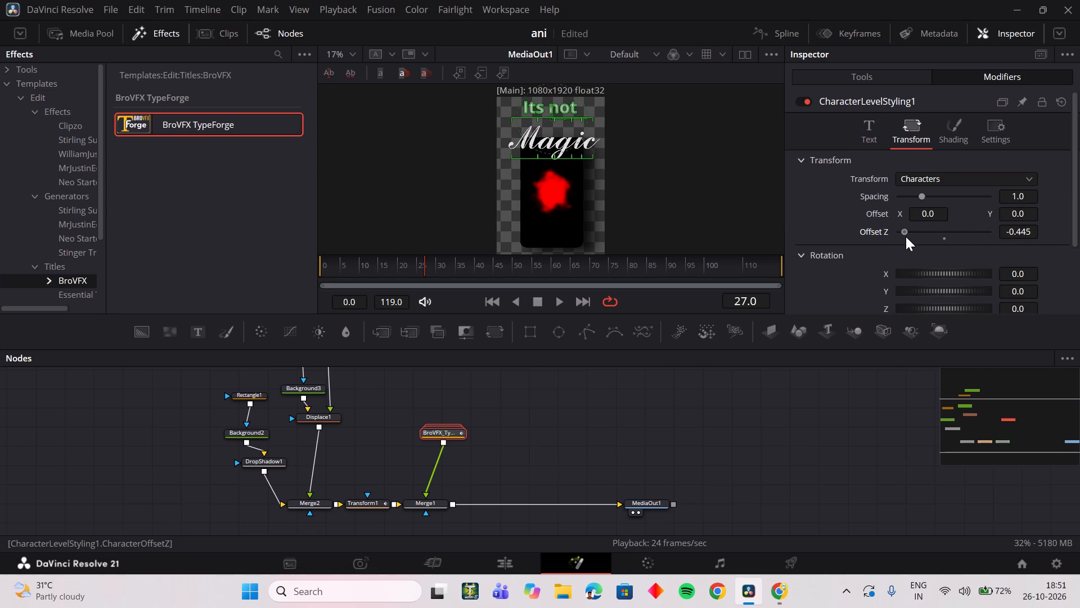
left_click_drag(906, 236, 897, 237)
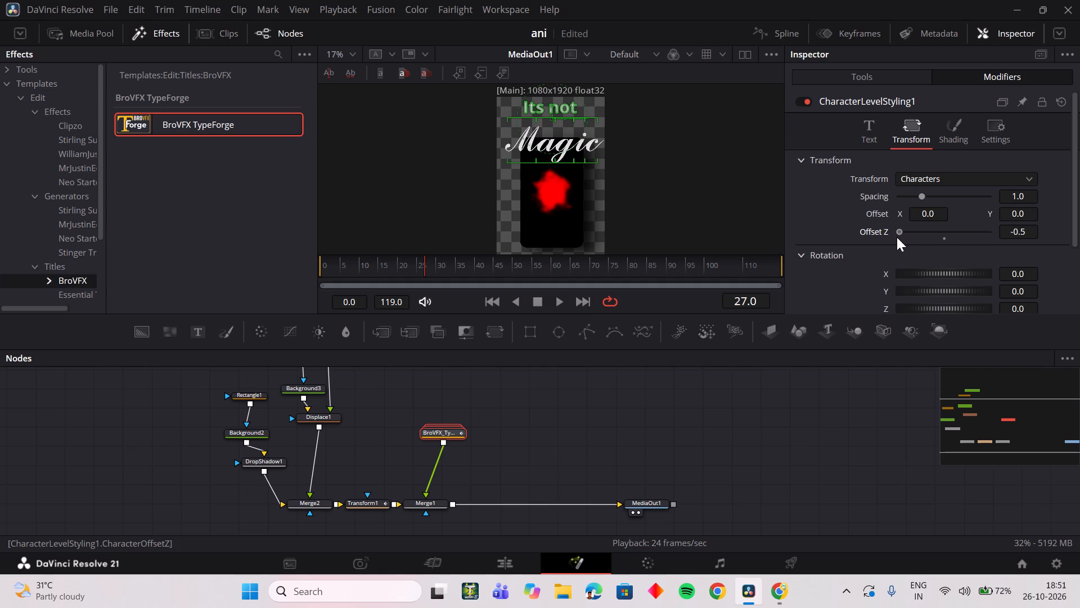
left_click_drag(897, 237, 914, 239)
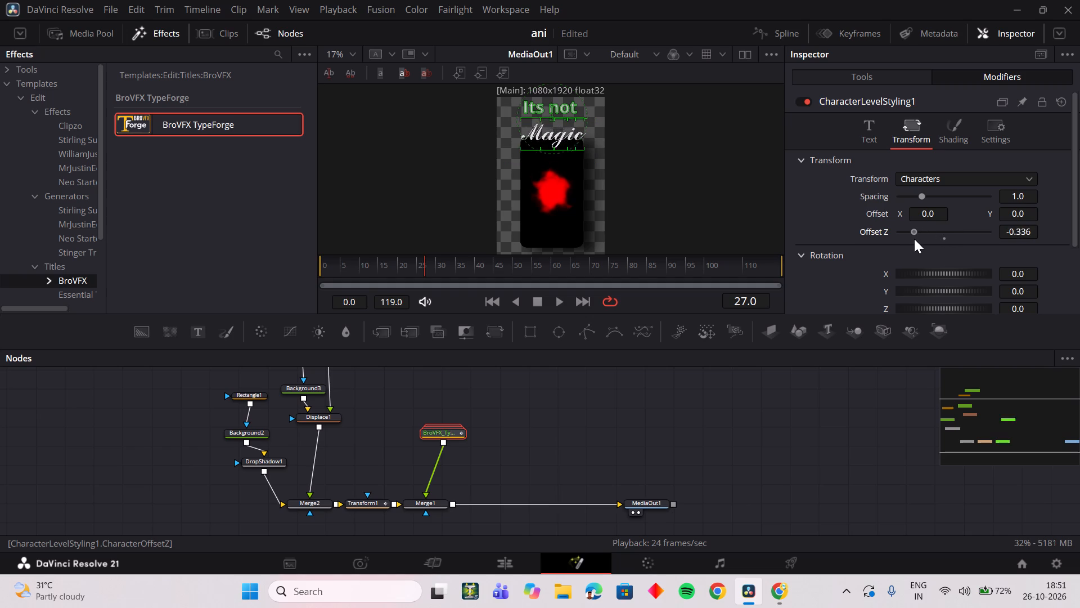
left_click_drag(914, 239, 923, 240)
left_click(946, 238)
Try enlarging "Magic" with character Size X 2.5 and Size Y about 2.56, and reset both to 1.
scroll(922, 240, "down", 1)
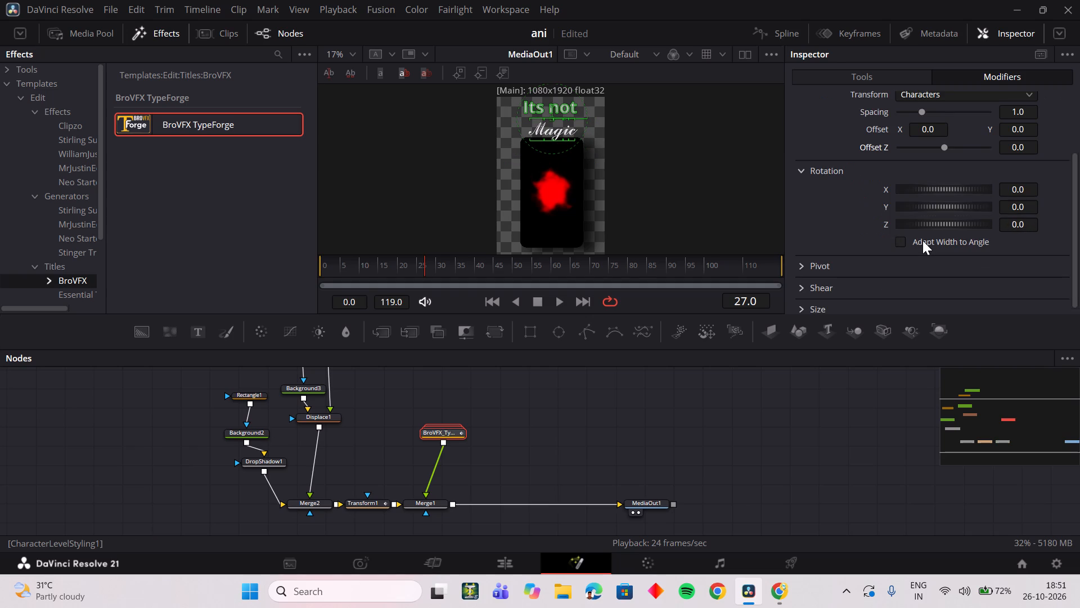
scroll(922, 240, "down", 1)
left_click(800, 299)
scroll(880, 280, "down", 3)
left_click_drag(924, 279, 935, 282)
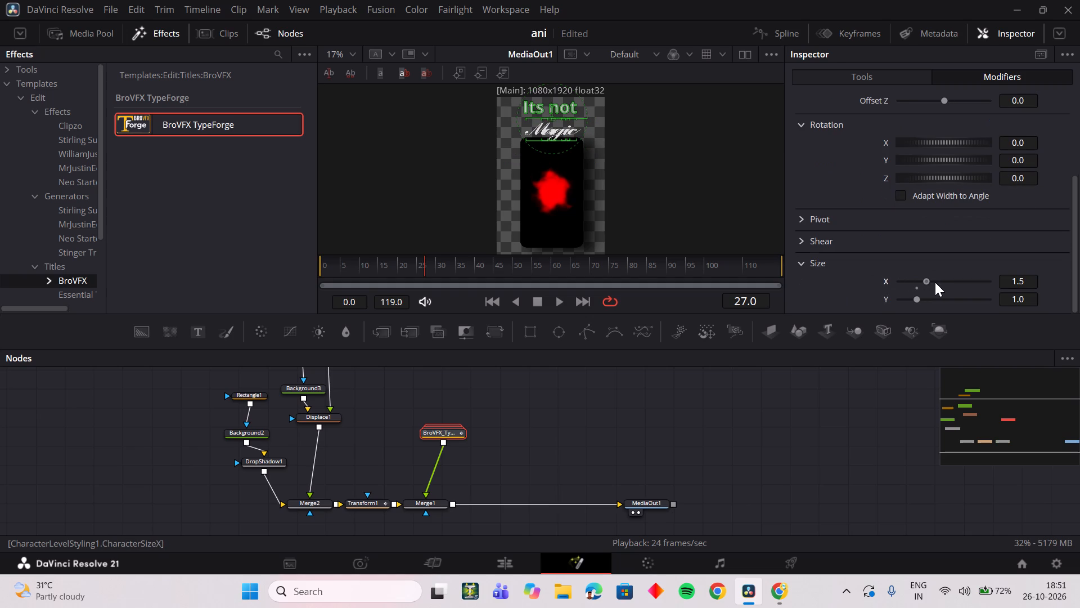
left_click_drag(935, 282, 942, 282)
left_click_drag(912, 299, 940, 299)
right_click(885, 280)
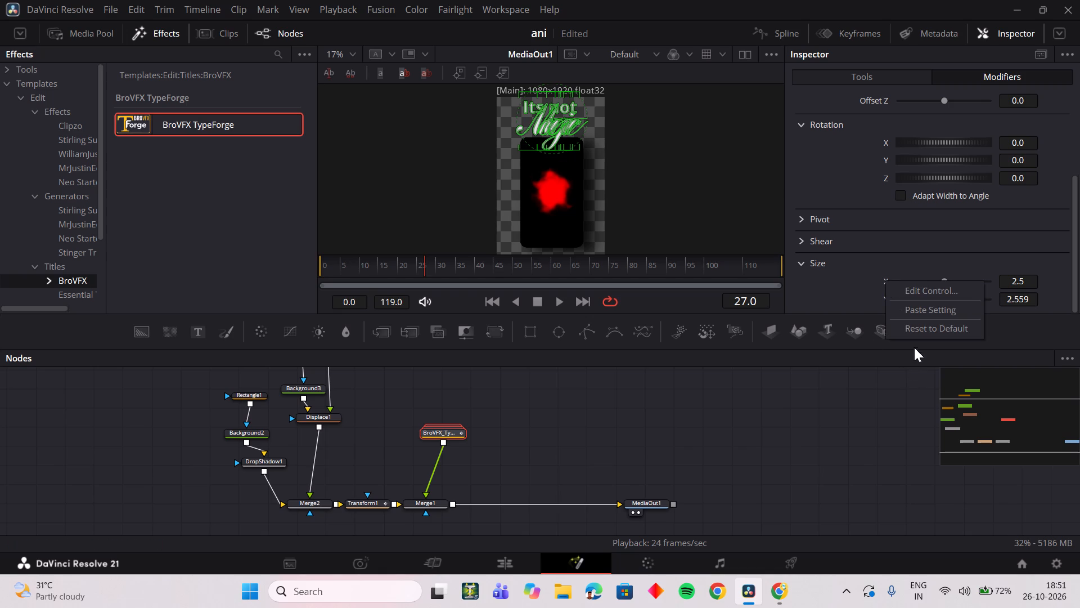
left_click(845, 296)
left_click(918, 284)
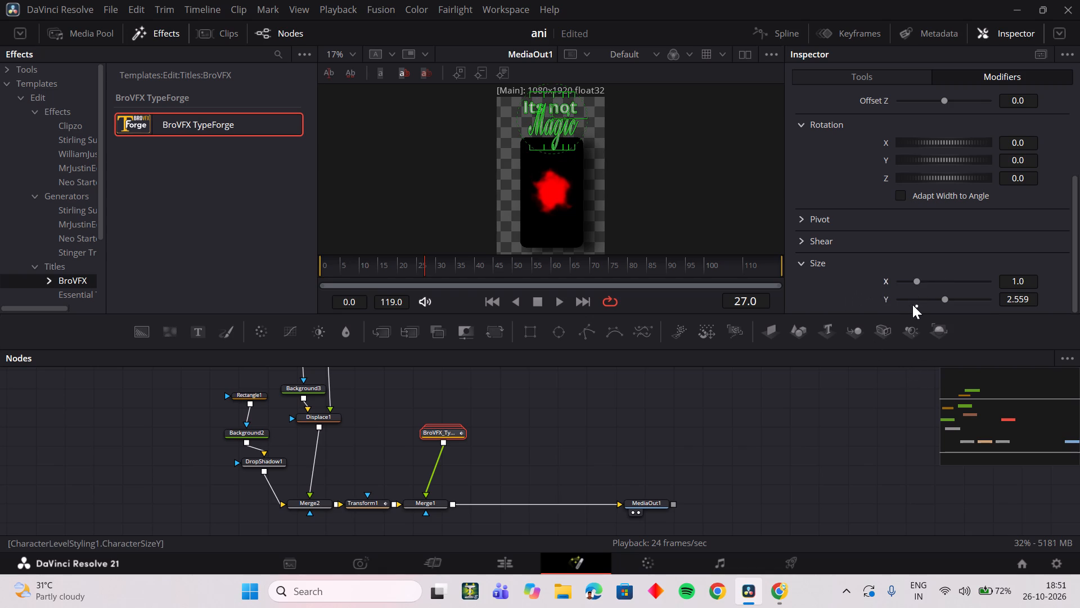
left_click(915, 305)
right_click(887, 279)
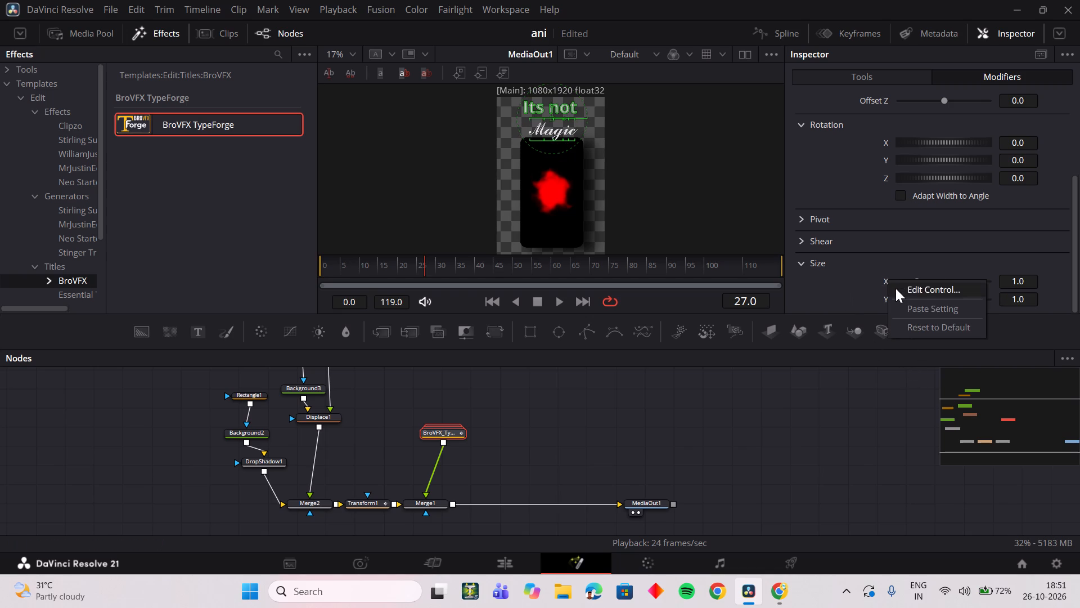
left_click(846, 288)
Examine the character styling's shading settings, including its size section, for a way to scale "Magic".
scroll(871, 275, "up", 2)
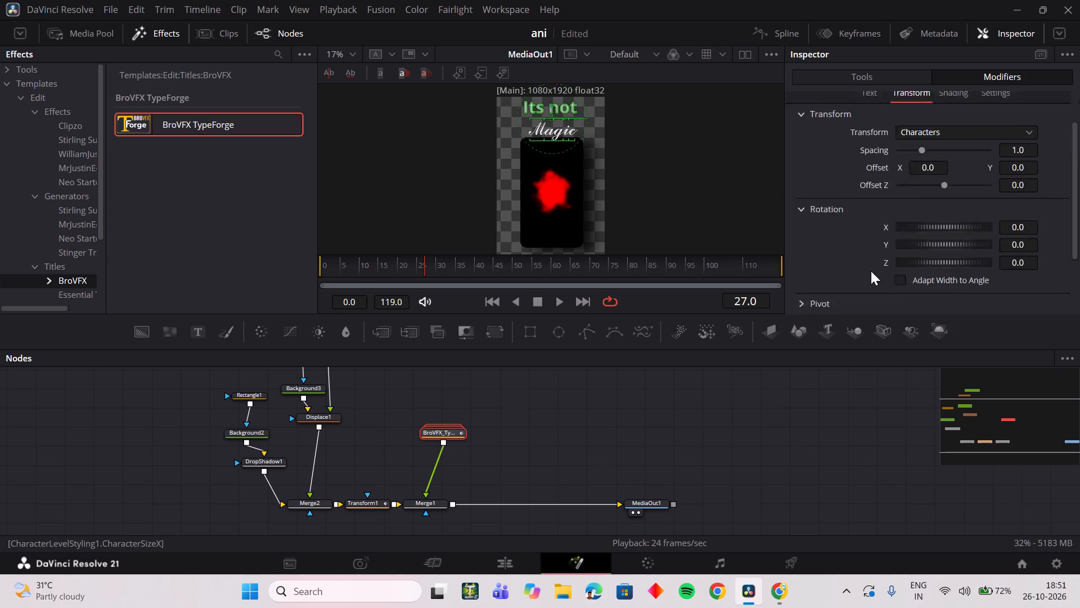
scroll(871, 271, "up", 3)
left_click(869, 134)
left_click(970, 132)
scroll(951, 182, "down", 2)
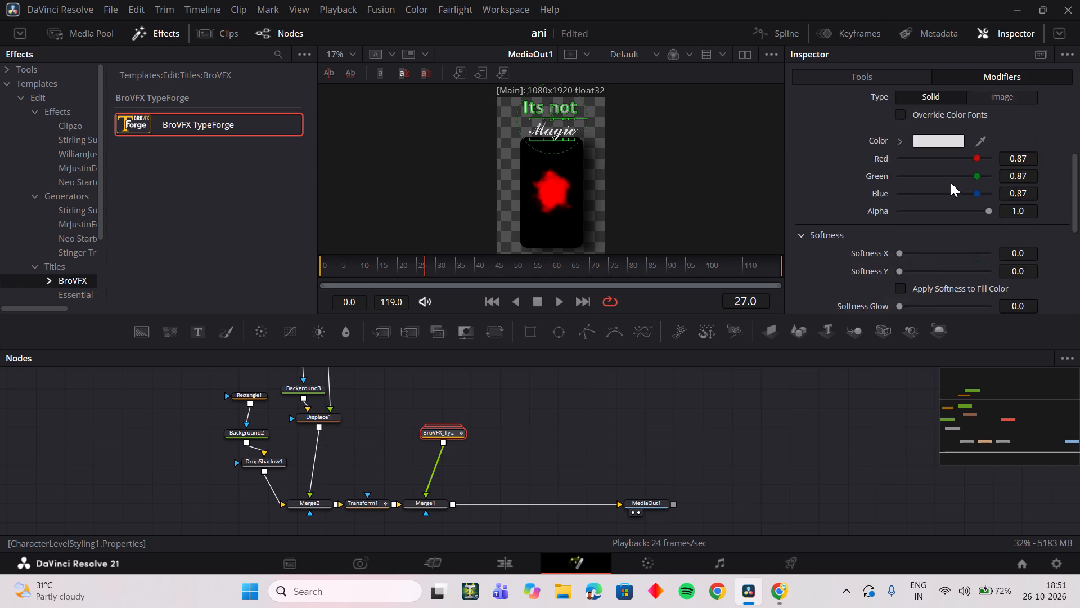
scroll(951, 182, "down", 2)
scroll(835, 287, "down", 2)
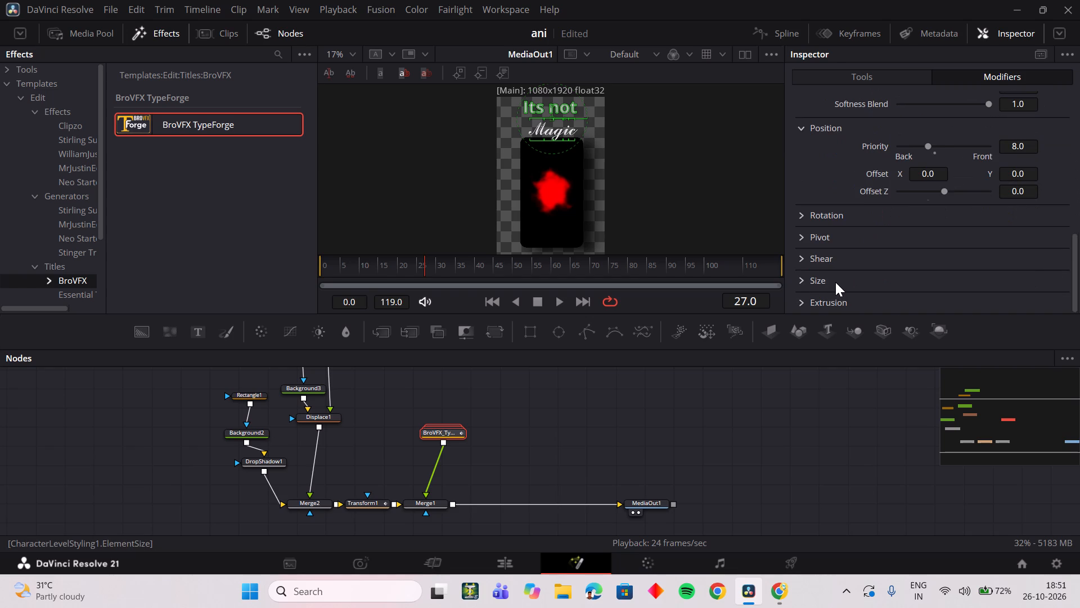
left_click(801, 281)
left_click(801, 281)
scroll(879, 254, "up", 2)
scroll(927, 229, "up", 2)
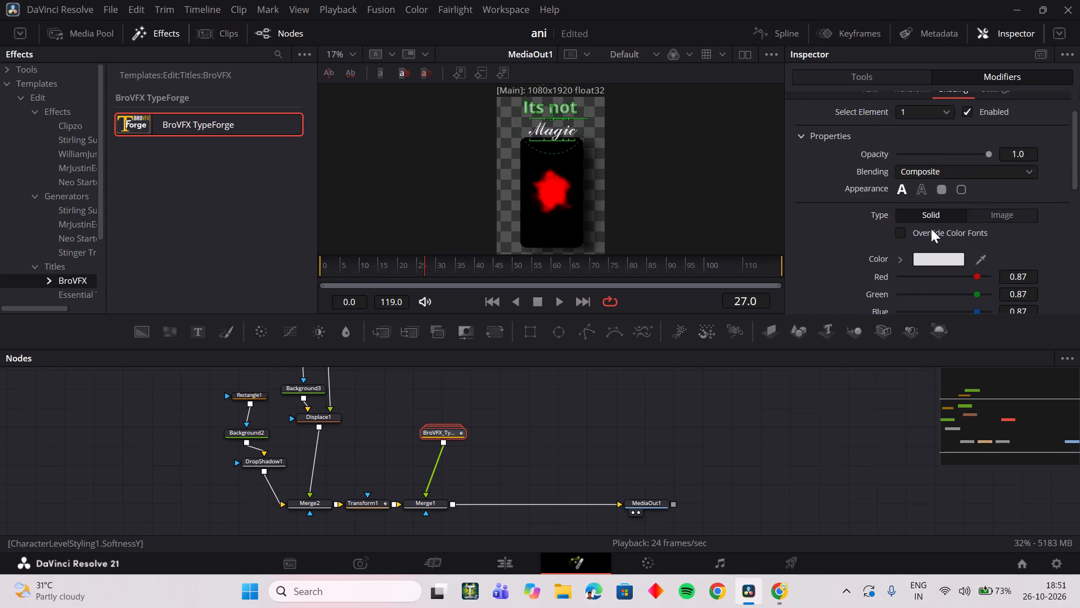
scroll(931, 229, "up", 2)
Enlarge the word "Magic" to a text size of about 0.58 in the character styling.
left_click(881, 128)
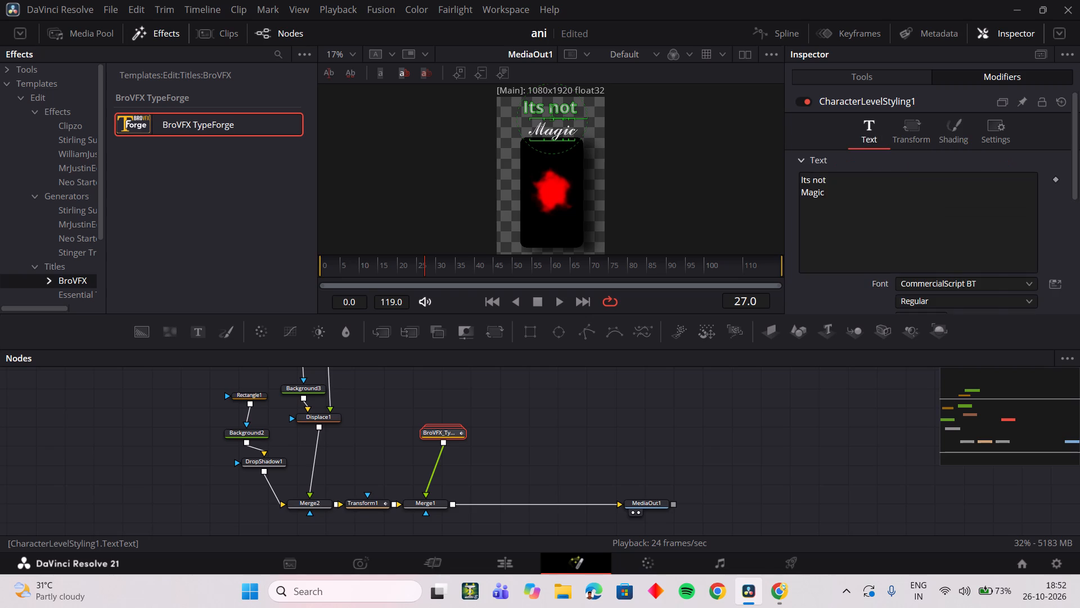
scroll(937, 206, "down", 2)
scroll(940, 204, "up", 3)
scroll(960, 185, "down", 1)
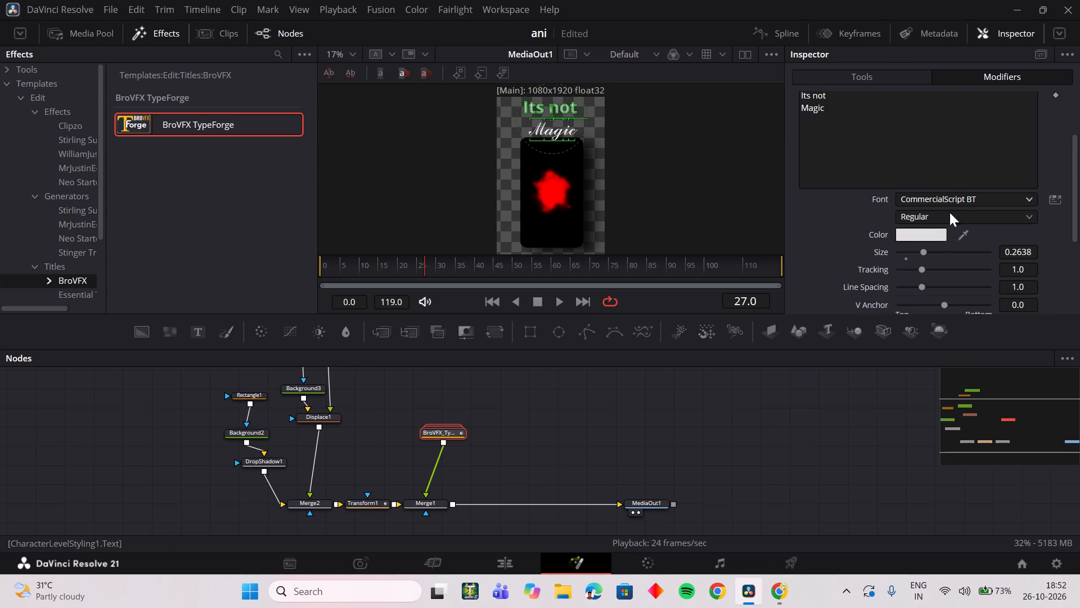
left_click_drag(924, 251, 925, 253)
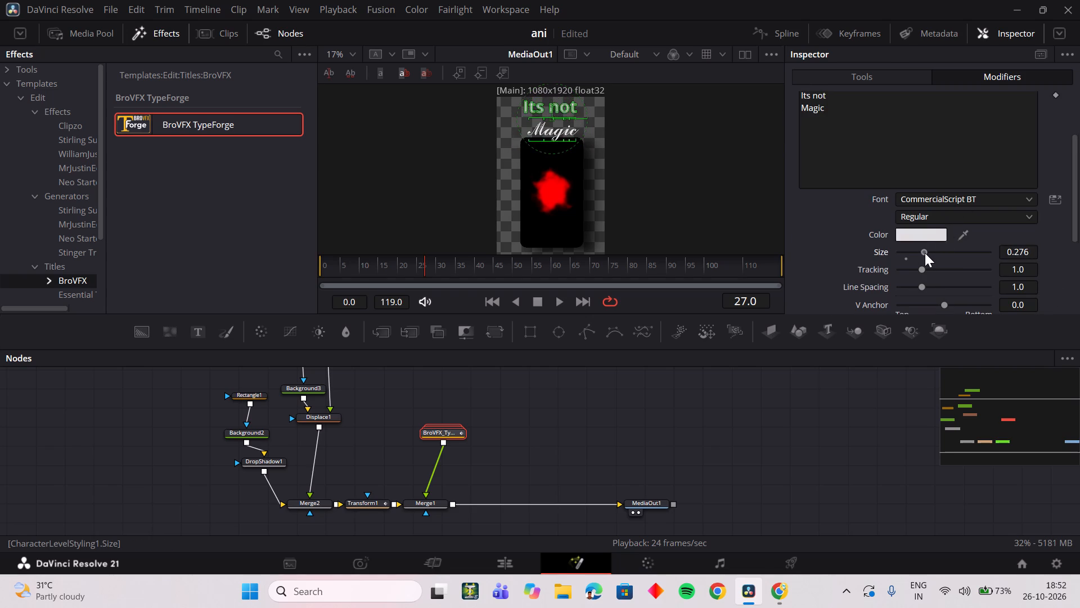
left_click_drag(925, 253, 944, 253)
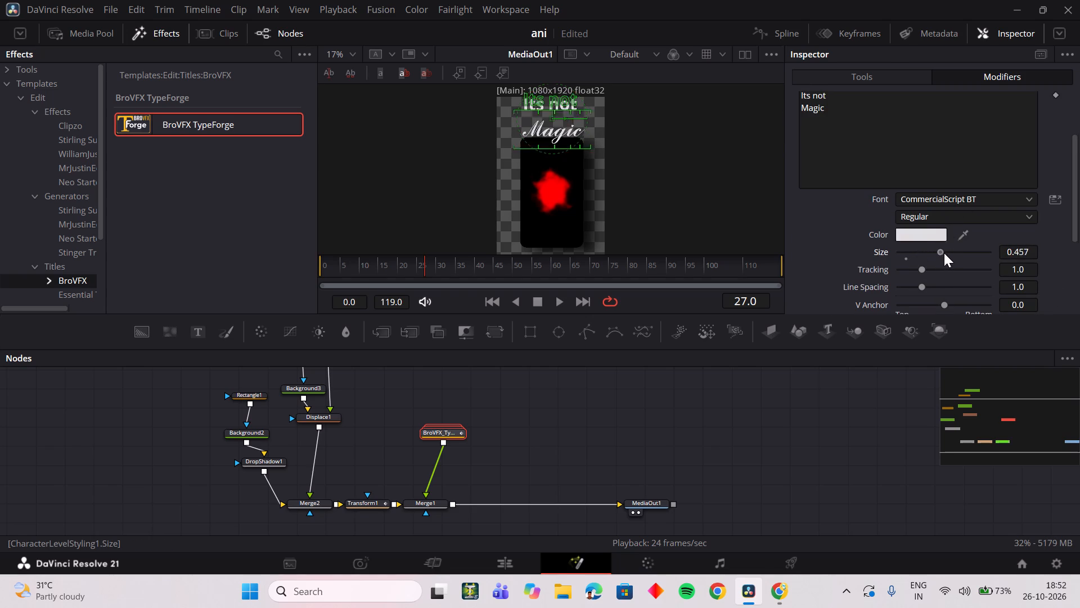
left_click_drag(944, 253, 916, 256)
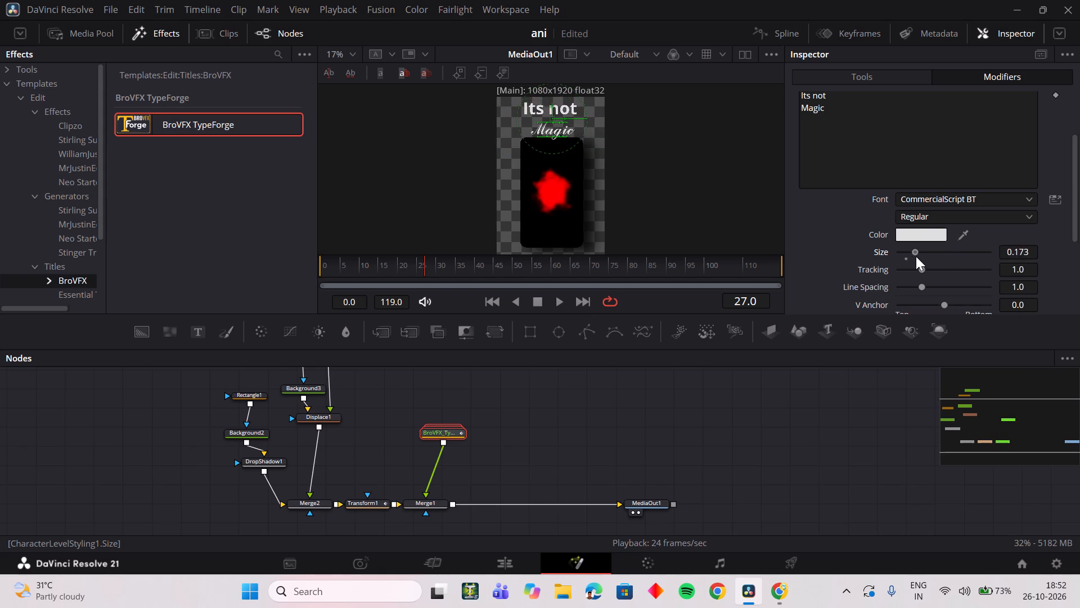
left_click_drag(916, 256, 951, 255)
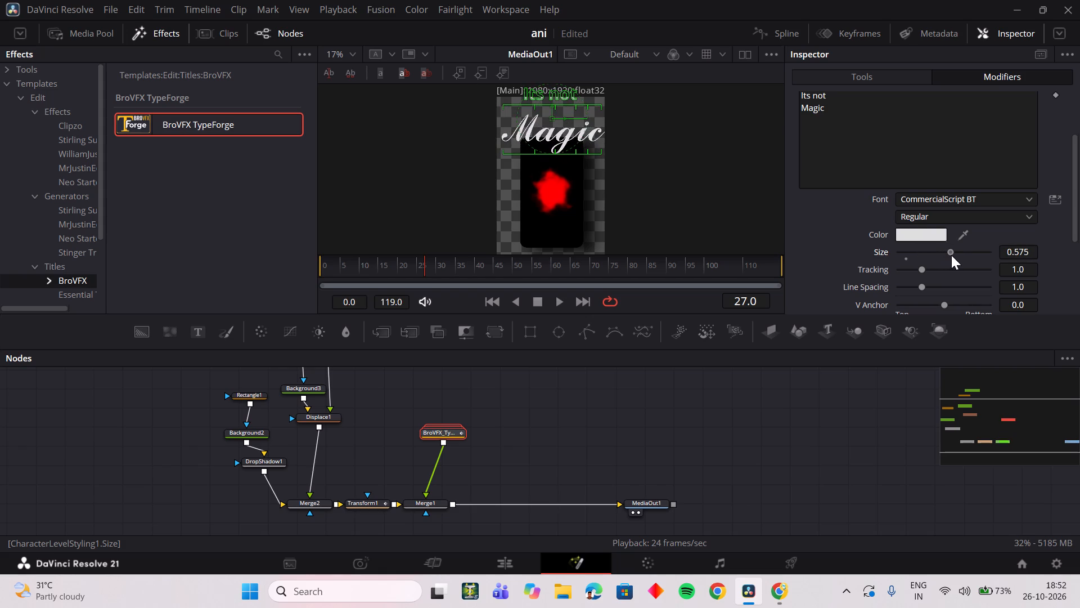
left_click_drag(951, 255, 952, 255)
Resize the TypeForge text to about 0.28, shift its position X to about 0.53, and move the whole title lower.
scroll(892, 186, "up", 2)
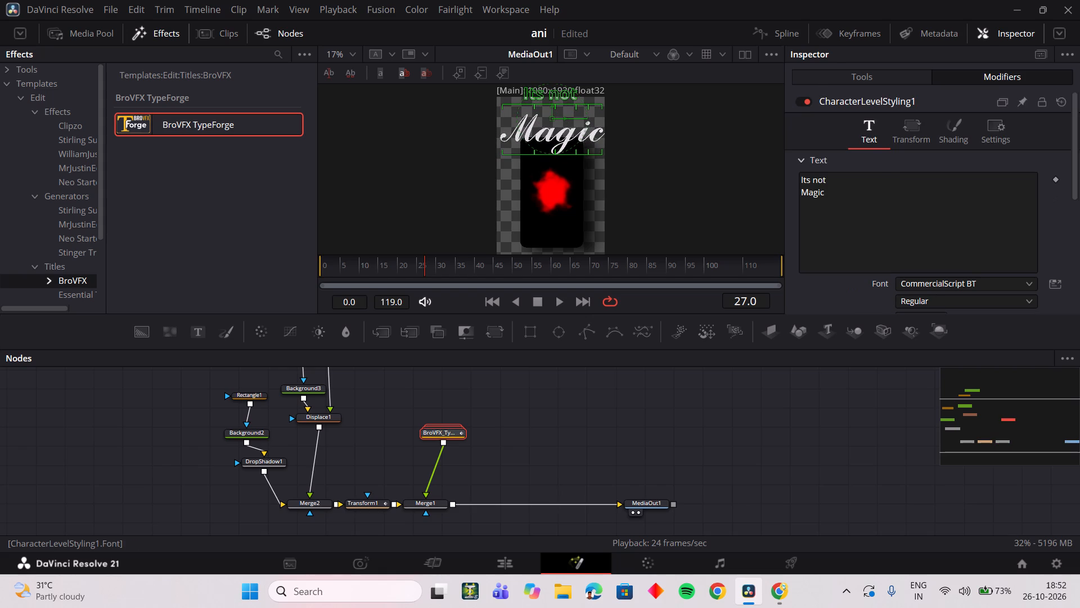
left_click(851, 71)
scroll(898, 194, "down", 1)
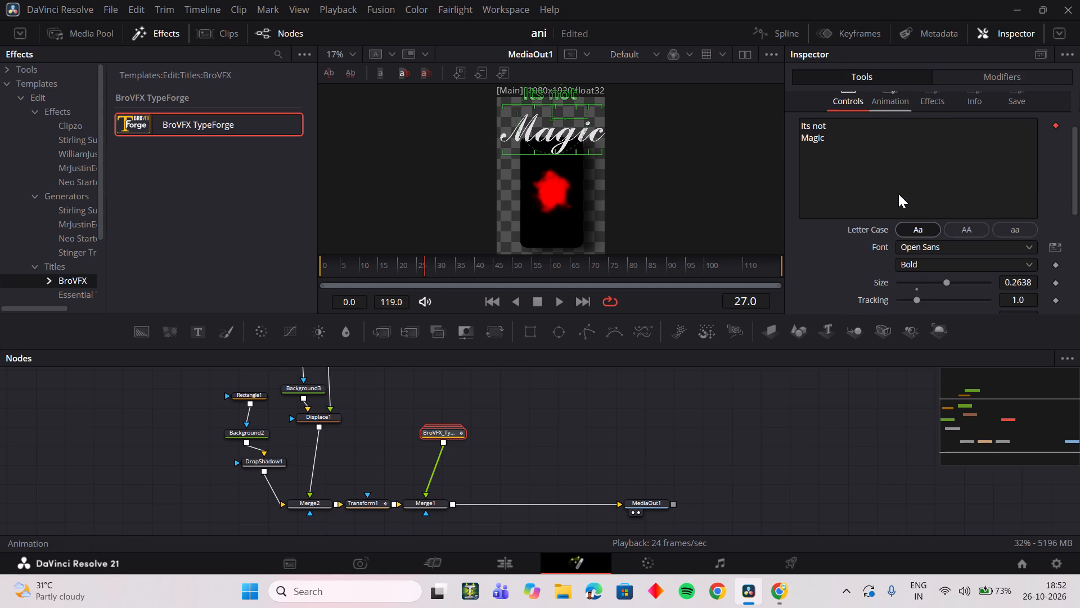
left_click(945, 281)
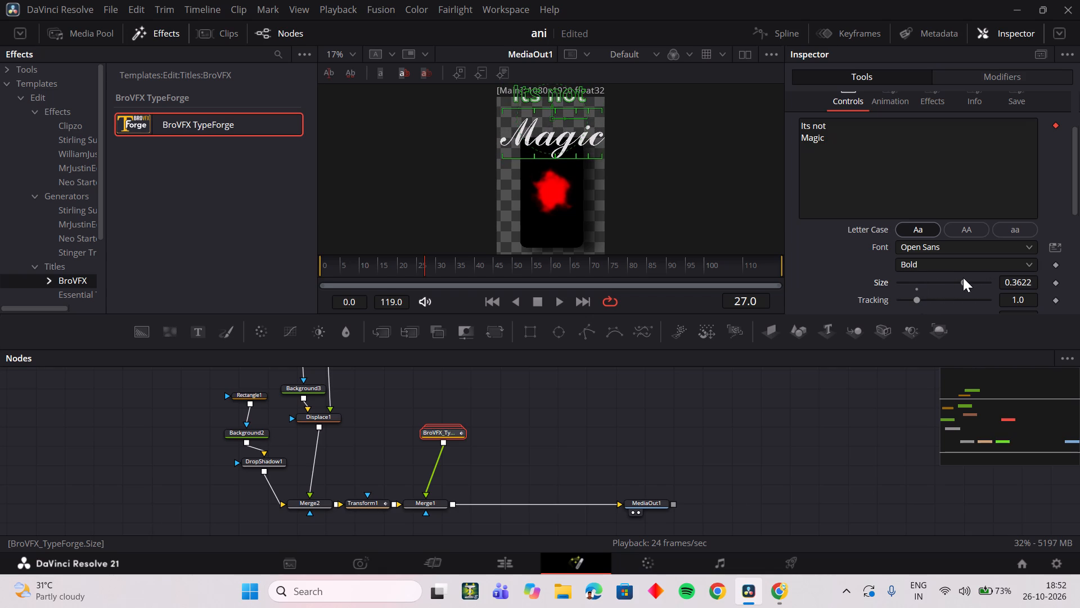
scroll(947, 280, "down", 2)
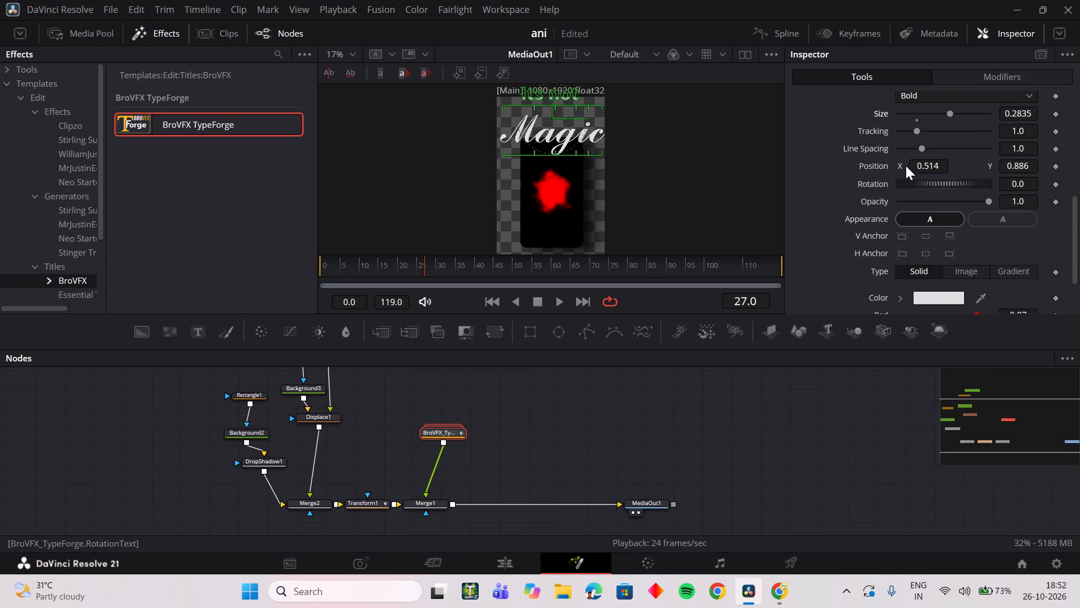
left_click_drag(922, 165, 935, 174)
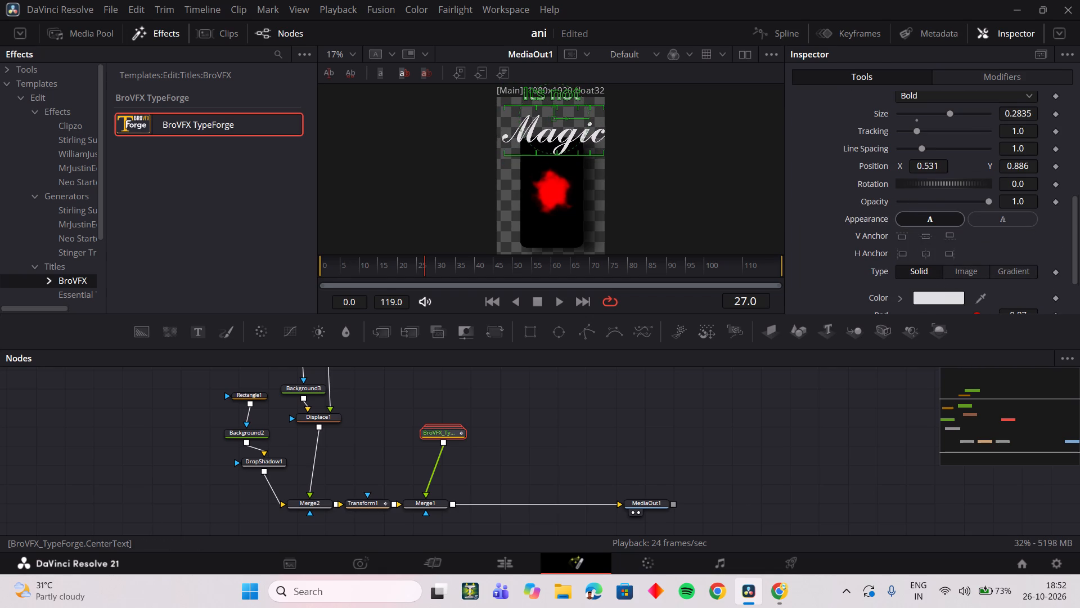
left_click_drag(1011, 163, 924, 171)
Tighten and centre "Magic" under "Its not" with a character-styling V Anchor of about -0.47 and H Anchor of about 0.13.
scroll(936, 220, "up", 3)
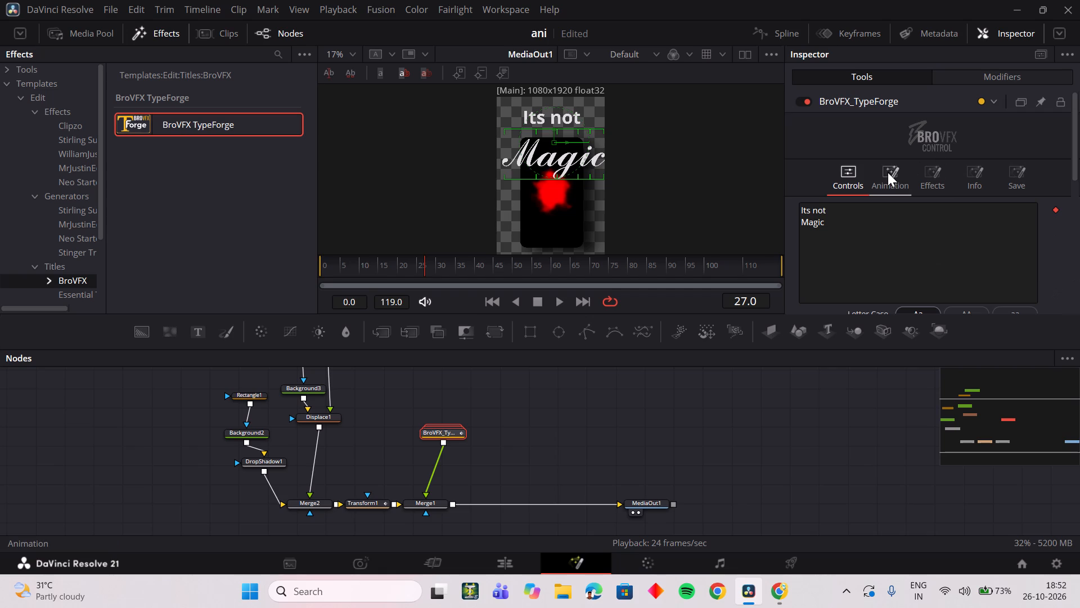
left_click(981, 78)
scroll(946, 203, "down", 2)
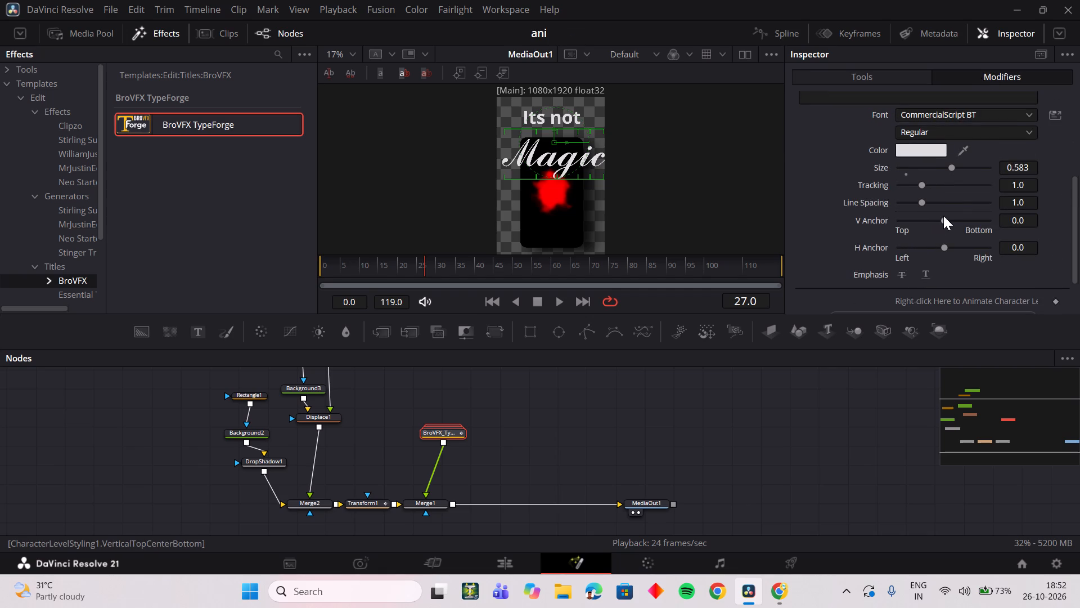
left_click_drag(943, 217, 913, 227)
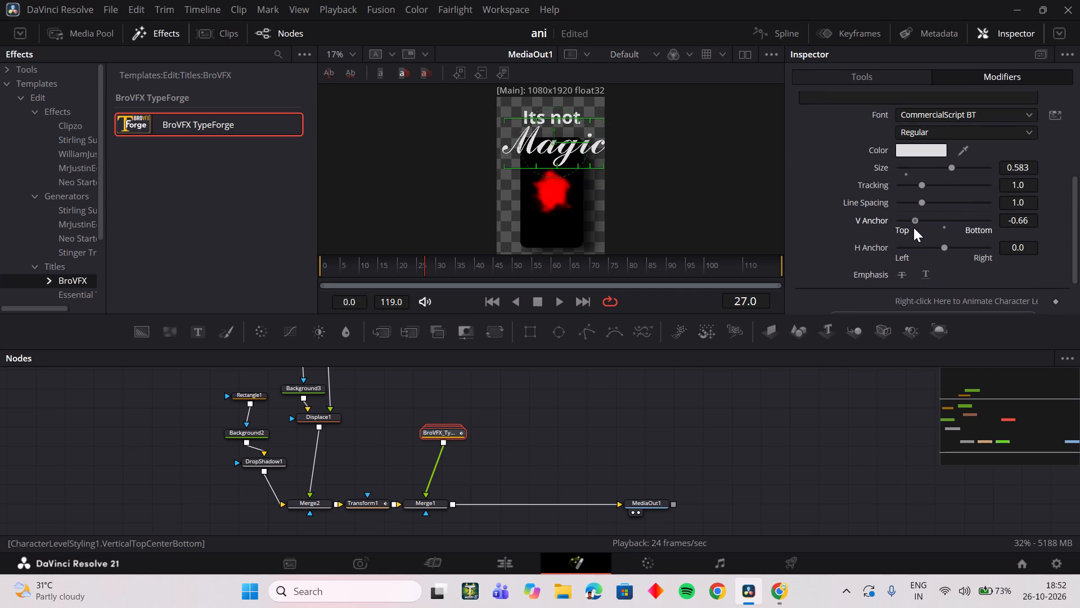
left_click_drag(913, 227, 922, 226)
left_click_drag(949, 245, 921, 251)
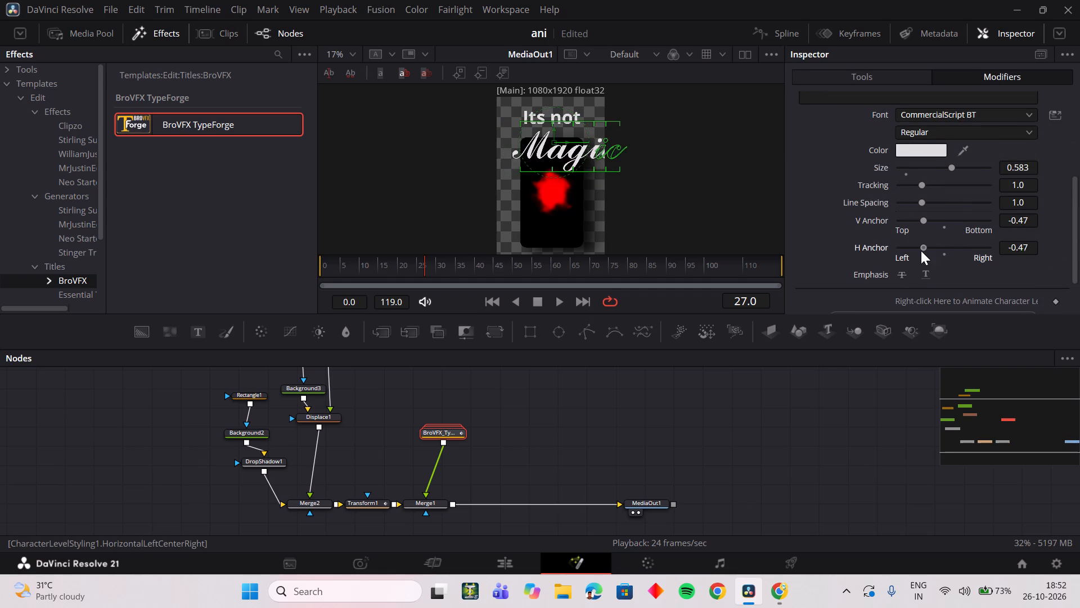
left_click_drag(921, 251, 960, 242)
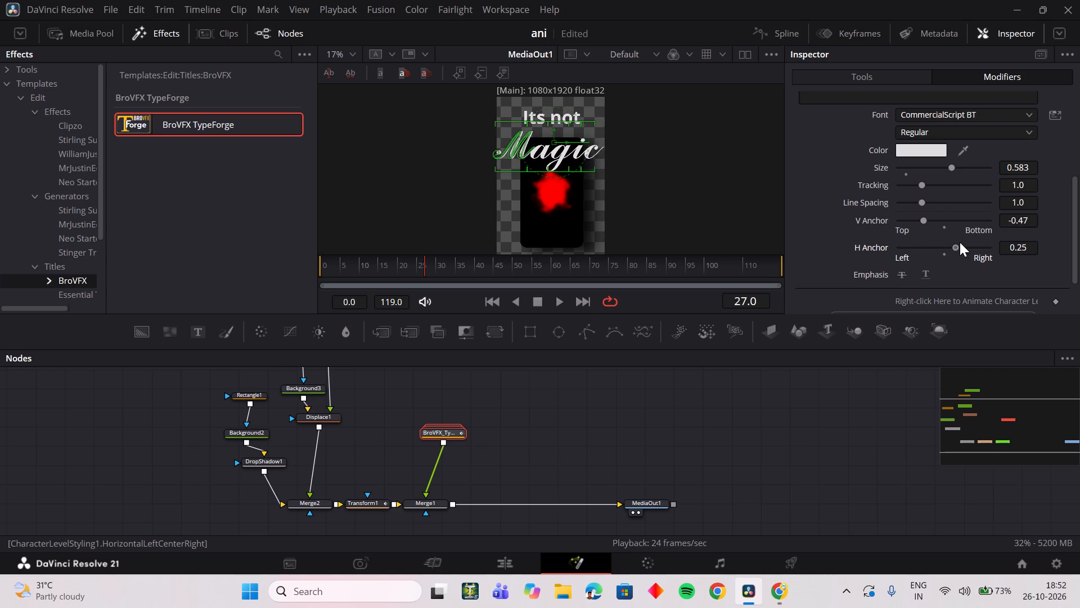
left_click_drag(960, 242, 952, 245)
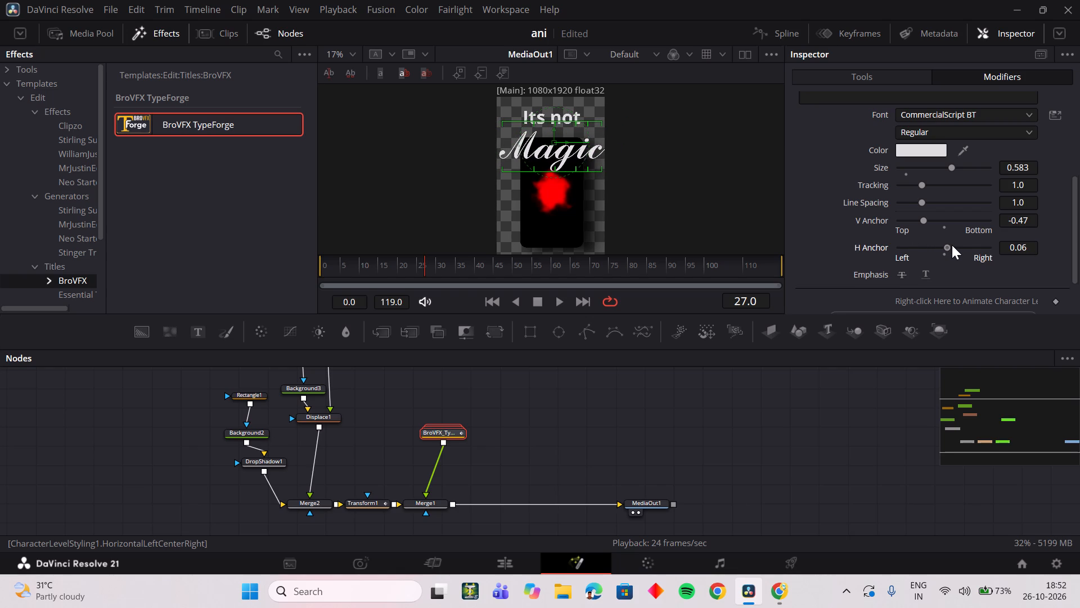
left_click_drag(952, 245, 954, 246)
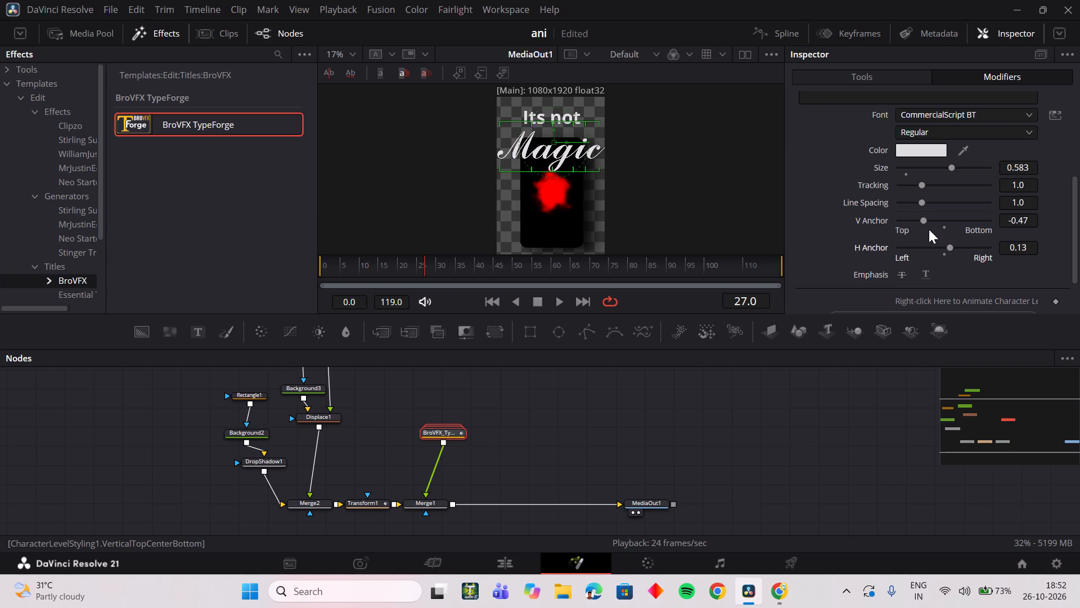
Reduce "Magic" to a character size of about 0.38 and compare the title with the reference video in Chrome.
left_click_drag(945, 166, 945, 167)
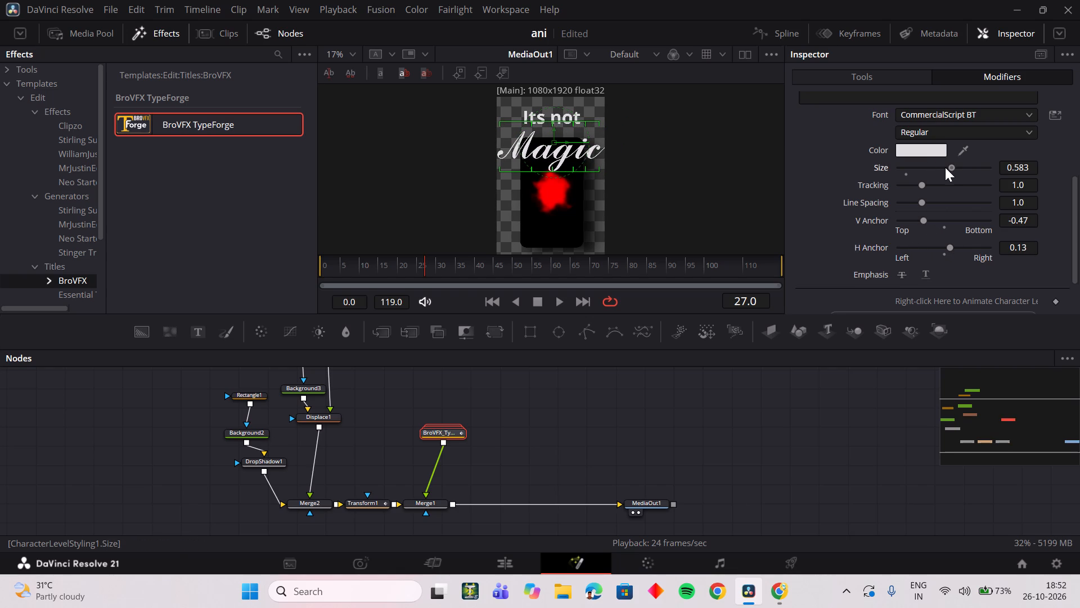
left_click_drag(945, 167, 939, 172)
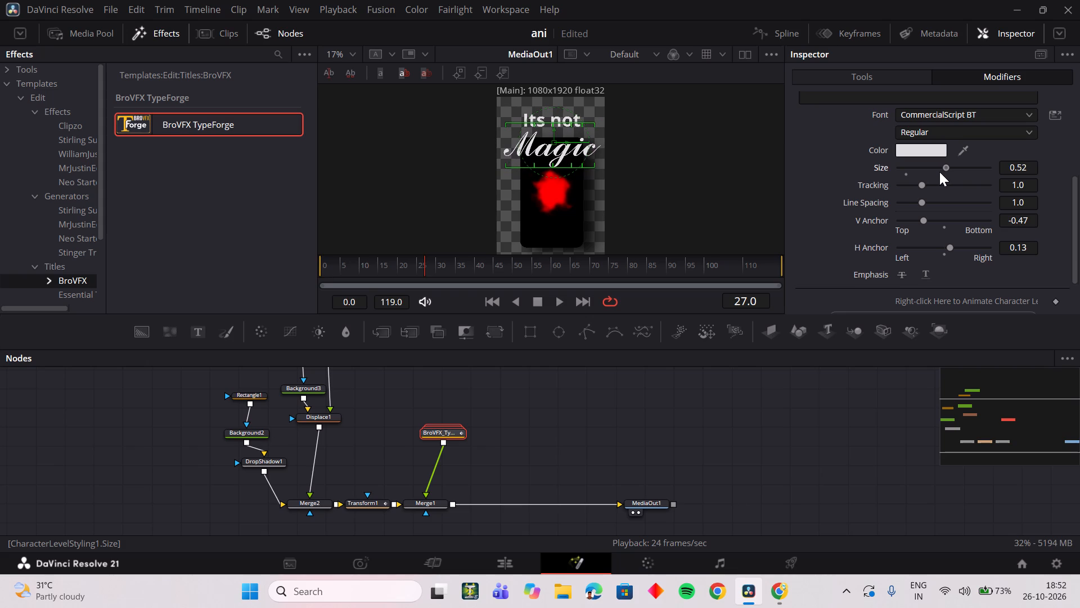
left_click_drag(939, 172, 927, 177)
left_click(784, 593)
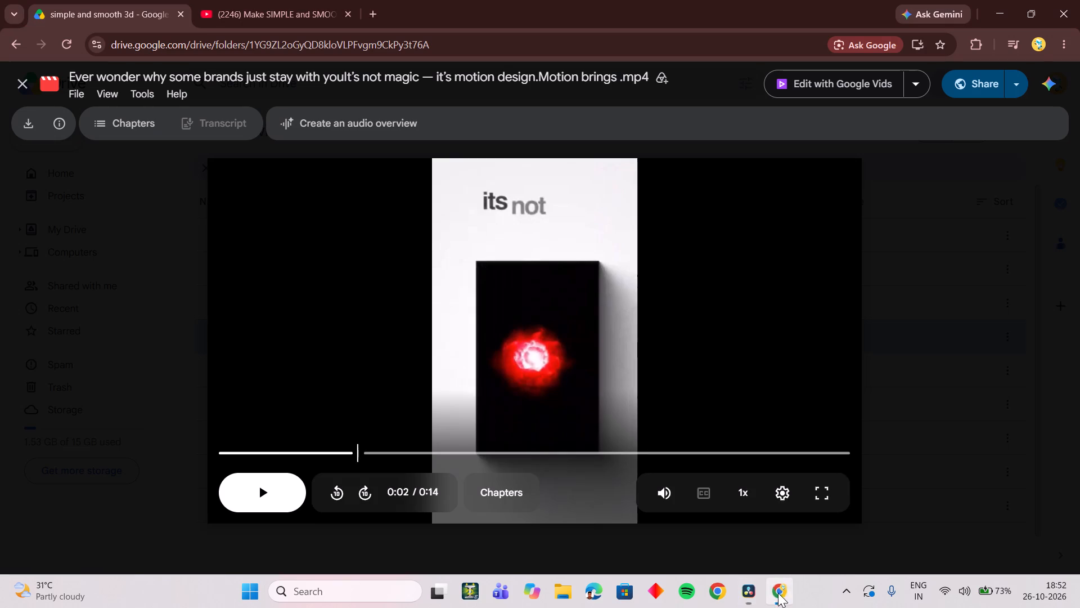
left_click(617, 386)
left_click(622, 382)
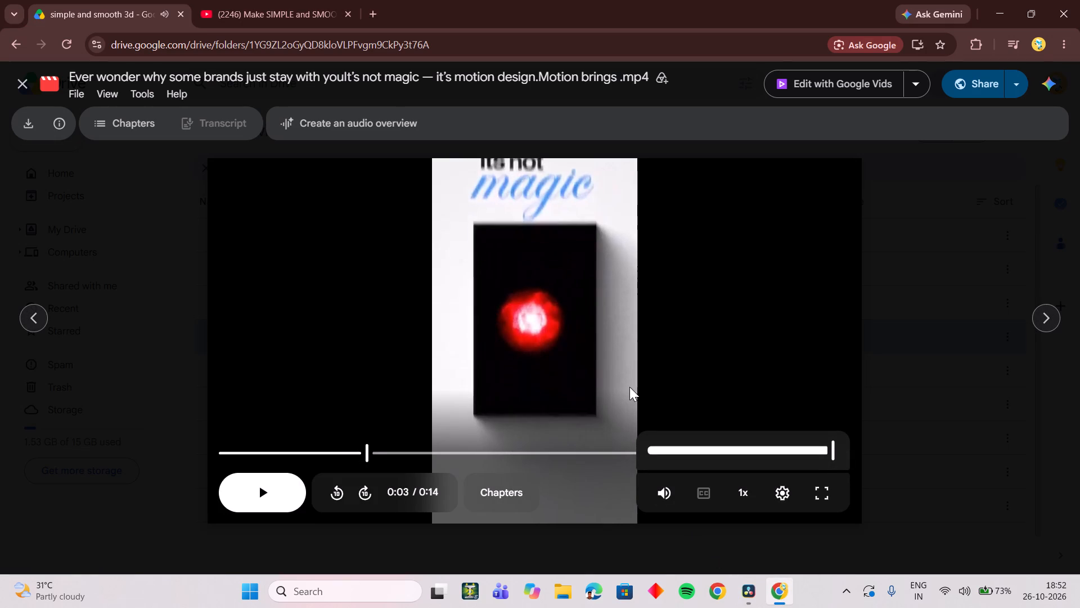
left_click(745, 606)
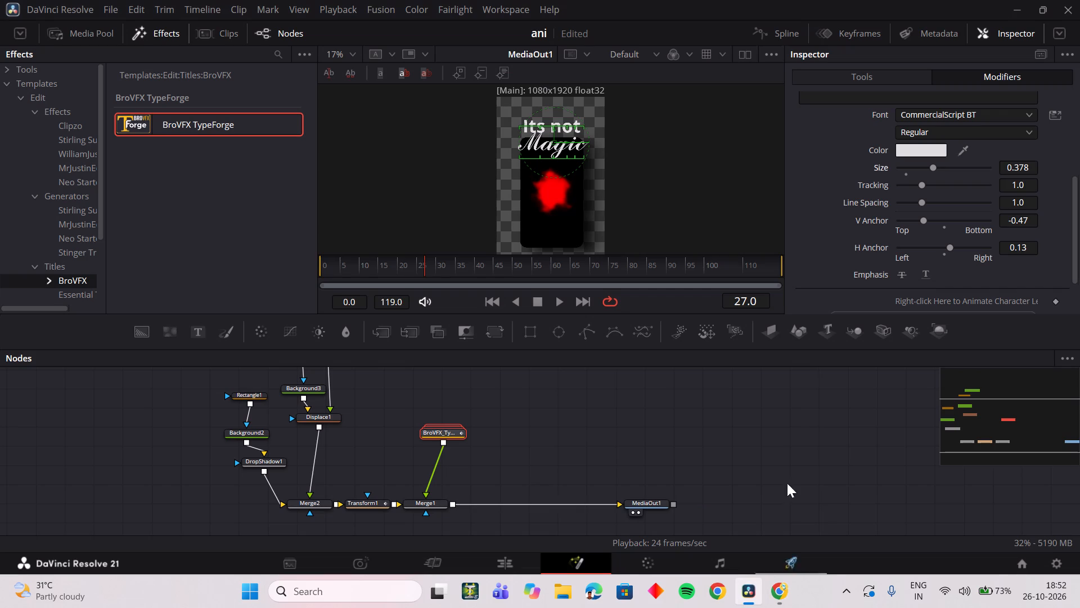
Lower the rectangle's starting position by setting Transform1's Center Y to about 0.367 at the frame 0 keyframe.
scroll(642, 216, "down", 2)
scroll(642, 212, "up", 1)
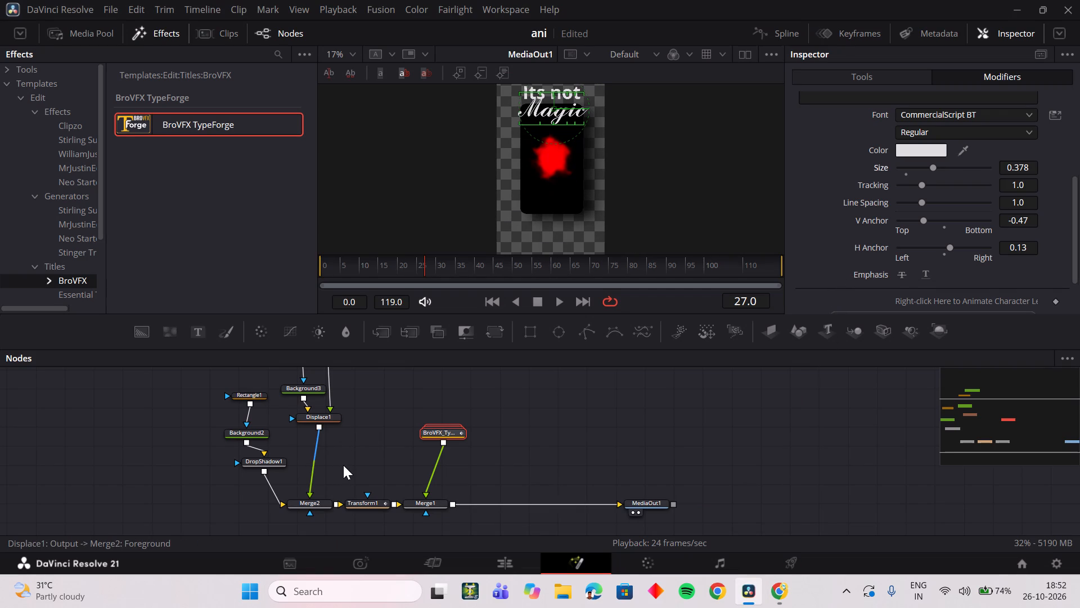
left_click(357, 498)
left_click(361, 503)
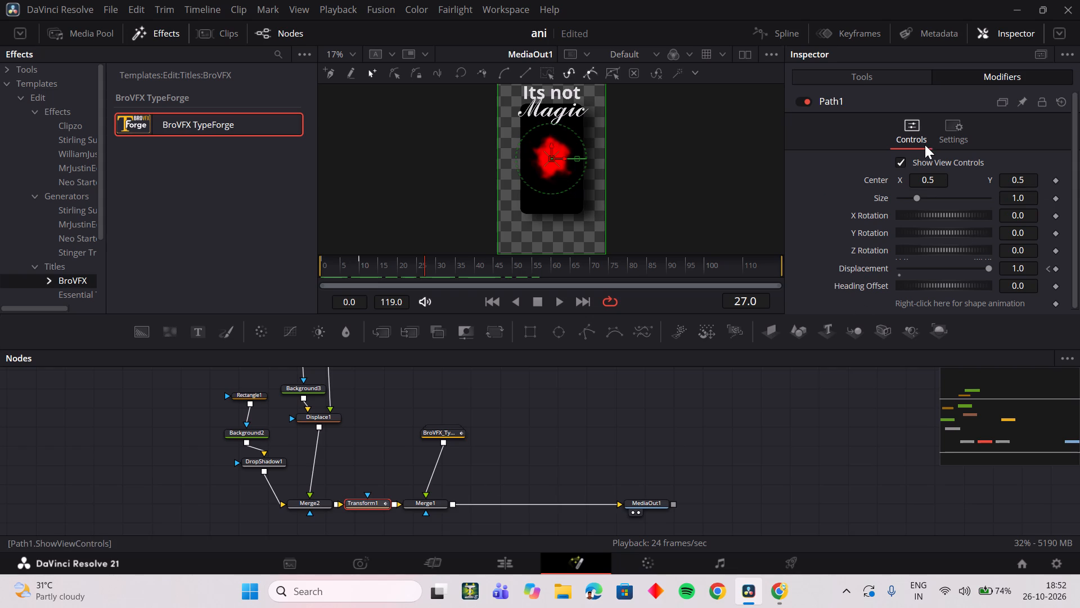
left_click(879, 78)
left_click(1011, 79)
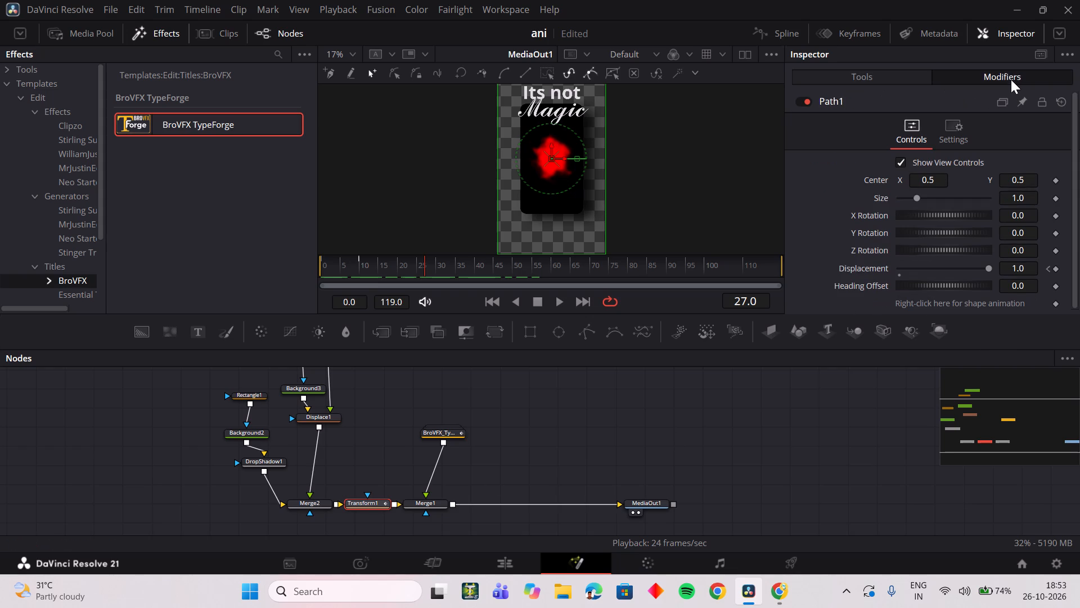
left_click(904, 78)
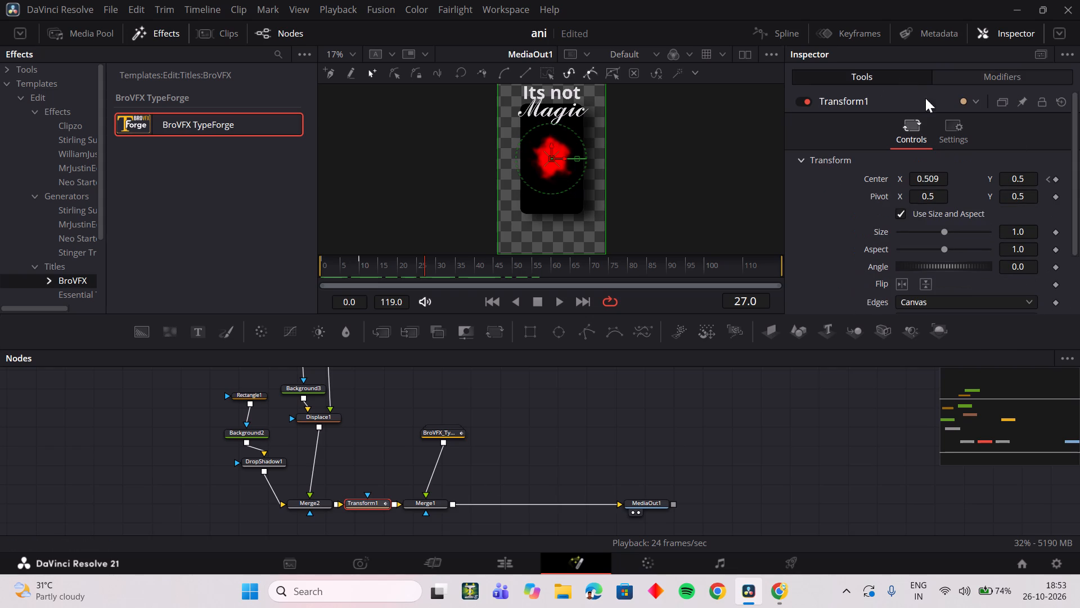
left_click(1048, 181)
left_click(1048, 181)
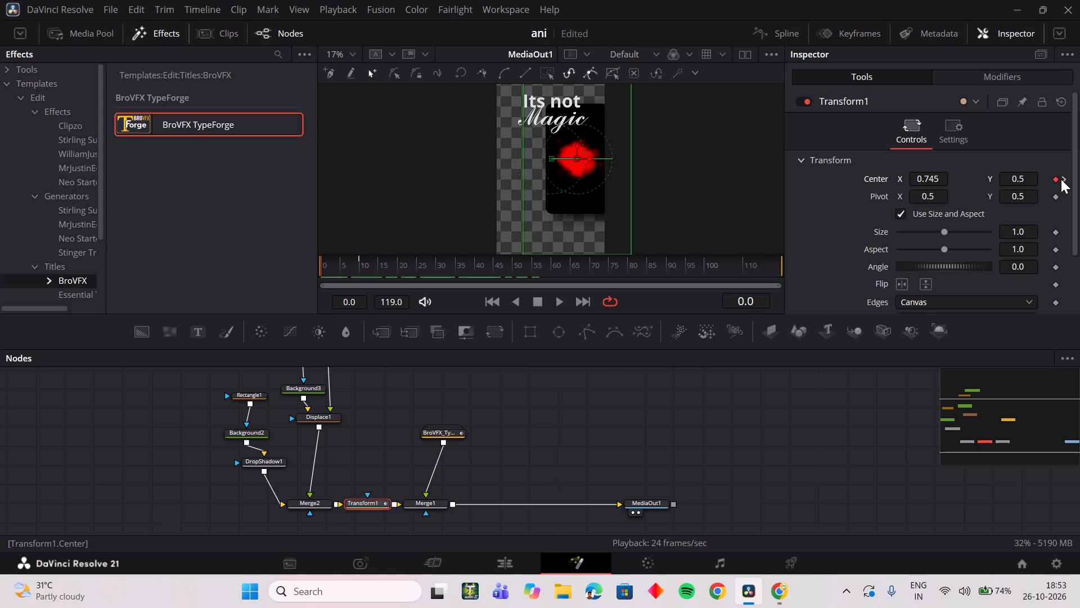
left_click(1061, 179)
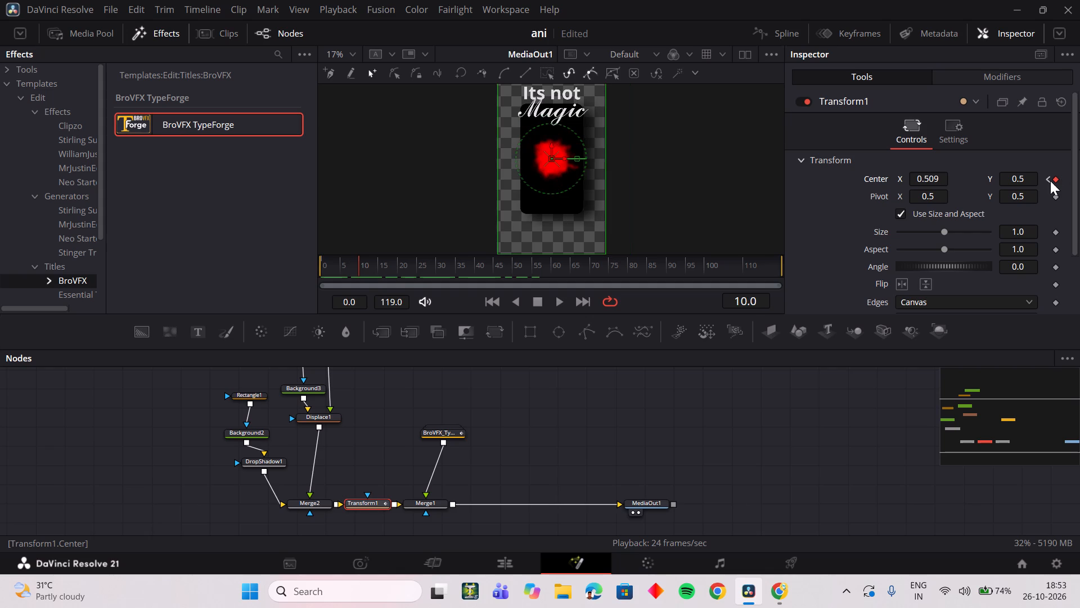
left_click(1048, 181)
left_click_drag(1025, 178, 946, 187)
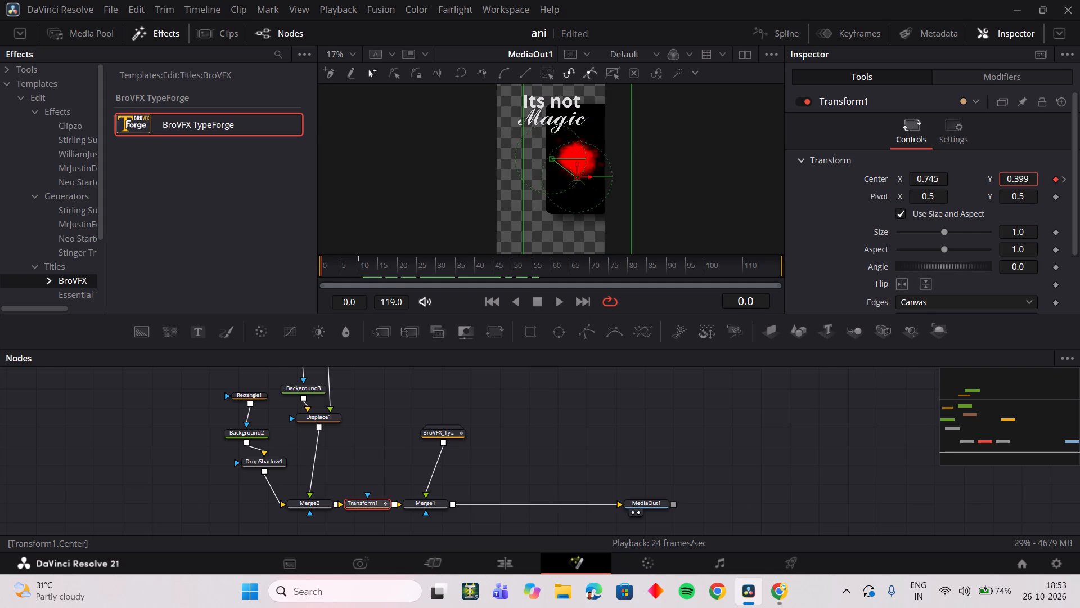
left_click_drag(946, 187, 932, 189)
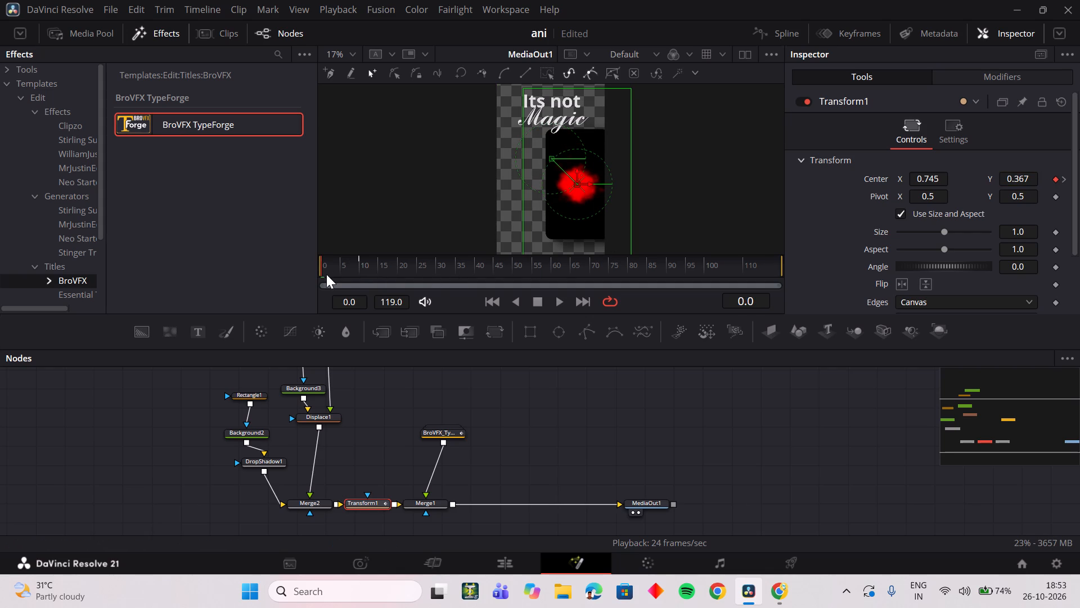
Copy the starting Center Y of 0.367 to Transform1's frame 10 keyframe, scrubbing the opening frames to check the slide.
left_click_drag(334, 274, 341, 279)
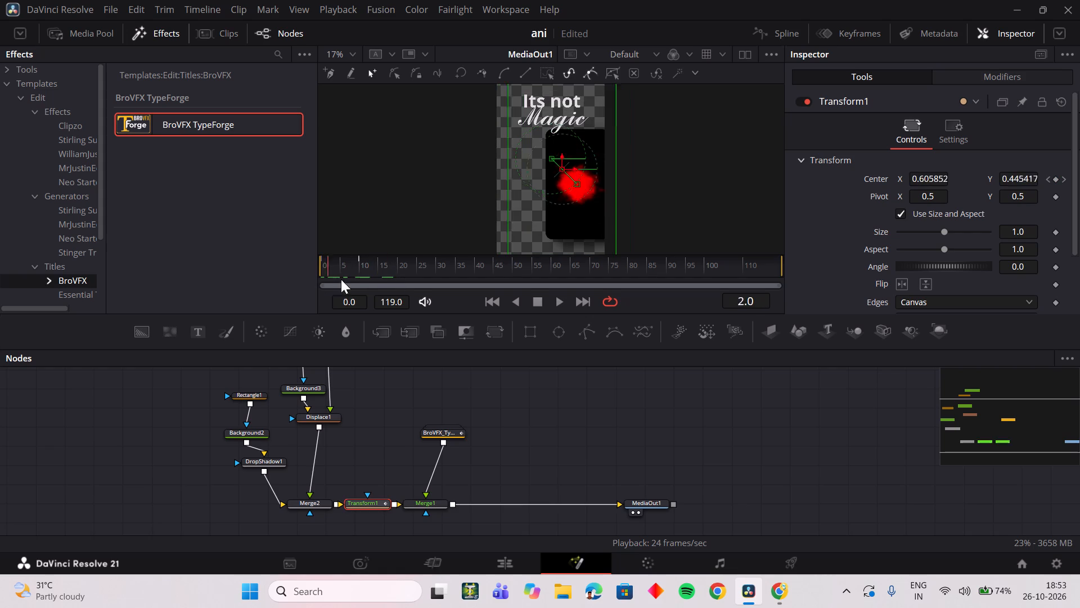
left_click_drag(341, 279, 362, 273)
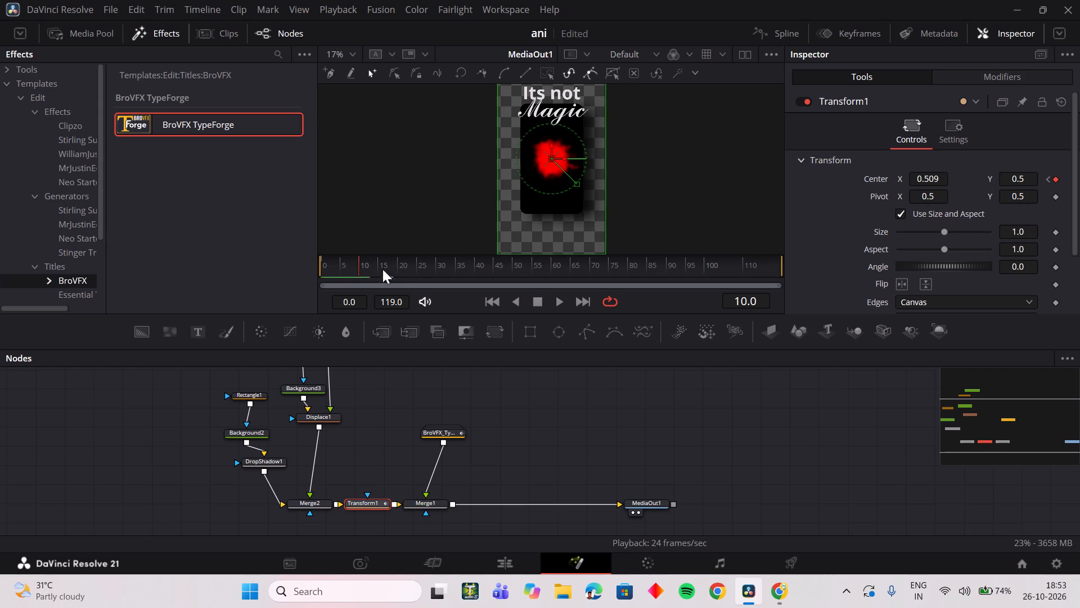
left_click_drag(345, 268, 329, 270)
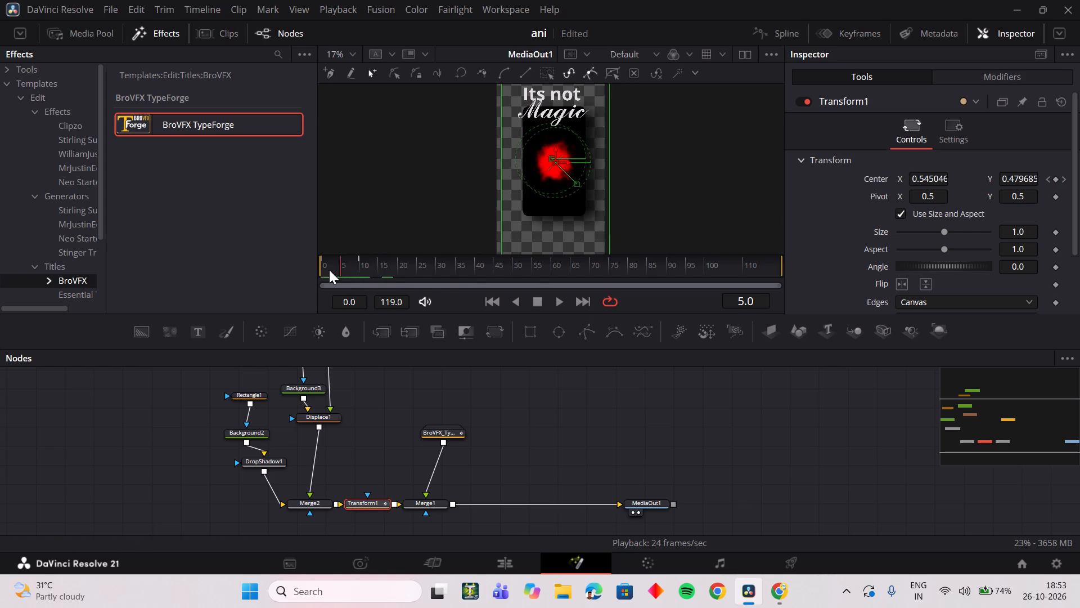
left_click_drag(329, 270, 353, 269)
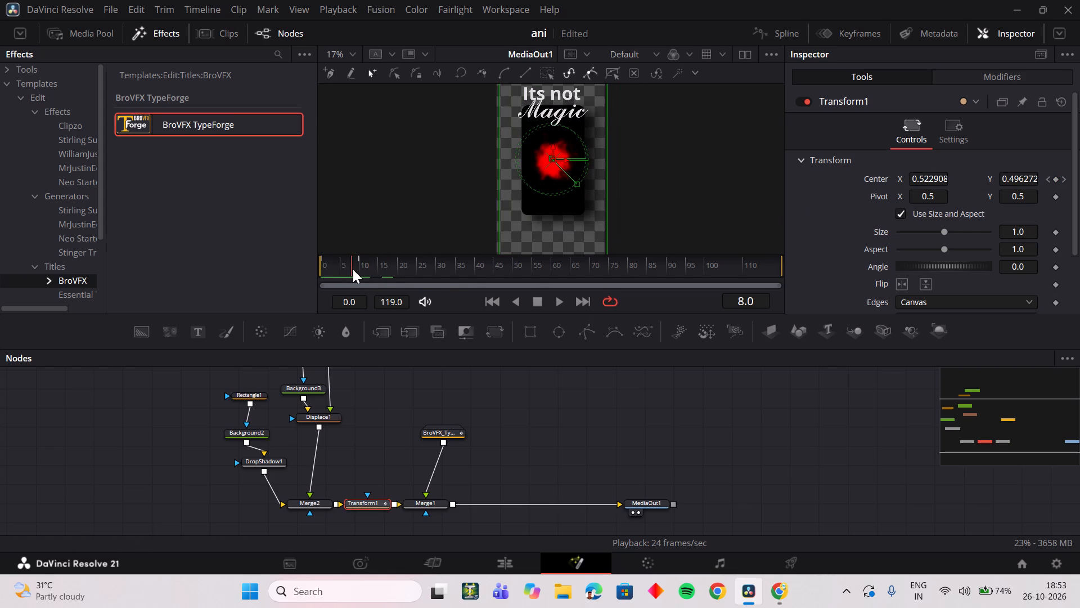
left_click_drag(353, 269, 363, 269)
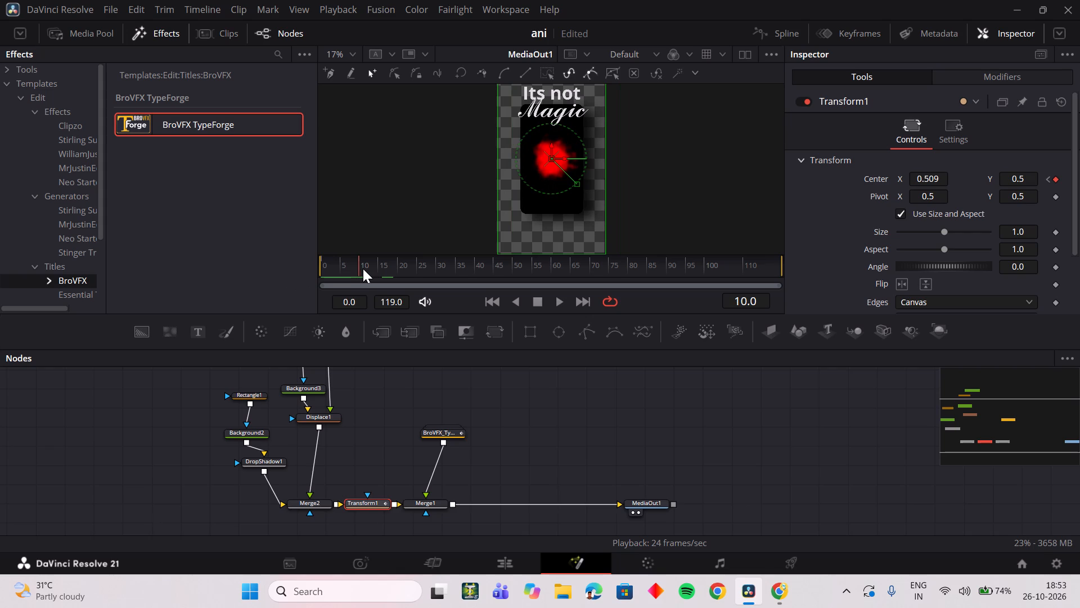
left_click_drag(363, 269, 360, 269)
left_click_drag(354, 271, 294, 278)
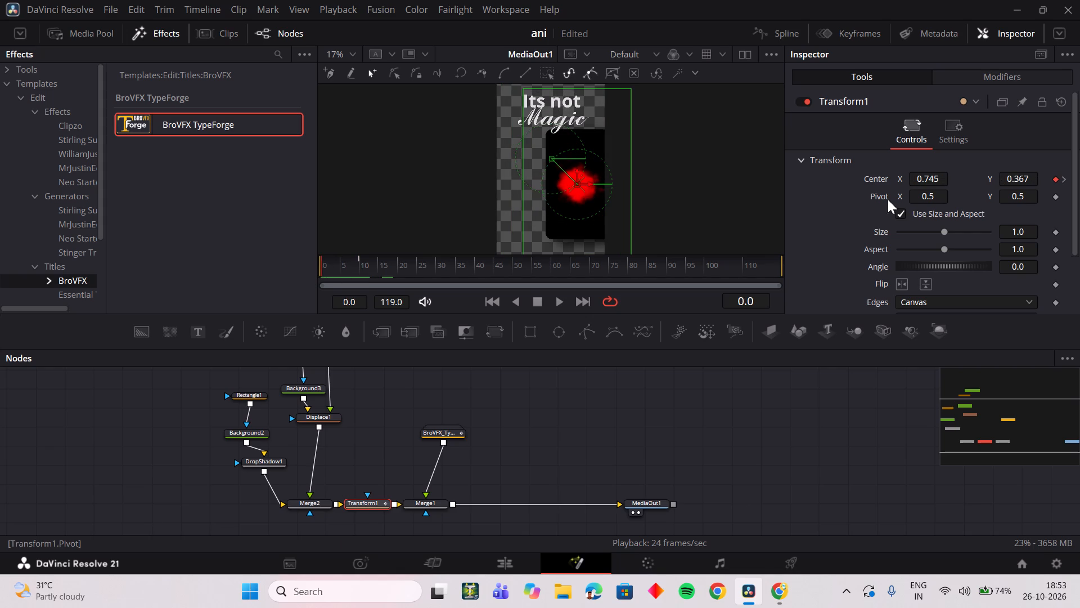
double_click(1028, 178)
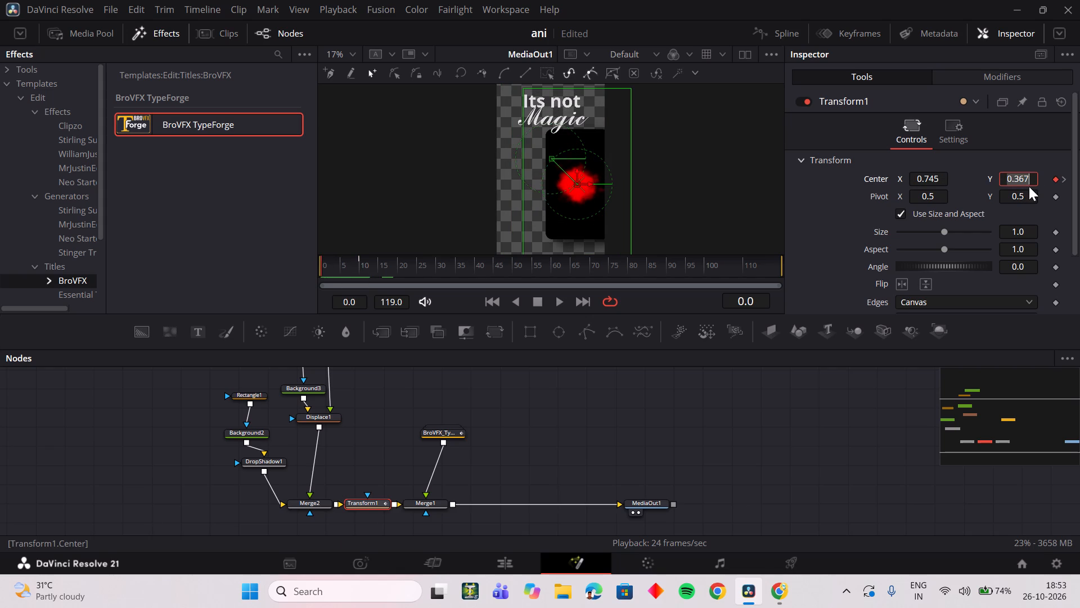
key("ctrl+c")
left_click(357, 267)
key("ctrl+v")
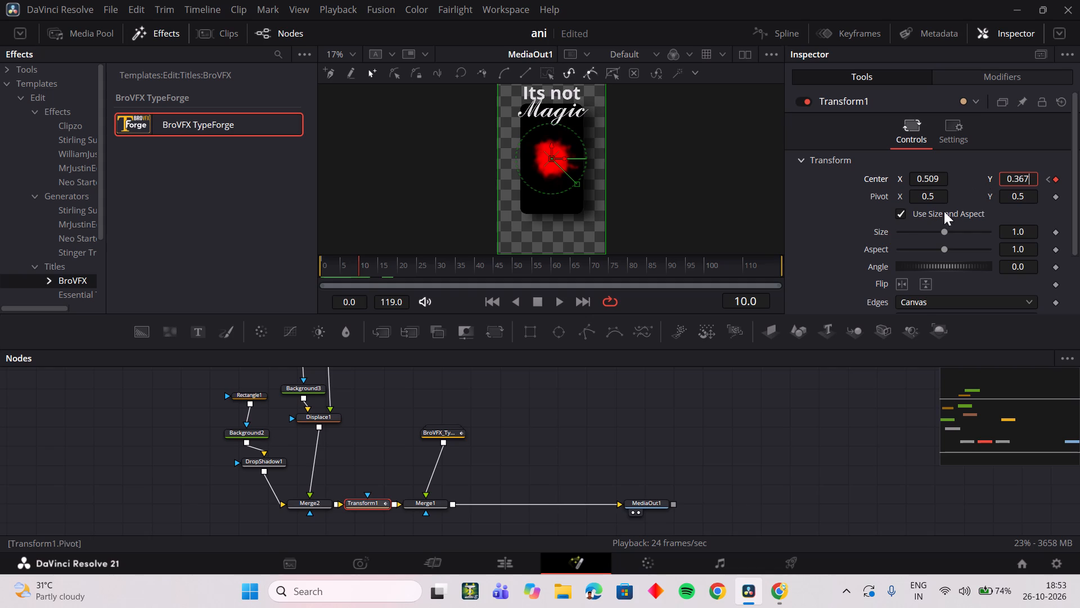
left_click(834, 221)
left_click_drag(346, 270, 340, 269)
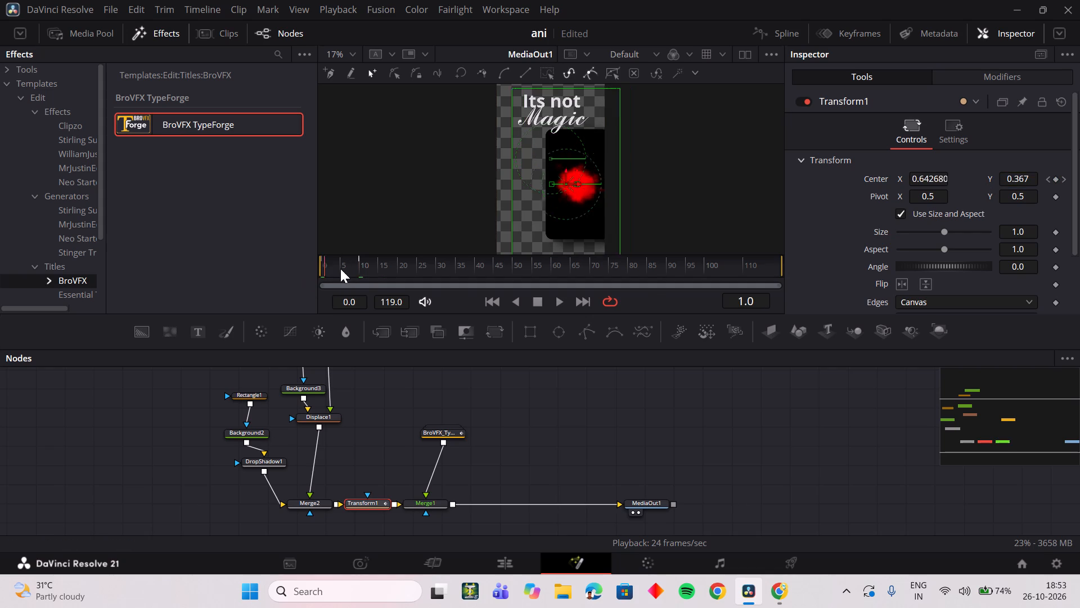
Play back the opening frames repeatedly from frame 0 to review the rectangle's slide beneath the title.
left_click_drag(340, 269, 306, 272)
key("space")
key("space")
left_click_drag(361, 265, 305, 274)
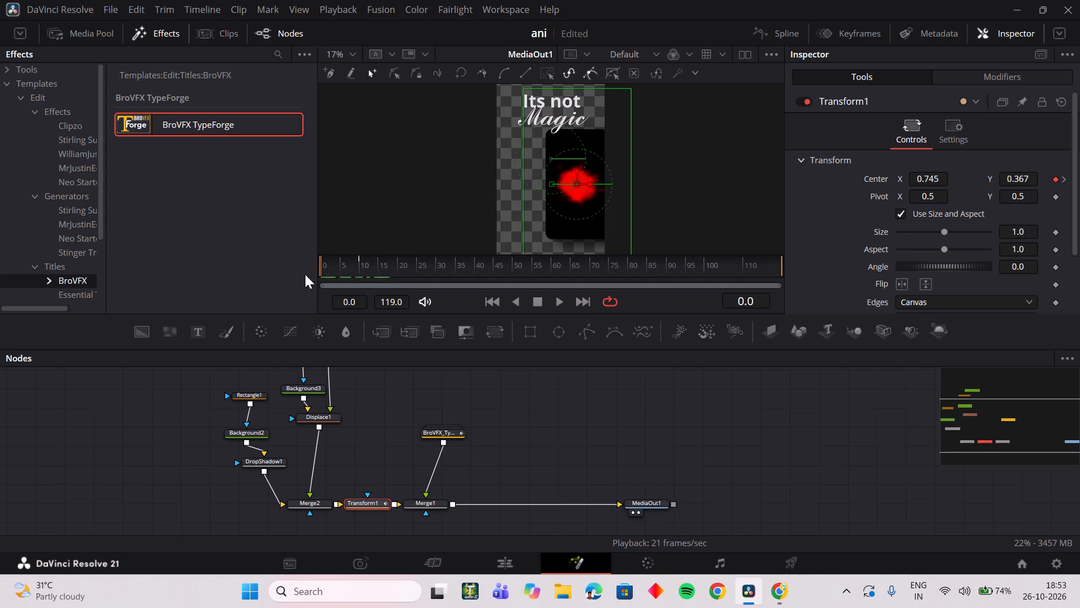
left_click_drag(305, 274, 302, 275)
key("space")
key("space")
left_click_drag(366, 274, 285, 280)
key("space")
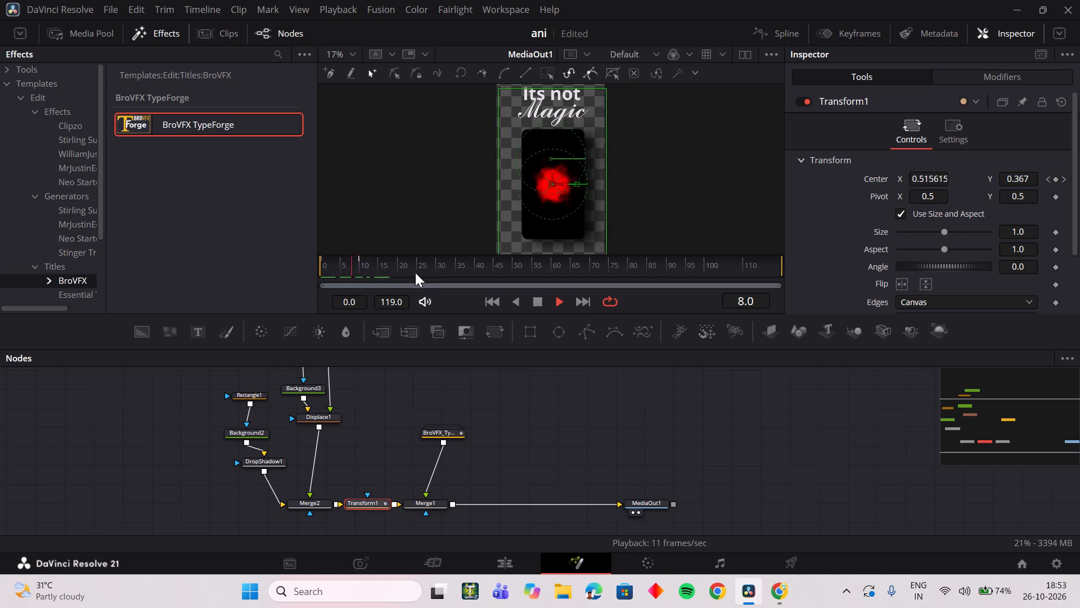
key("space")
left_click_drag(354, 269, 277, 288)
key("space")
key("space")
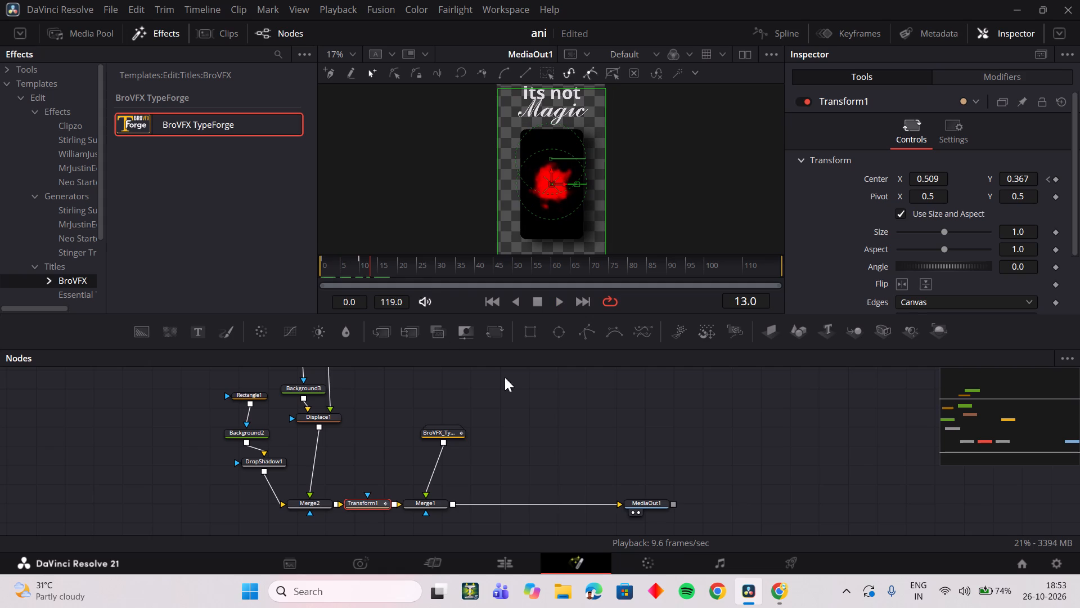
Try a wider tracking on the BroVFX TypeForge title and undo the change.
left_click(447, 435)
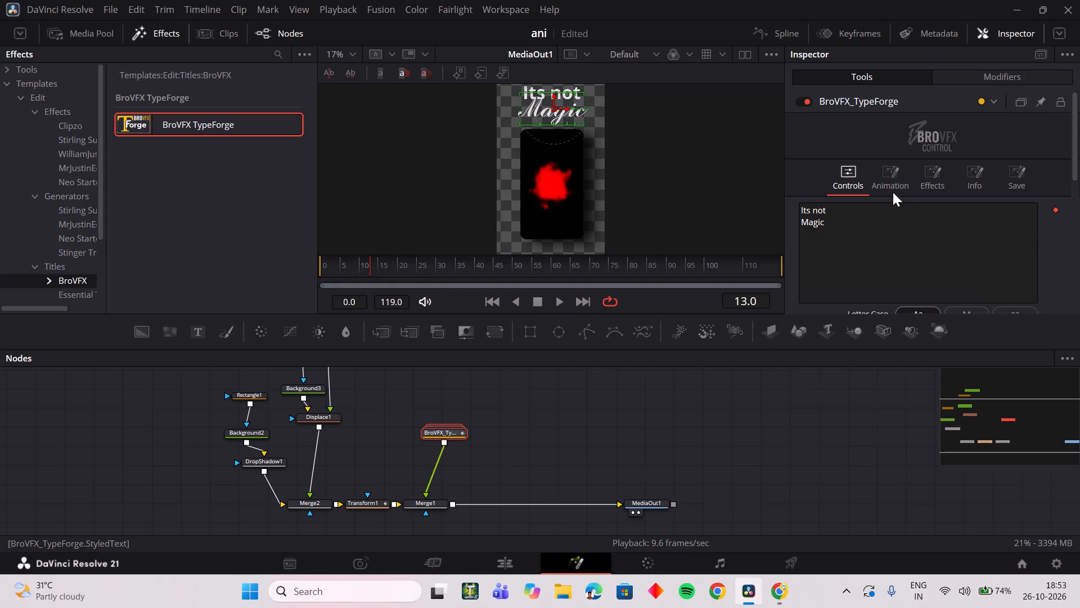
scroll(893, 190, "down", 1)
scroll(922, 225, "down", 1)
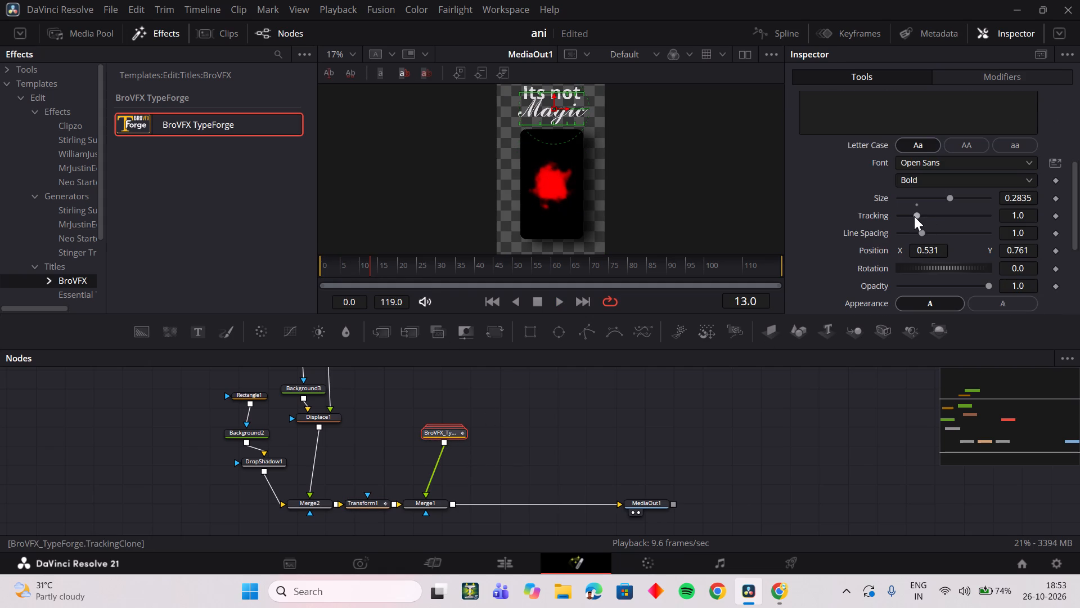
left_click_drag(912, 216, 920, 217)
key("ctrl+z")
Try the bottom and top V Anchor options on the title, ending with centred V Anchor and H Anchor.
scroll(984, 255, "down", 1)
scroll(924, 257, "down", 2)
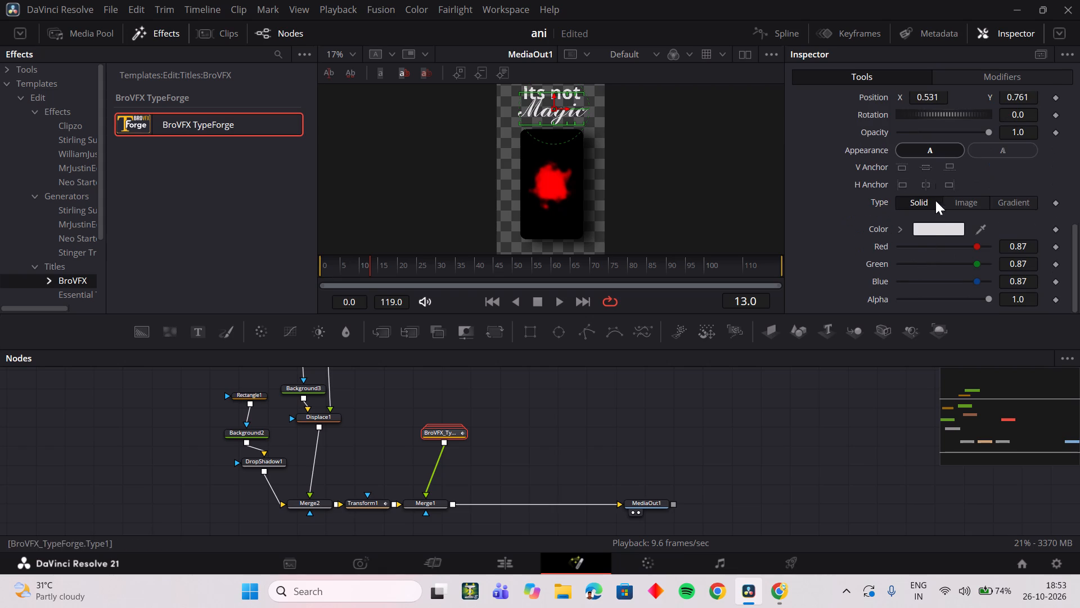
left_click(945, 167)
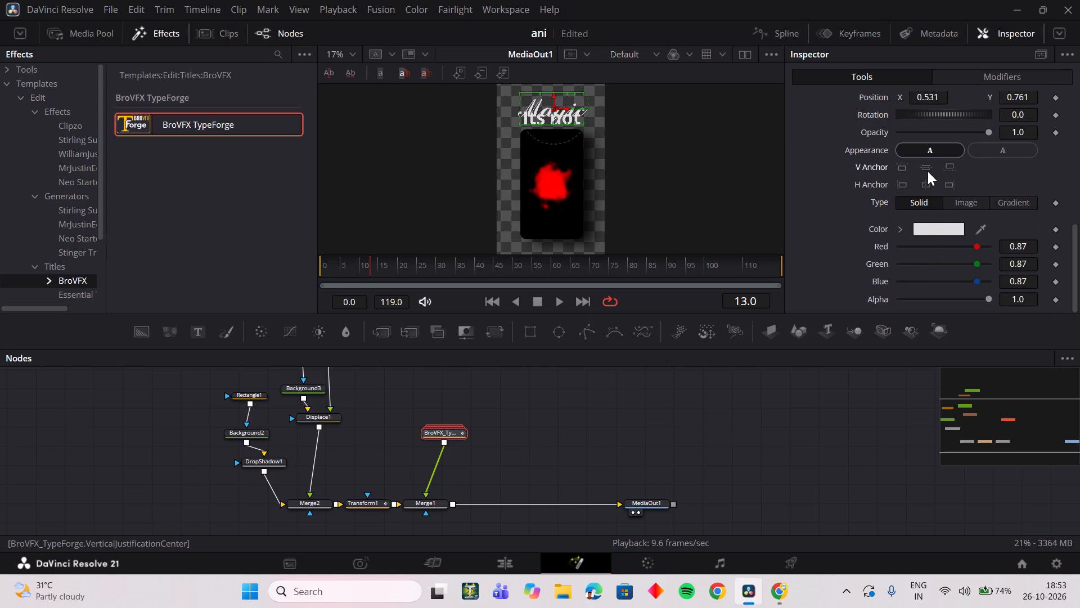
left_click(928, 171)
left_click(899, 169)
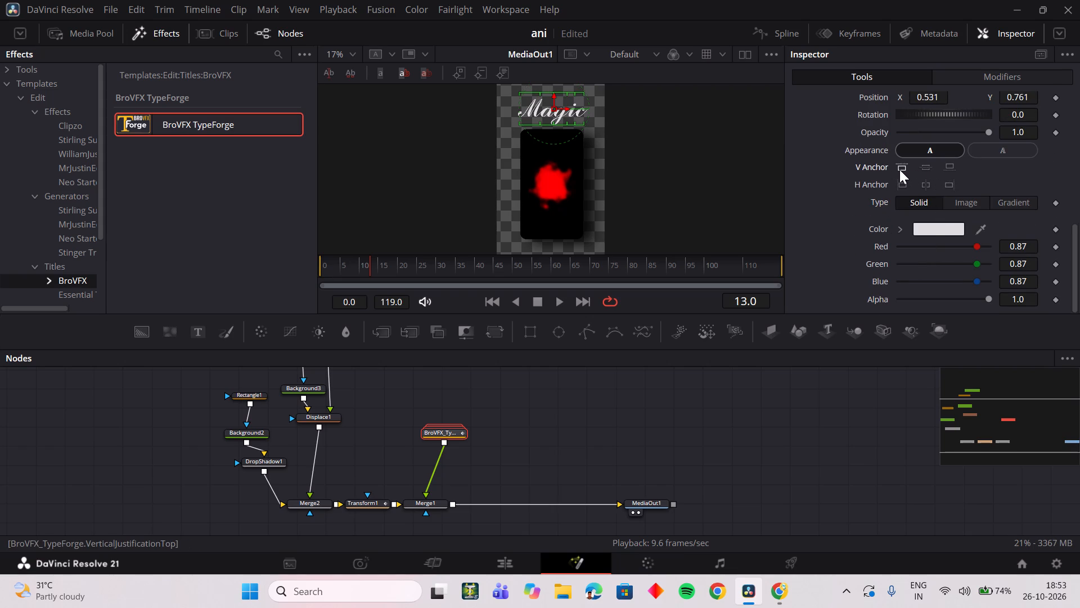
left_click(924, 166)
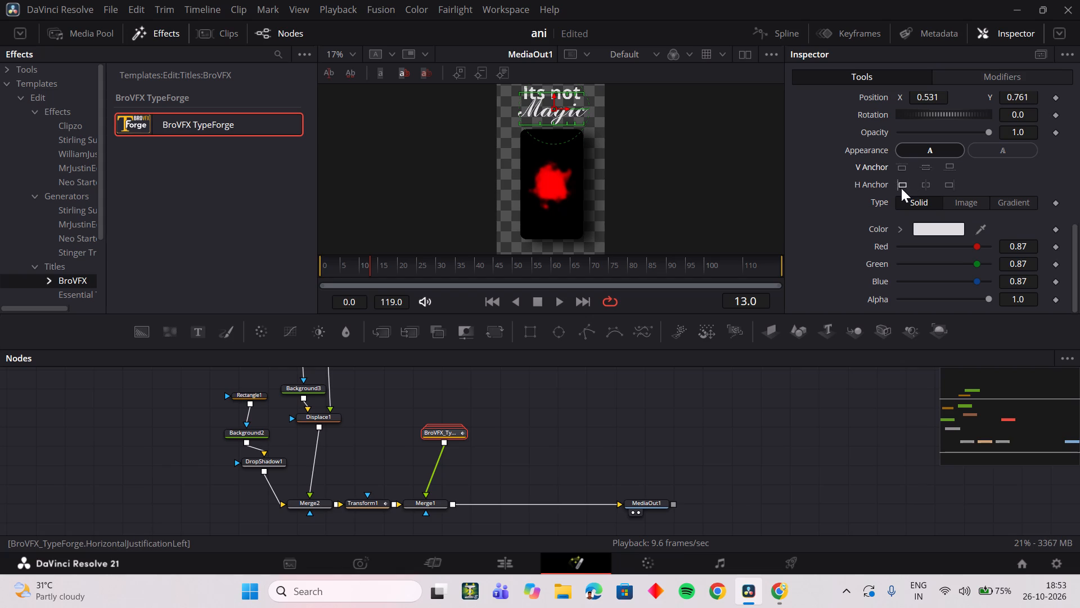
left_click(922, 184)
Shift "Magic" sideways and lower it with a character-styling H Anchor of about -0.226 and V Anchor of about -0.195.
scroll(926, 217, "down", 2)
scroll(926, 217, "up", 4)
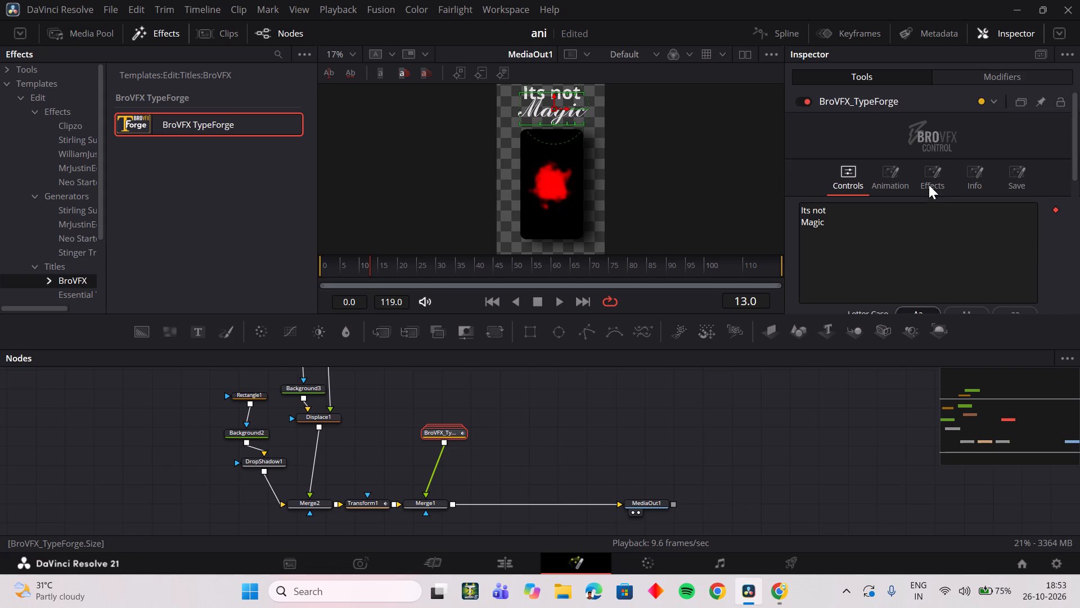
scroll(891, 182, "up", 1)
left_click(992, 83)
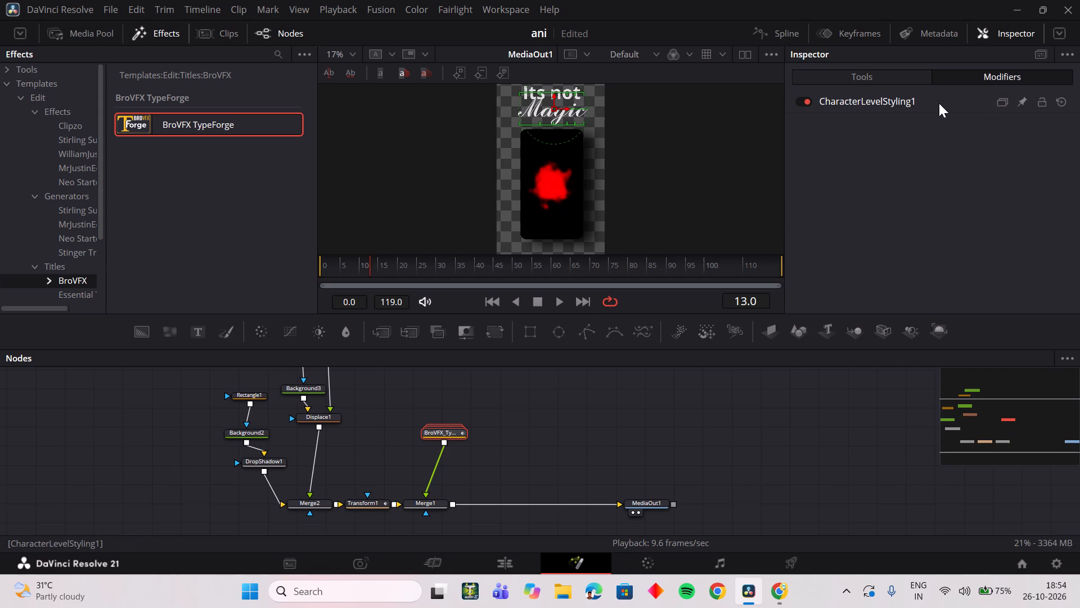
double_click(939, 103)
scroll(917, 207, "down", 5)
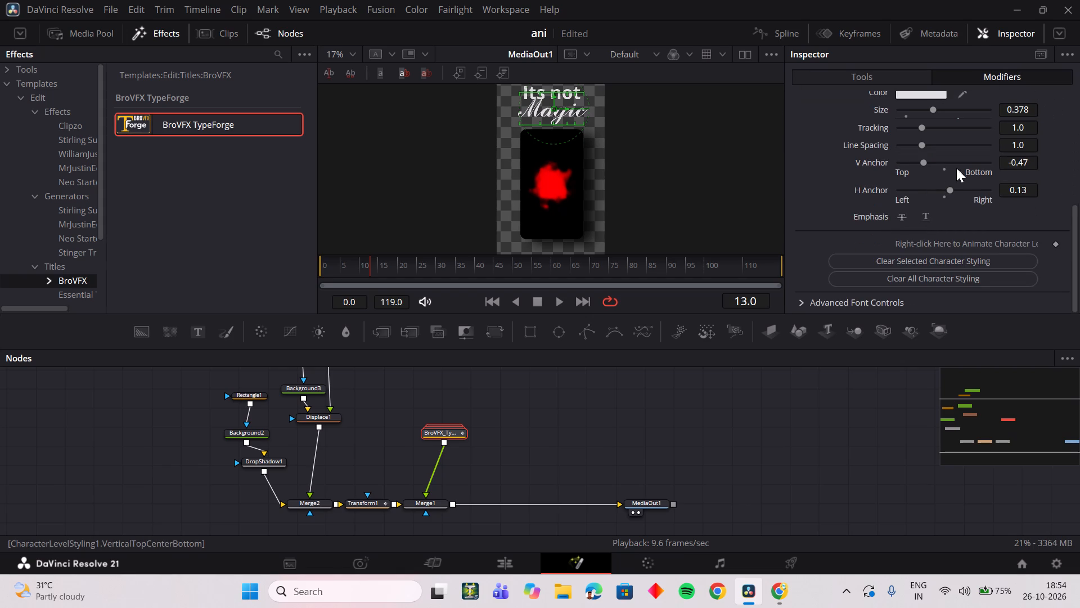
left_click_drag(1019, 188, 997, 191)
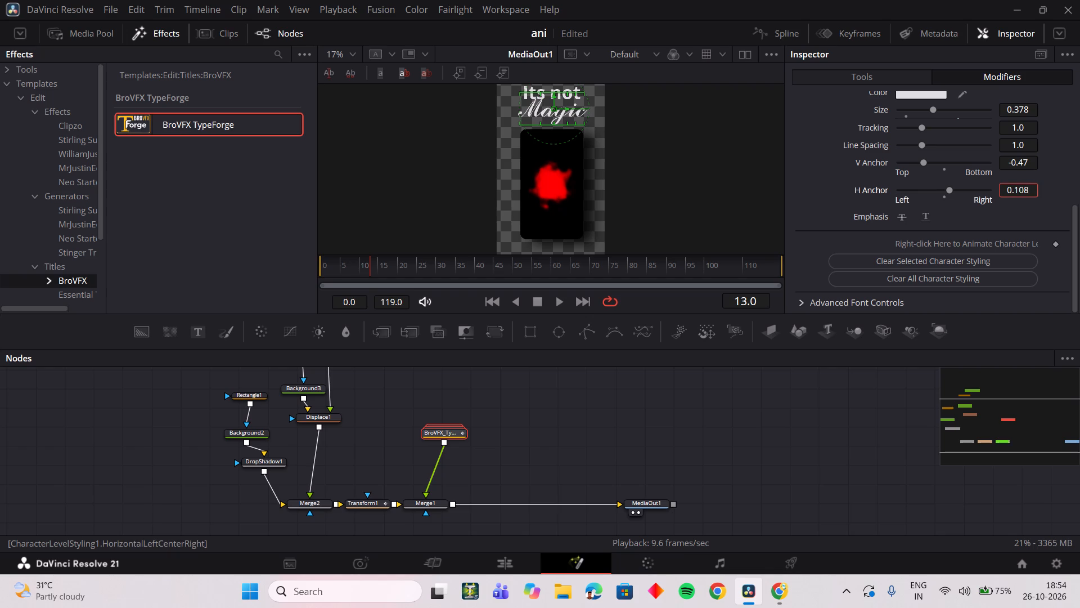
left_click_drag(997, 191, 1013, 191)
left_click(942, 196)
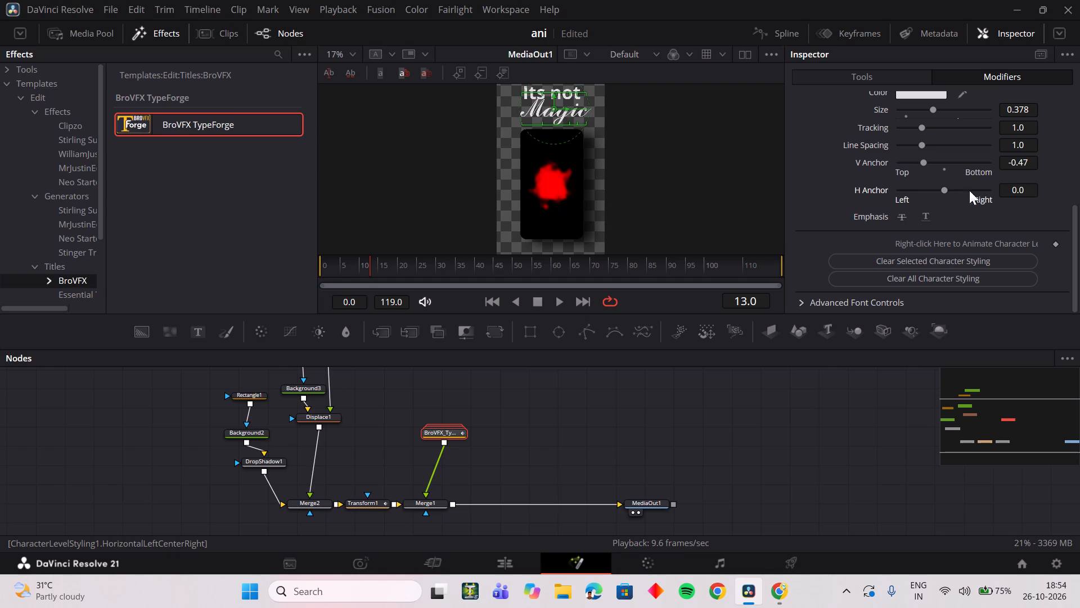
left_click_drag(1027, 190, 575, 197)
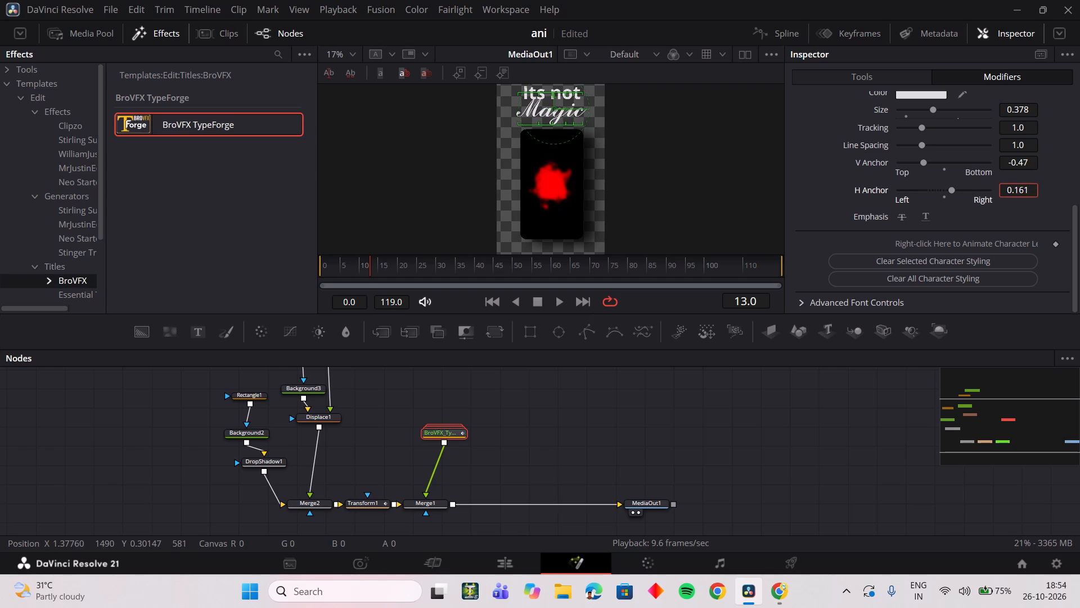
left_click_drag(575, 197, 339, 213)
left_click_drag(1019, 160, 928, 171)
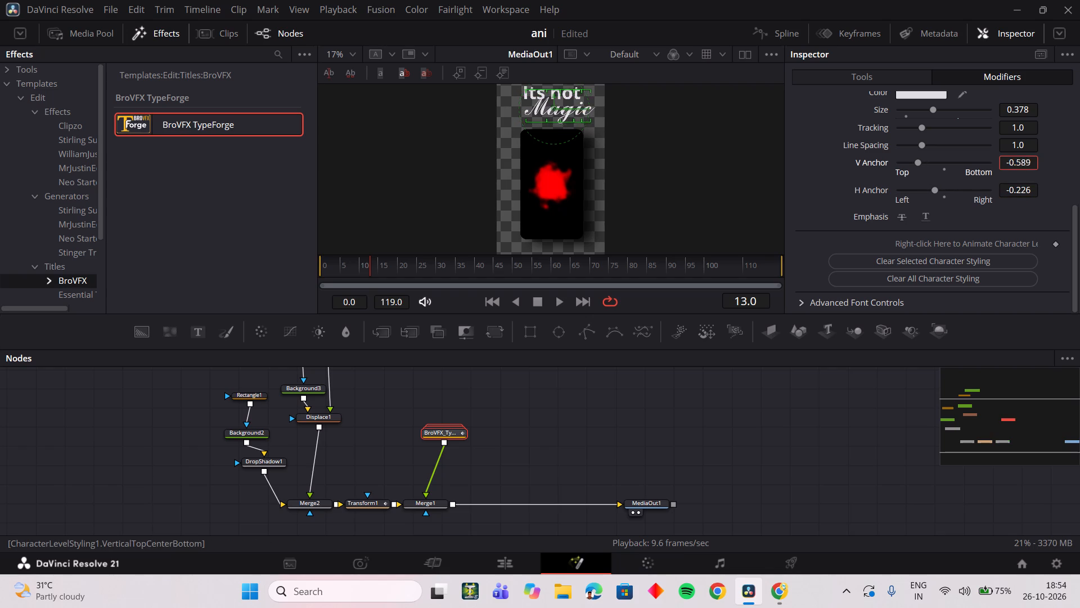
left_click_drag(928, 171, 673, 173)
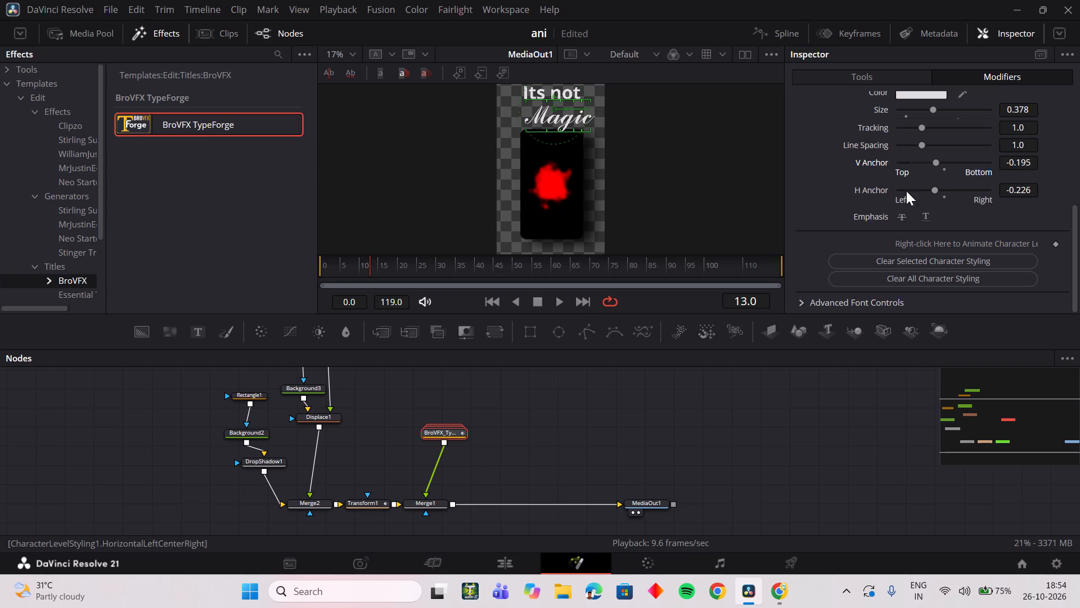
Re-centre the whole TypeForge title above the rectangle with a Position X of about 0.472.
scroll(928, 196, "up", 2)
left_click(868, 68)
left_click(871, 79)
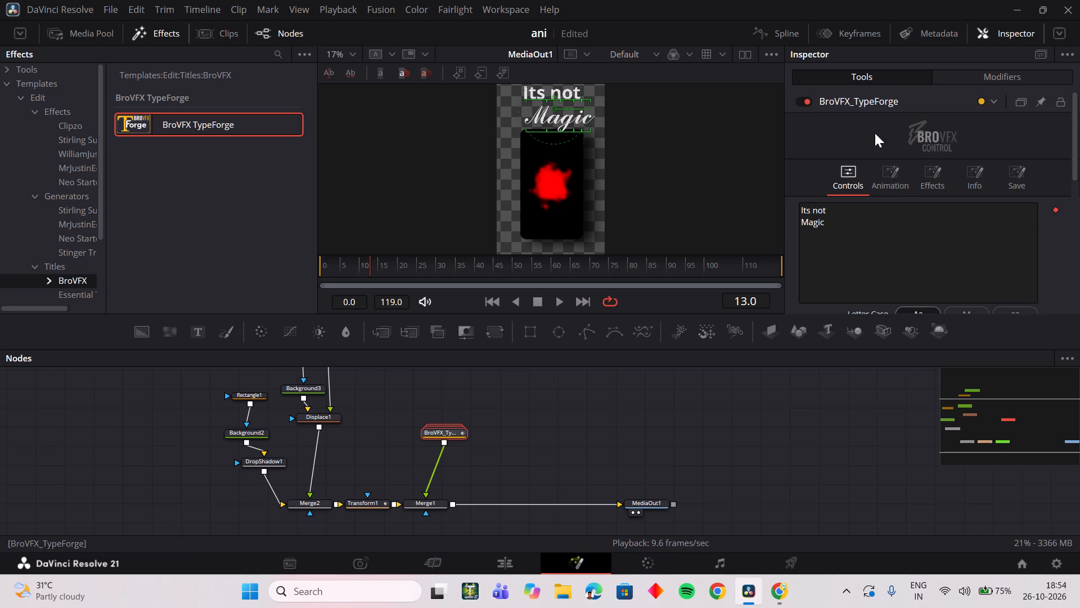
scroll(896, 194, "down", 6)
scroll(901, 203, "up", 5)
scroll(906, 203, "down", 1)
scroll(937, 243, "down", 2)
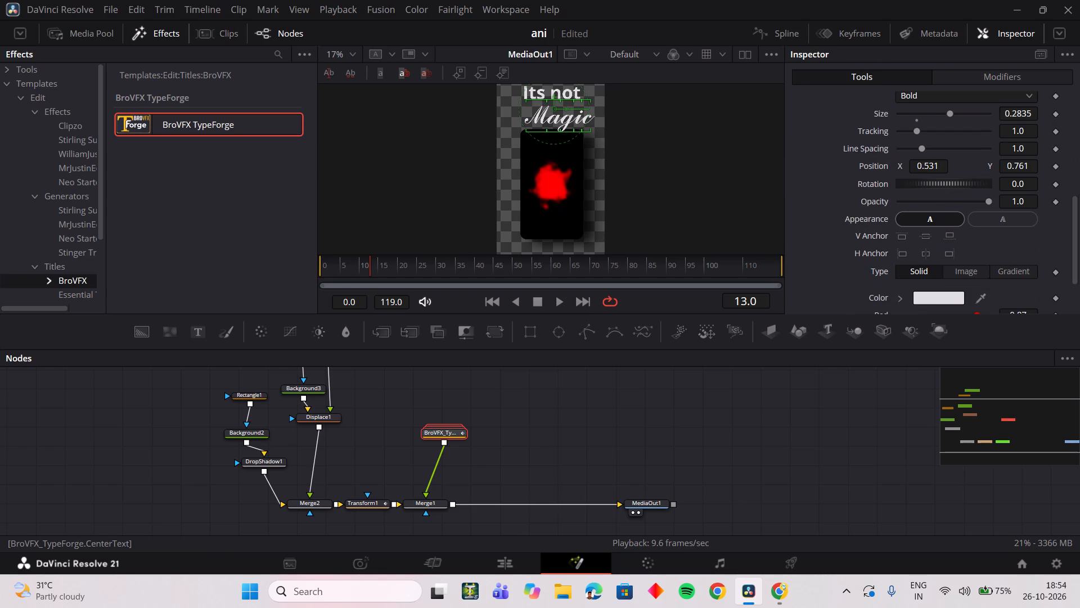
left_click_drag(937, 166, 896, 166)
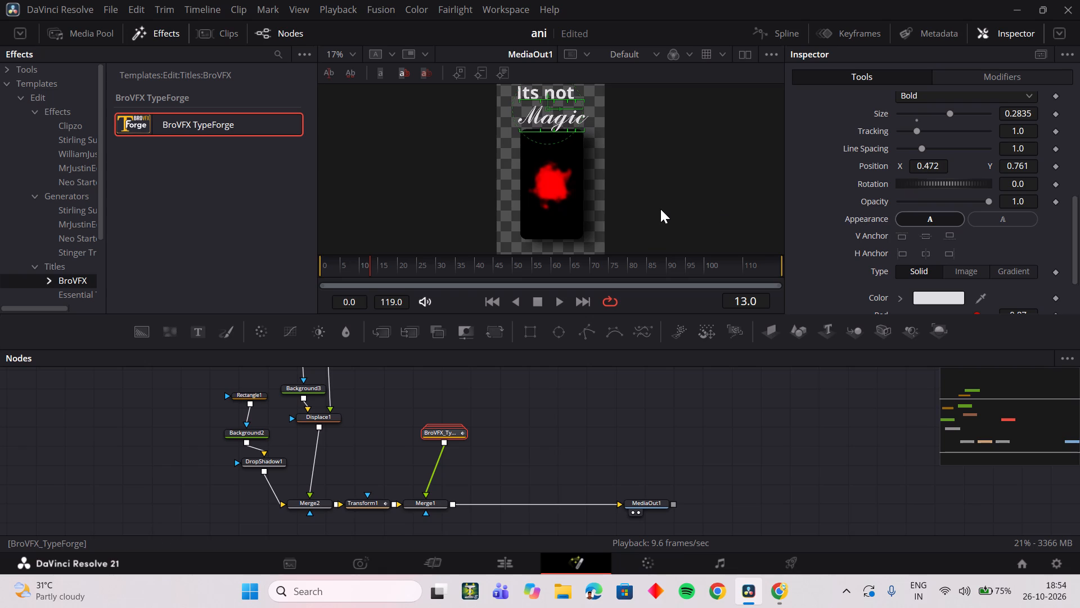
Raise the TypeForge title towards the top of the frame with a Position Y of about 0.873.
scroll(656, 204, "up", 1)
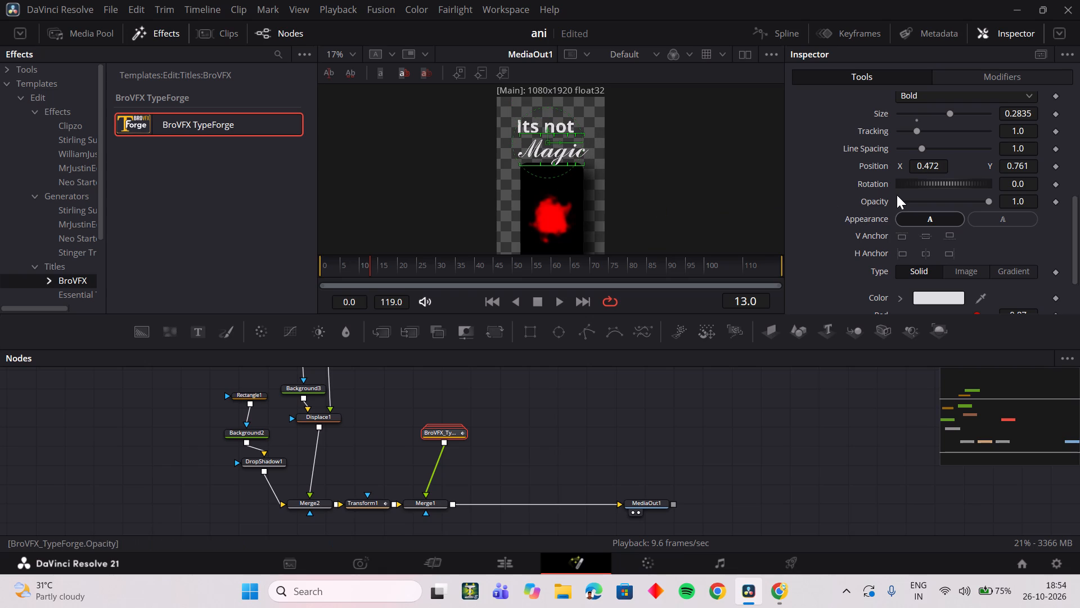
left_click_drag(1009, 166, 1032, 166)
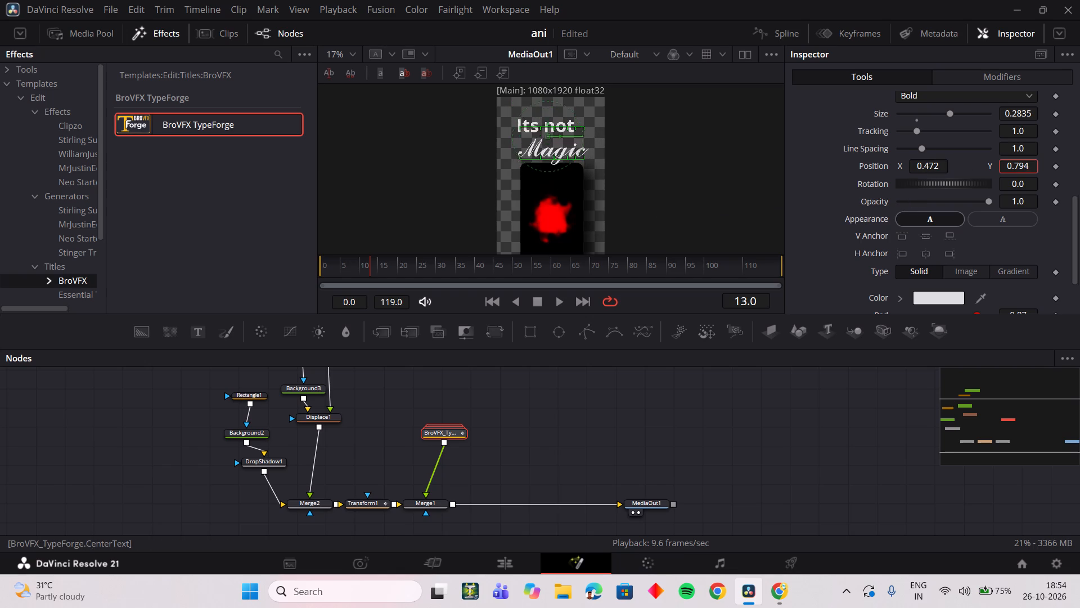
left_click_drag(1032, 166, 519, 173)
scroll(669, 178, "down", 1)
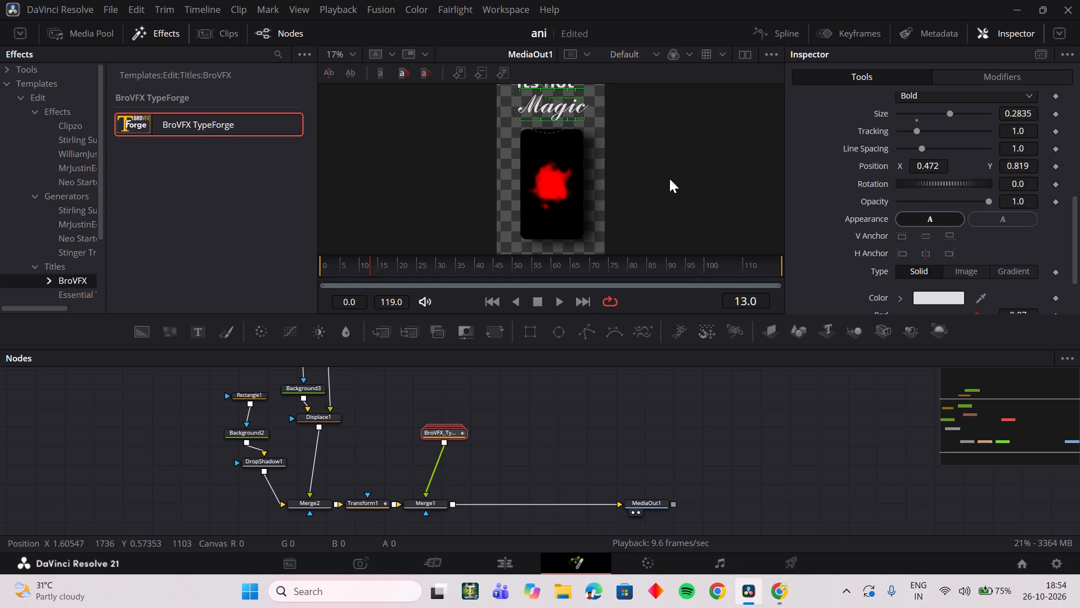
scroll(669, 178, "down", 2)
scroll(669, 178, "up", 3)
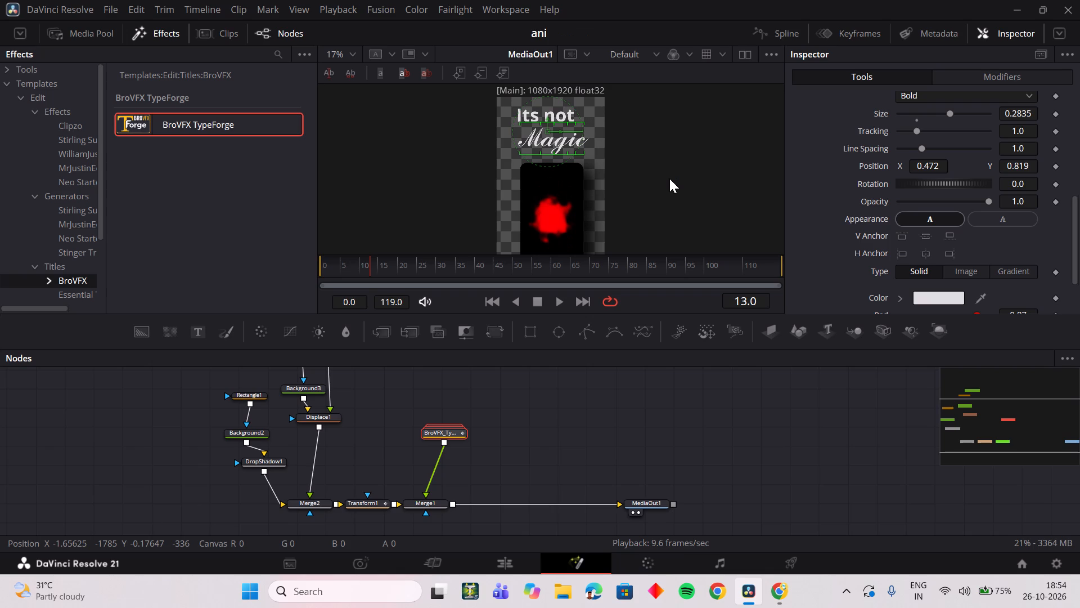
left_click_drag(1022, 164, 1050, 168)
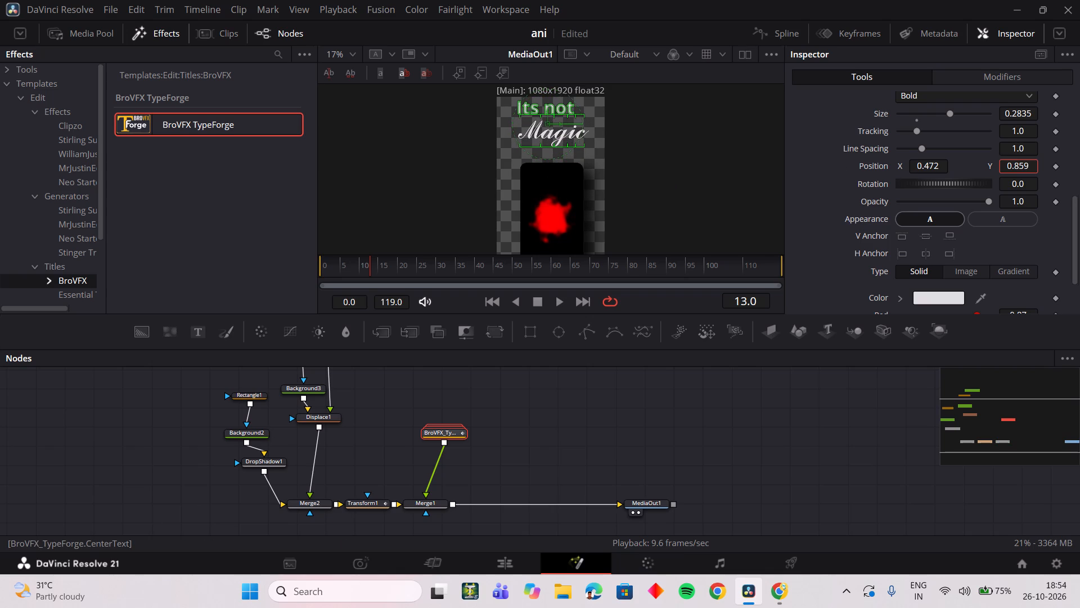
left_click_drag(1050, 168, 1060, 169)
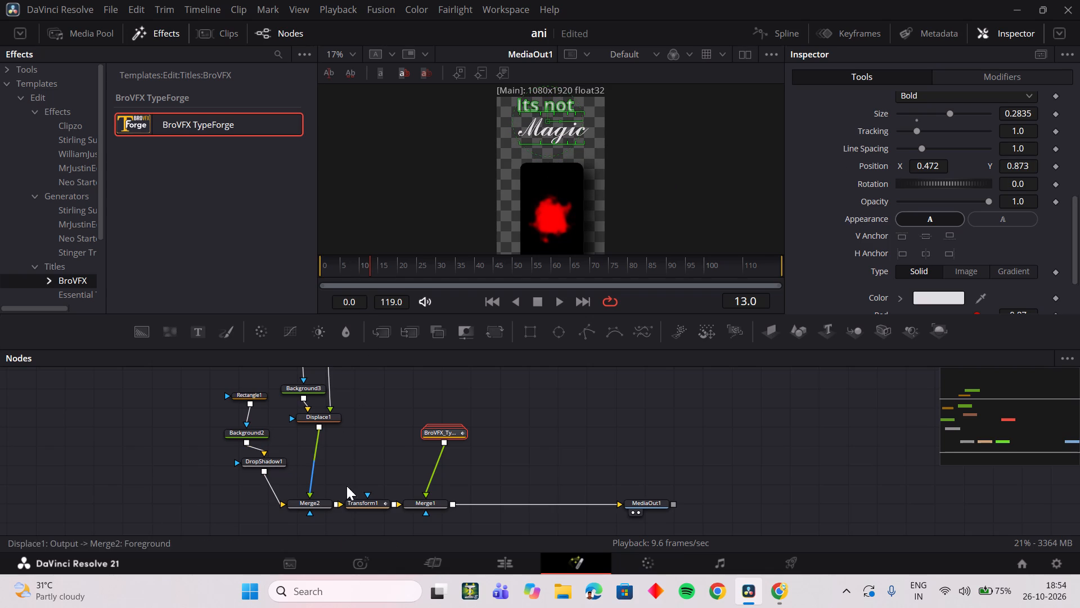
Raise the rectangle at Transform1's frame 10 keyframe to a Center Y of about 0.438, and scrub the slide to check it.
left_click(376, 503)
left_click_drag(366, 266, 360, 269)
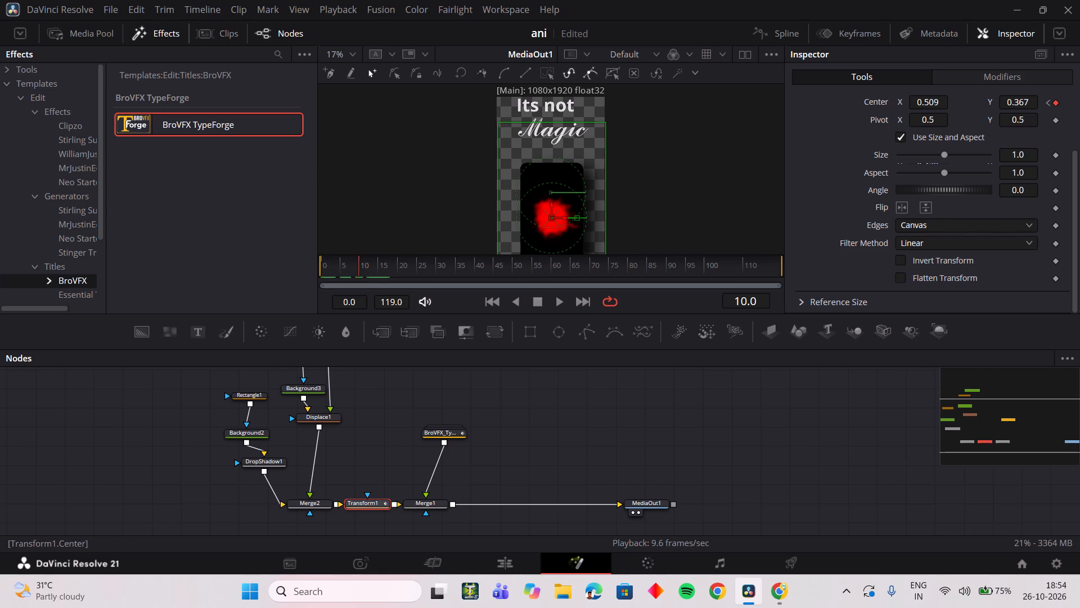
left_click_drag(1017, 106, 540, 111)
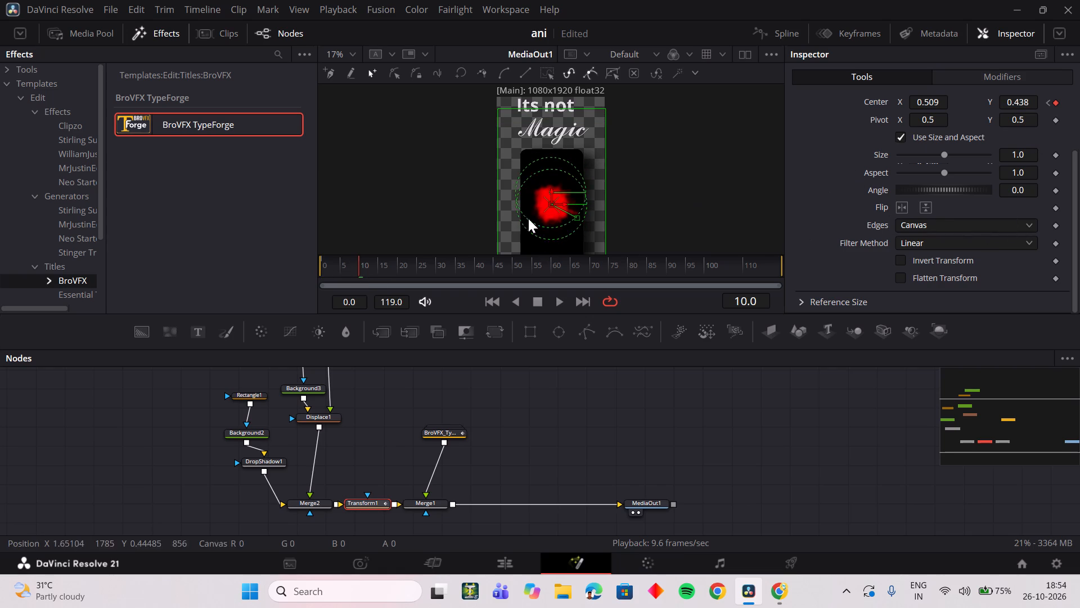
left_click_drag(352, 272, 321, 271)
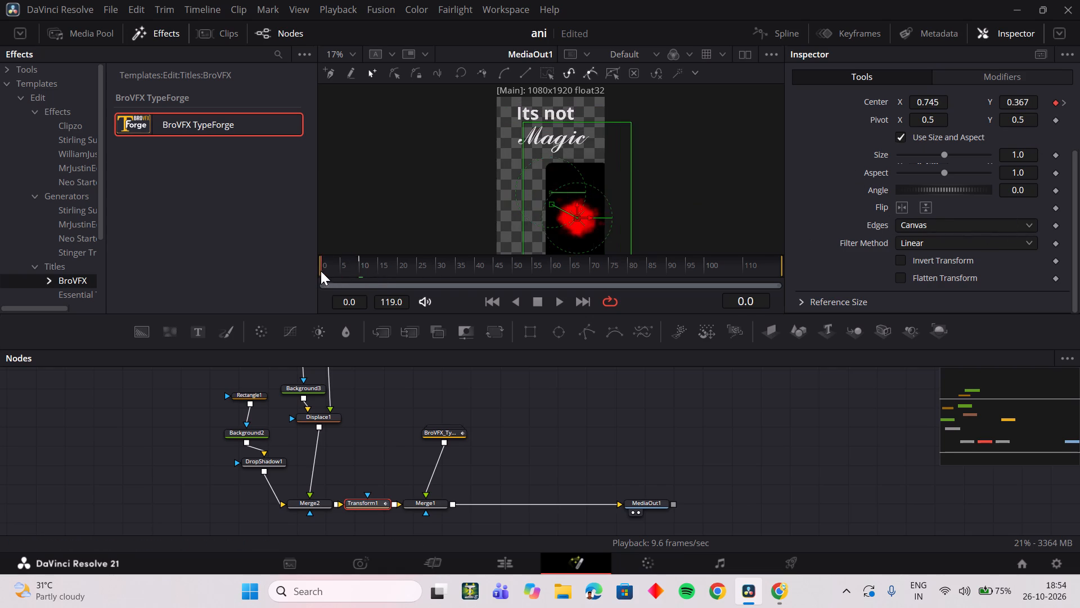
left_click_drag(321, 271, 360, 272)
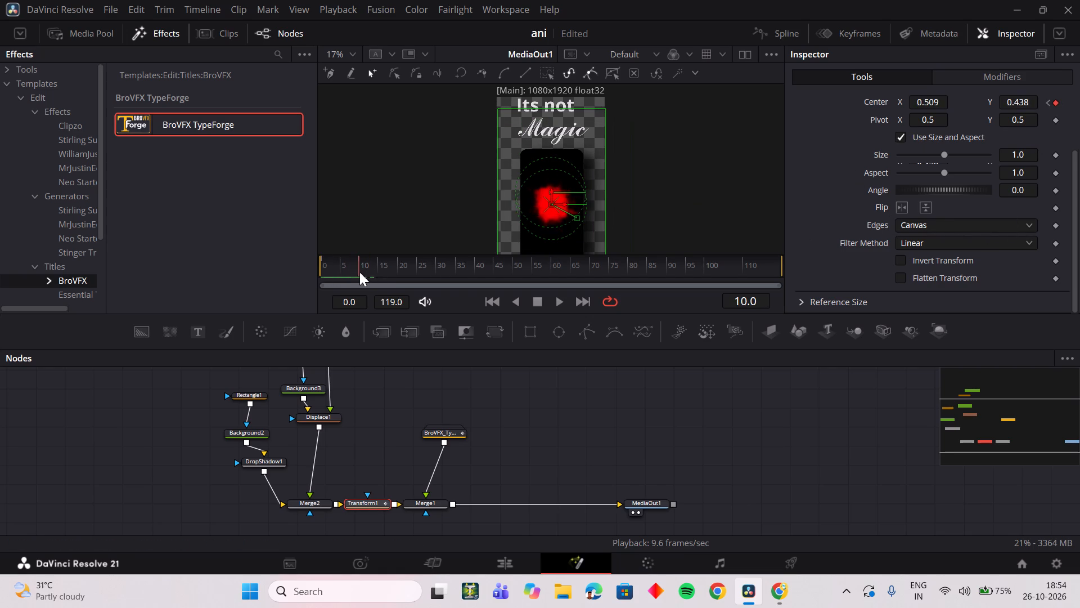
Copy the Center Y of 0.438 to Transform1's frame 0 keyframe and scrub the opening frames to check the slide.
double_click(1024, 102)
key("ctrl+c")
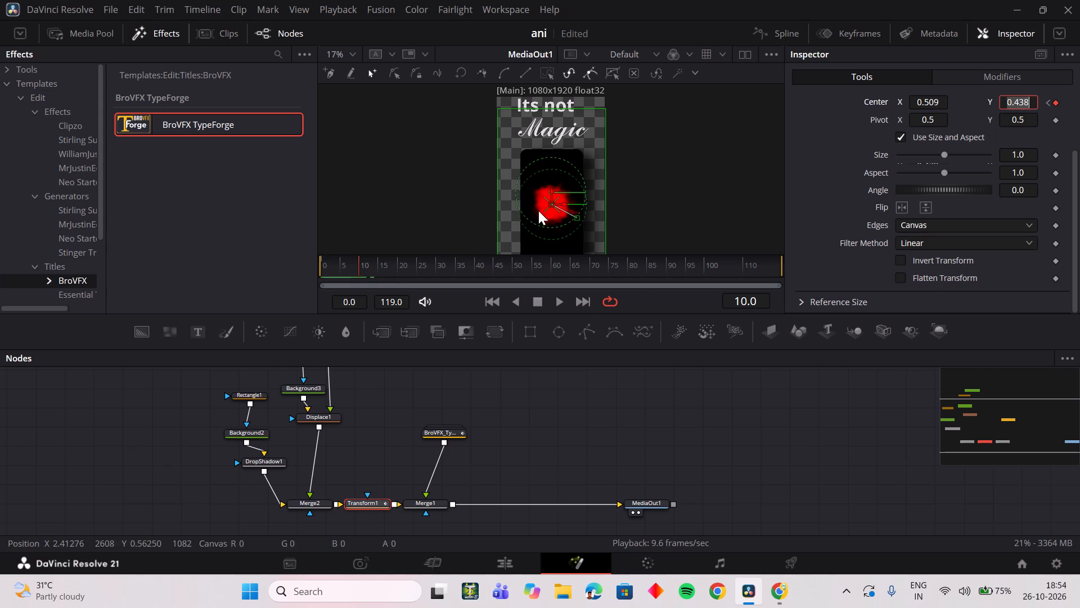
left_click_drag(340, 271, 290, 282)
key("ctrl+v")
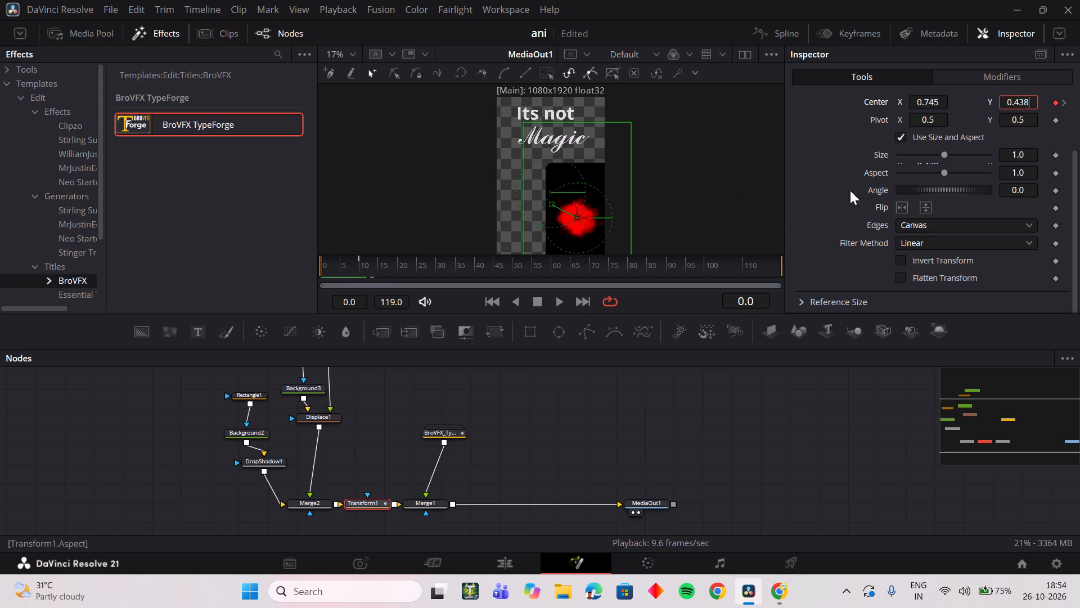
left_click(665, 404)
left_click_drag(334, 274, 336, 274)
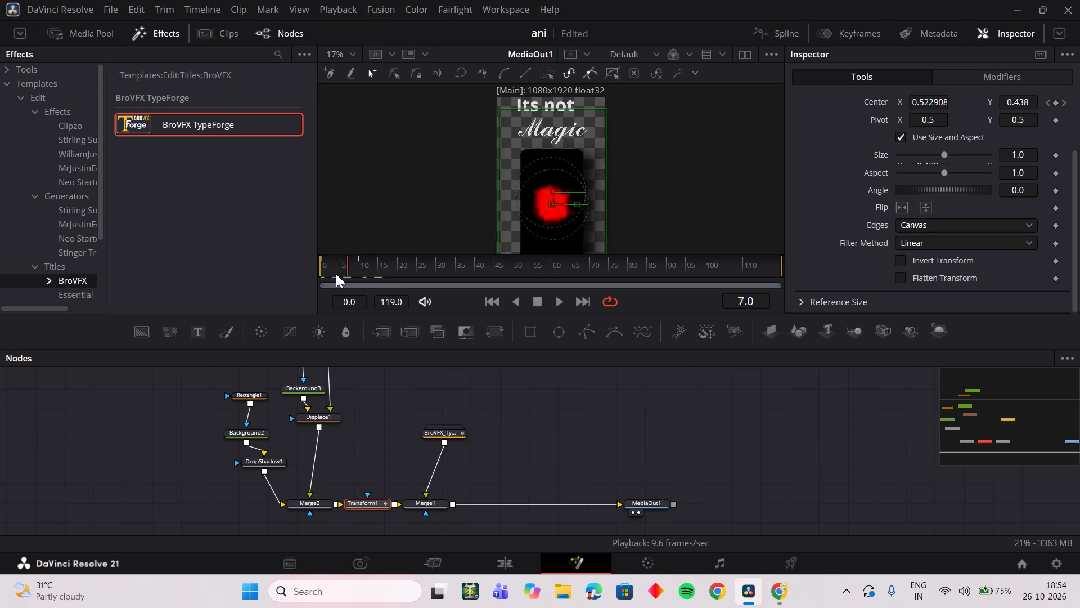
left_click_drag(336, 274, 363, 280)
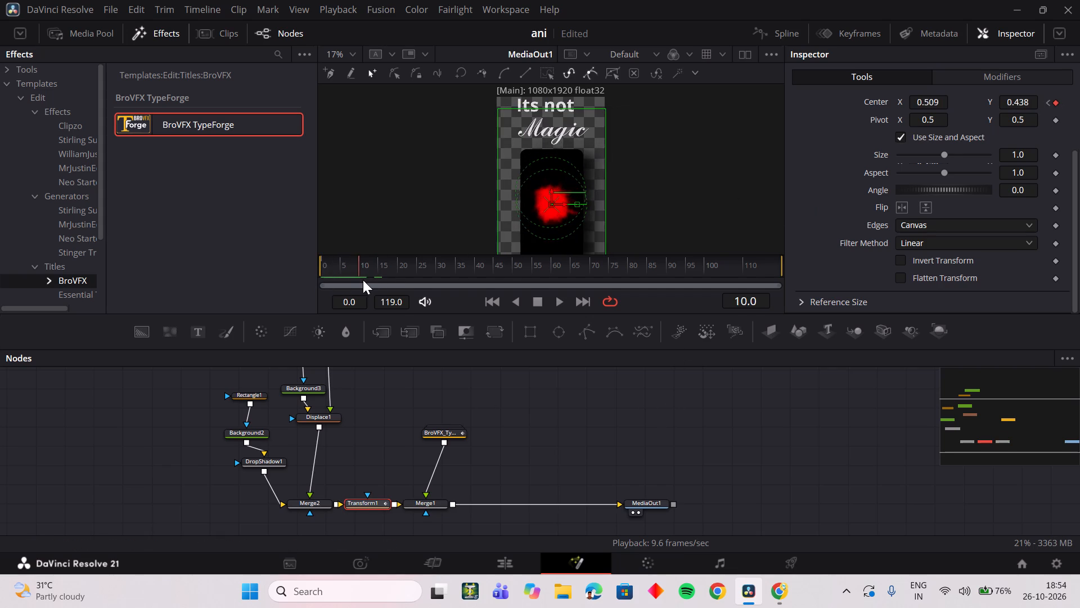
Enable the Dissolve effect in the TypeForge title's animation settings at speed 1.0, and check the opening frames.
left_click_drag(363, 280, 380, 276)
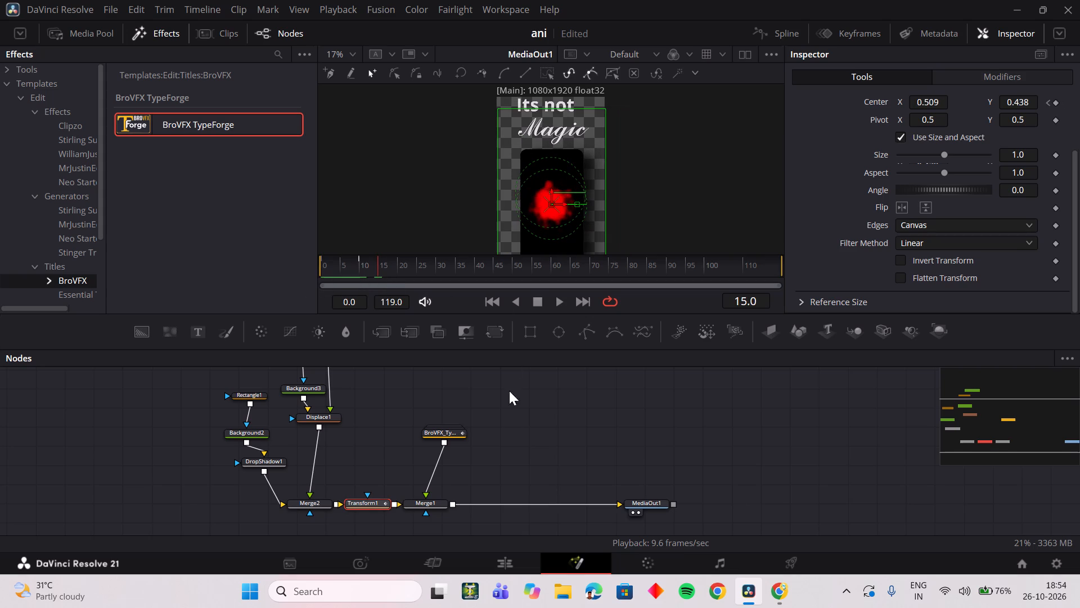
left_click(444, 431)
left_click(892, 110)
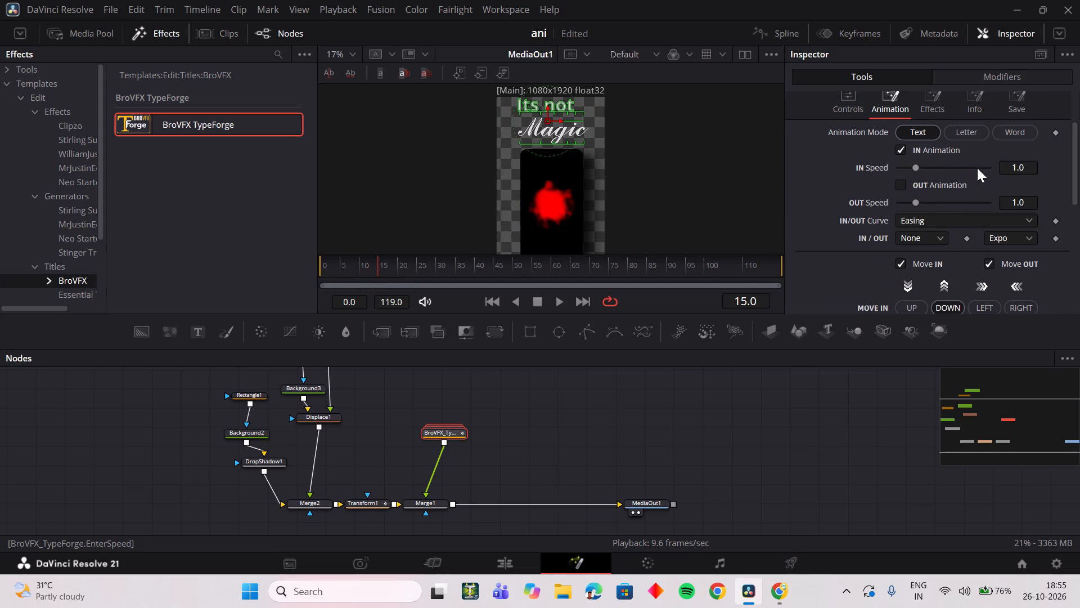
left_click(947, 224)
left_click(953, 217)
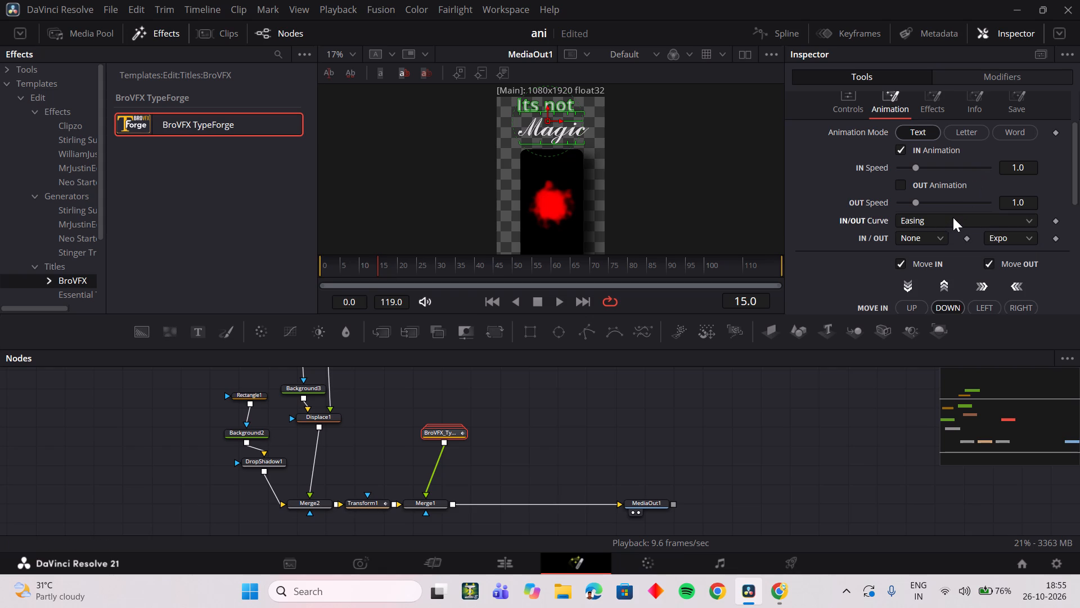
scroll(957, 215, "down", 2)
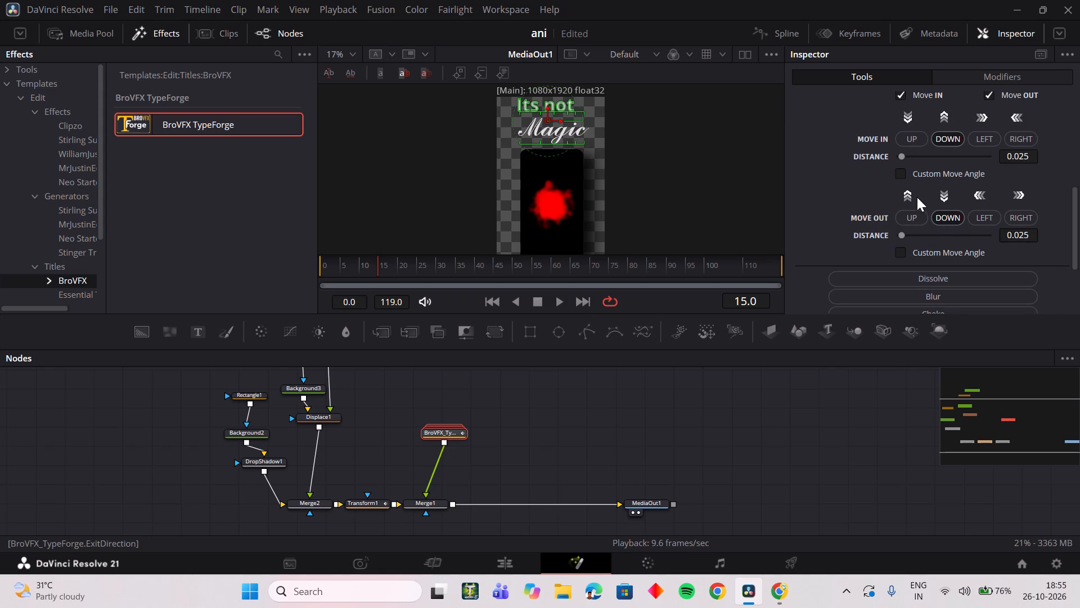
left_click_drag(368, 271, 319, 269)
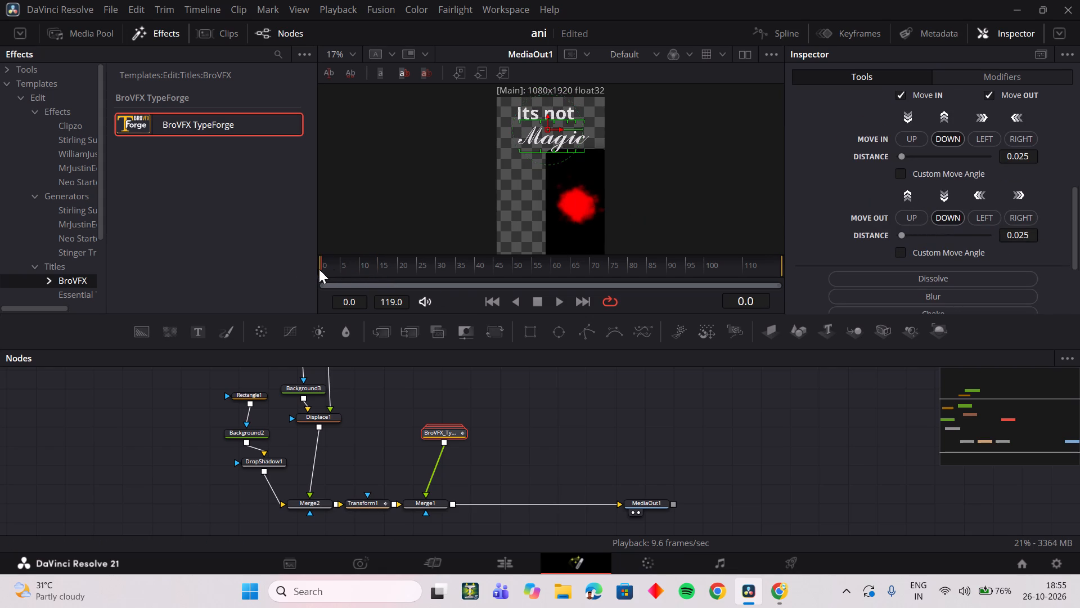
left_click_drag(319, 269, 332, 275)
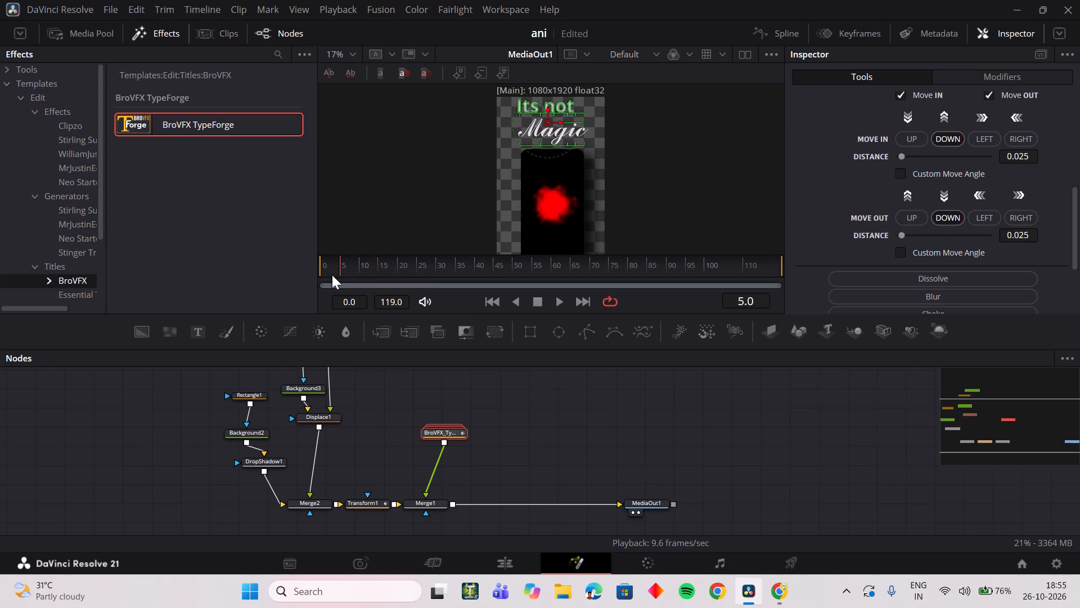
left_click_drag(332, 275, 291, 288)
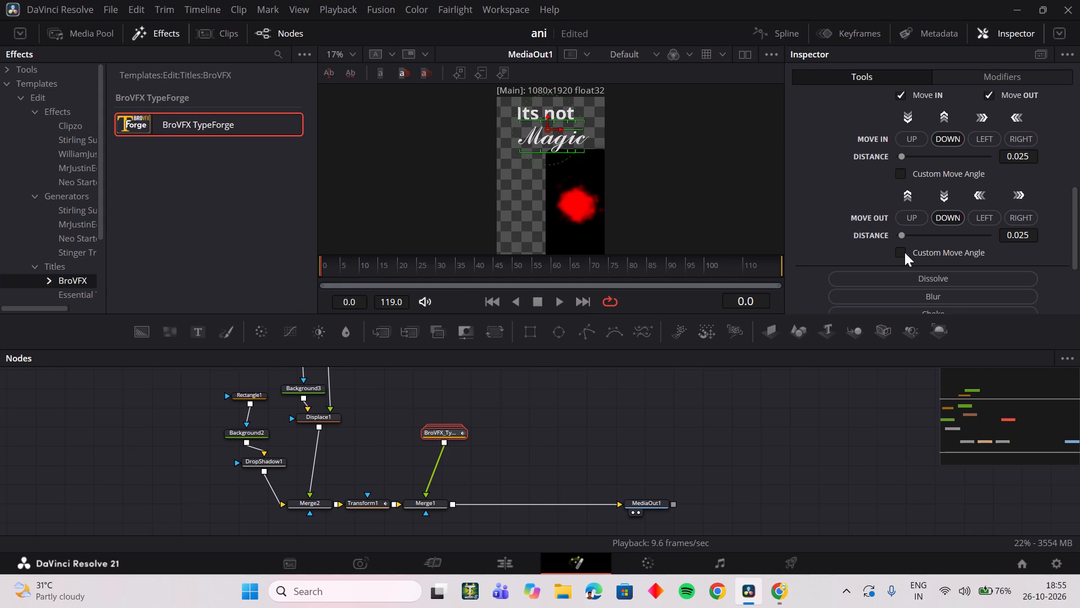
scroll(937, 252, "down", 1)
left_click(952, 198)
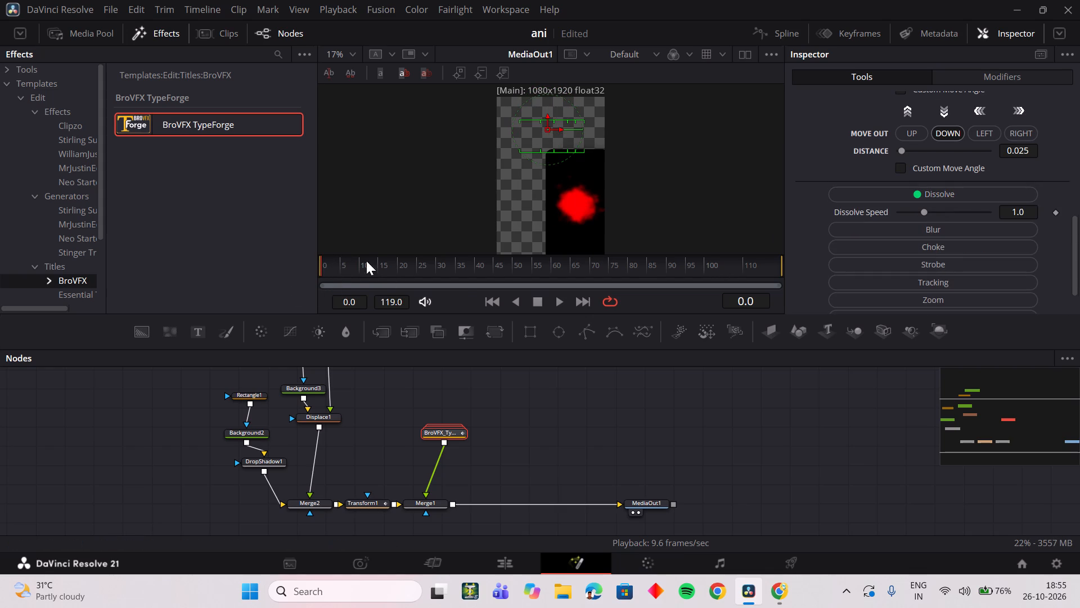
left_click(334, 267)
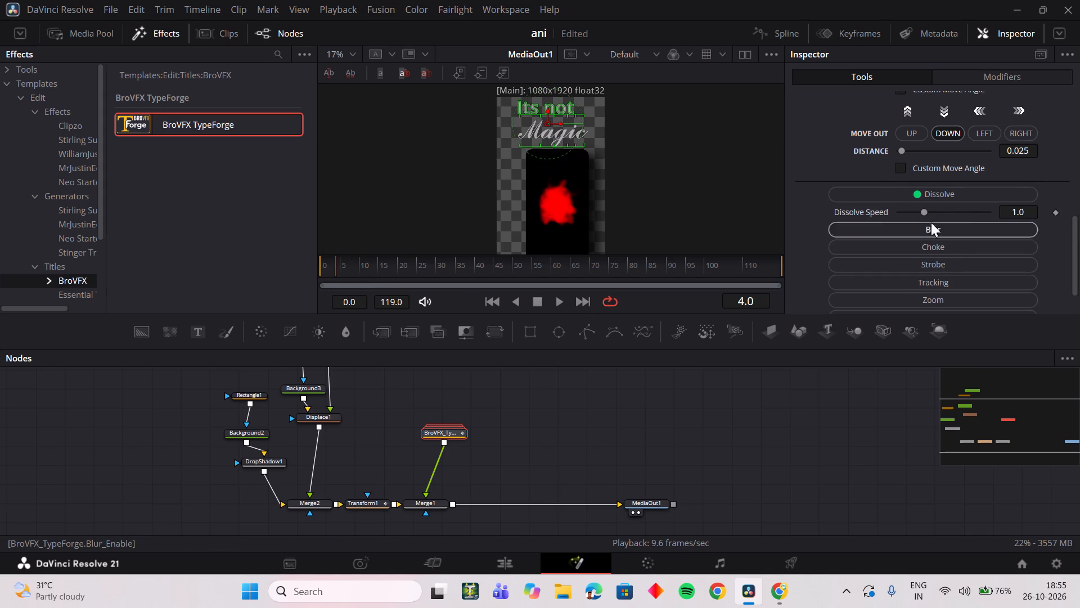
Set the TypeForge title's Animation Mode to Word and scrub through the opening frames to check the reveal.
scroll(972, 218, "up", 4)
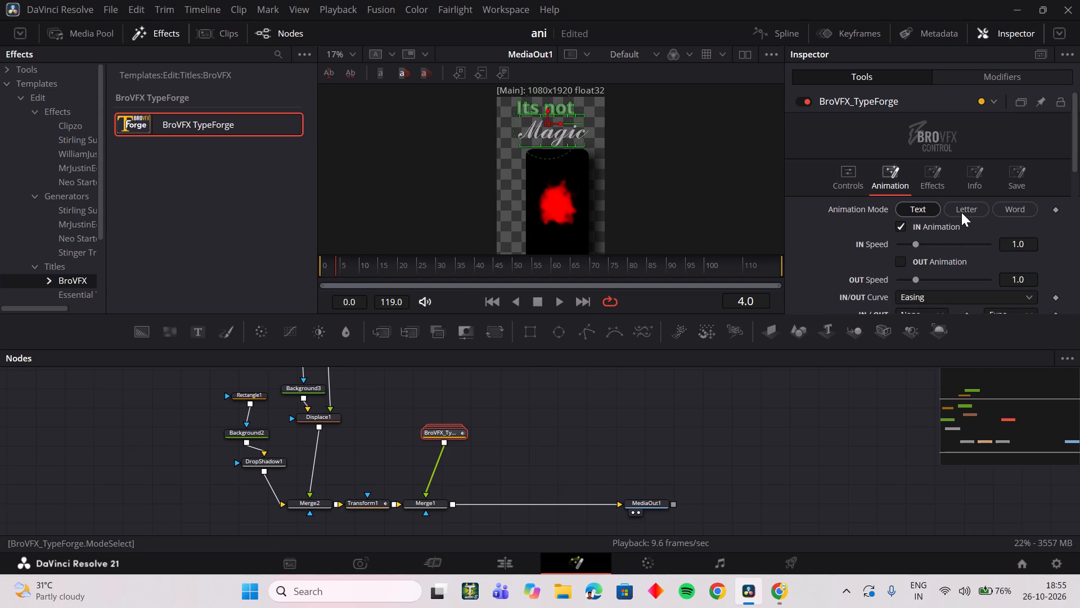
left_click(1001, 210)
left_click_drag(332, 266, 306, 275)
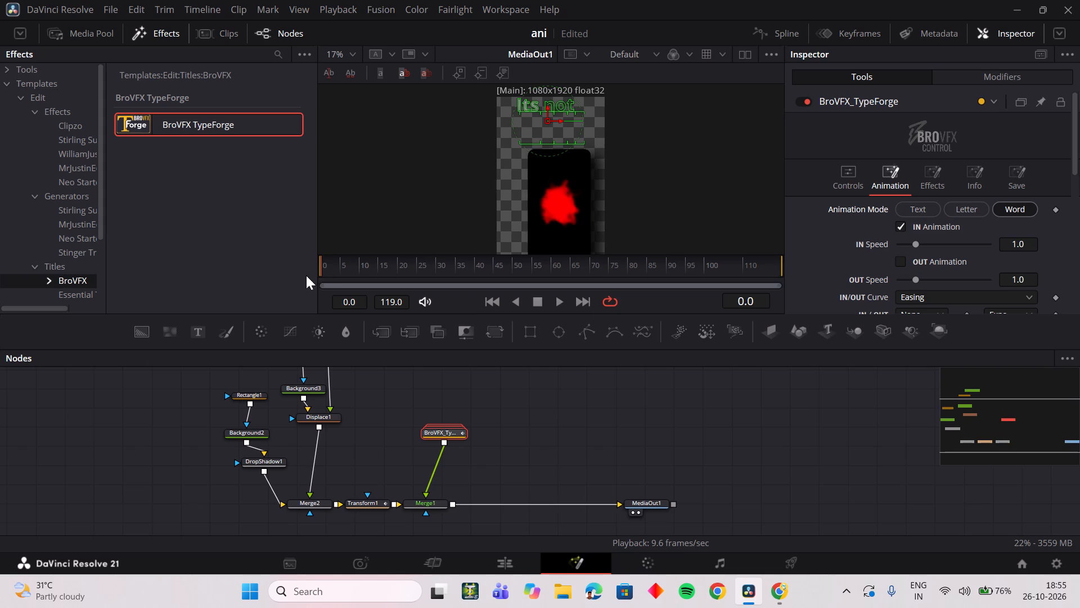
left_click_drag(306, 275, 346, 271)
double_click(547, 397)
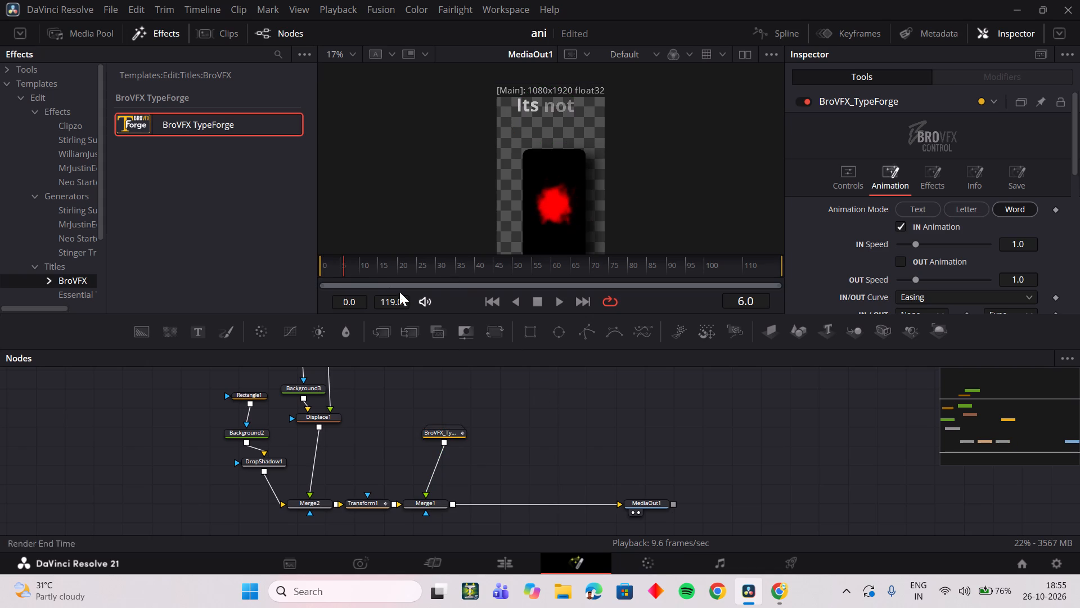
left_click_drag(335, 269, 407, 265)
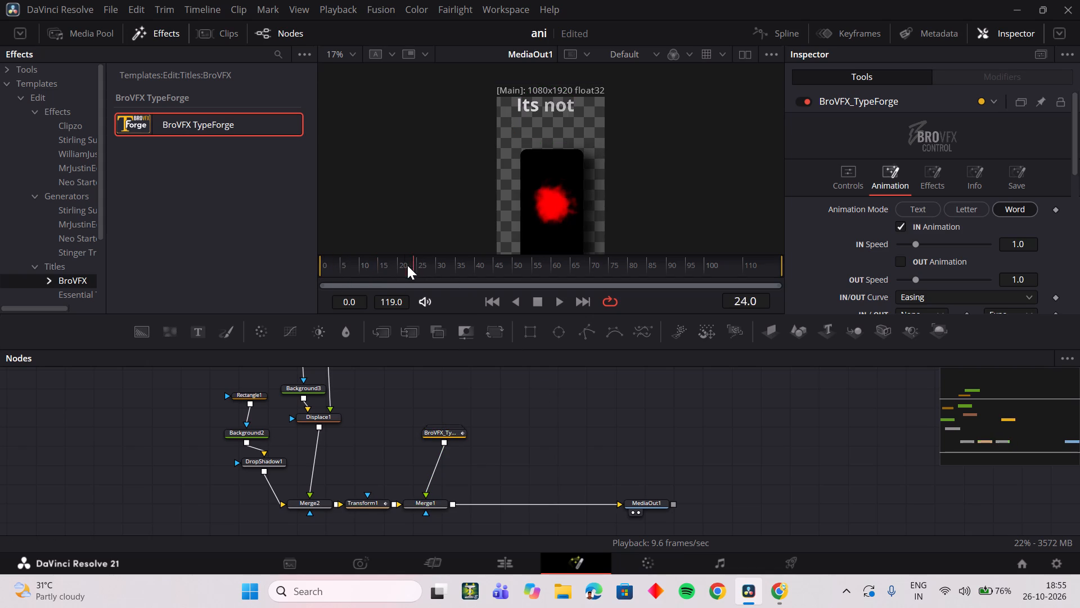
left_click_drag(407, 265, 456, 272)
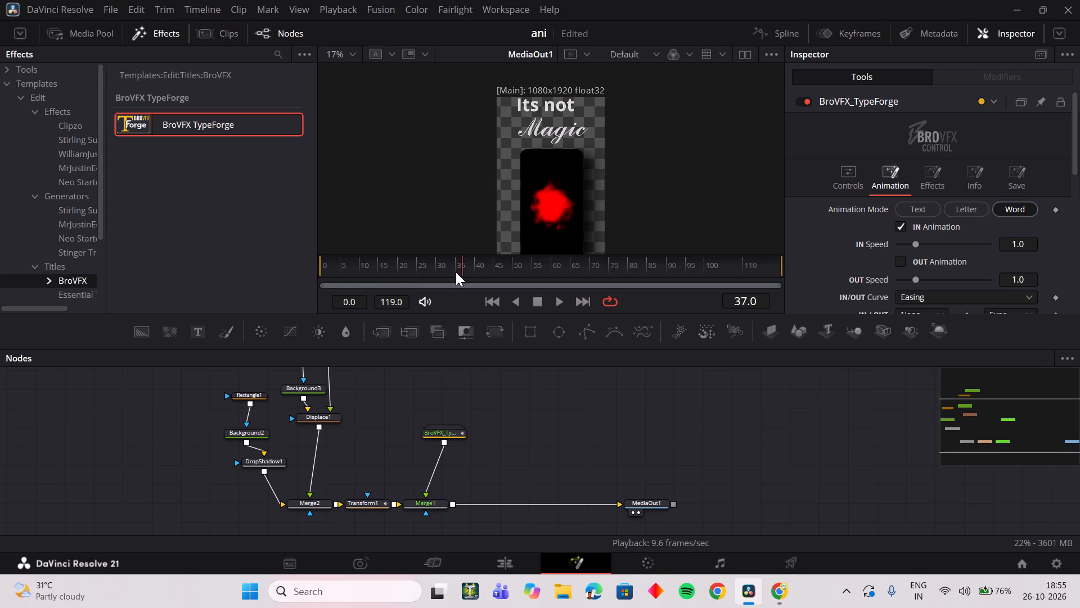
left_click_drag(456, 272, 367, 278)
Play the opening frames repeatedly from frame 0 to examine the timing of the word-by-word title reveal.
key("space")
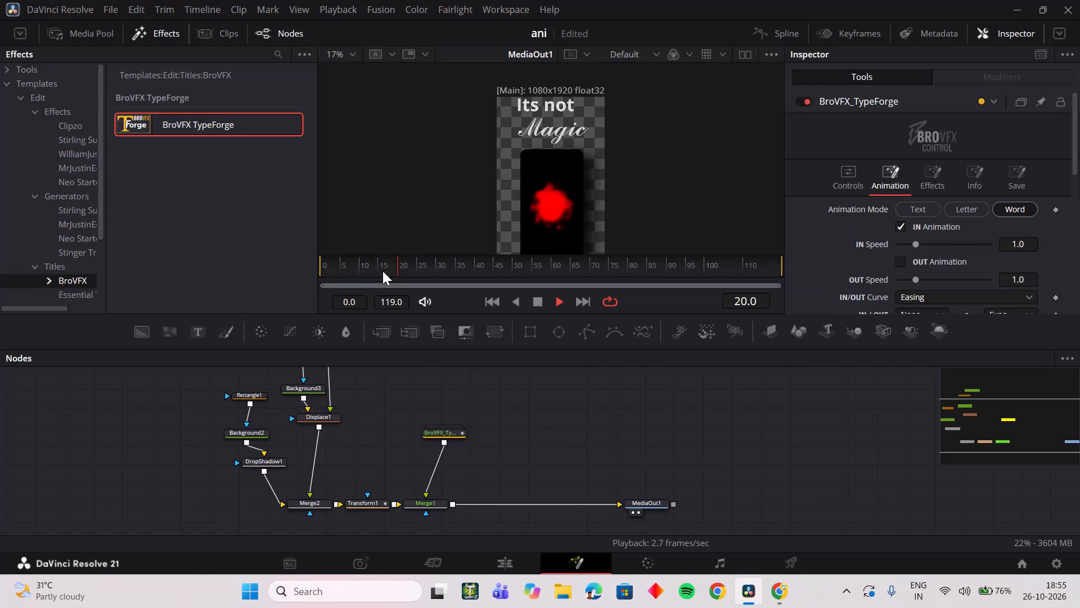
key("space")
left_click_drag(382, 271, 321, 276)
key("space")
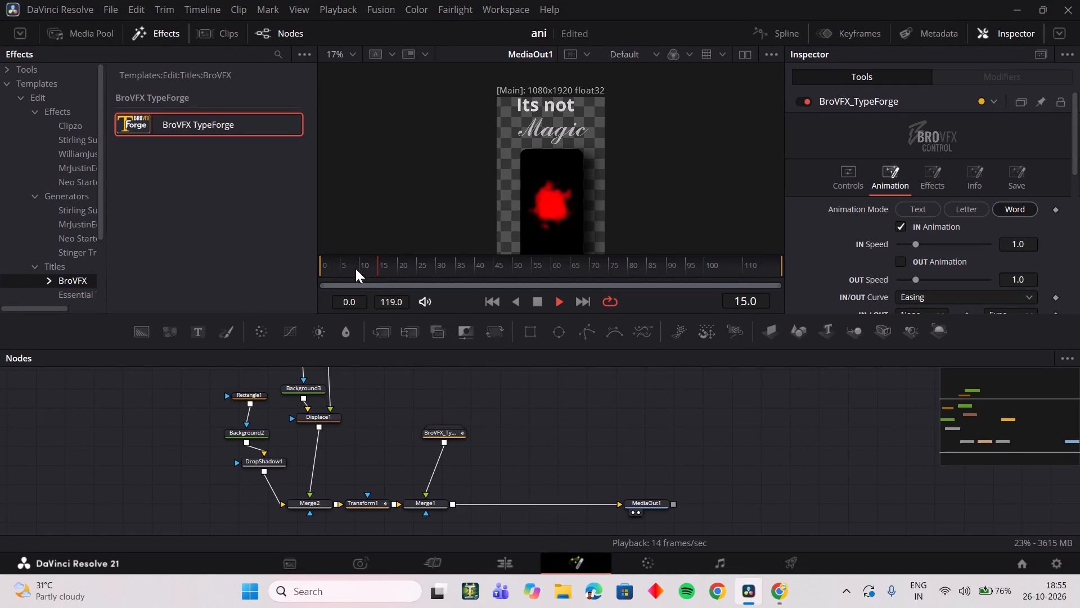
key("space")
left_click_drag(355, 269, 300, 275)
key("space")
key("space")
left_click_drag(404, 268, 304, 279)
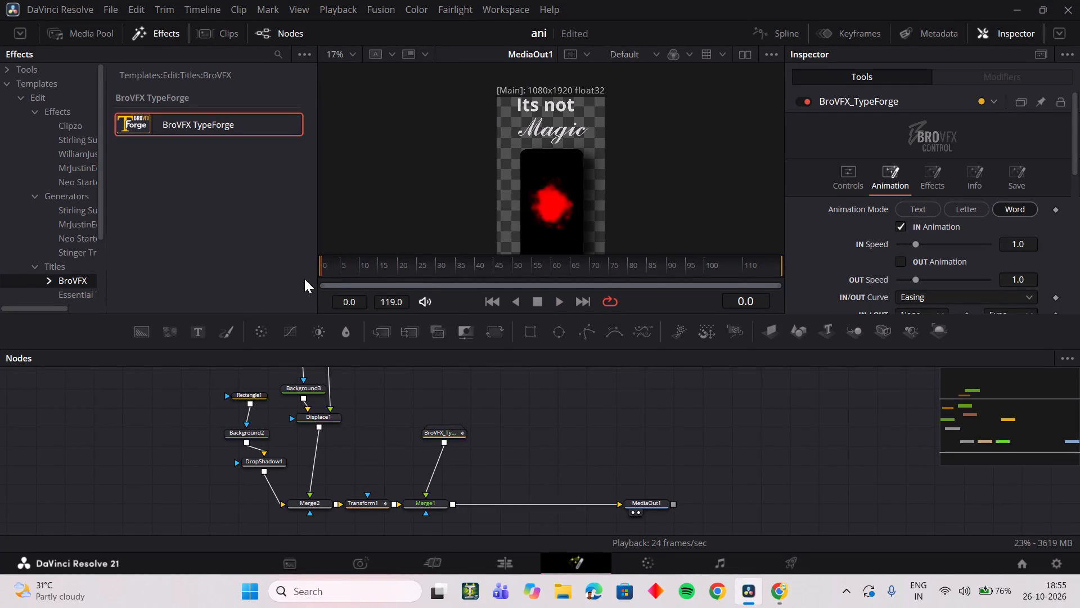
left_click_drag(304, 279, 304, 279)
key("space")
key("space")
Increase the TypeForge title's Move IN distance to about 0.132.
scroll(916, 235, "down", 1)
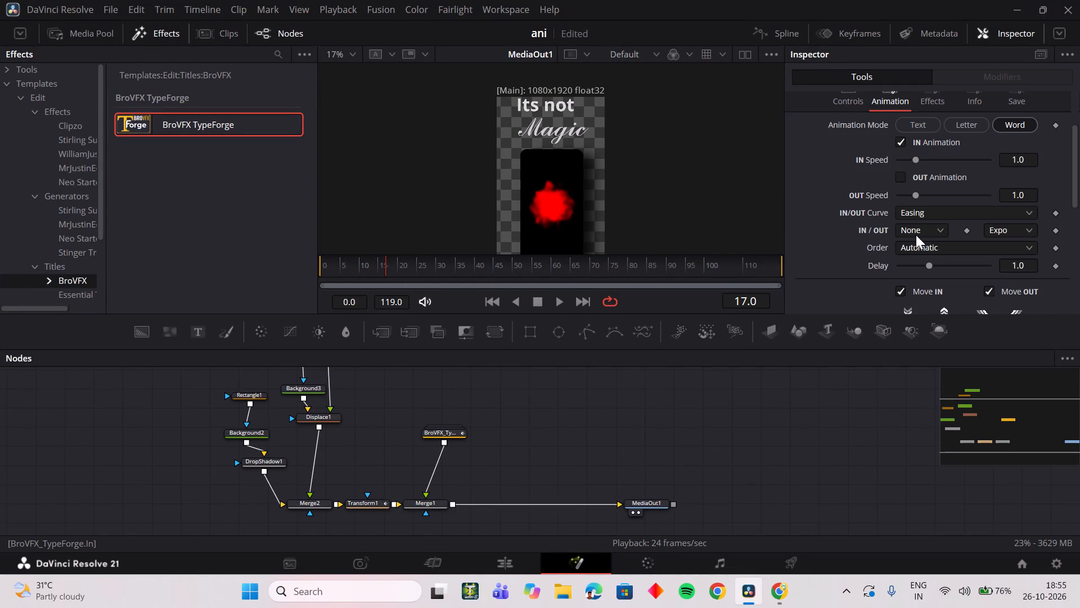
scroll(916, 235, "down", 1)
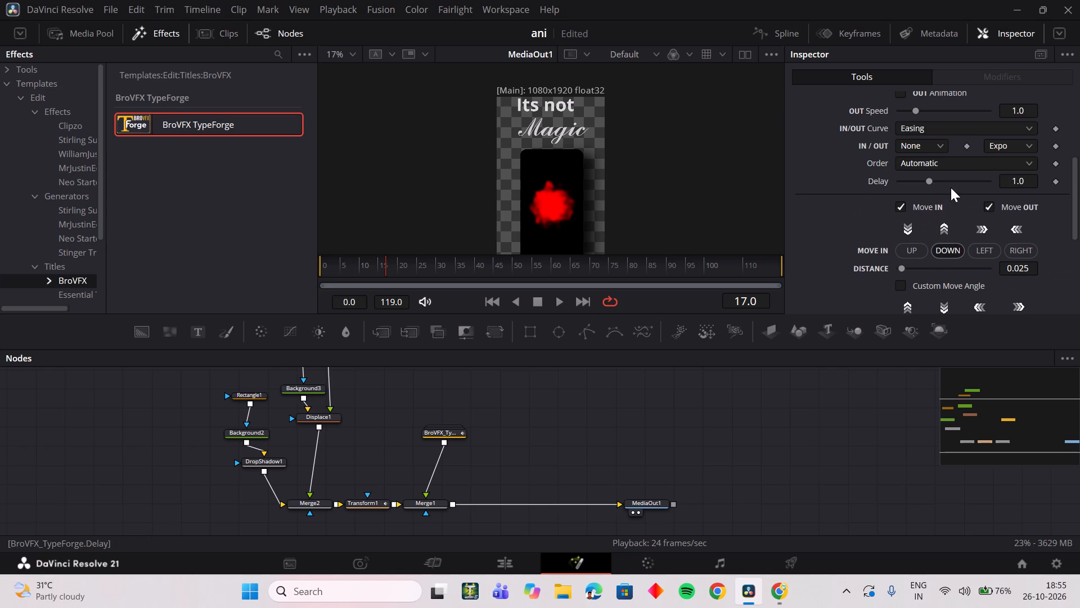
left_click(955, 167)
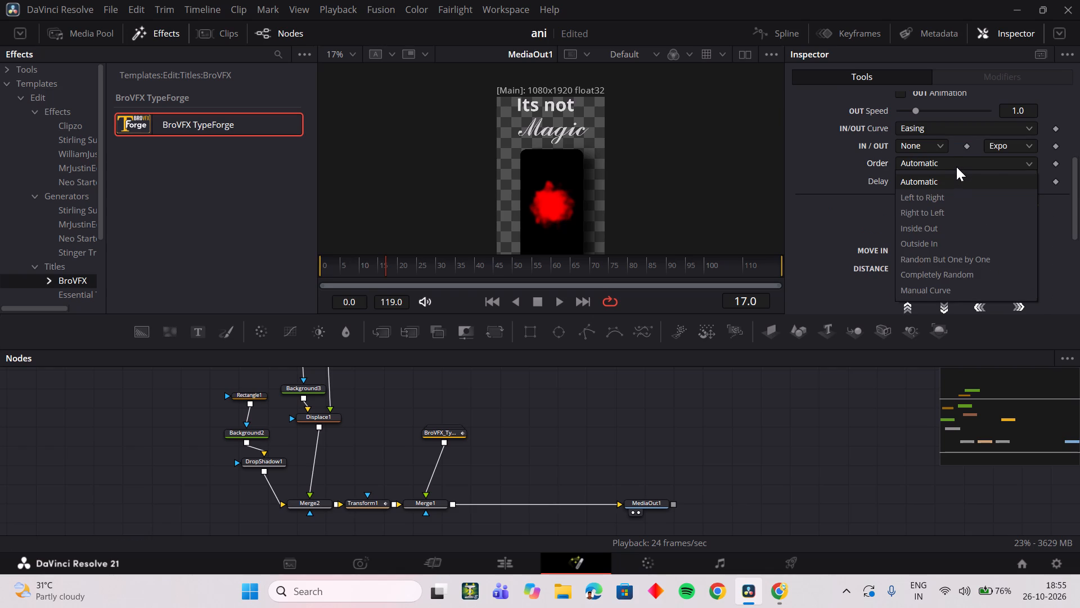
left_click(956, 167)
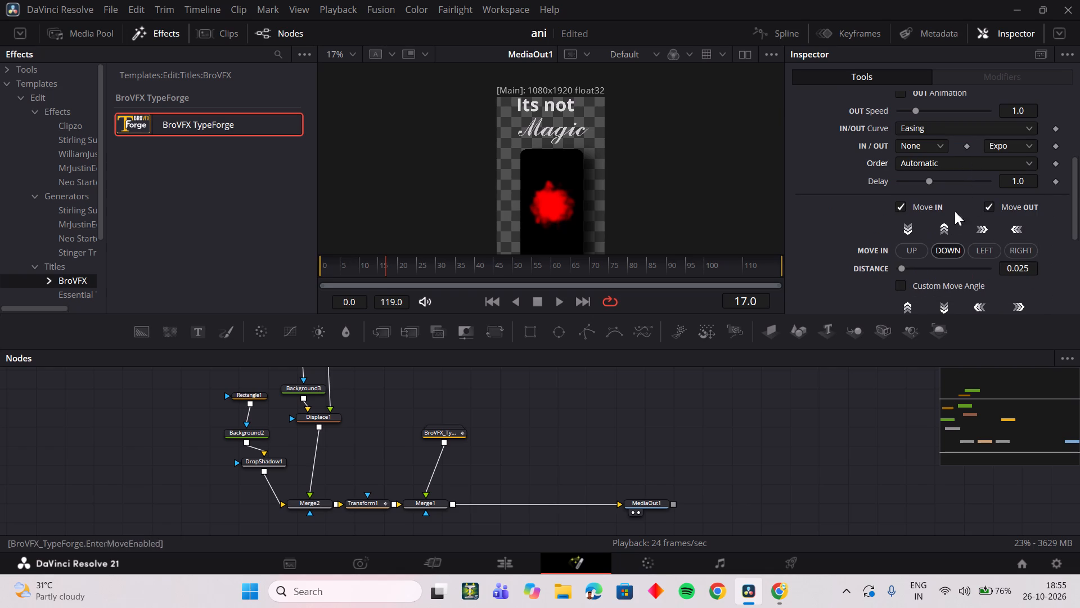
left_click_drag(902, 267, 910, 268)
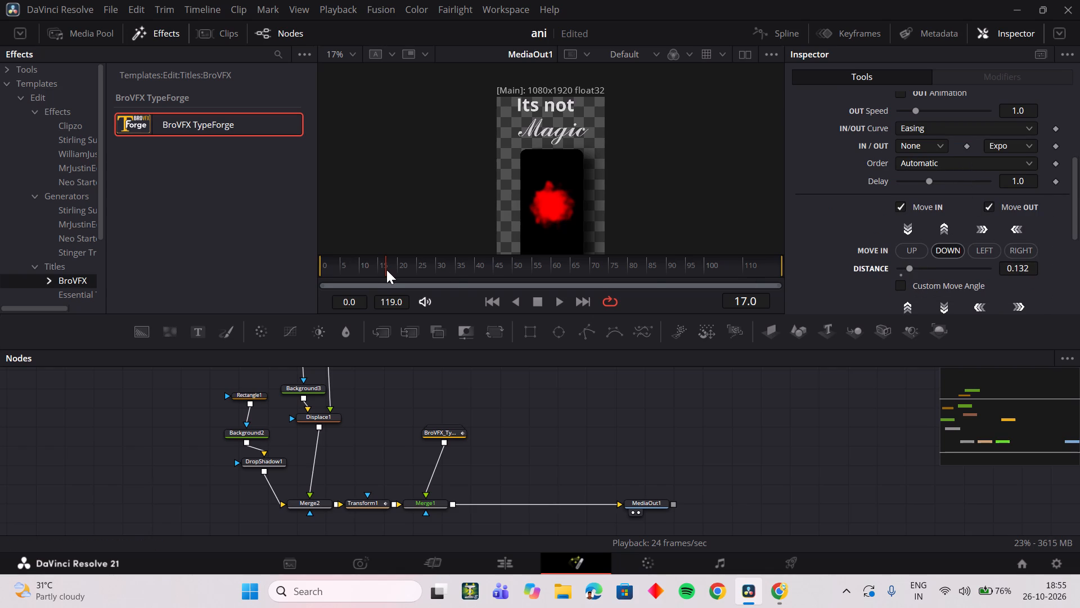
Scrub and replay the opening frames from frame 0 to examine how each word moves in alongside the rectangle's slide.
left_click_drag(380, 270, 336, 279)
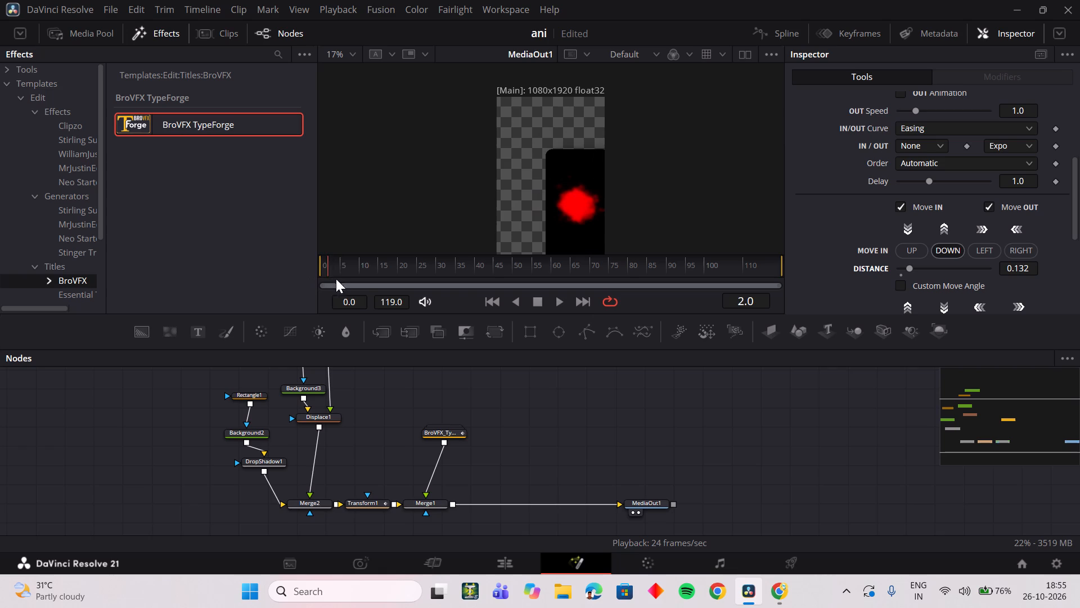
left_click_drag(336, 279, 323, 280)
left_click_drag(323, 280, 332, 281)
key("space")
key("space")
left_click_drag(345, 266, 309, 275)
key("space")
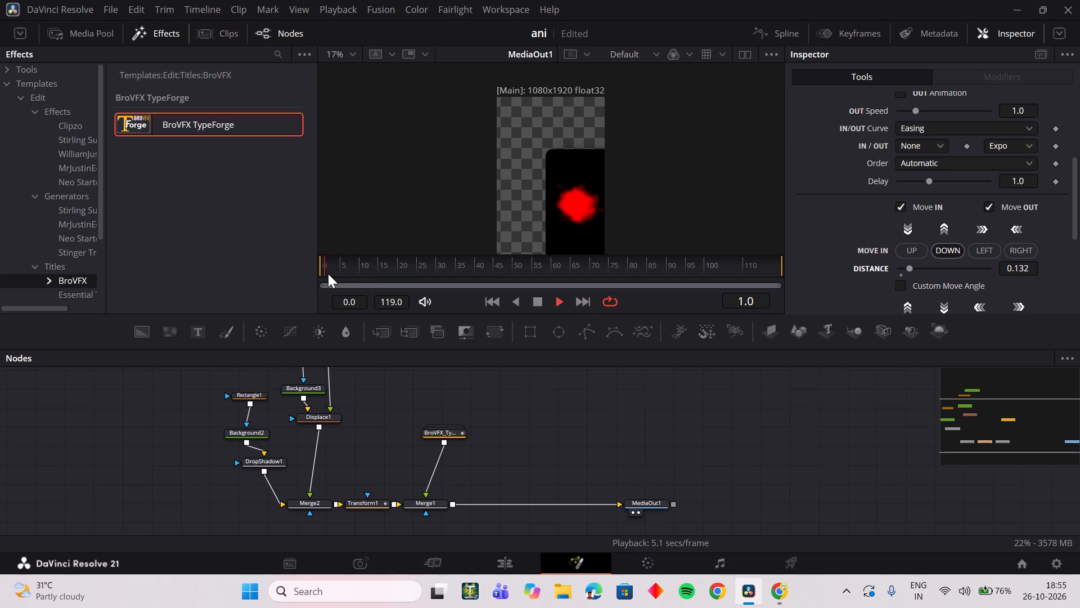
key("space")
left_click_drag(346, 269, 312, 275)
key("space")
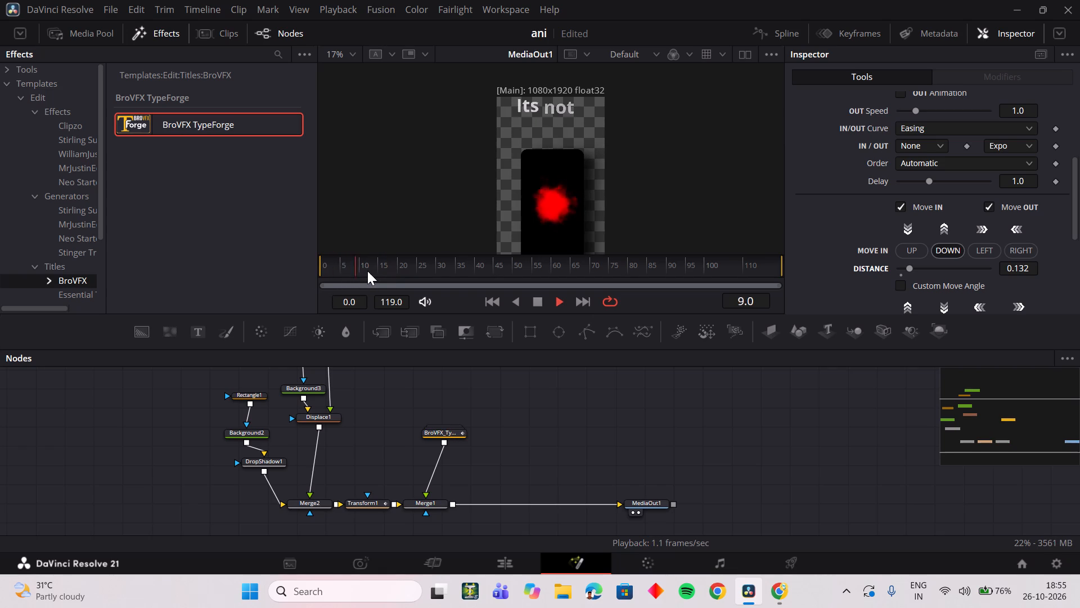
key("space")
left_click_drag(368, 270, 301, 278)
key("space")
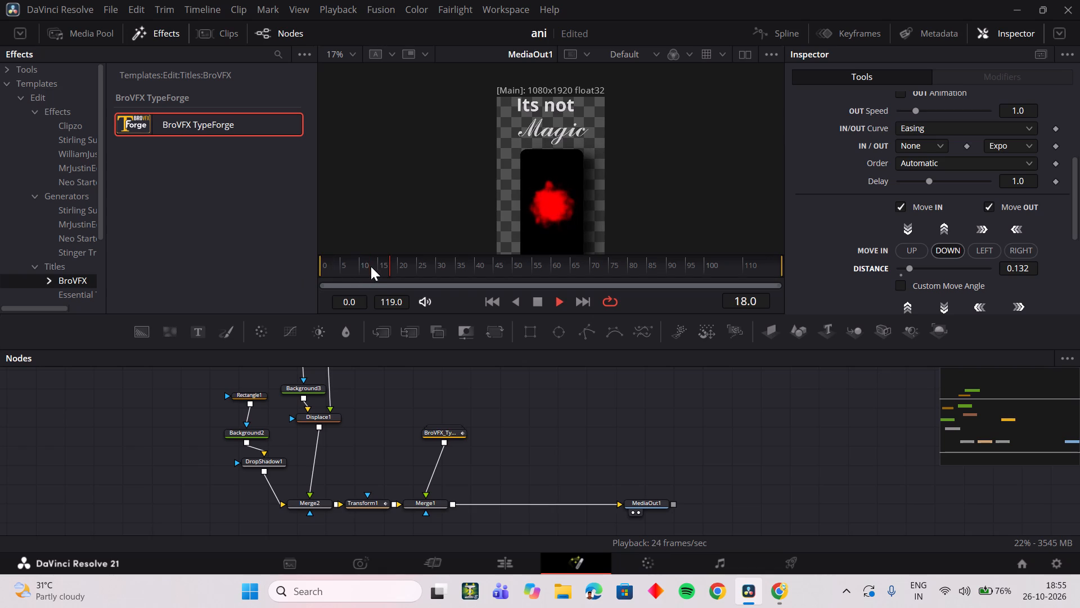
key("space")
left_click_drag(368, 266, 295, 278)
key("space")
key("space")
left_click_drag(365, 268, 313, 276)
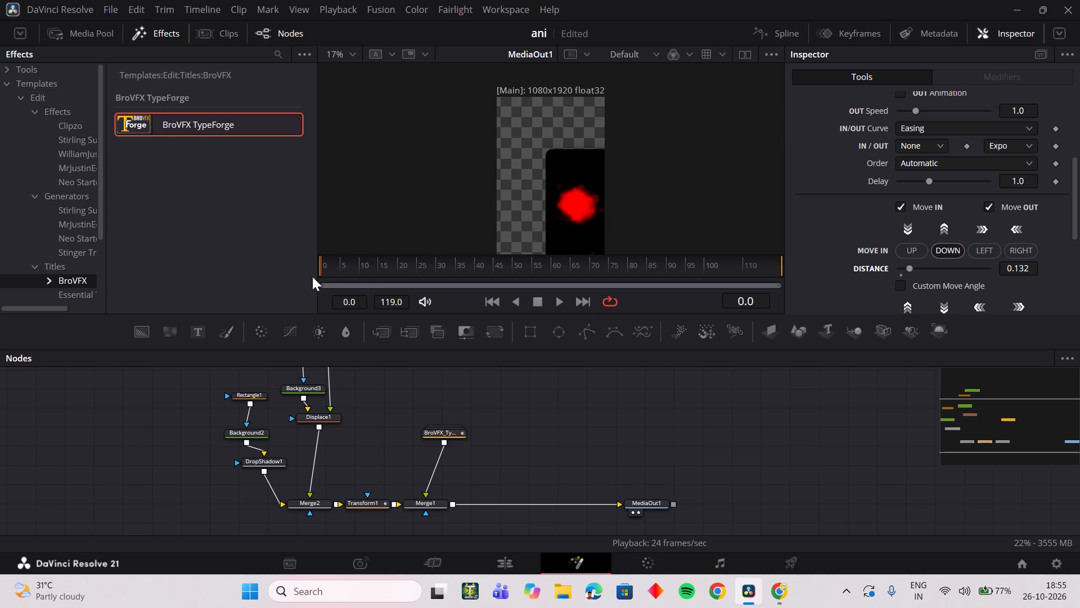
key("space")
key("space")
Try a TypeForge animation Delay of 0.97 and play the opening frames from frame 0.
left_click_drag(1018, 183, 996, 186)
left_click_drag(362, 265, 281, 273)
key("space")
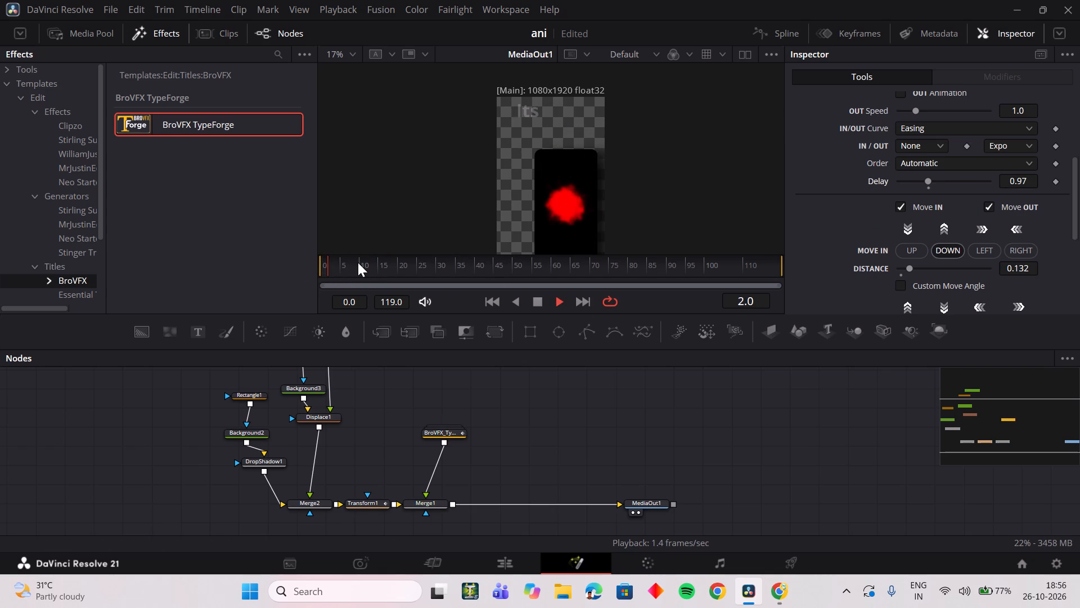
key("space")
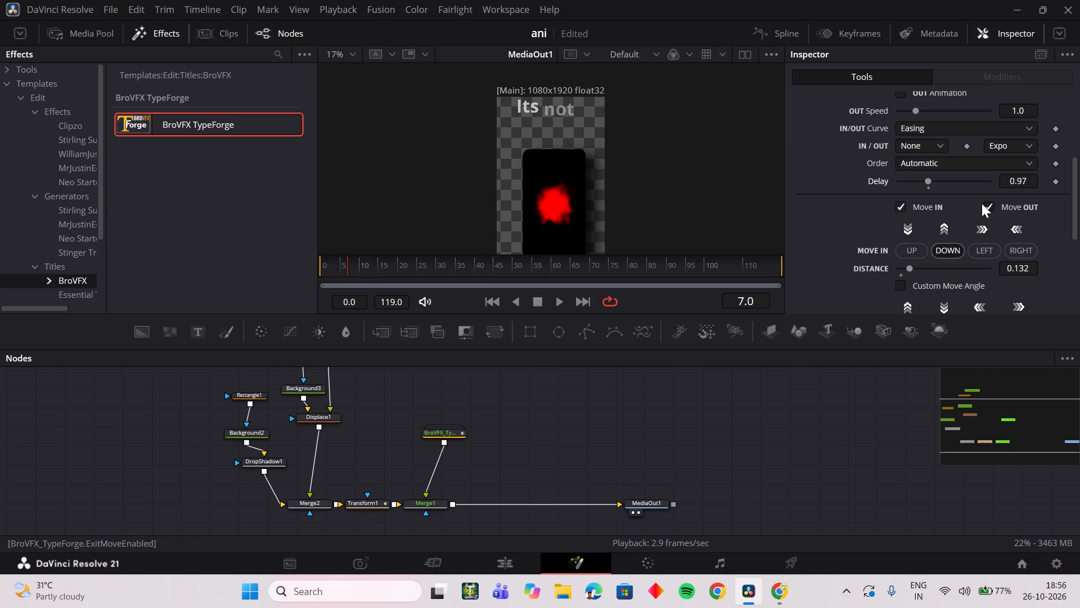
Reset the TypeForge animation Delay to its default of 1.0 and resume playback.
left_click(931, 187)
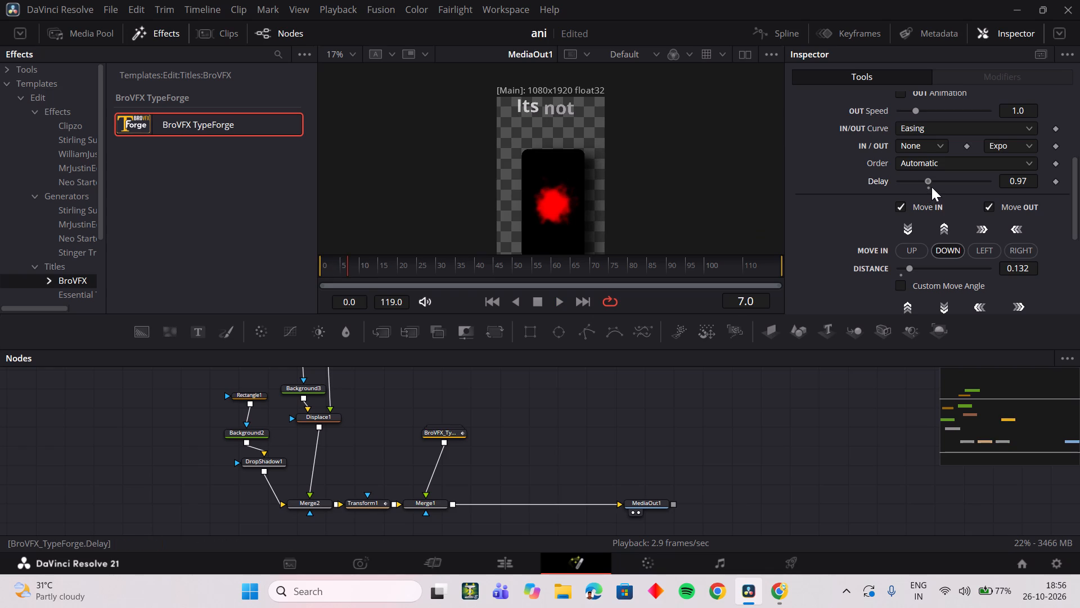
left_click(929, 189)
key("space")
Set the TypeForge title's Move IN distance to about 0.108 and play back the opening frames.
left_click_drag(1029, 268, 1026, 268)
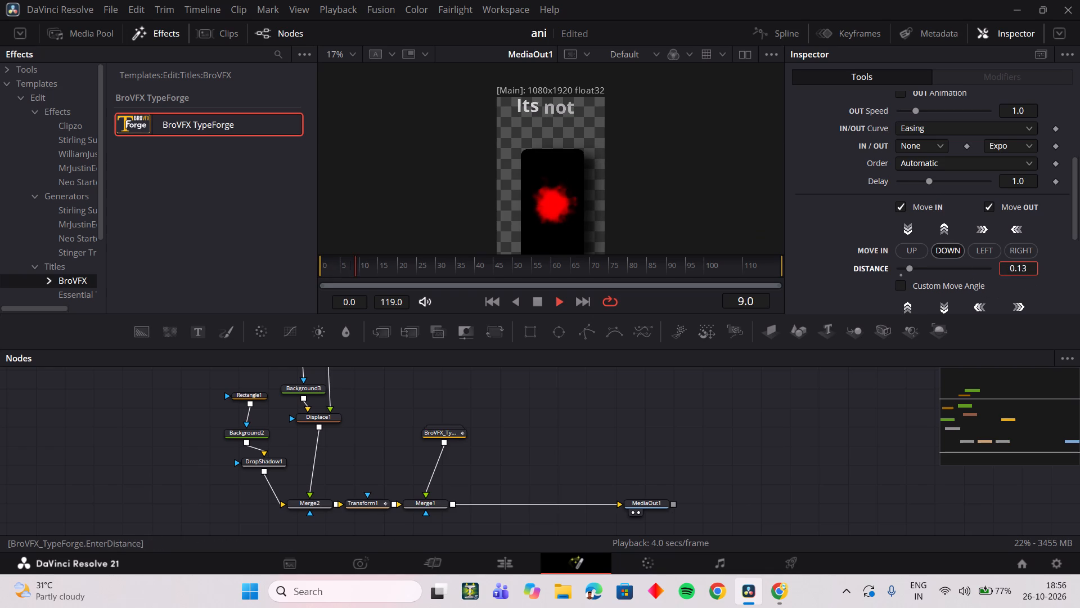
left_click_drag(1026, 268, 1012, 271)
left_click_drag(357, 274, 300, 275)
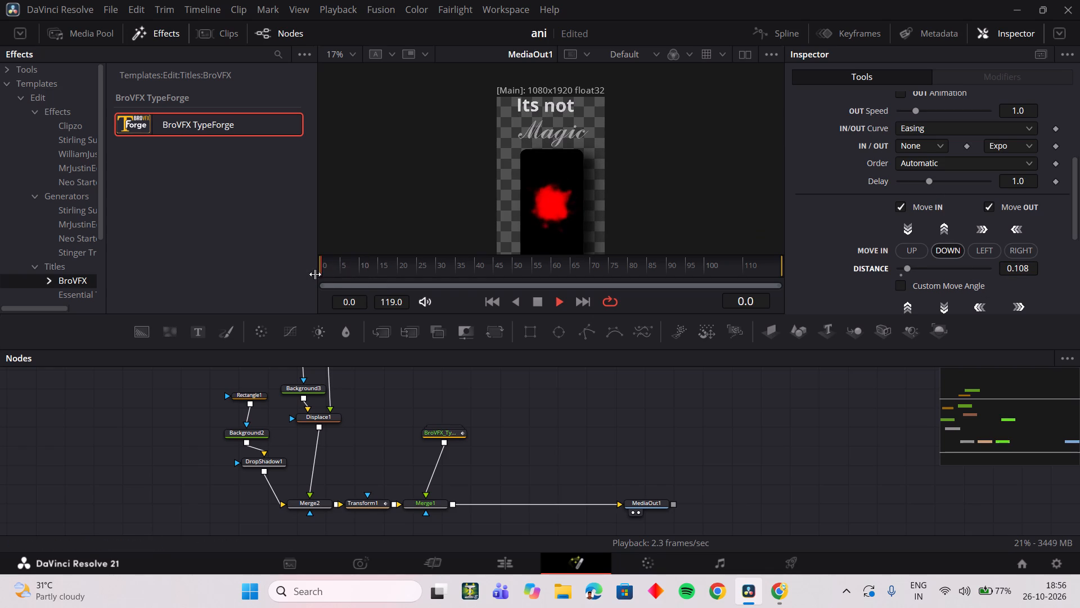
left_click(345, 267)
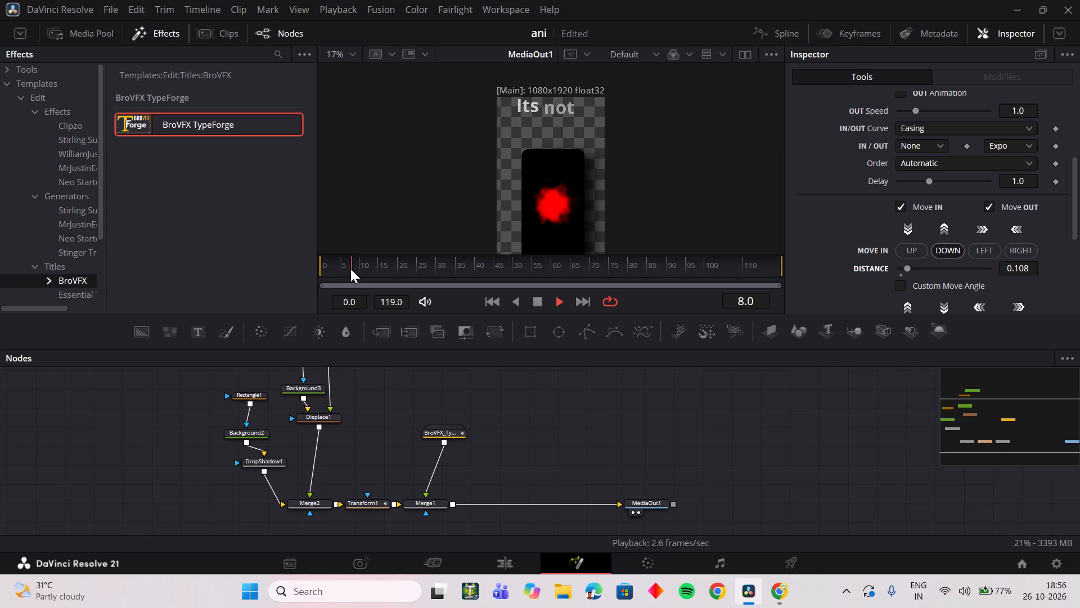
key("space")
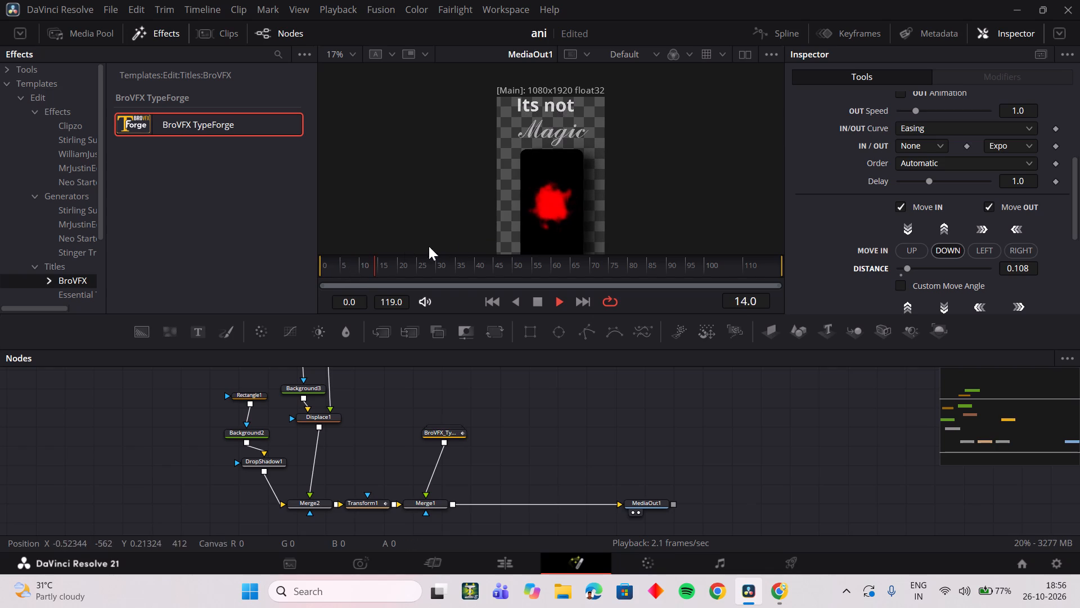
Replay the opening frames from frame 0 several times to examine the title's word-by-word move-in with the new distance.
left_click_drag(375, 266, 282, 280)
key("space")
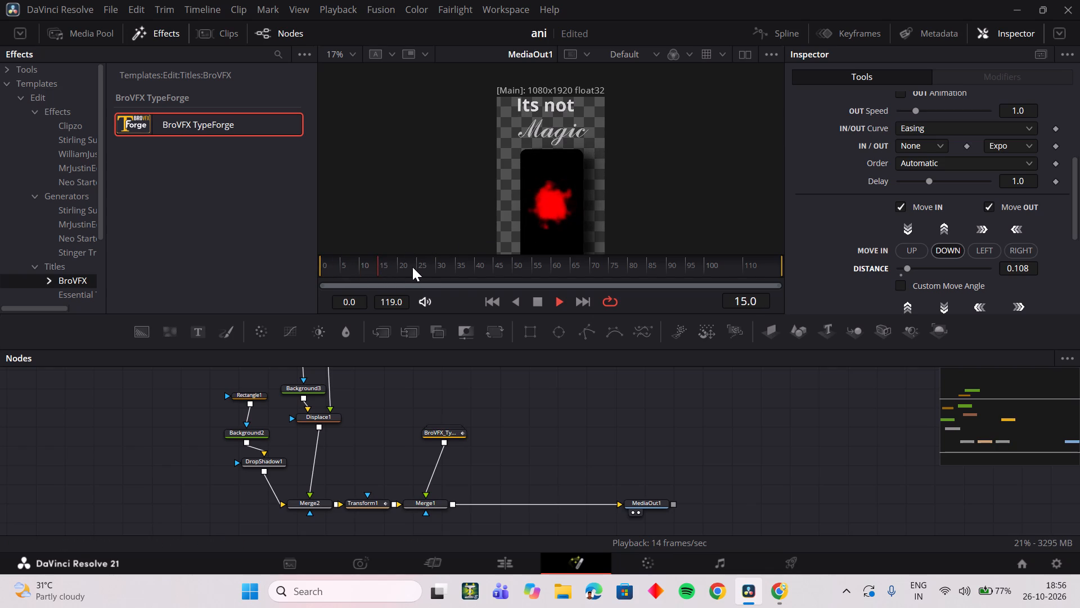
key("space")
left_click_drag(365, 265, 289, 280)
key("space")
key("space")
left_click_drag(351, 267, 313, 272)
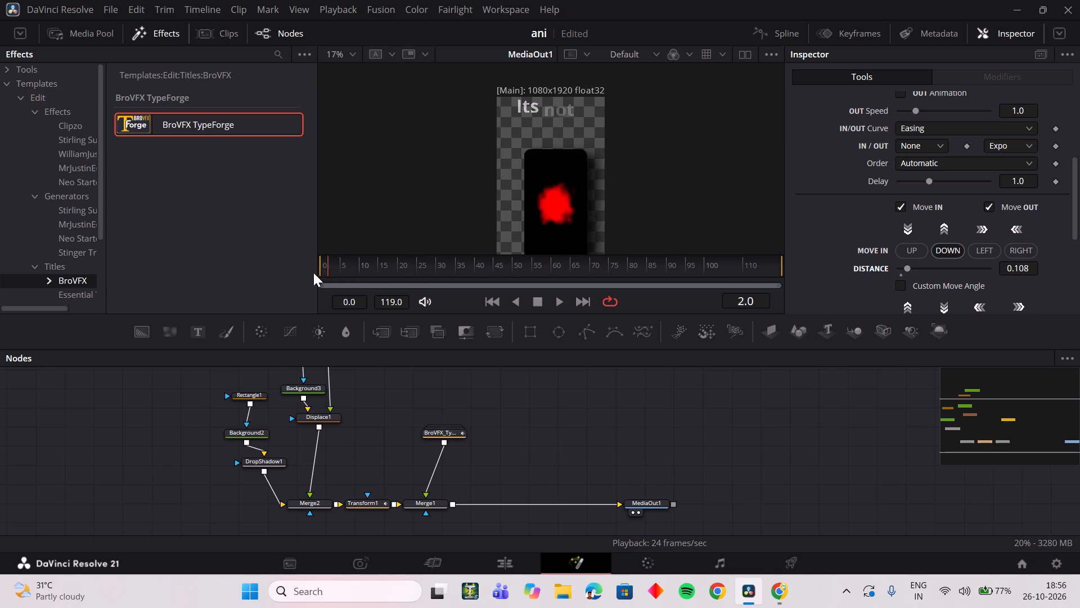
left_click_drag(313, 272, 311, 274)
key("space")
key("space")
Look through the TypeForge title's text settings and scrub between frames 1 and 18 to examine the text layout.
scroll(931, 217, "up", 3)
left_click(849, 184)
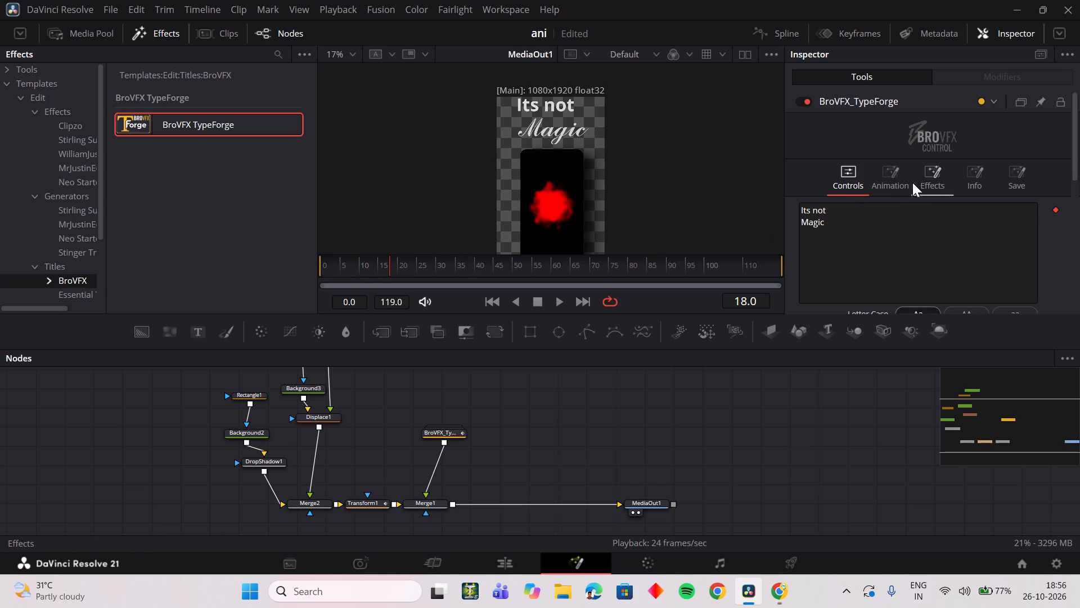
left_click(898, 180)
left_click(841, 186)
scroll(907, 212, "down", 3)
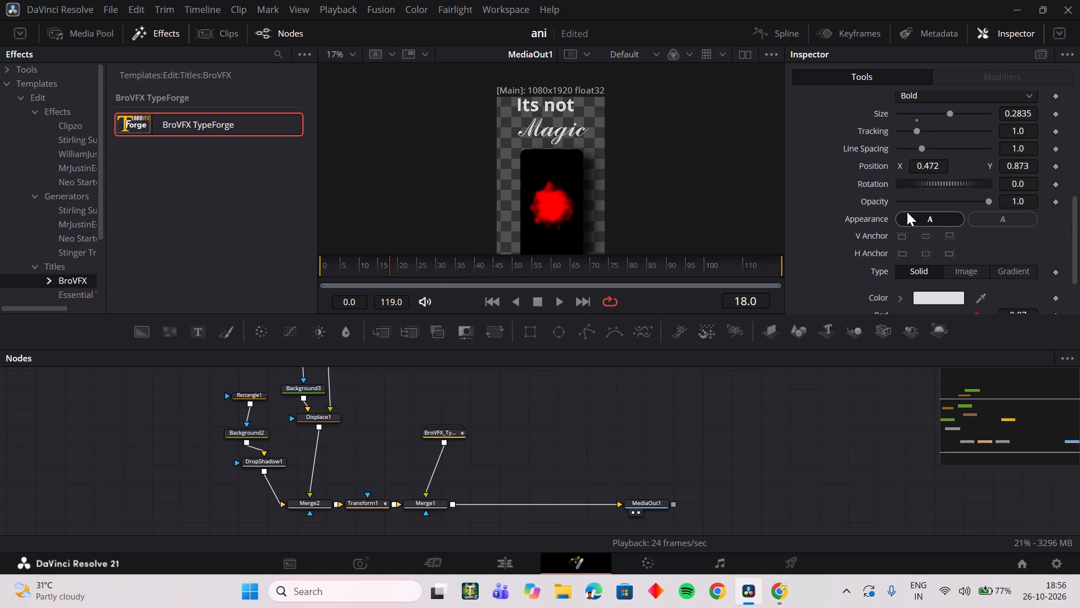
left_click_drag(349, 267, 341, 268)
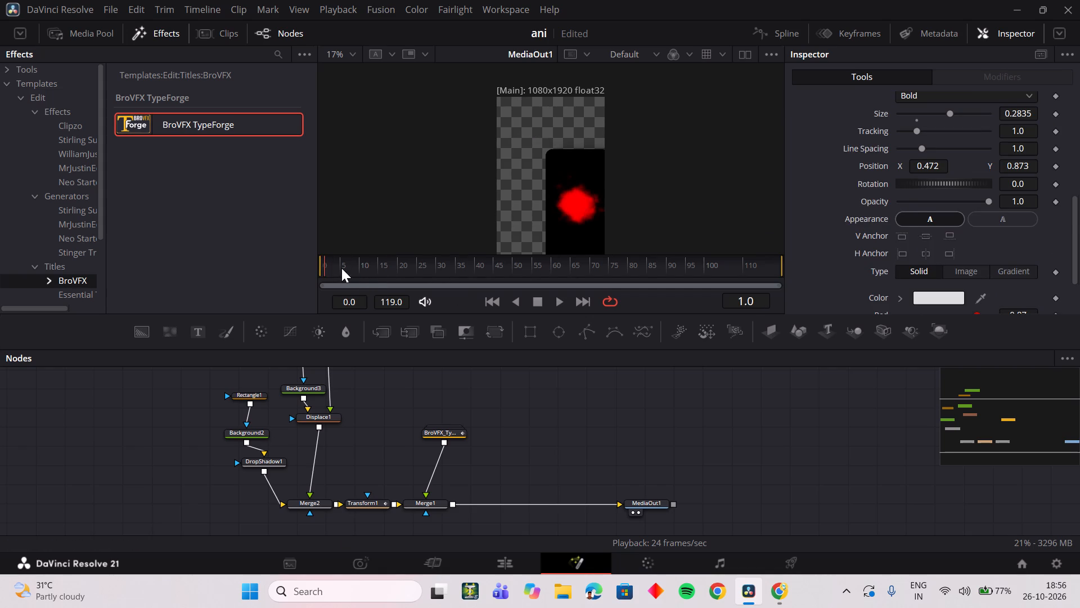
left_click_drag(341, 268, 393, 266)
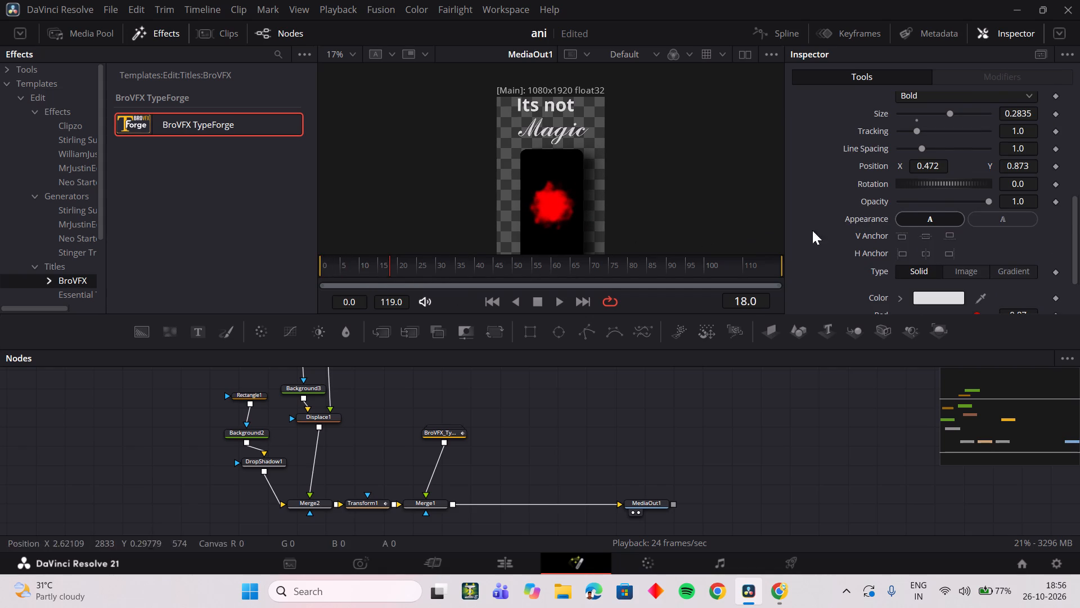
scroll(853, 229, "down", 2)
scroll(872, 229, "up", 3)
Set the H Anchor of "Magic" to -0.52 in the TypeForge node's CharacterLevelStyling1 modifier.
left_click(987, 77)
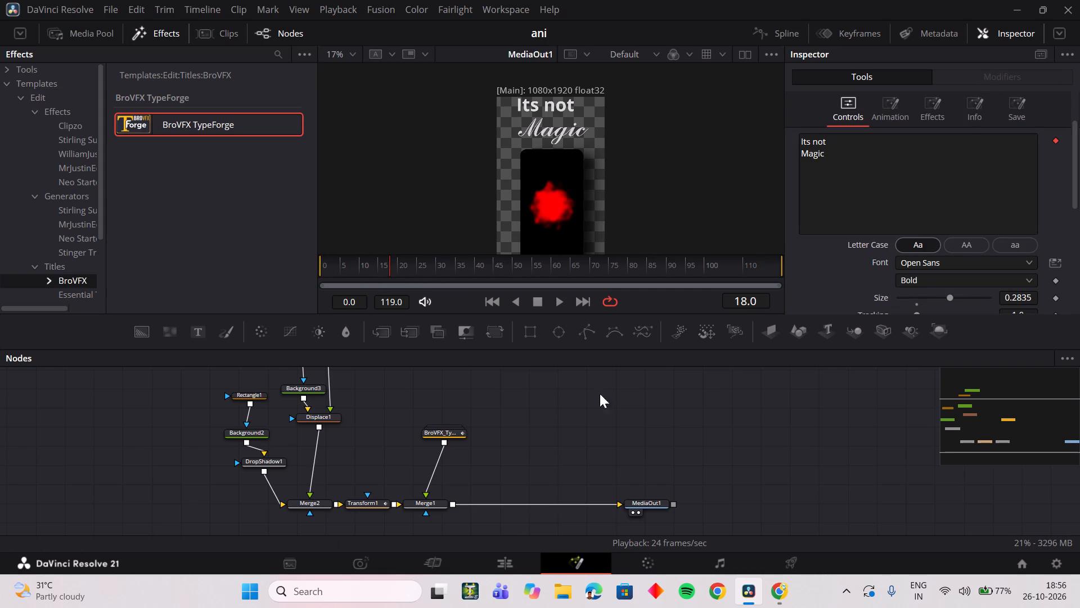
left_click(452, 435)
left_click(1002, 74)
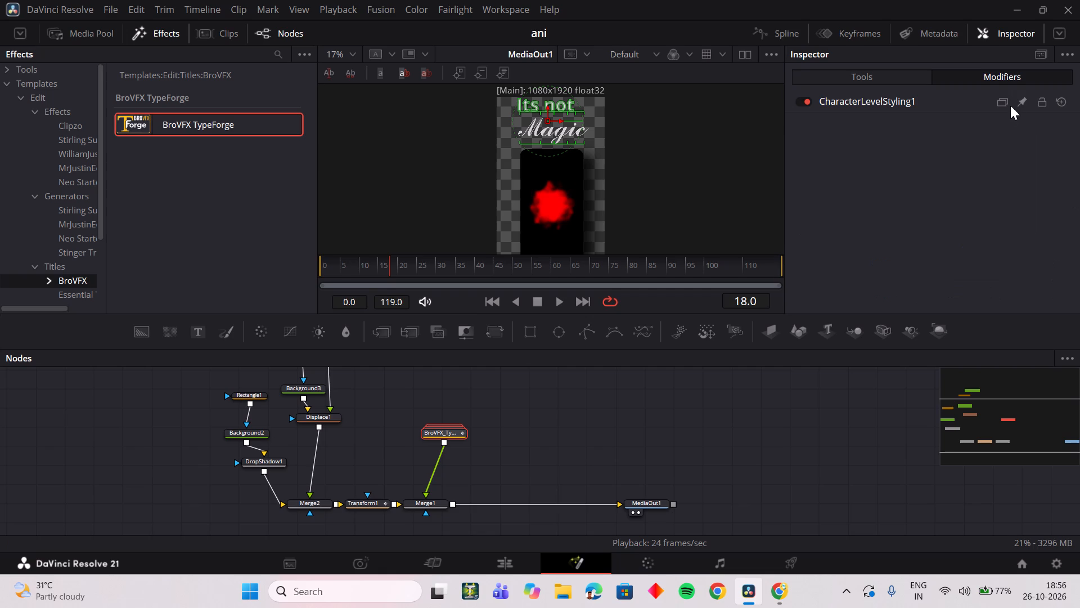
double_click(895, 91)
double_click(902, 97)
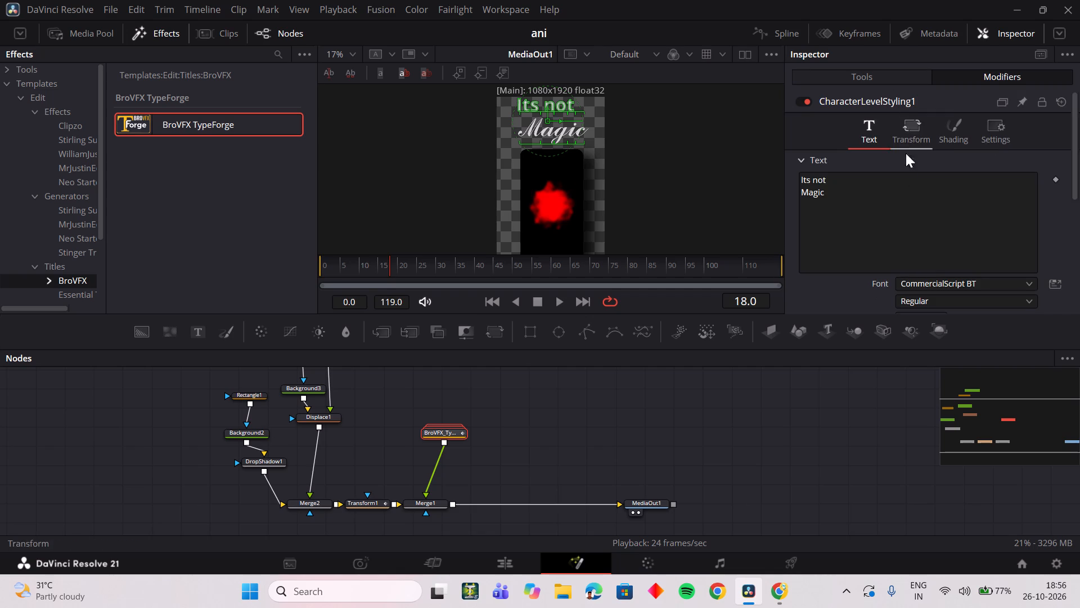
scroll(917, 217, "down", 2)
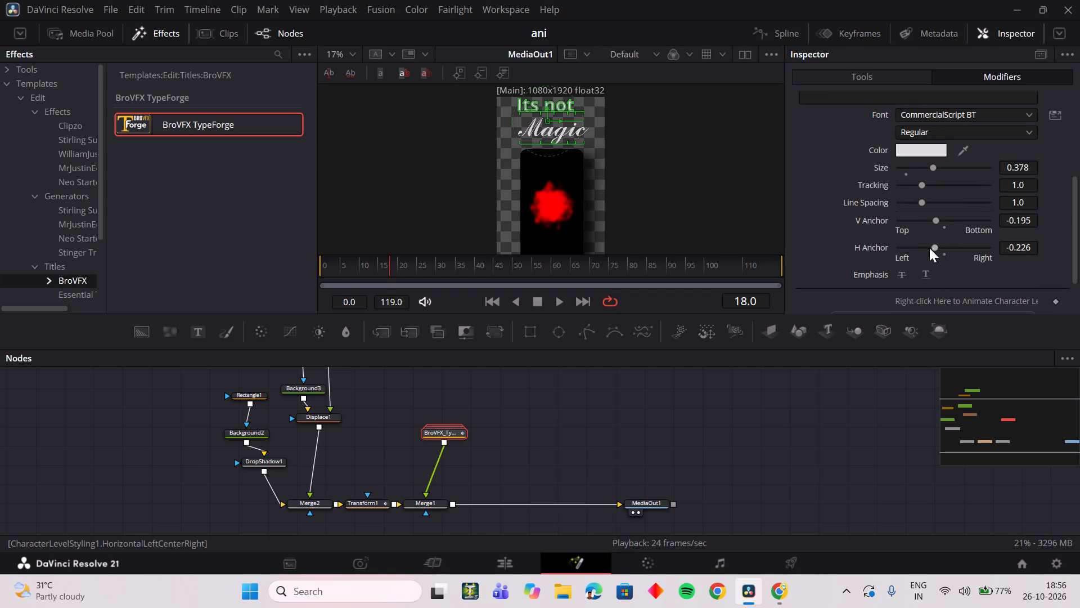
left_click_drag(1018, 250, 543, 249)
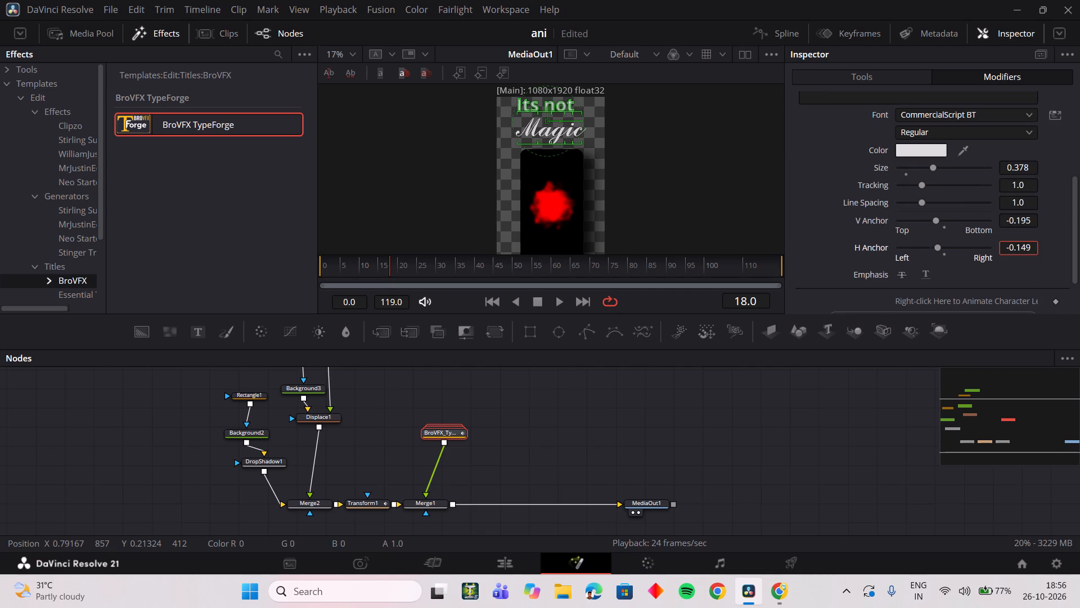
left_click_drag(543, 249, 466, 258)
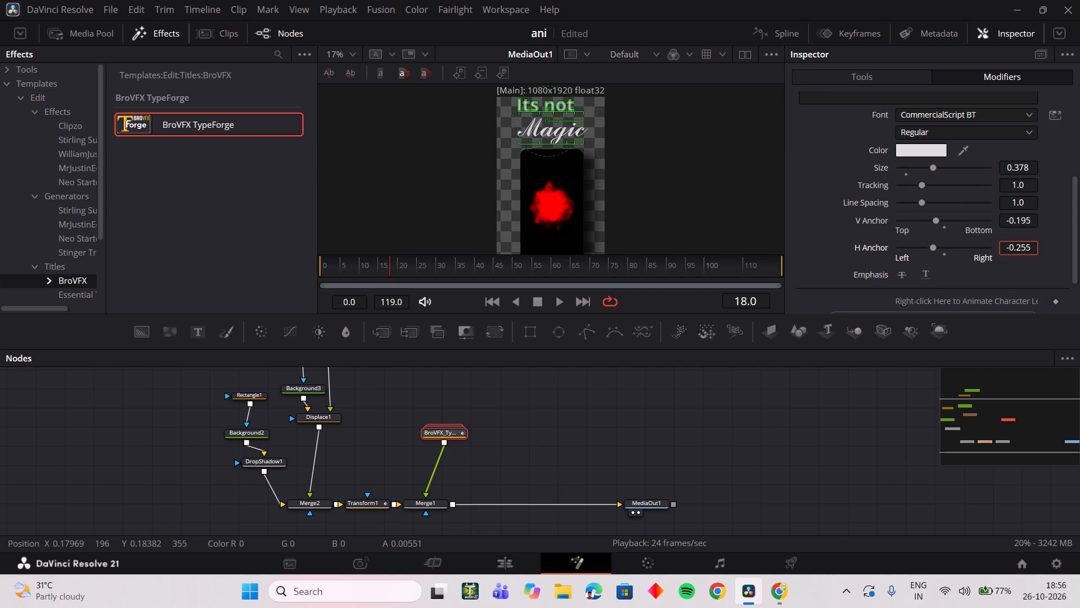
left_click_drag(466, 258, 385, 266)
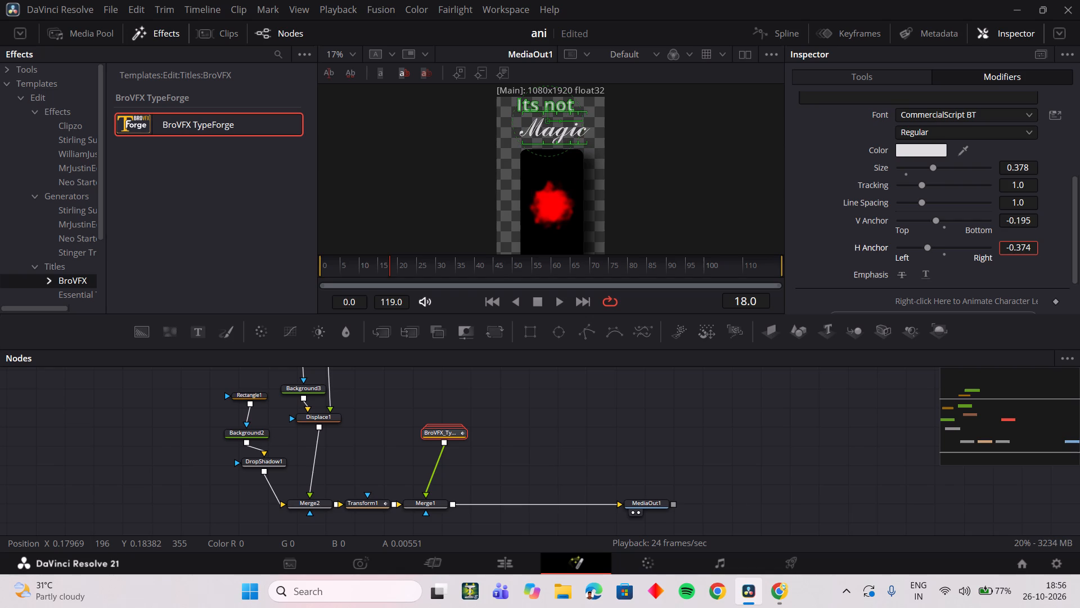
left_click_drag(385, 266, 281, 278)
double_click(813, 248)
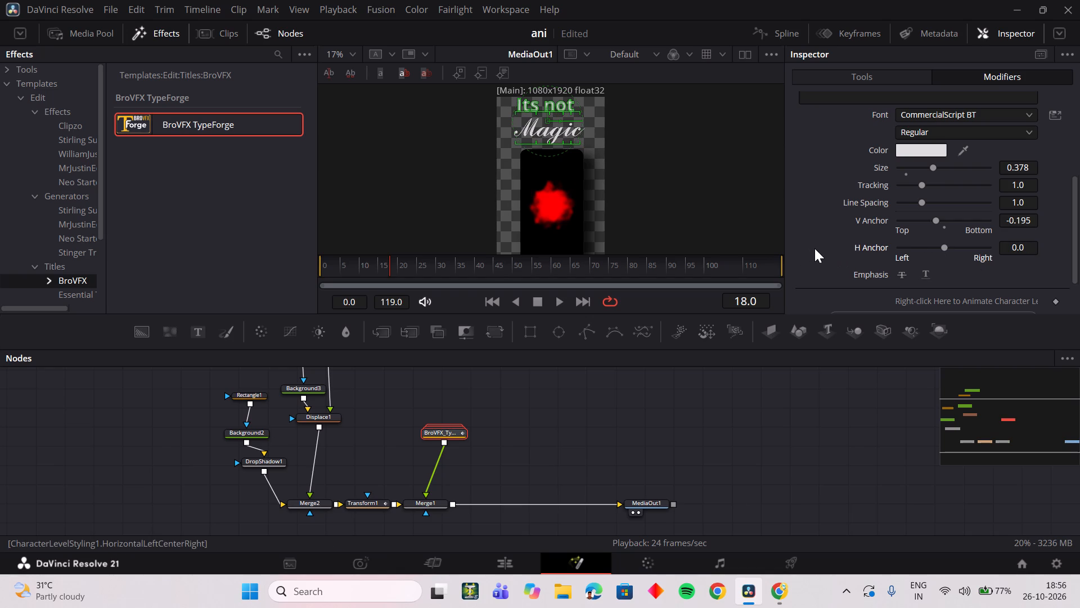
left_click_drag(946, 246, 938, 247)
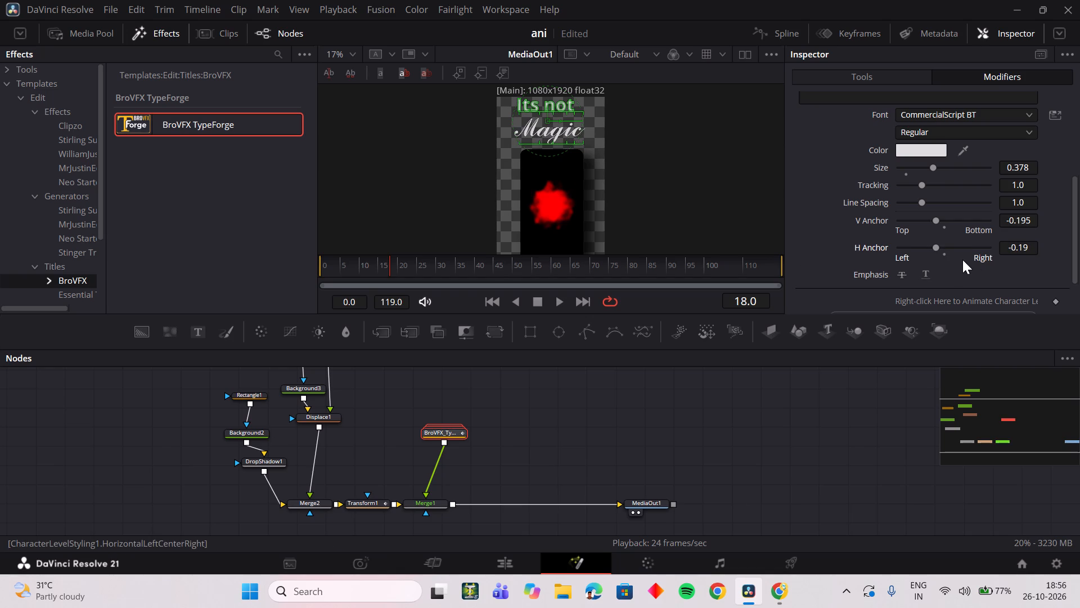
left_click(935, 249)
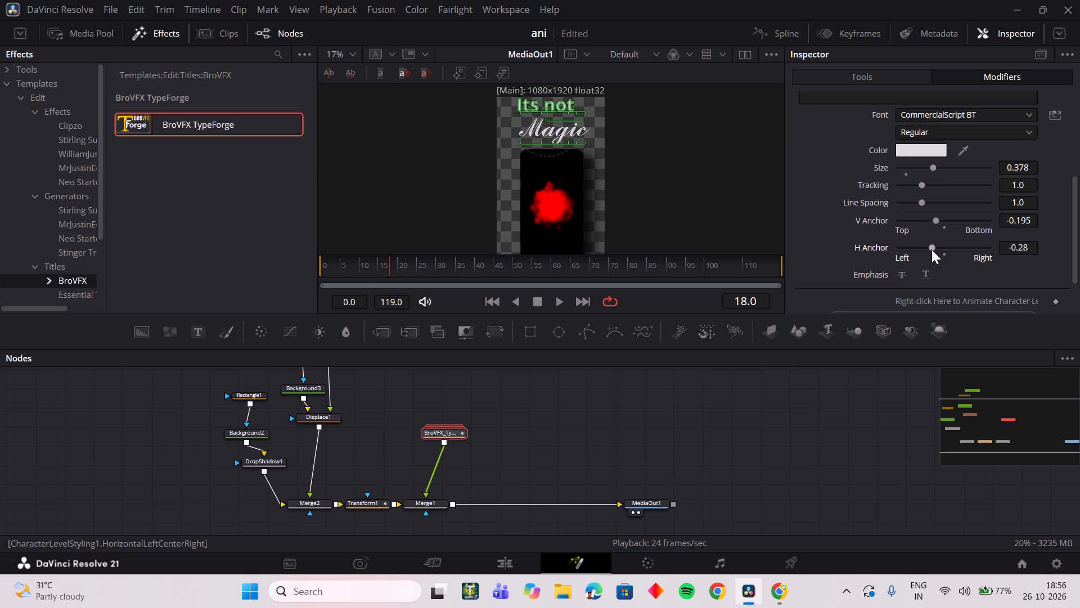
left_click_drag(931, 249, 921, 252)
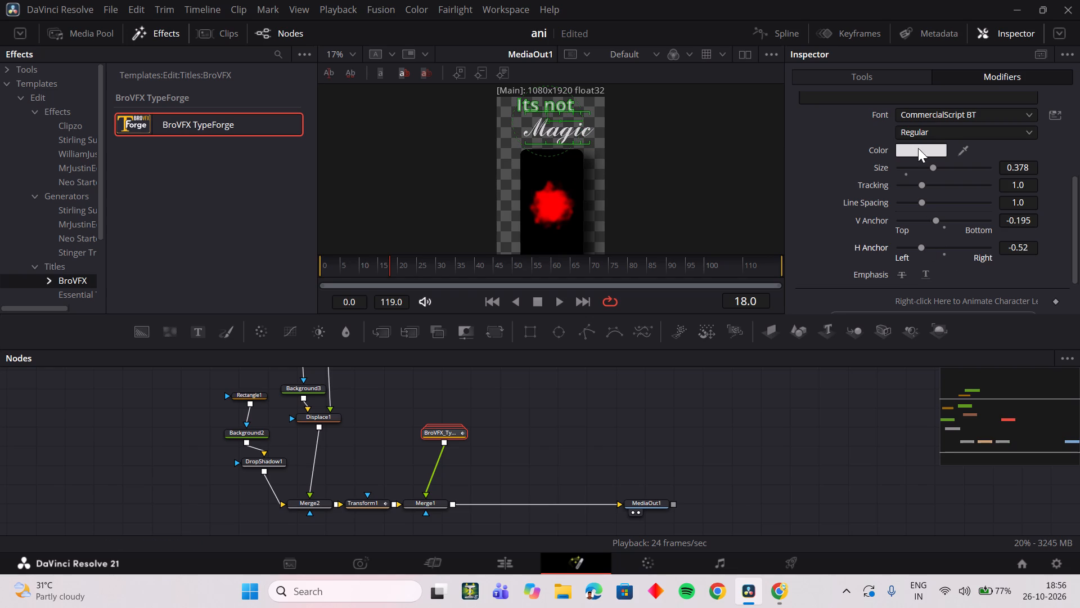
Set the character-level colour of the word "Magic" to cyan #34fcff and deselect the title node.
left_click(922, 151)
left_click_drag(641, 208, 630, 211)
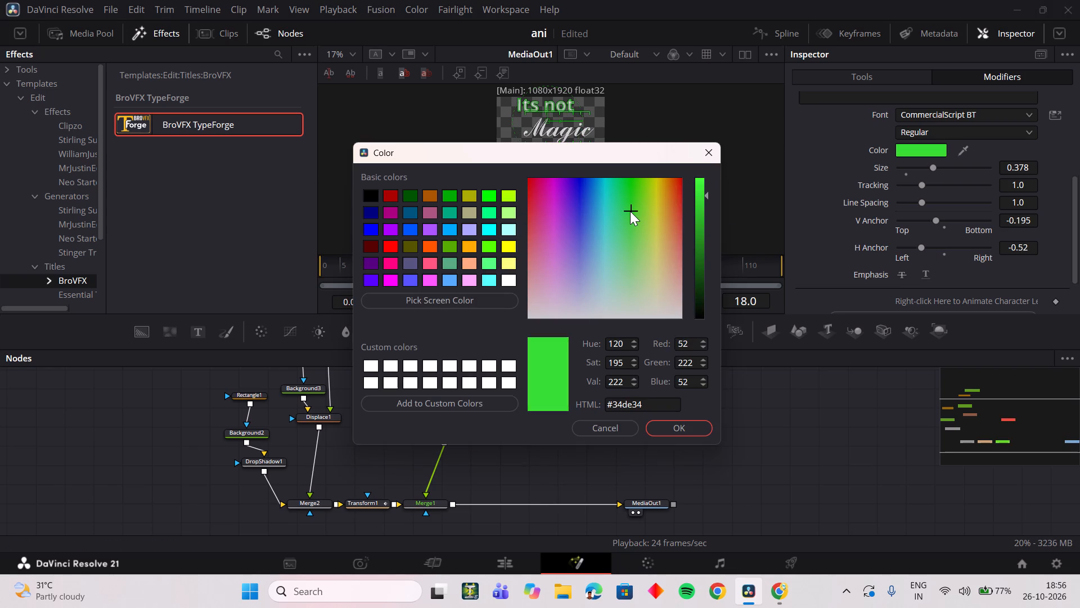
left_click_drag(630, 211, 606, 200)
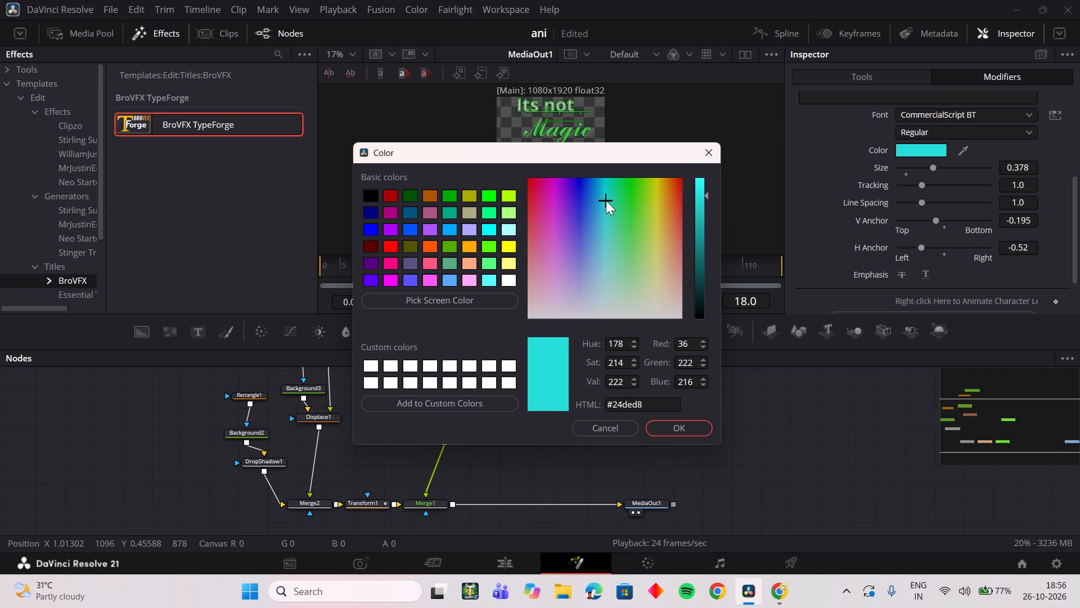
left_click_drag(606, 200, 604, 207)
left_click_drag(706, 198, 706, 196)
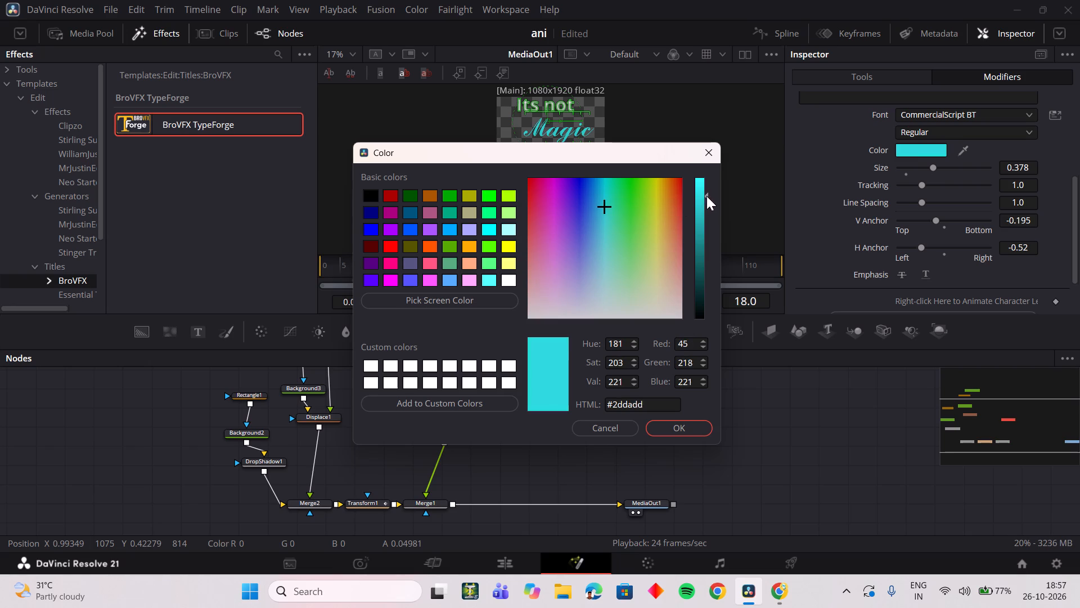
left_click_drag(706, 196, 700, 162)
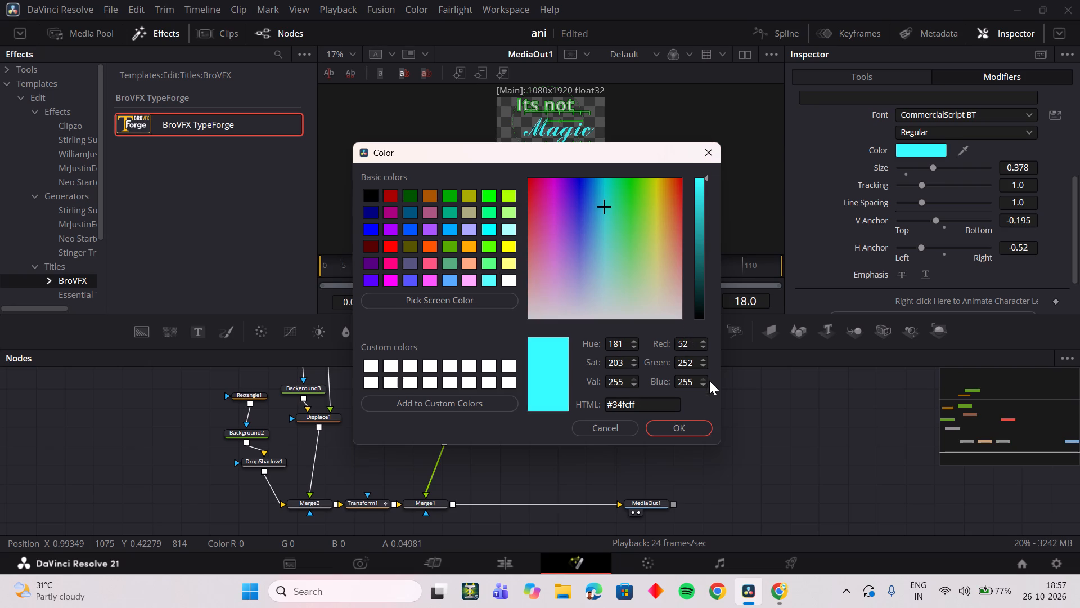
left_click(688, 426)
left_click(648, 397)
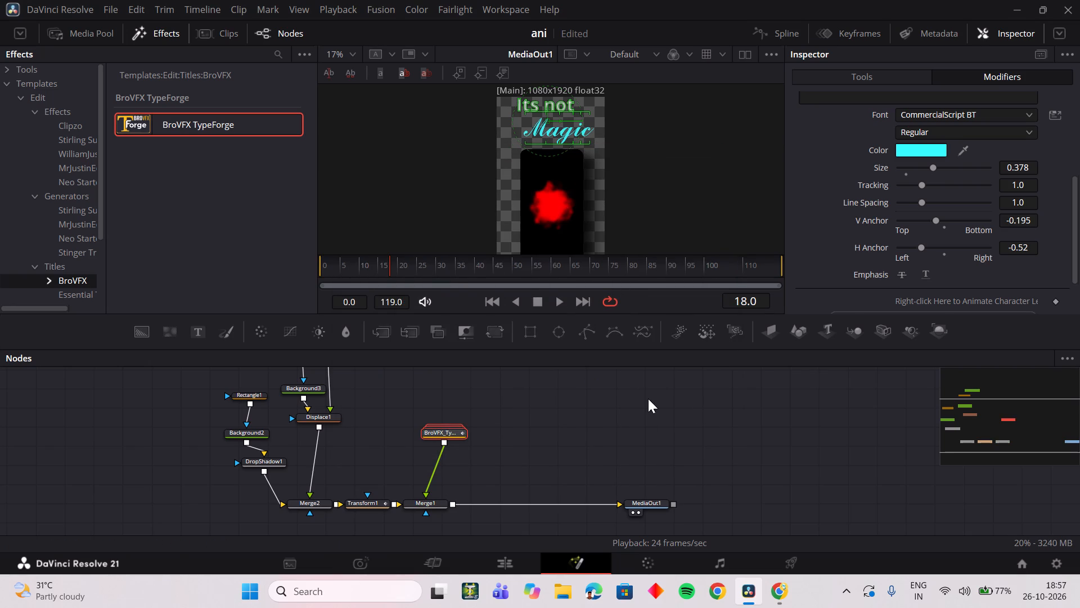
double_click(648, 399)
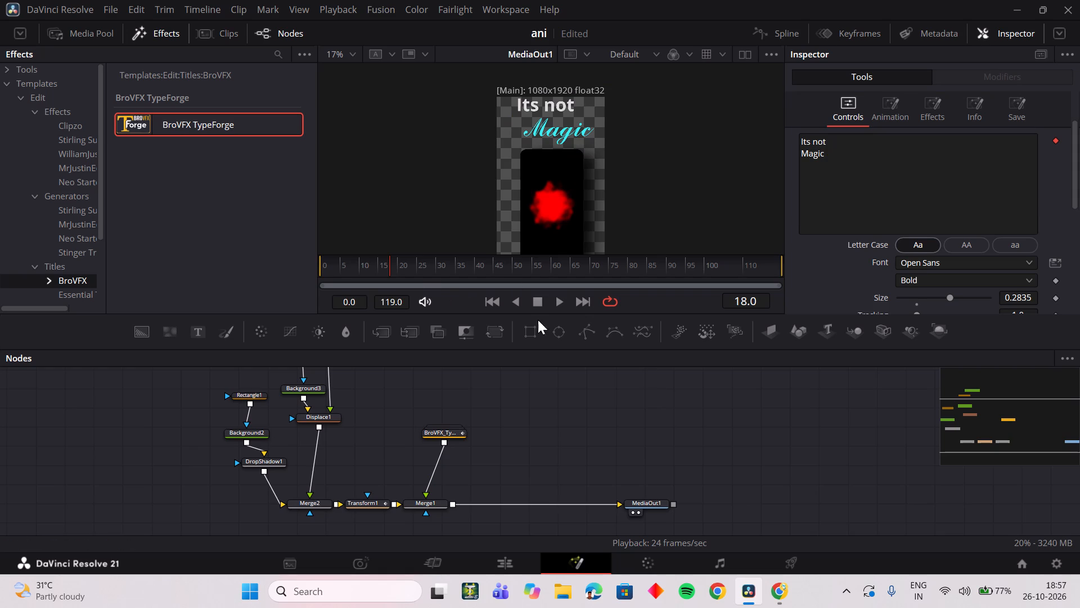
Check the text colours in the reference video in Chrome and set the TypeForge base text colour for "Its not" to black.
left_click(785, 600)
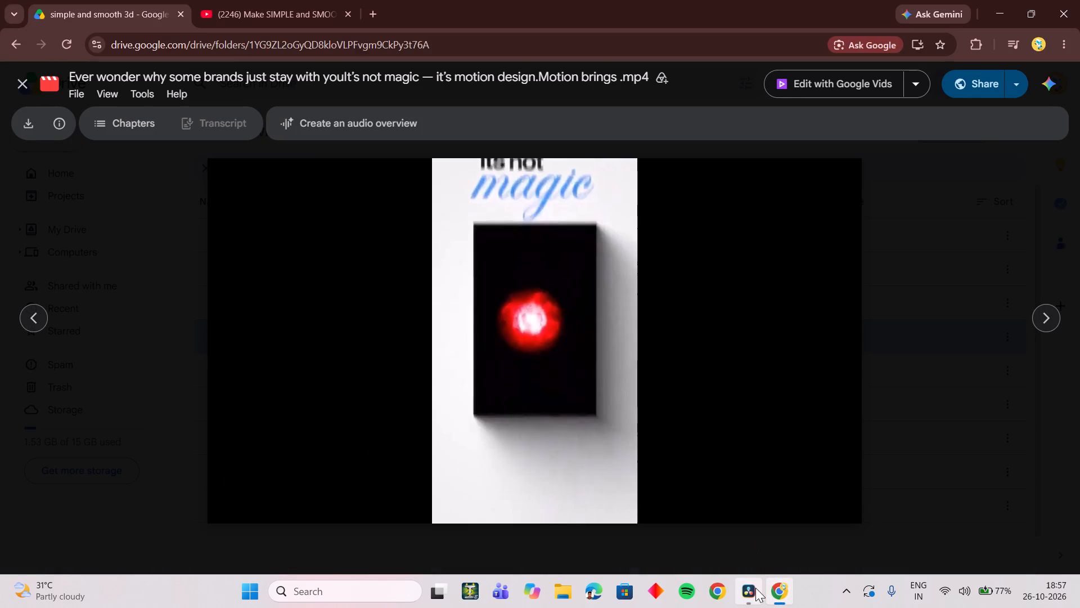
left_click(751, 596)
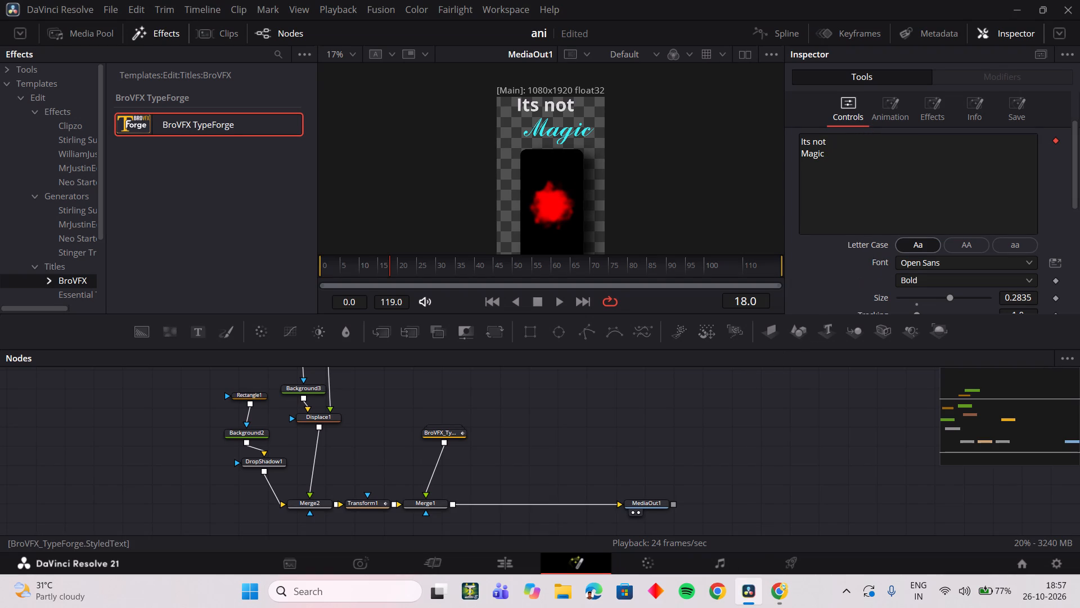
left_click(458, 431)
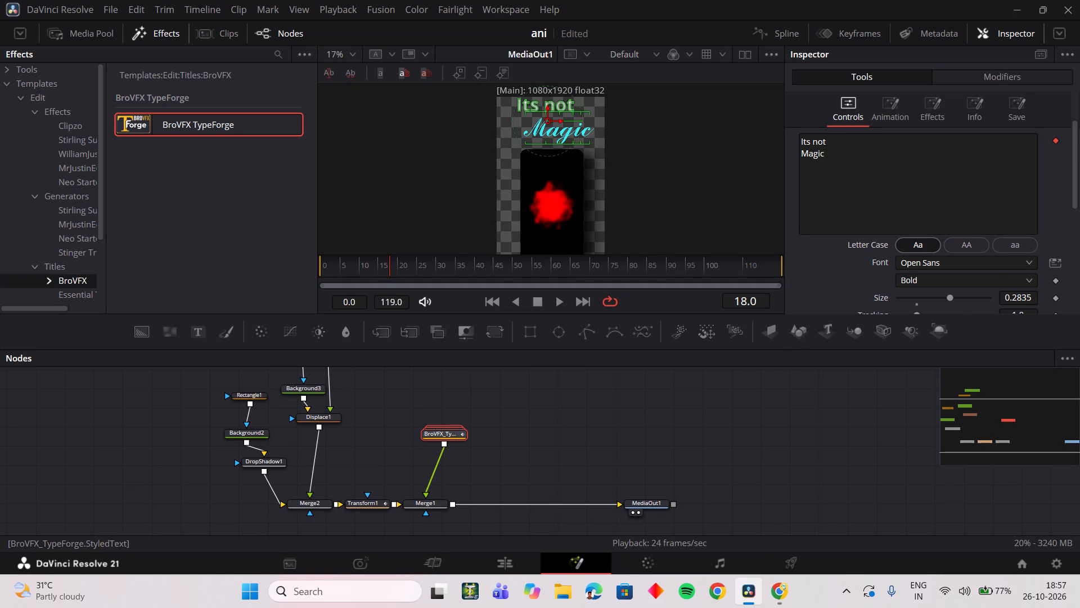
scroll(913, 203, "down", 3)
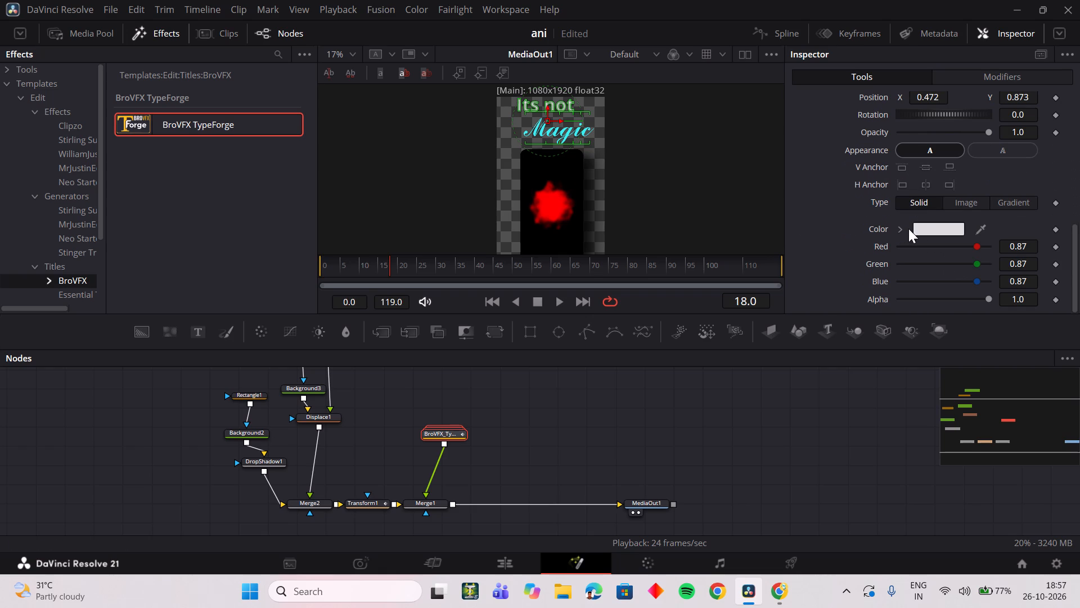
left_click(897, 233)
left_click_drag(911, 255, 979, 337)
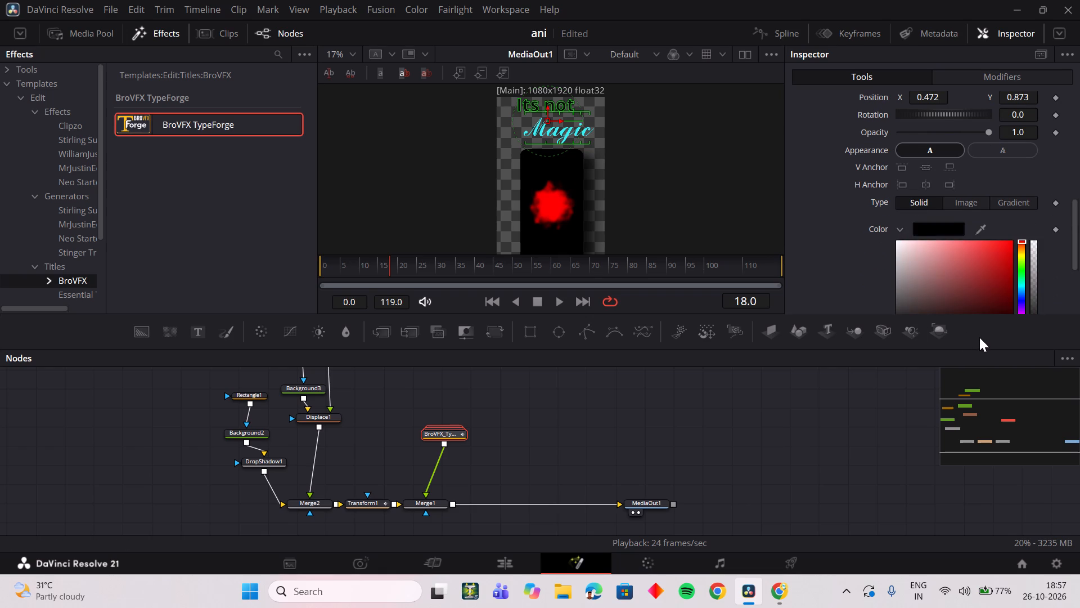
left_click_drag(979, 337, 984, 316)
scroll(978, 293, "down", 2)
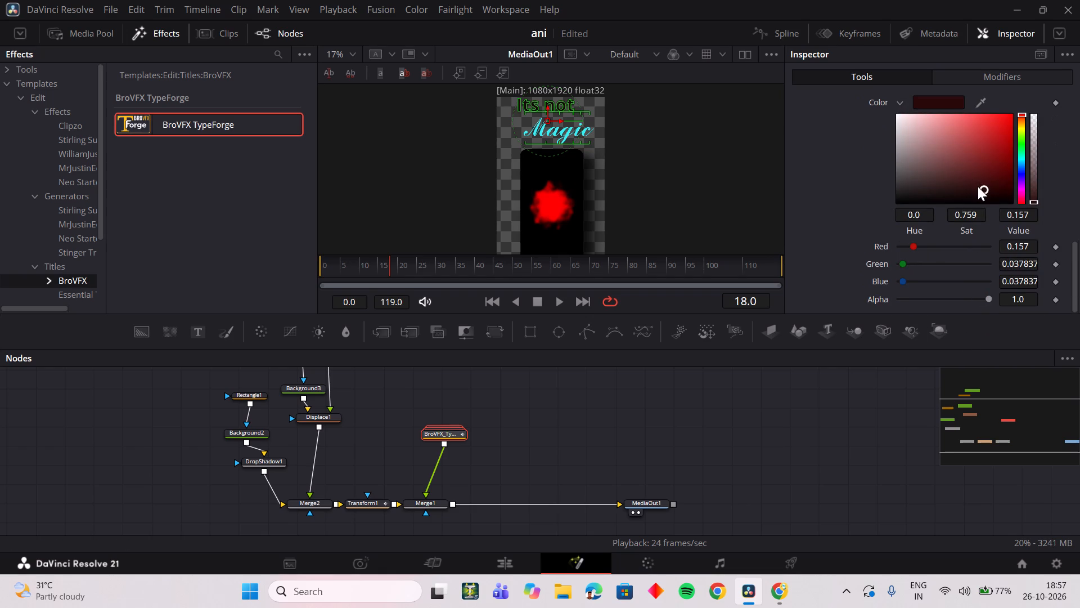
left_click_drag(978, 186, 844, 234)
Set the character-level colour of "Magic" to blue #25b3ff in the TypeForge node's CharacterLevelStyling1 modifier and deselect the title node.
scroll(946, 239, "up", 3)
scroll(931, 239, "down", 1)
scroll(930, 235, "up", 3)
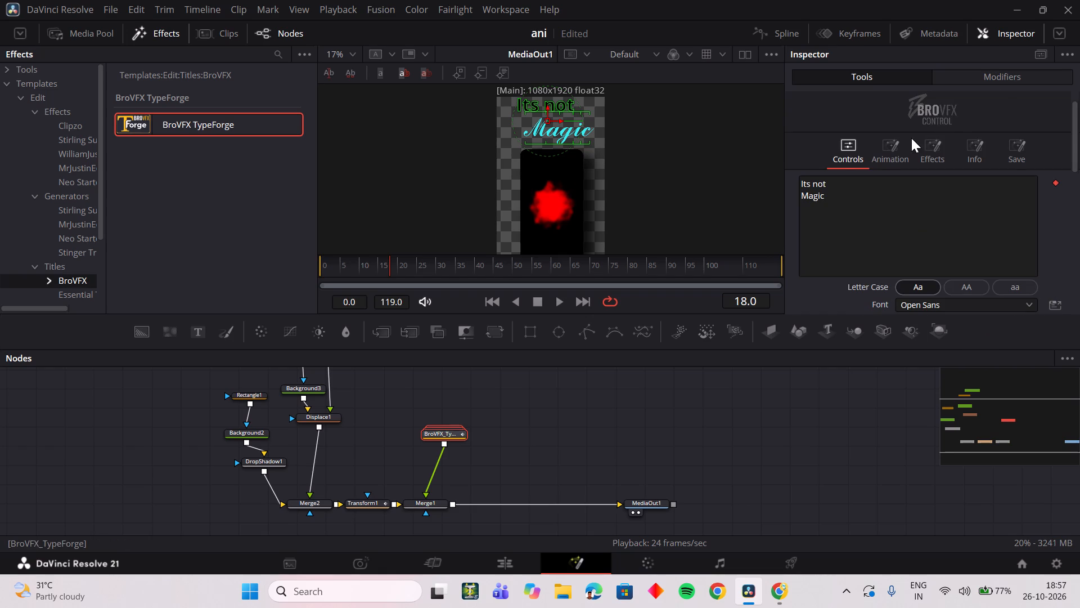
left_click(999, 79)
double_click(889, 103)
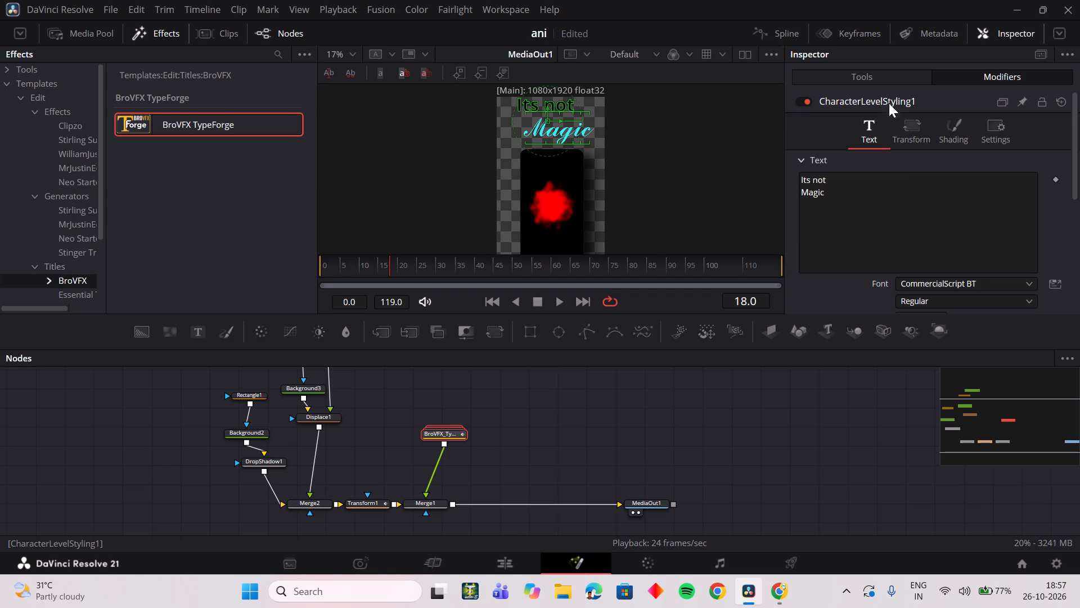
scroll(913, 180, "down", 2)
left_click(922, 153)
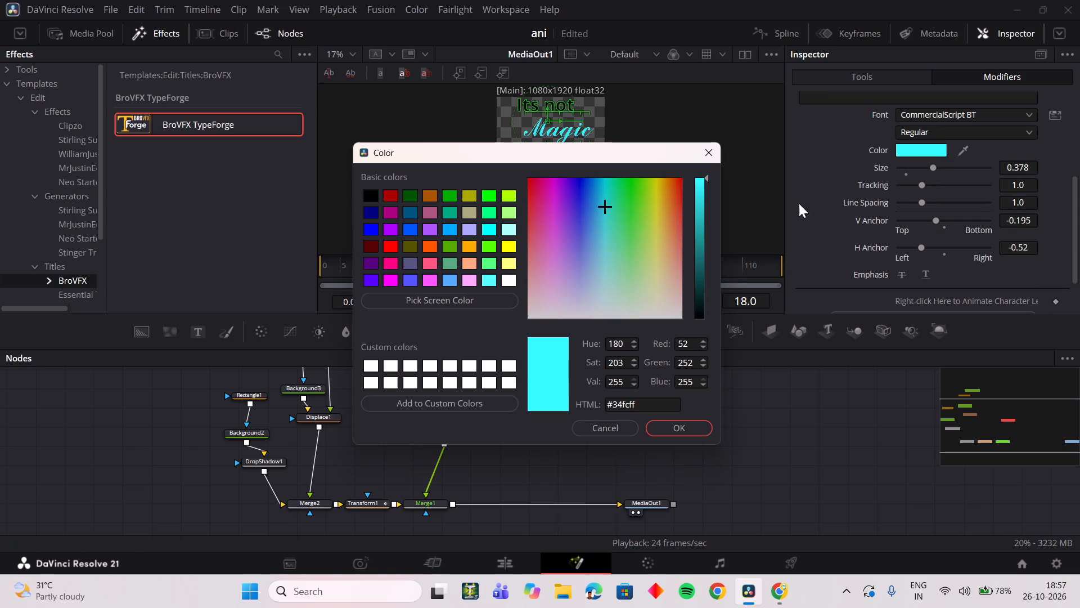
left_click_drag(599, 208, 593, 205)
left_click_drag(706, 179, 704, 185)
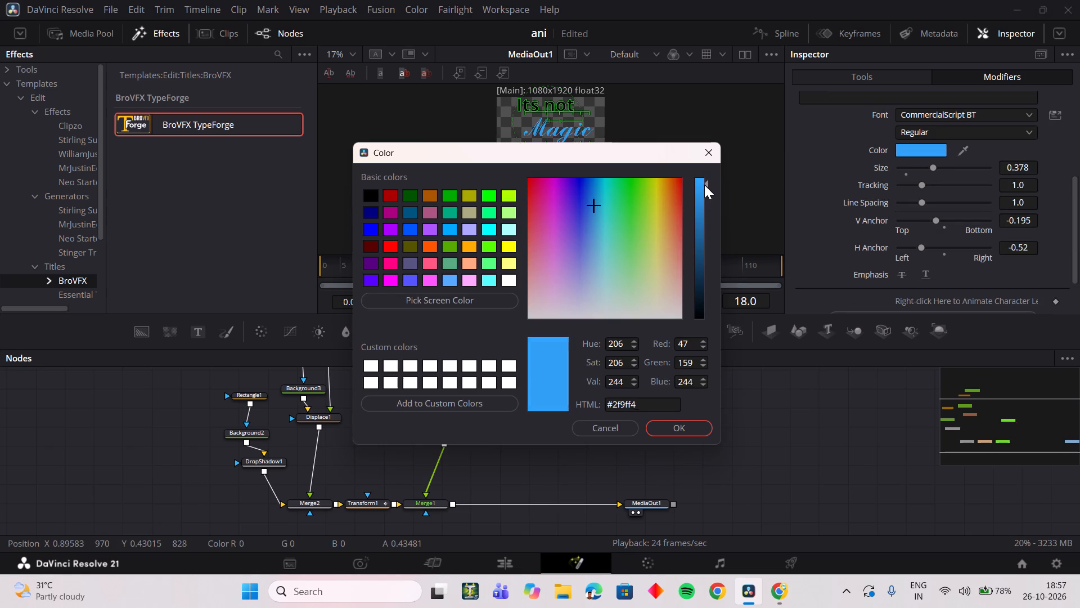
left_click_drag(704, 185, 703, 162)
left_click(599, 202)
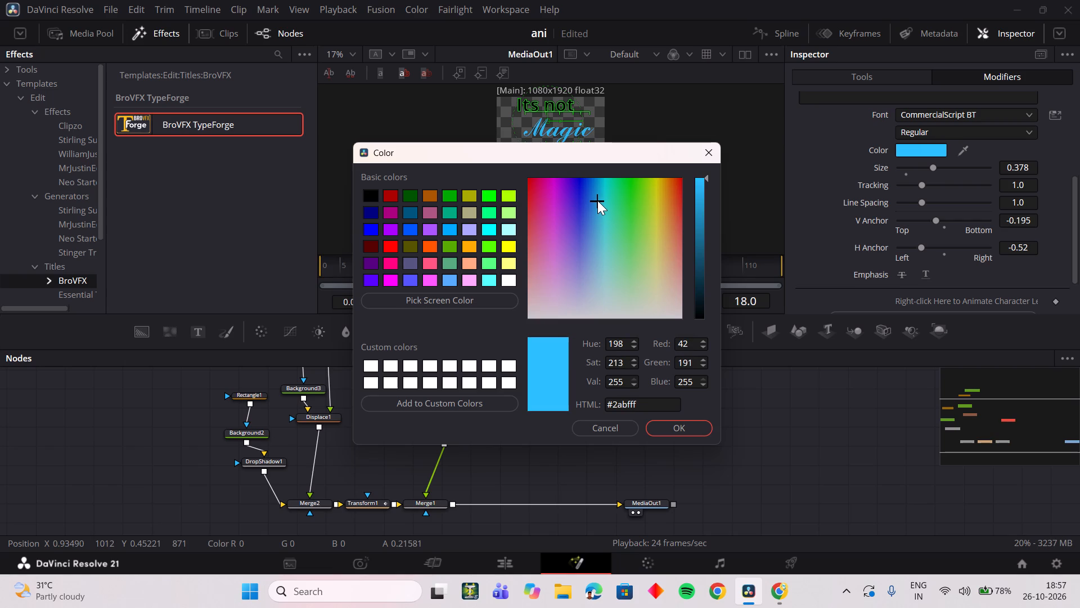
left_click(597, 199)
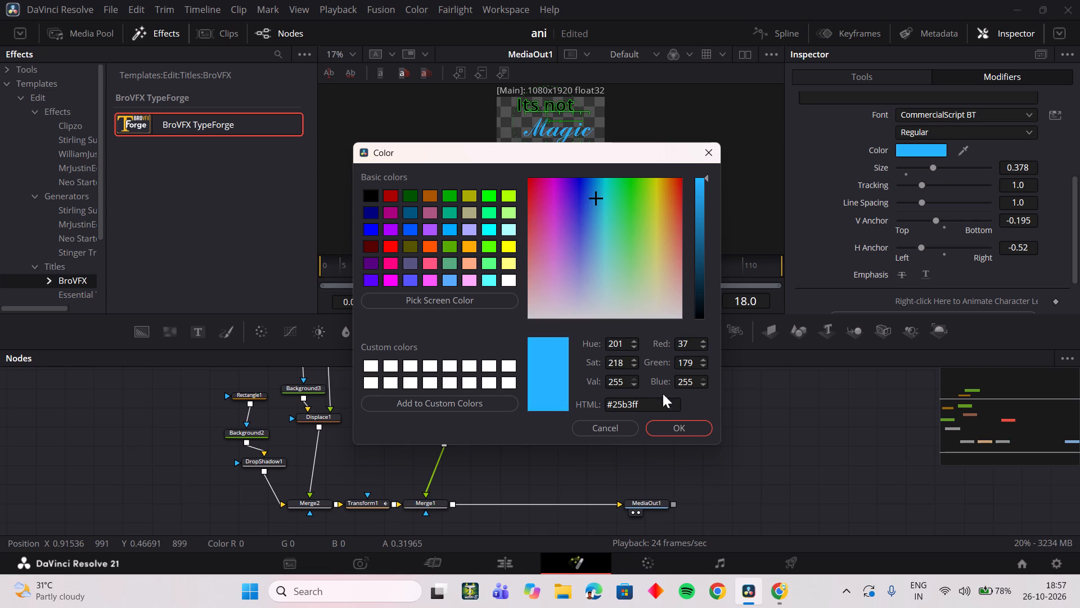
left_click(690, 432)
left_click(638, 403)
left_click_drag(638, 403, 633, 403)
Replay the opening frames of the composition repeatedly to examine the title's reveal and the rectangle's slide with the recoloured text.
left_click_drag(362, 271, 319, 276)
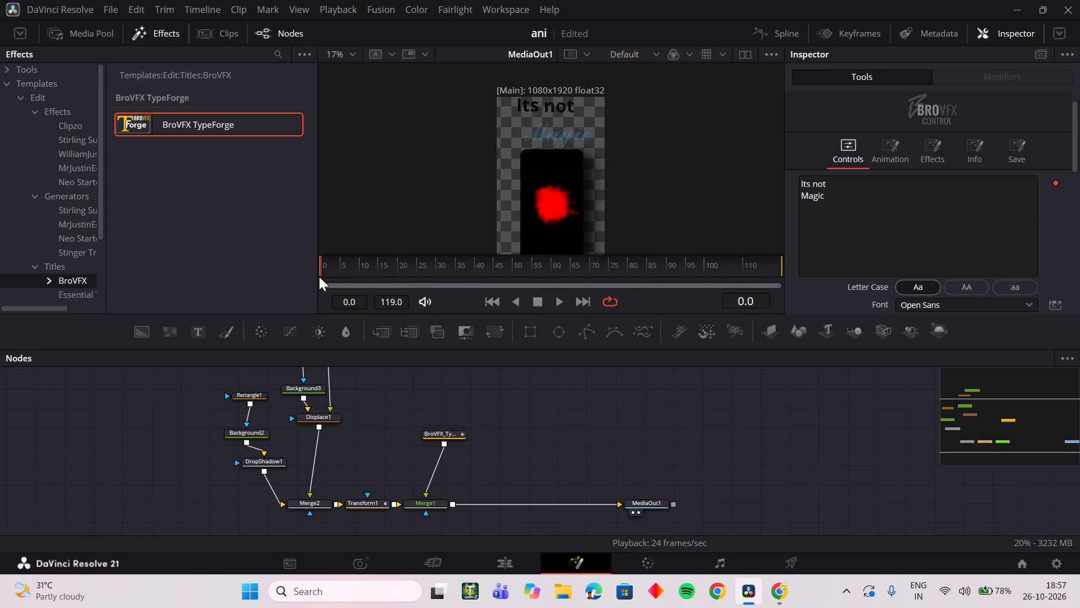
left_click_drag(319, 276, 489, 279)
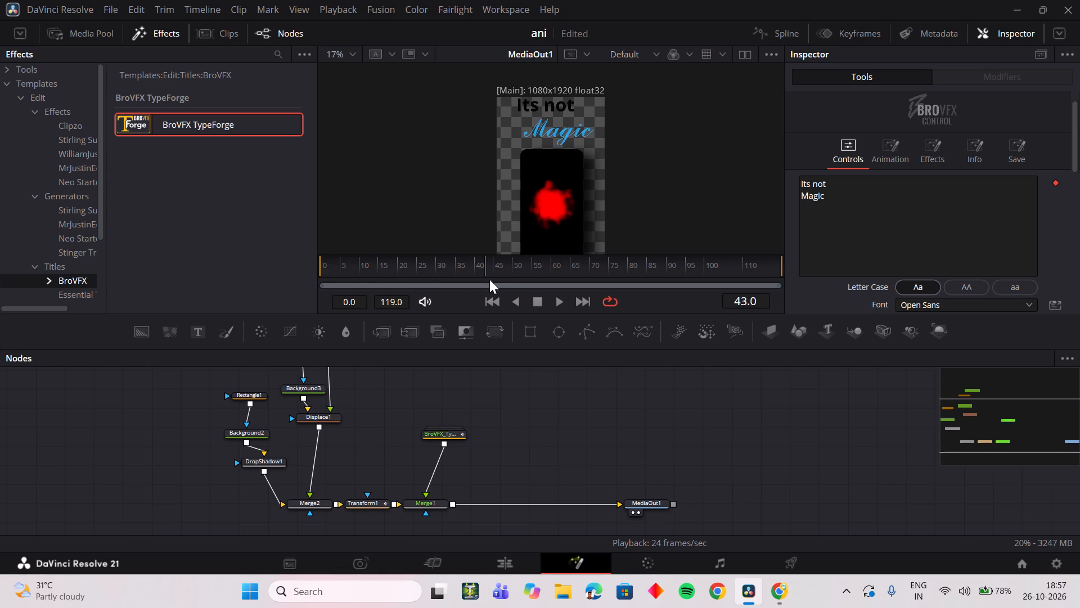
left_click_drag(489, 279, 309, 288)
key("space")
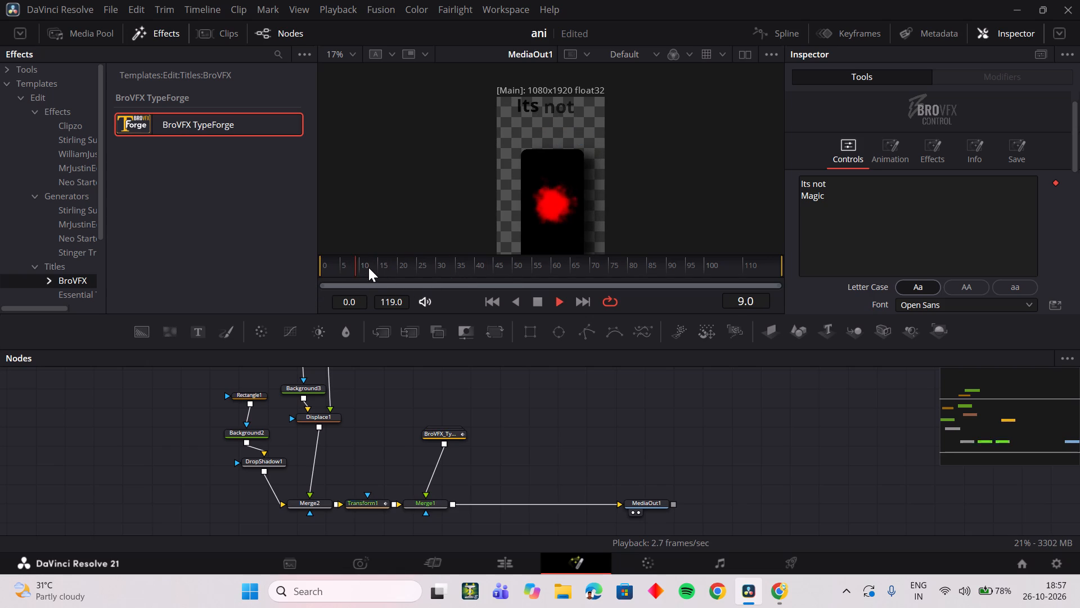
left_click(372, 266)
key("space")
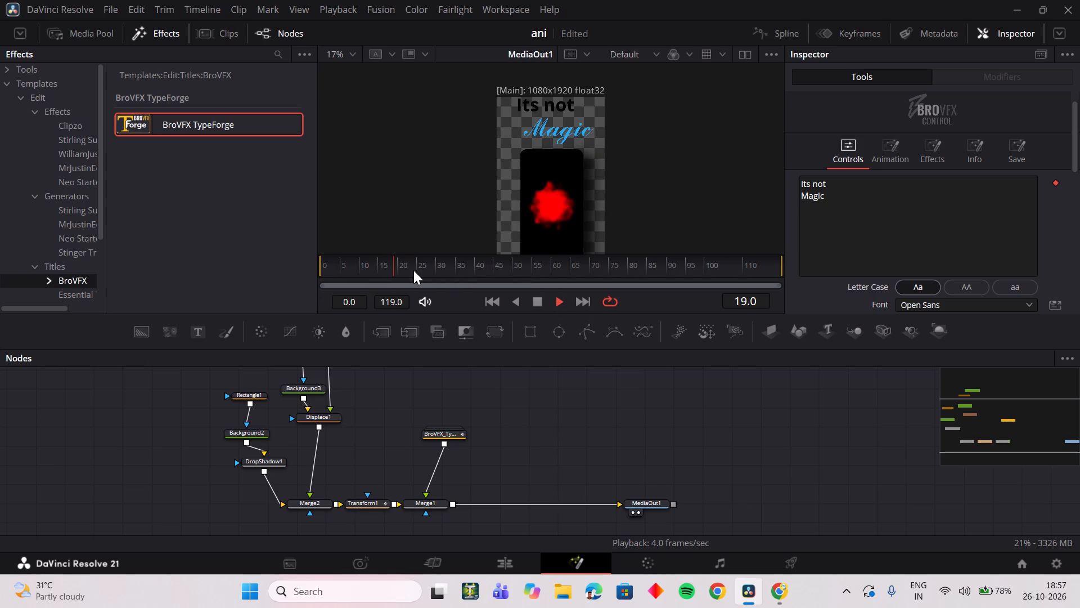
left_click_drag(390, 266, 317, 273)
key("space")
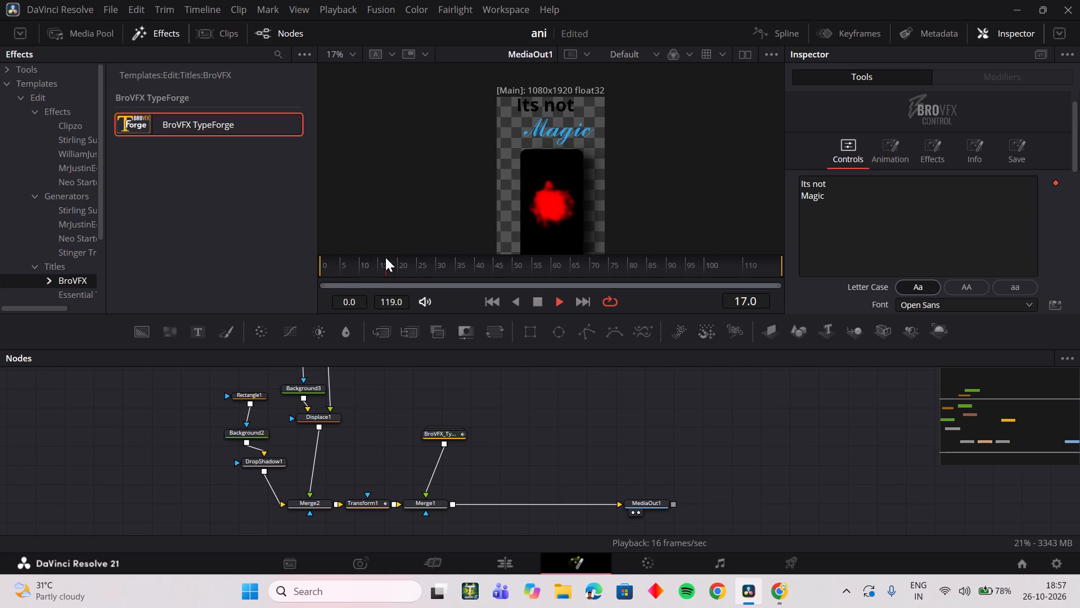
key("space")
left_click_drag(387, 256, 318, 261)
left_click_drag(388, 275, 289, 279)
key("space")
key("space")
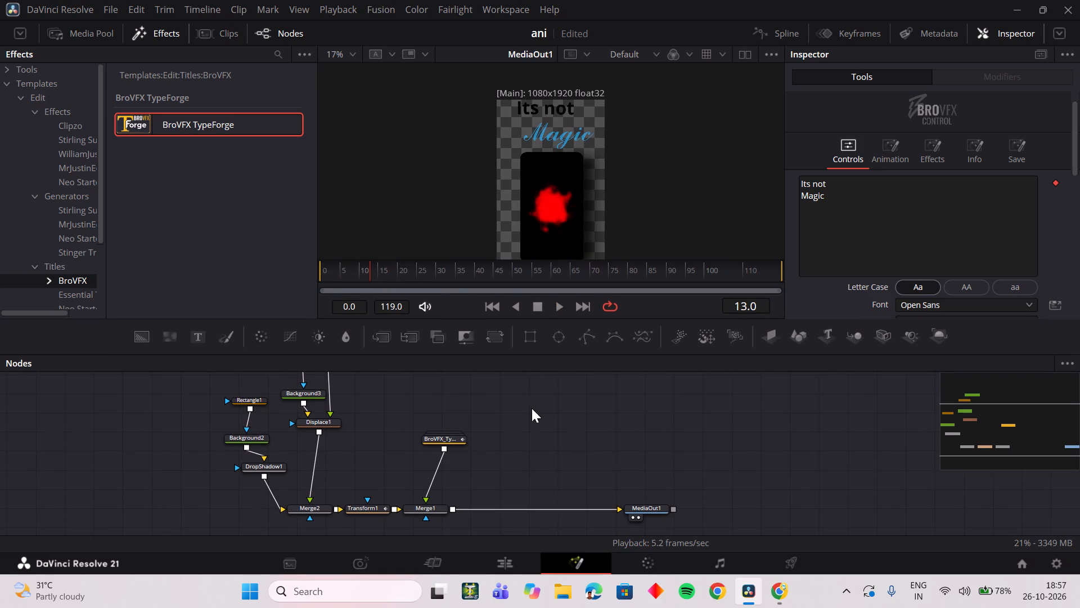
scroll(532, 397, "down", 2)
scroll(538, 204, "down", 2)
scroll(538, 204, "up", 1)
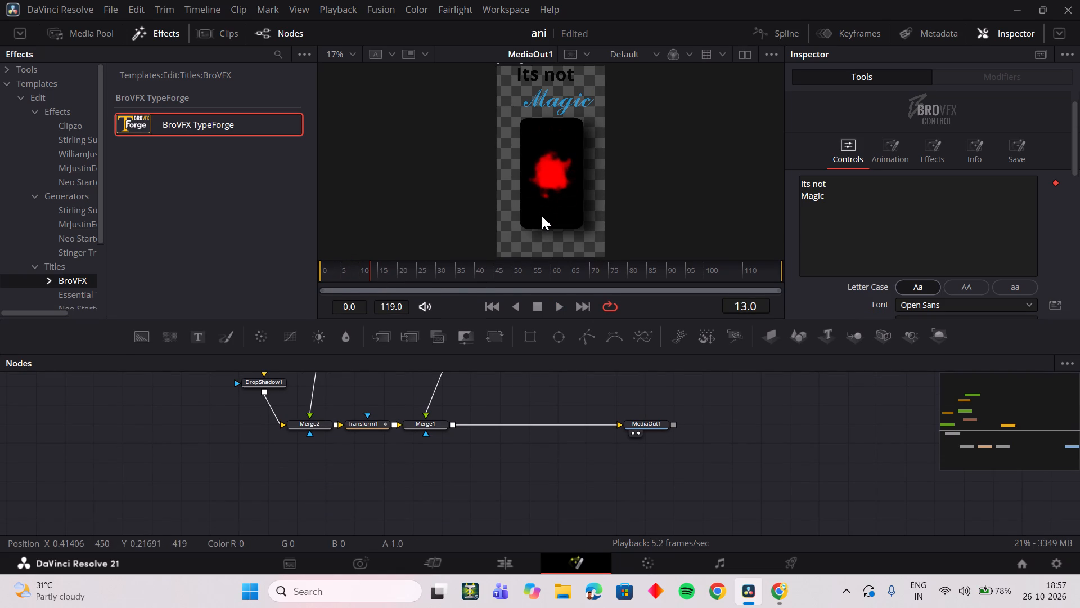
left_click_drag(370, 270, 294, 281)
key("space")
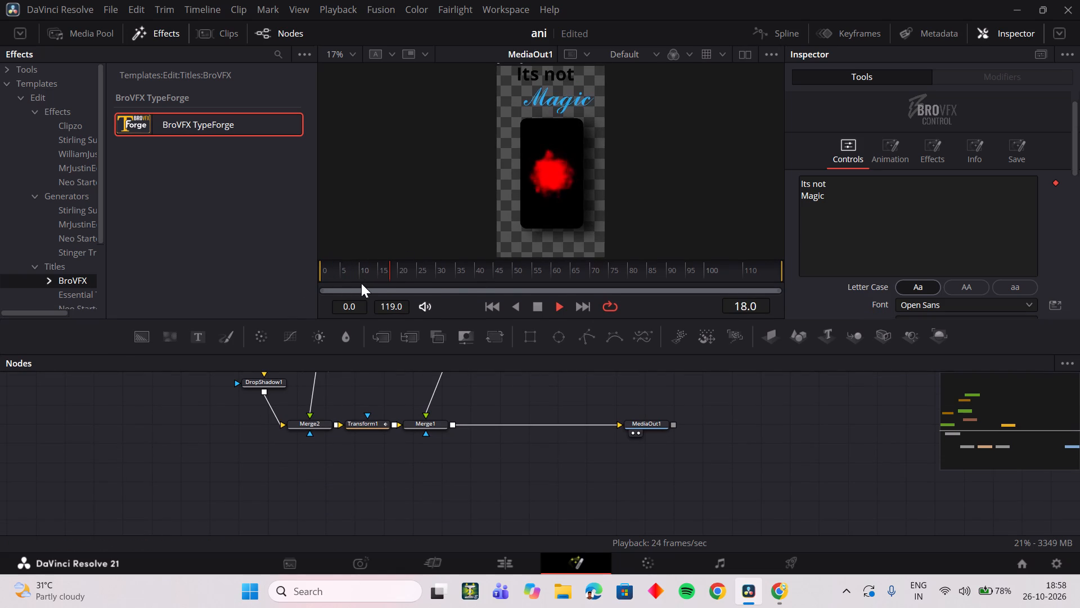
key("space")
left_click(343, 280)
left_click_drag(330, 279, 287, 279)
key("space")
key("space")
left_click_drag(379, 262, 269, 272)
key("space")
key("space")
left_click_drag(354, 271, 288, 276)
key("space")
key("space")
left_click_drag(354, 269, 274, 273)
key("space")
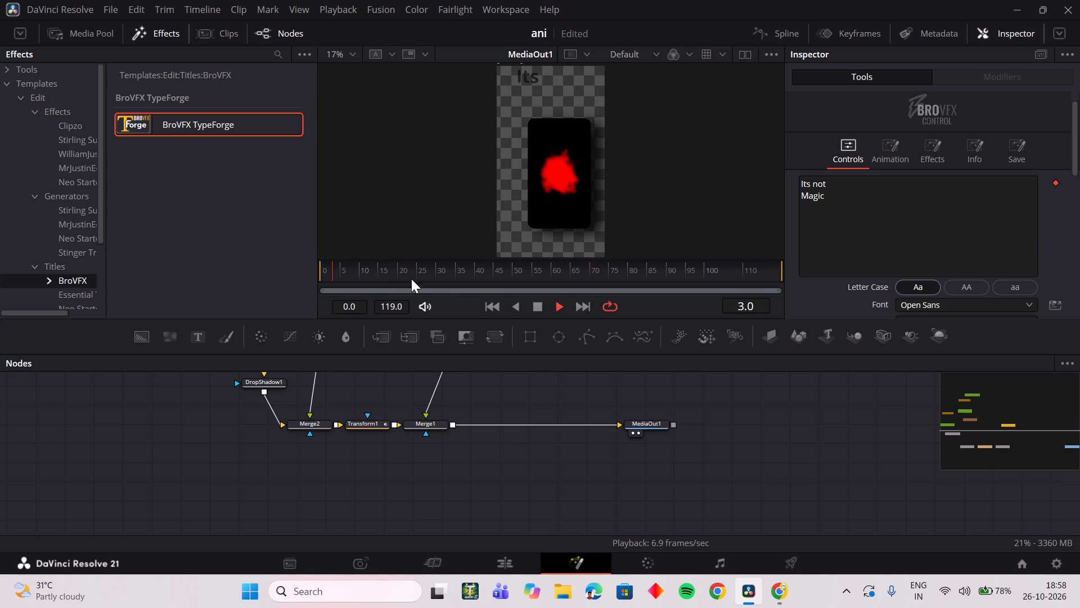
key("space")
key("space")
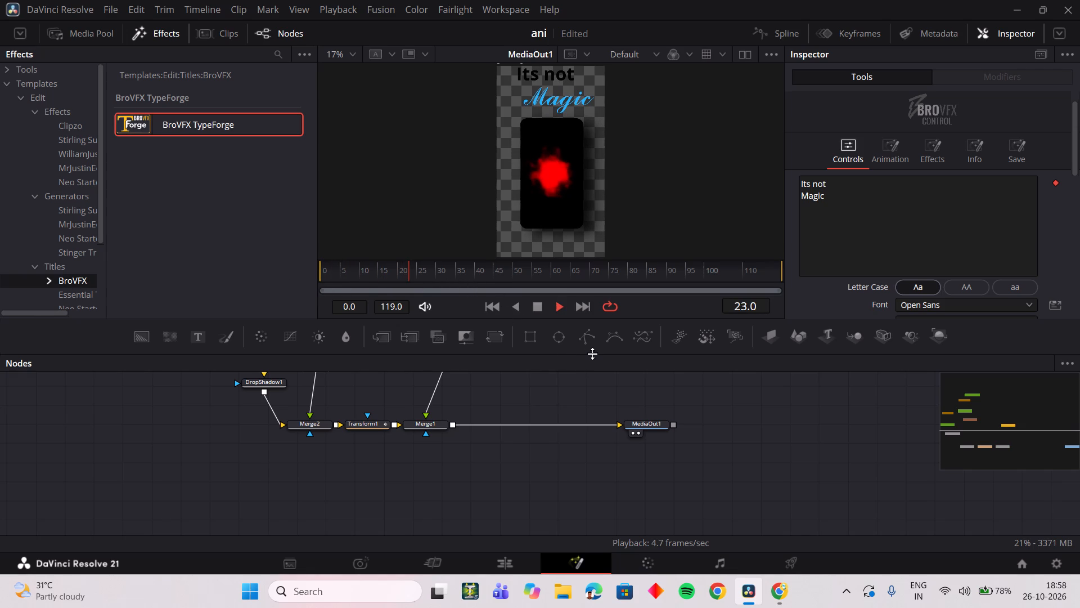
key("space")
left_click_drag(368, 272, 294, 280)
key("space")
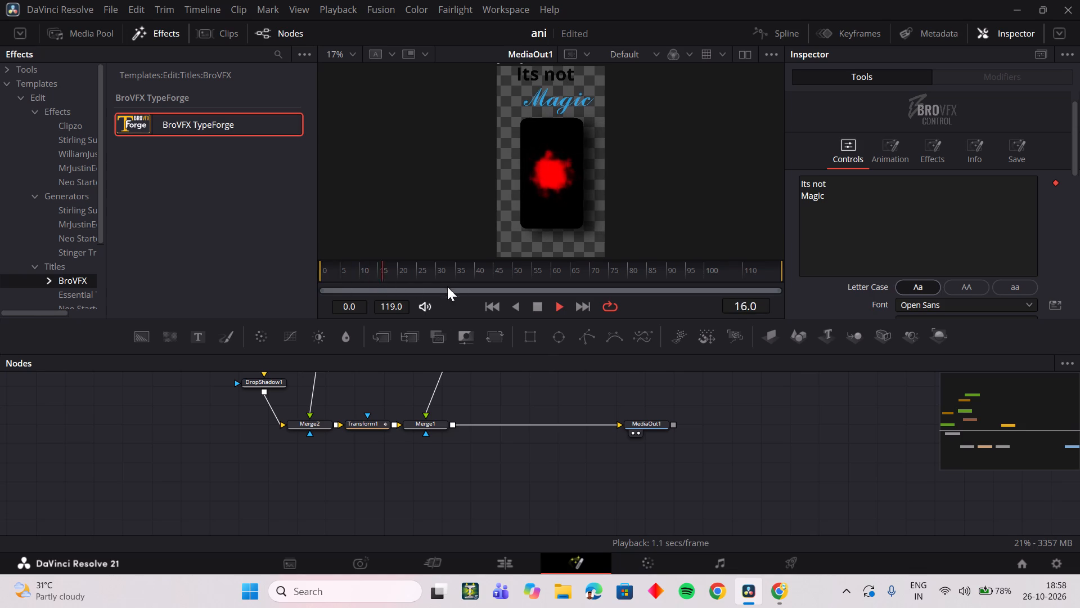
key("space")
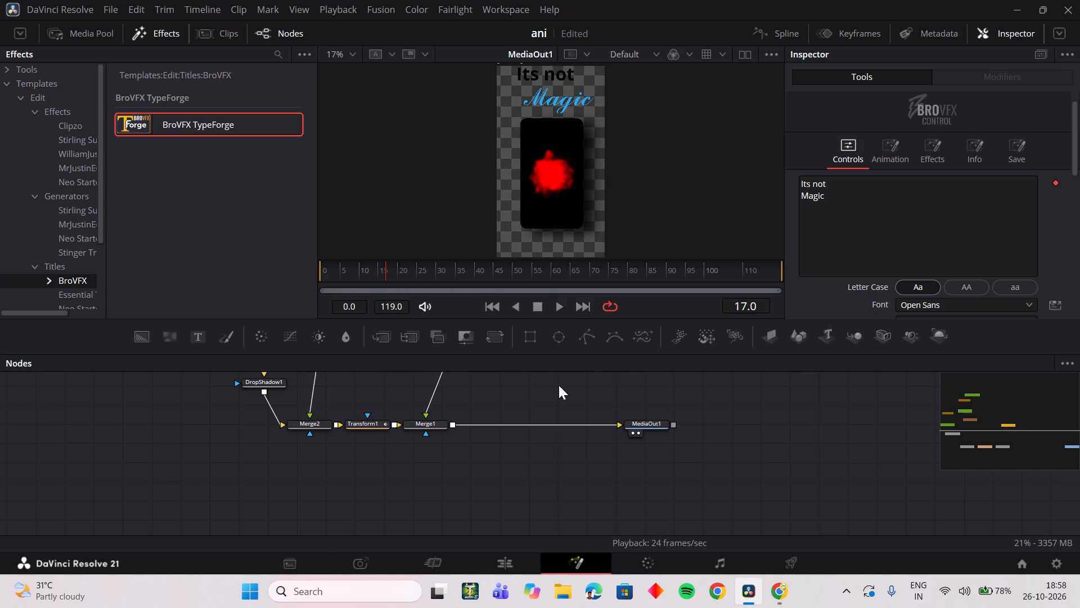
Shift the TypeForge node in the node graph so it sits closer to the Transform1 branch, above Merge1.
scroll(547, 399, "up", 1)
scroll(445, 404, "up", 1)
left_click_drag(454, 437, 423, 437)
left_click(510, 433)
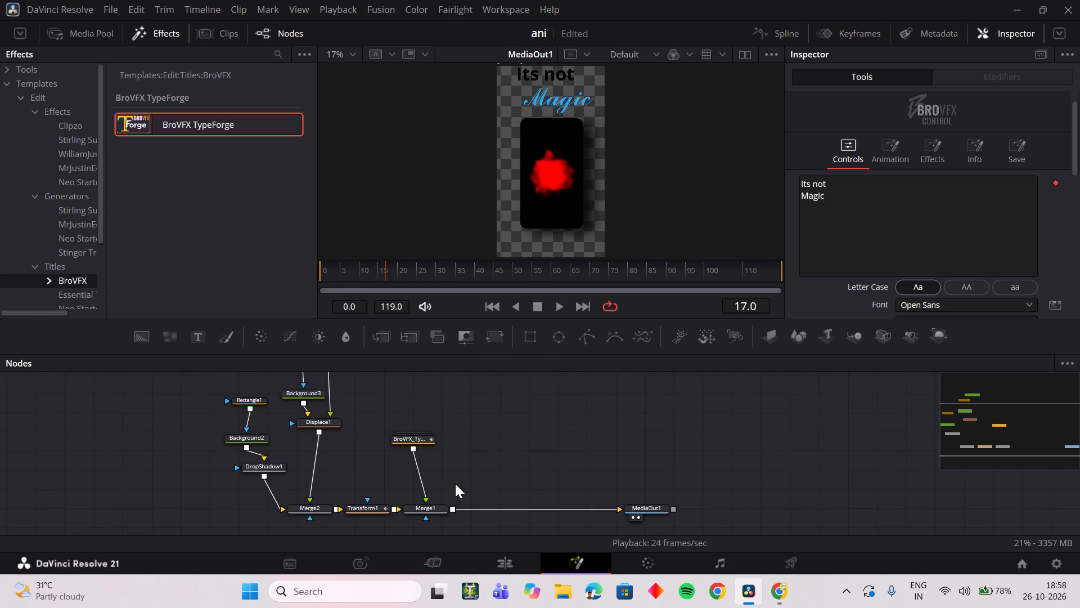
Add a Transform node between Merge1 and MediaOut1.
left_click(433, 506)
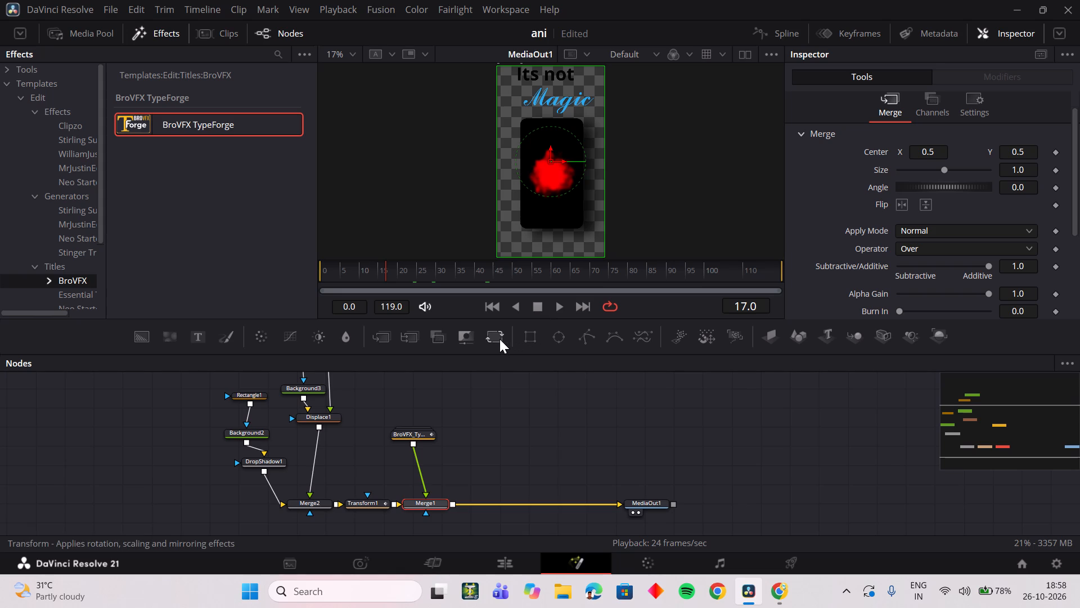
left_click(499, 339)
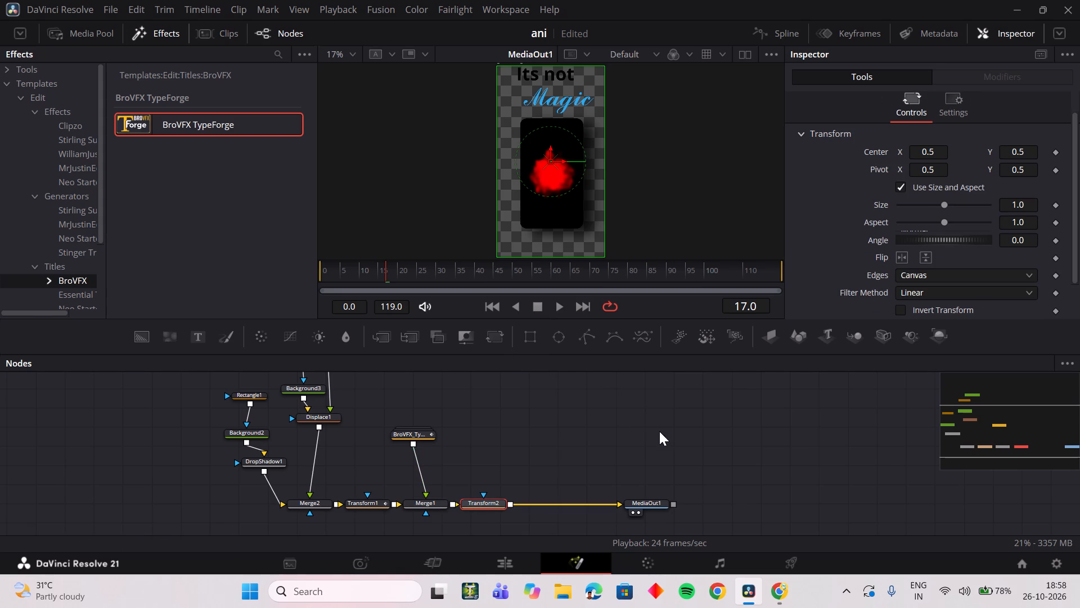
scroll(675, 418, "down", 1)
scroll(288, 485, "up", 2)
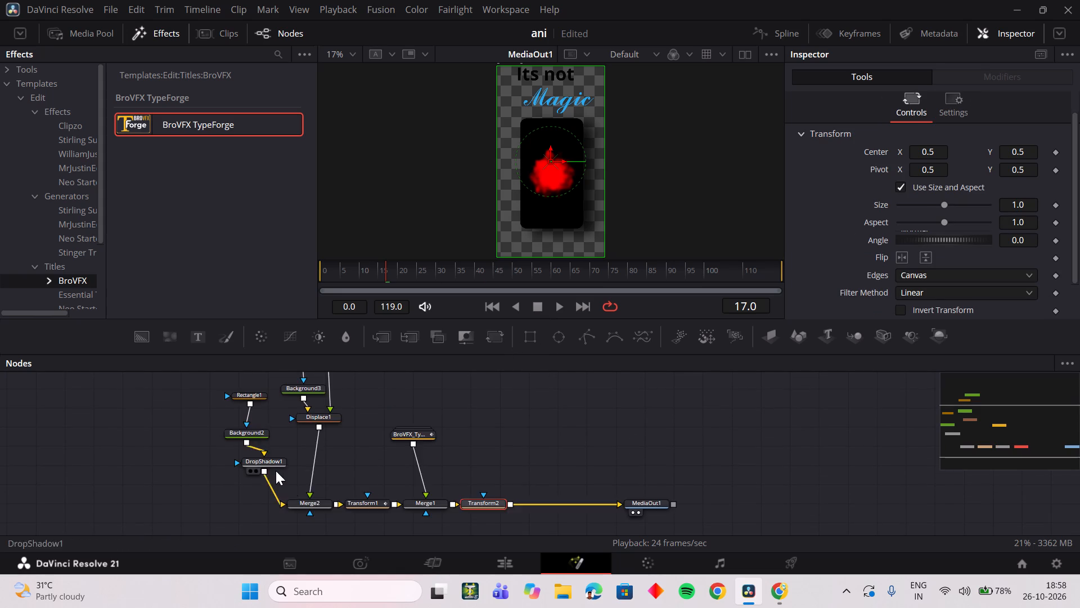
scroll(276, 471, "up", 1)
Move all the nodes feeding MediaOut1 farther away from it as a group, leaving free space in the node graph.
left_click_drag(220, 406, 465, 547)
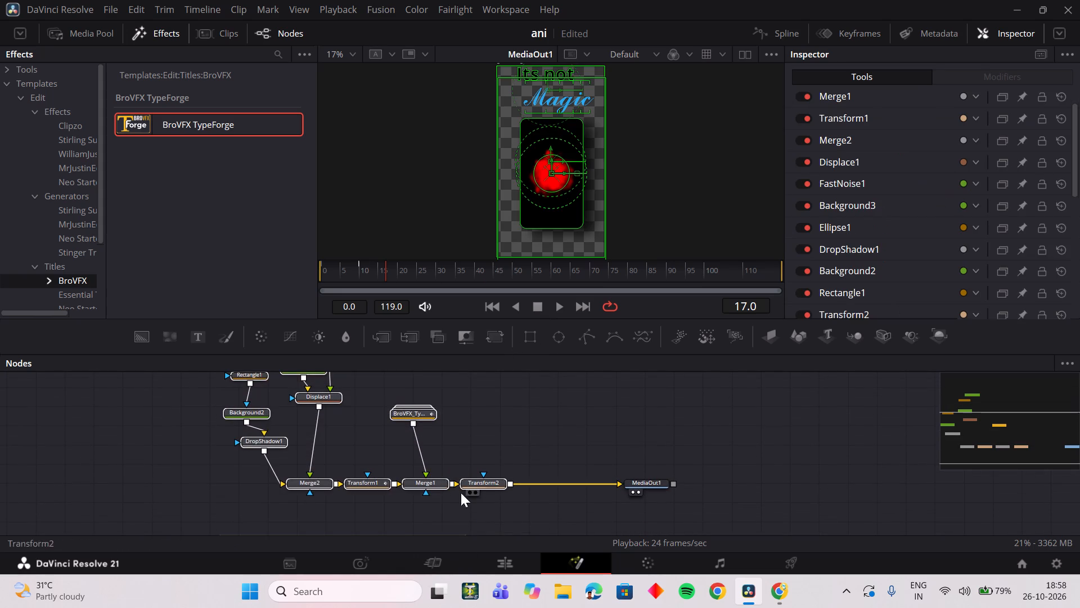
left_click_drag(467, 480, 341, 482)
left_click(451, 446)
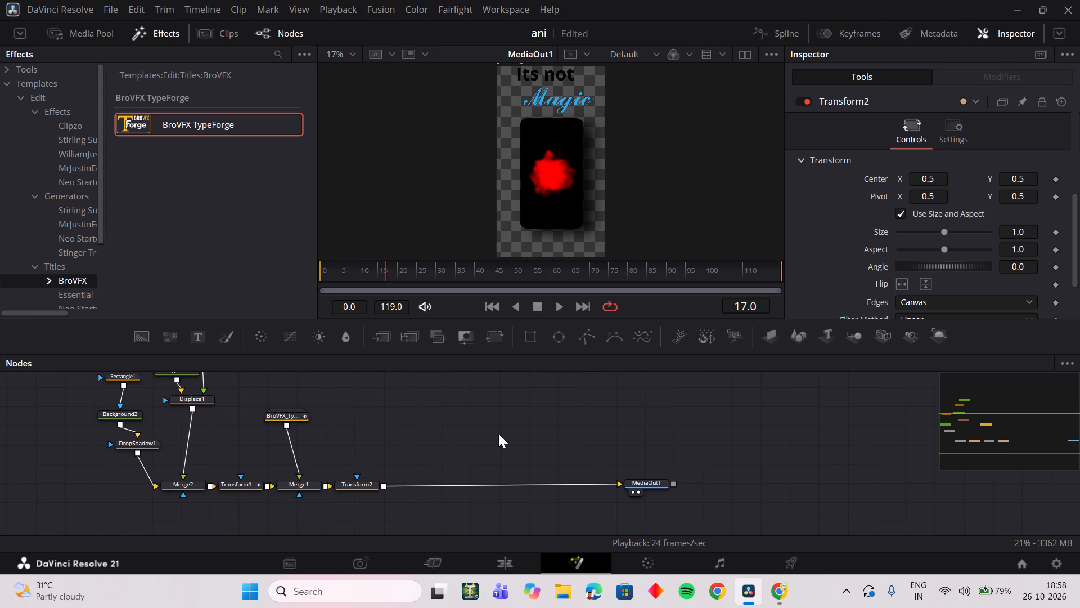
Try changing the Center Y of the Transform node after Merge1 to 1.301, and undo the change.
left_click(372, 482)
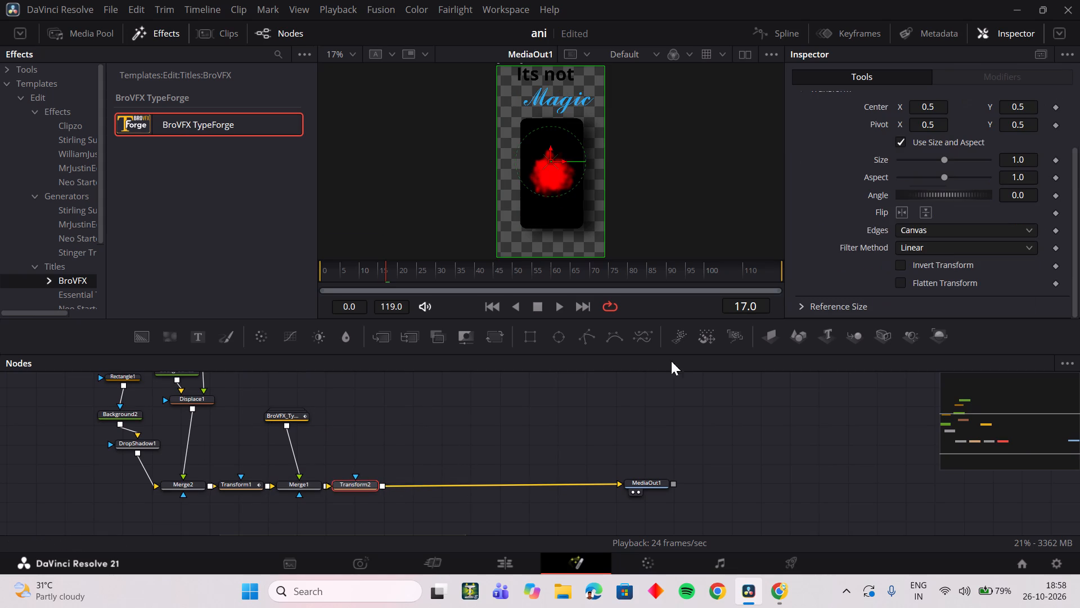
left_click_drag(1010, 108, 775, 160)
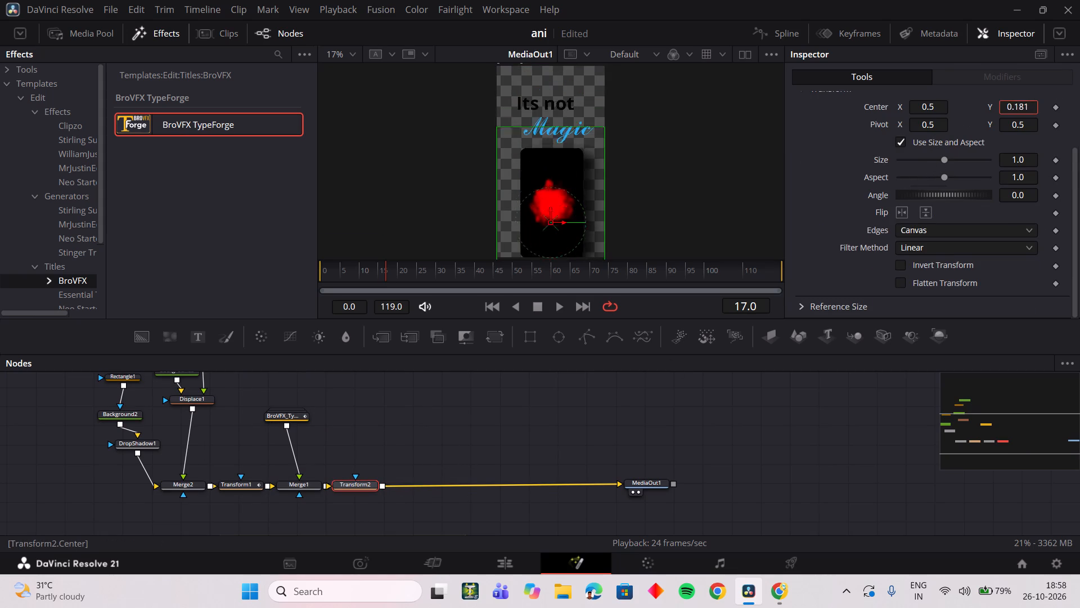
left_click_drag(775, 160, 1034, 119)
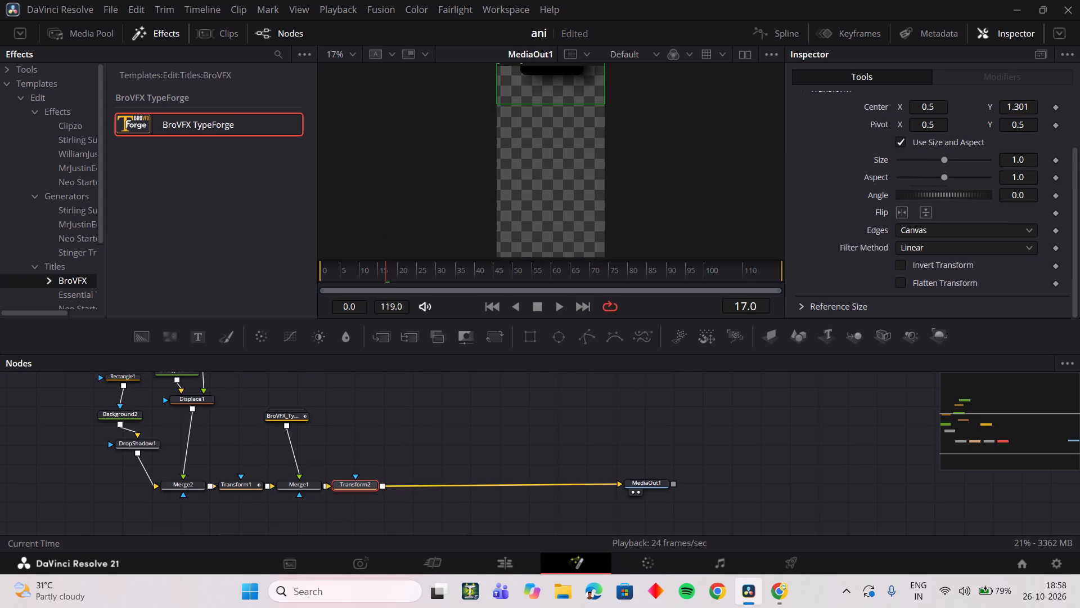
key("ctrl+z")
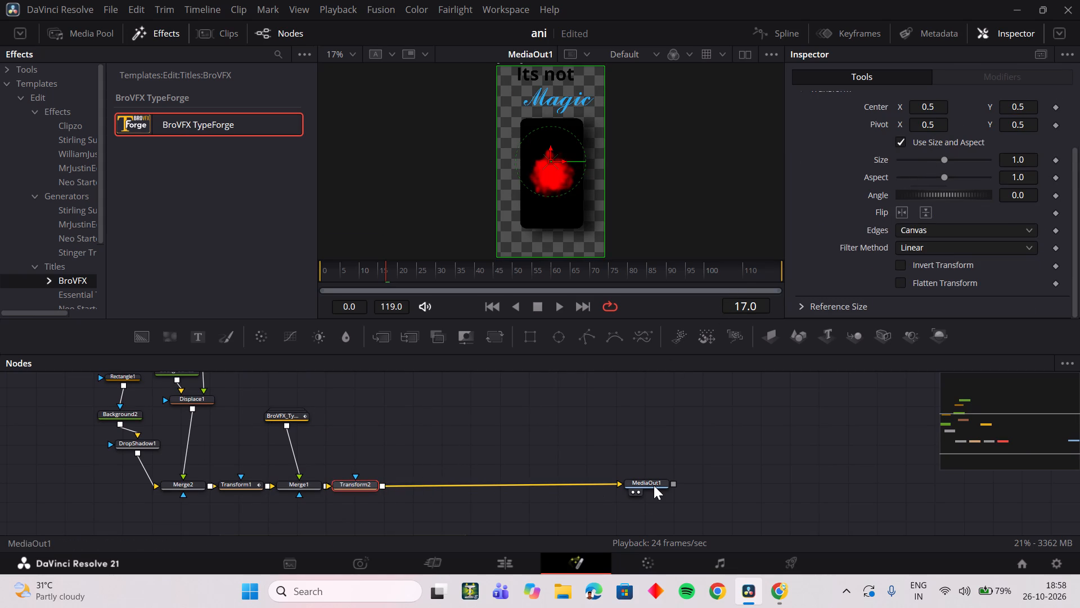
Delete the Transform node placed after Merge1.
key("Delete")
Switch to Chrome and replay the reference video's transition from the "its not magic" scene to the "Its motion design" scene.
left_click(789, 599)
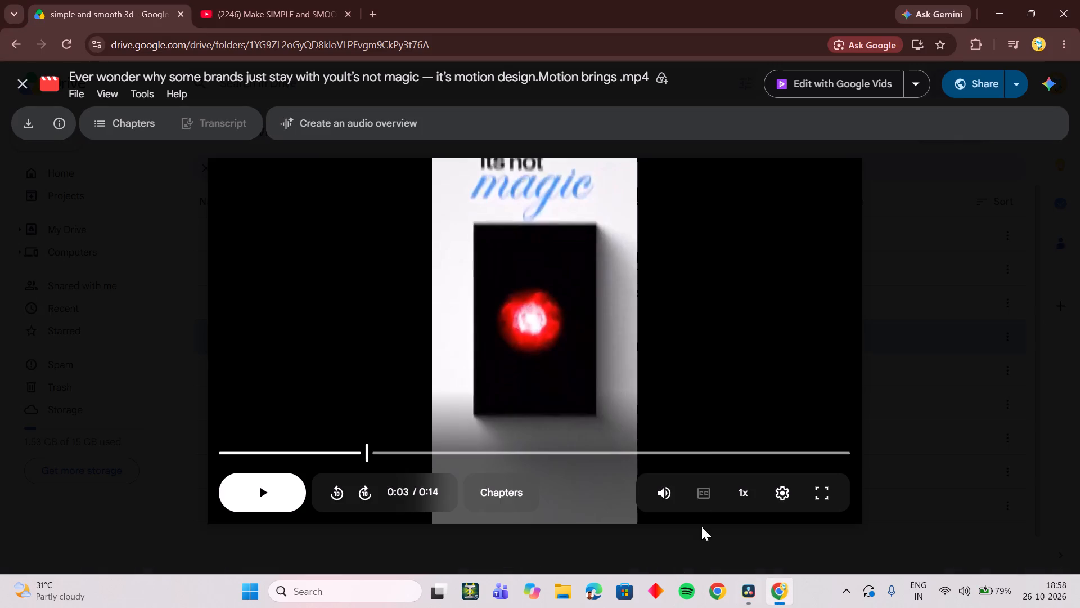
key("space")
key("space")
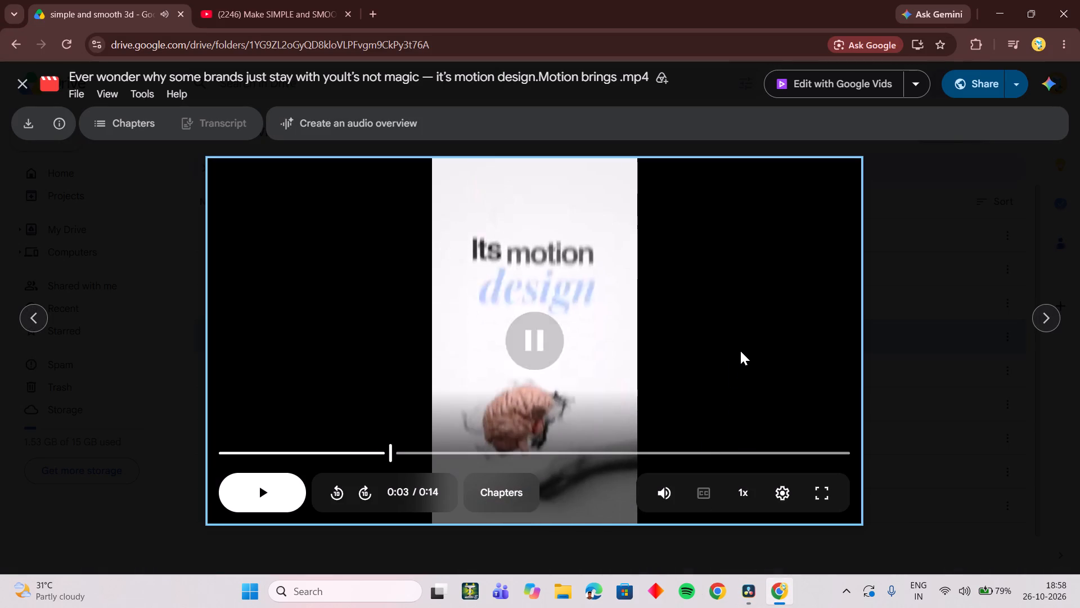
left_click_drag(384, 456, 376, 459)
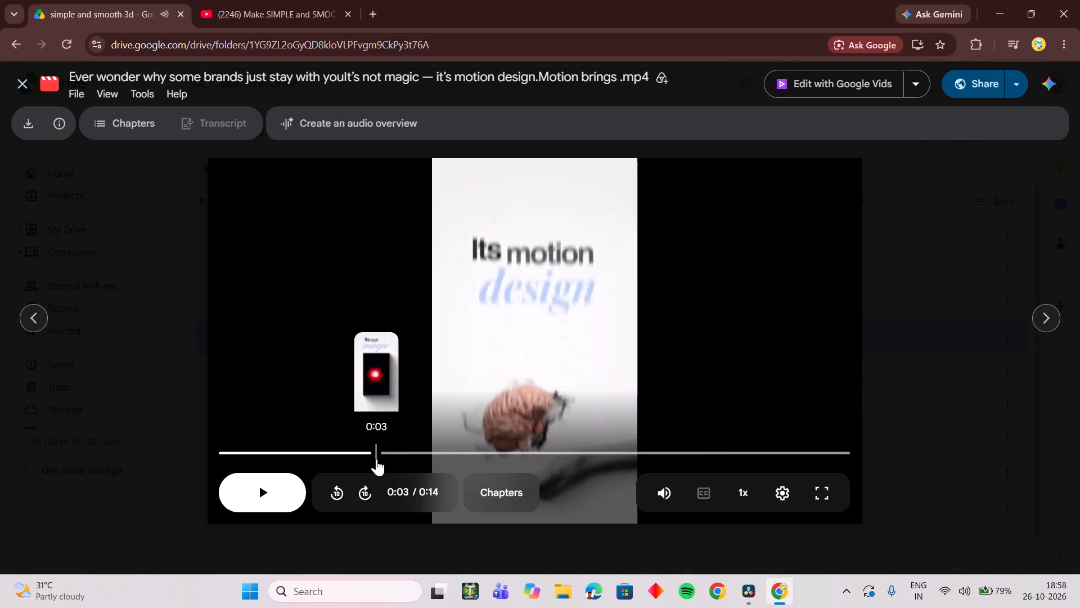
left_click_drag(376, 459, 372, 459)
key("space")
key("space")
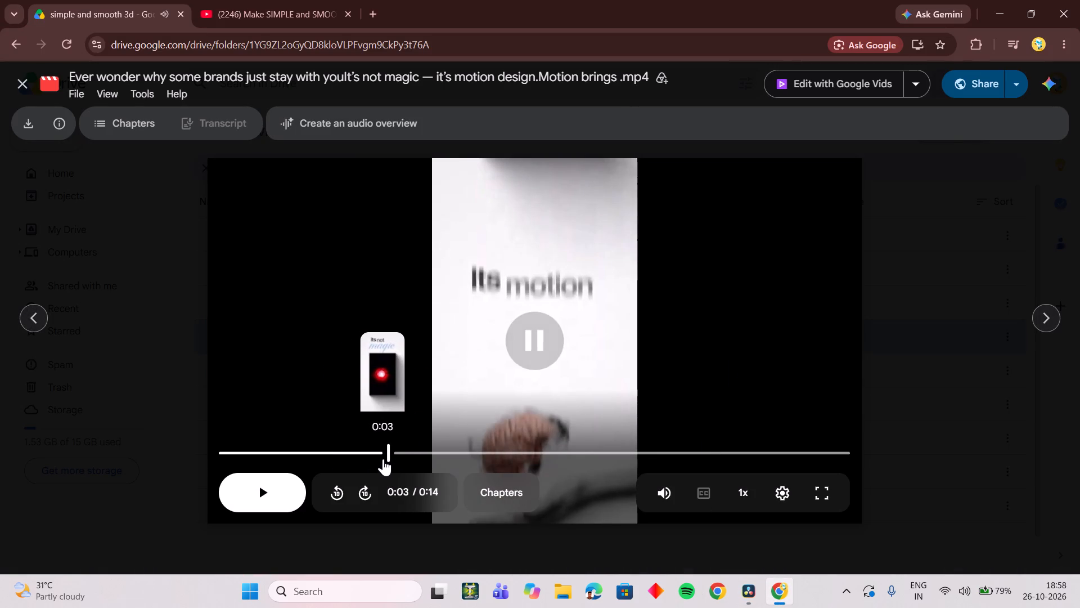
key("space")
key("space")
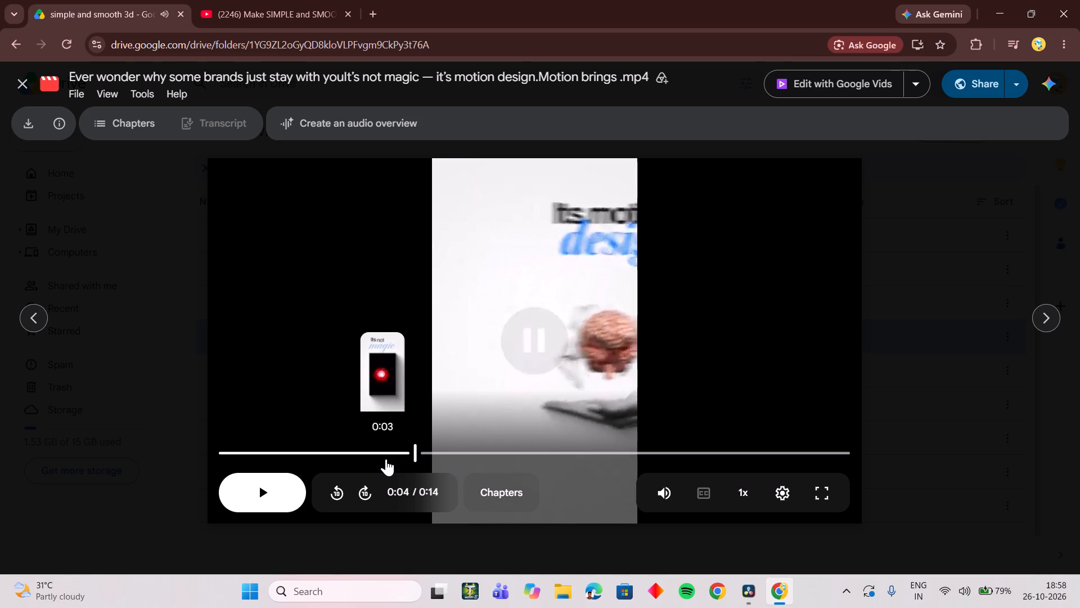
left_click(385, 457)
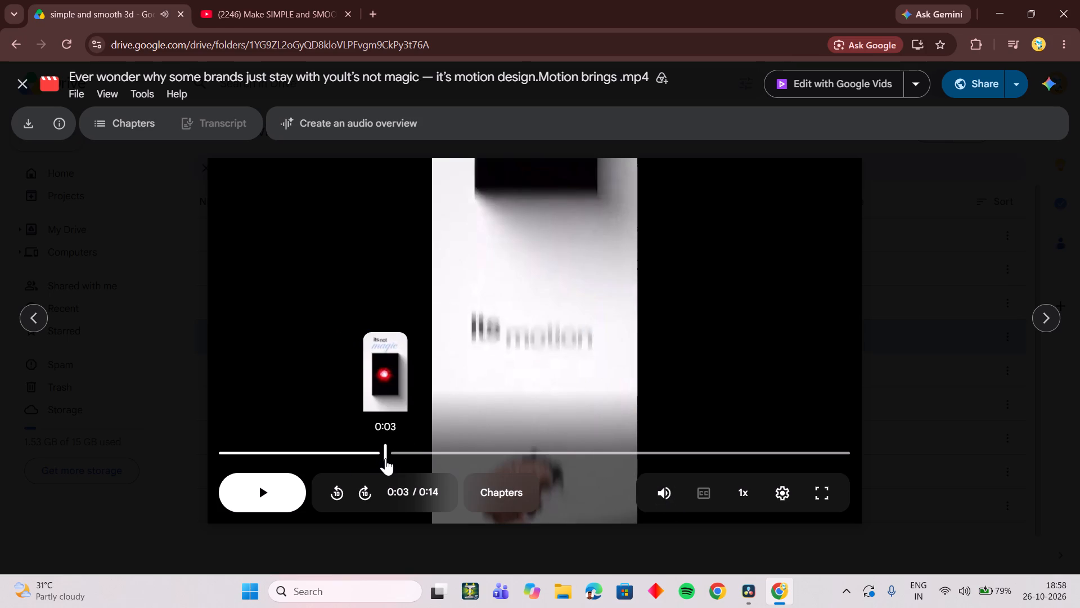
key("space")
key("space")
left_click(379, 457)
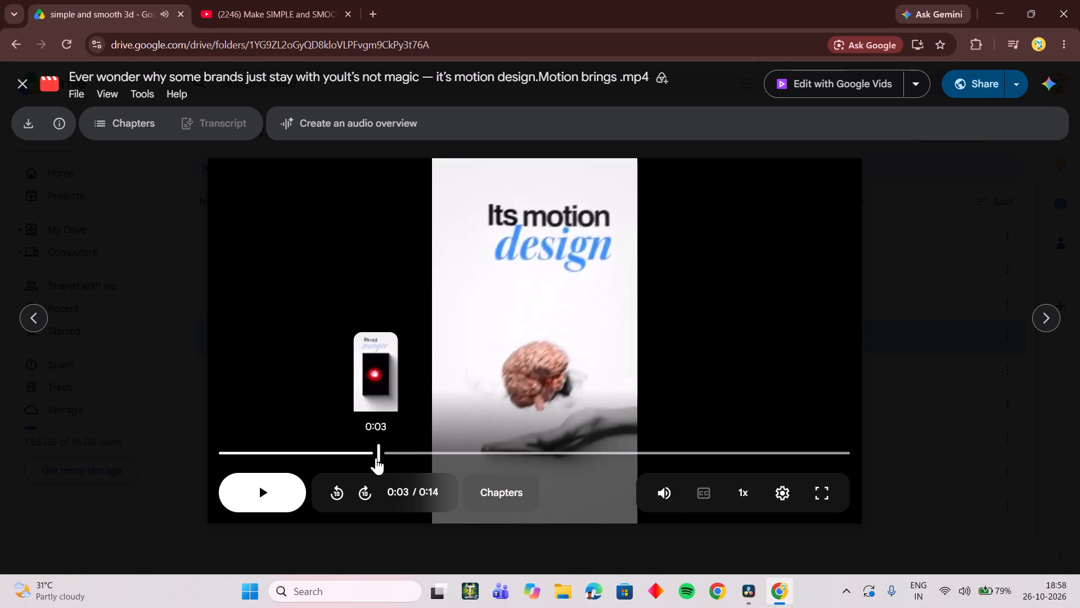
key("space")
key("space")
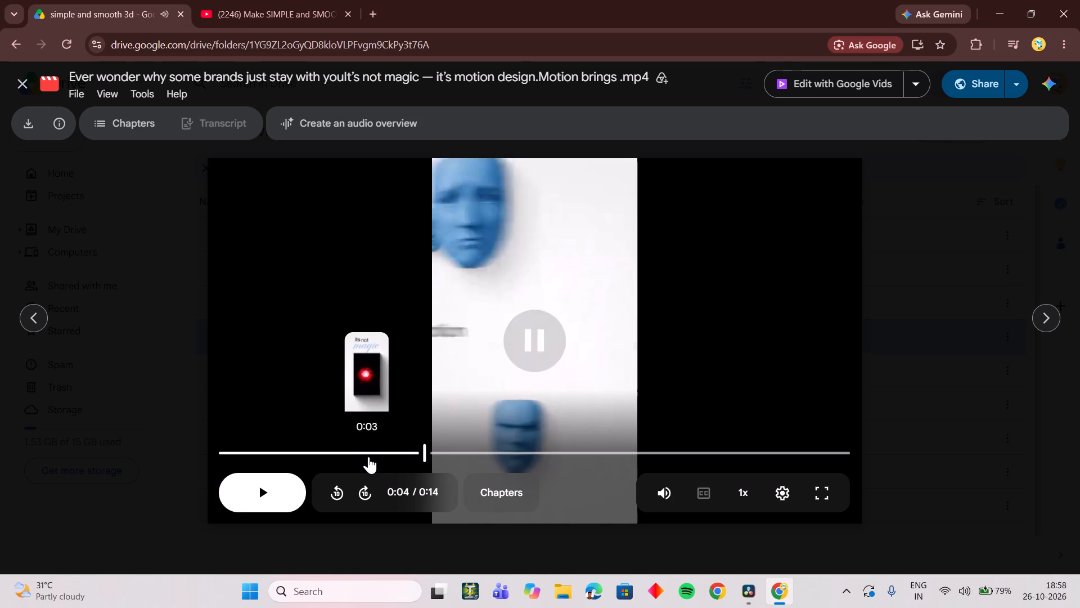
left_click(369, 457)
key("space")
key("space")
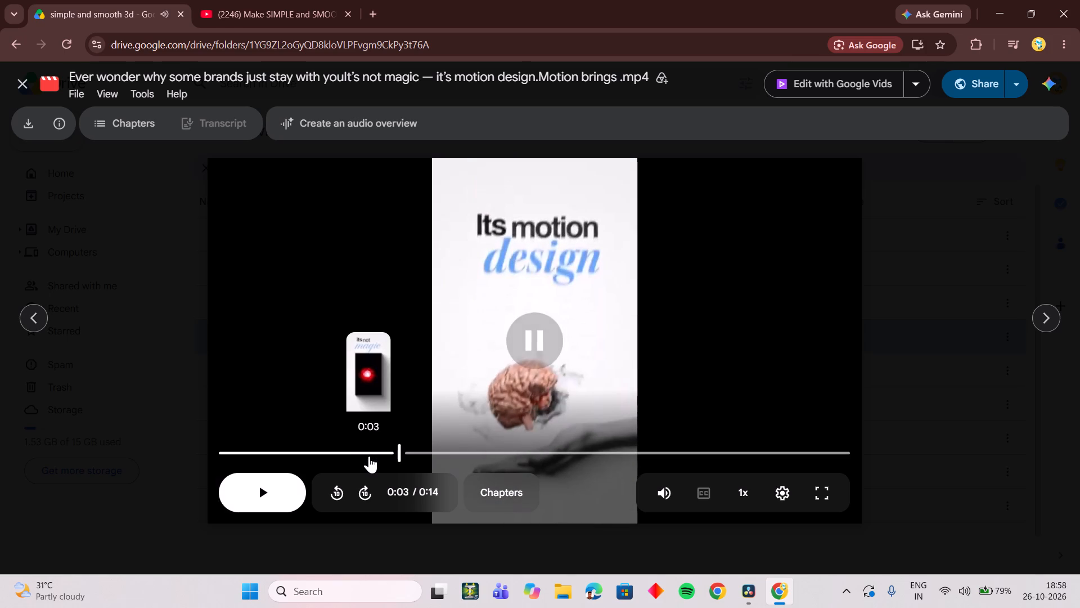
key("space")
key("space")
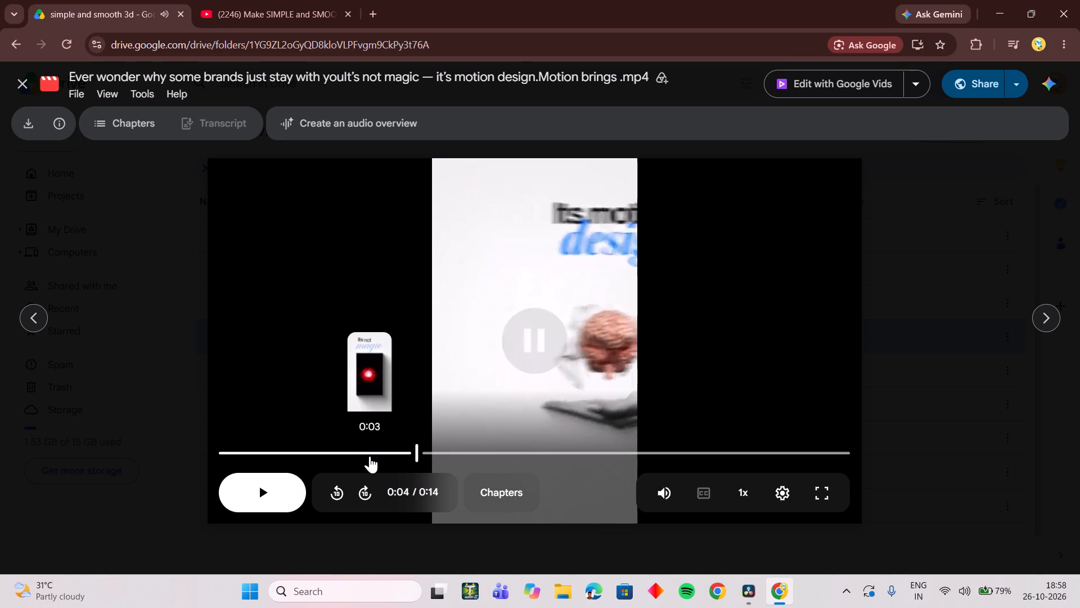
left_click(370, 456)
key("space")
key("space")
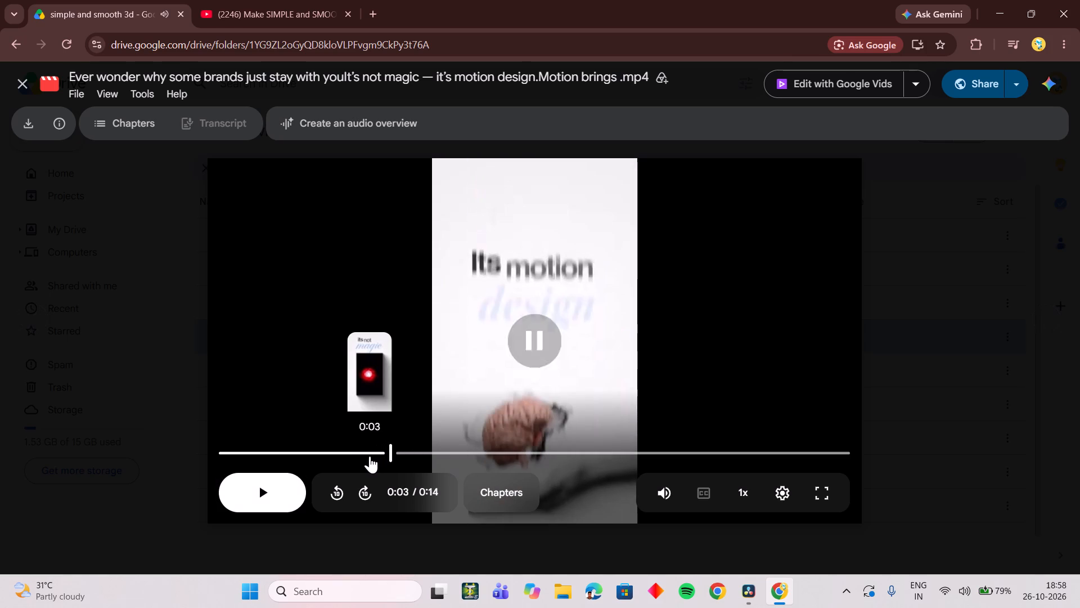
key("space")
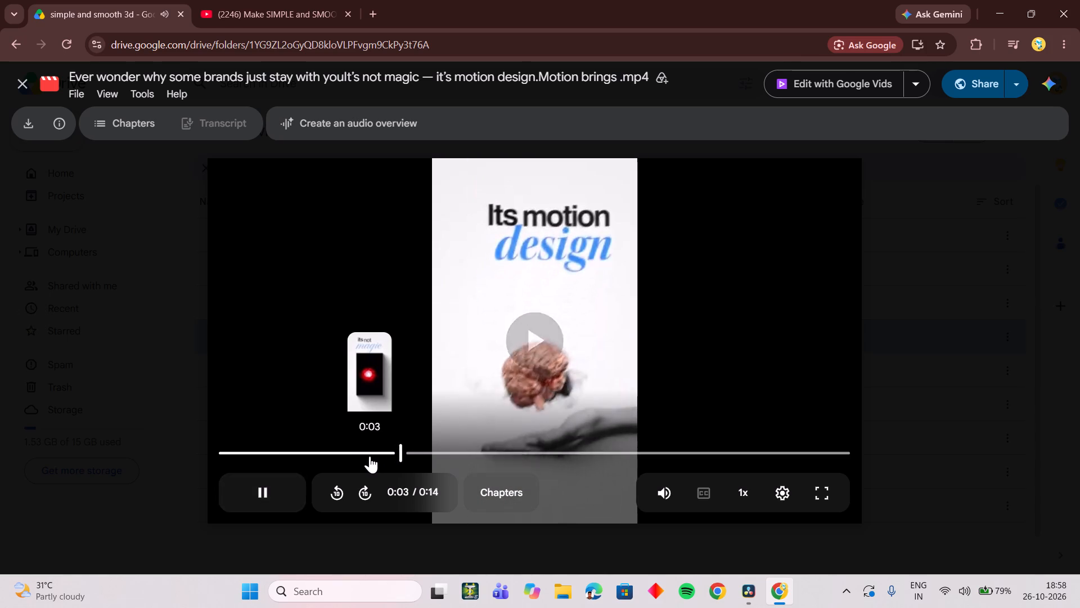
key("space")
left_click(360, 456)
key("space")
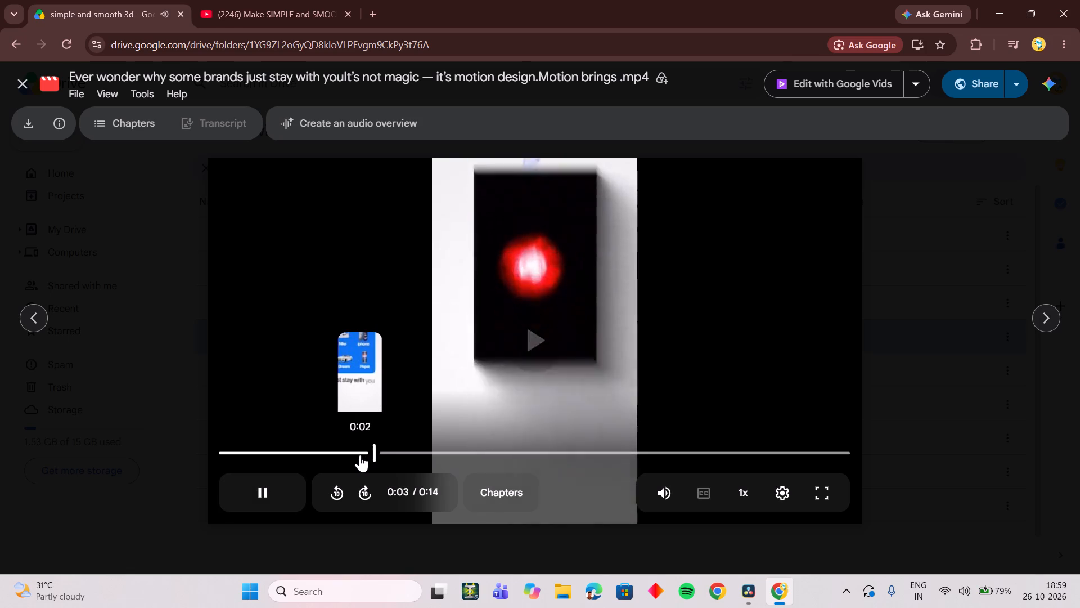
key("space")
left_click(348, 454)
key("space")
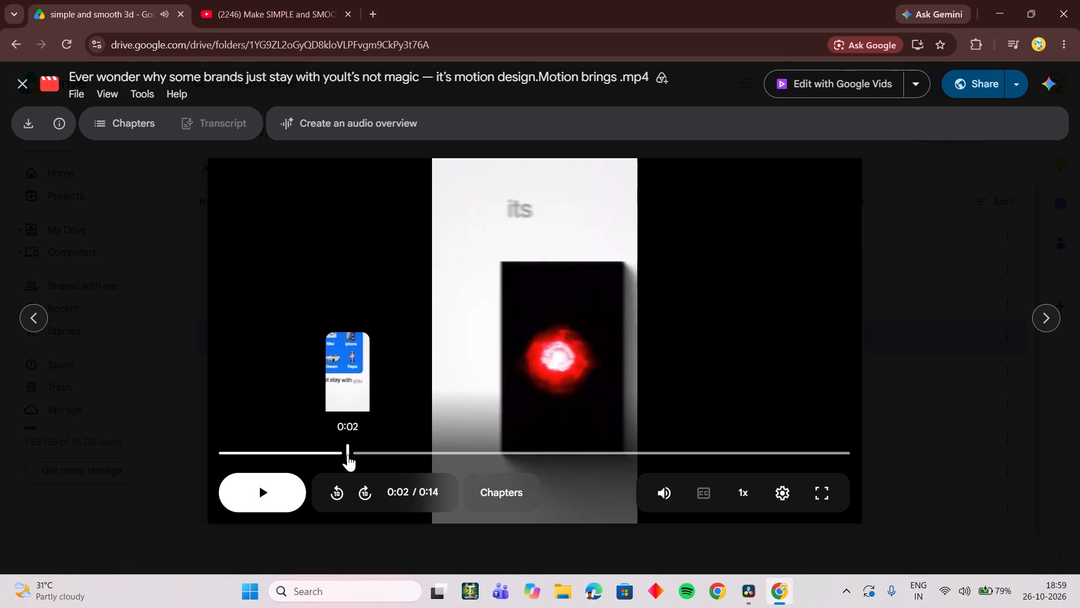
key("space")
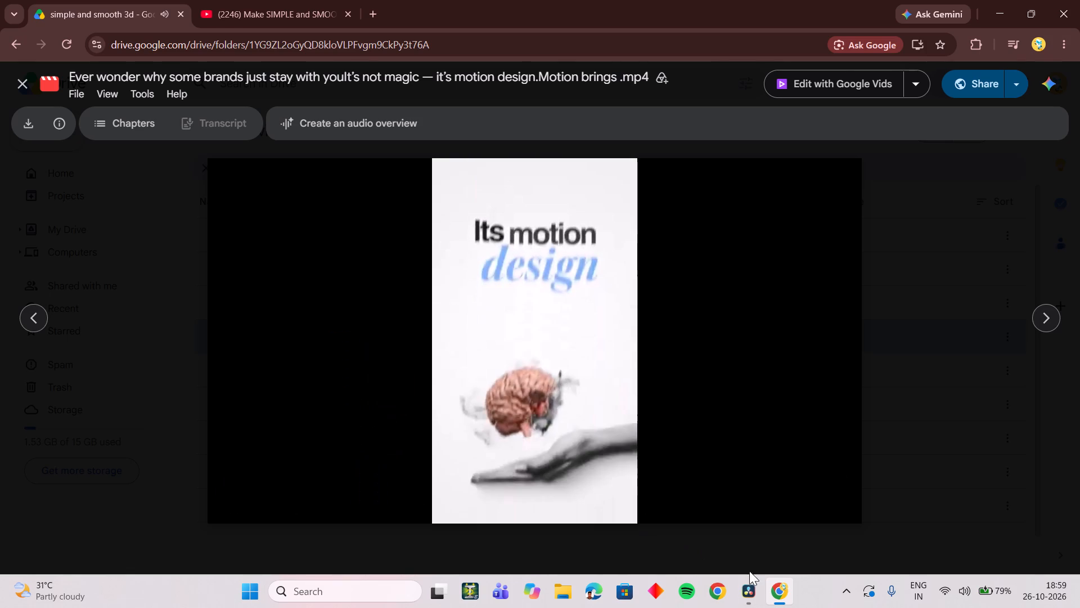
Compare the Fusion composition's opening frames with the magic rectangle's entrance and exit in the reference video.
left_click(749, 585)
left_click_drag(368, 275, 305, 281)
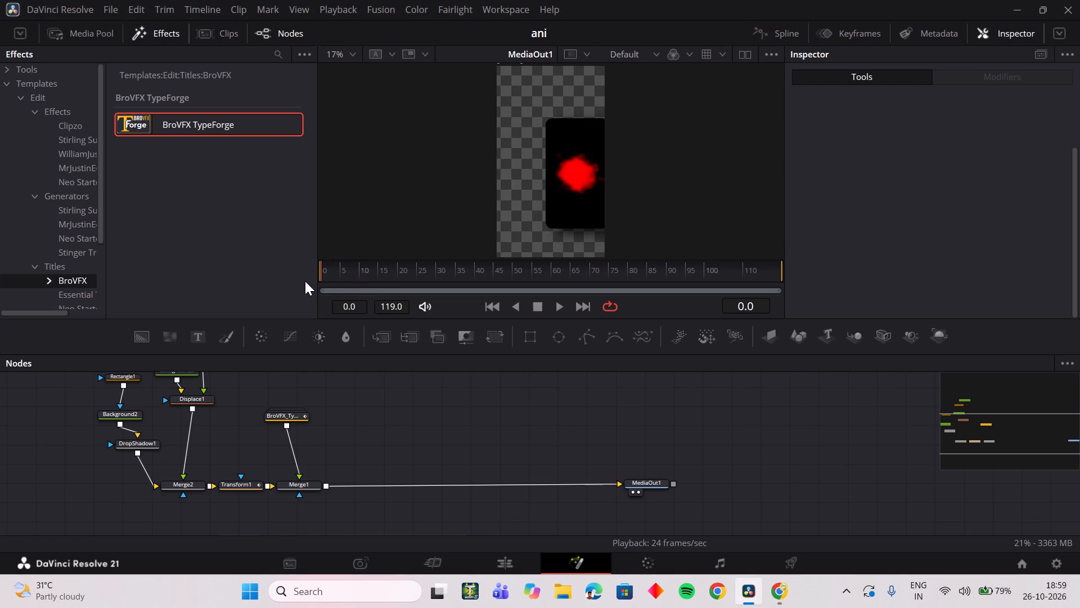
left_click_drag(305, 281, 329, 292)
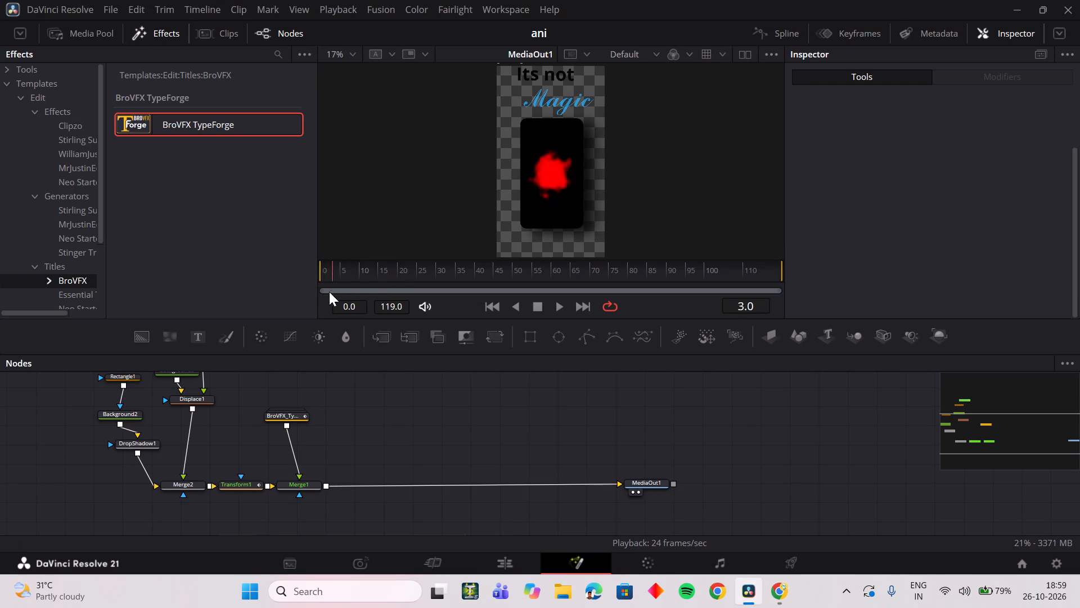
left_click_drag(329, 292, 299, 294)
left_click(776, 588)
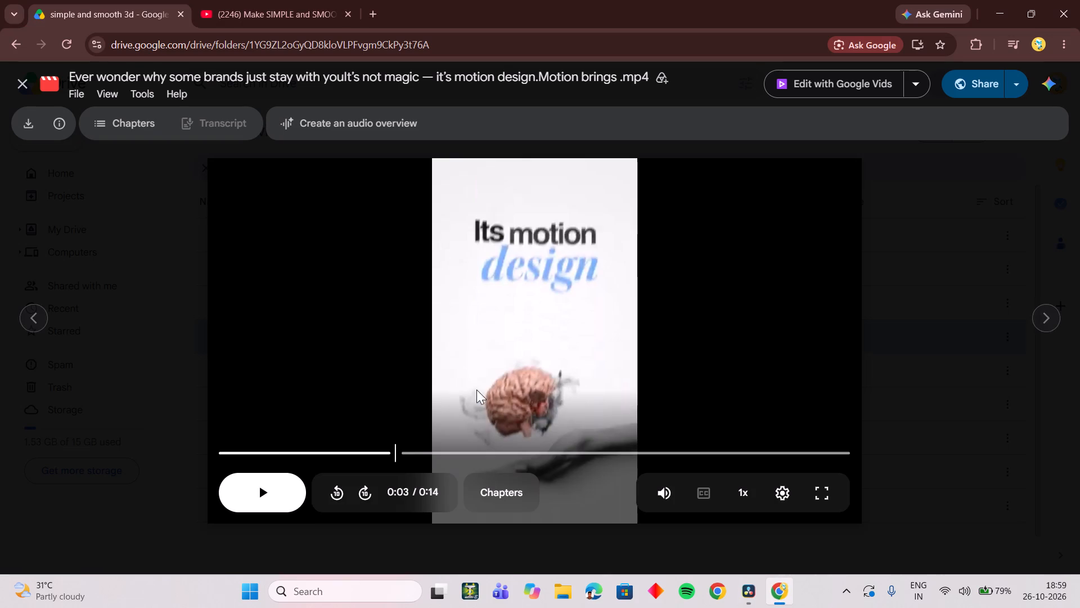
left_click(365, 448)
left_click(357, 450)
left_click(346, 453)
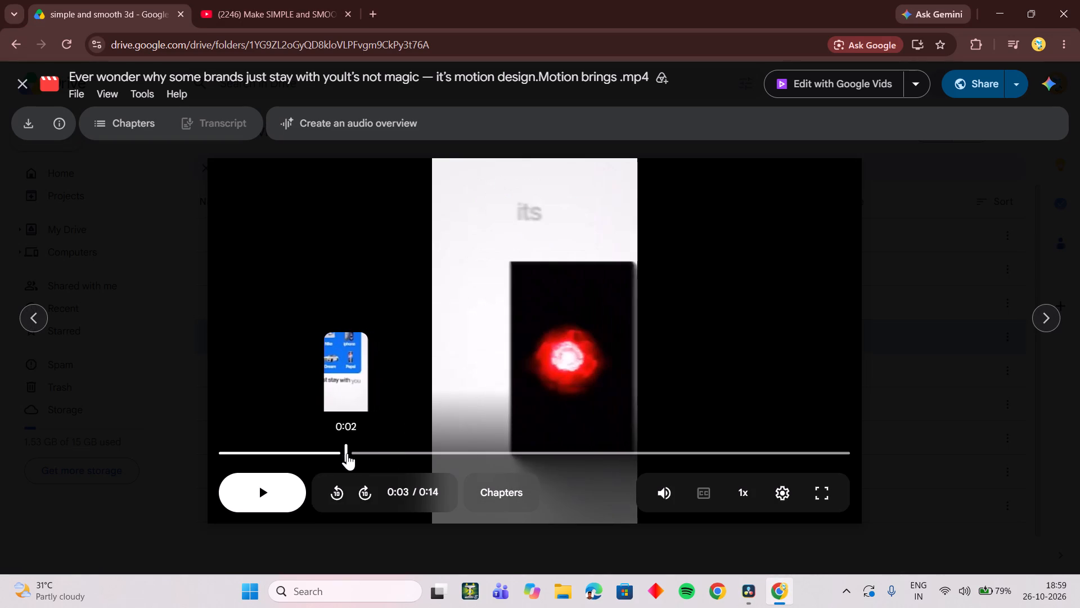
key("space")
key("space")
left_click(336, 453)
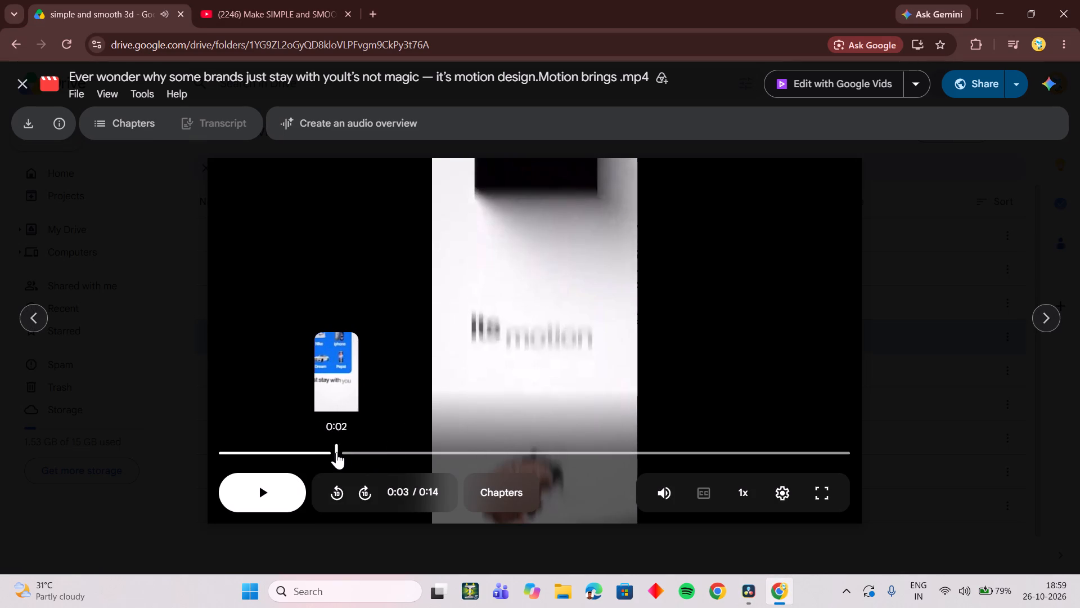
key("space")
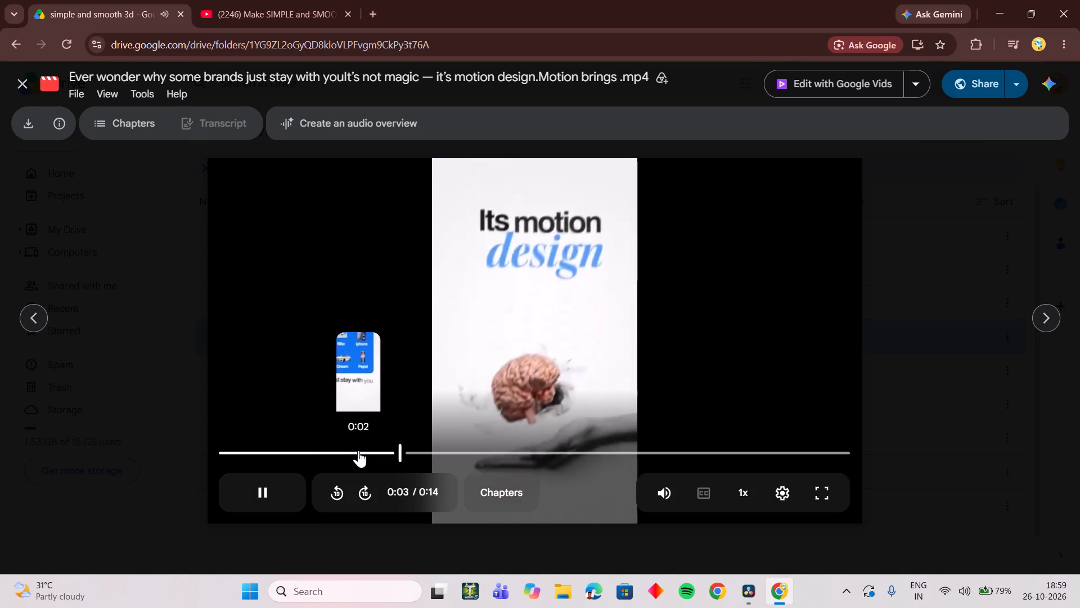
key("space")
left_click(345, 451)
key("space")
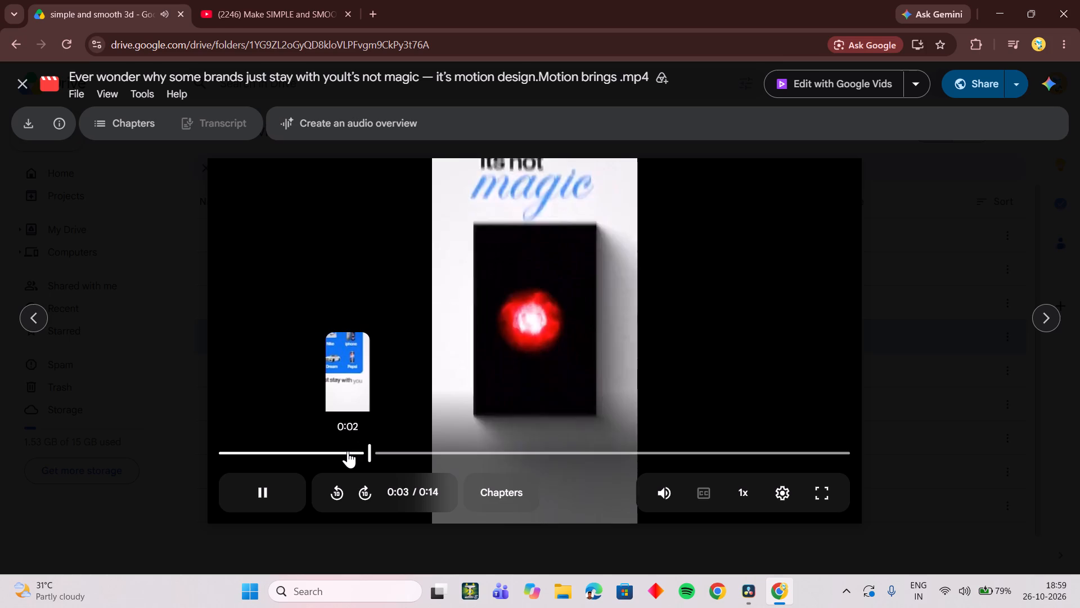
key("space")
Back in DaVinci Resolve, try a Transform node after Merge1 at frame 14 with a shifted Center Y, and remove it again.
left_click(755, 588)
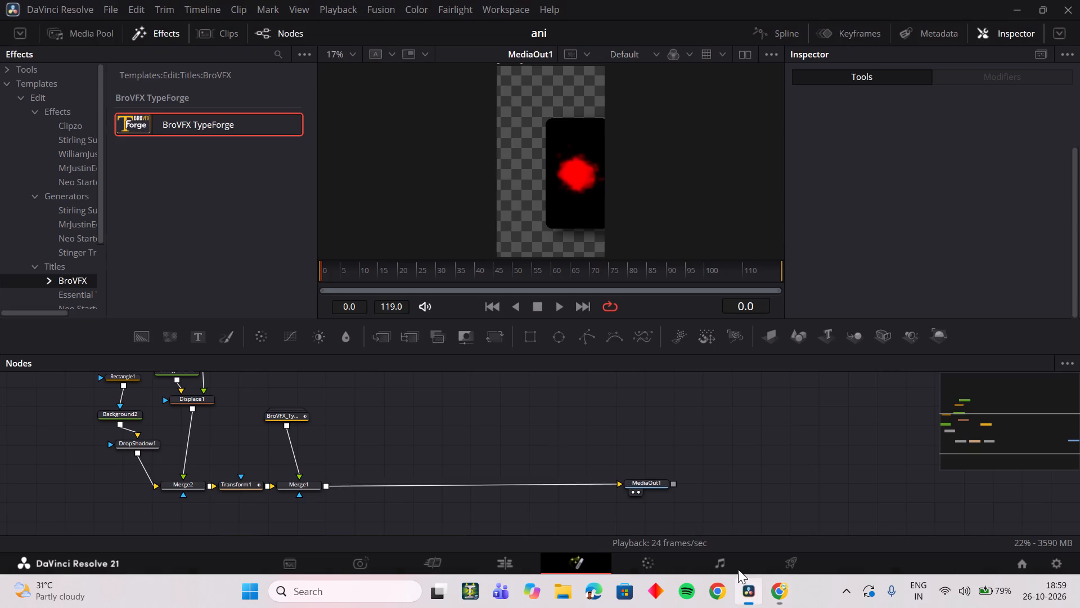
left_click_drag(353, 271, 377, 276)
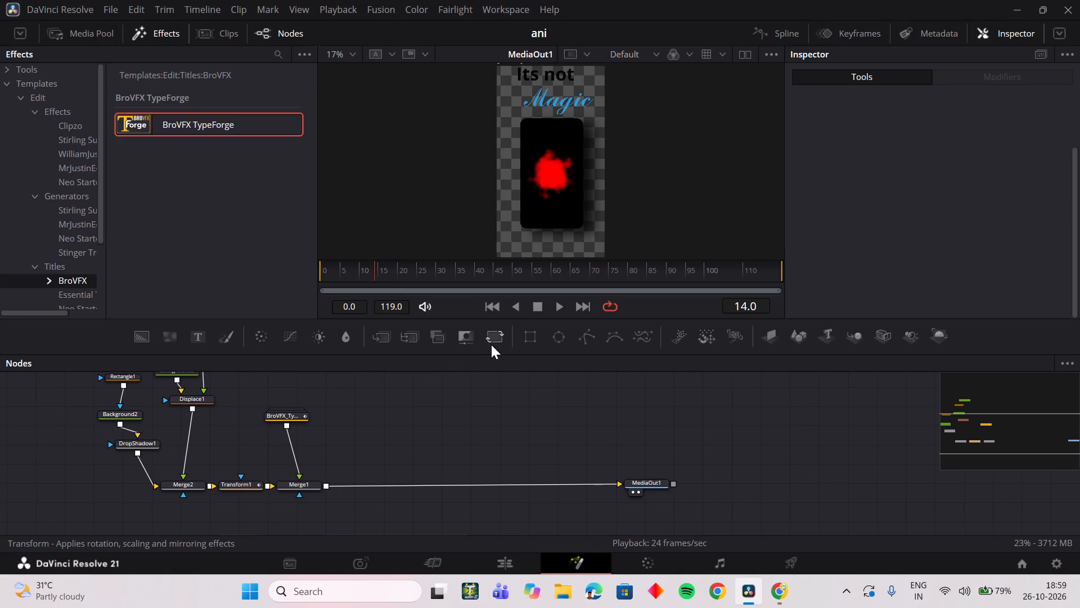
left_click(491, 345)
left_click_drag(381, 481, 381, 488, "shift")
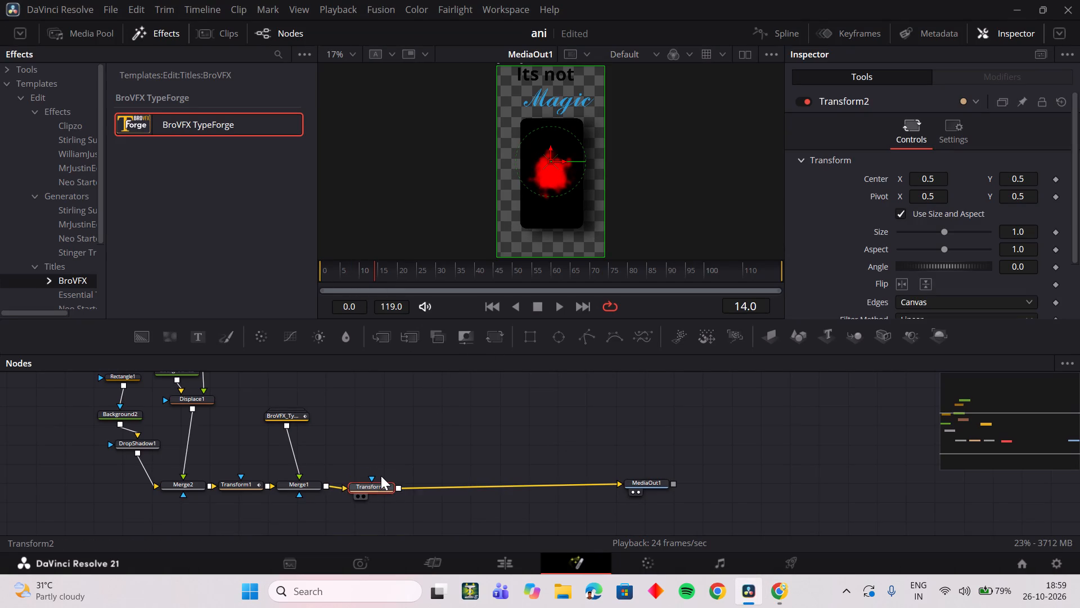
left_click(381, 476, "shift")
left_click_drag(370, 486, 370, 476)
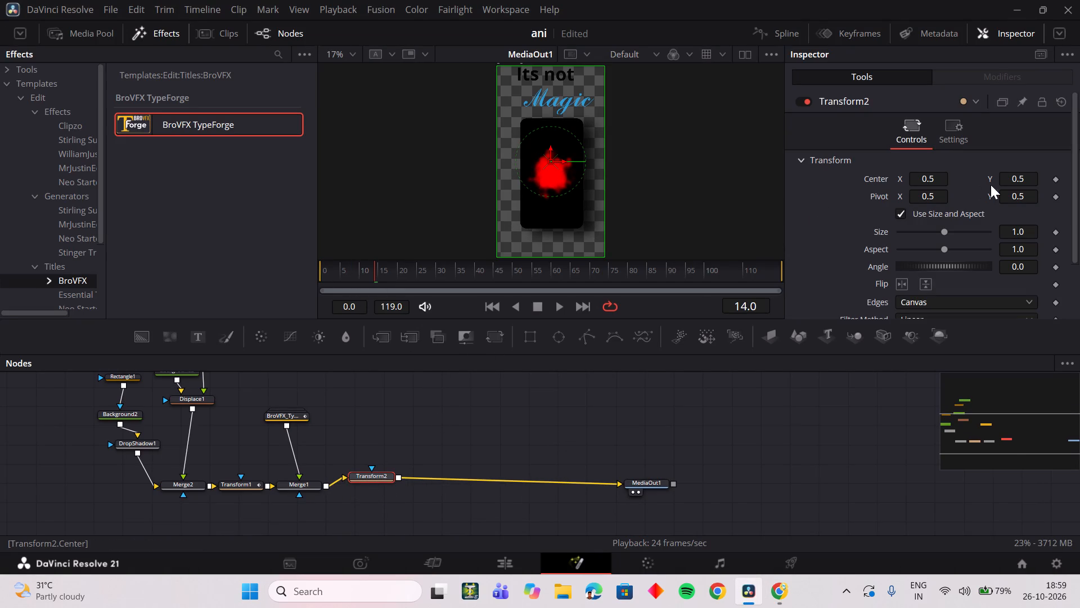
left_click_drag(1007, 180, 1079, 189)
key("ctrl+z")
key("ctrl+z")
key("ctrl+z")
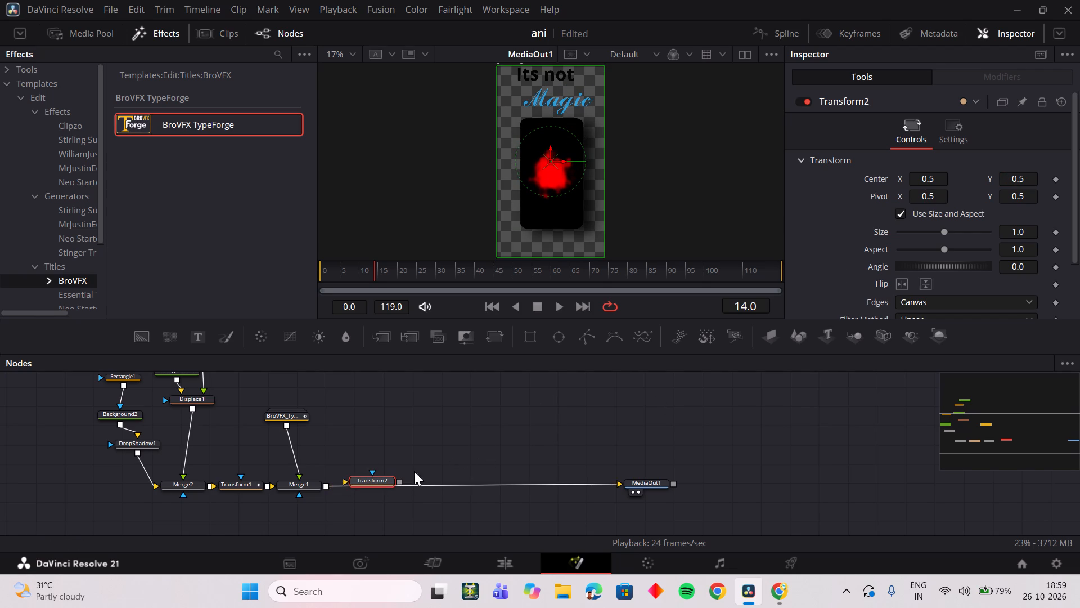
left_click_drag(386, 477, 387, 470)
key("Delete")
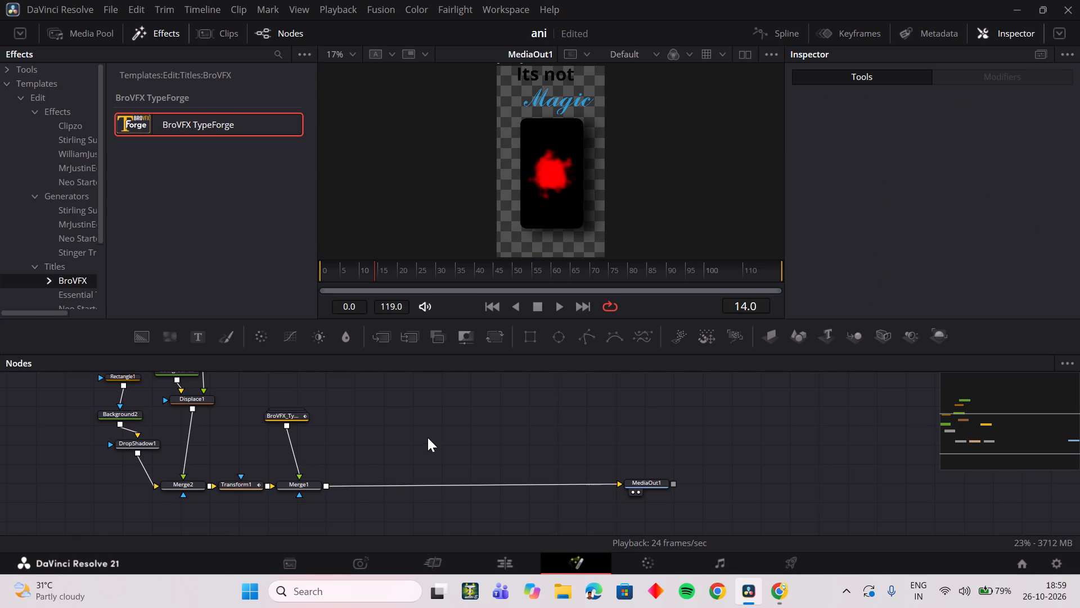
Add an Image Plane 3D node fed by Merge1's output, replacing Merge1's direct link to MediaOut1.
left_click(314, 491)
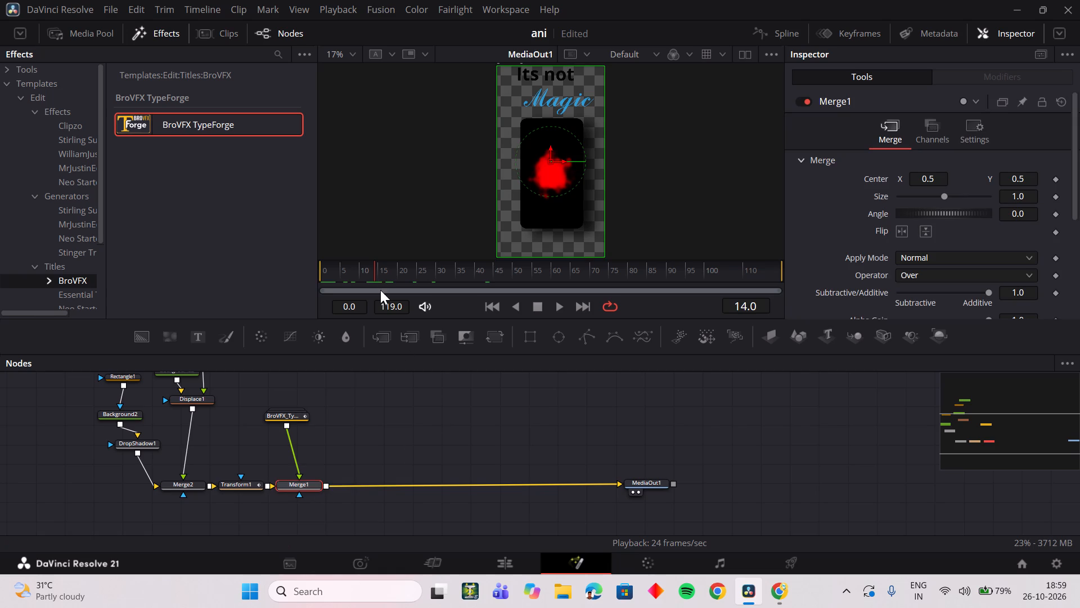
left_click_drag(366, 275, 290, 287)
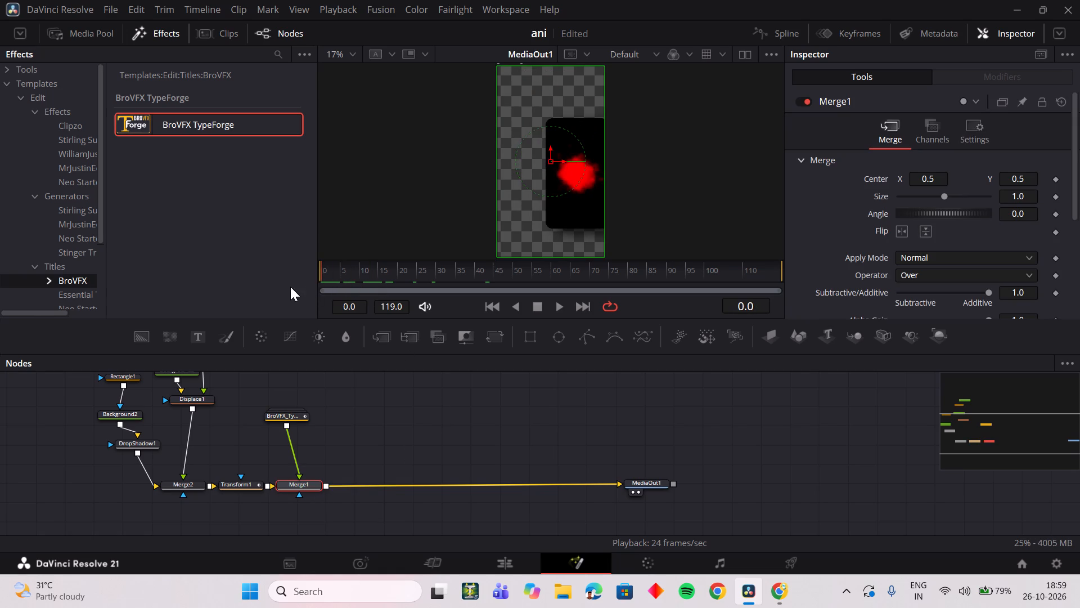
left_click_drag(290, 287, 370, 285)
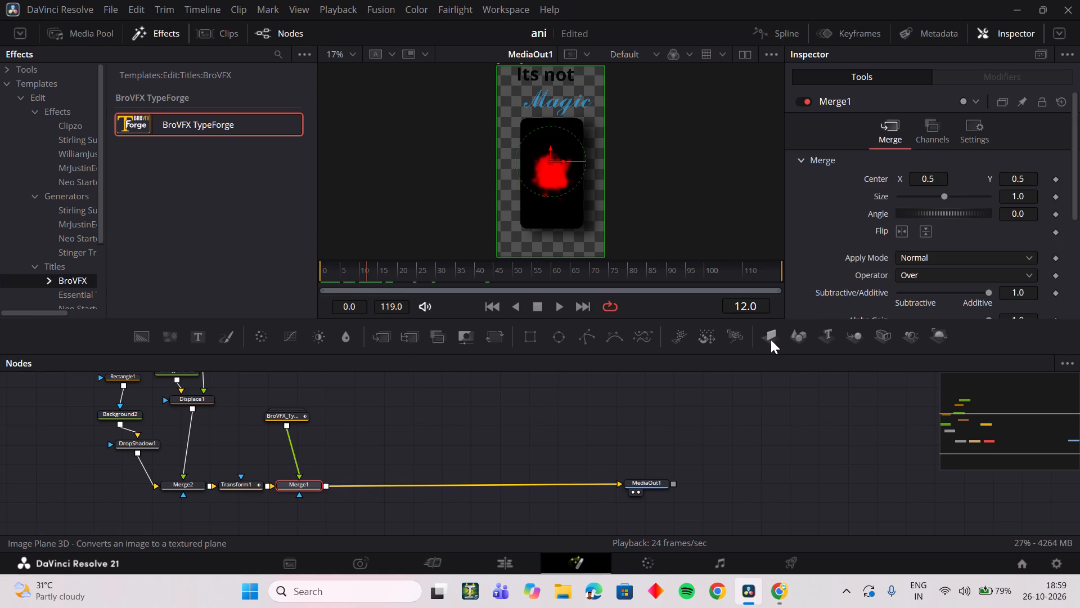
left_click(771, 339)
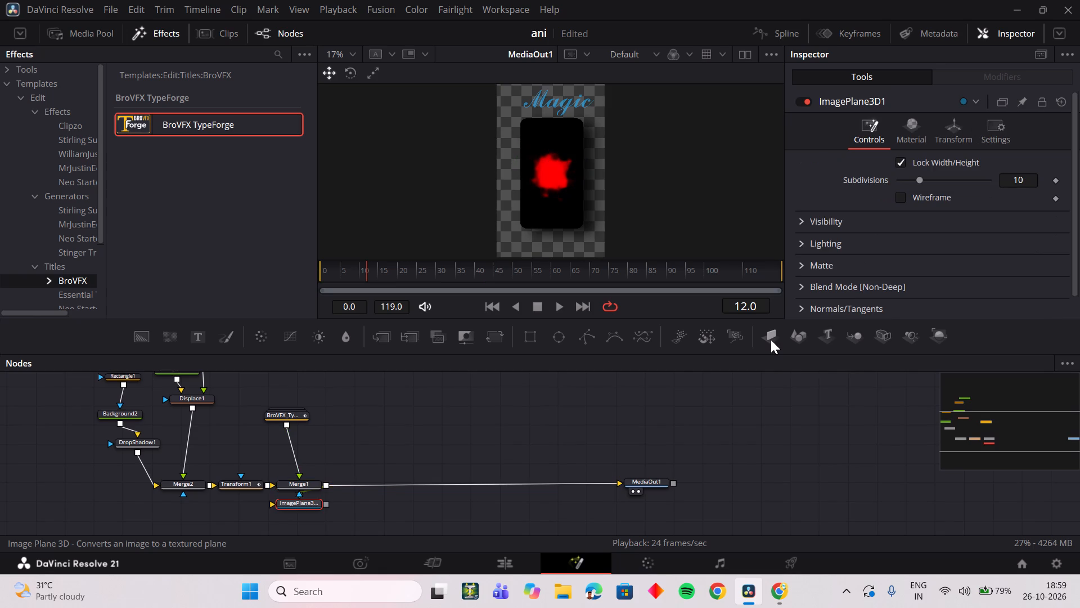
left_click_drag(298, 505, 401, 453)
double_click(403, 482)
left_click_drag(408, 457, 395, 463)
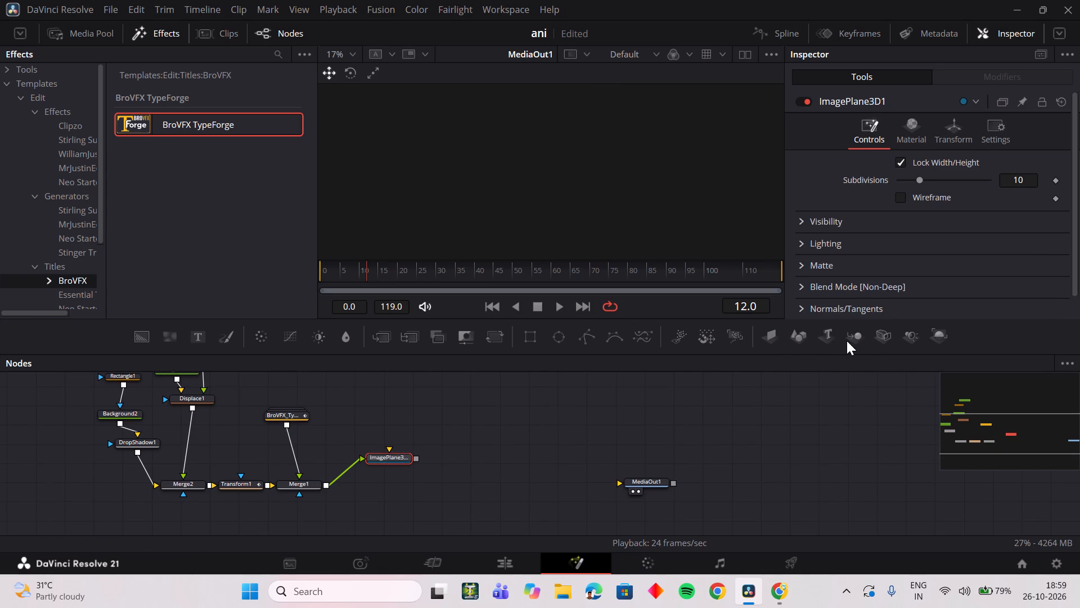
Add a Merge 3D node after the image plane and a Camera 3D node feeding into it.
left_click(847, 341)
left_click(883, 342)
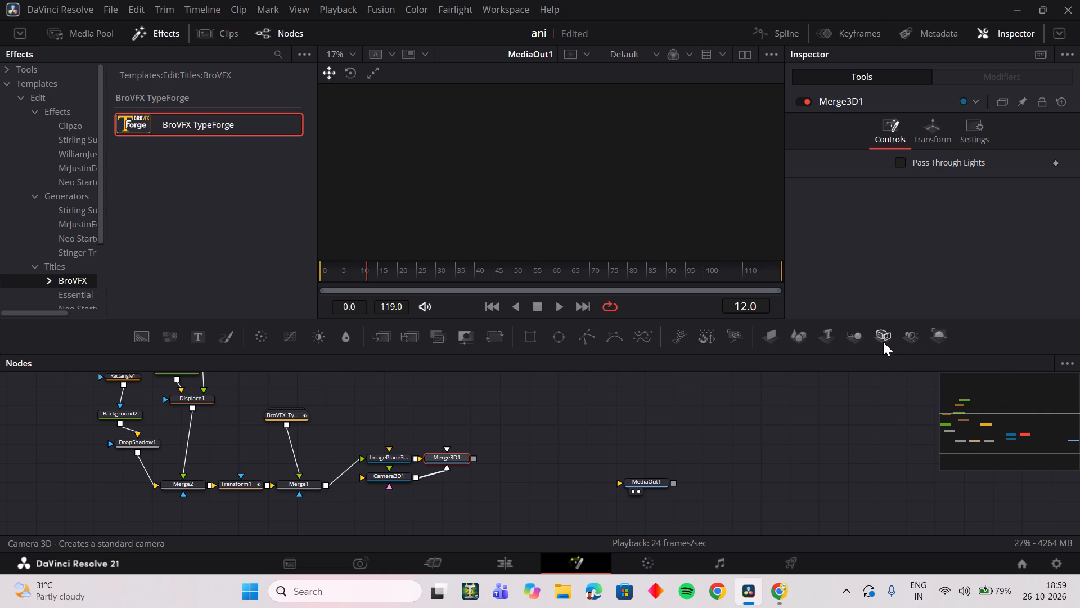
Add a Renderer 3D node after Merge3D1 and connect its output to MediaOut1.
left_click(930, 341)
left_click_drag(527, 458, 574, 469)
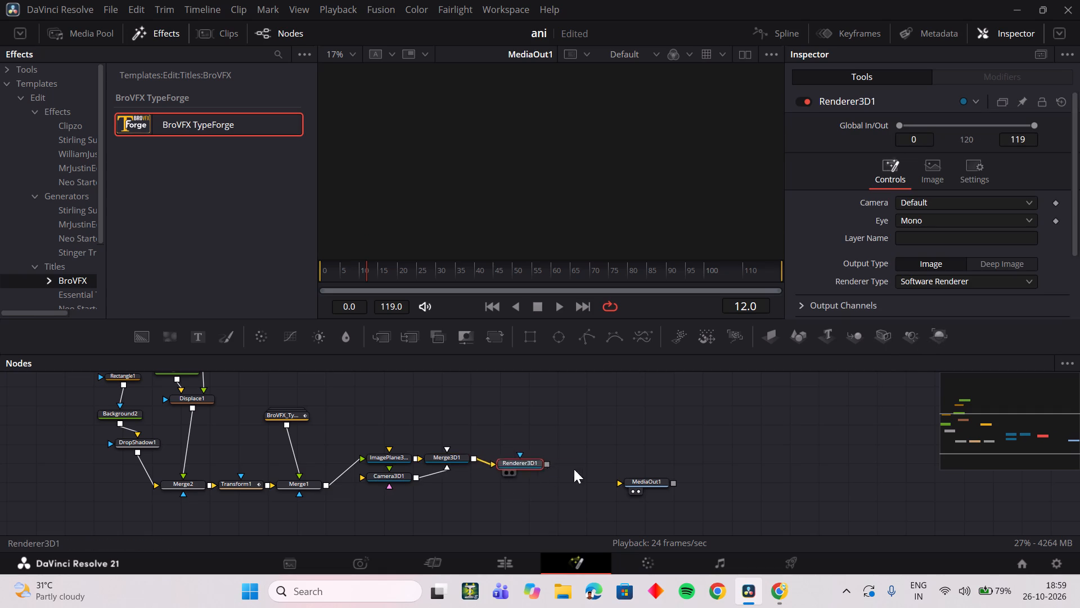
left_click_drag(574, 469, 529, 474)
left_click_drag(534, 475, 625, 484)
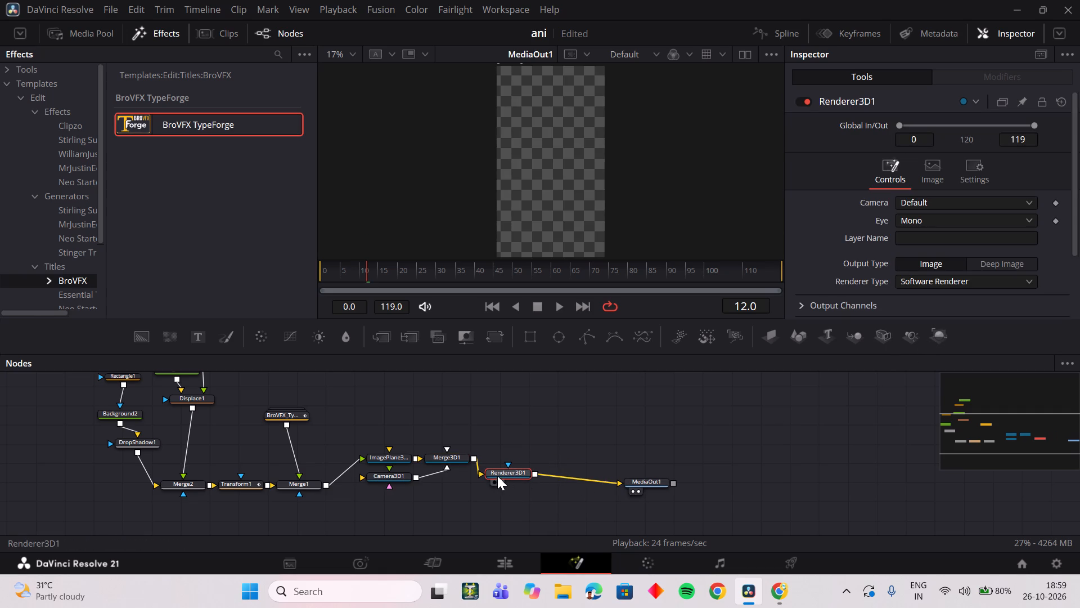
Tidy the 3D nodes, placing Camera3D1 above Merge3D1, the renderer beside the merge, and ImagePlane3D1 nearly level with Merge1.
left_click_drag(499, 476, 502, 467)
left_click_drag(397, 477, 452, 437)
left_click_drag(395, 462, 395, 463)
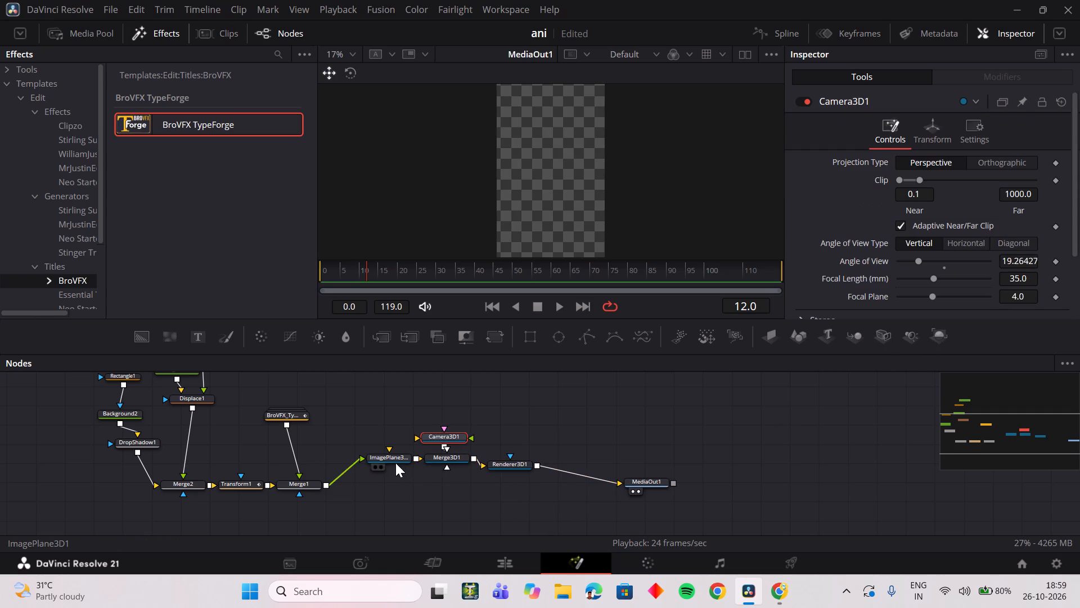
left_click_drag(395, 463, 390, 481)
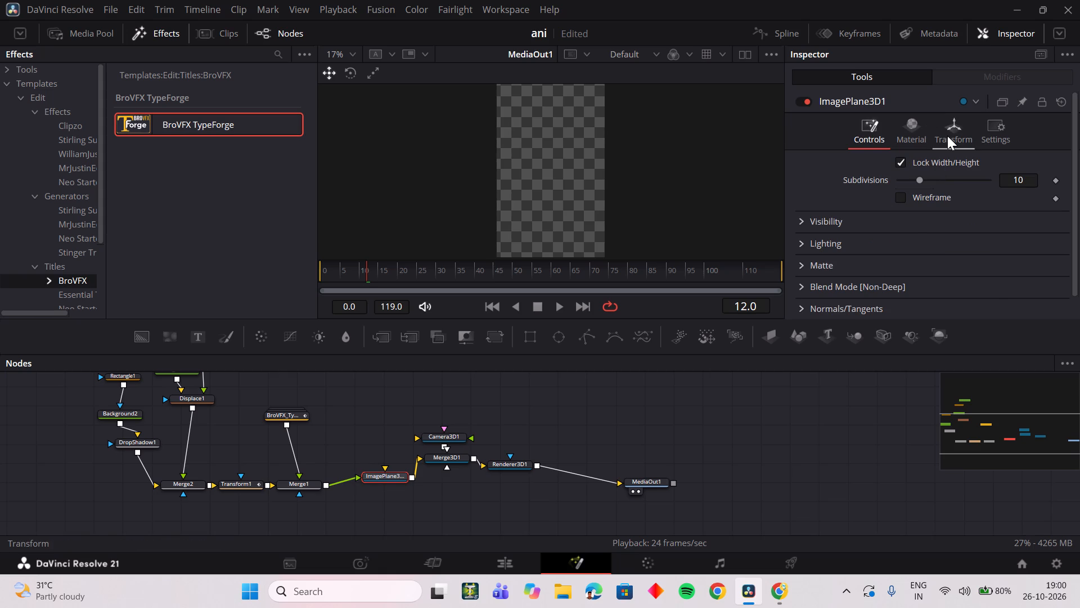
Pull Camera3D1 back from the image plane by setting its Z translation to about 4.99, checking the framing on several frames.
left_click(947, 136)
left_click(437, 435)
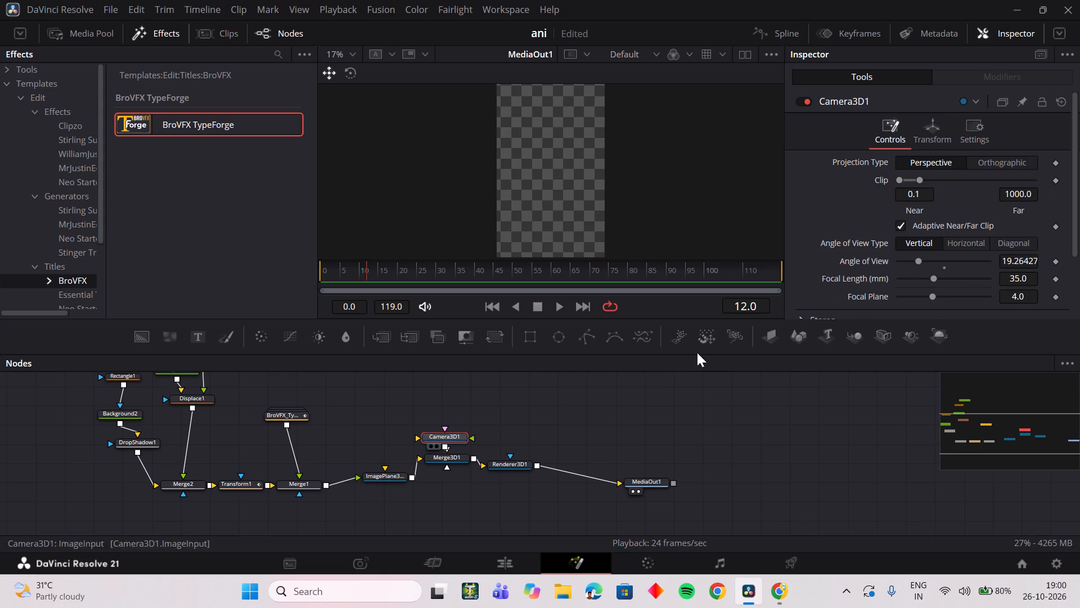
left_click(945, 136)
left_click_drag(1021, 217, 876, 239)
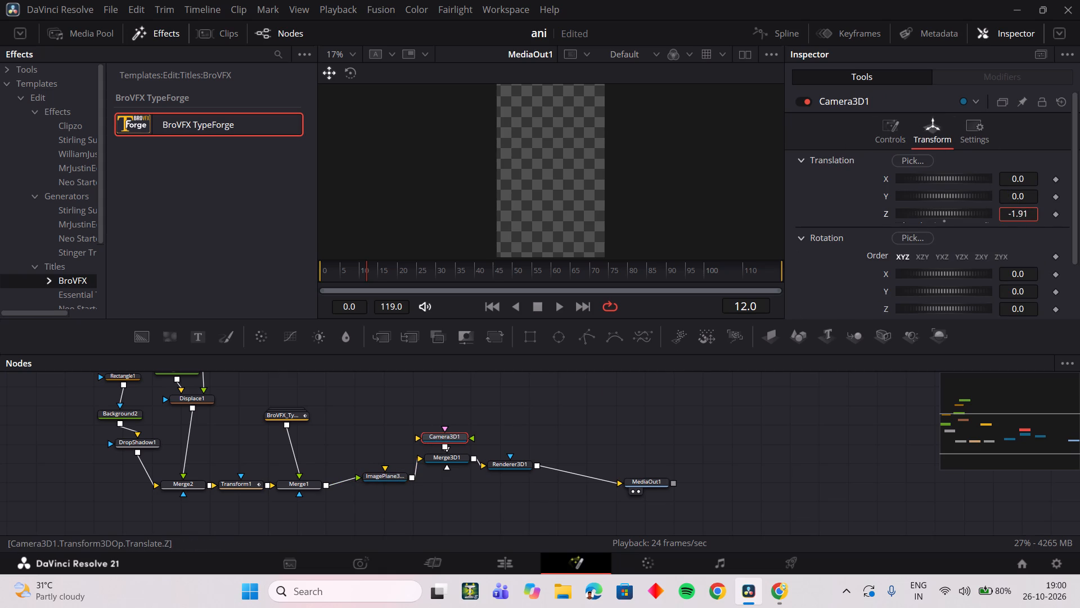
left_click_drag(876, 239, 576, 254)
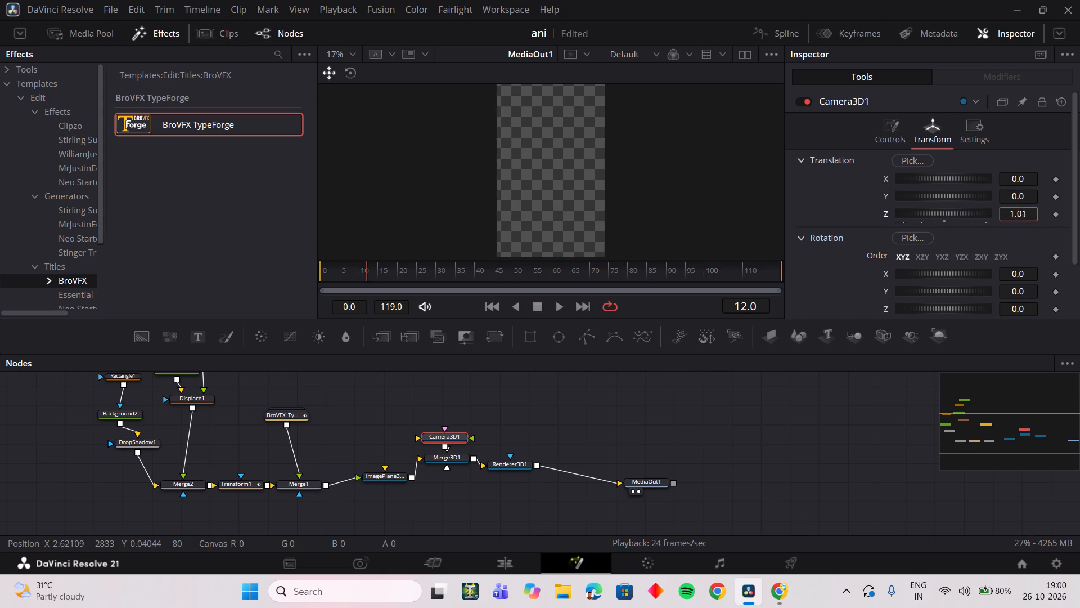
left_click_drag(576, 254, 919, 251)
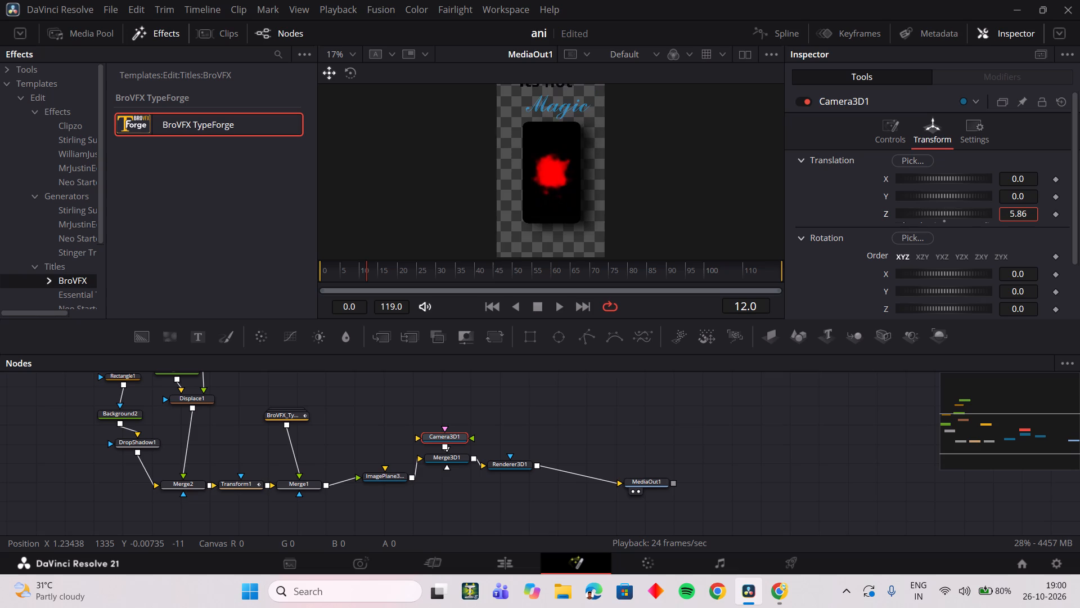
left_click_drag(919, 251, 976, 239)
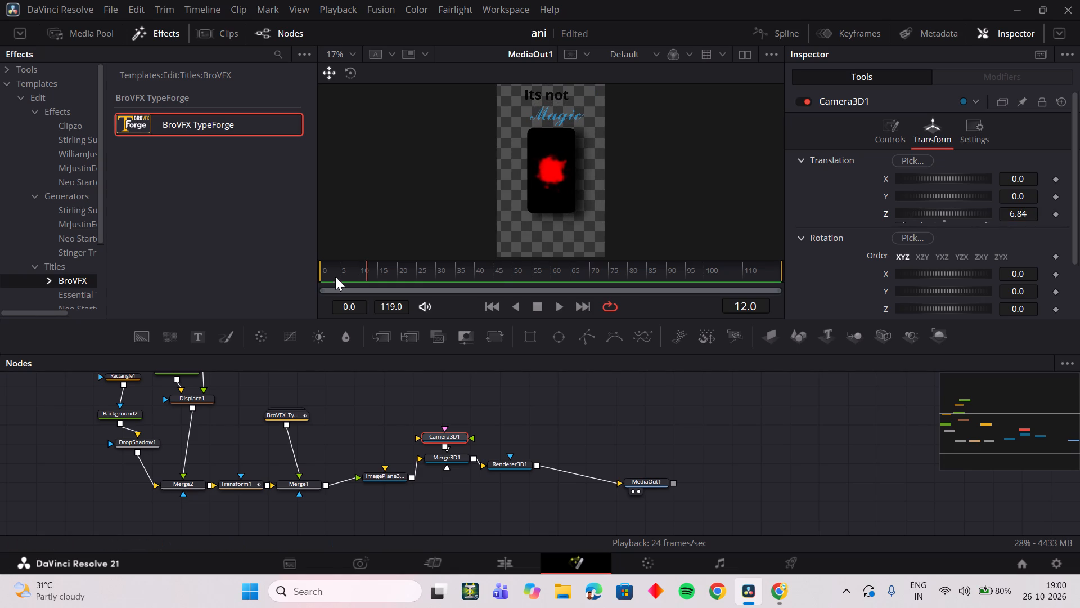
left_click_drag(353, 271, 361, 278)
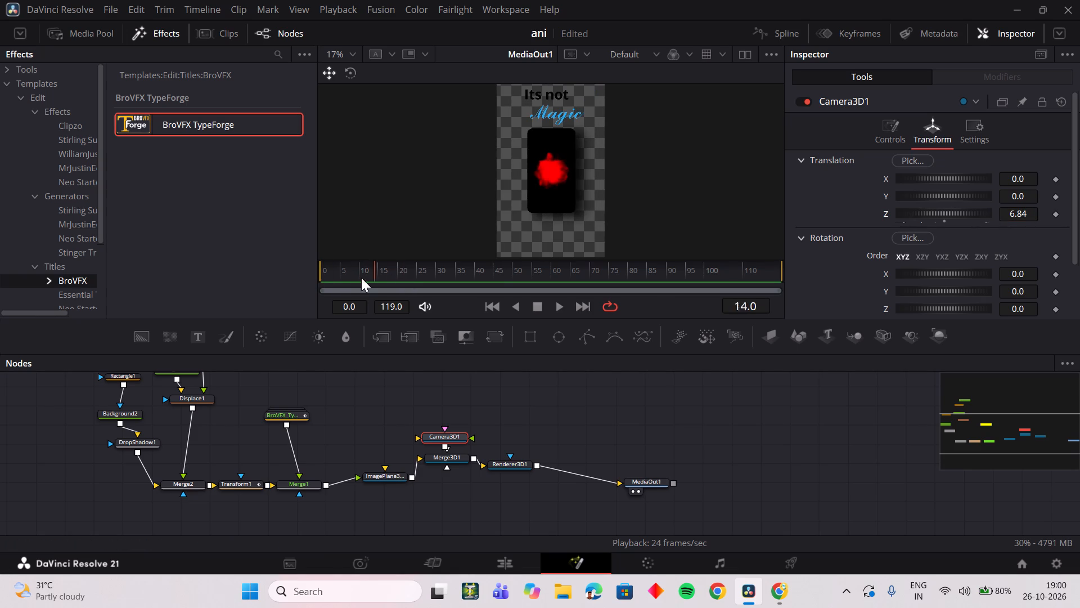
left_click_drag(361, 278, 269, 279)
left_click_drag(1017, 214, 1065, 217)
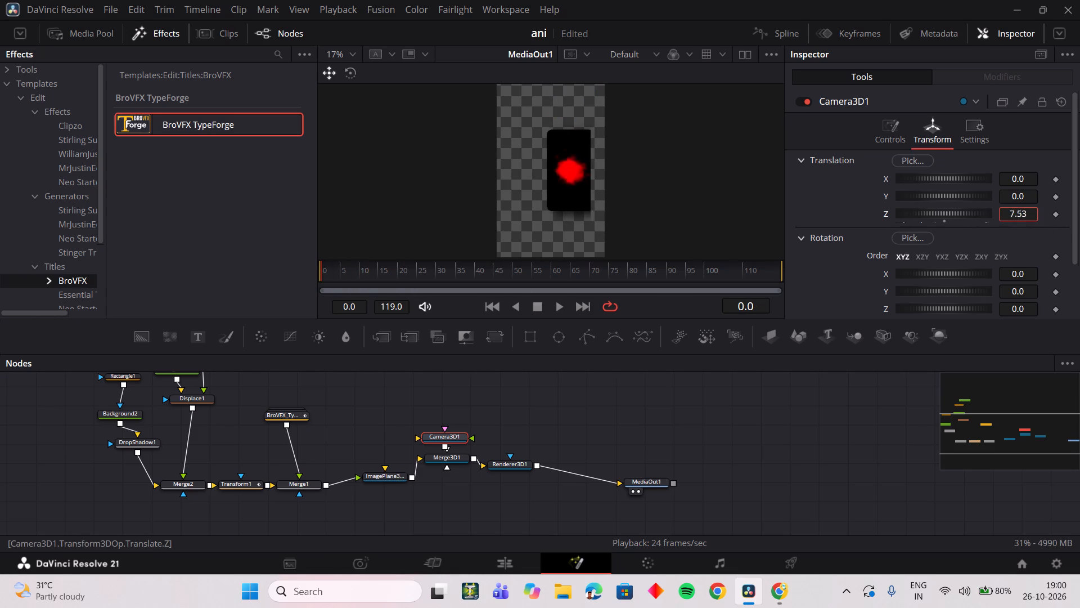
left_click_drag(1065, 217, 886, 220)
Fine-tune Camera3D1's Z translation to 5.21, checking the text and rectangle framing at frame 35 and the opening frame.
left_click_drag(341, 273, 349, 273)
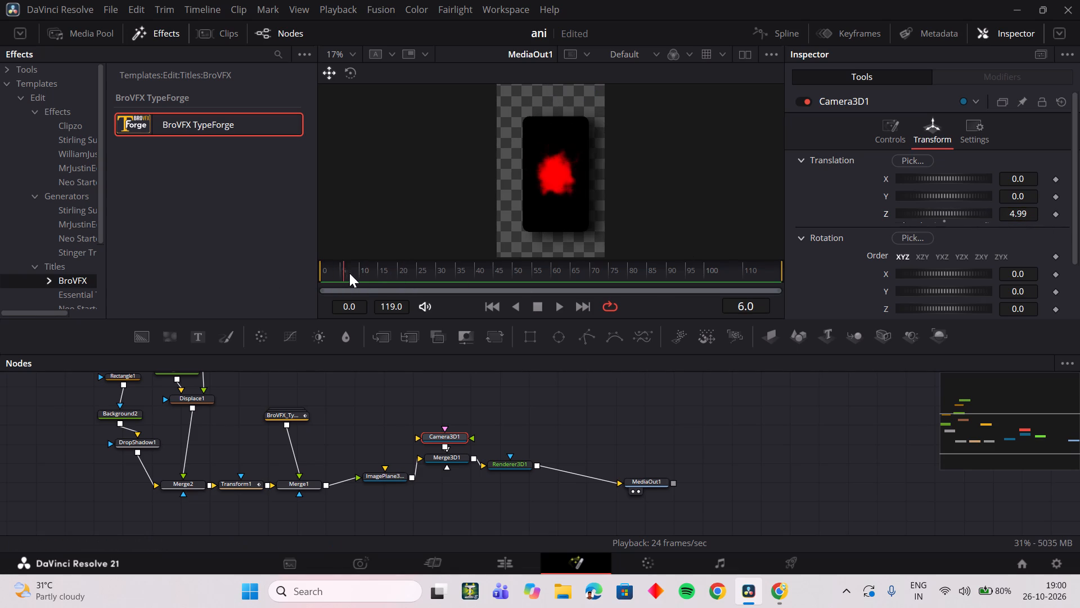
left_click_drag(349, 273, 392, 281)
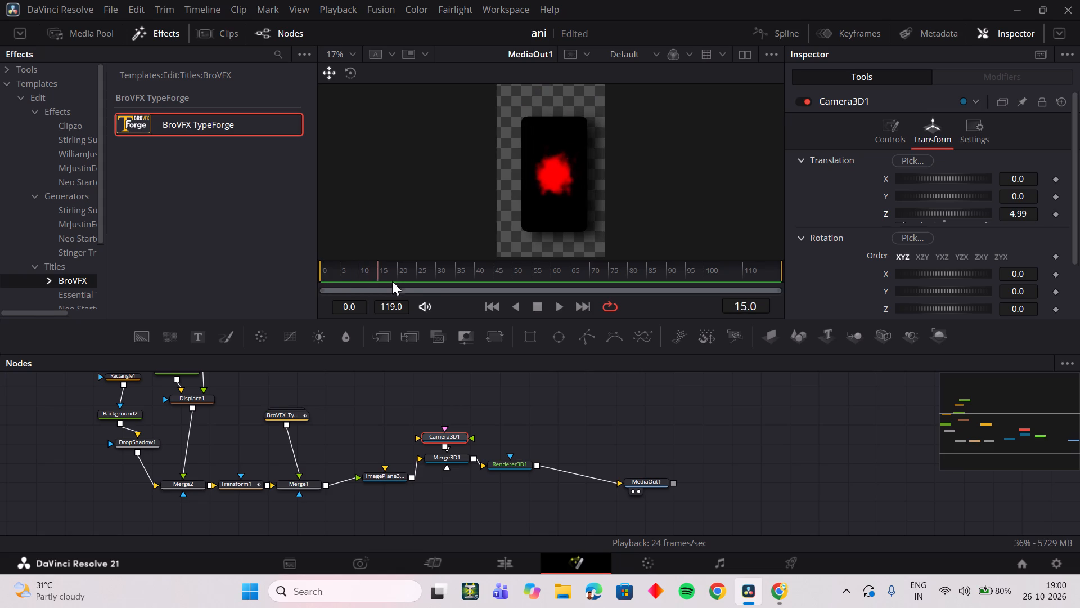
left_click_drag(392, 281, 457, 279)
scroll(550, 219, "up", 1)
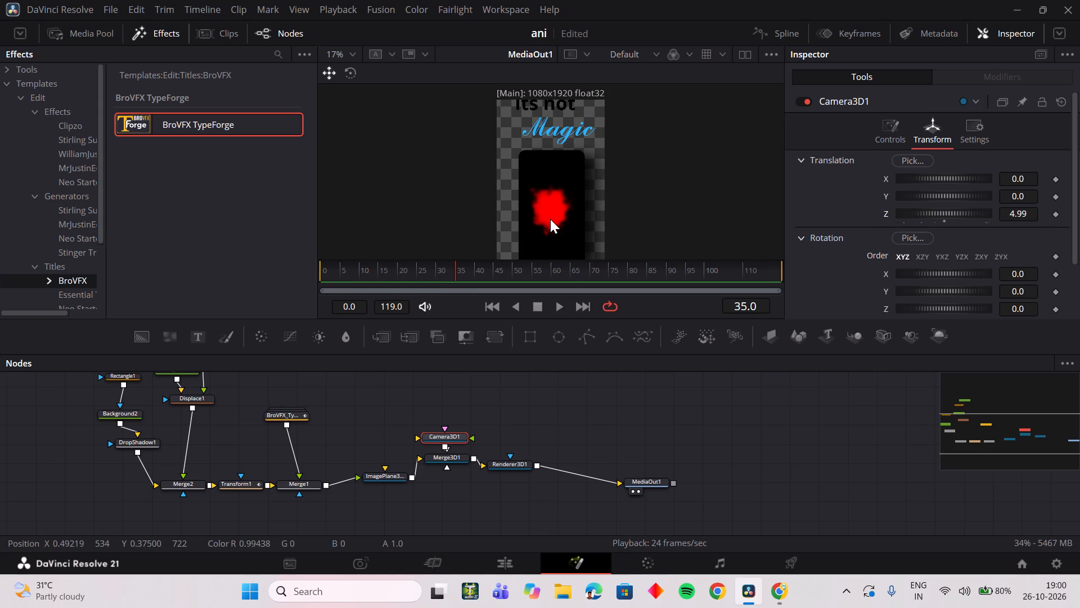
left_click_drag(1021, 214, 1051, 212)
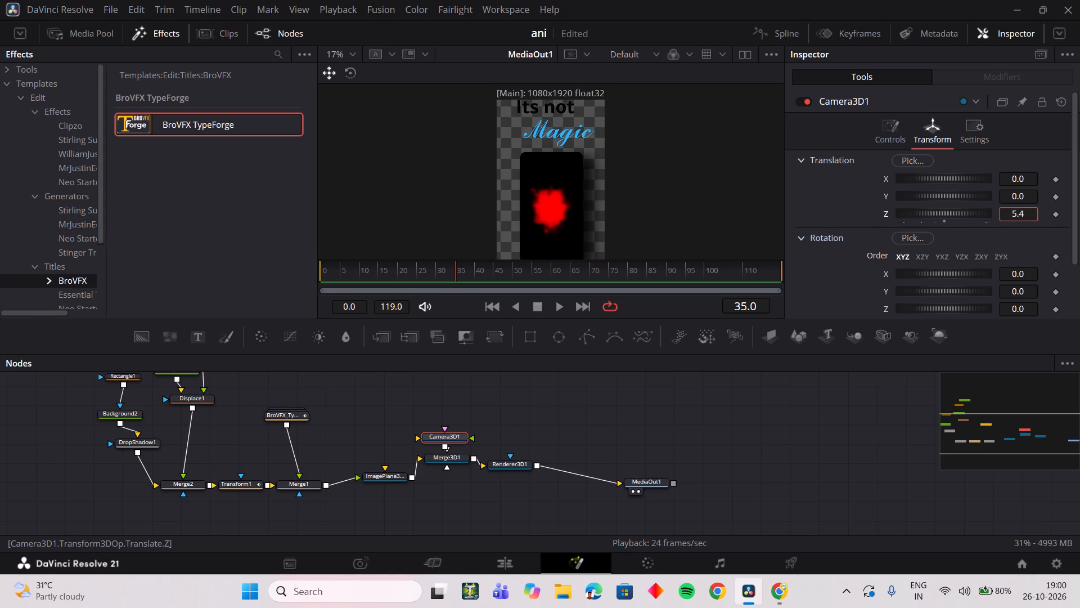
left_click_drag(1051, 212, 1046, 213)
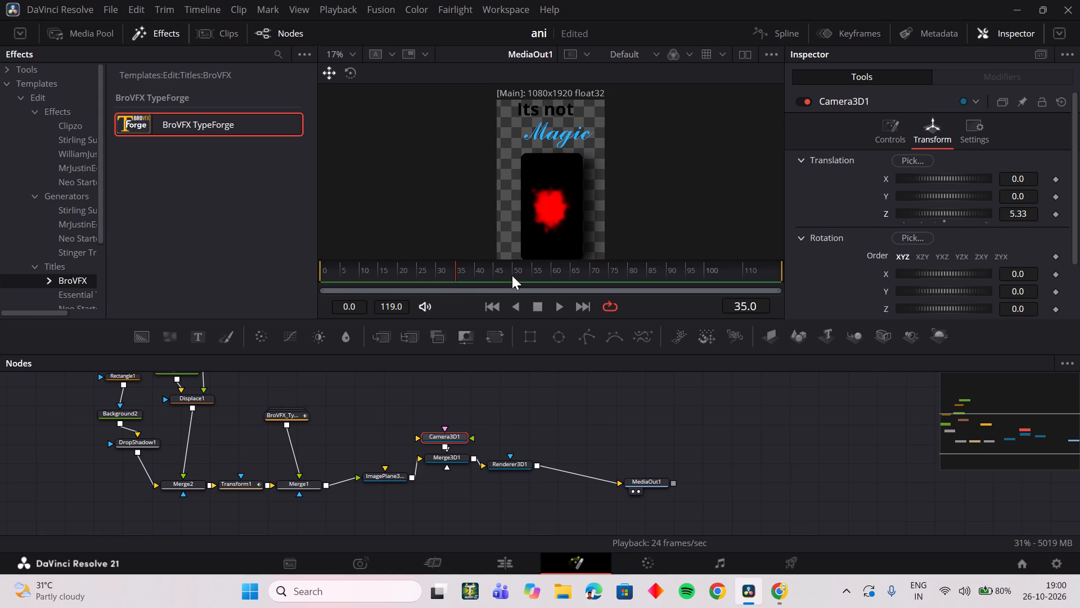
left_click_drag(398, 278, 276, 276)
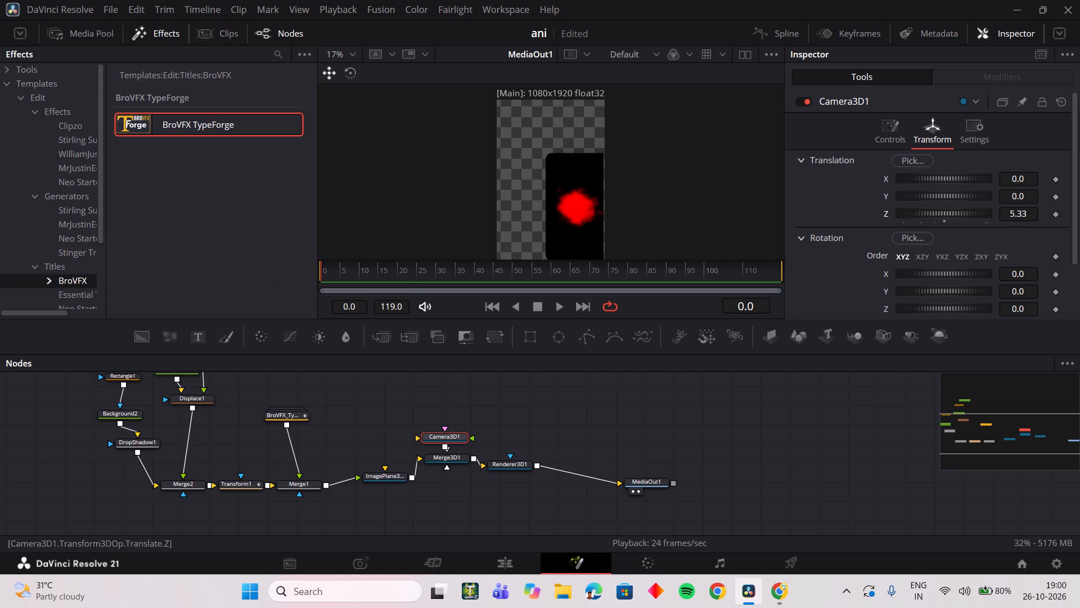
left_click_drag(1027, 220, 1019, 220)
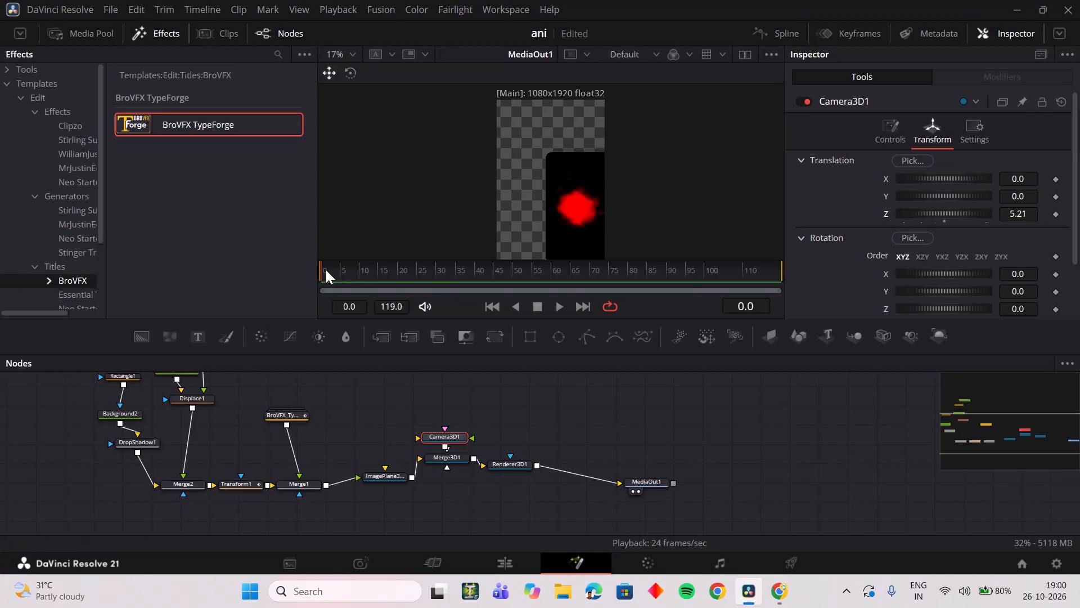
Scrub and play the opening frames to examine how the text and rectangle enter through the camera.
left_click_drag(326, 270, 299, 275)
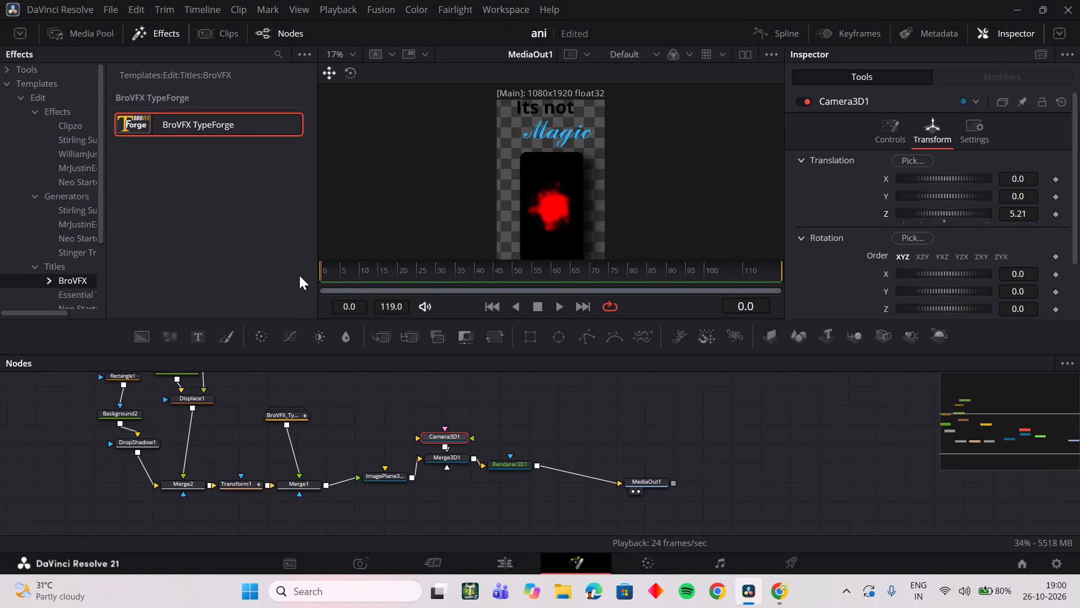
left_click_drag(299, 275, 337, 276)
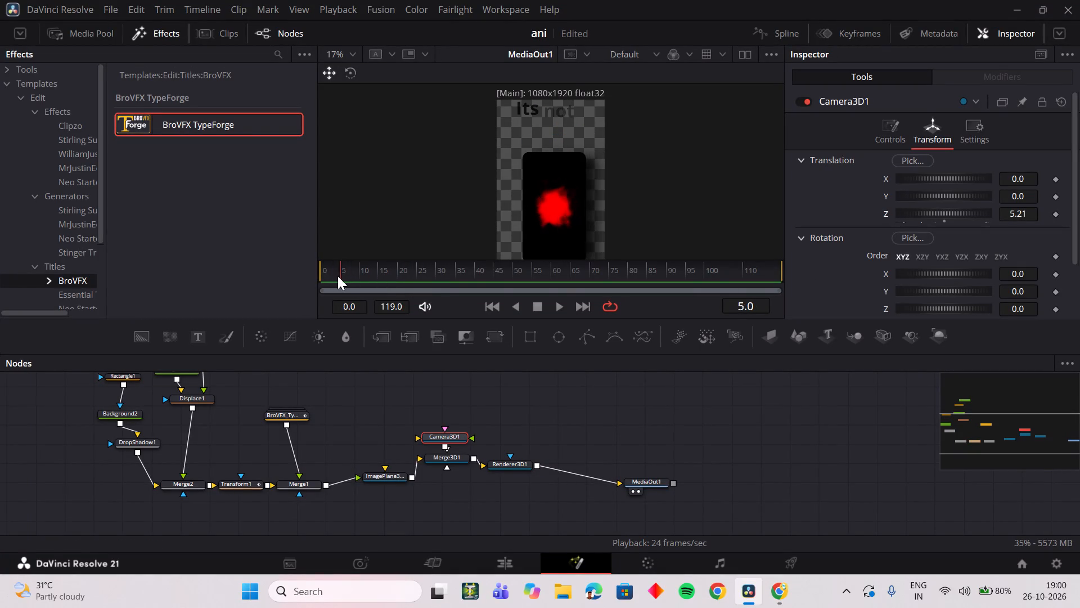
left_click_drag(337, 276, 312, 278)
key("space")
key("space")
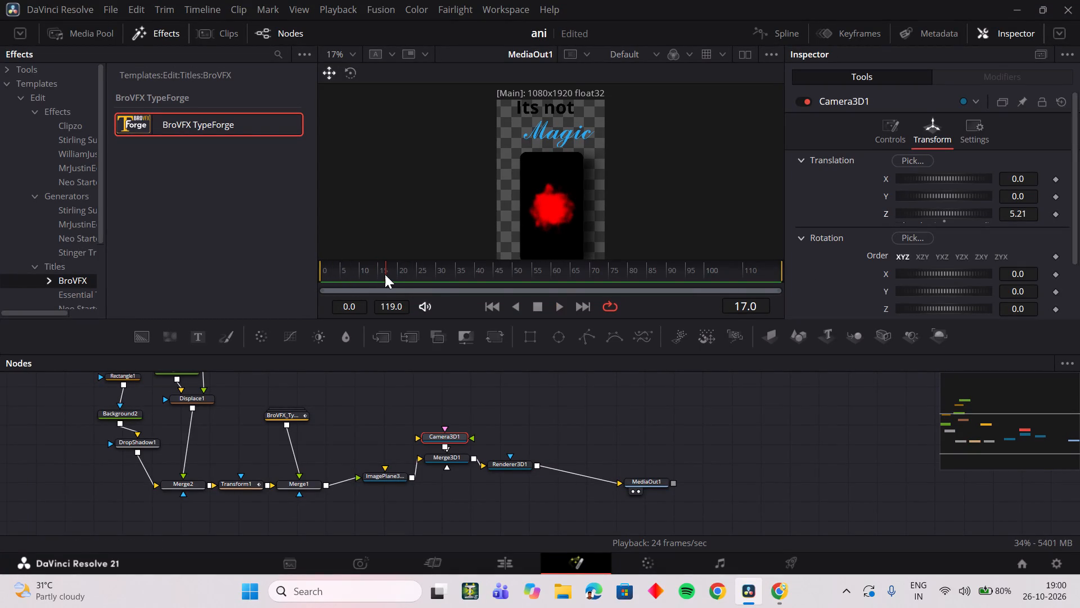
key("space")
key("space")
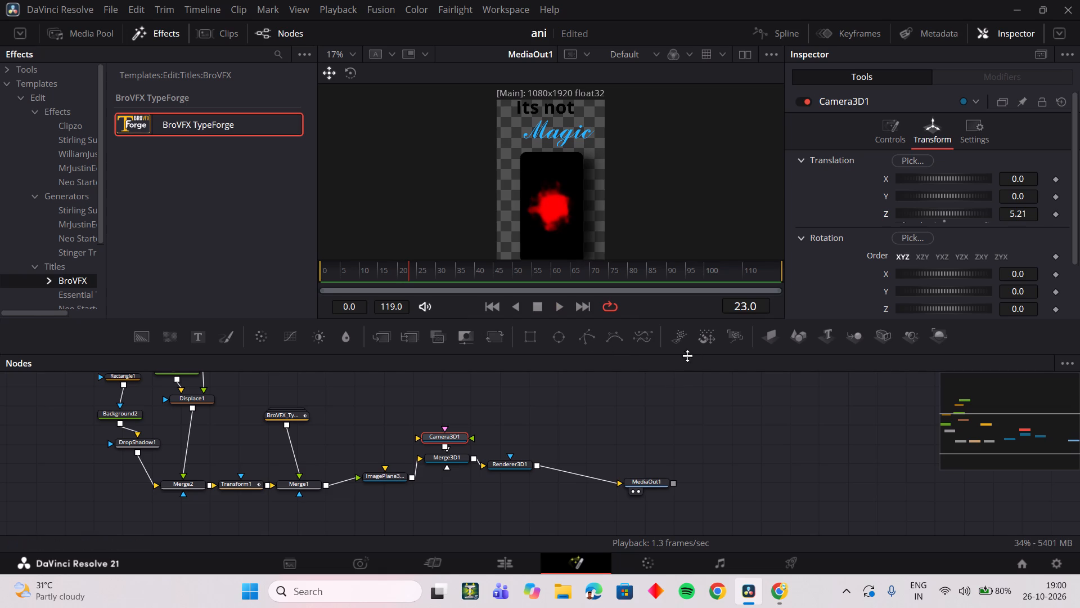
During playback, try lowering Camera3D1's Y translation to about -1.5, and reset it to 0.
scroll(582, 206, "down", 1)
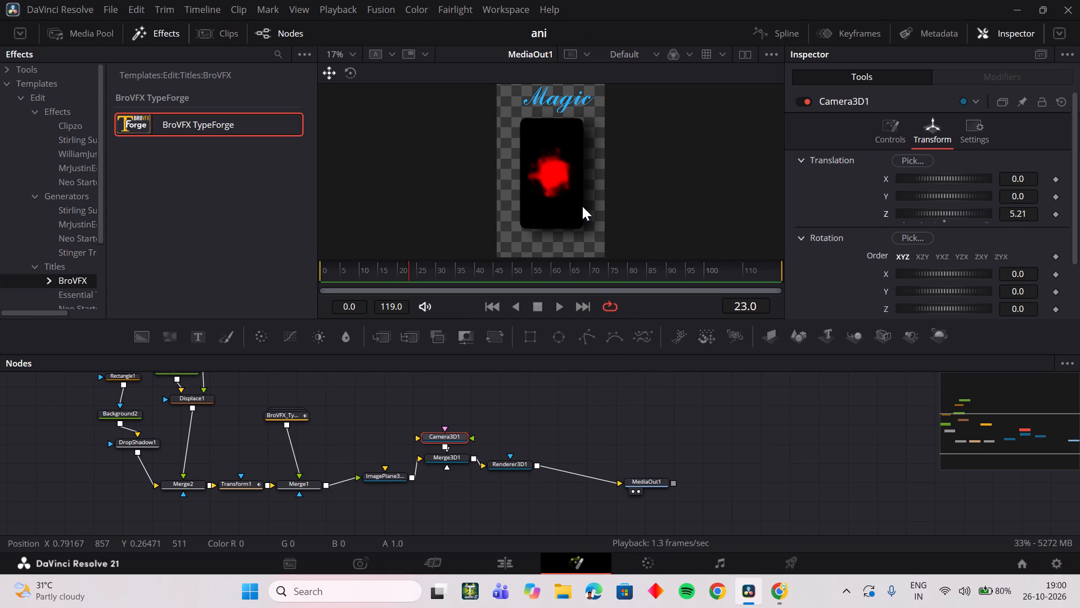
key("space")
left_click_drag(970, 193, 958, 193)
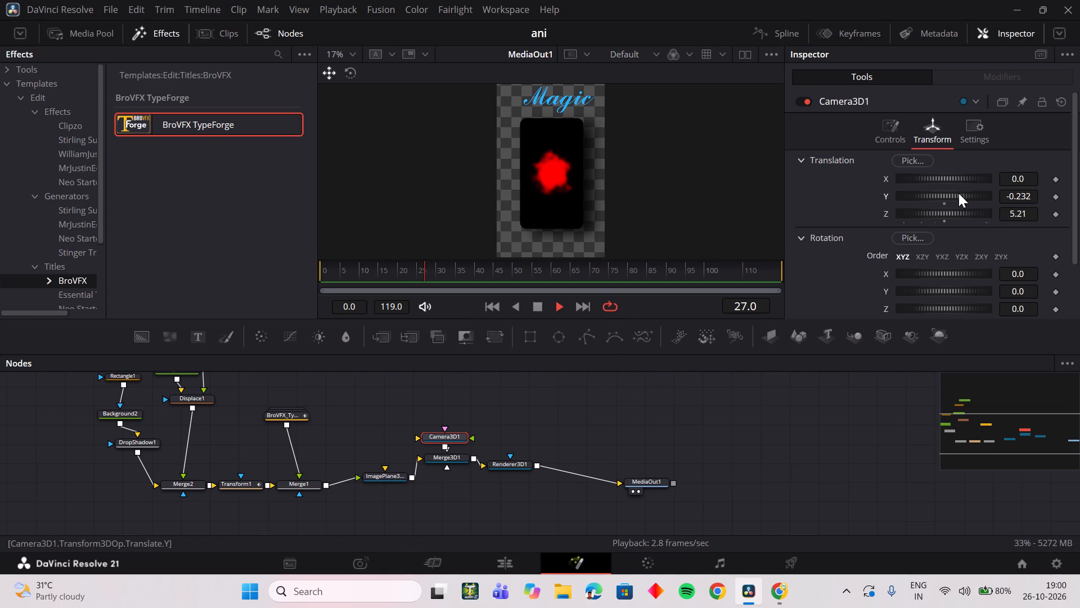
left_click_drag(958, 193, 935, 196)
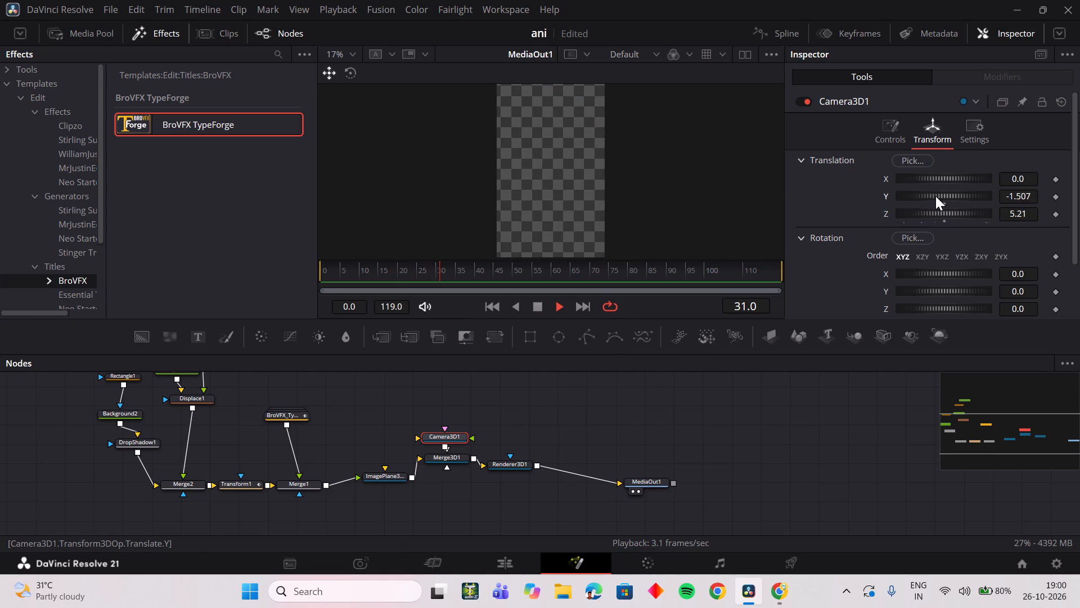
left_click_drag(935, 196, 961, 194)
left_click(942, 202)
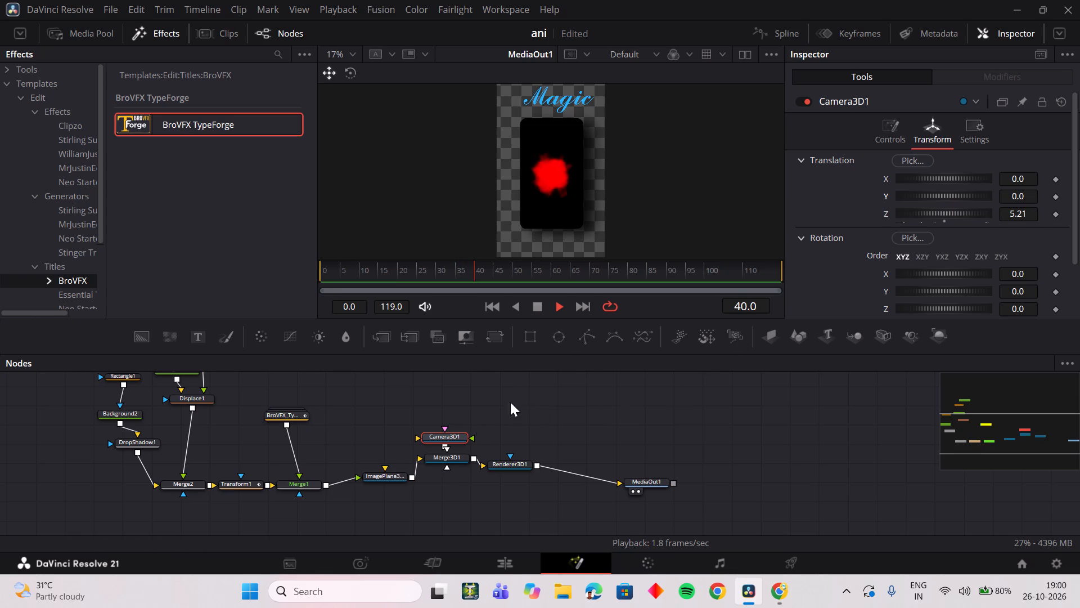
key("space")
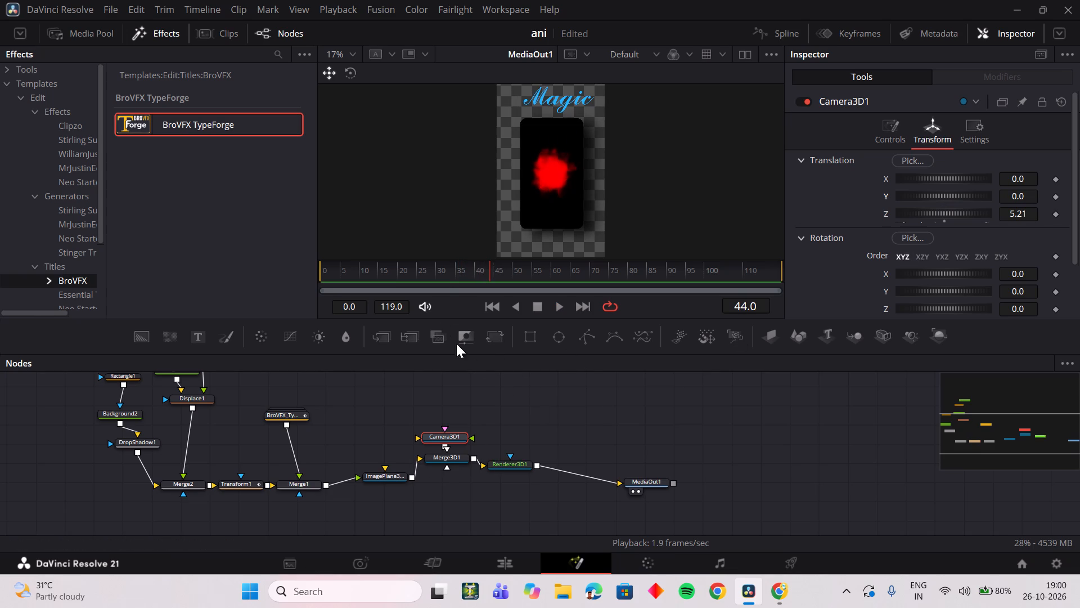
Review the rectangle's entrance again from frame 0 and around frame 17.
left_click_drag(441, 270, 386, 281)
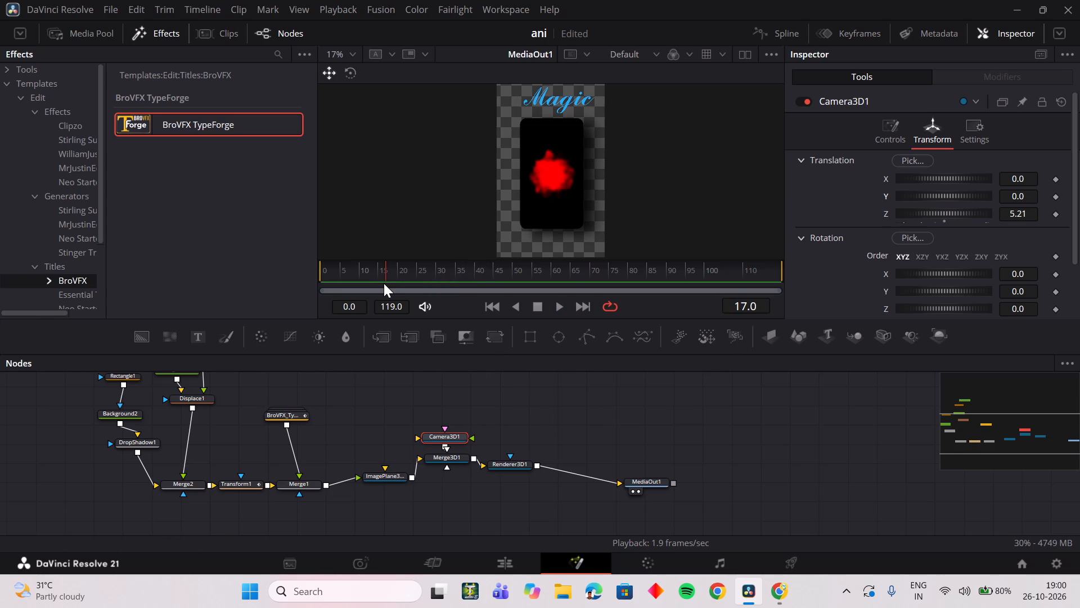
key("space")
key("space")
left_click_drag(386, 274, 314, 281)
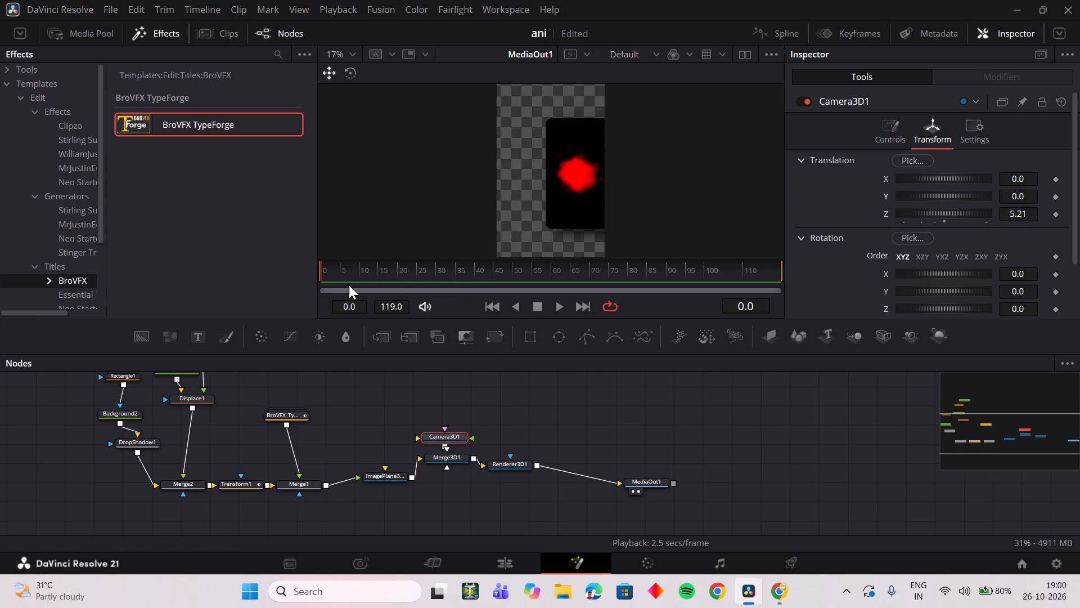
key("space")
key("space")
triple_click(542, 422)
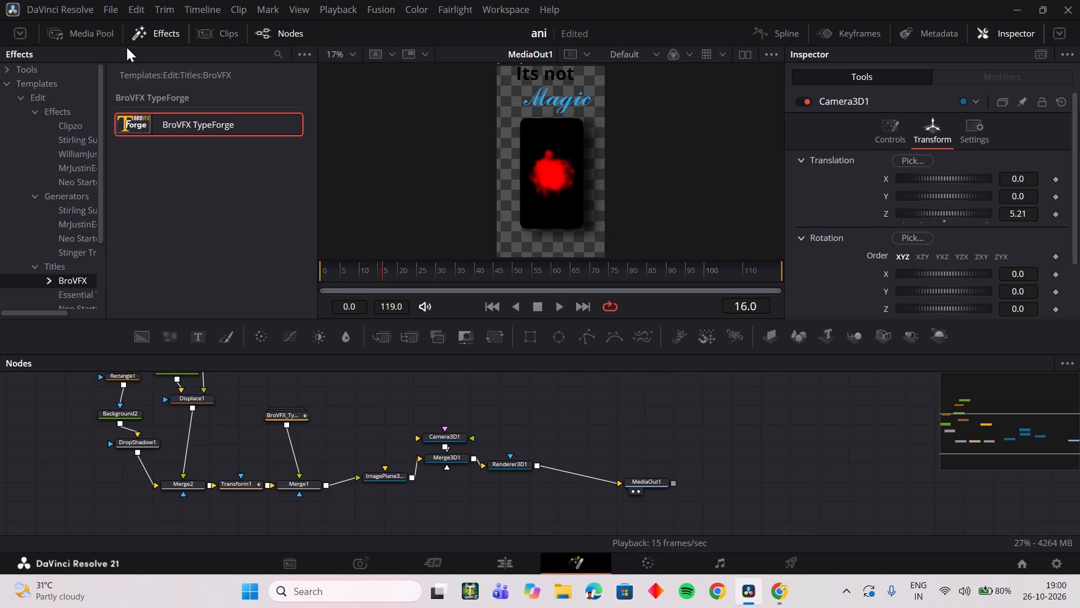
Hide the effects library to give the viewer more room.
left_click(151, 33)
Scrub and play the animation from frame 0 to about frame 32 to examine the text and rectangle's entrance.
left_click_drag(89, 274, 0, 278)
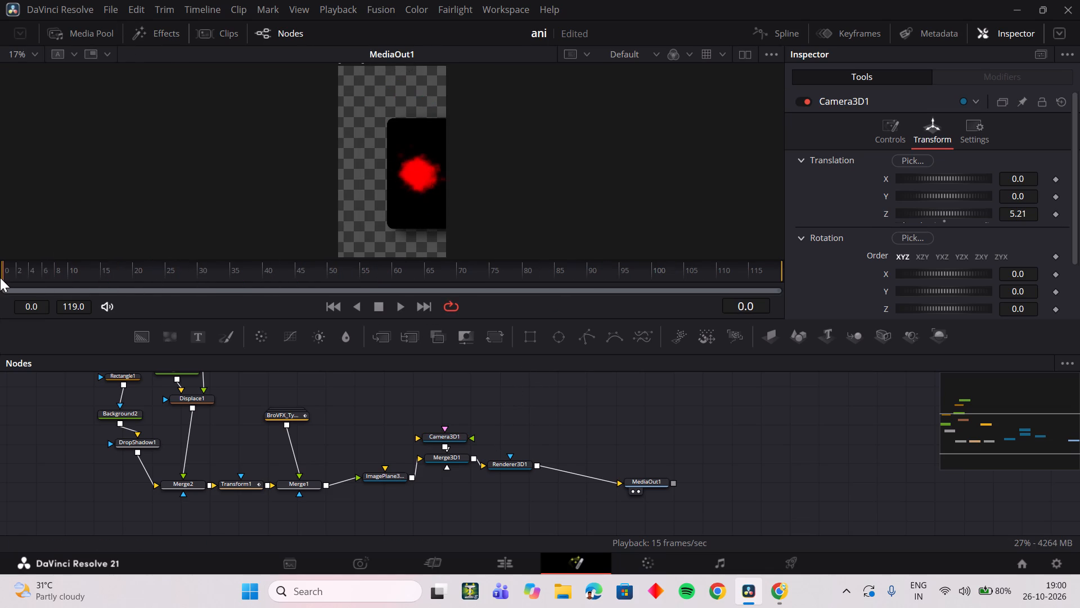
left_click_drag(0, 278, 156, 274)
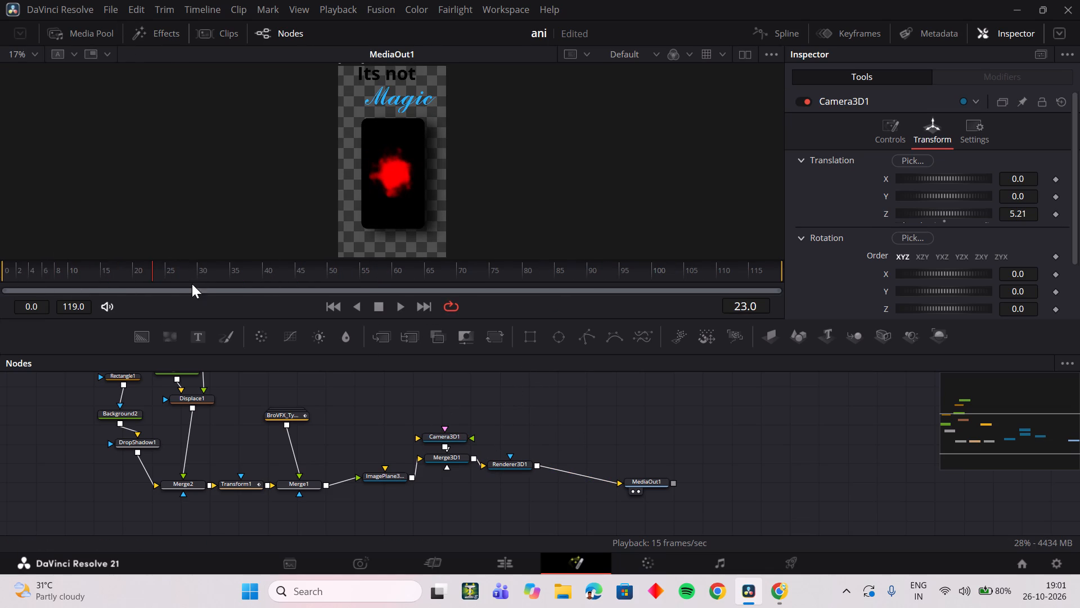
left_click_drag(133, 275, 132, 287)
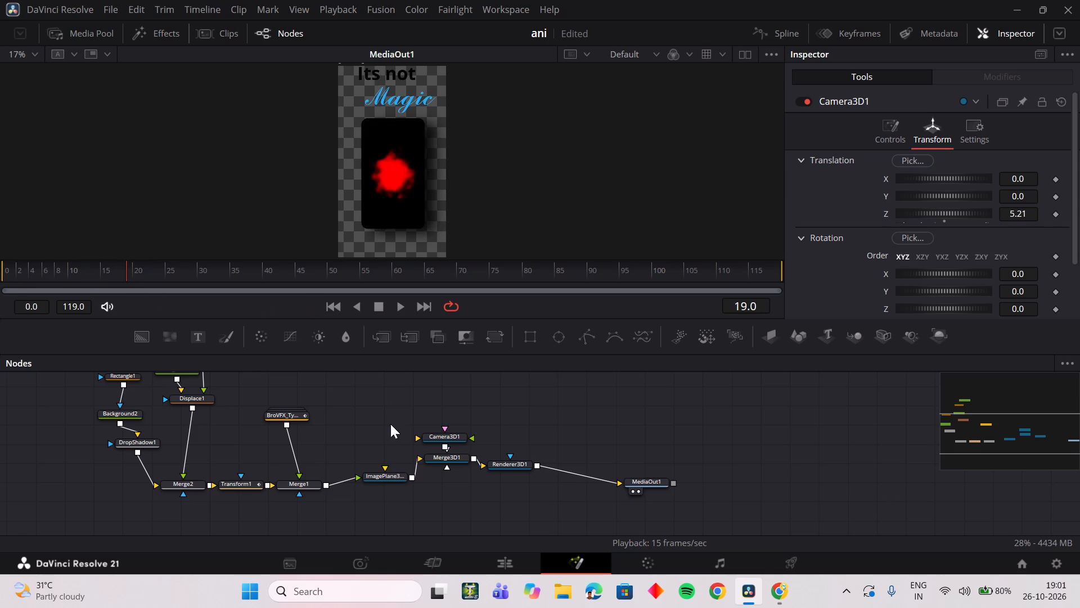
left_click_drag(92, 271, 165, 283)
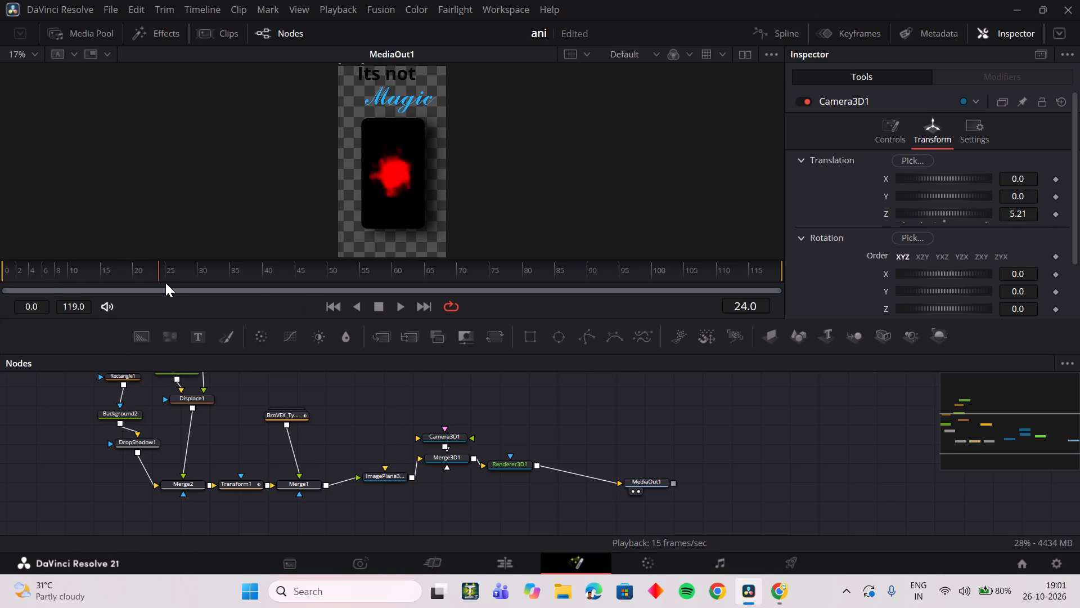
left_click_drag(165, 283, 166, 283)
key("space")
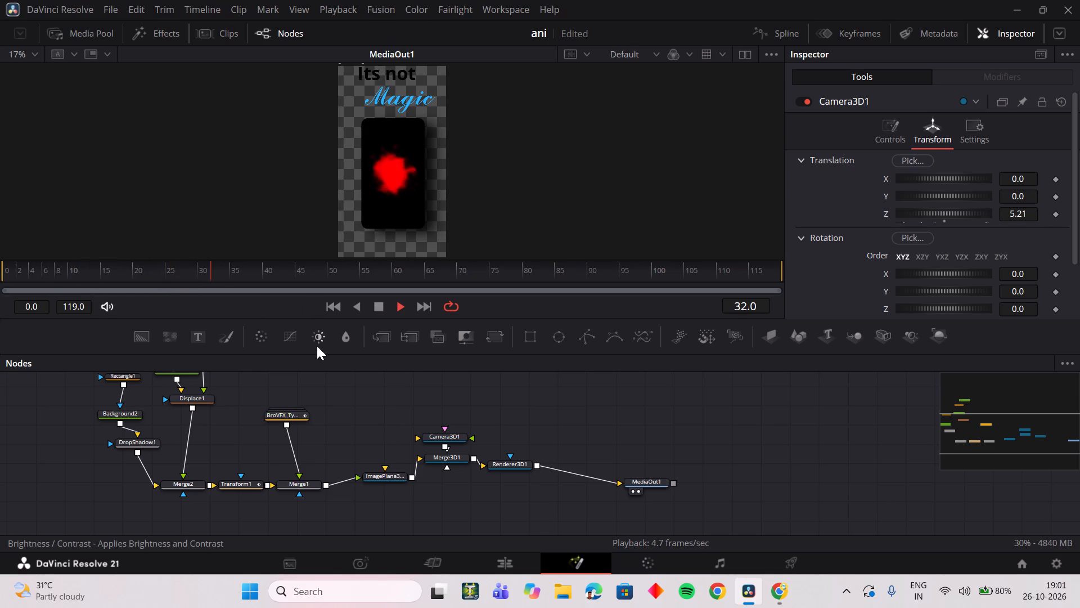
key("space")
left_click_drag(190, 277, 0, 292)
key("space")
key("space")
Tidy the node graph by lining up ImagePlane3D1, Camera3D1, Merge3D1 and MediaOut1 in a compact row with Renderer3D1.
left_click_drag(402, 388, 431, 445)
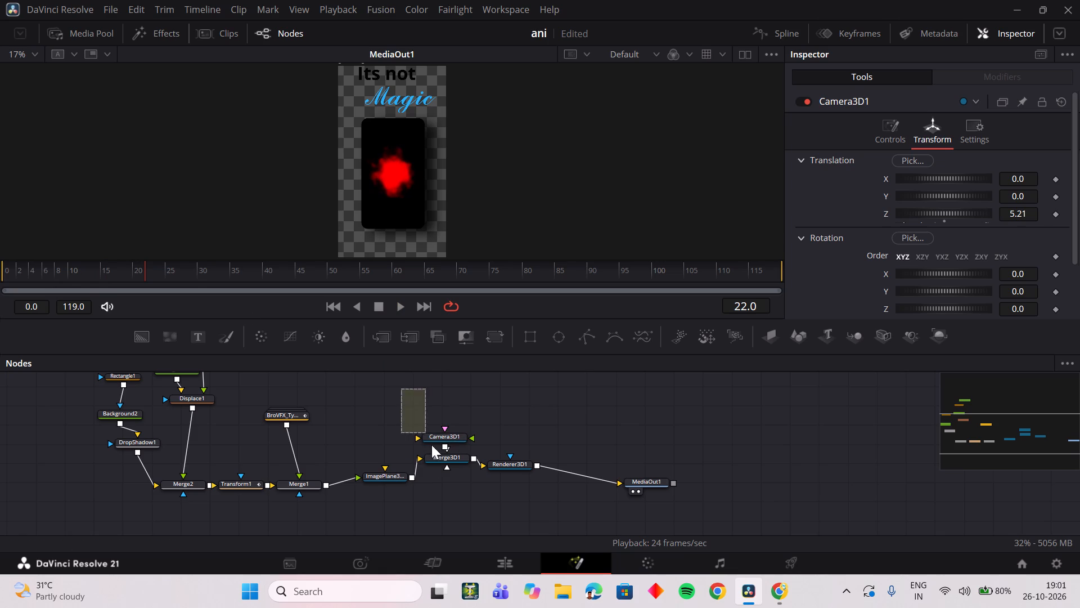
left_click_drag(431, 445, 439, 473)
left_click_drag(445, 460, 438, 449)
left_click(515, 402)
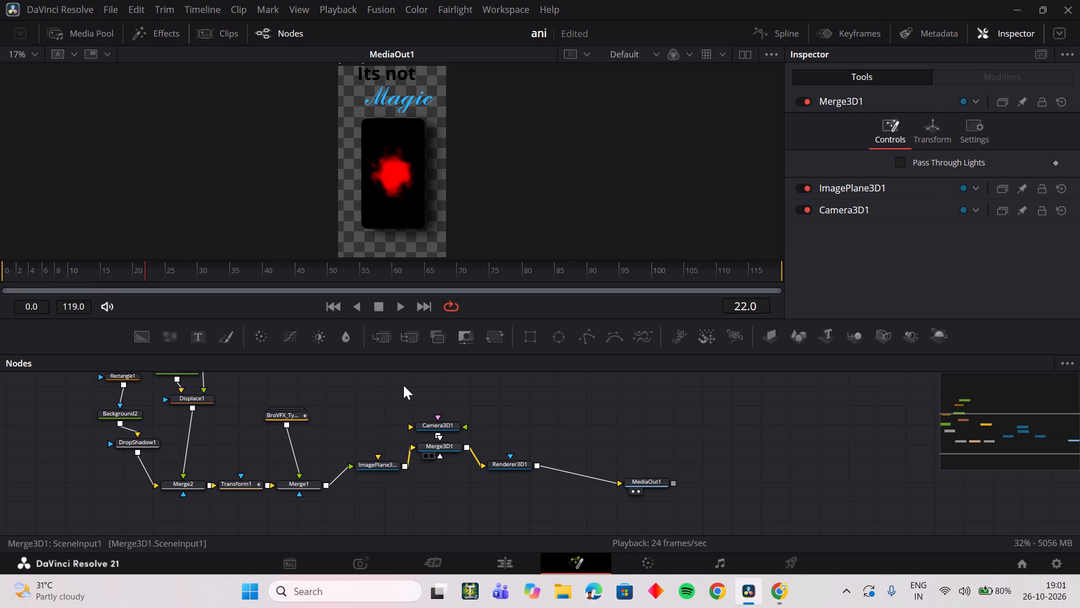
left_click_drag(413, 386, 428, 457)
left_click_drag(433, 450, 433, 467)
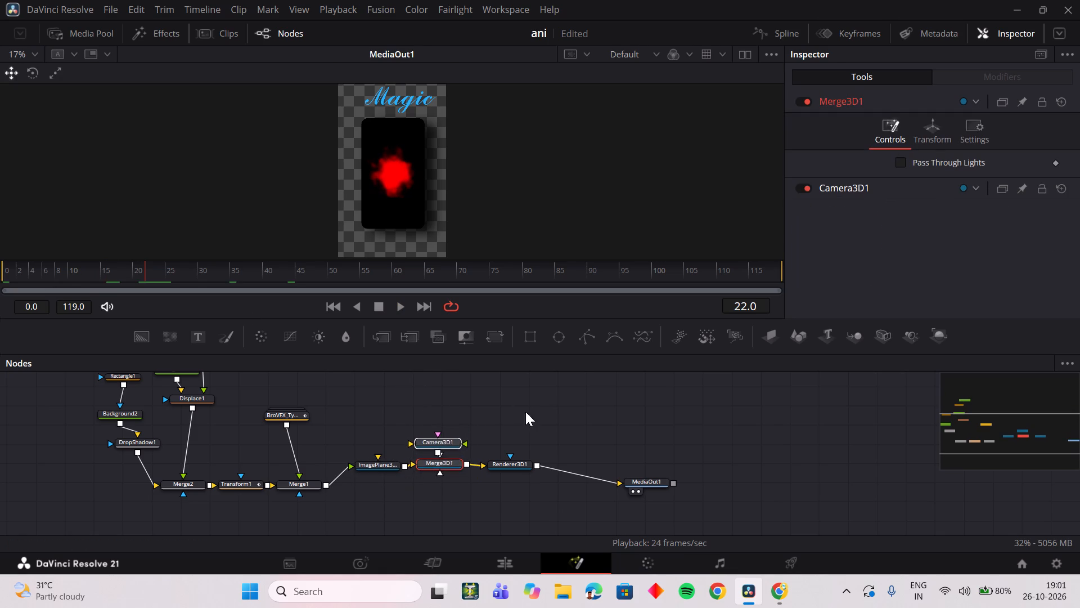
left_click(525, 412)
left_click_drag(660, 484, 621, 473)
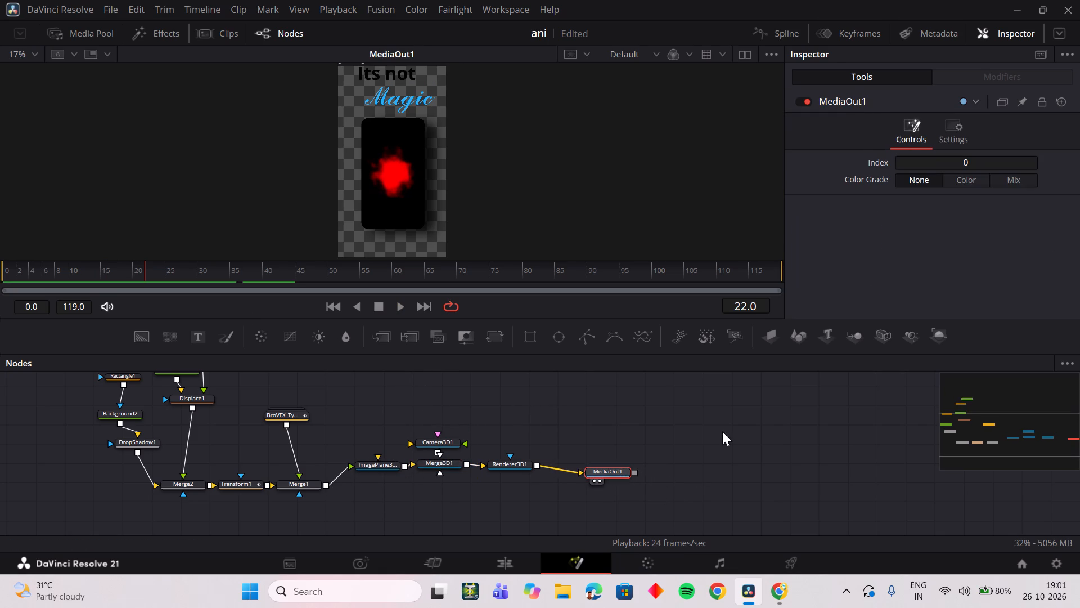
left_click(721, 431)
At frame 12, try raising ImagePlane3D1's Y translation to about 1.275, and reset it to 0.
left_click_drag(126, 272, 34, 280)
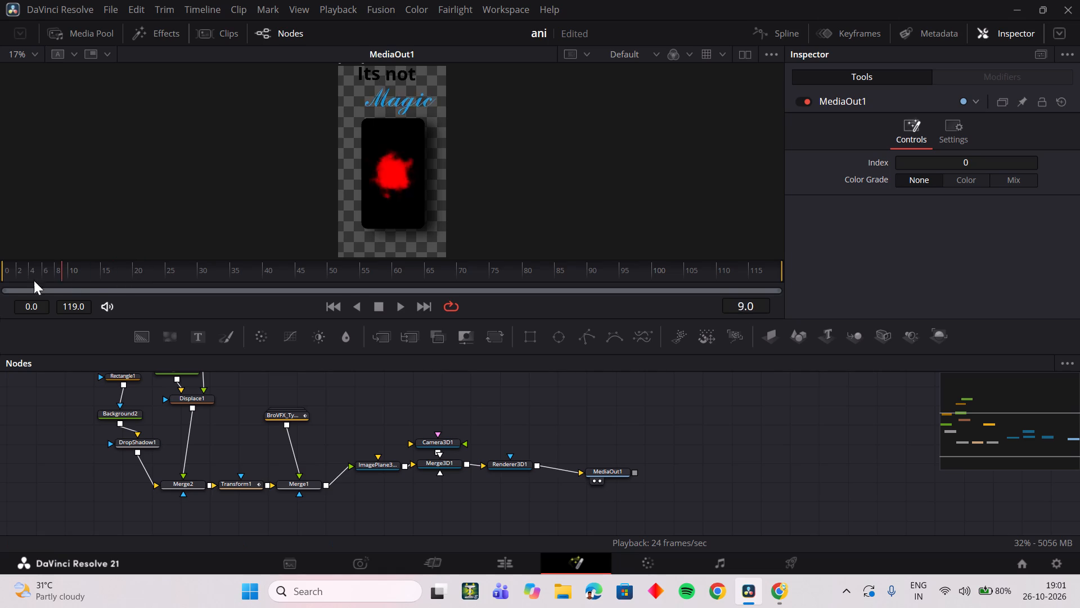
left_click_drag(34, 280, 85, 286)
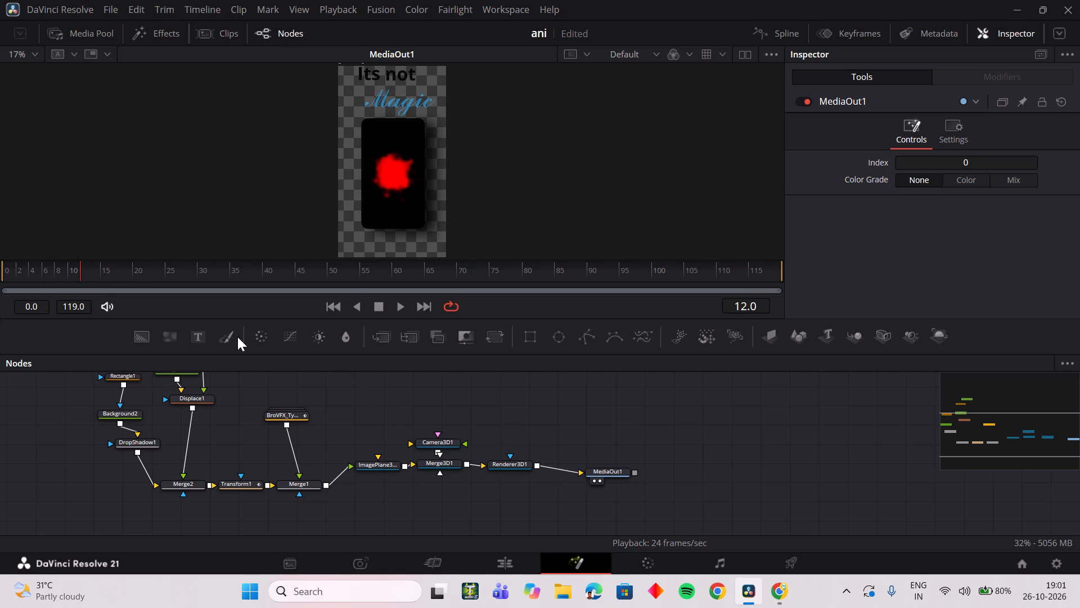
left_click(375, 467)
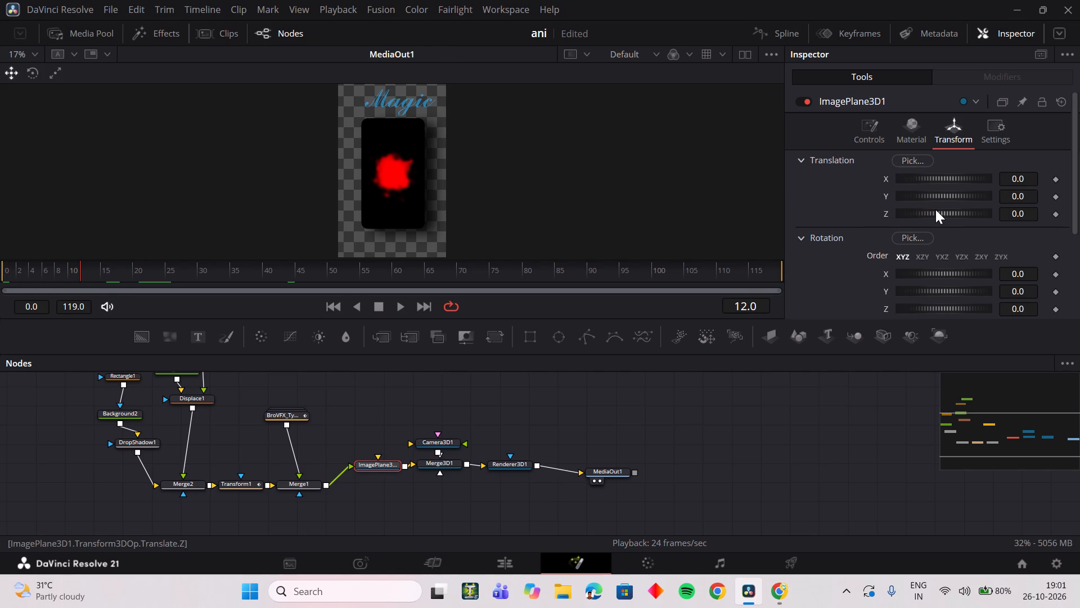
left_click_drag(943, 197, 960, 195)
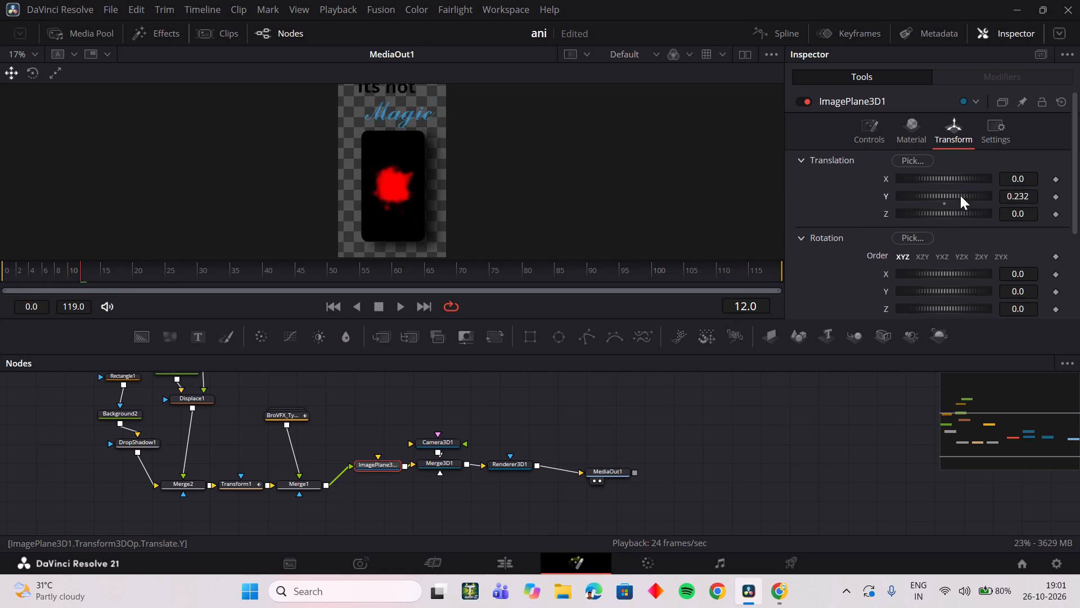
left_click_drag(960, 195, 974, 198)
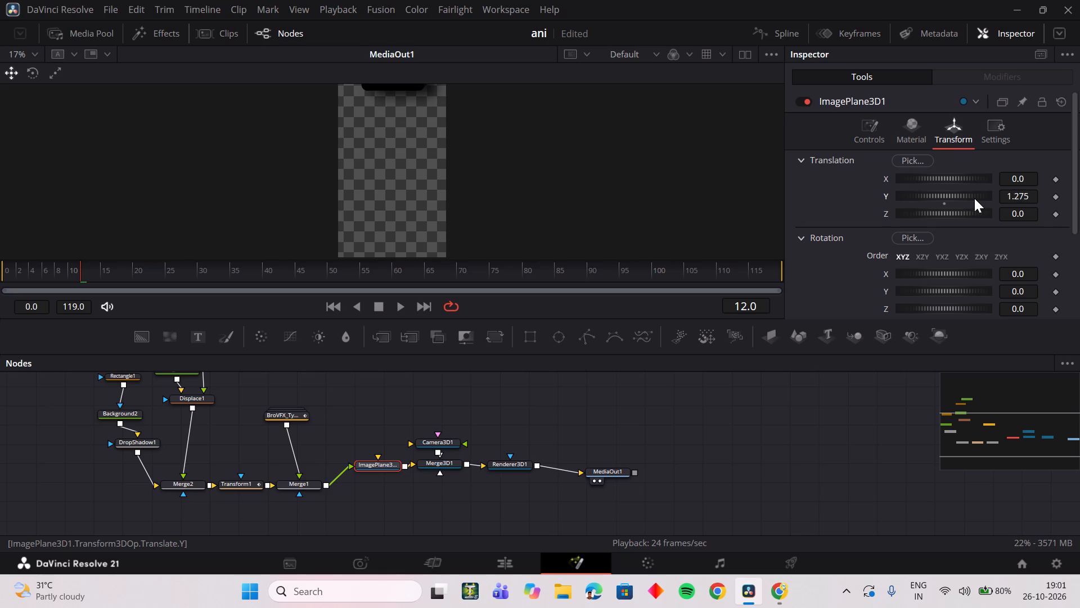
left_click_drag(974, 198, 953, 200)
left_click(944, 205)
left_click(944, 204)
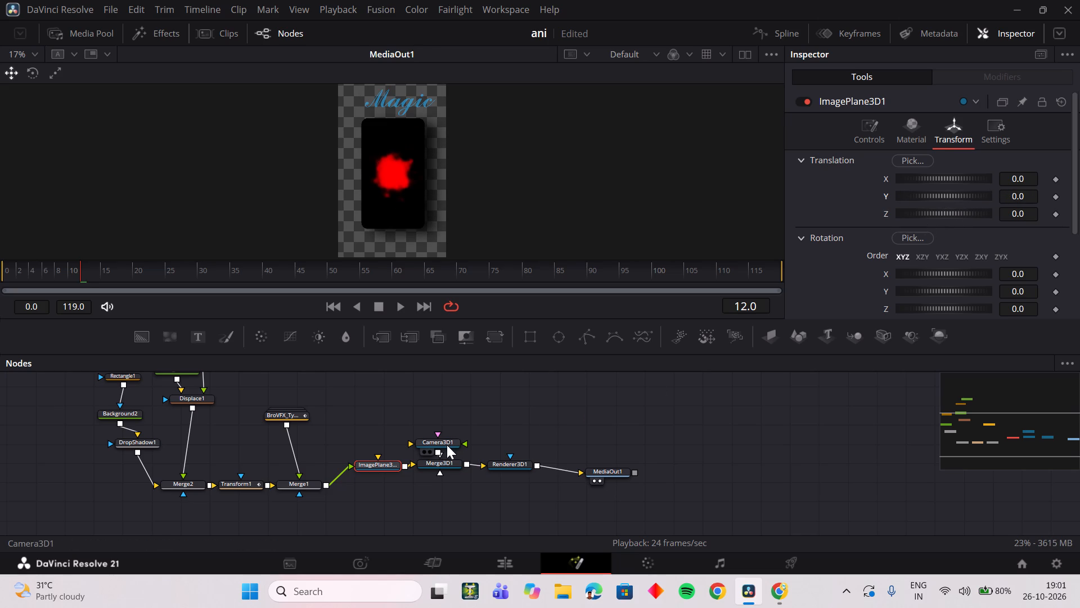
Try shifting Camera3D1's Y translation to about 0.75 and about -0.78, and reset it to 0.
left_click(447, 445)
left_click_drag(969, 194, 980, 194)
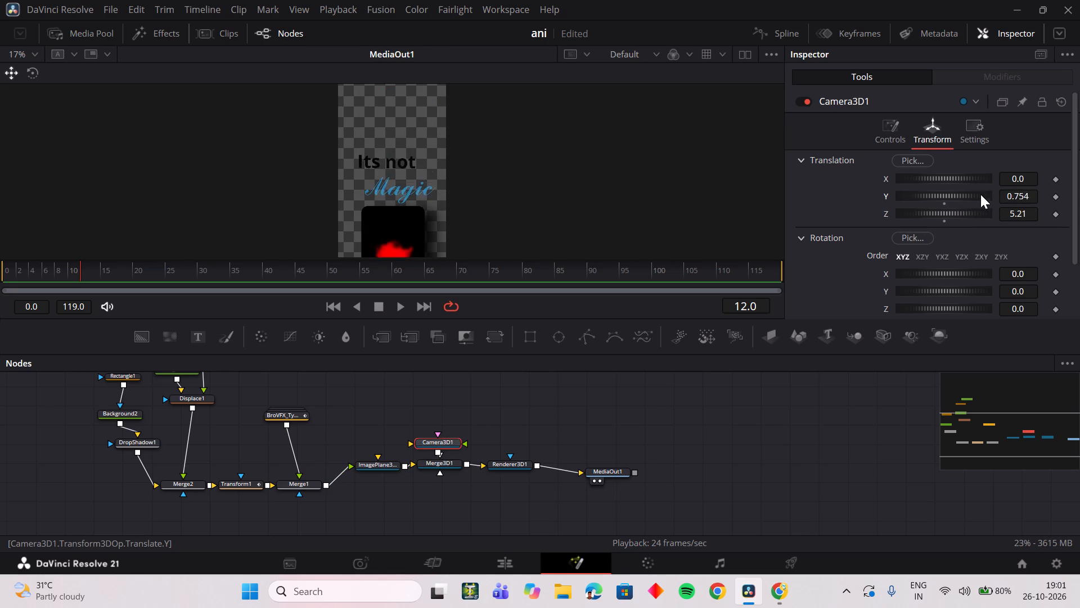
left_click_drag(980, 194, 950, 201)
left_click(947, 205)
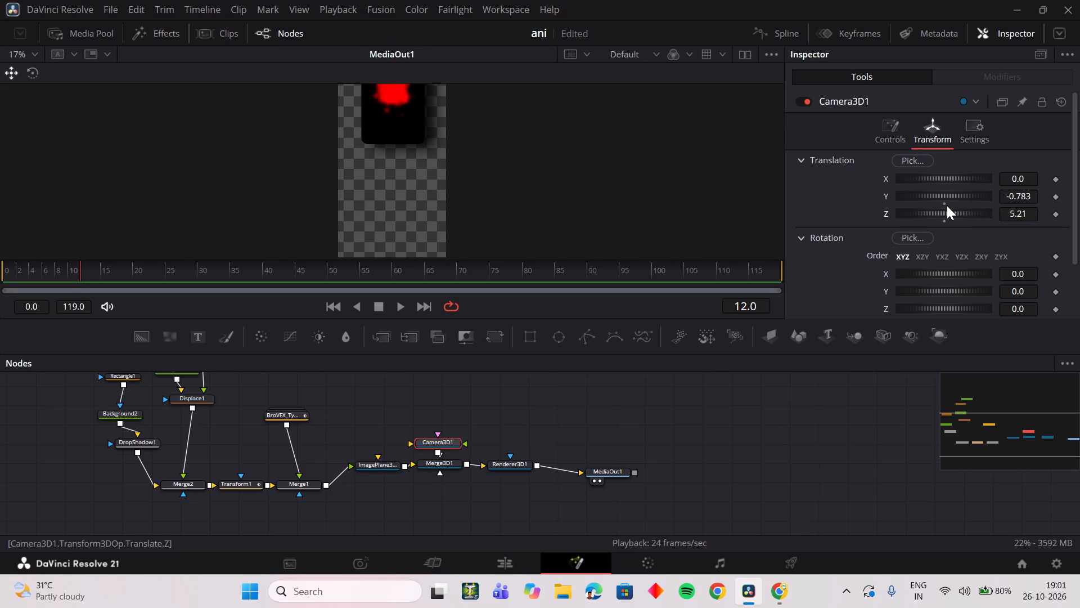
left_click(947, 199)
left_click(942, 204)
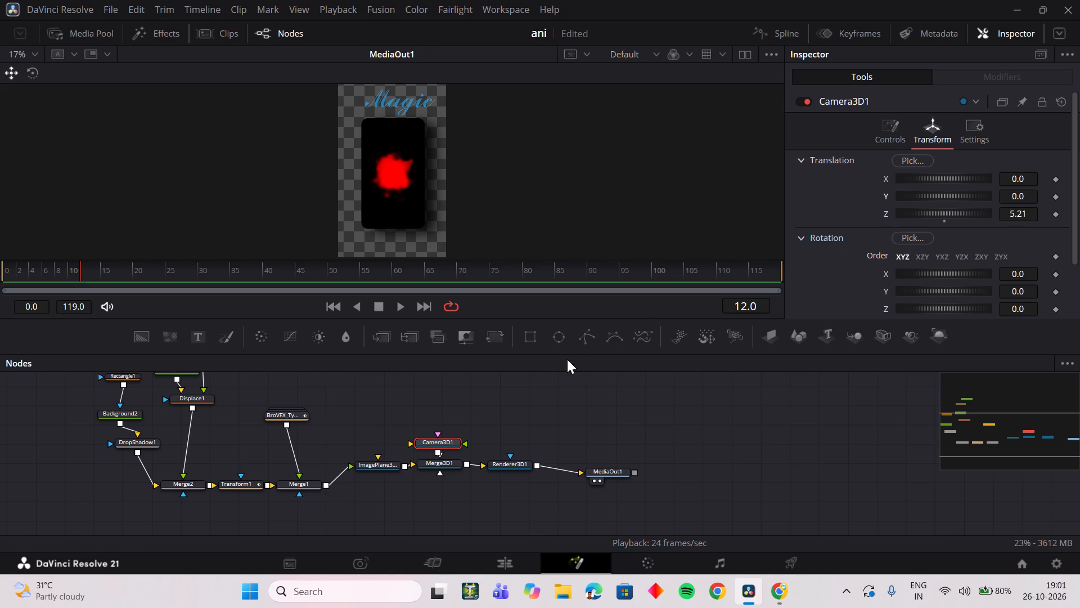
Move MediaOut1 and the group of image plane, camera, 3D merge and renderer nodes farther along the chain, away from Merge1.
left_click_drag(610, 470, 812, 458)
left_click(722, 442)
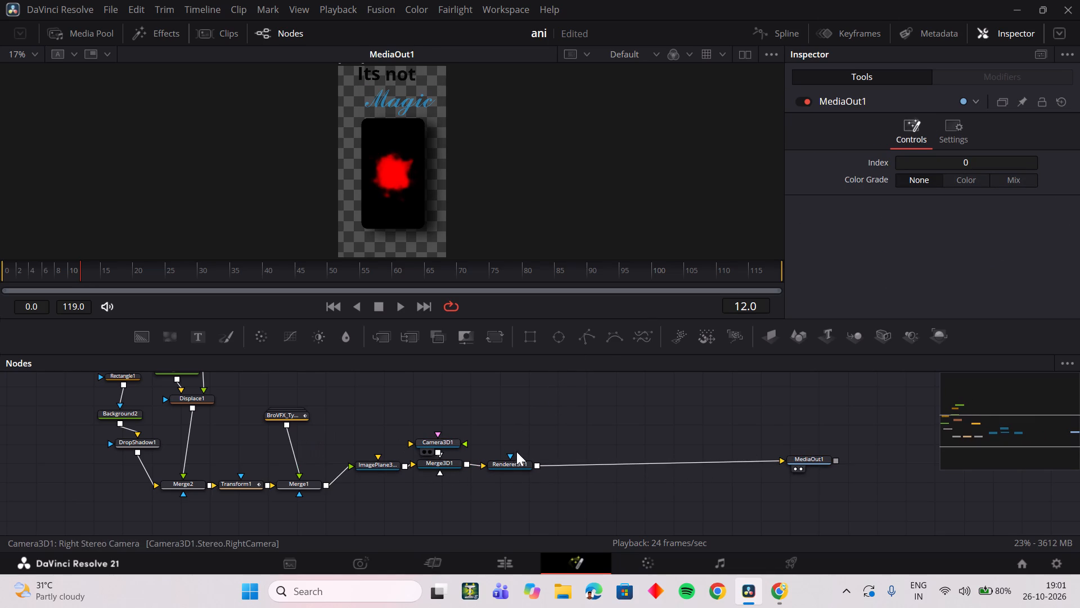
left_click_drag(363, 400, 503, 495)
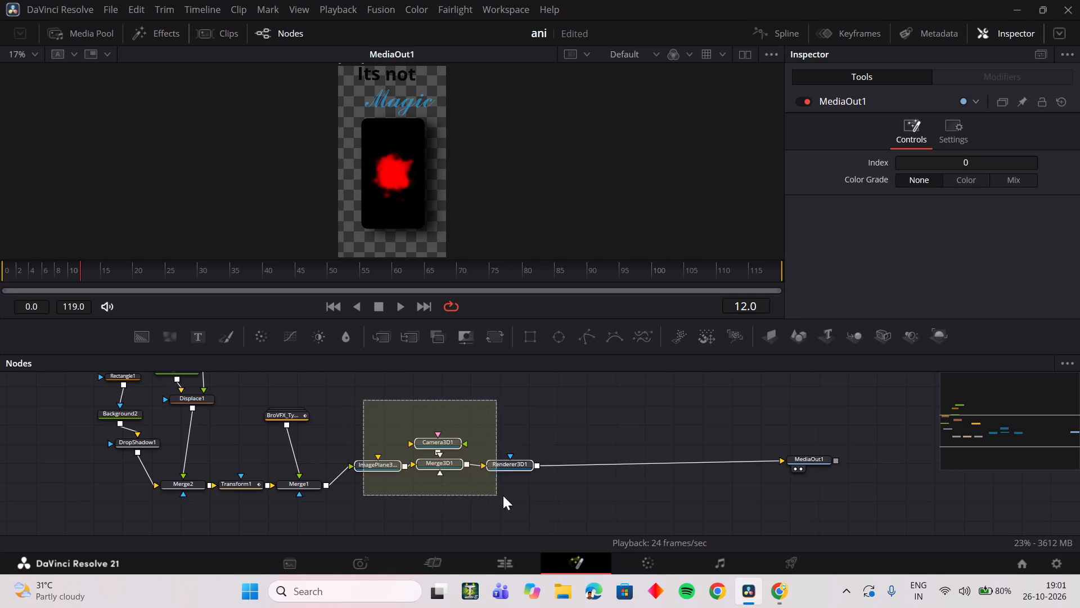
left_click_drag(503, 495, 502, 495)
left_click_drag(505, 464, 660, 473)
left_click(655, 422)
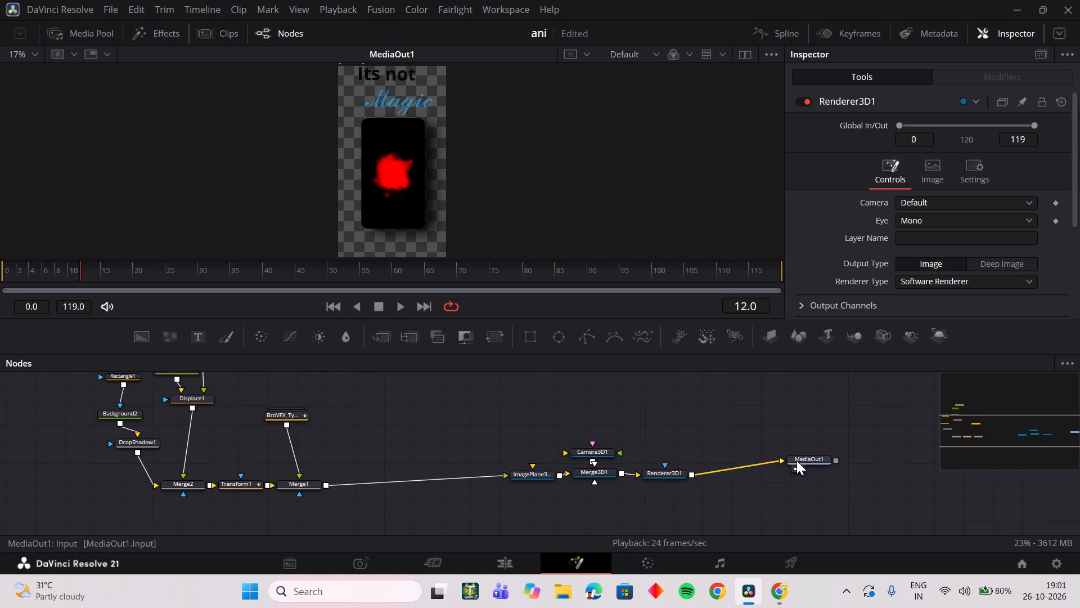
left_click(797, 461)
left_click_drag(800, 463, 807, 469)
left_click(717, 421)
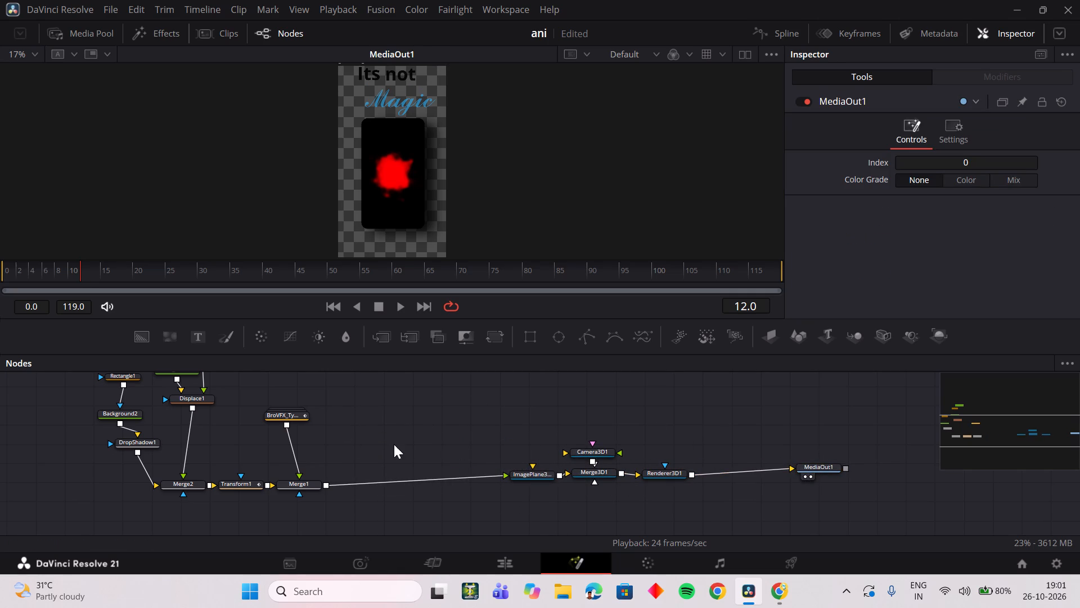
Move the text, shape and merge nodes up to Merge1 as a group, widening the gap before ImagePlane3D1.
scroll(272, 448, "up", 2)
left_click_drag(134, 381, 303, 561)
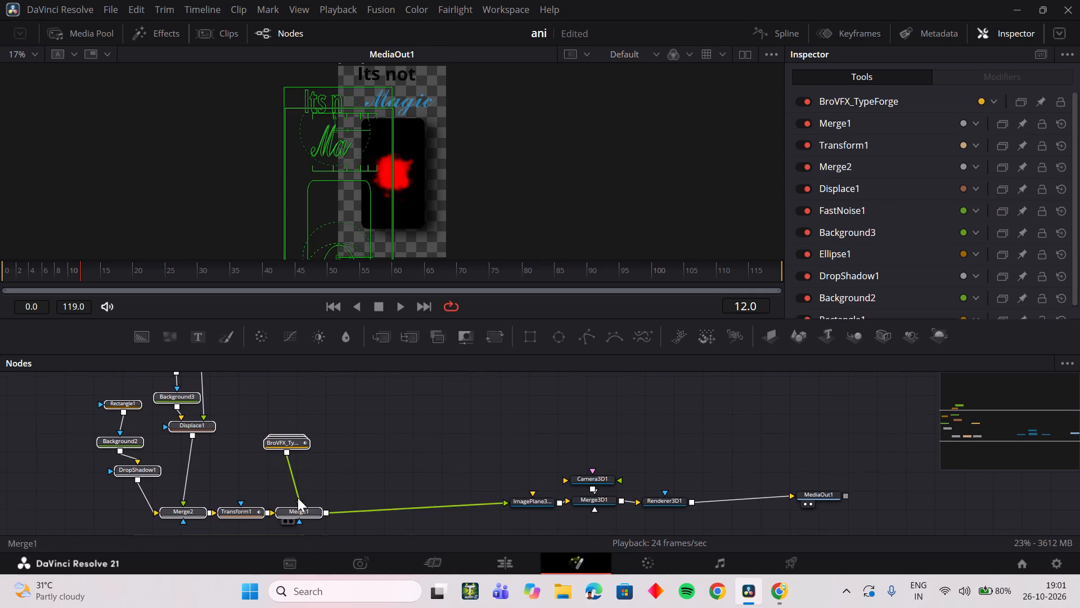
left_click_drag(301, 511, 157, 498)
left_click(238, 459)
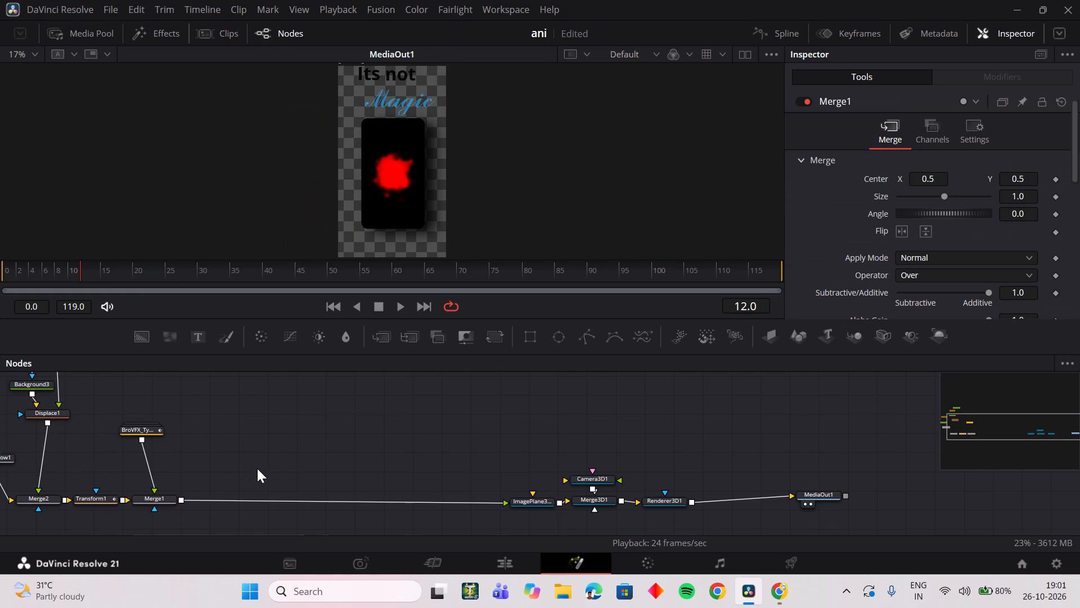
Set Camera3D1's Y translation to about -1.565 at frame 12, framing the empty area below the rectangle.
left_click(606, 479)
left_click_drag(967, 170, 971, 171)
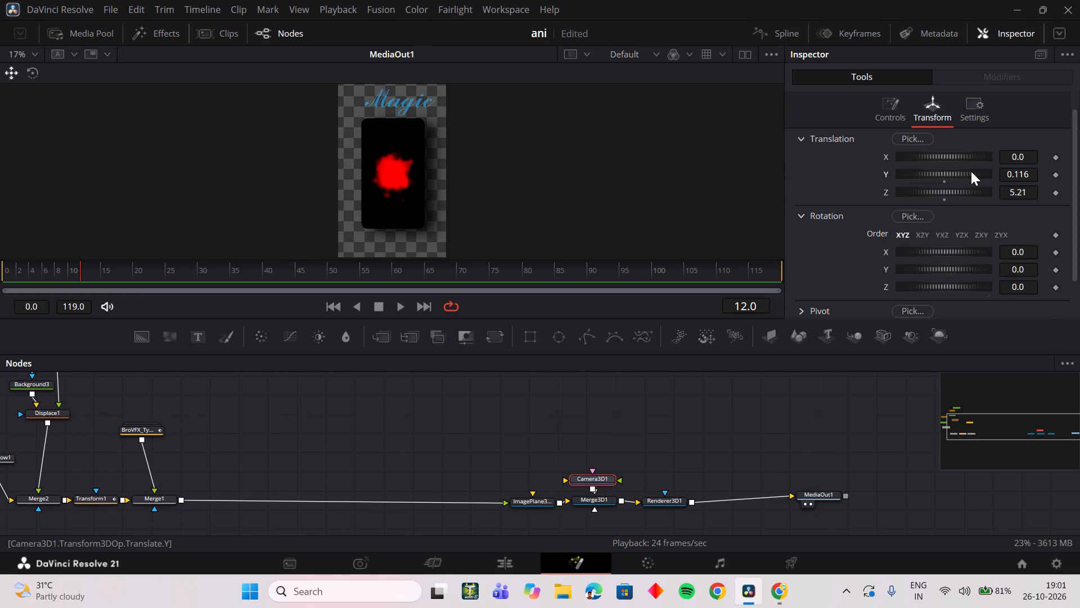
left_click_drag(971, 171, 929, 182)
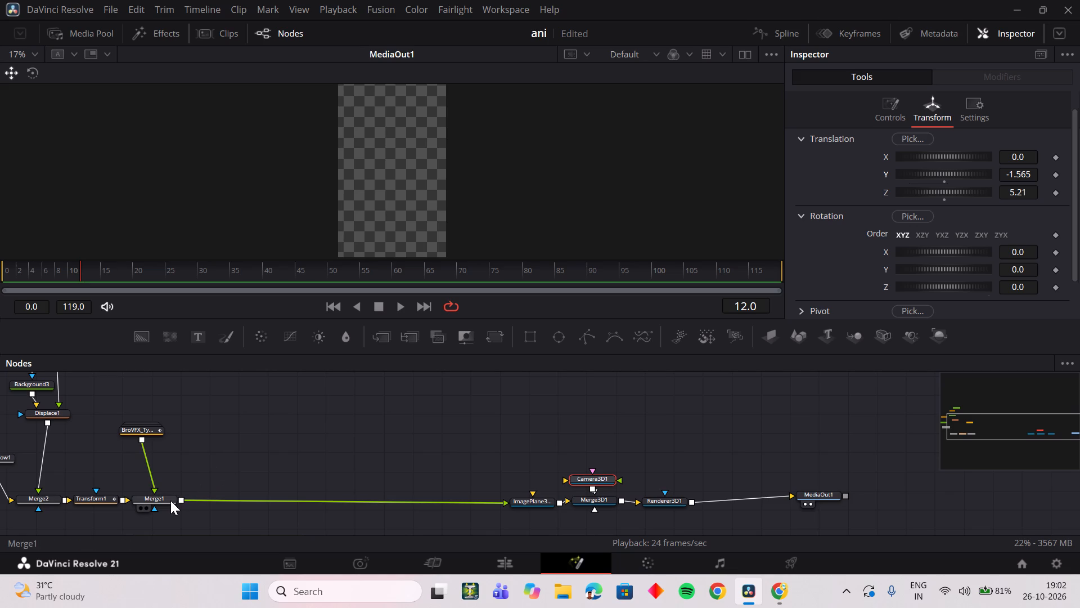
Insert a new Merge node between Merge1 and ImagePlane3D1, and space it away from Merge1.
left_click(170, 500)
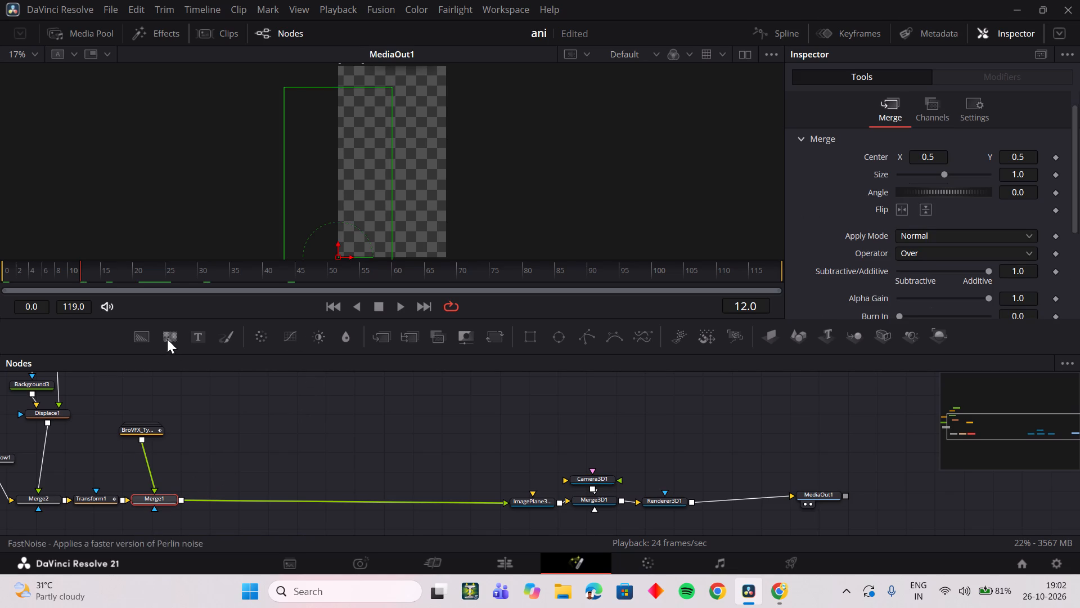
left_click(380, 339)
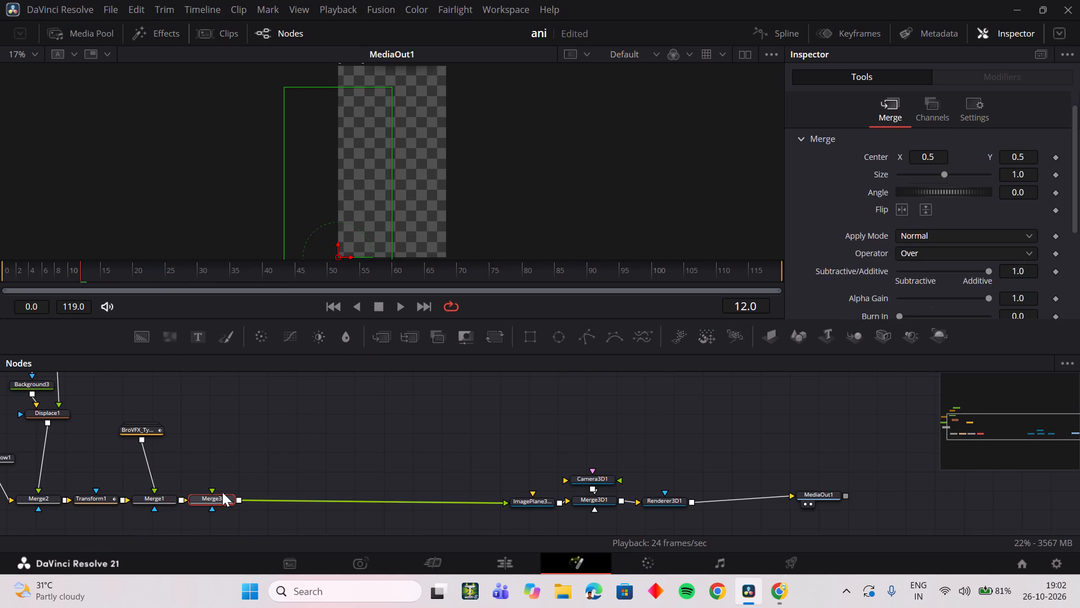
left_click_drag(214, 497, 272, 496)
left_click(331, 449)
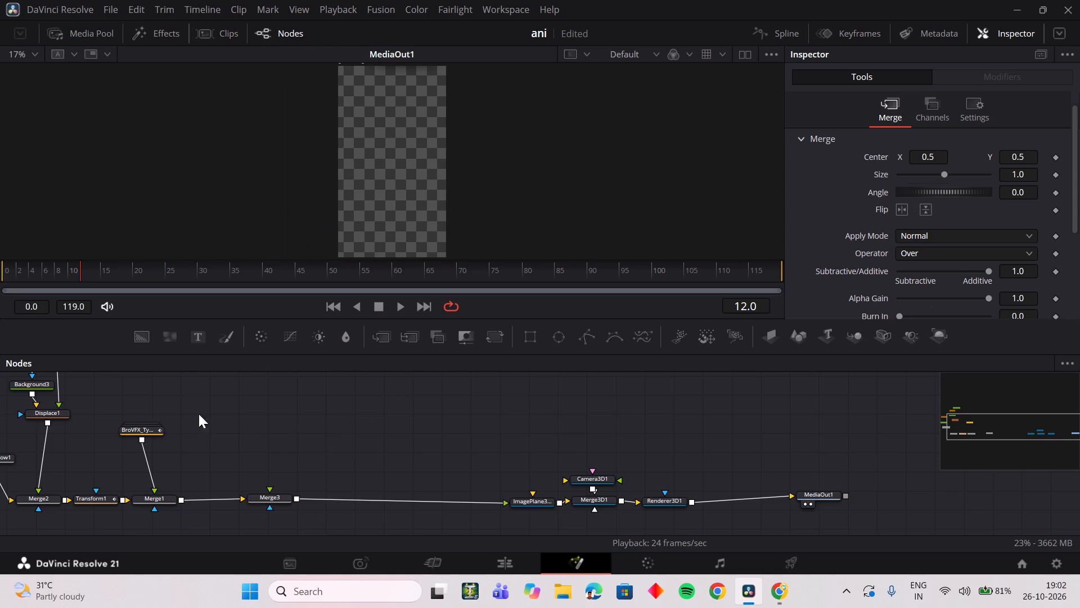
Duplicate the BroVFX TypeForge "Its not Magic" text node and connect the copy to the new Merge node's foreground.
left_click(154, 426)
key("ctrl+c")
left_click(316, 418)
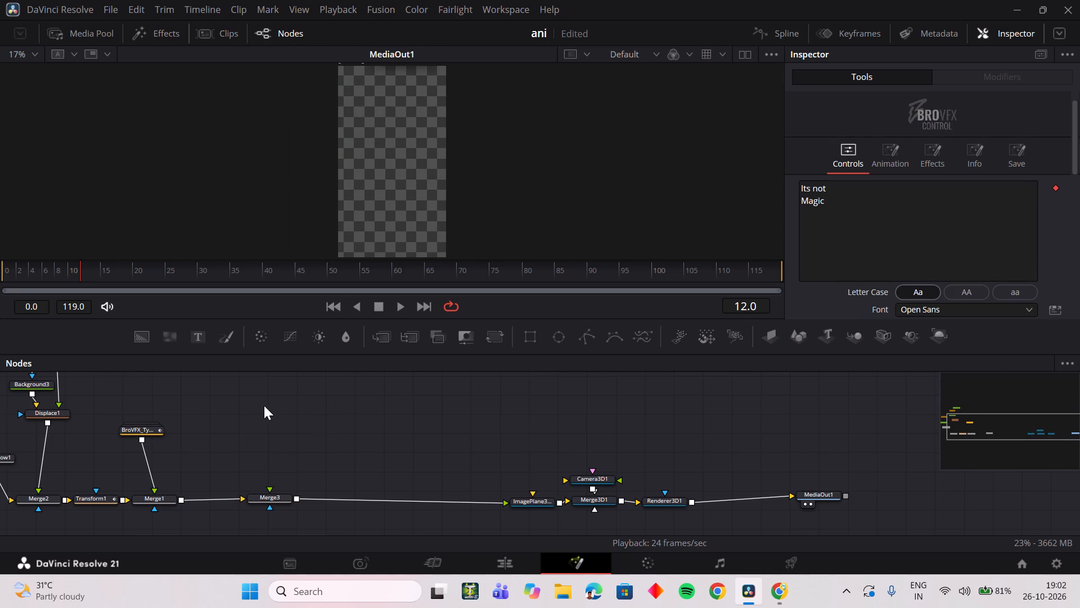
key("ctrl+v")
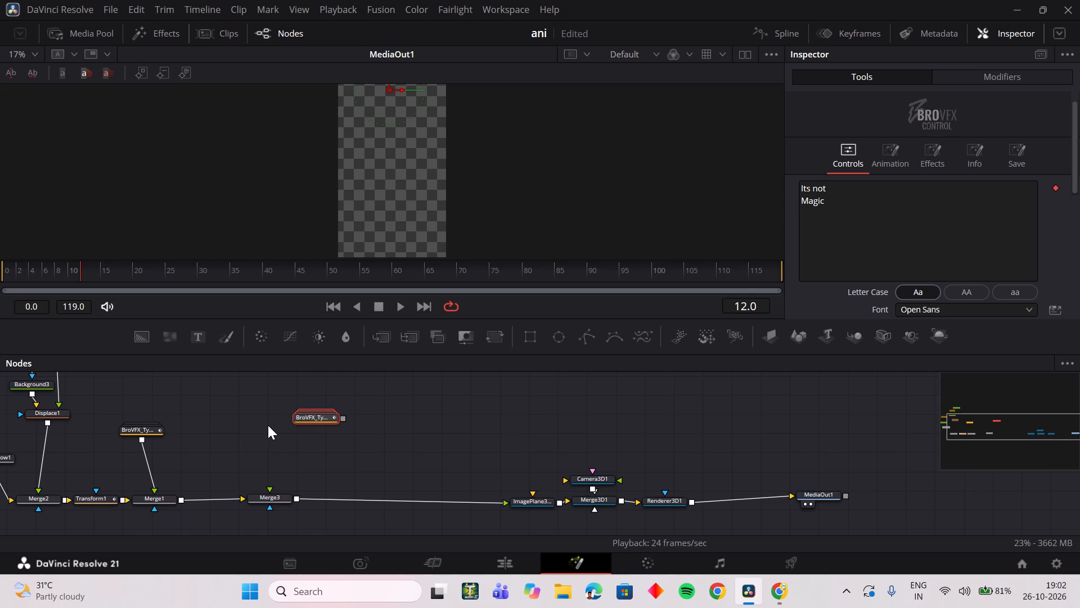
left_click_drag(318, 419, 236, 422)
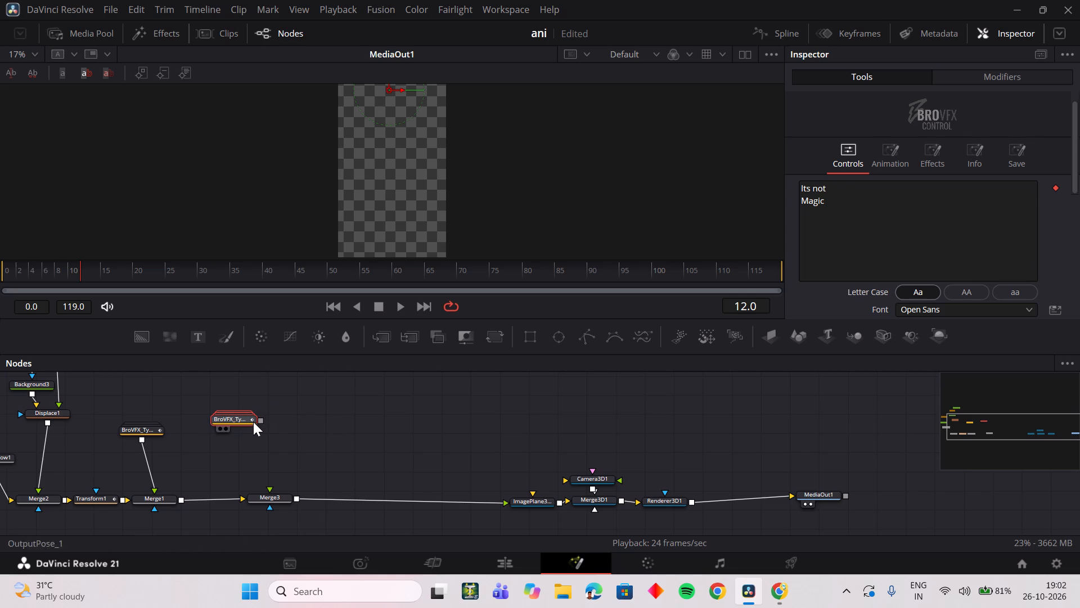
left_click_drag(262, 424, 274, 495)
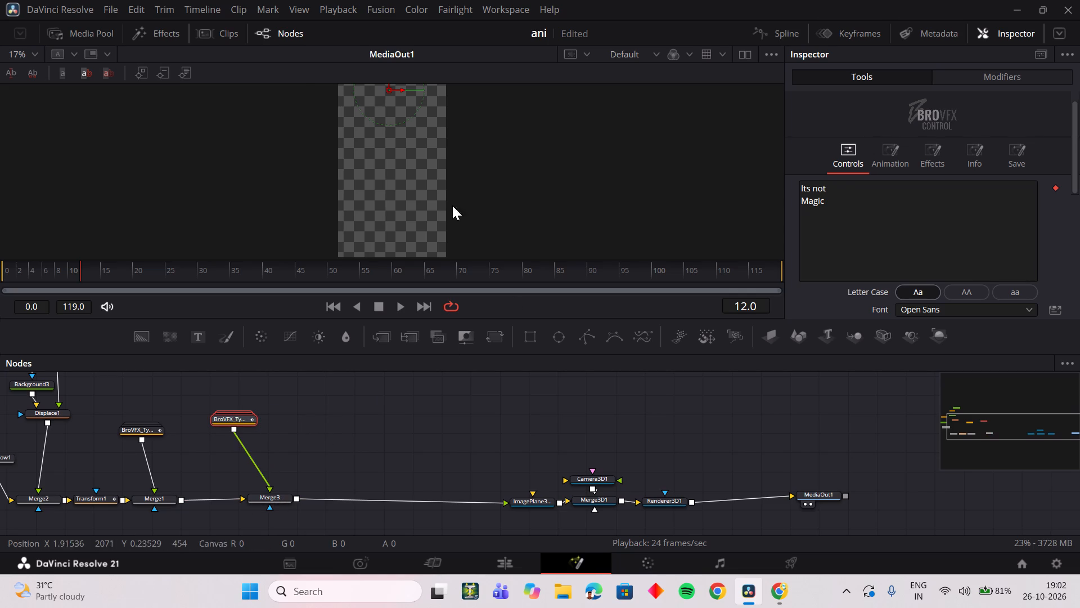
Advance the playhead to frame 27 and place the duplicated text node directly above Merge3.
left_click_drag(76, 276, 115, 281)
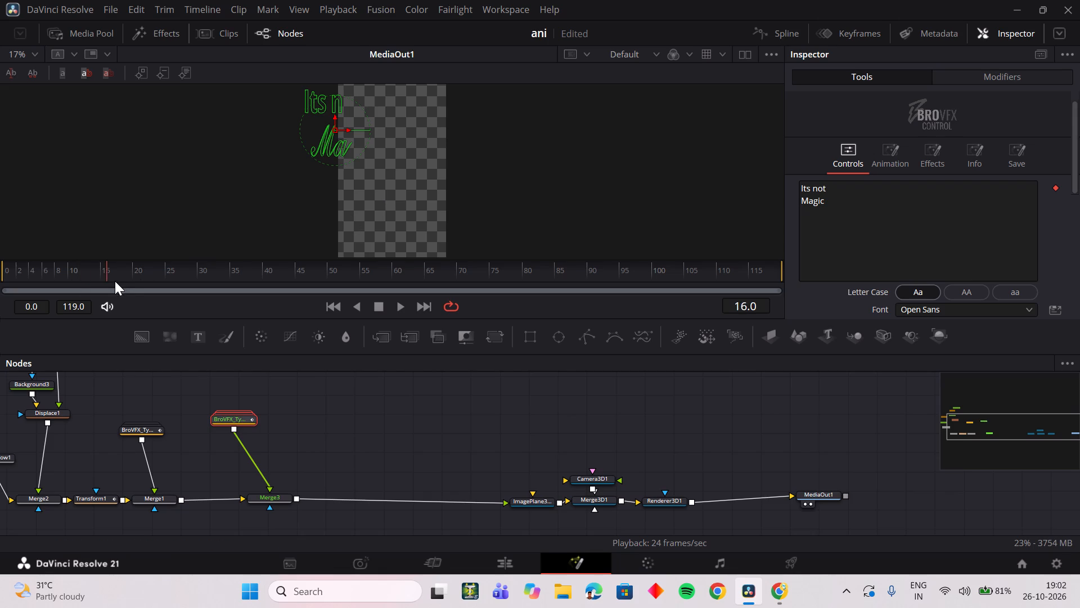
left_click_drag(115, 281, 144, 287)
left_click_drag(144, 287, 181, 289)
left_click_drag(247, 426, 276, 431)
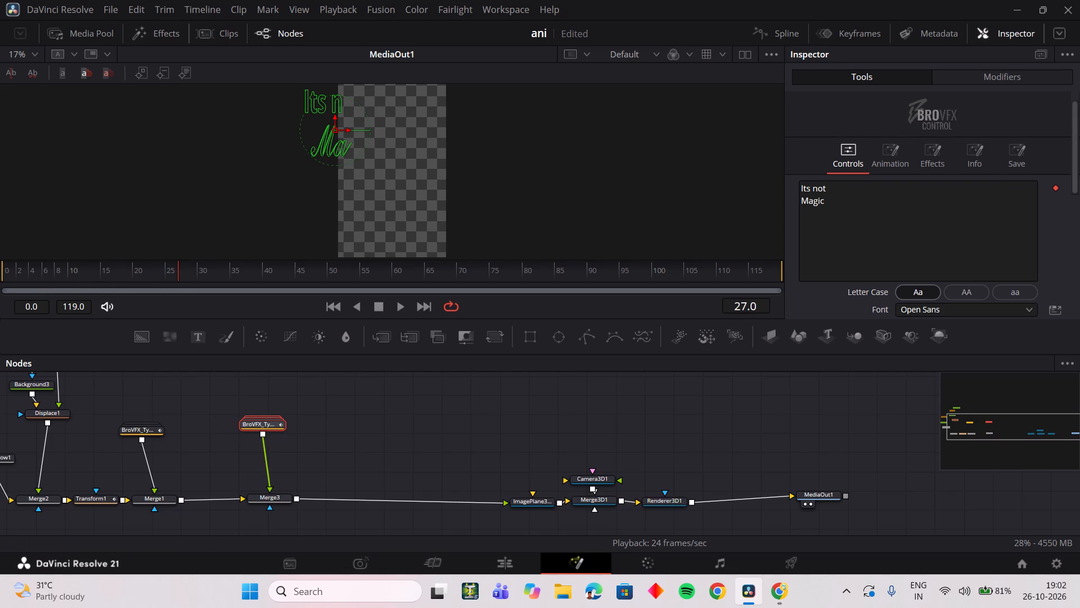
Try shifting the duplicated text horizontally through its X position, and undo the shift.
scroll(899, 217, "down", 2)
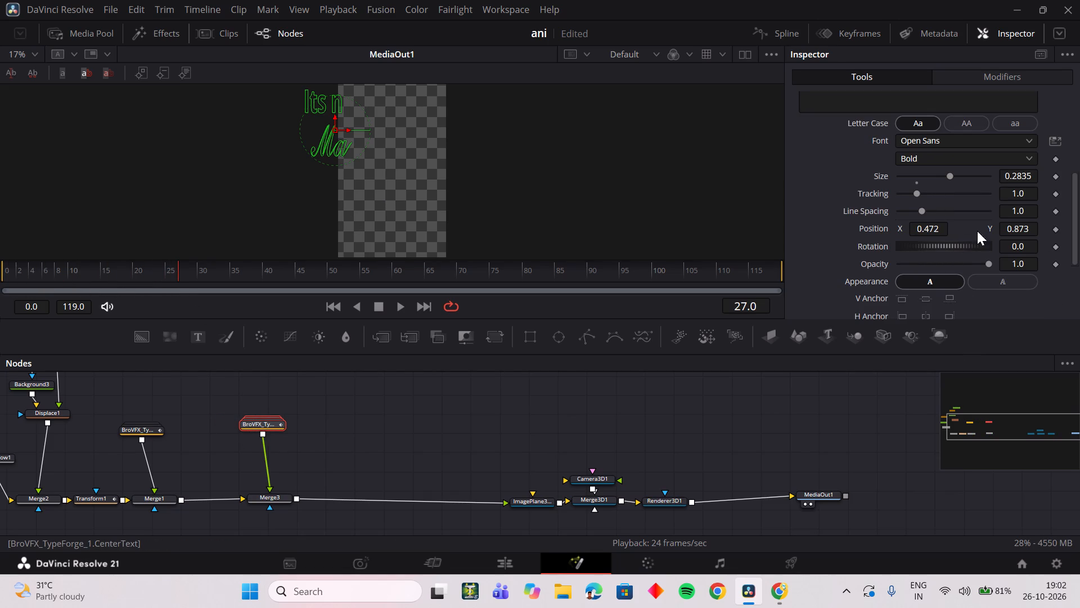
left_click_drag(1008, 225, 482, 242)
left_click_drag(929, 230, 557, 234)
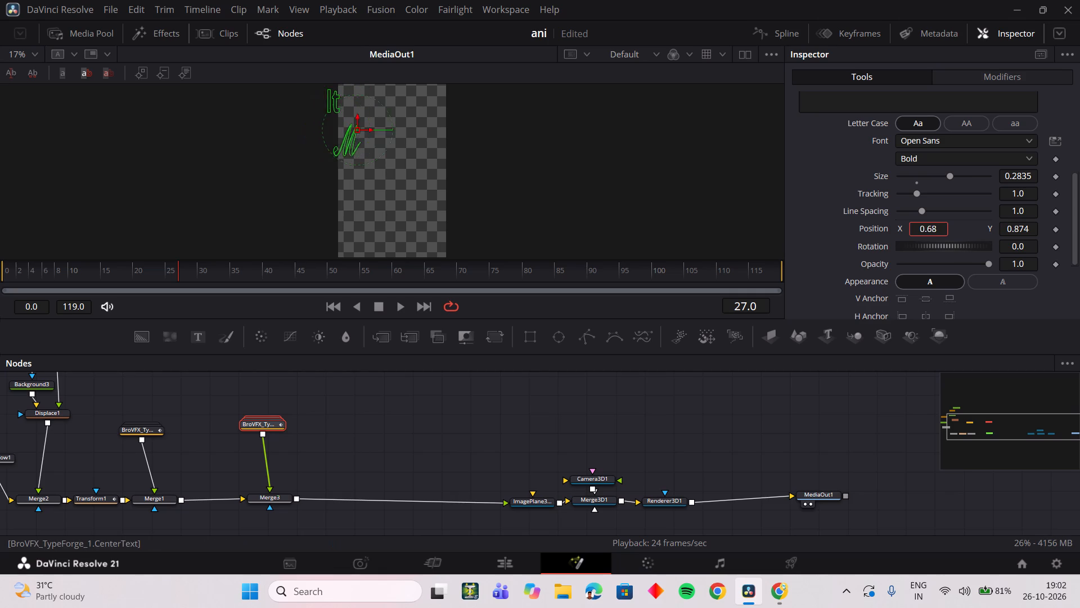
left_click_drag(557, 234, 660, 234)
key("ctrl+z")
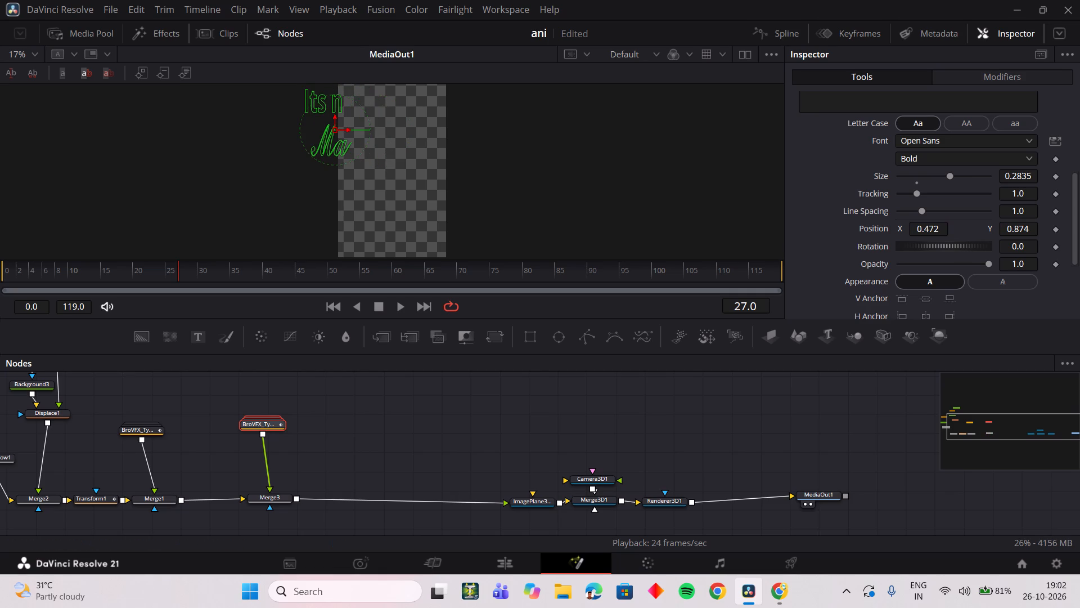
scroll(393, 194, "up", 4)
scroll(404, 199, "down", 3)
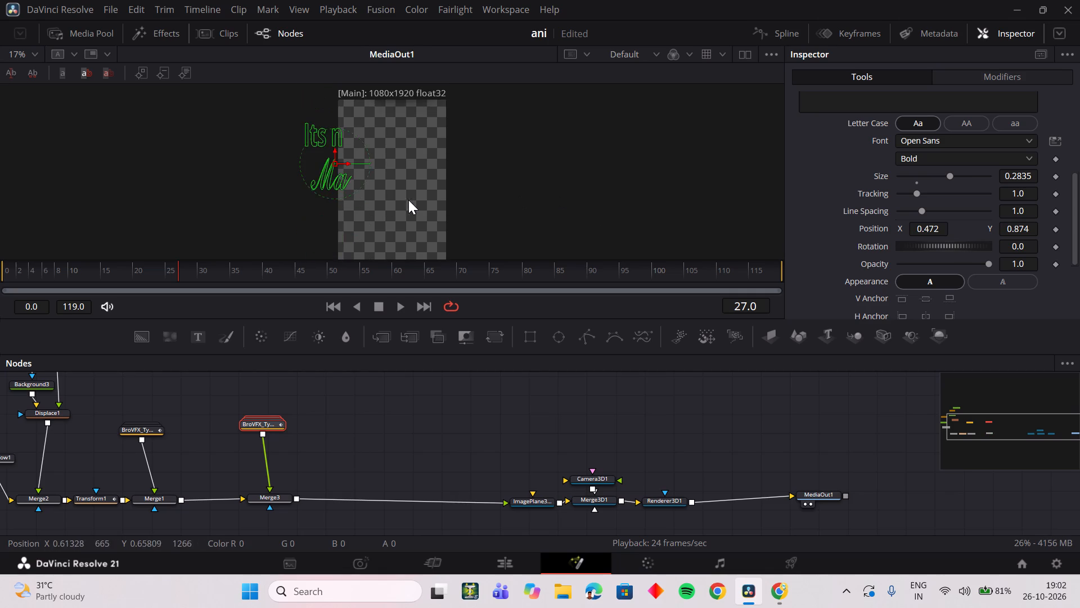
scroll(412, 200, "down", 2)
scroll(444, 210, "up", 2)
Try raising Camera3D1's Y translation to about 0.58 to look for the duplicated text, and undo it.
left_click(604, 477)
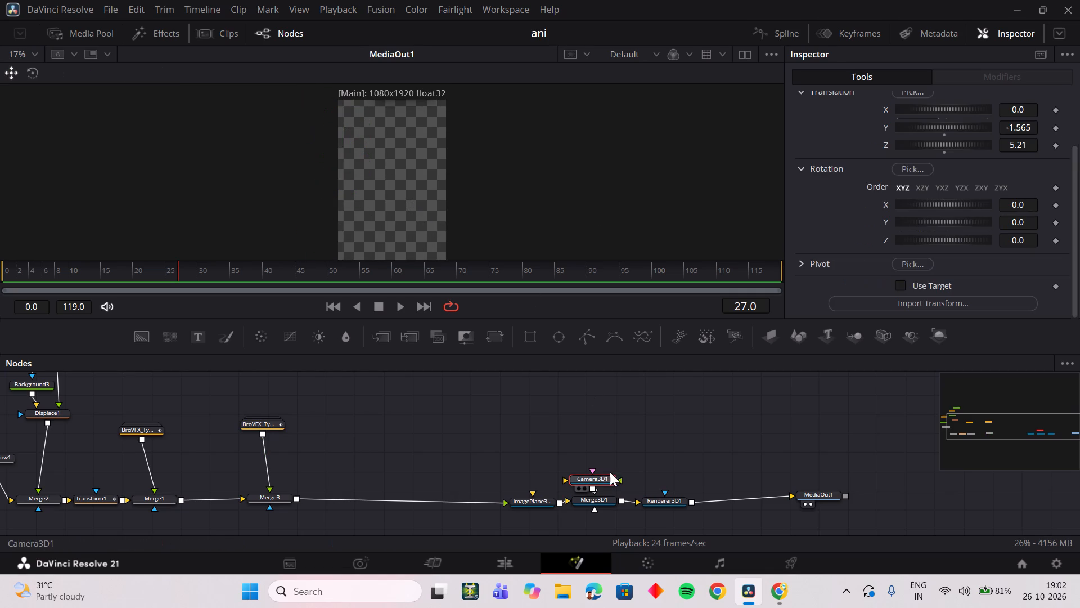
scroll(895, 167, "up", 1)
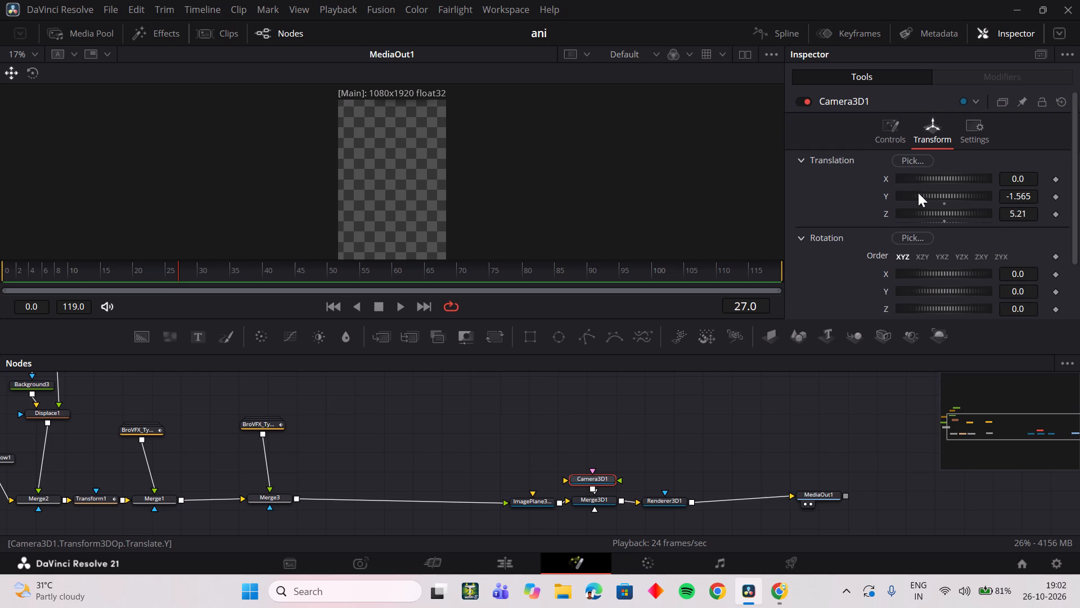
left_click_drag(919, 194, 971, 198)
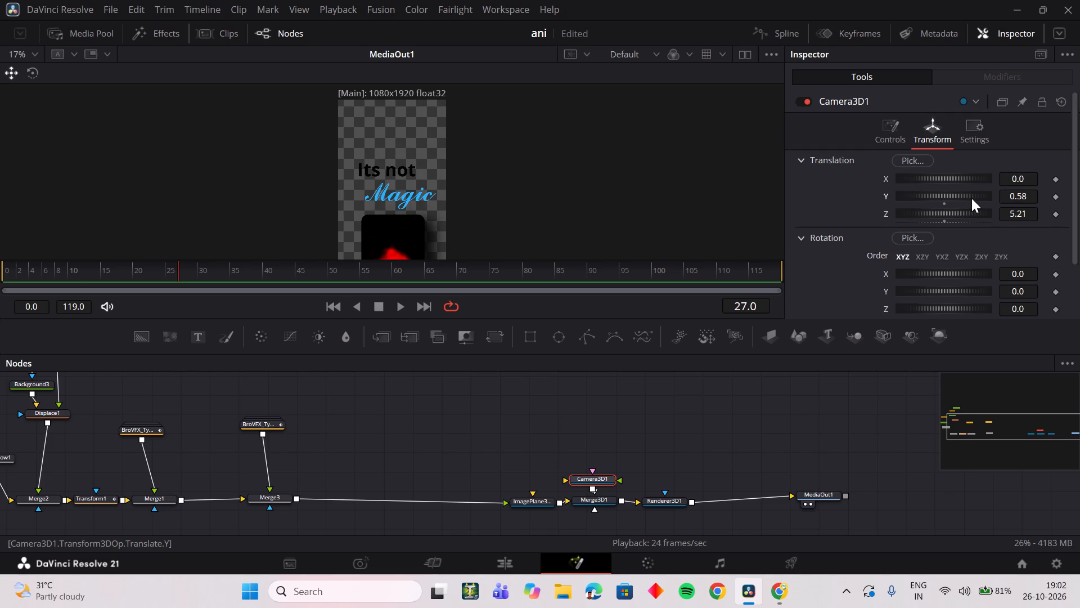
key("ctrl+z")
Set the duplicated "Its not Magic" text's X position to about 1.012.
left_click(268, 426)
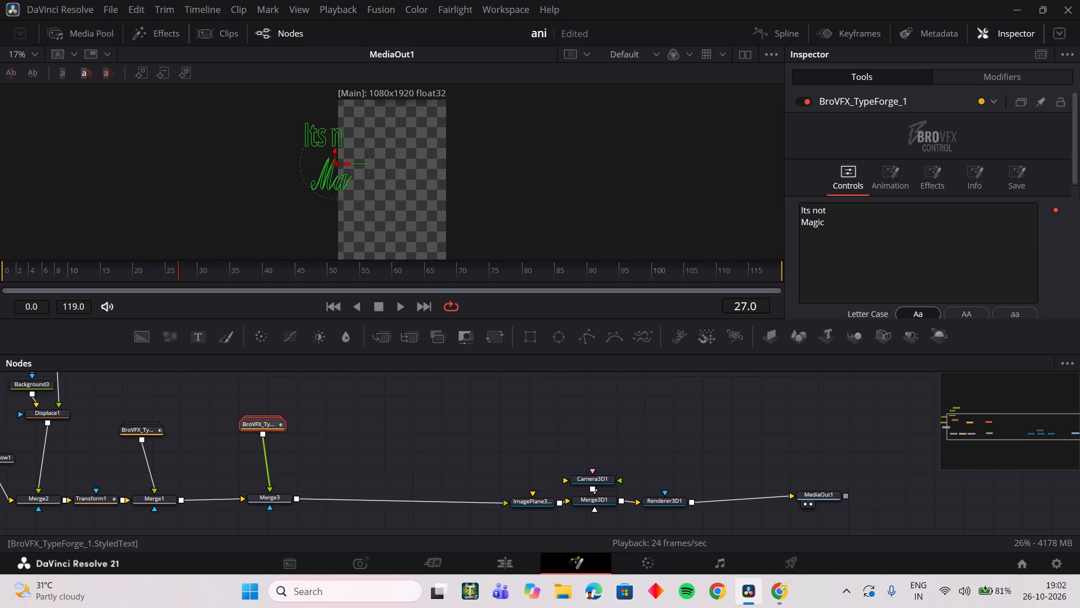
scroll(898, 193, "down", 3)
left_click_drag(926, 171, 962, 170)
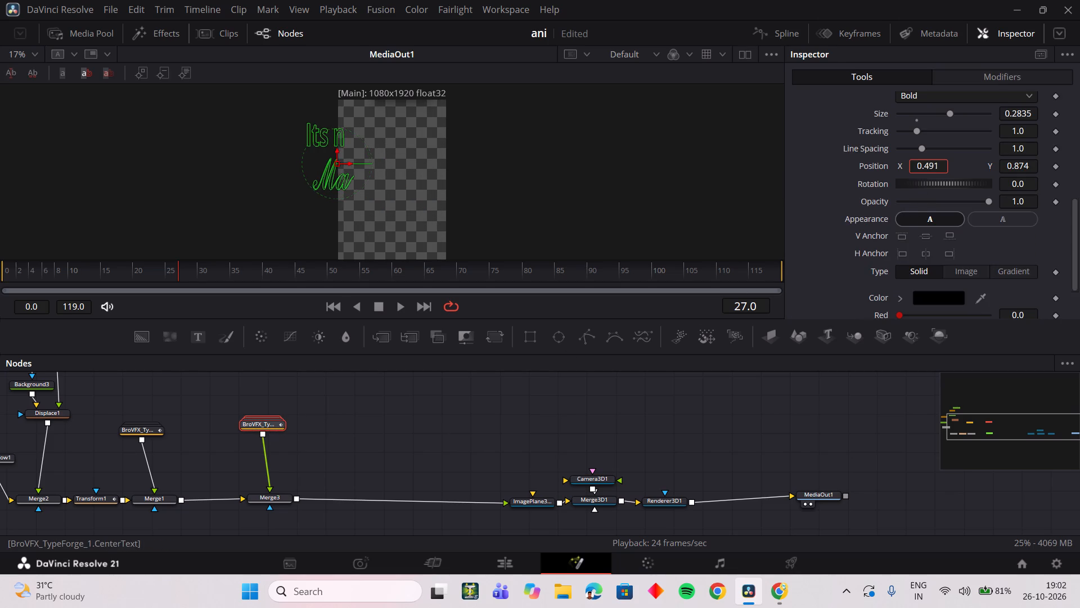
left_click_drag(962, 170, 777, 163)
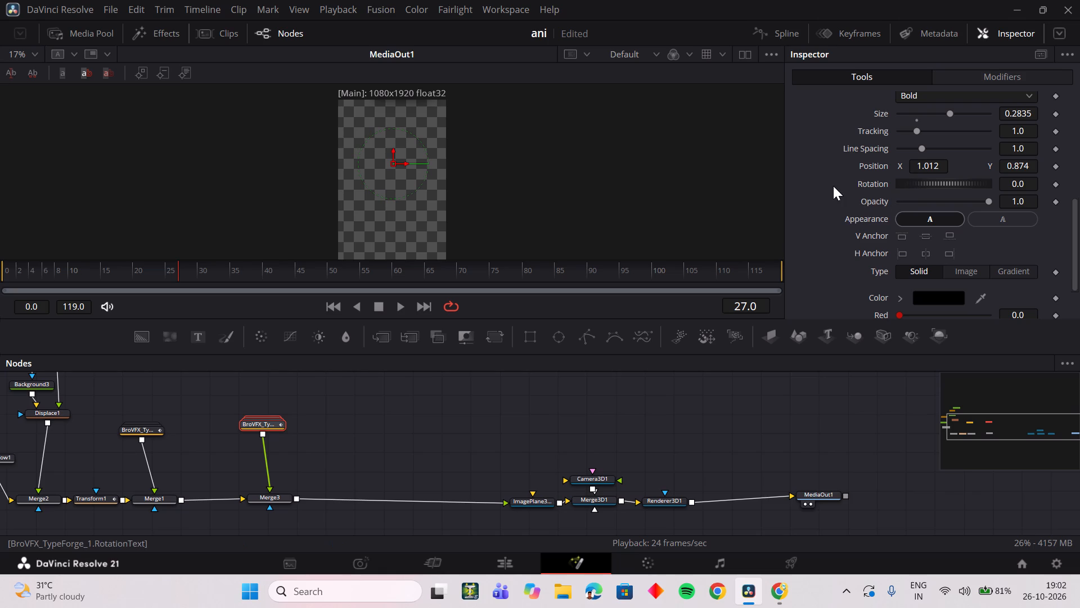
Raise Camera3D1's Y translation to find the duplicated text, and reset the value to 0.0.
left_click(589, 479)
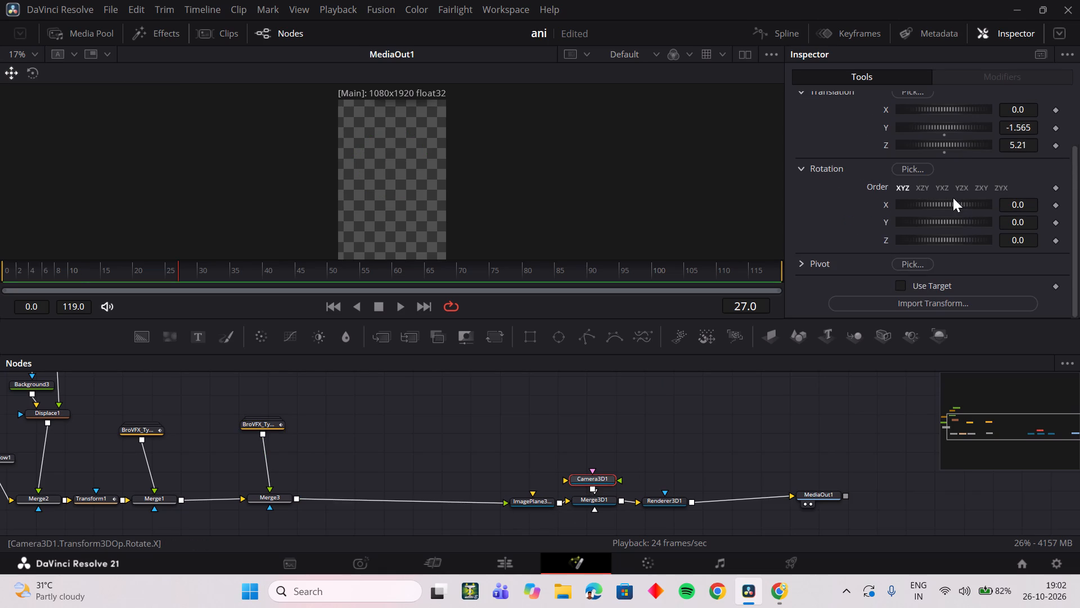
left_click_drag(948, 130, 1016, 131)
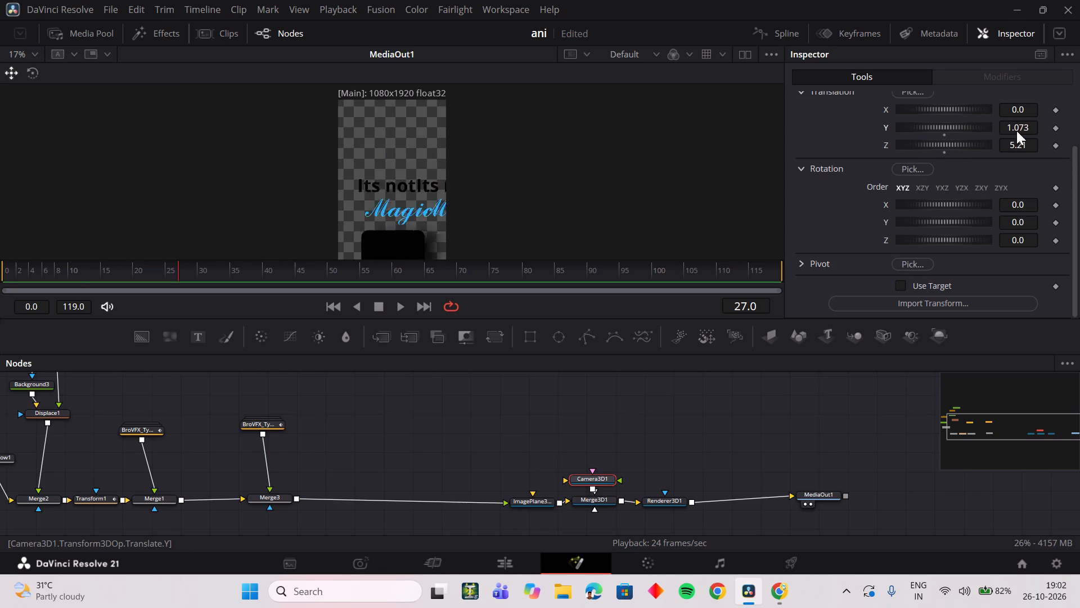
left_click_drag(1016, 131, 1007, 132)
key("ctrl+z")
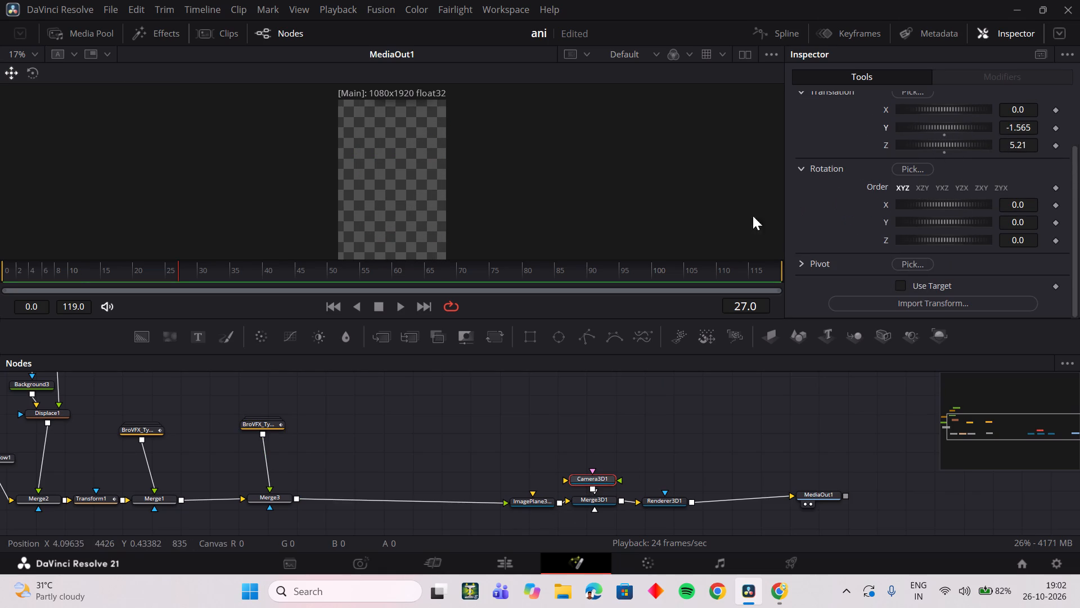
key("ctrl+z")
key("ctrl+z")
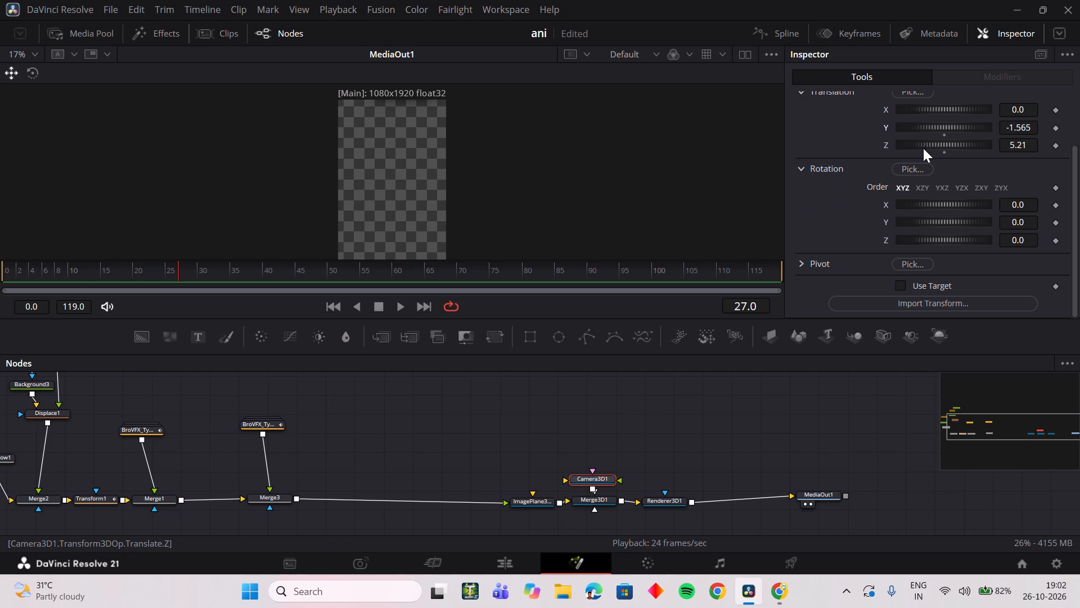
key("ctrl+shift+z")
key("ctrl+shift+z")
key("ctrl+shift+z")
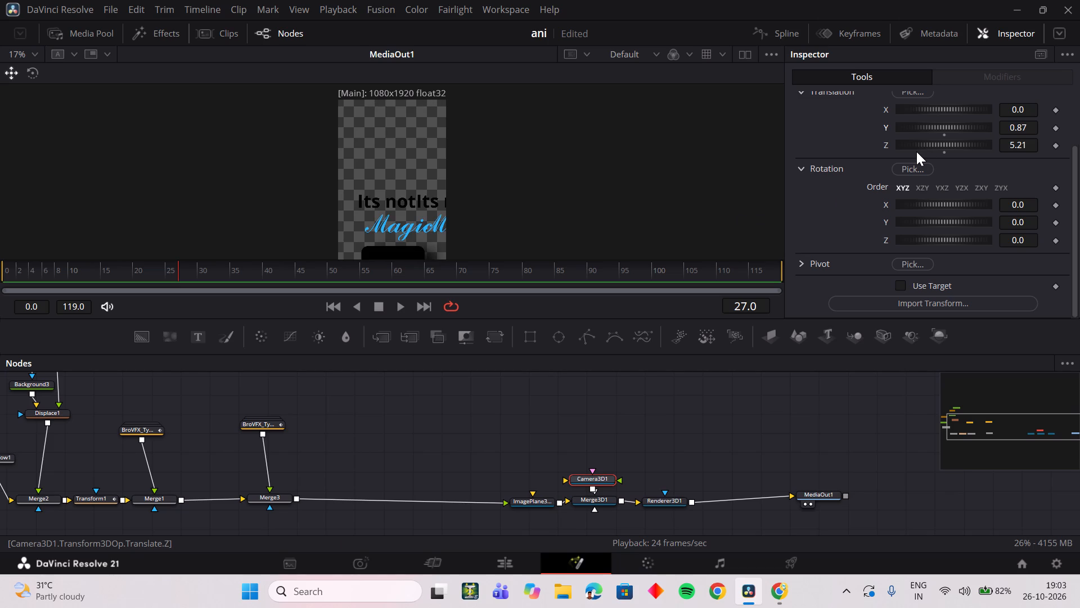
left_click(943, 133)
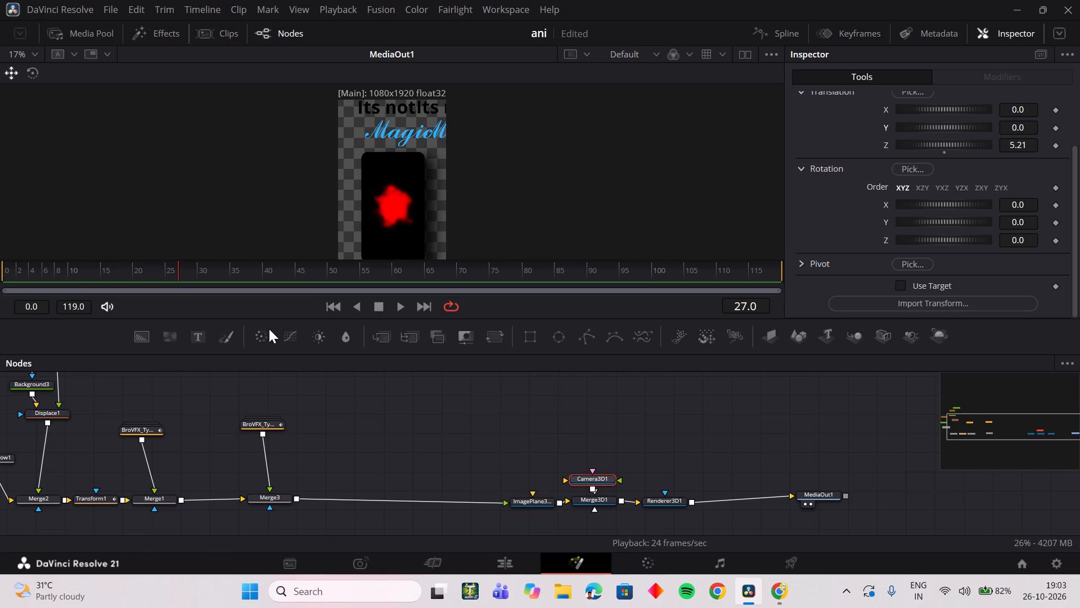
Set the duplicated text's position to about X 0.444 and Y -0.46, lining it up horizontally with the original and moving it below the rectangle.
left_click(156, 435)
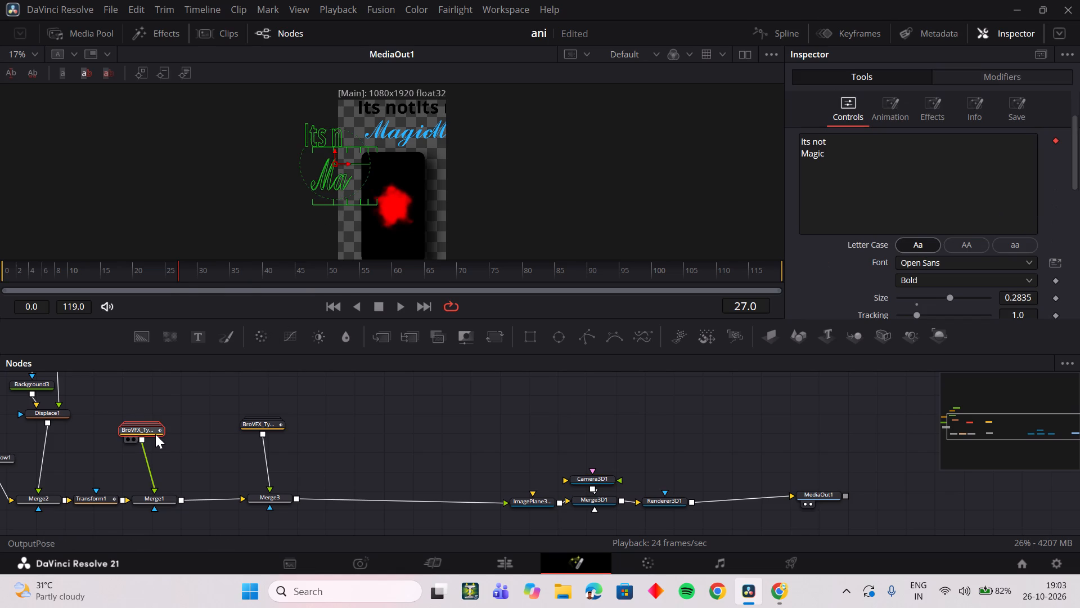
left_click(390, 390)
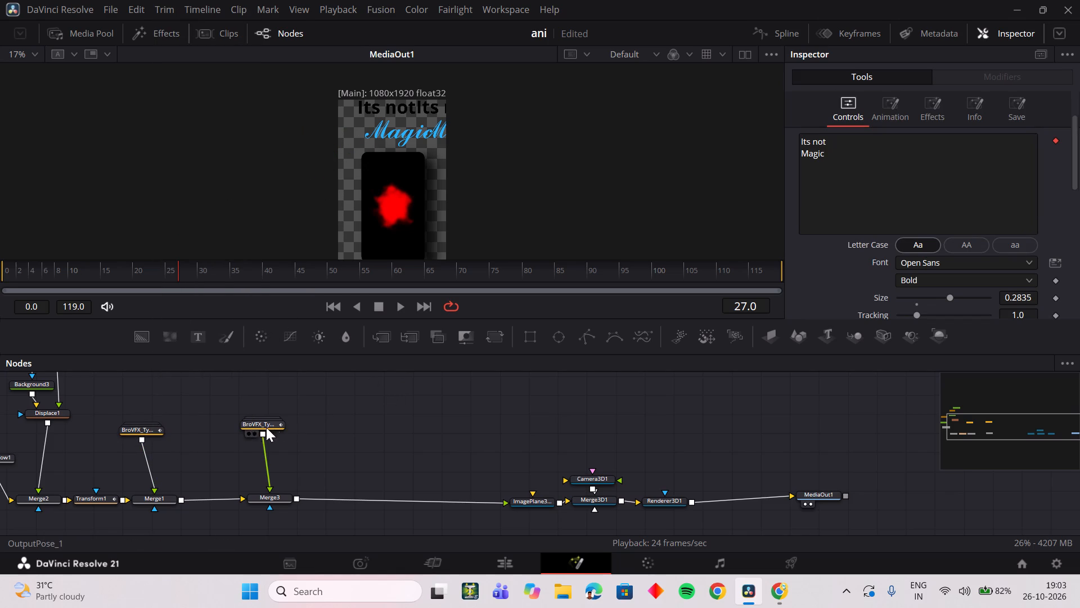
left_click(264, 426)
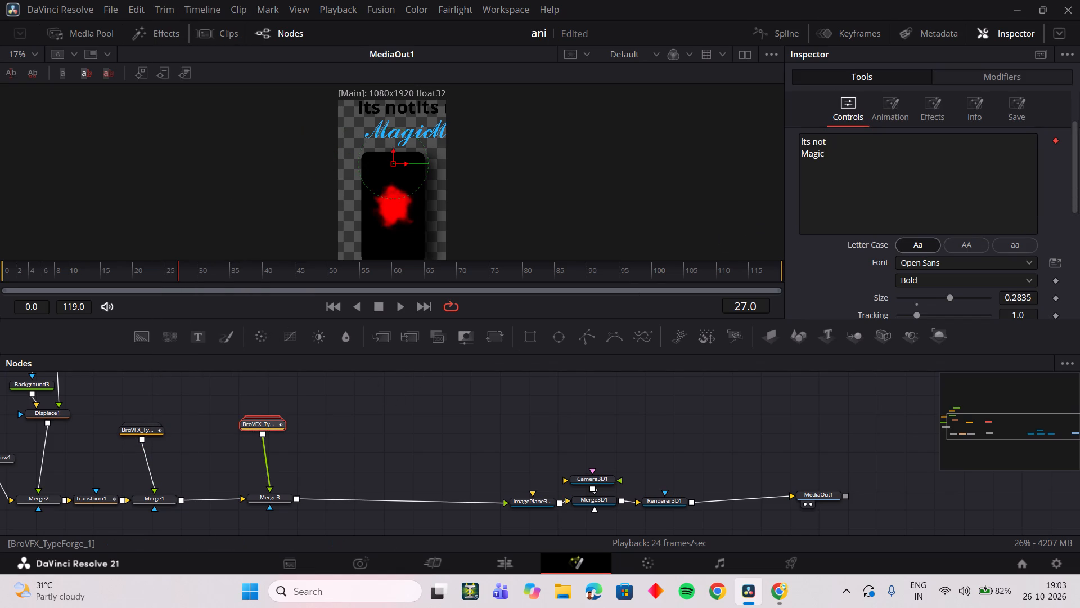
scroll(948, 215, "down", 3)
scroll(948, 214, "up", 2)
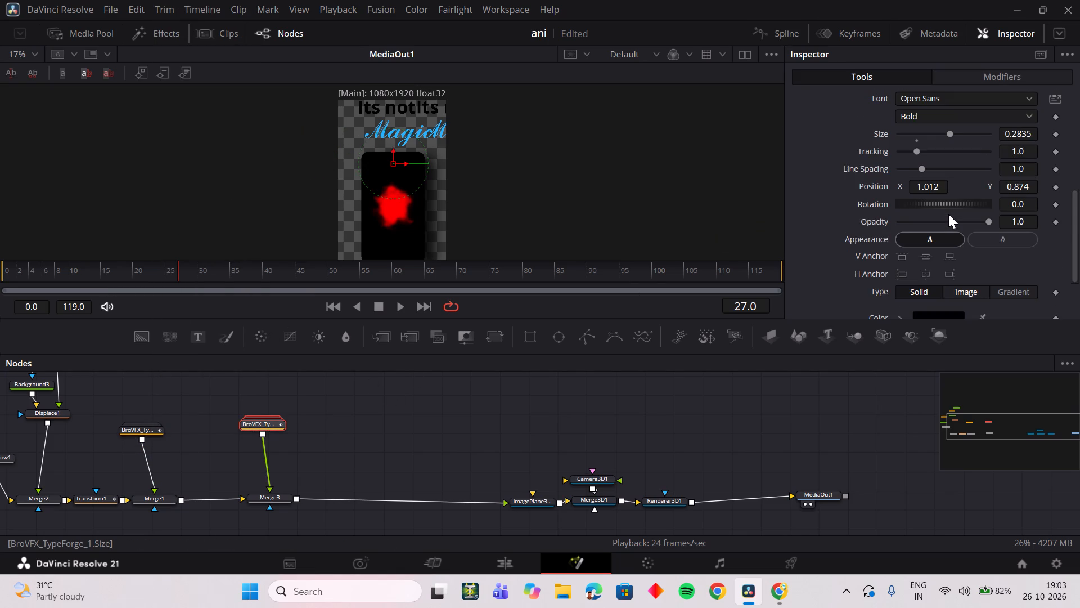
scroll(948, 214, "down", 5)
scroll(948, 214, "up", 3)
scroll(898, 171, "down", 2)
left_click_drag(937, 188, 611, 239)
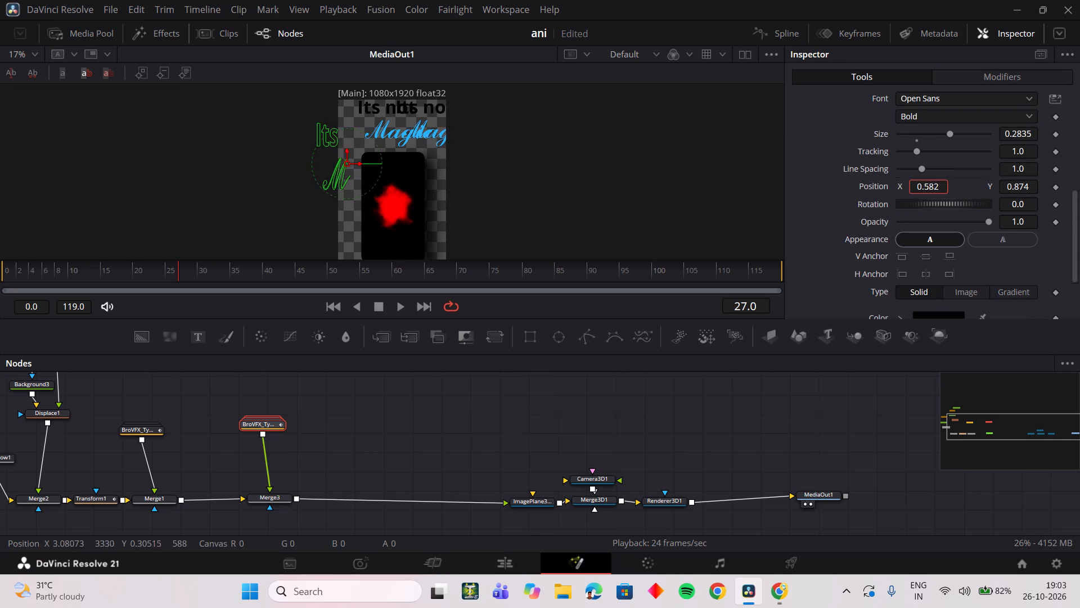
left_click_drag(611, 239, 538, 253)
left_click_drag(1011, 188, 508, 202)
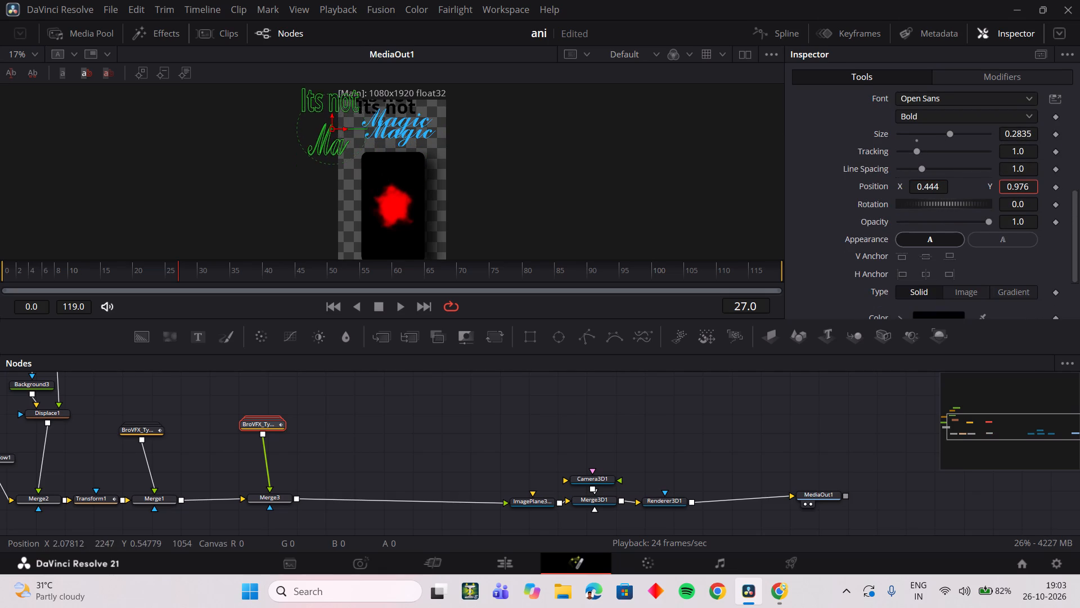
left_click_drag(508, 202, 120, 294)
scroll(996, 136, "down", 1)
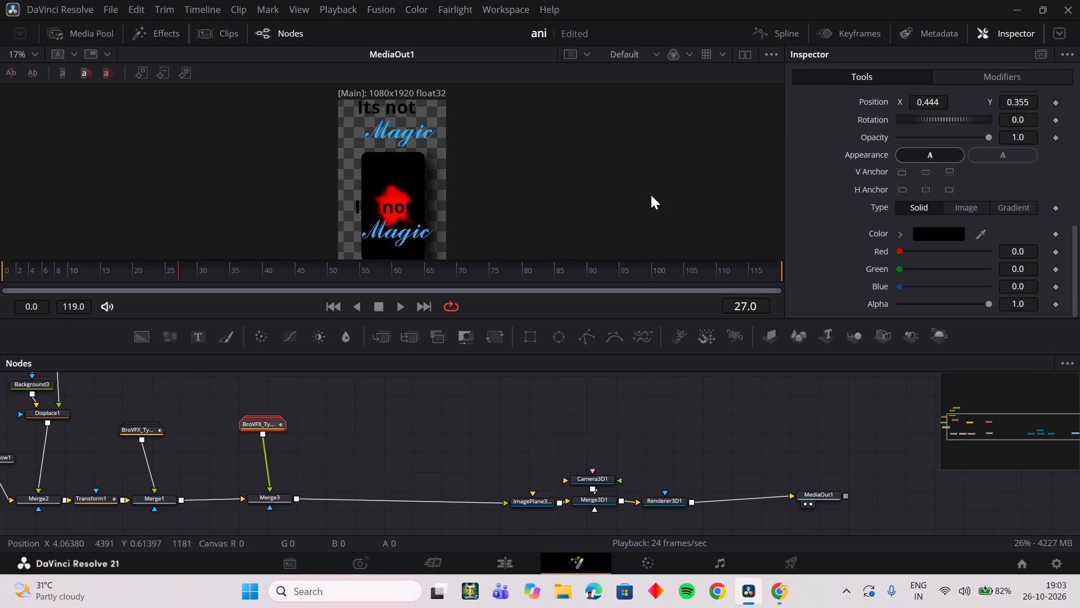
scroll(442, 209, "down", 2)
scroll(925, 168, "up", 1)
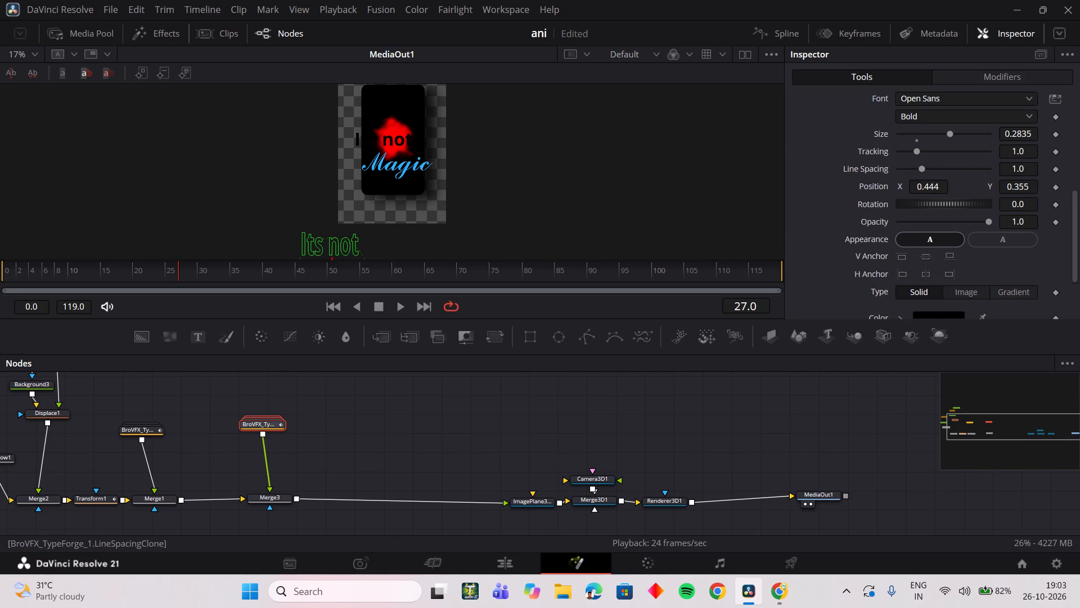
left_click_drag(1012, 185, 408, 284)
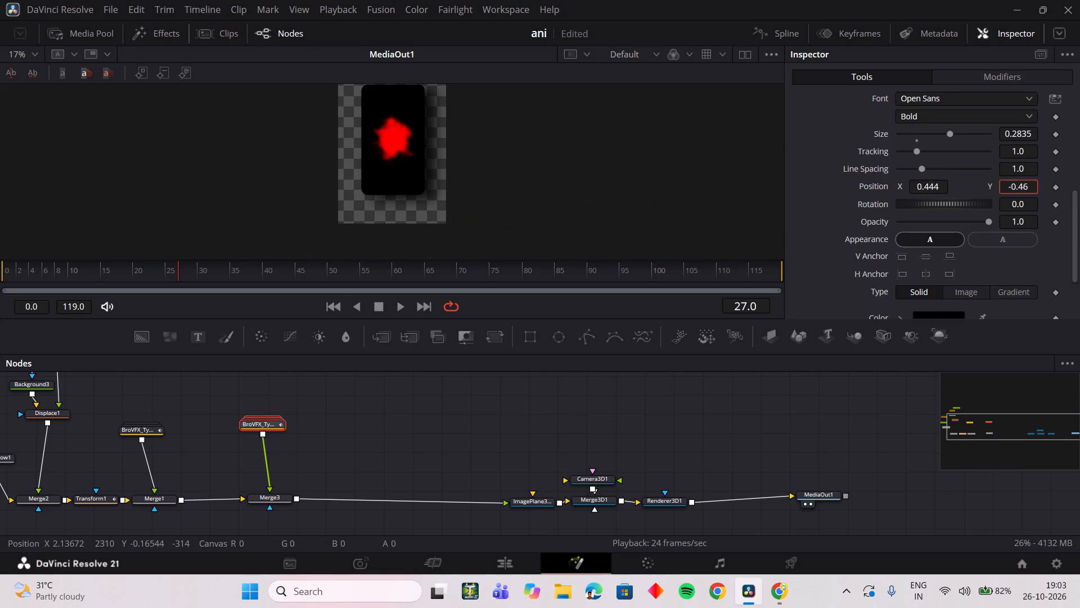
left_click_drag(408, 284, 369, 292)
Lower Camera3D1's Y translation to about -0.872, framing the area just below the black rectangle.
left_click(573, 479)
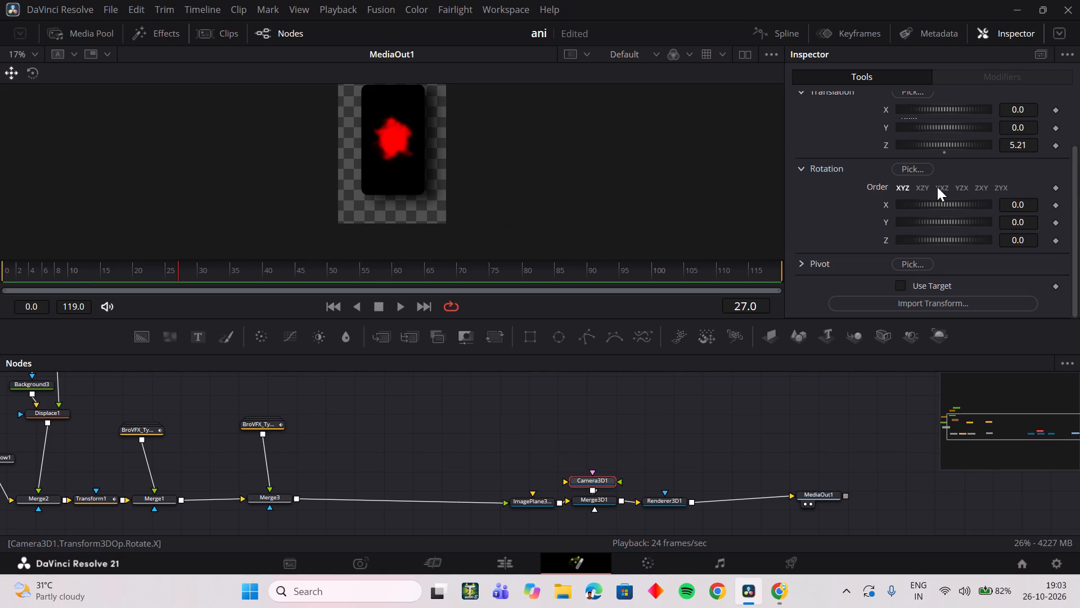
left_click_drag(1014, 127, 247, 176)
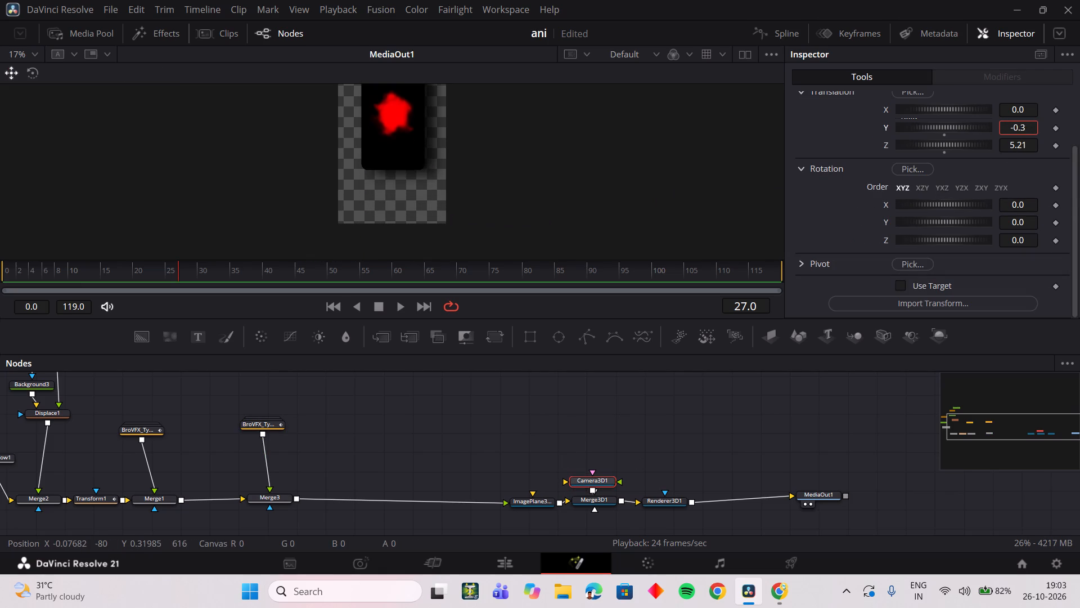
left_click_drag(247, 176, 651, 212)
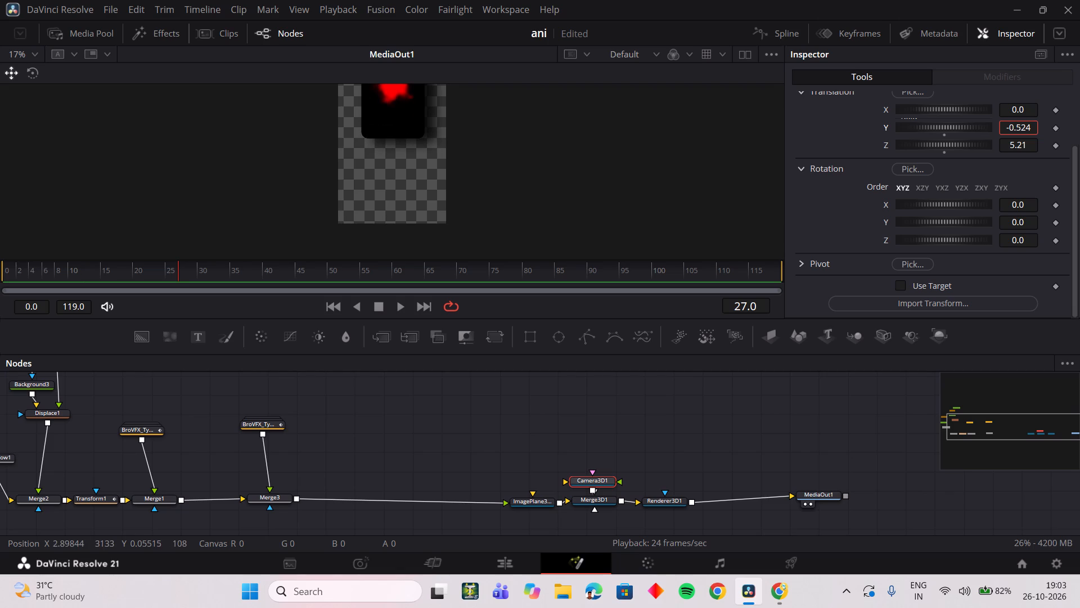
left_click_drag(651, 212, 195, 318)
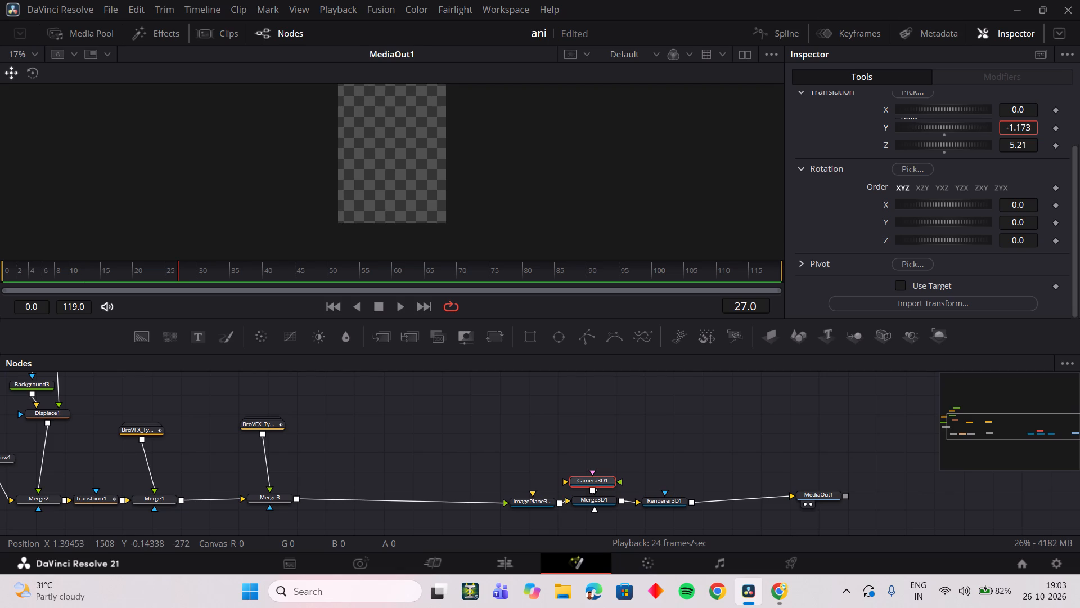
left_click_drag(195, 318, 407, 298)
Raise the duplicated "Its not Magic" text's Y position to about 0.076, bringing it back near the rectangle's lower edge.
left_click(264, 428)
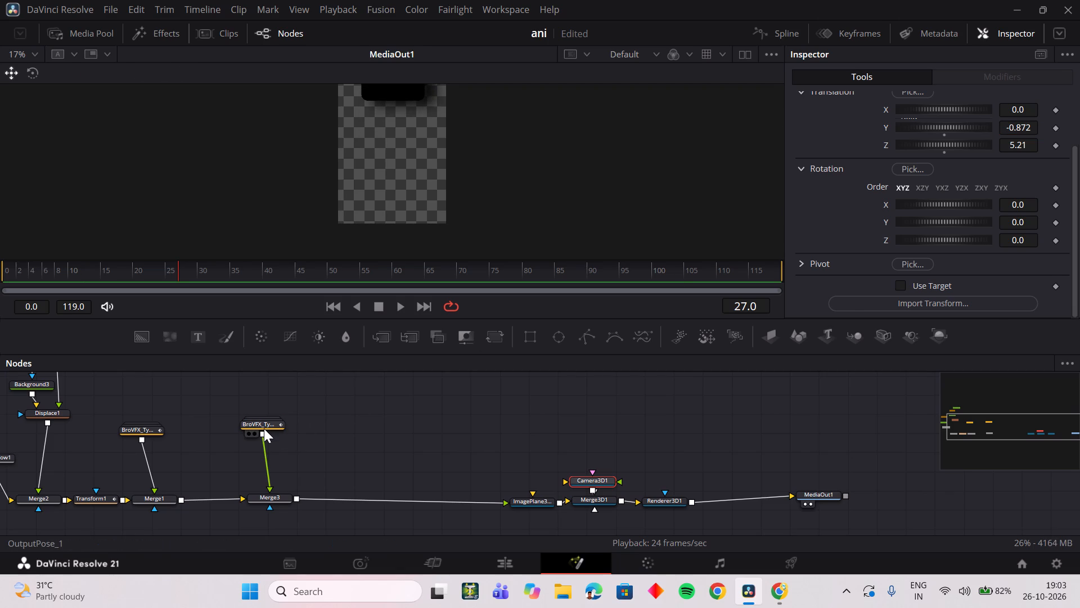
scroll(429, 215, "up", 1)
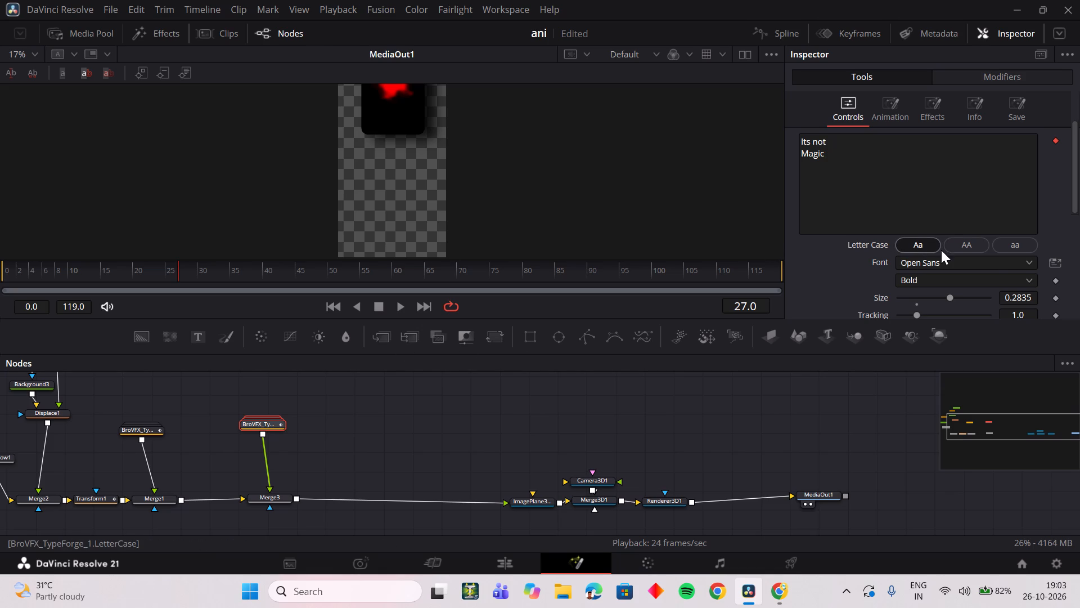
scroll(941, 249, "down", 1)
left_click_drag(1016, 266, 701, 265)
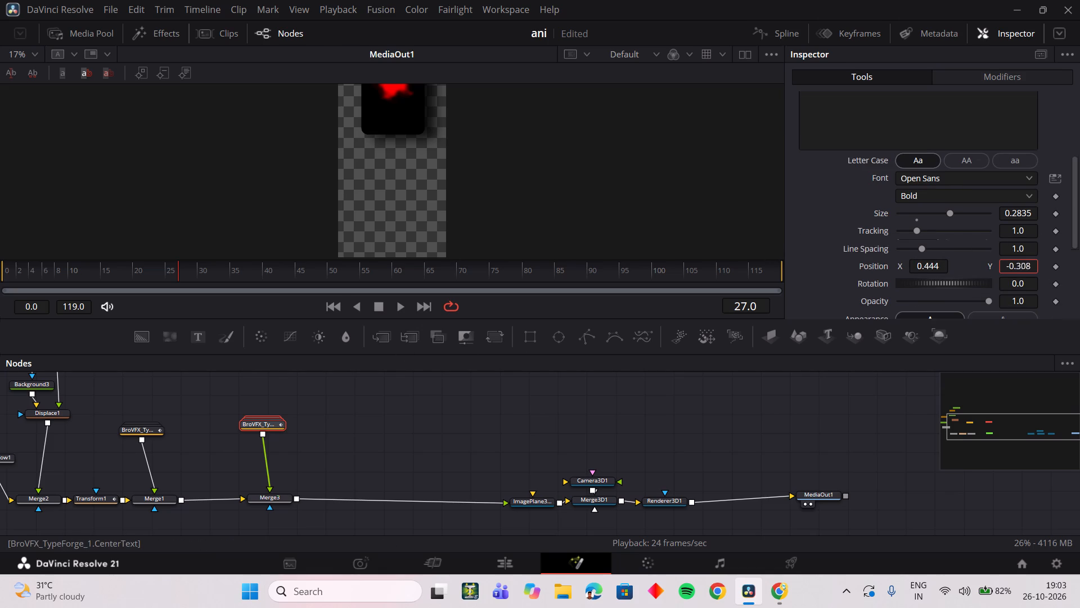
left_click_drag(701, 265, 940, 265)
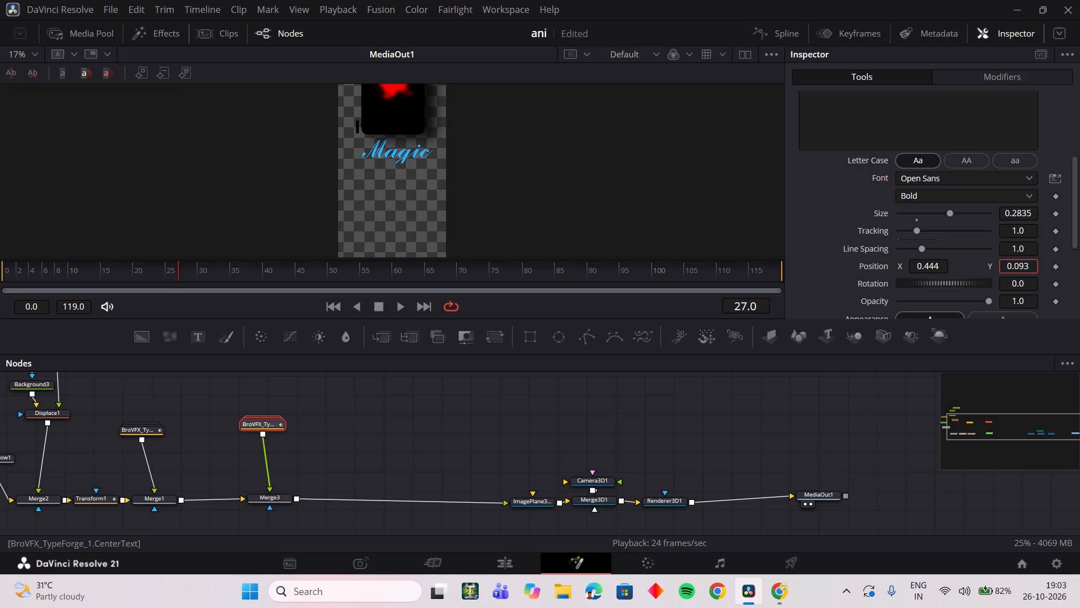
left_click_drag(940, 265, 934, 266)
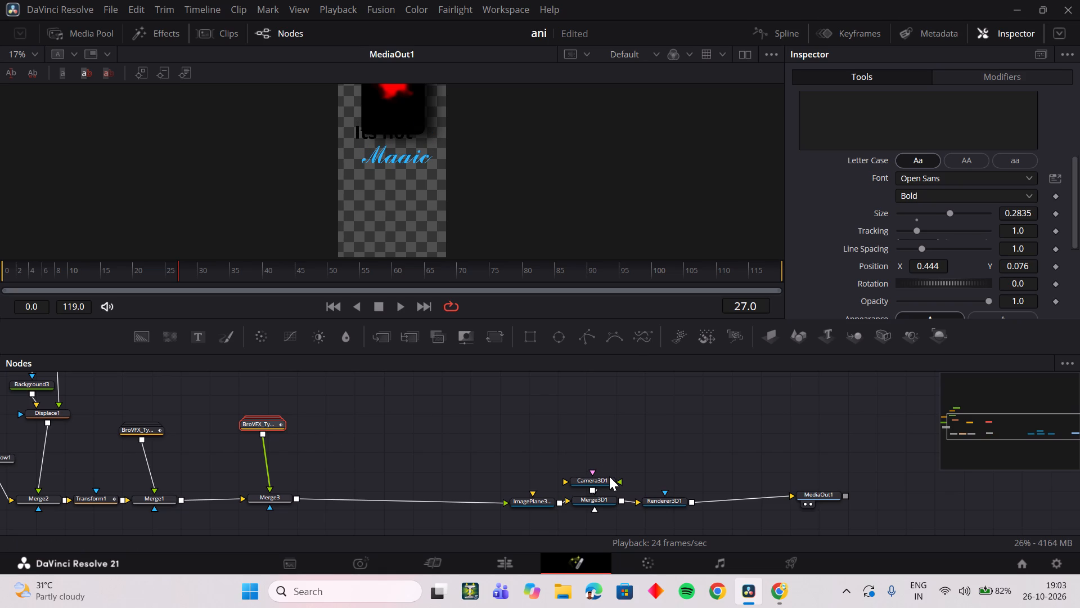
Lower Camera3D1's Y translation to about -1.321.
left_click(609, 476)
left_click(600, 480)
scroll(1018, 188, "up", 1)
left_click_drag(1020, 193, 522, 203)
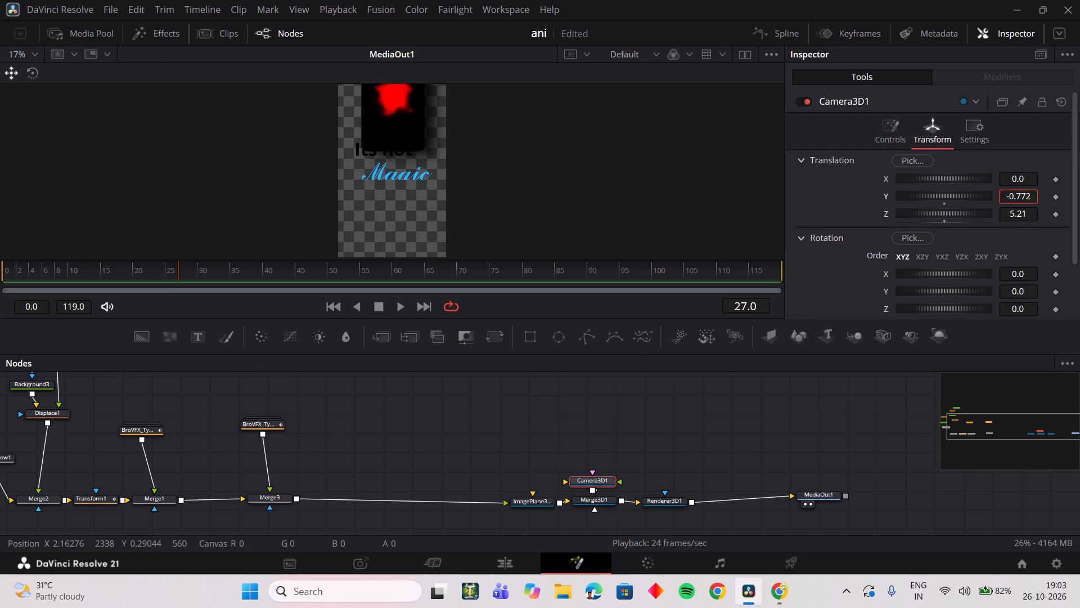
left_click_drag(522, 203, 179, 258)
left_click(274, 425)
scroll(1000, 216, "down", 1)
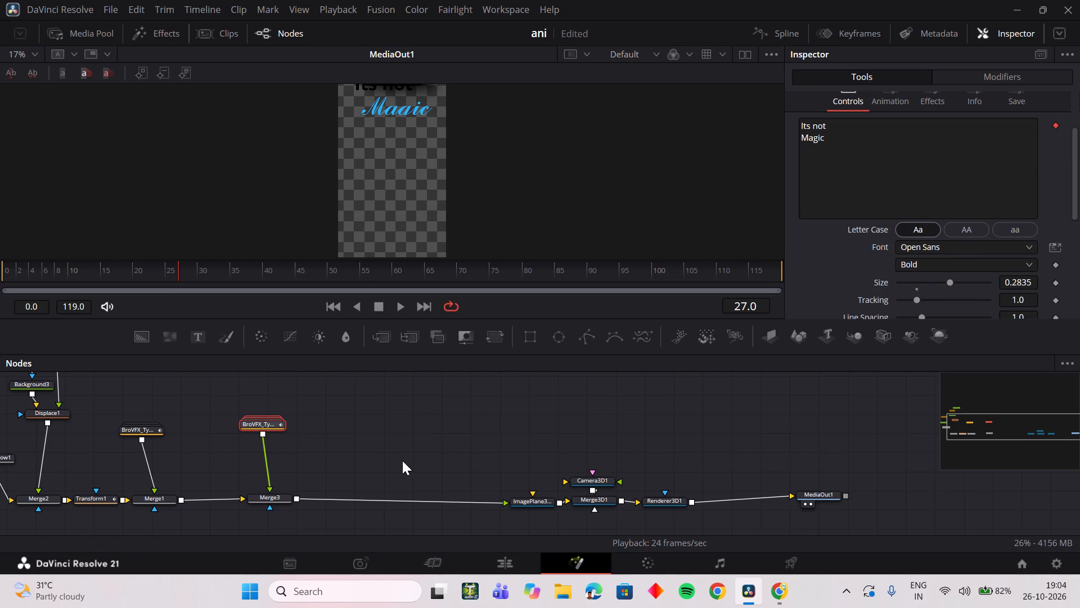
Switch to the browser, play the 3D reel tutorial from a later point to check its camera setup, and return to DaVinci Resolve.
left_click(775, 601)
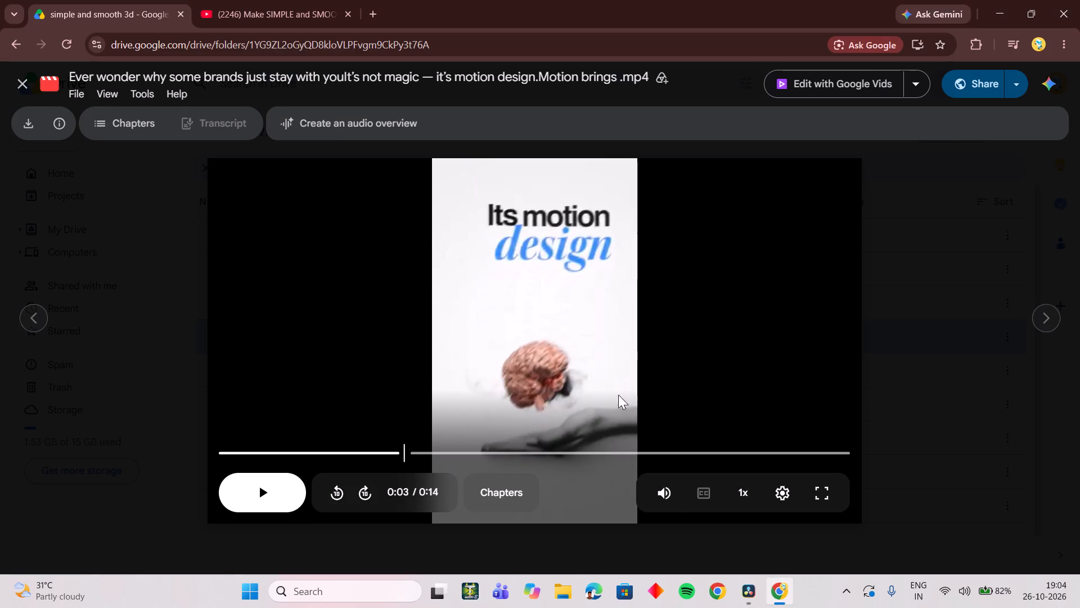
left_click(268, 23)
left_click(491, 302)
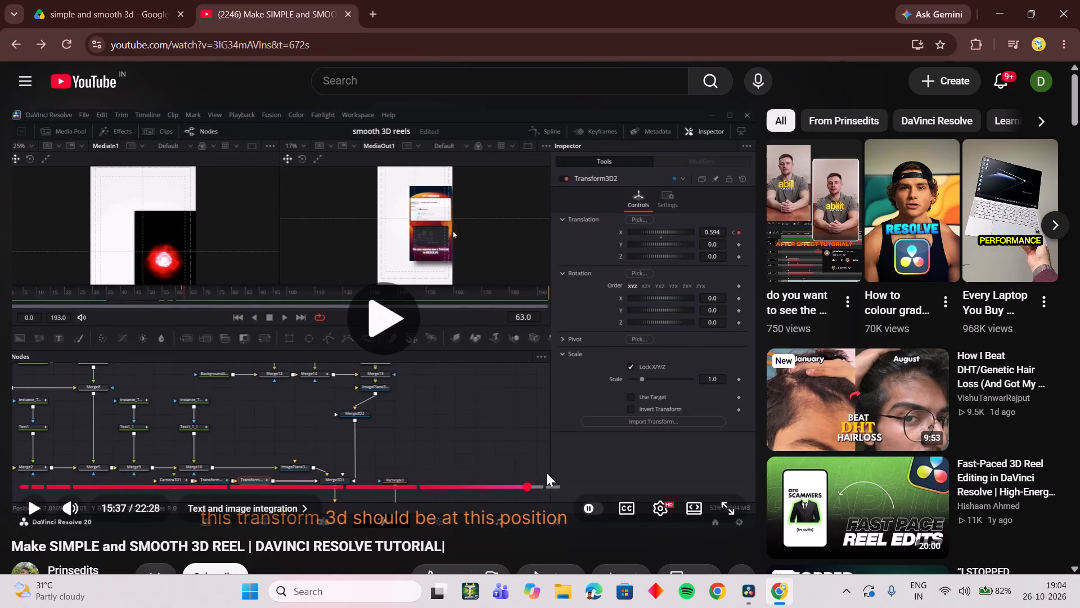
left_click(561, 486)
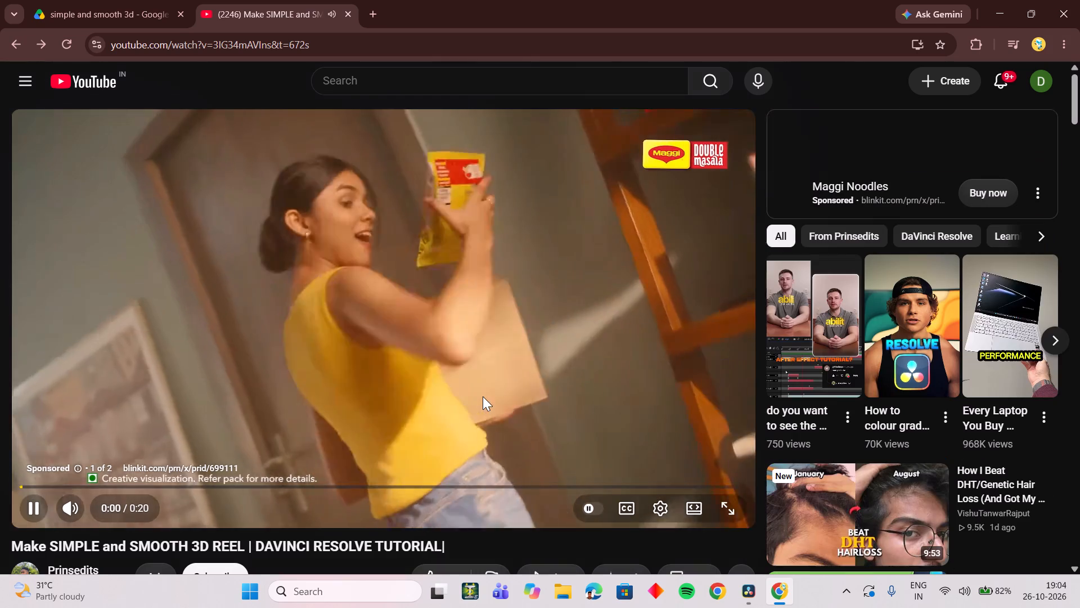
left_click(483, 392)
left_click(750, 596)
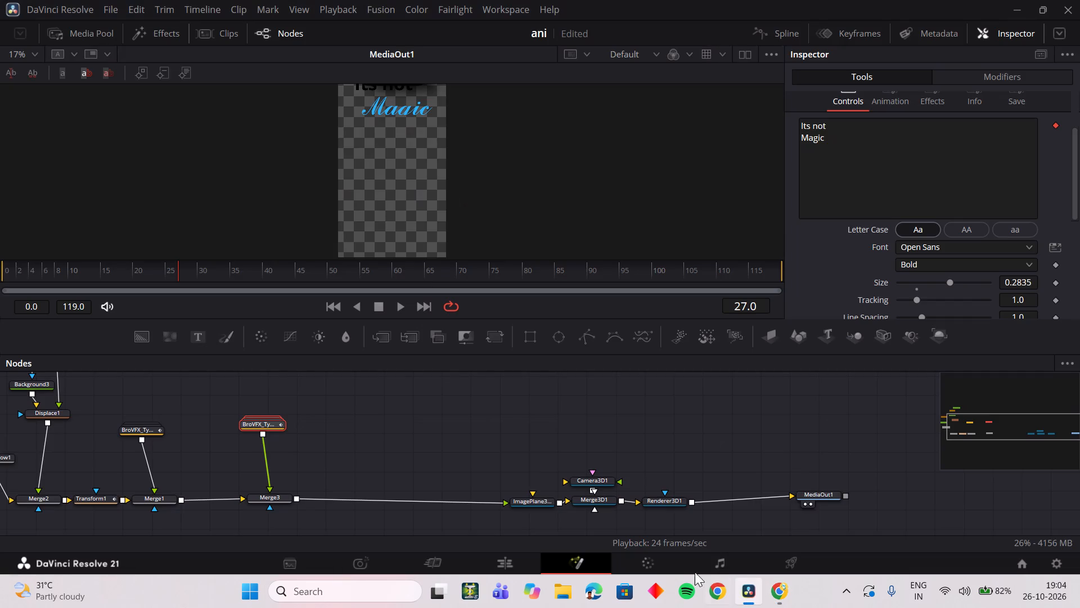
Delete the duplicated "Its not Magic" text node together with its Merge3 node.
left_click_drag(170, 275, 157, 273)
left_click_drag(157, 273, 111, 274)
left_click_drag(221, 399, 261, 477)
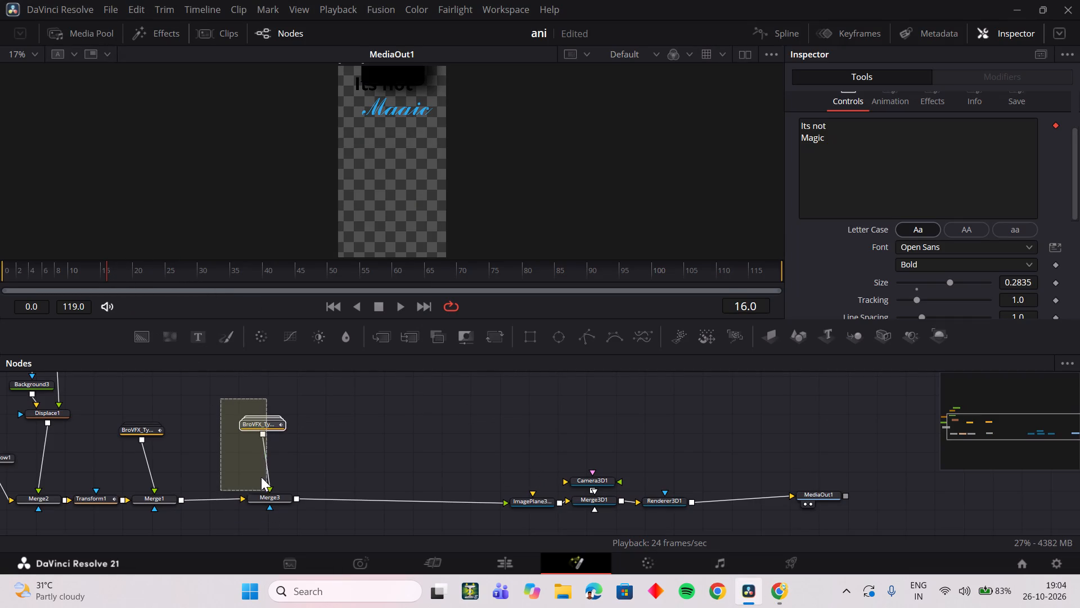
left_click_drag(261, 477, 285, 516)
key("Delete")
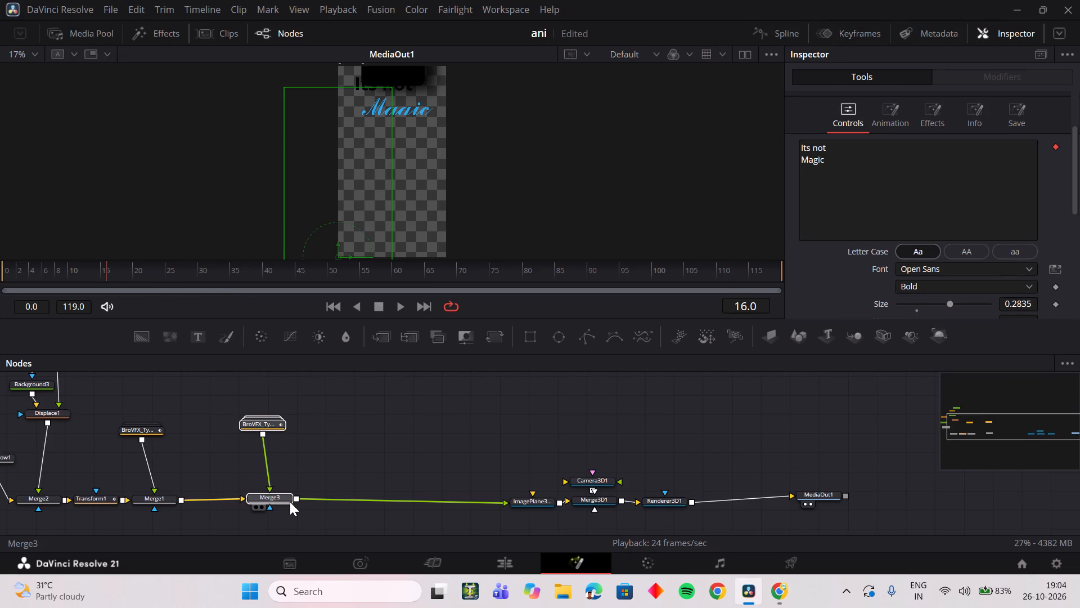
Rearrange the 3D nodes closer to Merge1, with ImagePlane3D1 directly after it and Camera3D1 raised above Merge3D1.
left_click_drag(503, 418, 664, 551)
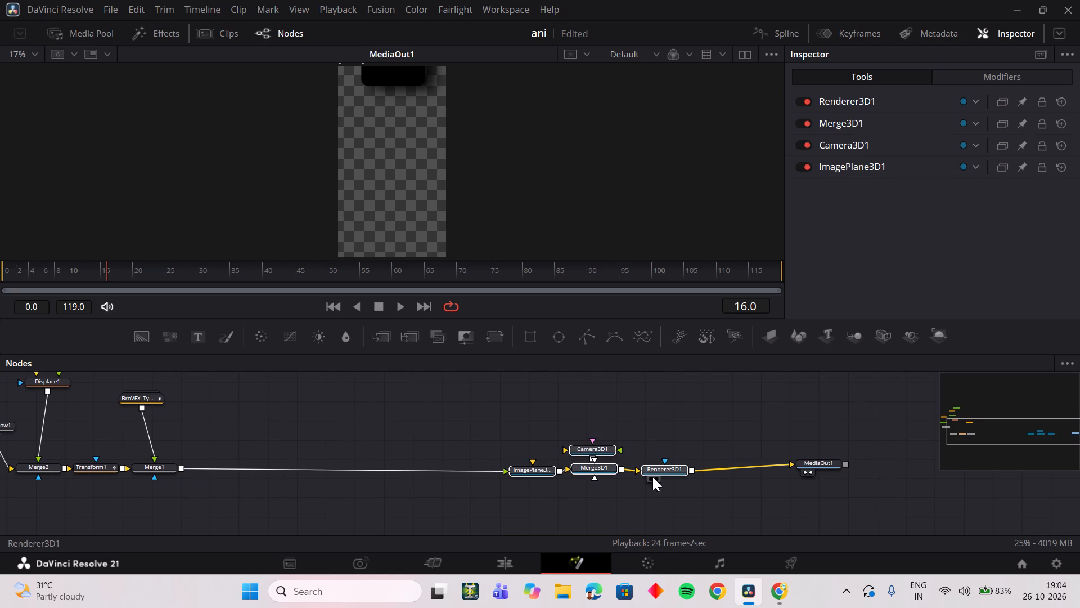
left_click_drag(652, 477, 498, 477)
left_click_drag(511, 406, 682, 508)
left_click_drag(660, 466, 403, 464)
left_click(443, 436)
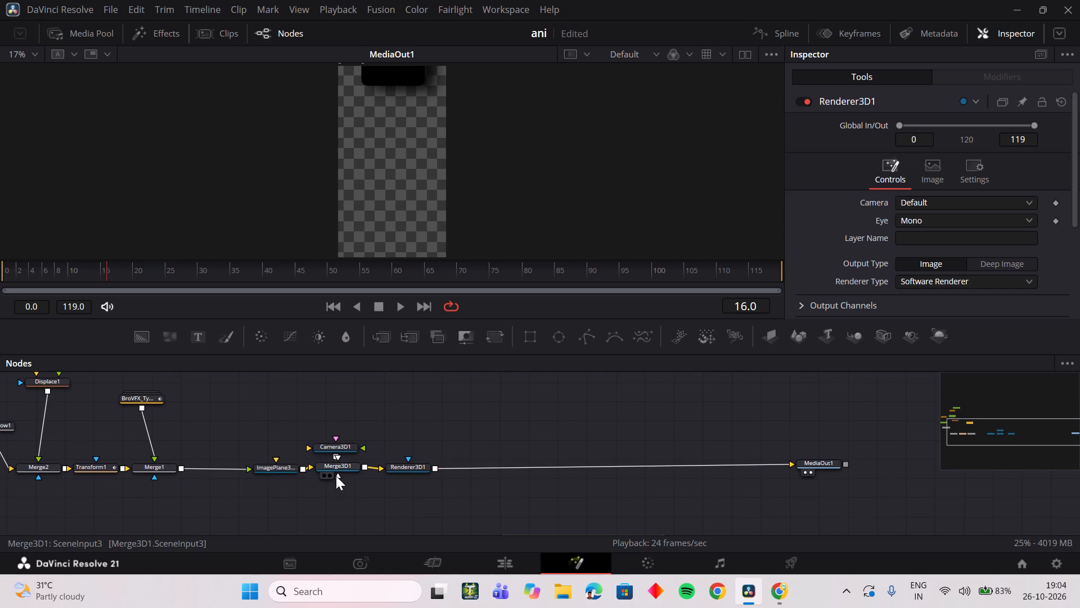
left_click_drag(333, 444, 341, 395)
left_click(391, 427)
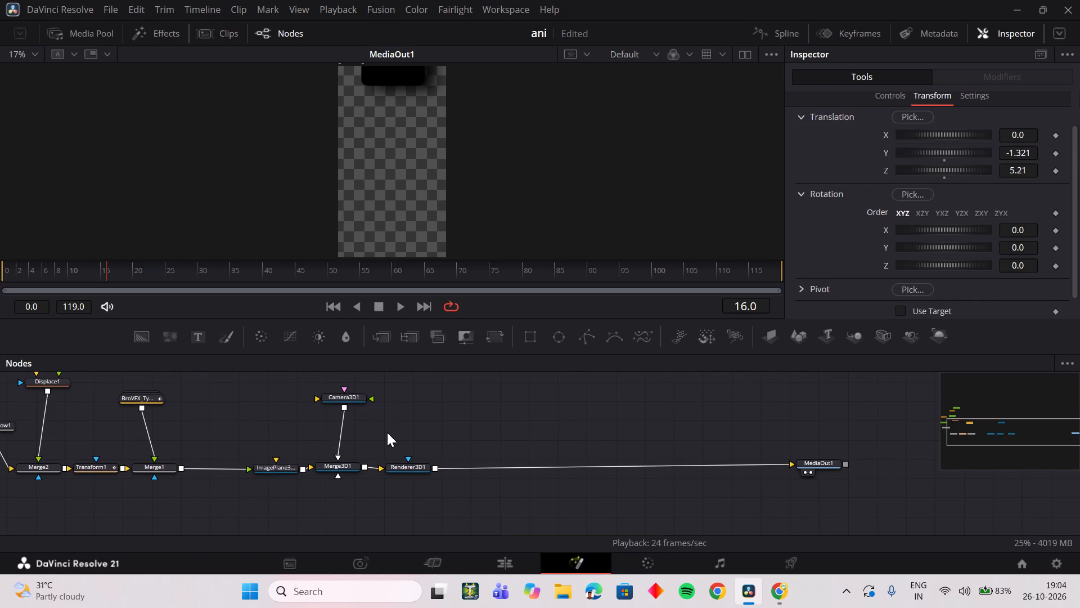
left_click_drag(283, 472, 241, 472)
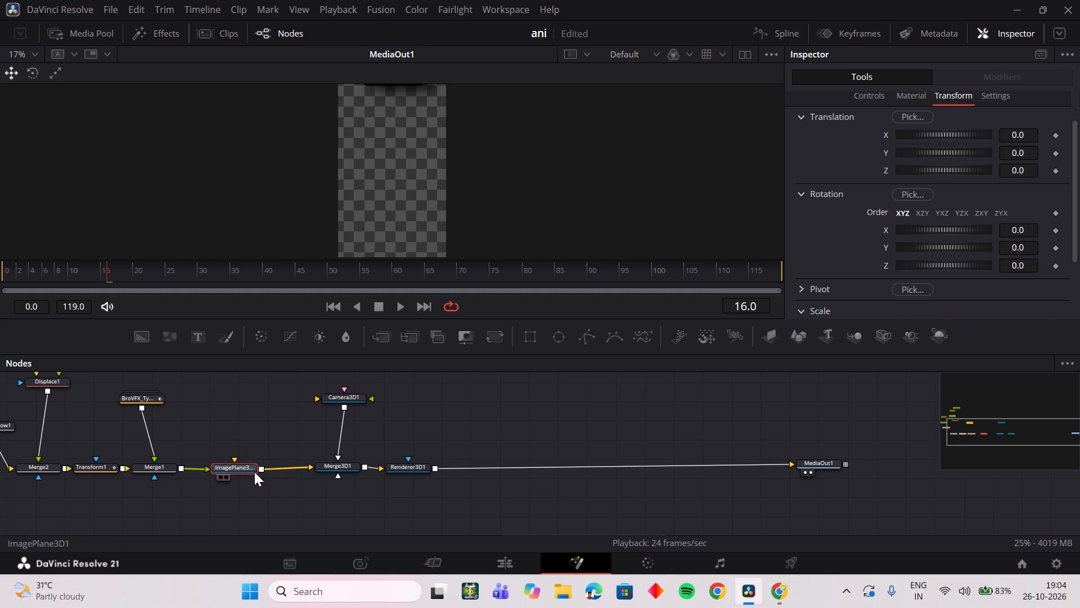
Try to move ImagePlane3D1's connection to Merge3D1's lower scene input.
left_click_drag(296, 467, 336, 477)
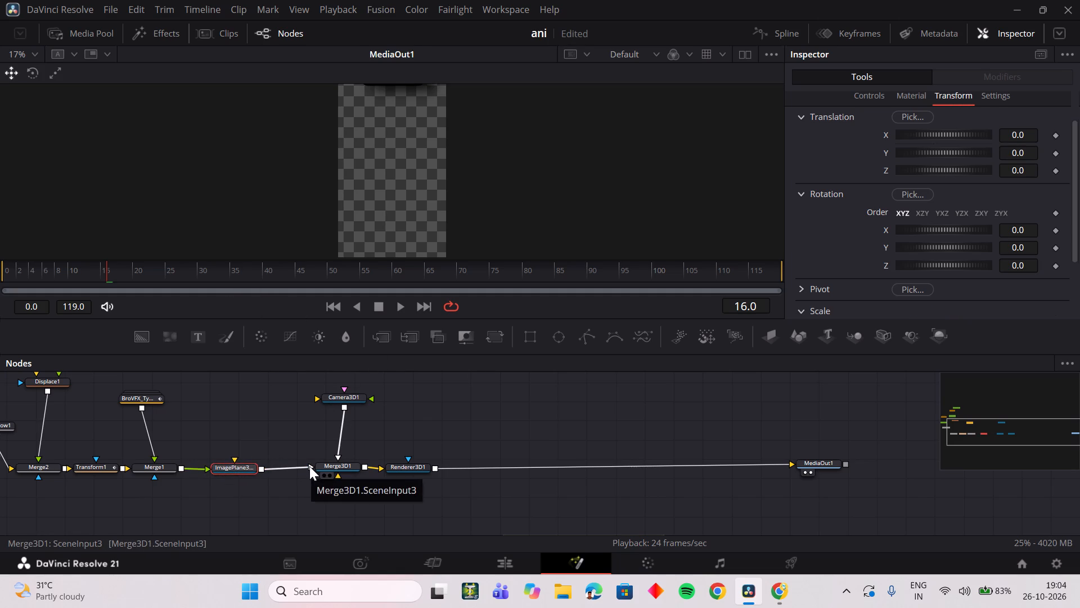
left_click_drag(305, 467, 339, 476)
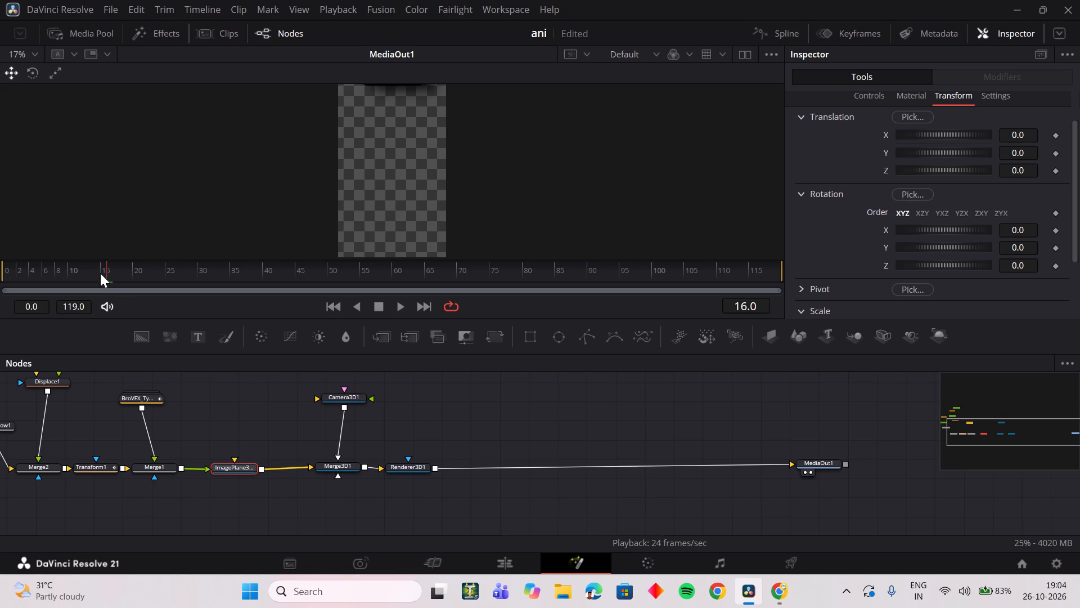
Move the playhead to frame 0.
left_click_drag(94, 271, 2, 279)
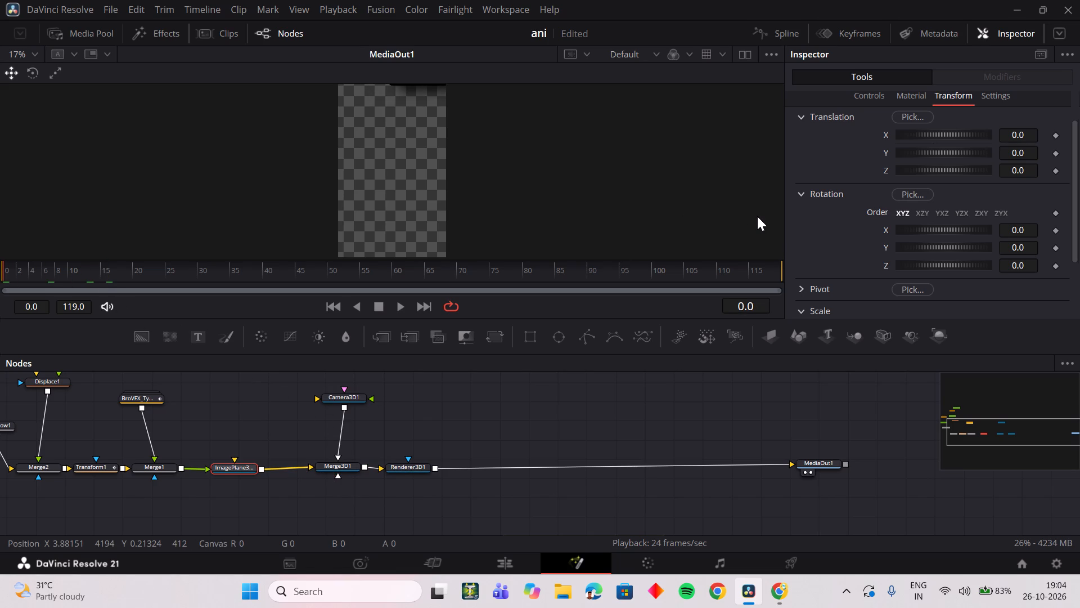
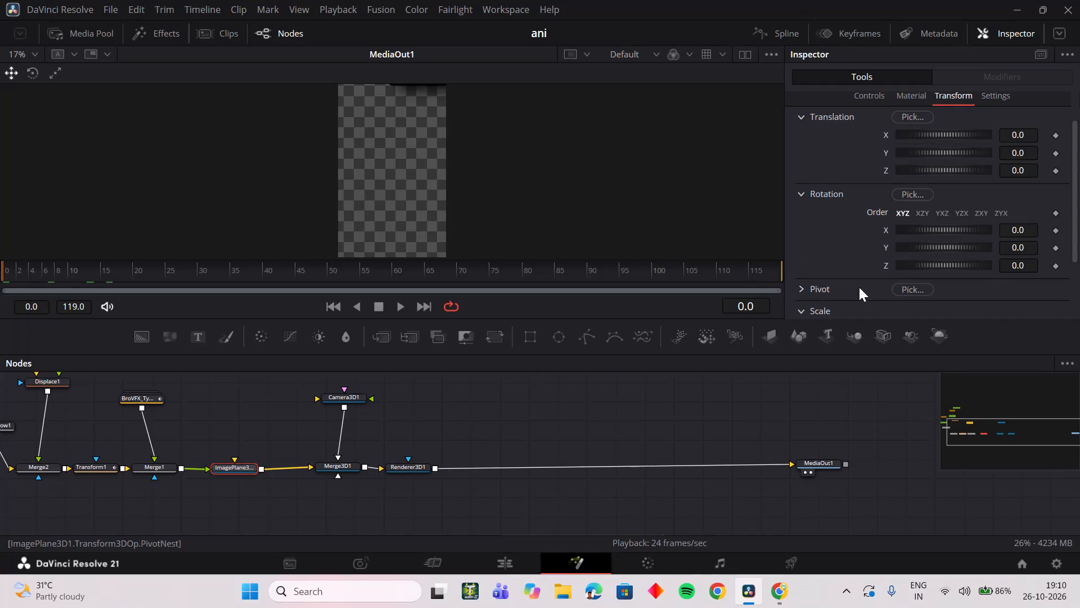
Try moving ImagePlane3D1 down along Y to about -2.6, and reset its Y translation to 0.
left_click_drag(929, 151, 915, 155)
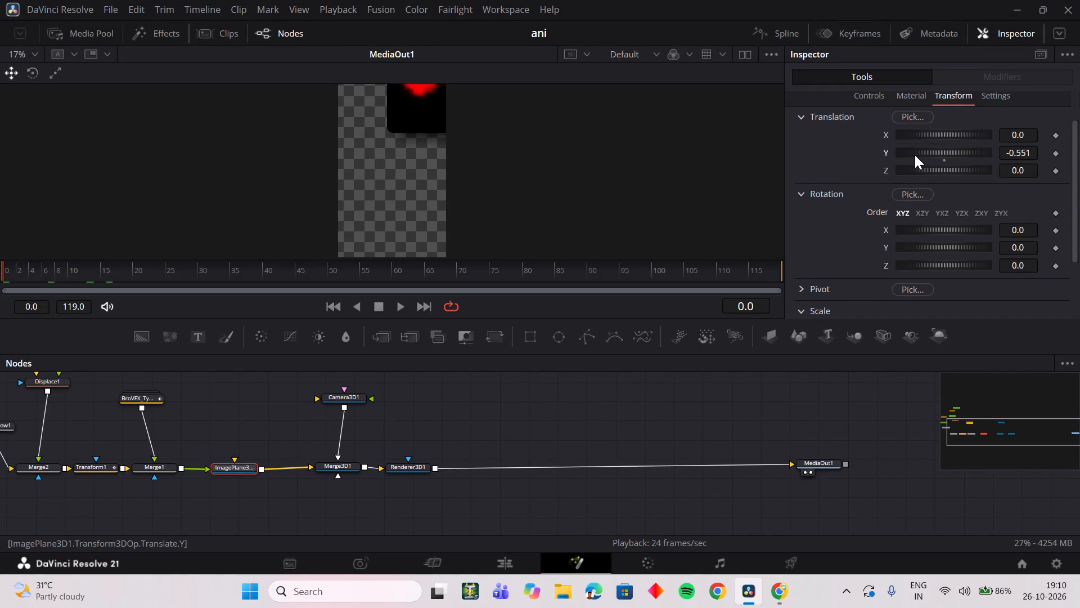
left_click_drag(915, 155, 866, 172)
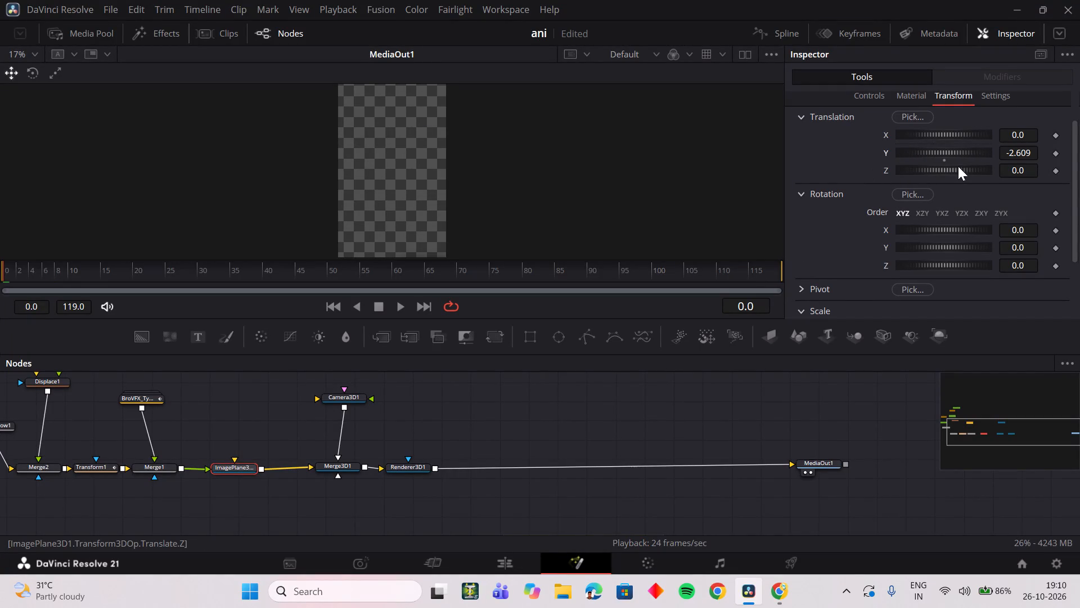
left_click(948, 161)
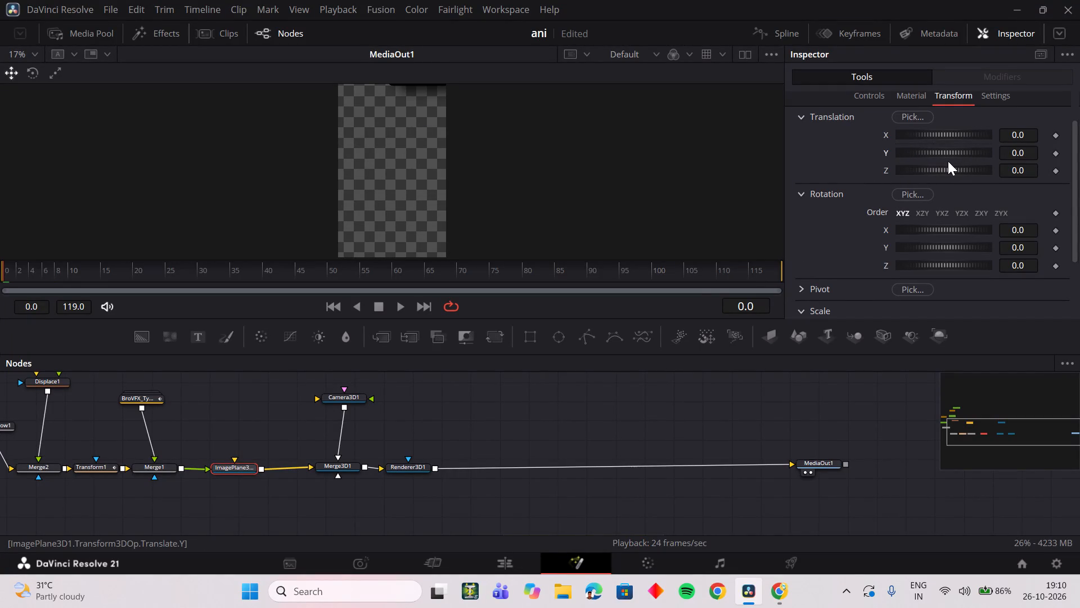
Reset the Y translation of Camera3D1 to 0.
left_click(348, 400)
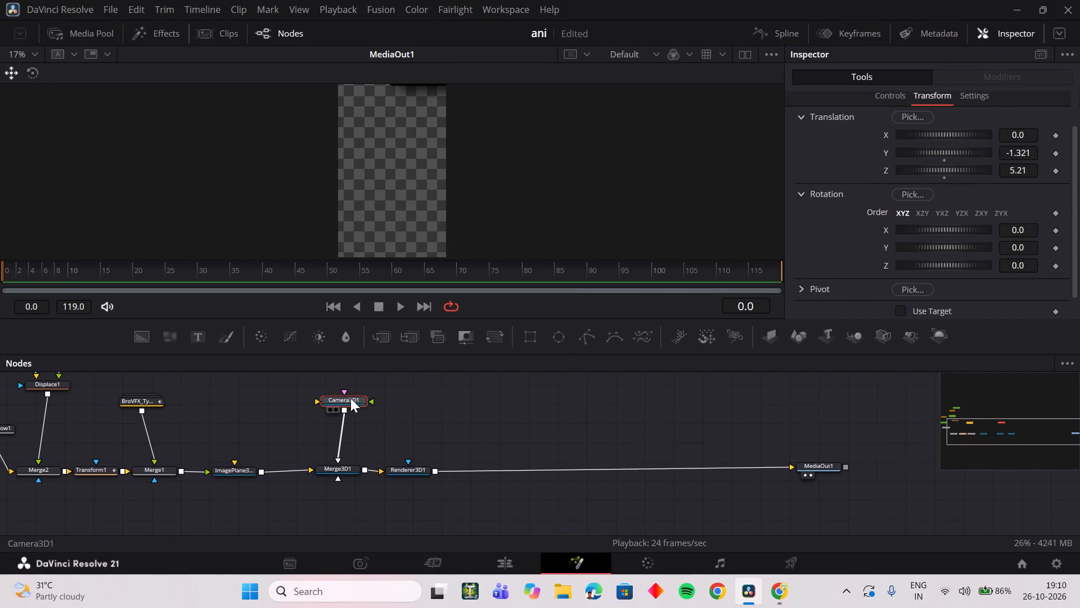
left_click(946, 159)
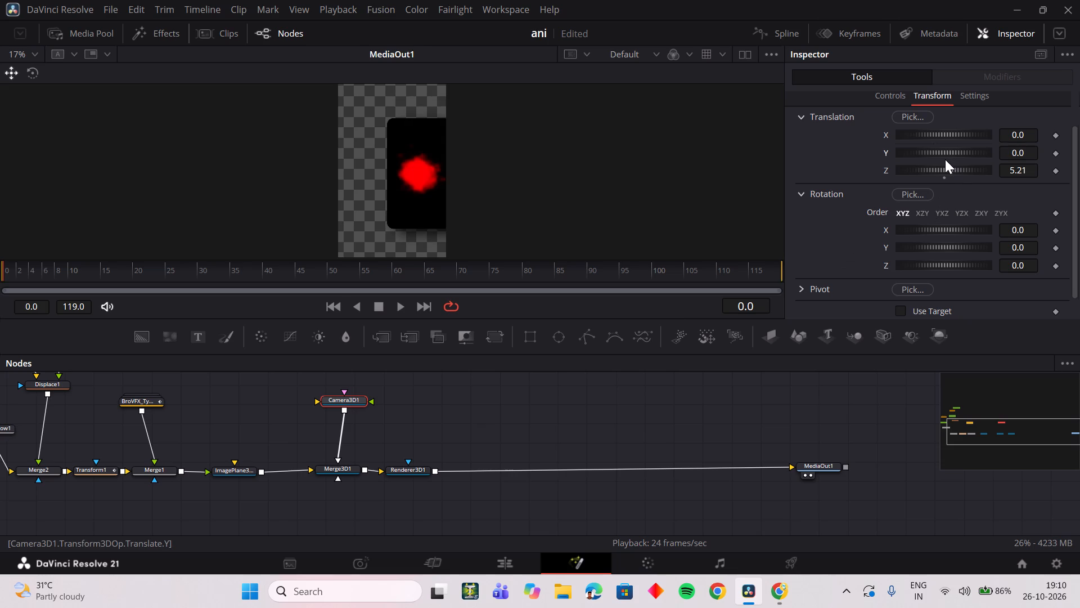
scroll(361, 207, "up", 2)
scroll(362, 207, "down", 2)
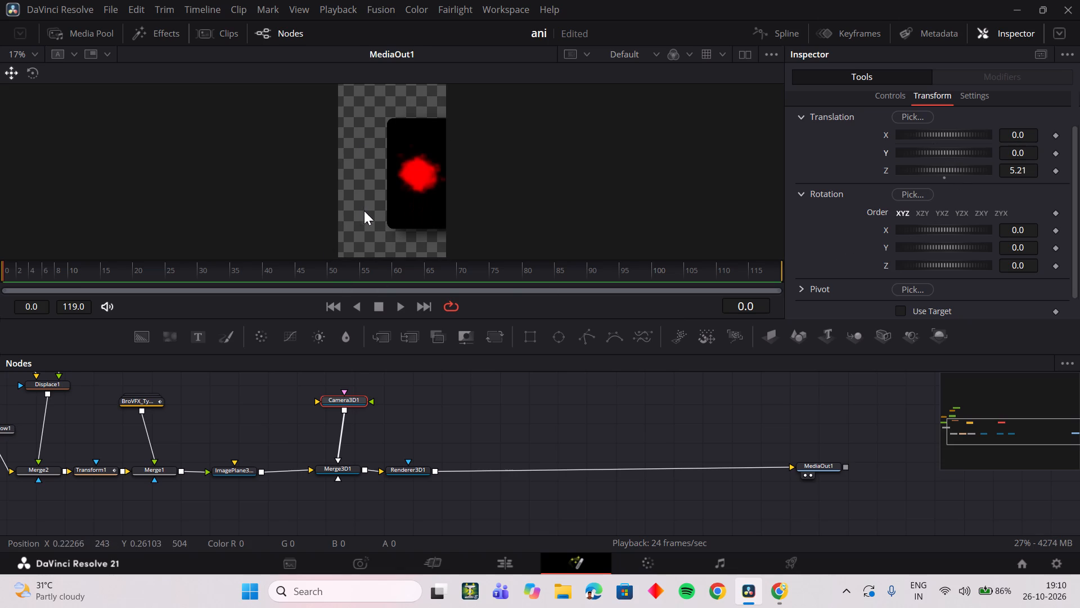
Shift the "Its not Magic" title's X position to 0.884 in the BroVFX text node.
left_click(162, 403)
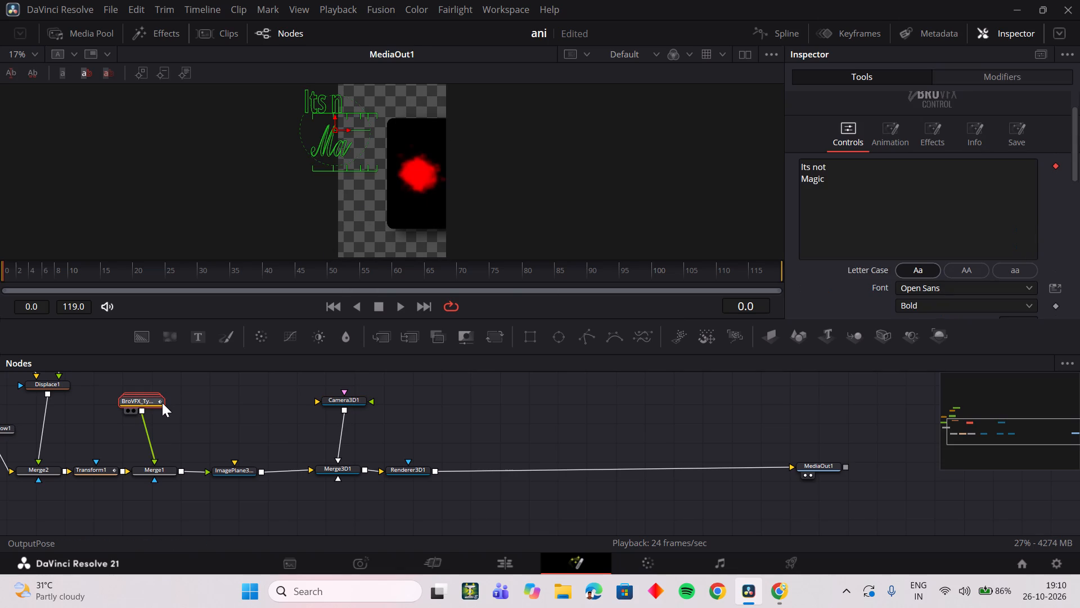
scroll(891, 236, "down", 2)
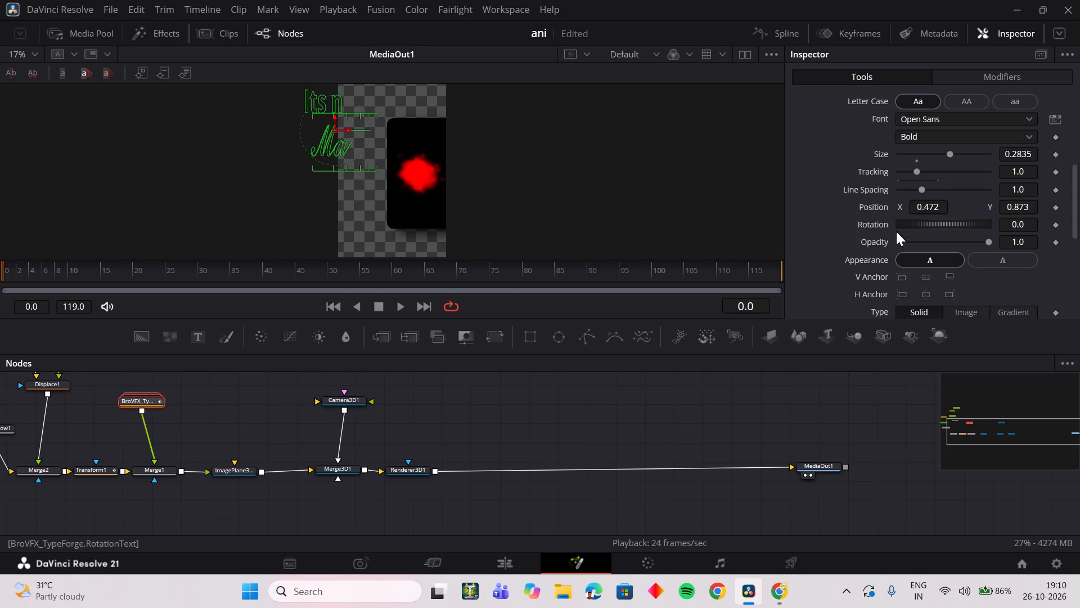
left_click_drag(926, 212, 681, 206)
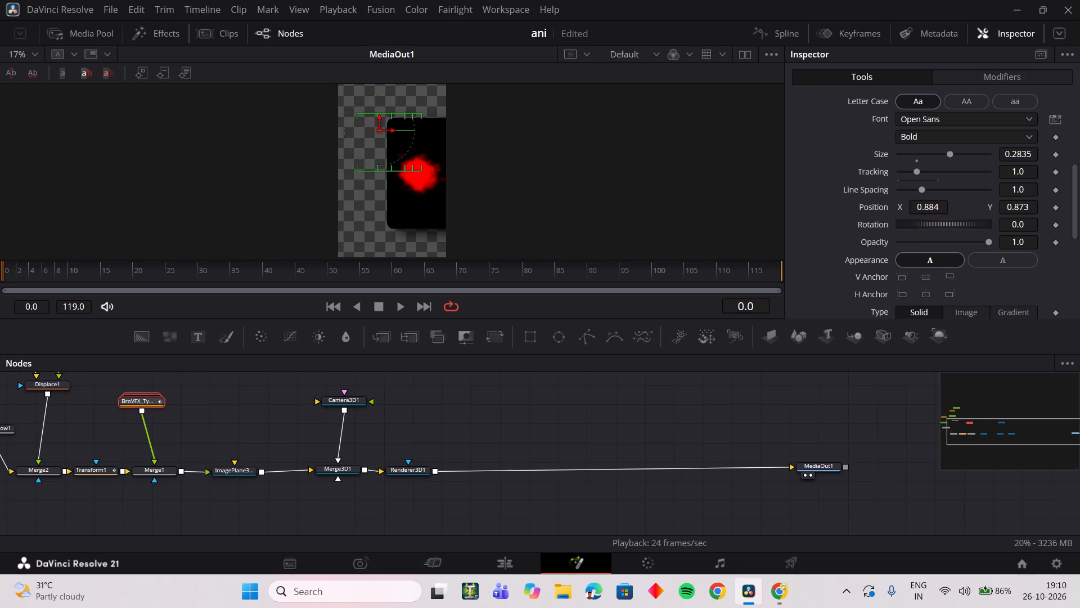
Undo edits back to before the second title and Merge3 existed, until the image plane, camera and renderer nodes sit close to Merge1.
key("ctrl+z")
key("ctrl+z")
key("ctrl+z")
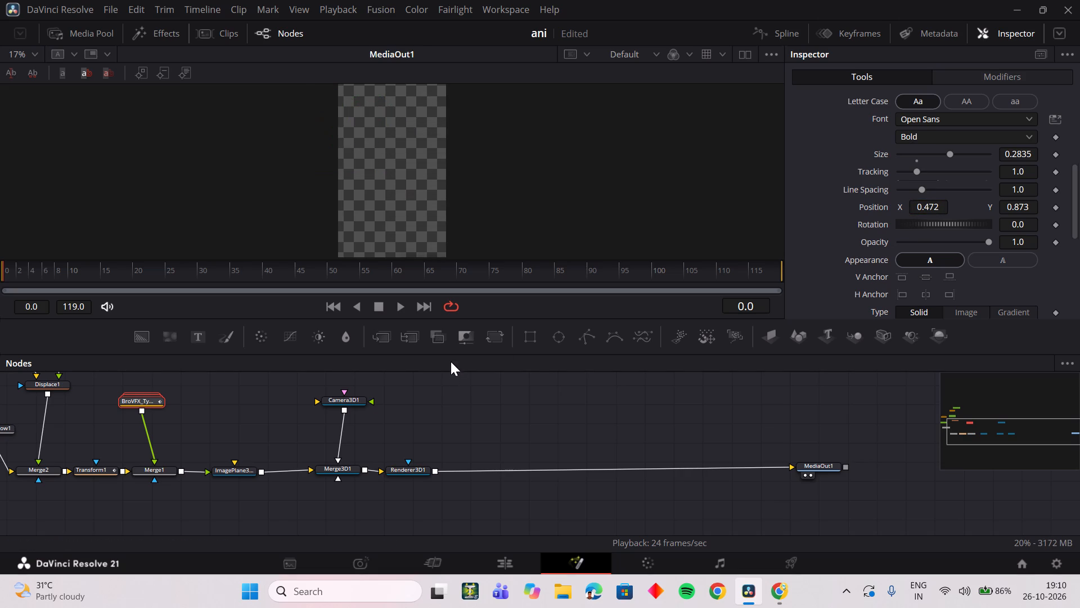
key("ctrl+z")
key("ctrl+z")
key("ctrl+z")
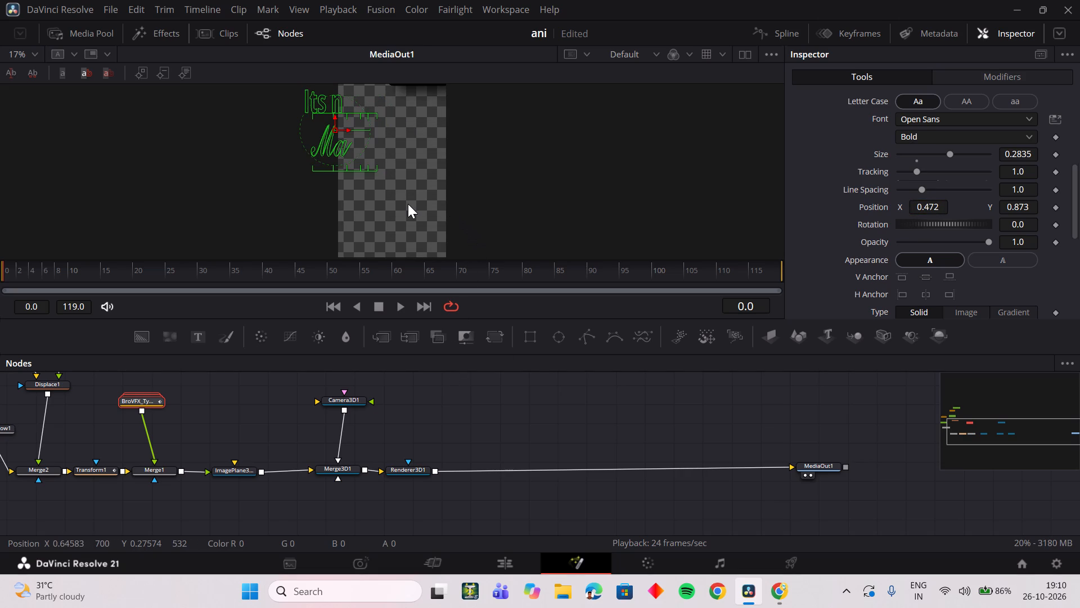
key("ctrl+z")
key("ctrl+z")
key("ctrl+z")
key("ctrl+z")
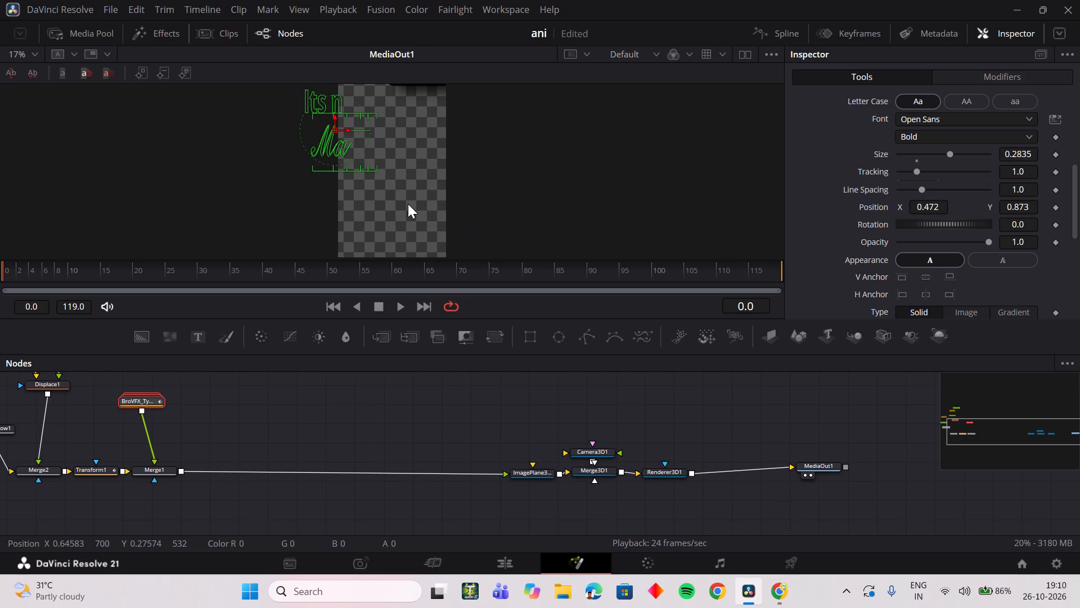
key("ctrl+z")
key("ctrl+z")
key("ctrl+z")
key("ctrl+z")
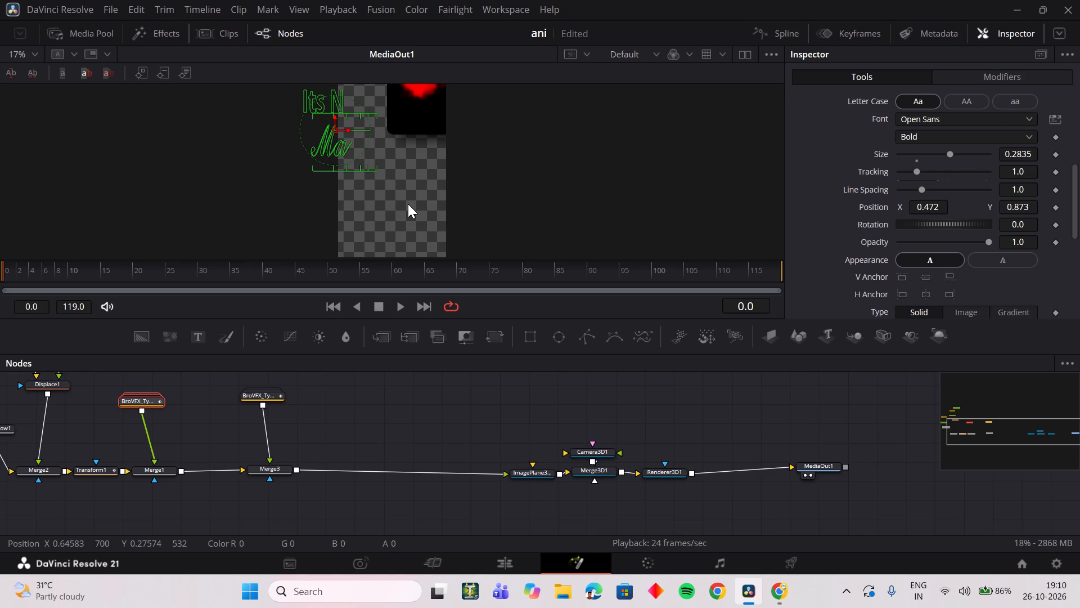
key("ctrl+z")
key("ctrl+z")
key("ctrl+z")
key("ctrl+z")
key("ctrl+z")
key("ctrl+z")
key("ctrl+z")
key("ctrl+z")
key("ctrl+z")
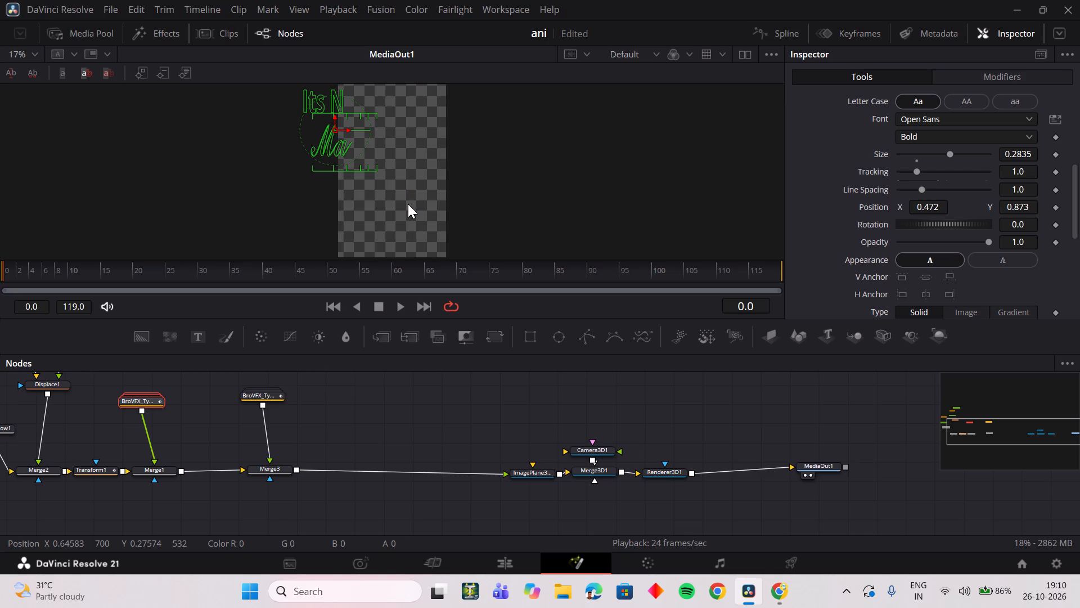
key("ctrl+z")
key("ctrl+z")
key("ctrl+z")
key("ctrl+z")
key("ctrl+z")
key("ctrl+z")
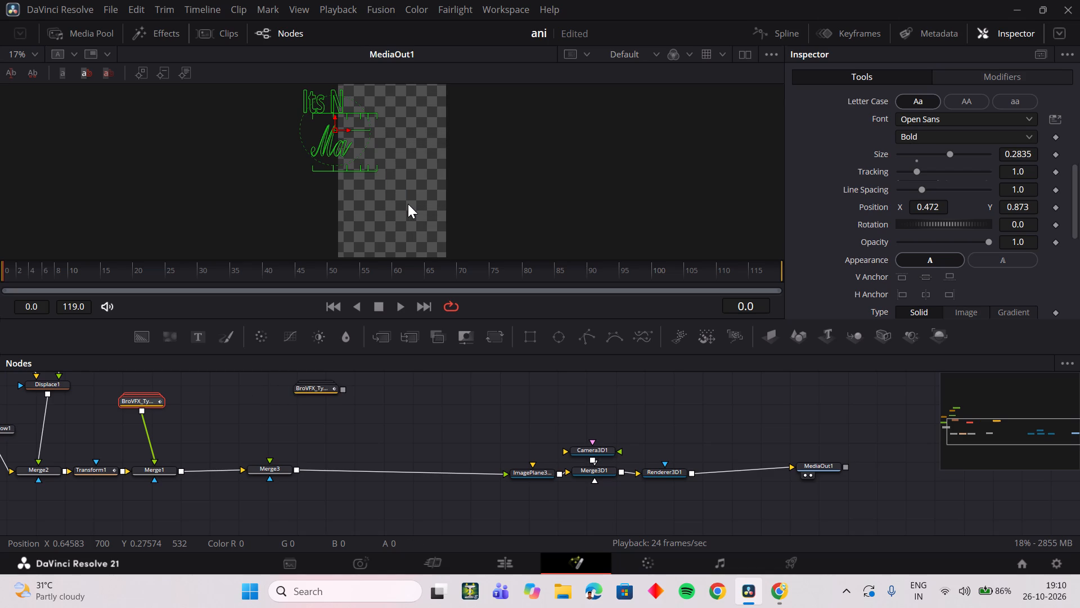
key("ctrl+z")
key("ctrl+z")
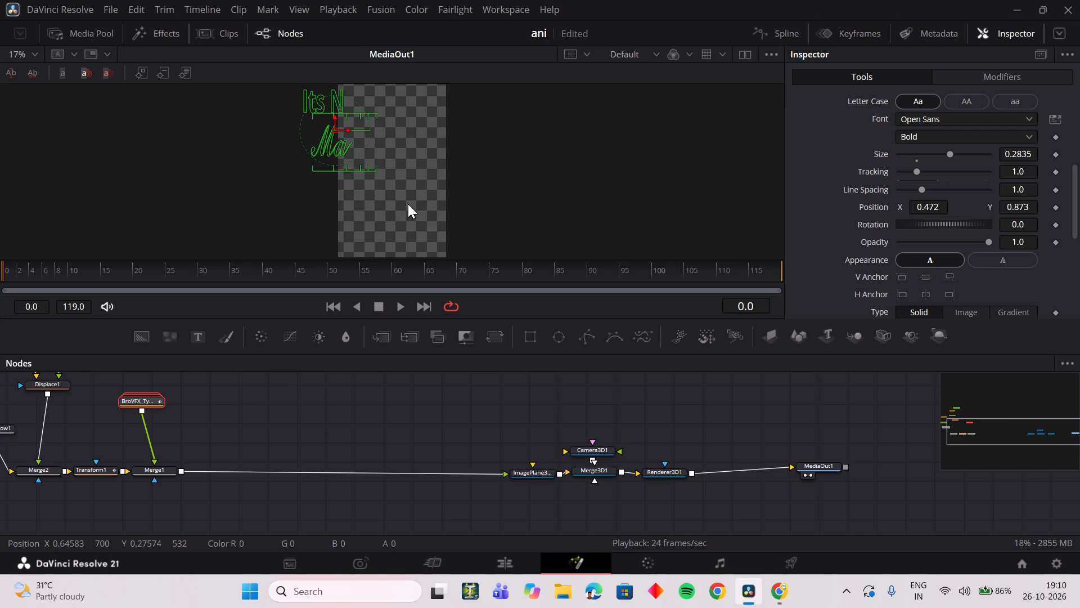
key("ctrl+z")
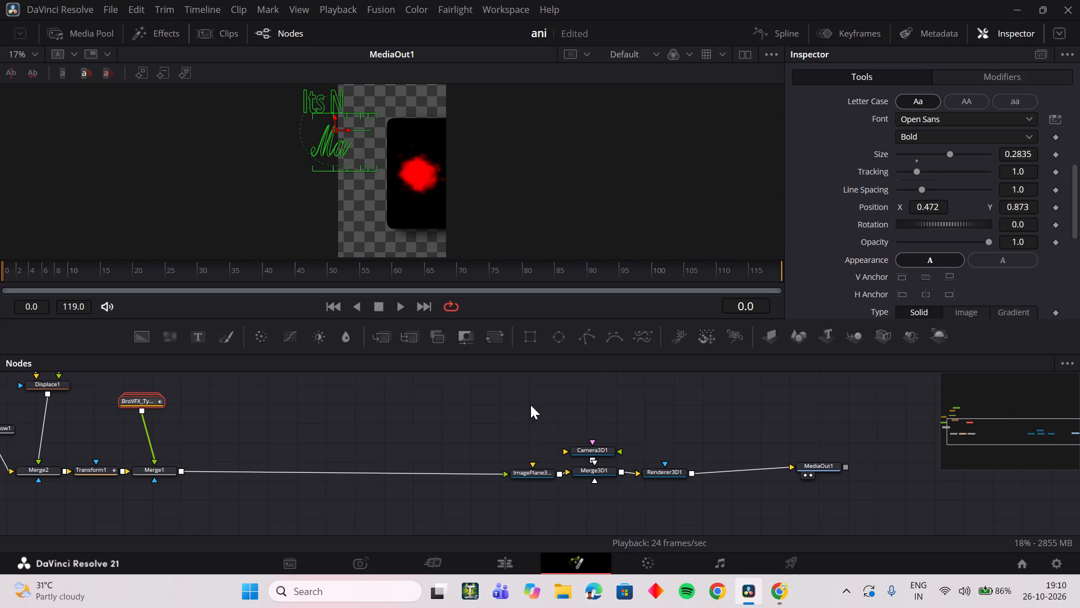
key("ctrl+z")
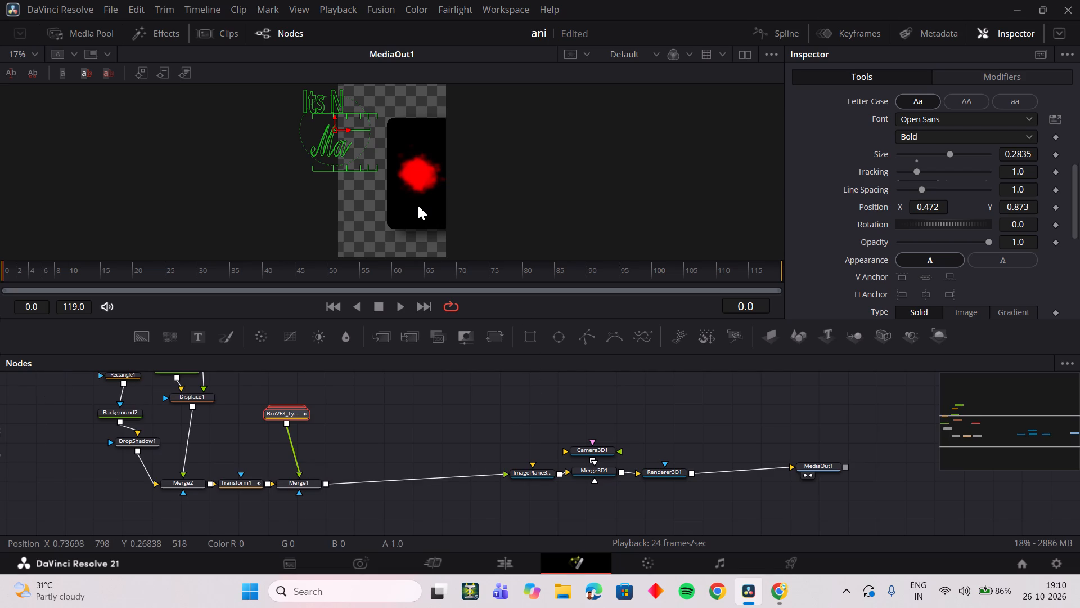
key("ctrl+z")
key("ctrl+z")
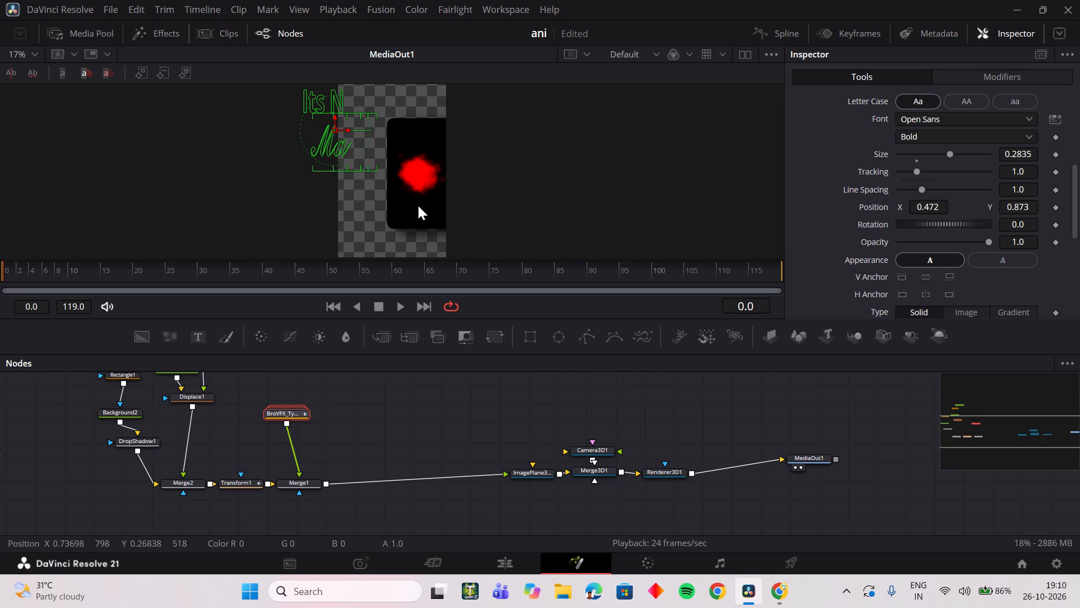
key("ctrl+z")
Scrub and play the first 40 or so frames to review the "Its Not Magic" title and the card's movement.
left_click_drag(28, 270, 67, 275)
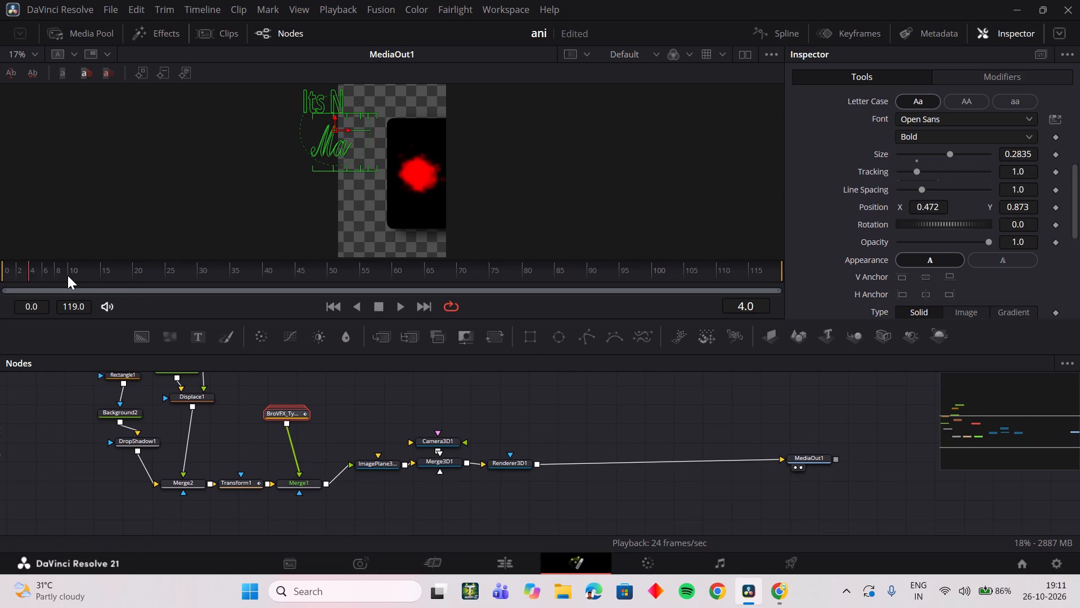
left_click_drag(67, 275, 258, 284)
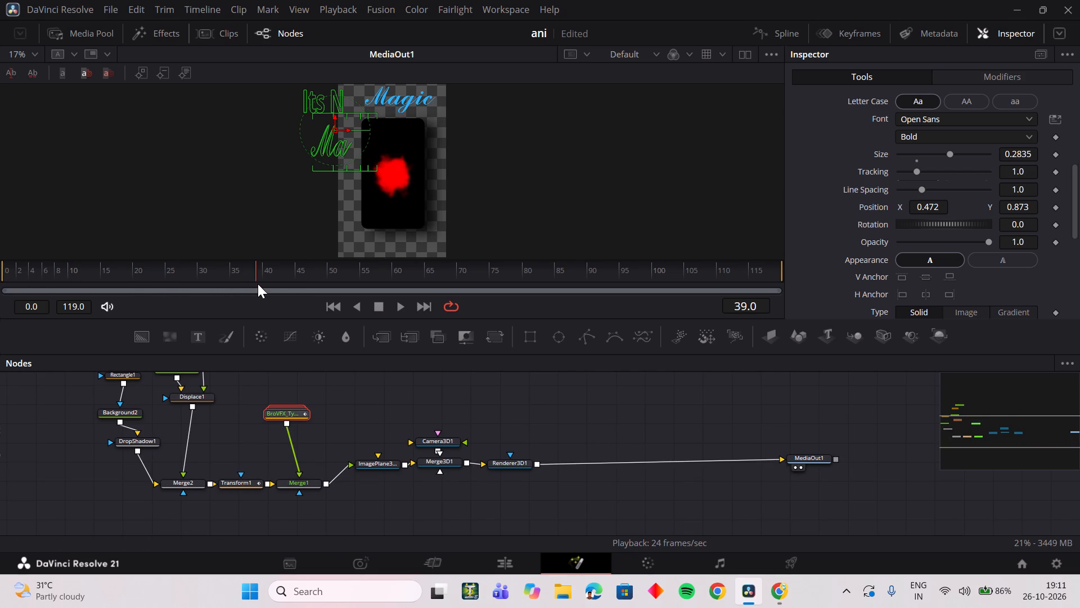
left_click_drag(258, 284, 174, 281)
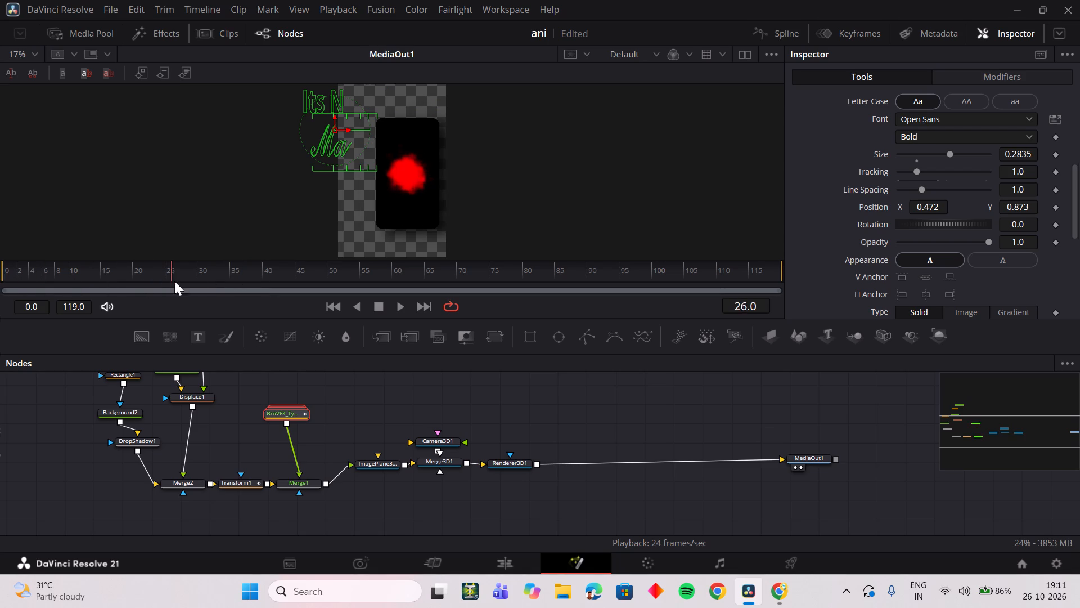
left_click_drag(174, 281, 245, 279)
scroll(398, 254, "up", 1)
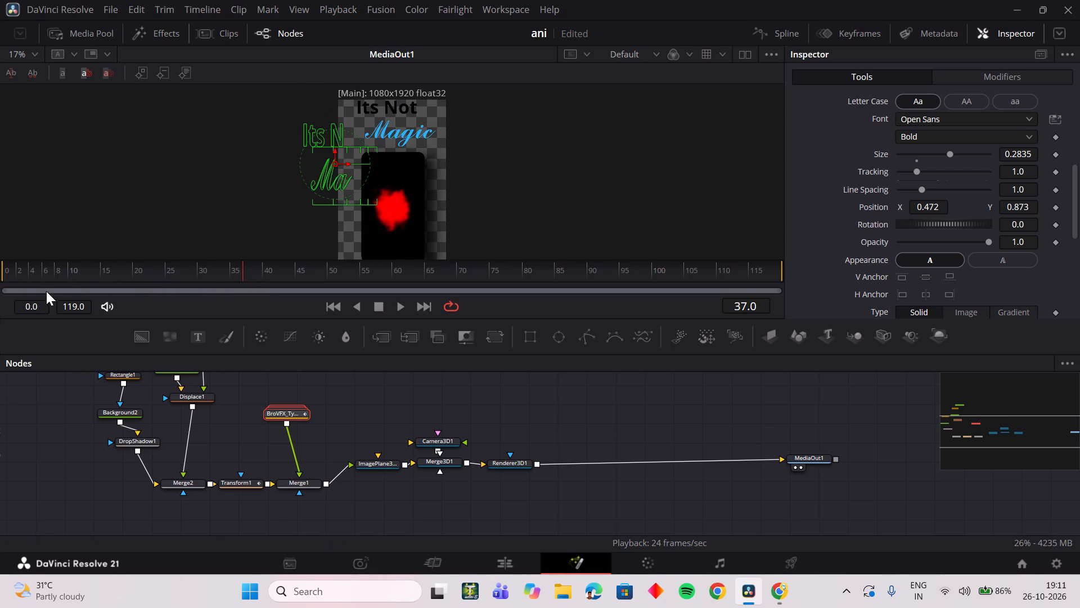
left_click_drag(38, 275, 191, 281)
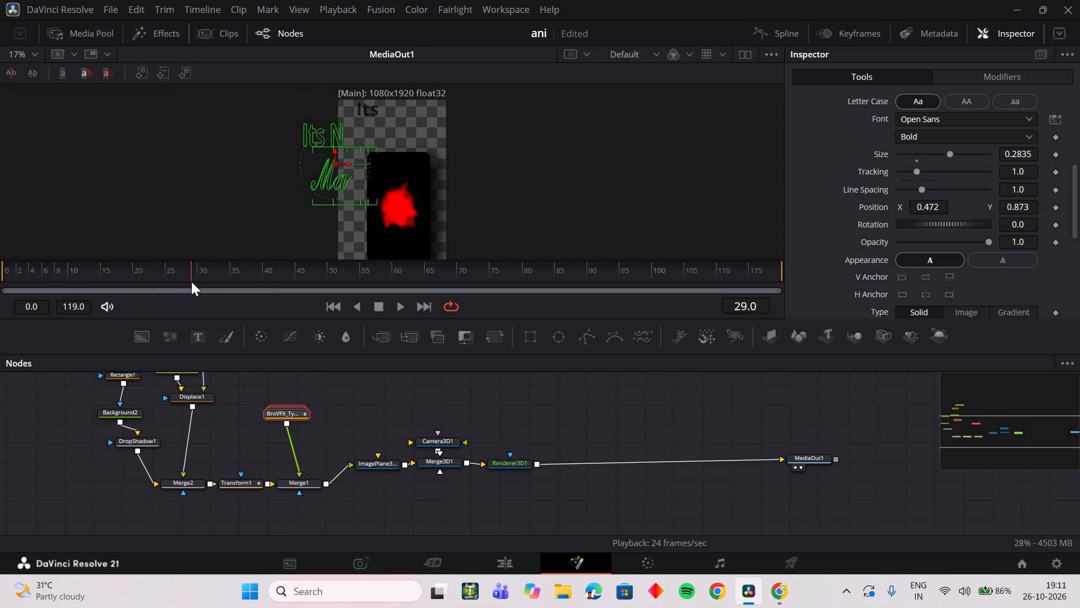
left_click_drag(191, 281, 238, 284)
double_click(534, 410)
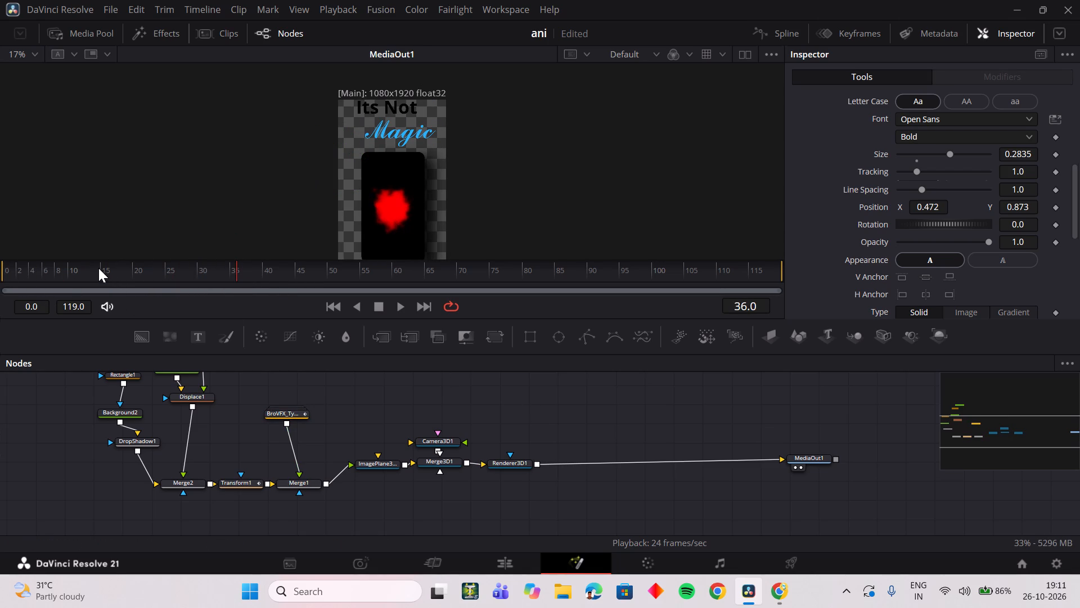
left_click_drag(78, 267, 0, 275)
key("space")
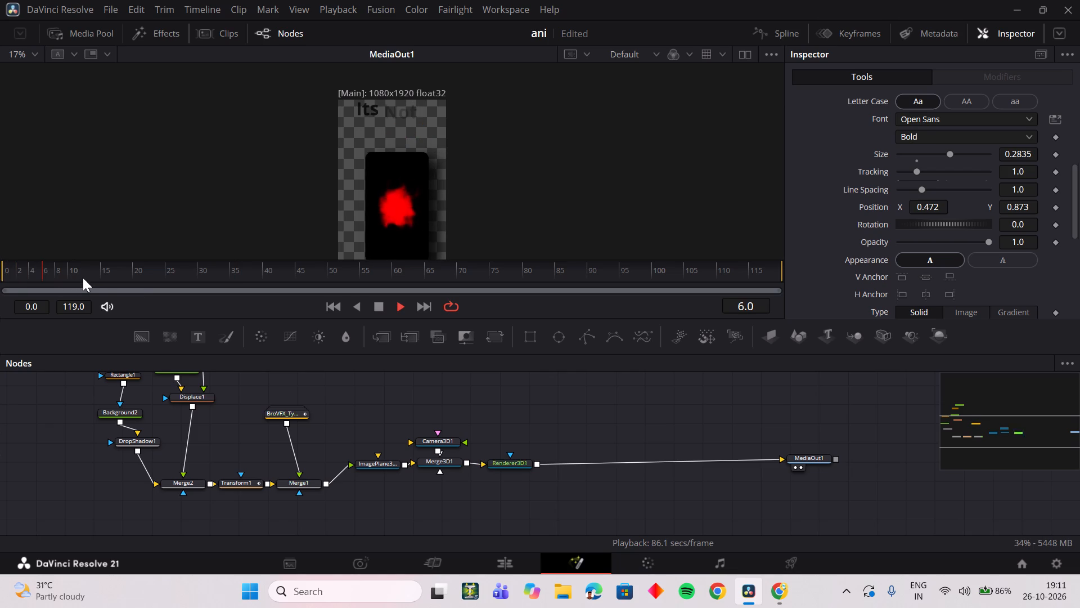
key("space")
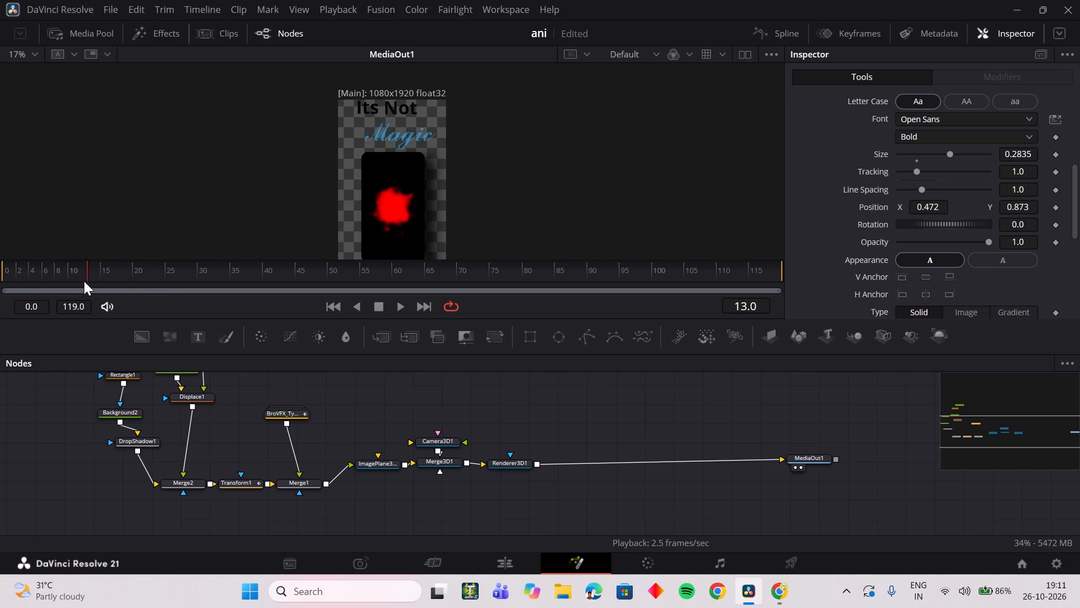
left_click_drag(77, 276, 60, 276)
key("space")
left_click_drag(65, 274, 0, 286)
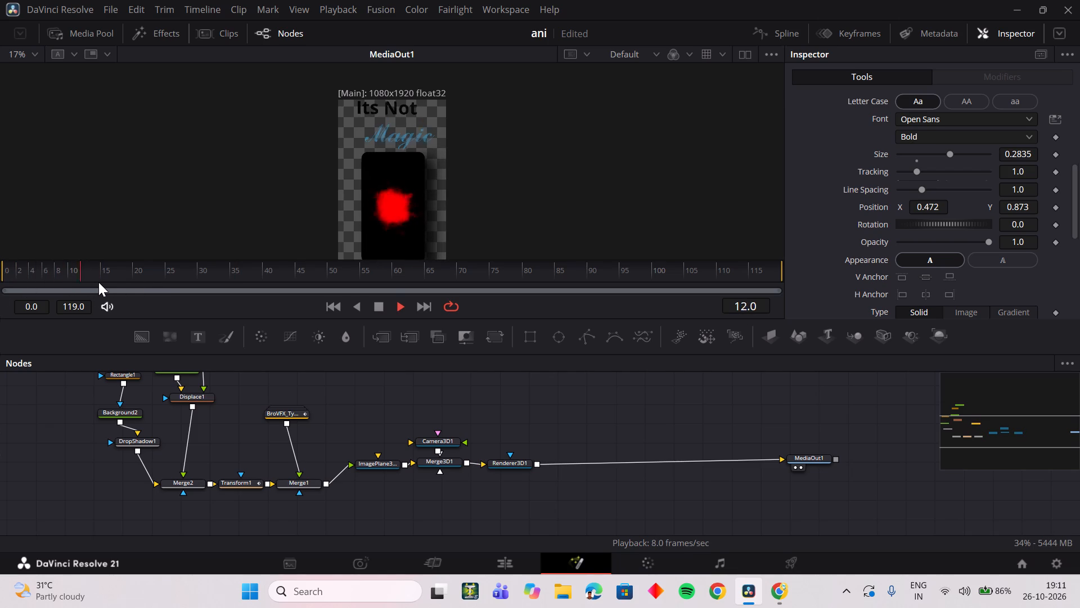
key("space")
scroll(347, 222, "down", 2)
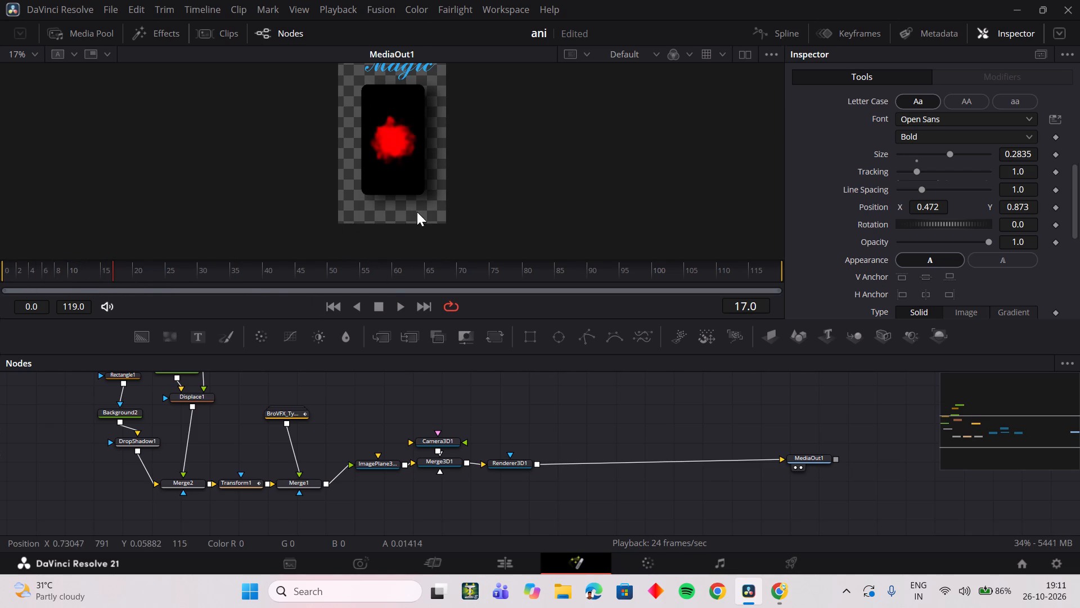
scroll(427, 209, "up", 1)
Lower the Y translation of Camera3D1 below zero at frame 17.
left_click(443, 440)
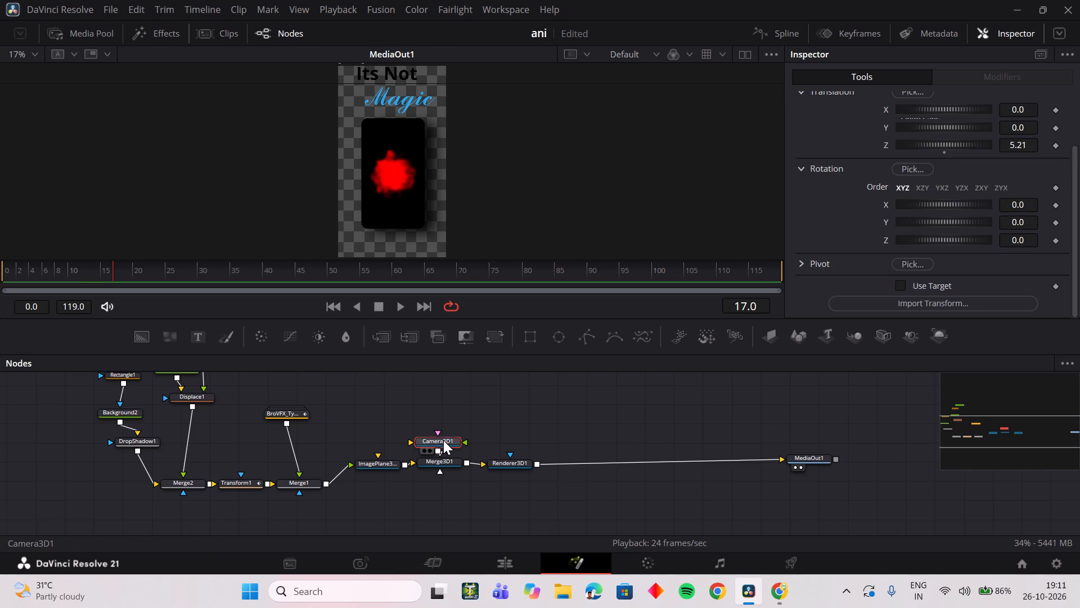
left_click_drag(1027, 130, 953, 111)
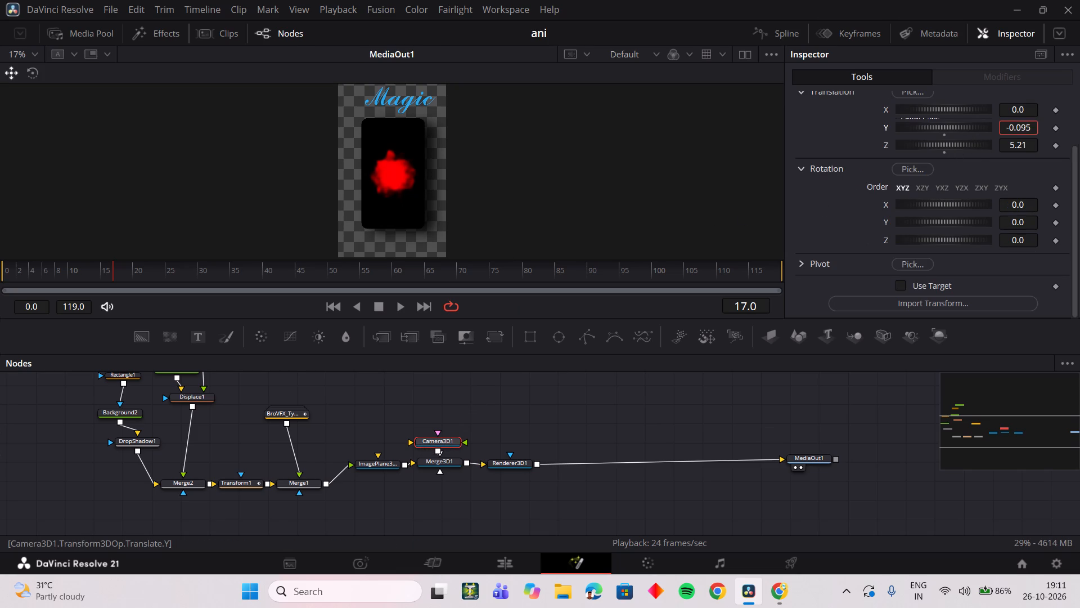
left_click_drag(953, 111, 266, 256)
Switch to Chrome and replay the reference reel in Google Drive around 0:03 to examine the "Its motion design" section.
left_click(762, 597)
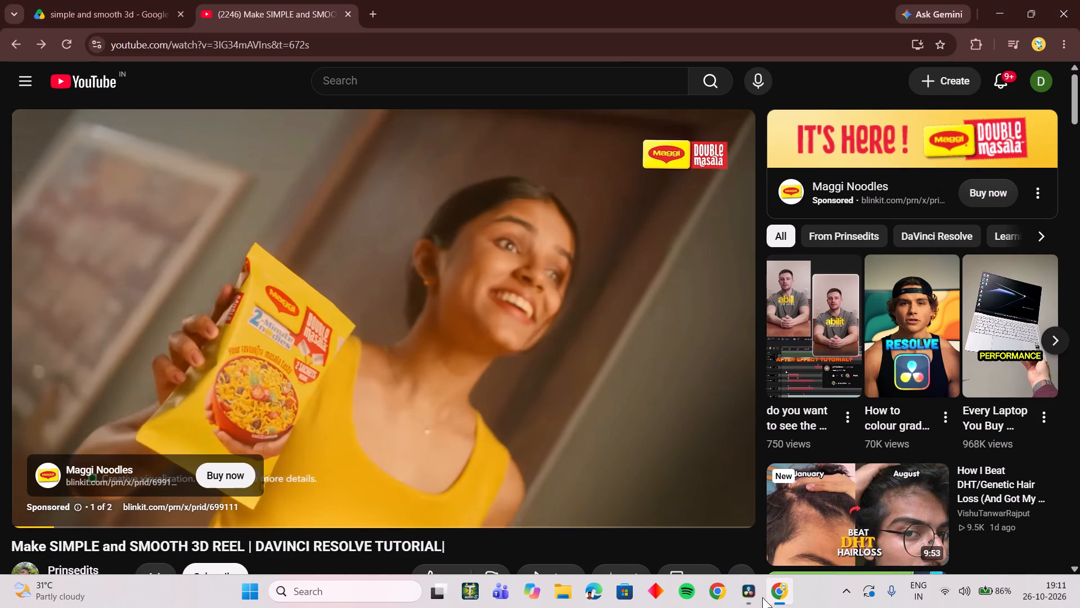
left_click(100, 11)
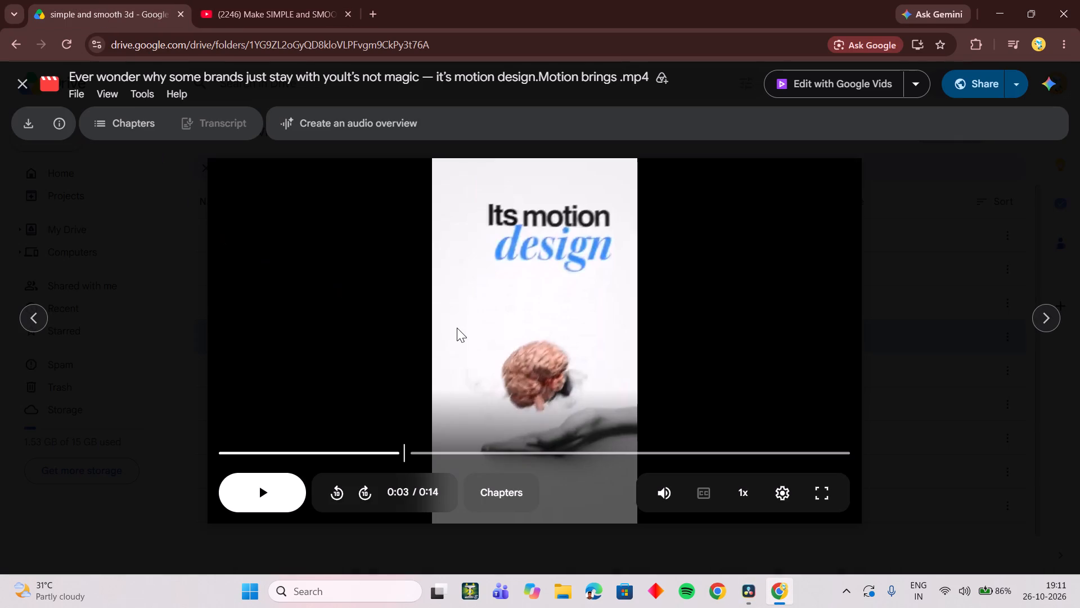
left_click(385, 457)
left_click(445, 357)
left_click(422, 399)
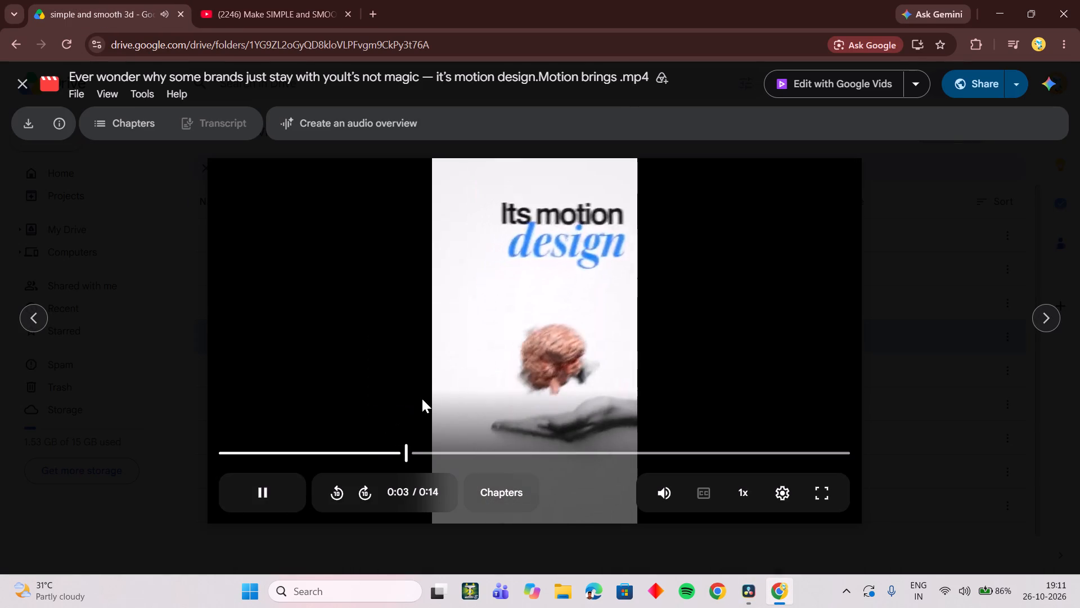
left_click(388, 446)
left_click(445, 336)
left_click(445, 342)
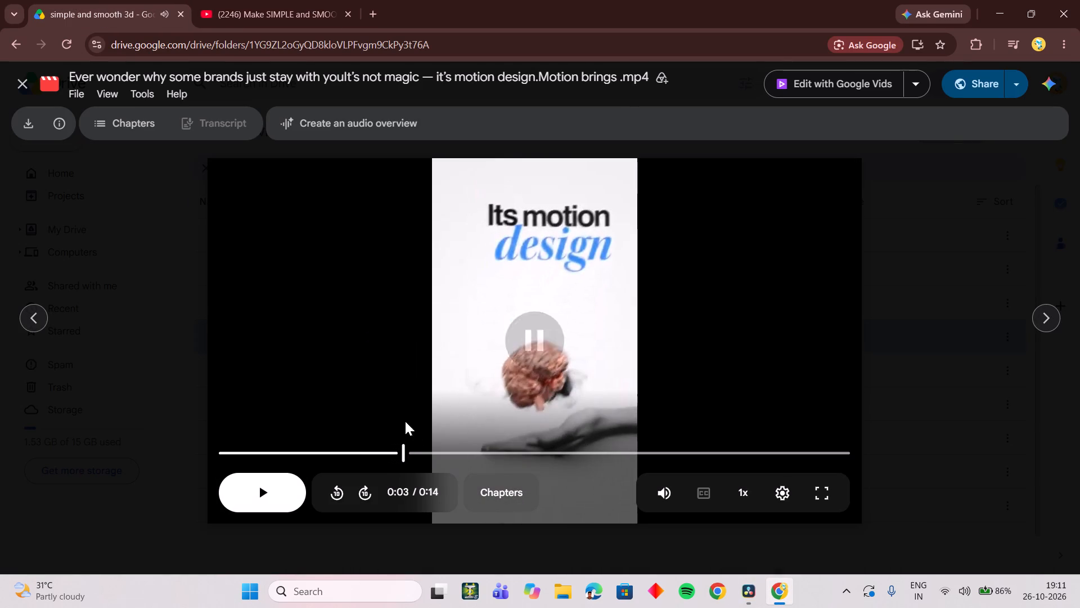
Replay the reference reel around 0:03 to examine how the red-glow card gives way to the "Its motion design" section.
left_click(375, 447)
left_click(448, 357)
left_click(448, 357)
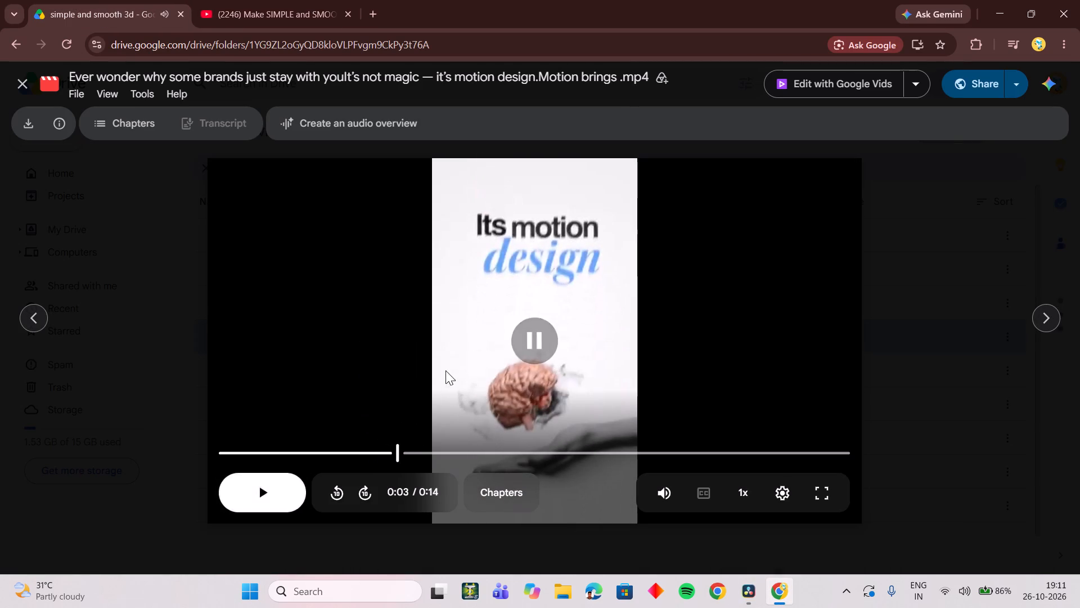
left_click(370, 447)
left_click(454, 353)
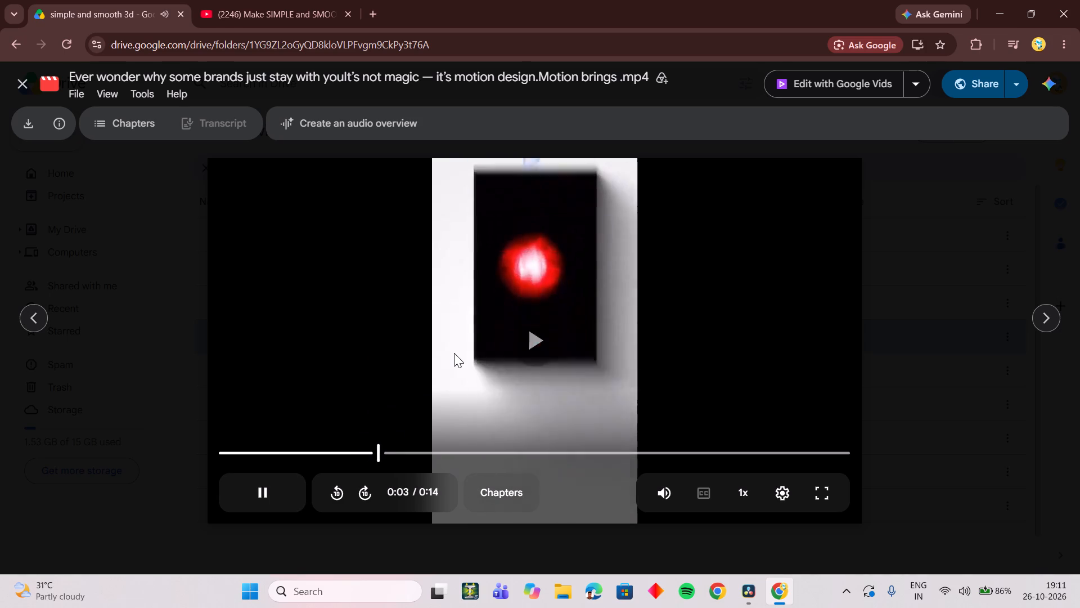
left_click(454, 353)
Switch to DaVinci Resolve and move the Camera3D1 node farther above Merge3D1 in the node graph.
left_click(753, 593)
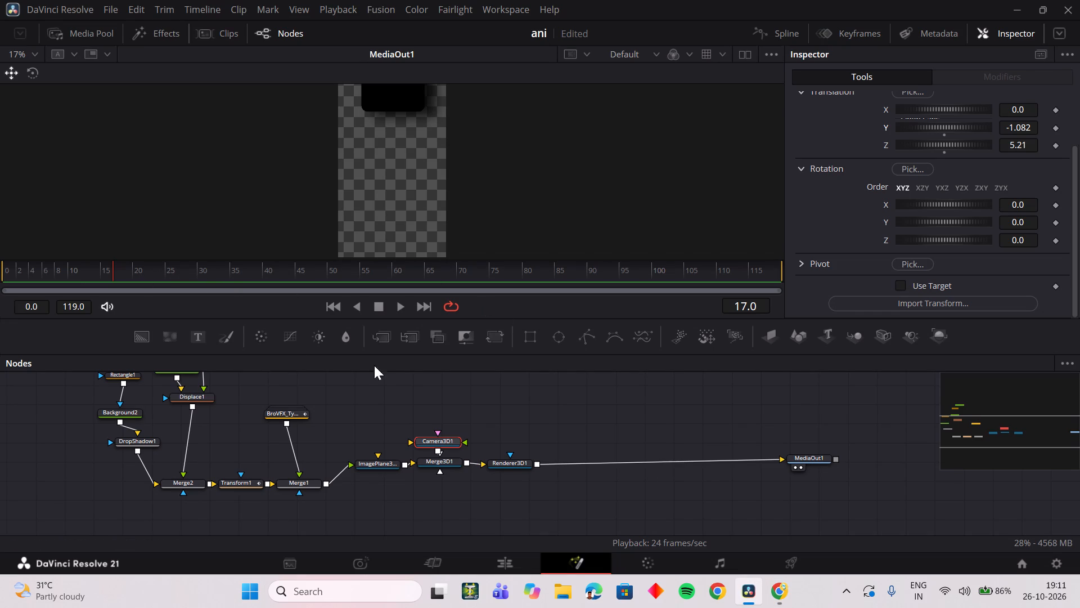
left_click_drag(114, 270, 139, 274)
left_click(140, 270)
left_click_drag(132, 270, 153, 272)
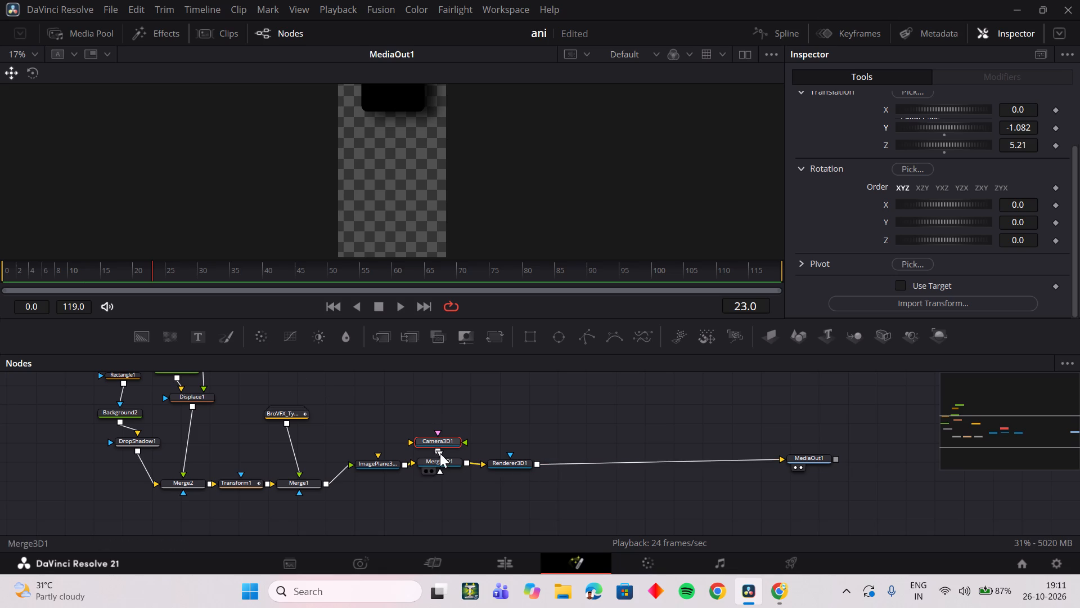
left_click_drag(437, 445, 440, 408)
left_click(530, 422)
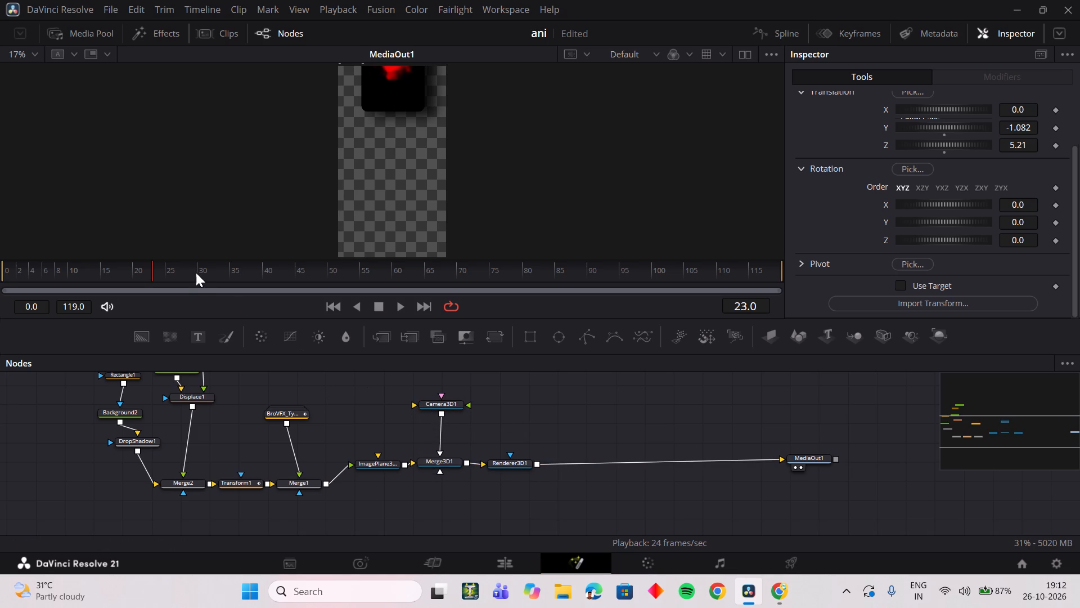
Reset the Y translation of Camera3D1 to 0.0 at frame 0.
left_click_drag(146, 273, 117, 274)
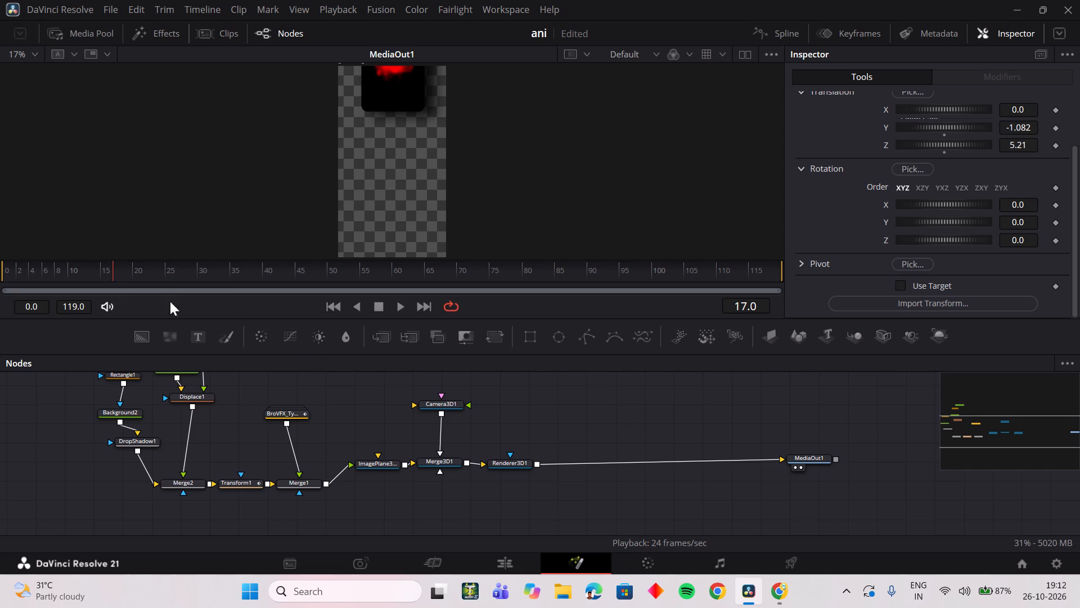
left_click(438, 406)
left_click_drag(92, 274, 0, 281)
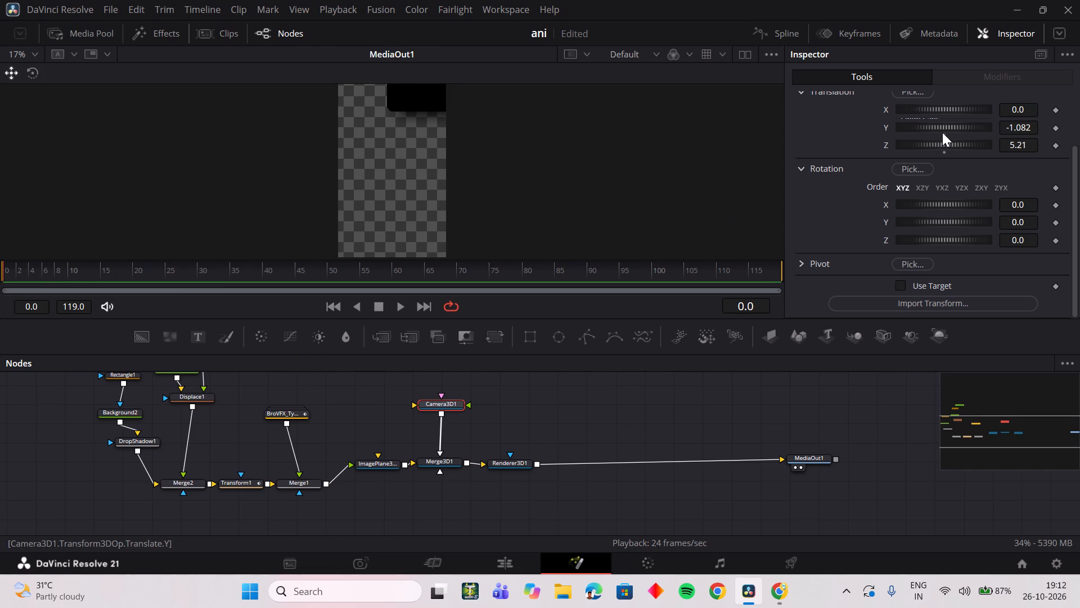
left_click(942, 132)
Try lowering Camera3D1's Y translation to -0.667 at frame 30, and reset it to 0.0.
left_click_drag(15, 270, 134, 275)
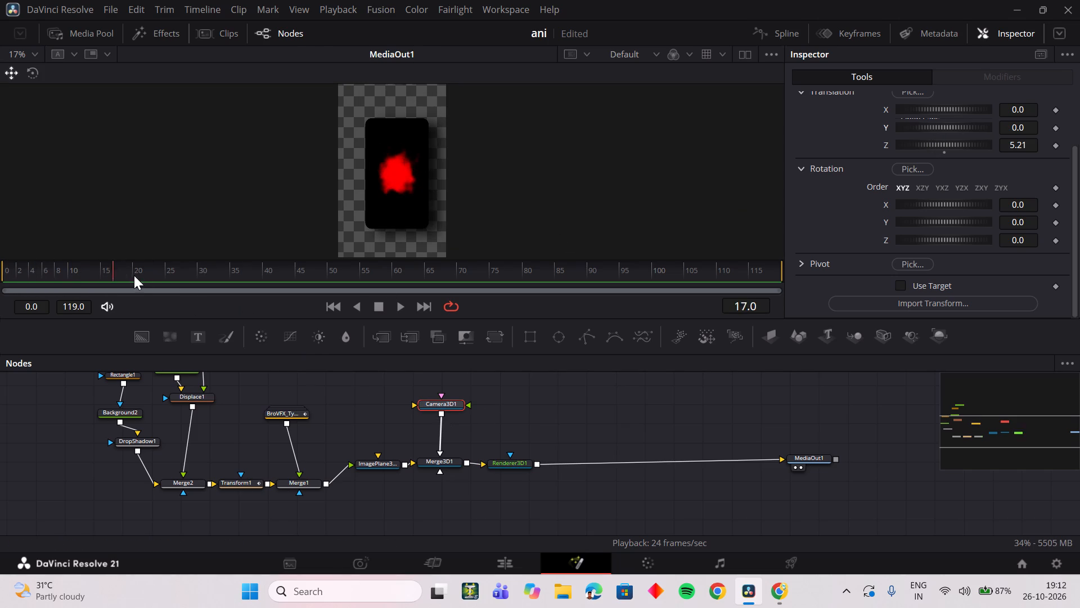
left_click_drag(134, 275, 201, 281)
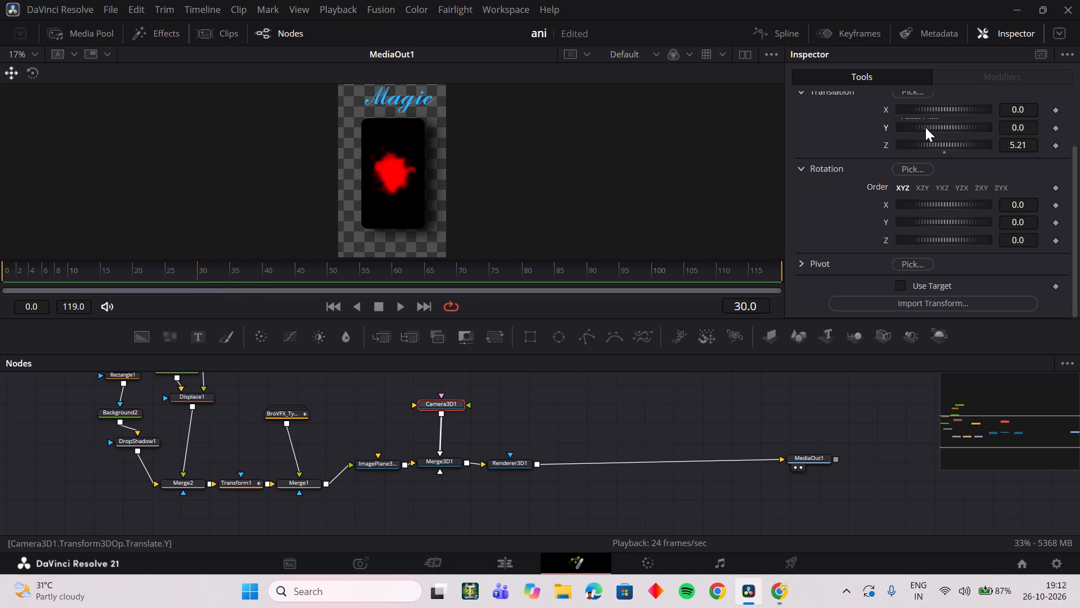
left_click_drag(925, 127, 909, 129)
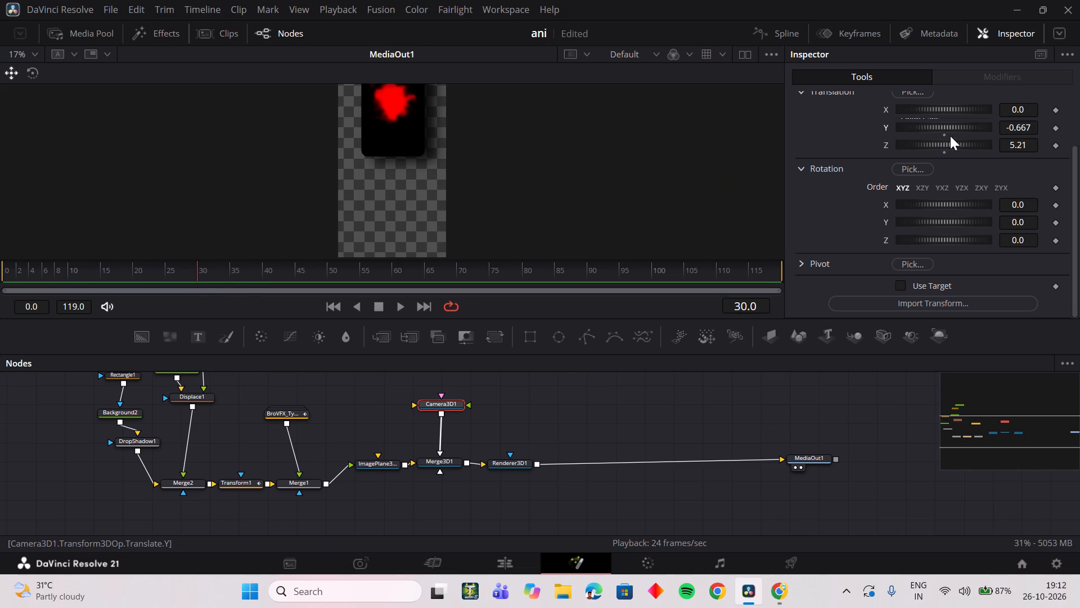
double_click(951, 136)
Play the opening frames of the Fusion composition to review the card's movement and the title's appearance.
left_click_drag(164, 275, 0, 287)
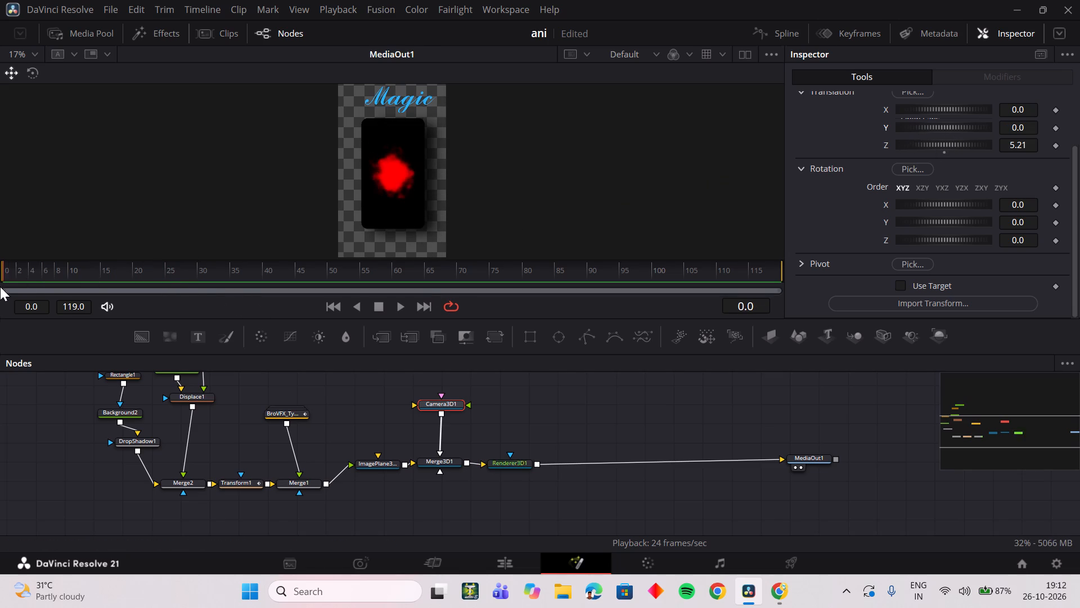
key("space")
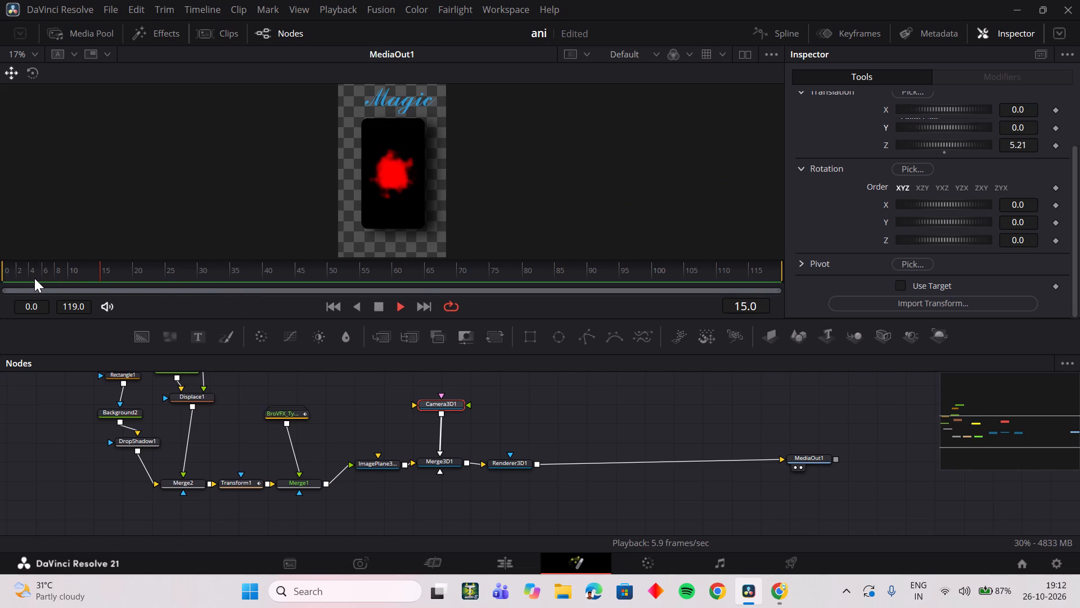
key("space")
left_click_drag(53, 276, 34, 280)
key("space")
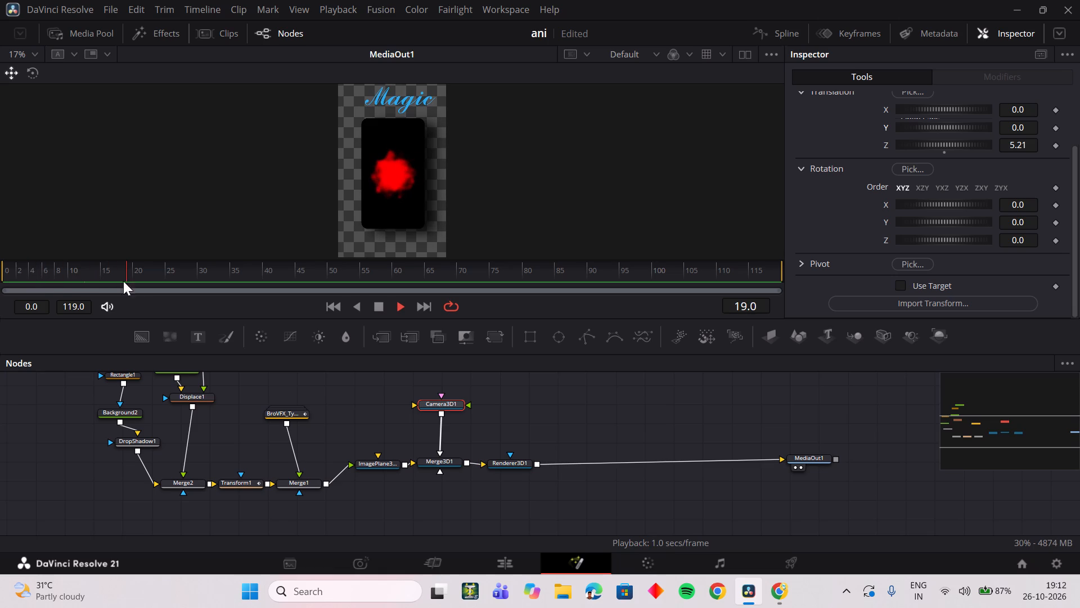
key("space")
Go to the edit timeline and play the start of the second Fusion clip against the voice-over, between about 01:00:03:00 and 01:00:04:01.
left_click(511, 561)
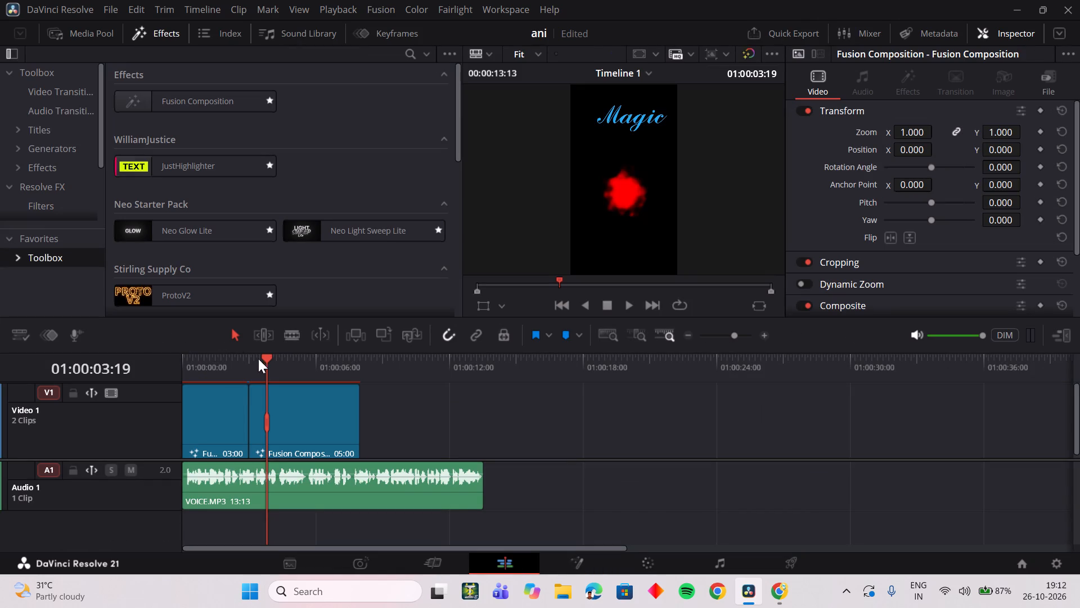
key("space")
key("space")
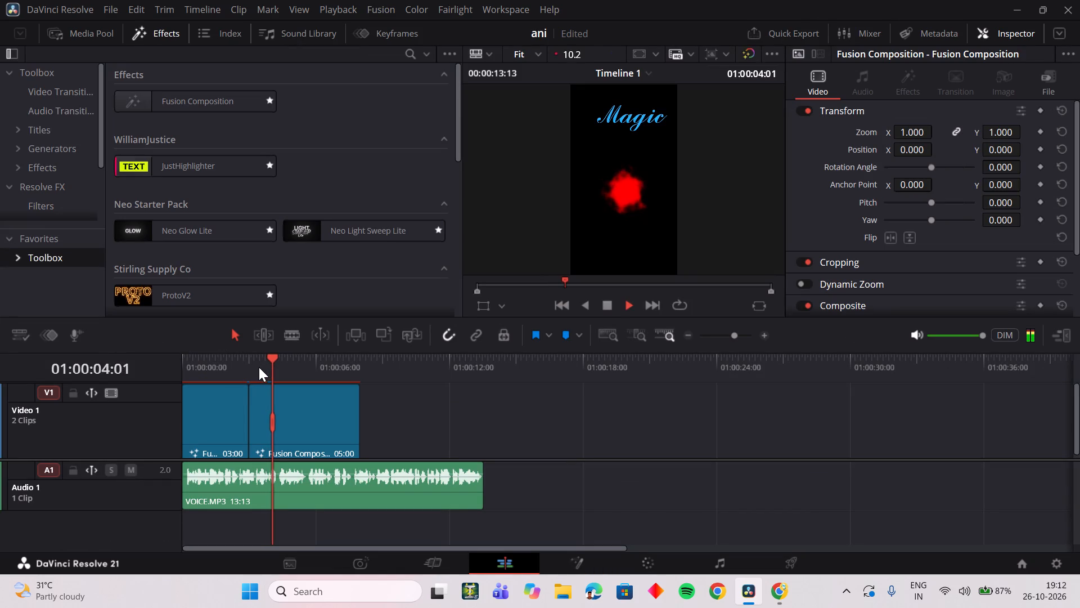
left_click(260, 367)
key("space")
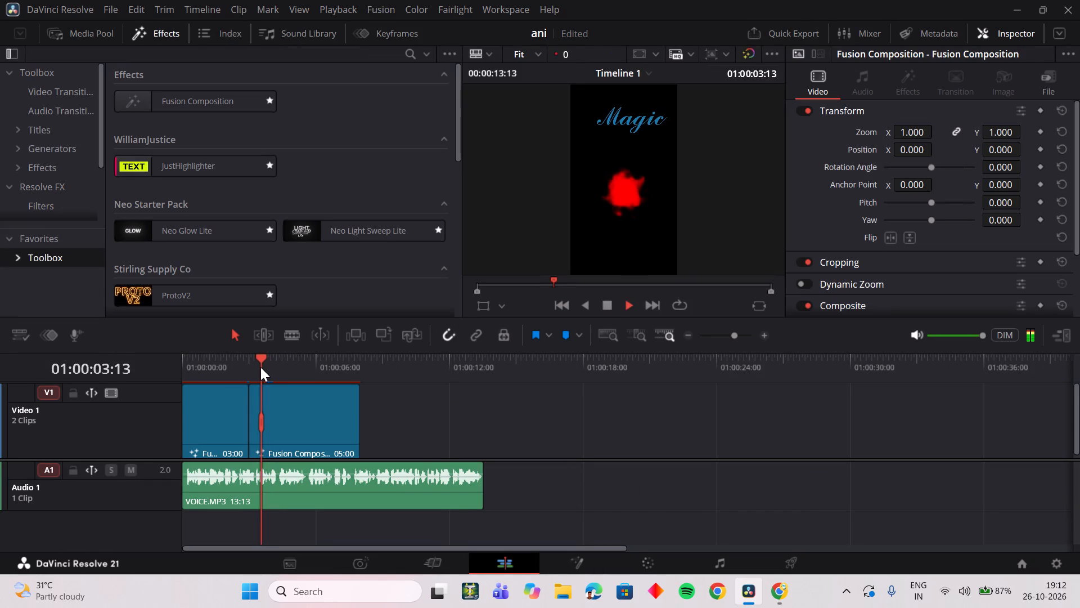
key("space")
left_click(242, 366)
key("space")
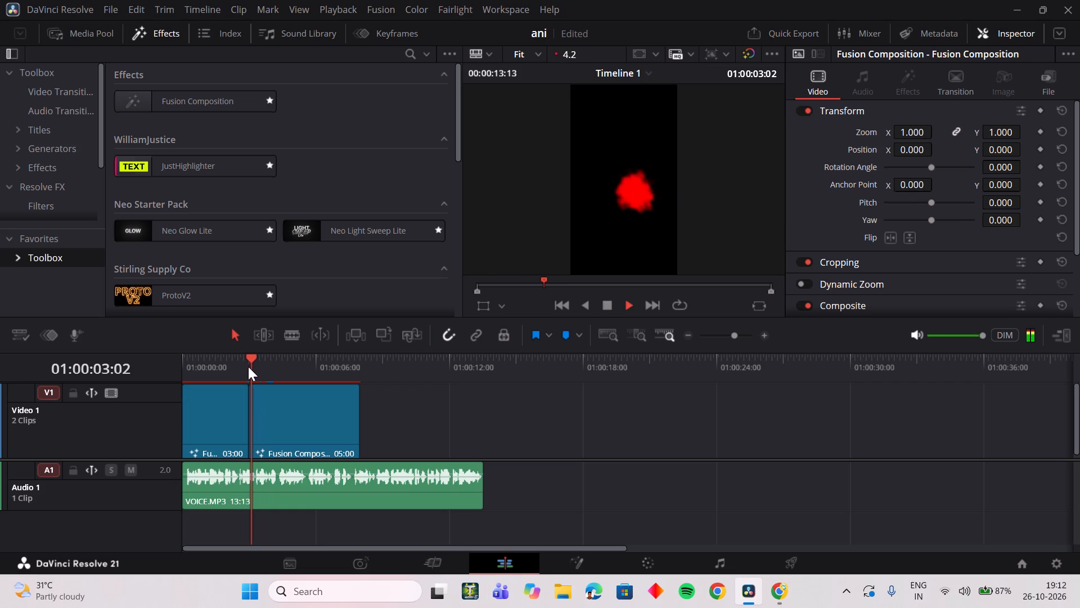
key("space")
left_click(248, 366)
key("space")
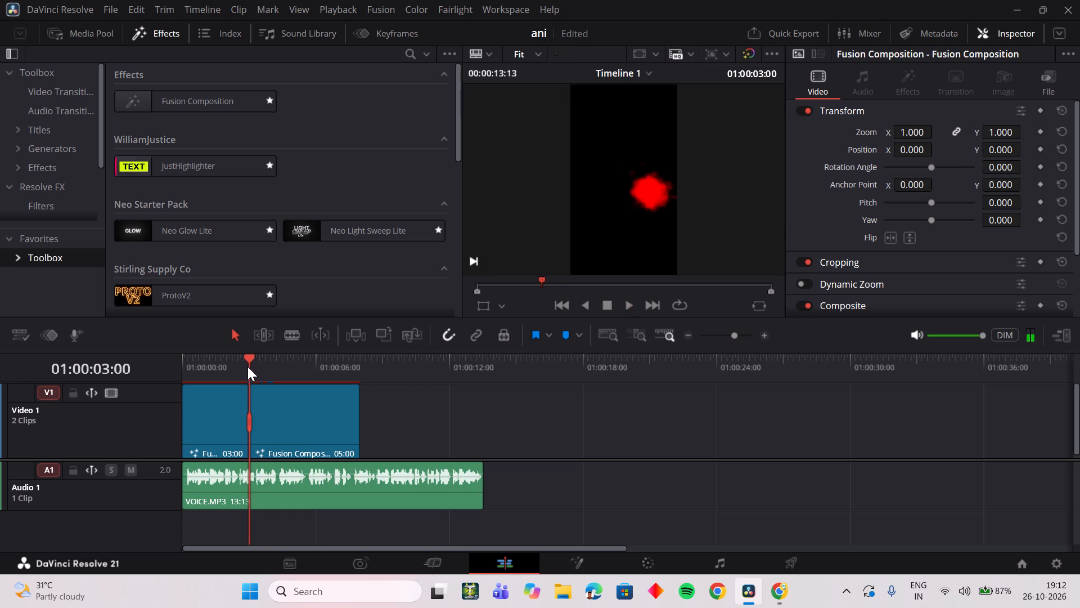
key("space")
Replay the cut between the two Fusion clips, from about 01:00:02:11 to 01:00:03:09, to check the voice-over timing.
left_click(239, 367)
key("space")
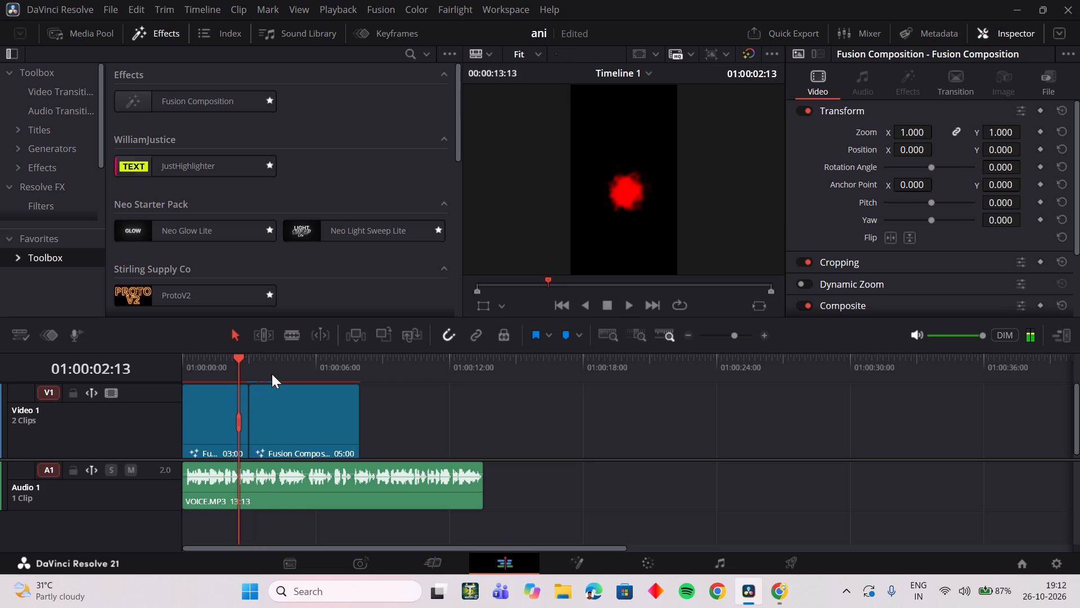
left_click(243, 372)
left_click(241, 366)
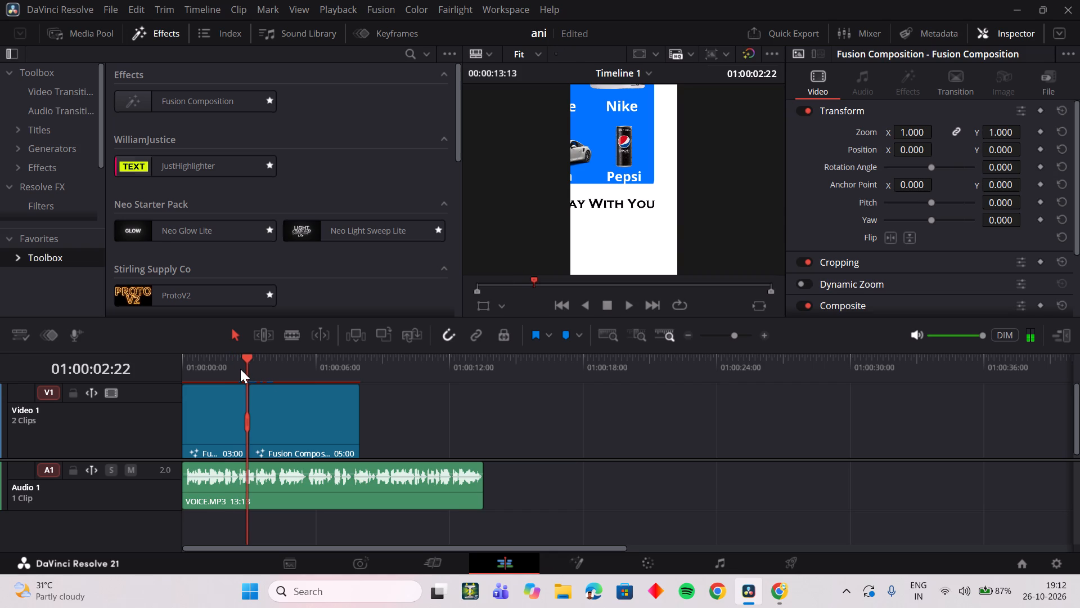
key("space")
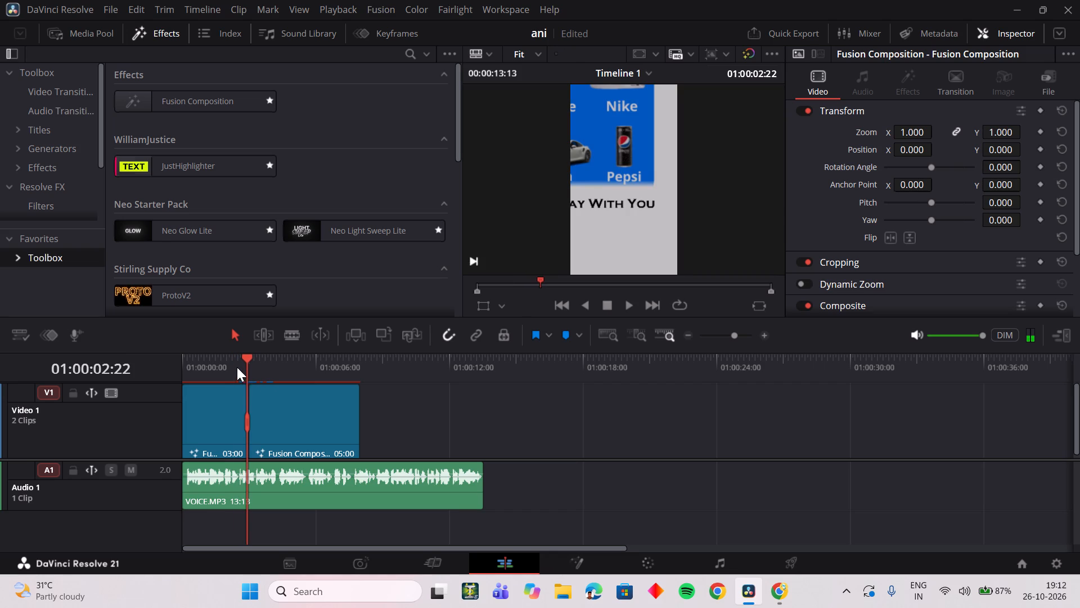
left_click(237, 367)
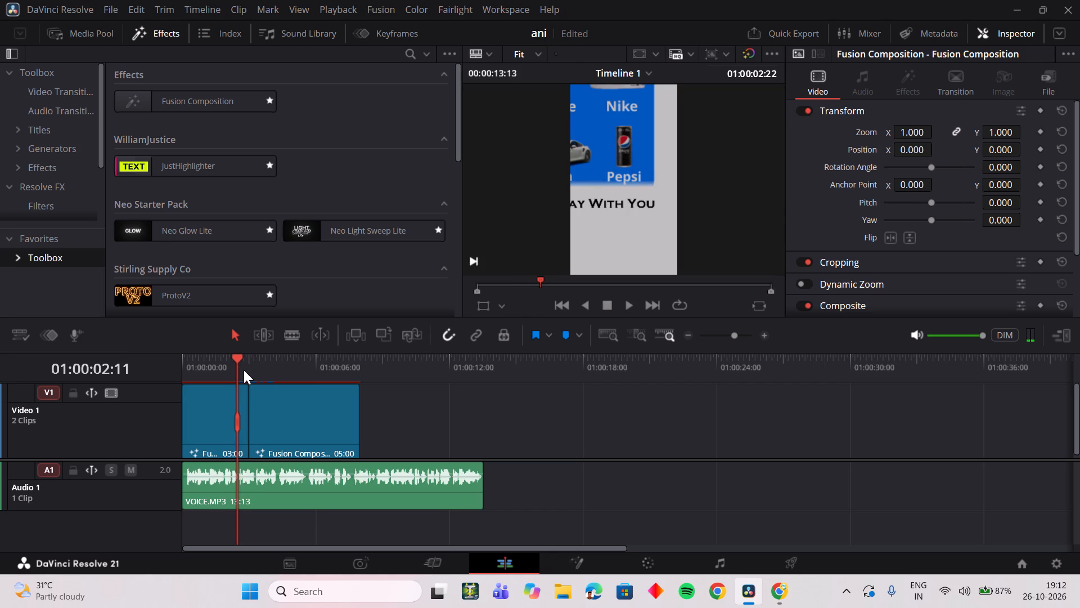
key("space")
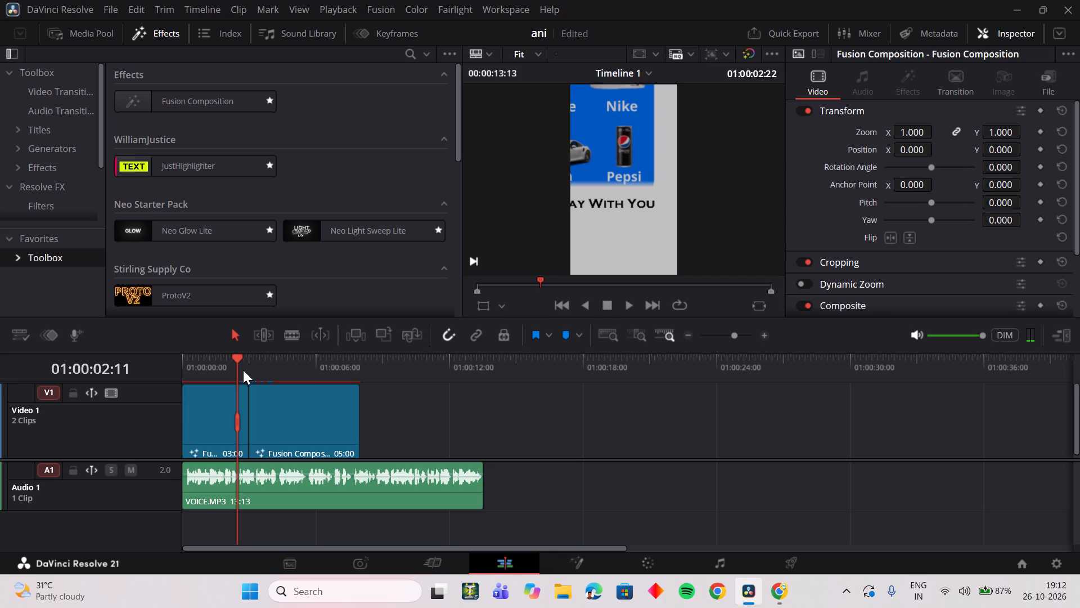
left_click(243, 370)
key("space")
key("space")
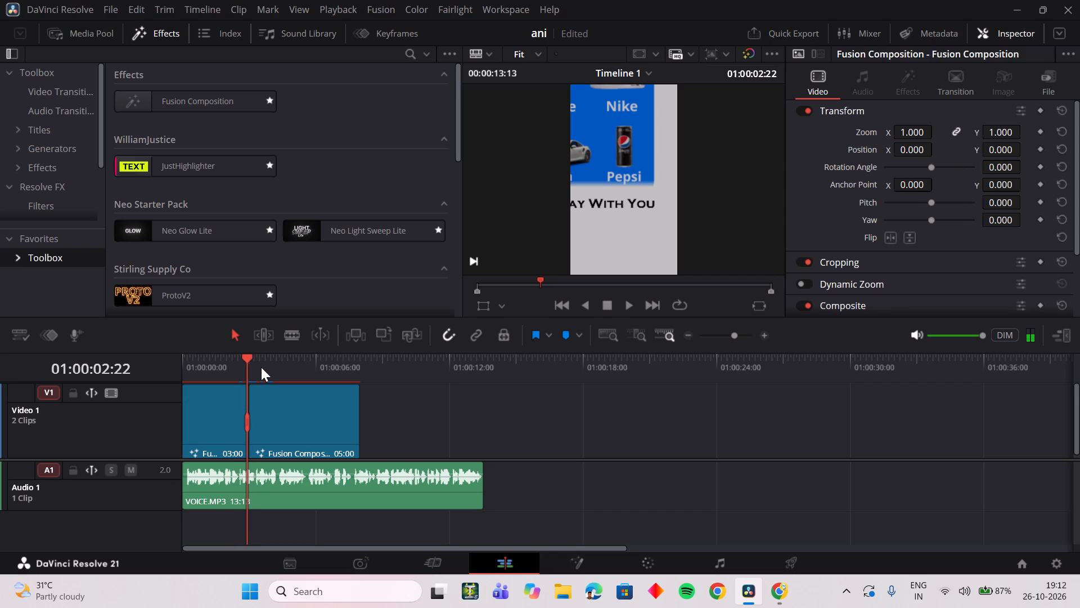
key("space")
left_click(251, 368)
key("space")
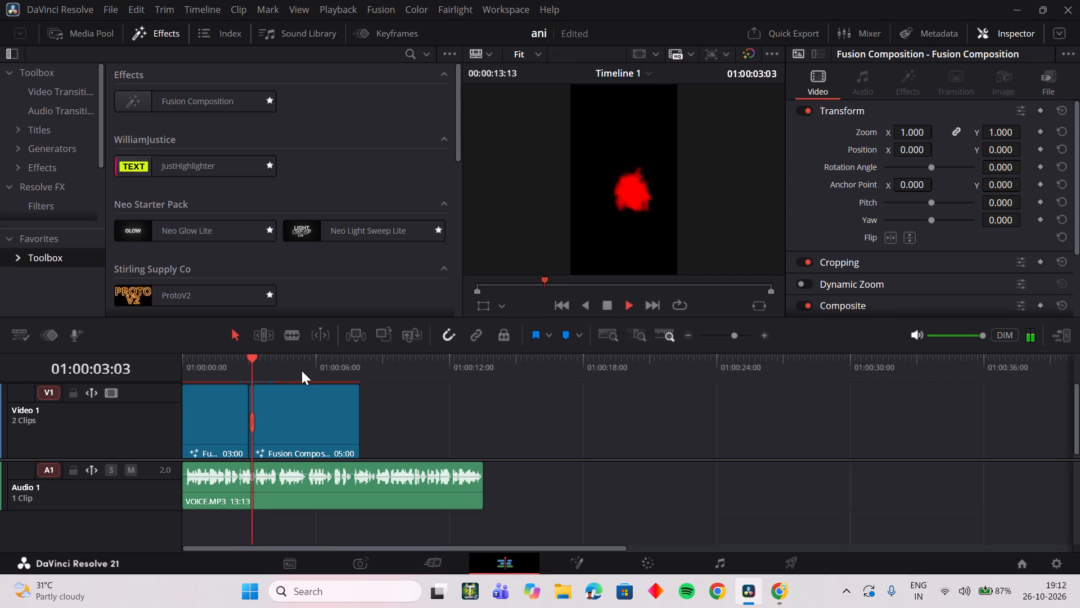
key("space")
left_click(240, 368)
key("space")
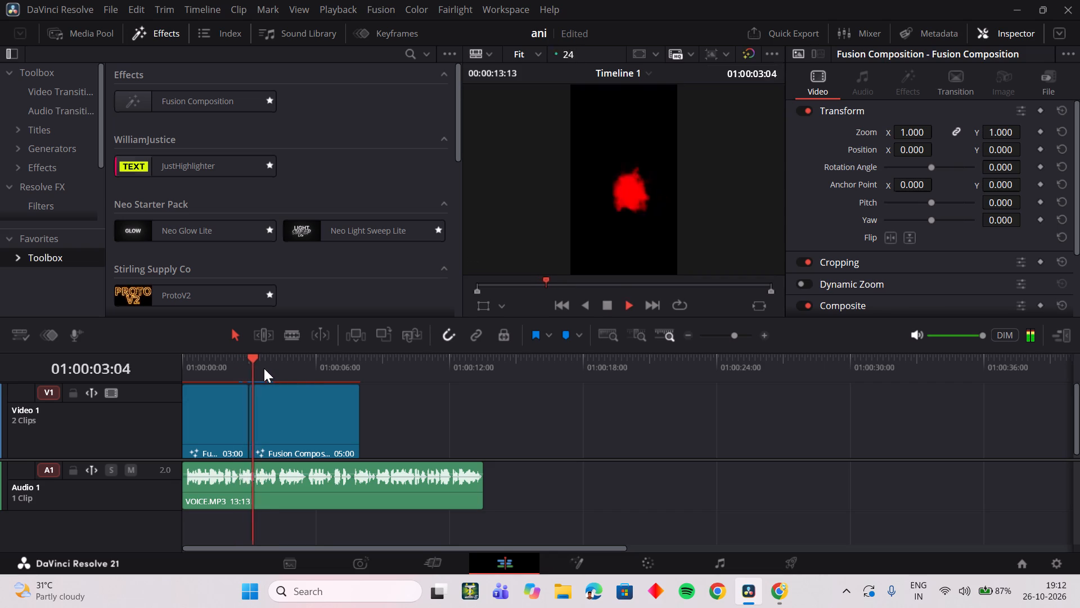
key("space")
left_click(245, 368)
key("space")
key("space")
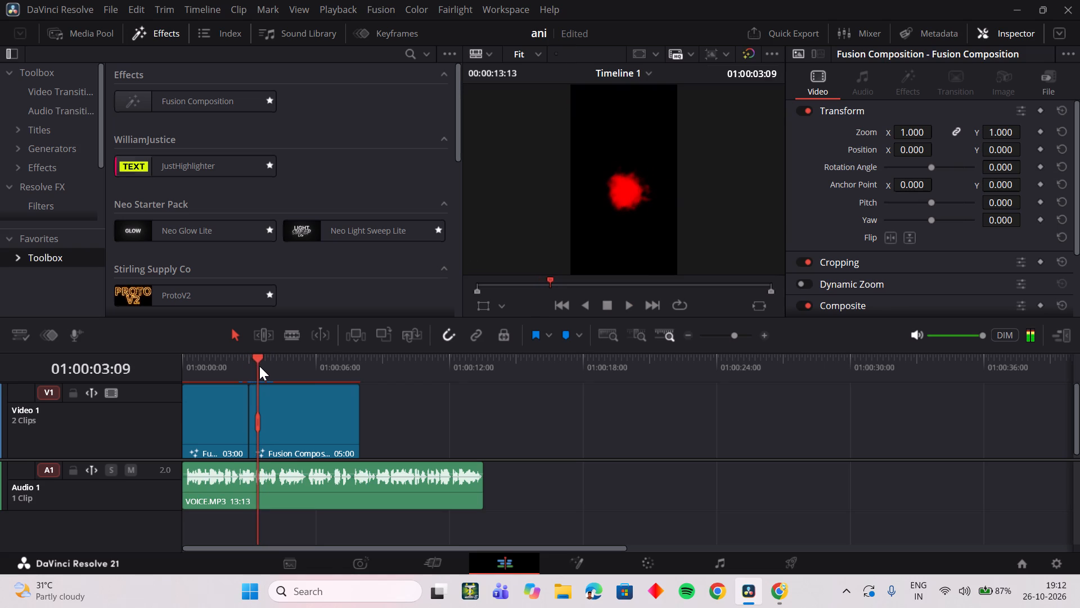
Replay from just before the second Fusion clip to pinpoint where the next voice-over phrase begins.
left_click(245, 368)
key("space")
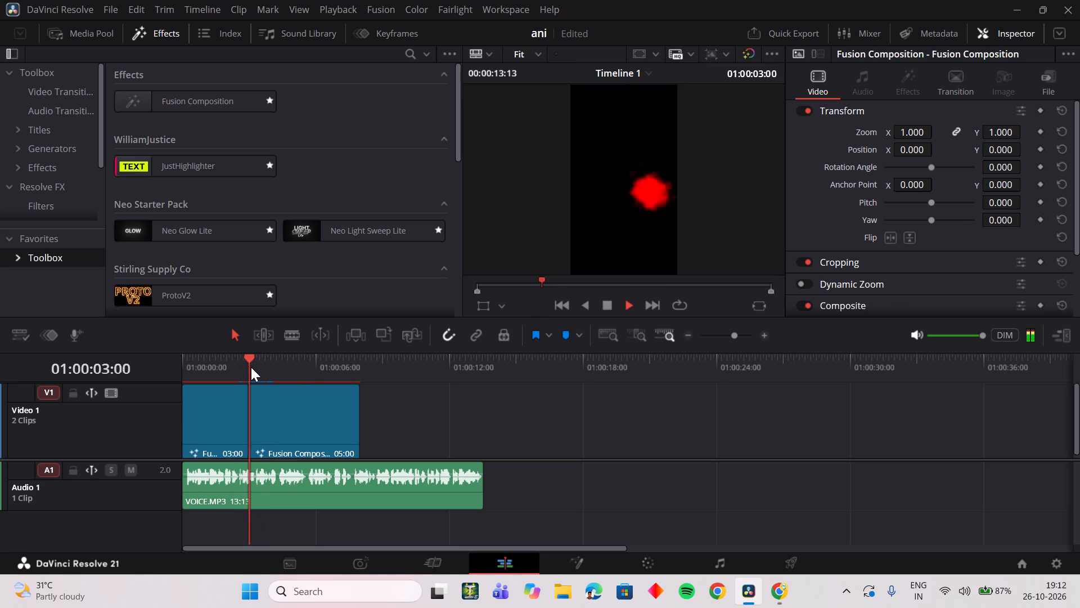
key("space")
left_click(246, 364)
left_click(242, 363)
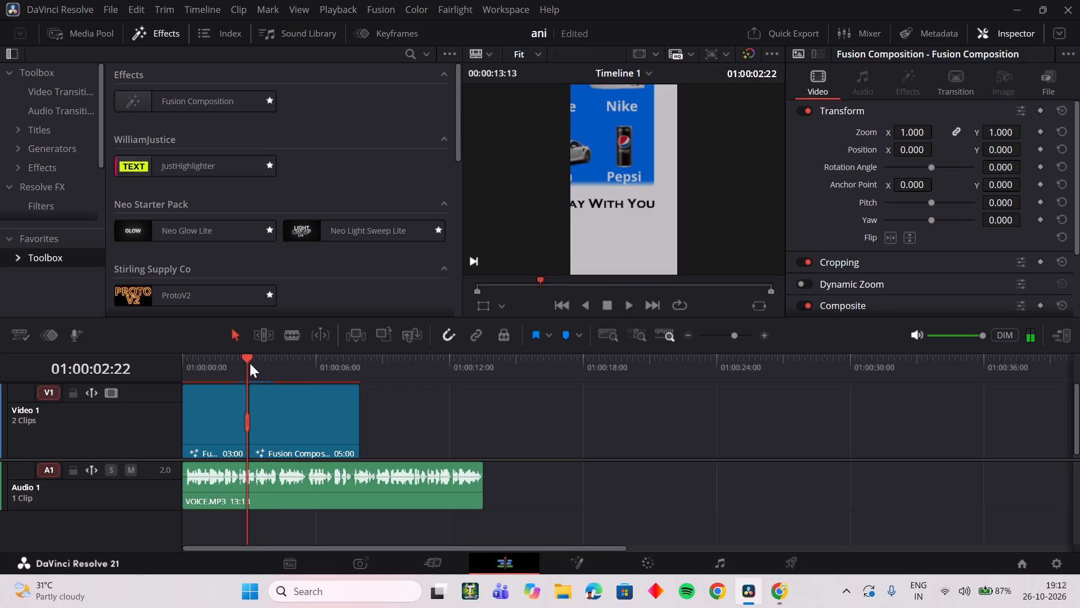
key("space")
key("space")
left_click(238, 363)
key("space")
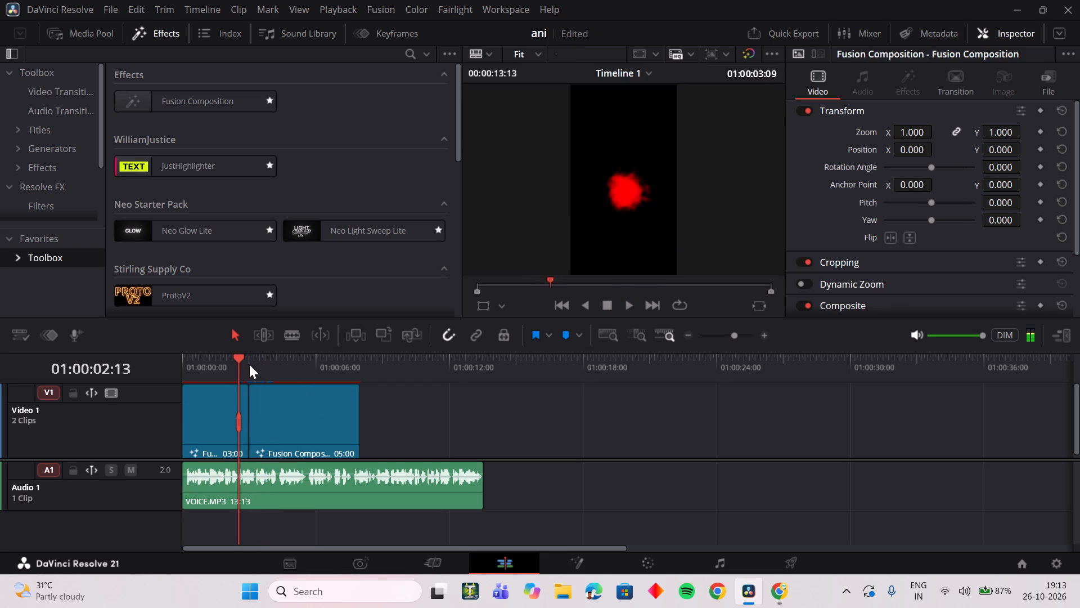
left_click(245, 365)
left_click(243, 366)
left_click(243, 366)
key("space")
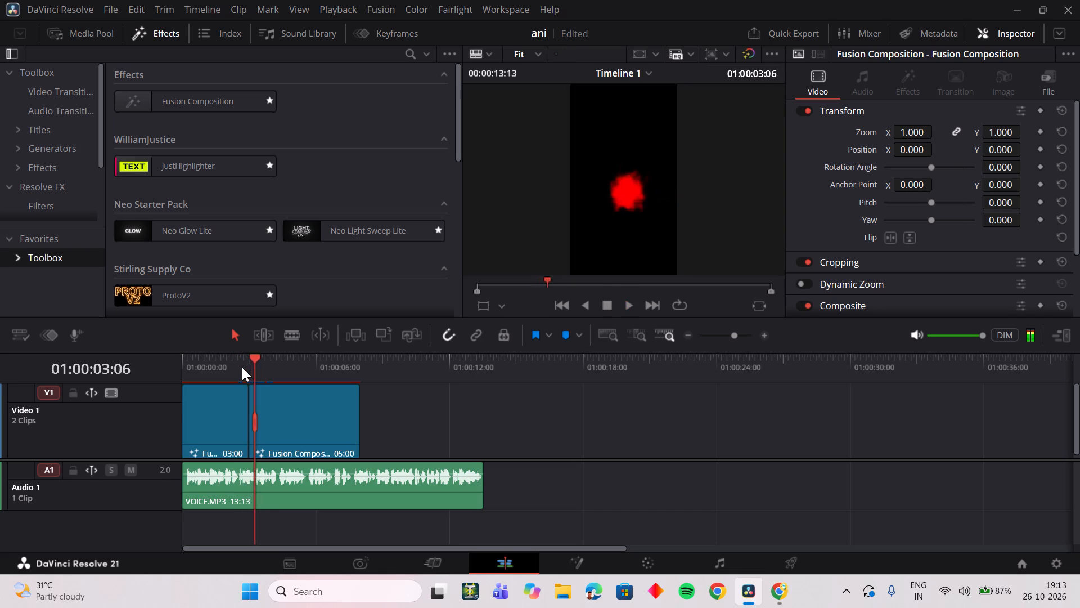
Replay the cut between the two Fusion clips from about 01:00:02:18 to check the transition against the voice-over.
left_click(242, 367)
key("Left")
key("Left")
key("Left")
key("Left")
key("Left")
key("Left")
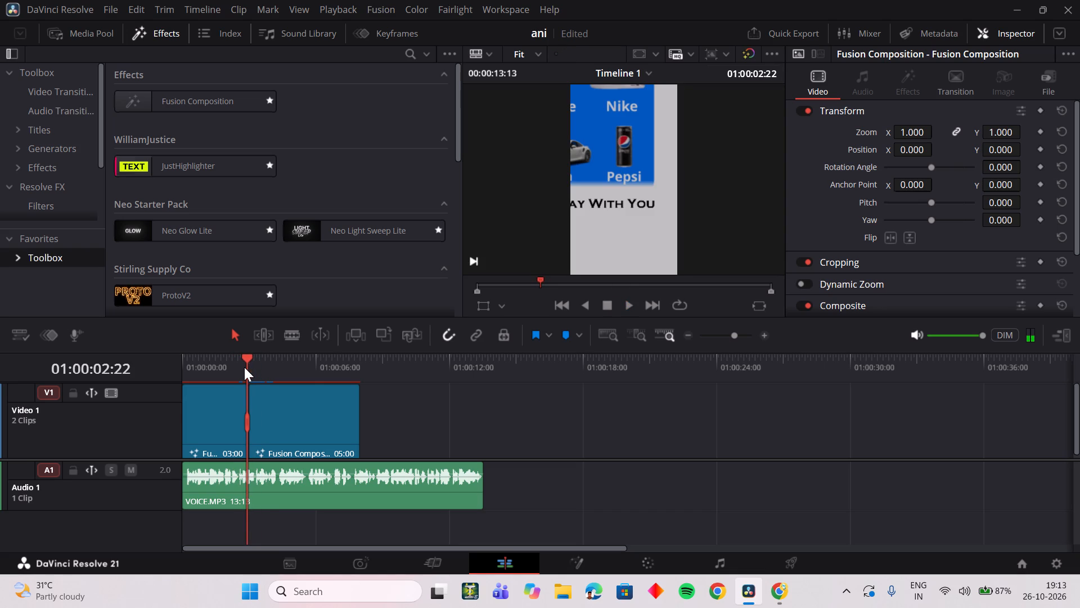
key("Left")
key("space")
key("space")
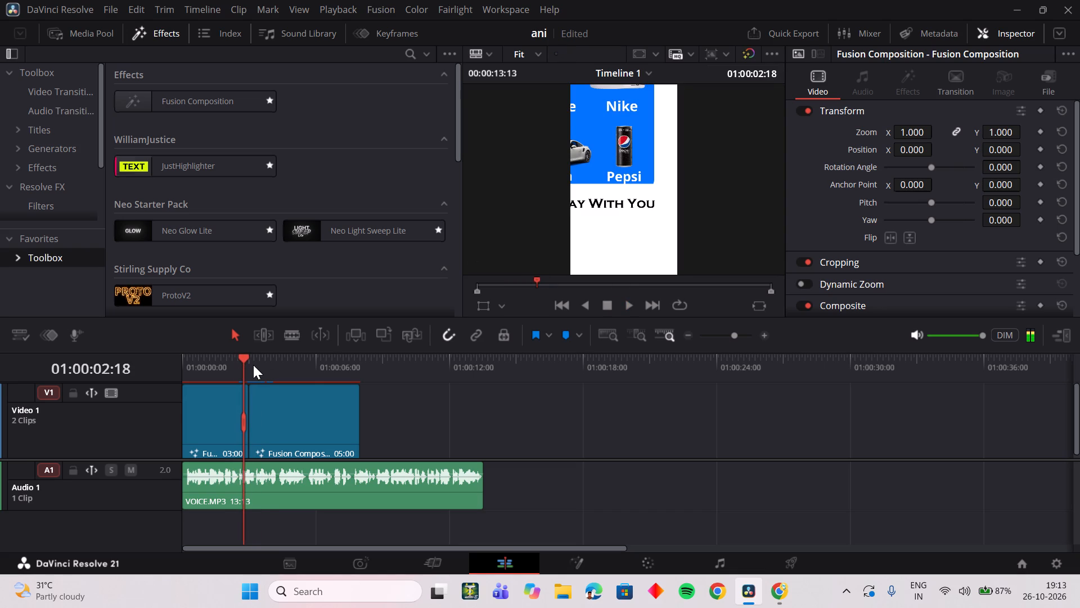
key("space")
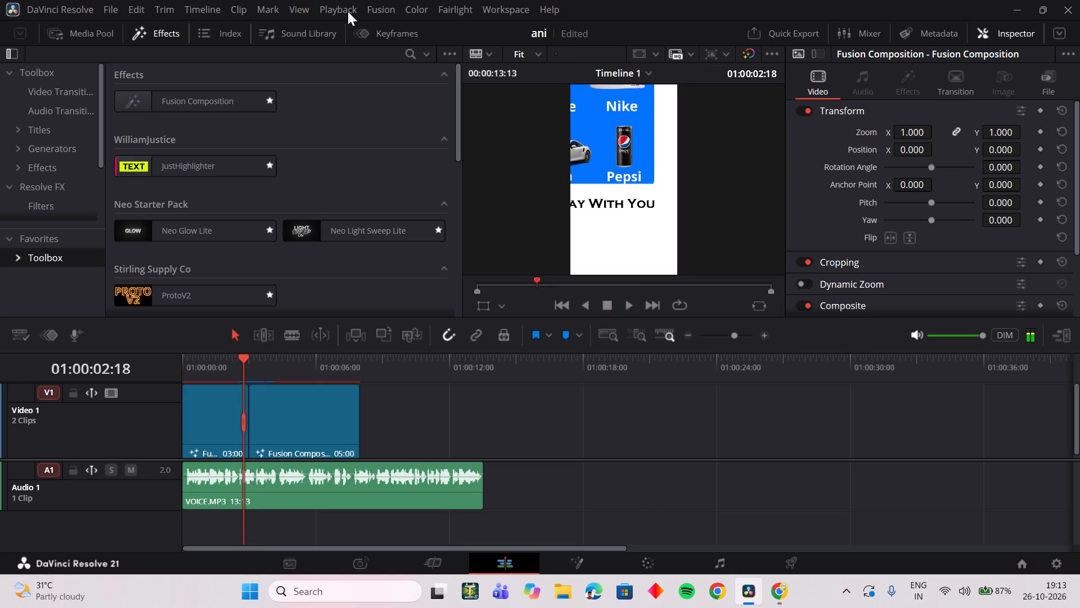
Set the timeline playback resolution to Quarter and return the playhead to the cut between the two Fusion clips.
left_click(348, 9)
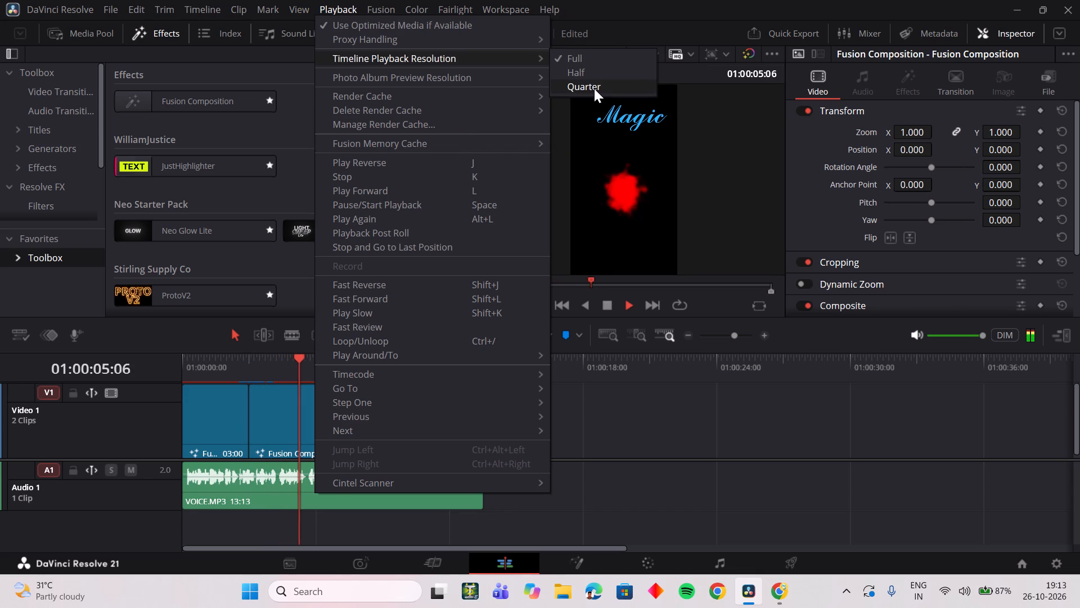
left_click(594, 88)
key("space")
left_click(256, 369)
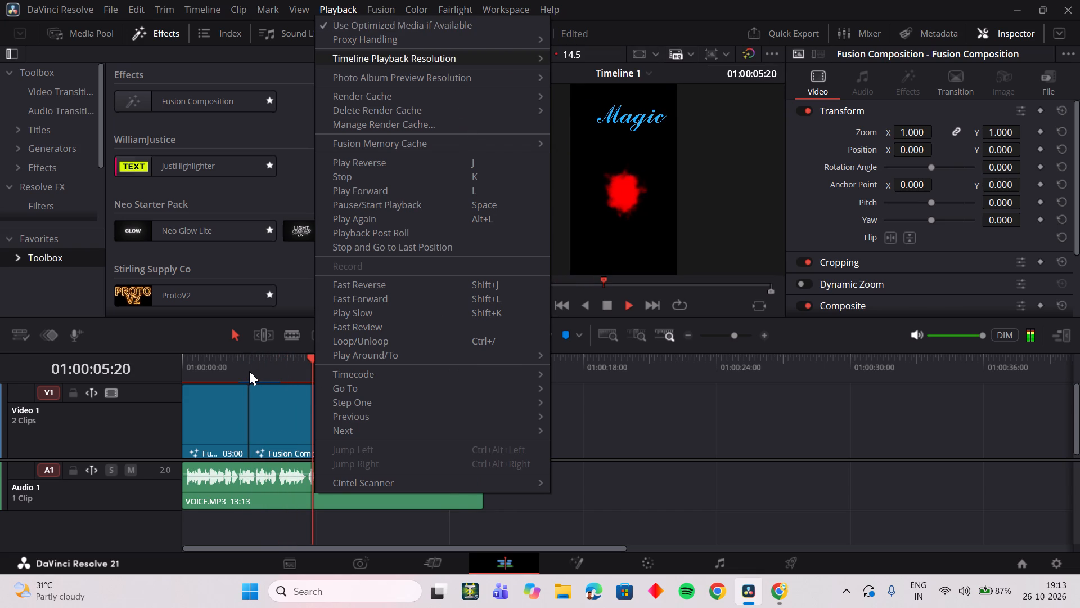
left_click(249, 373)
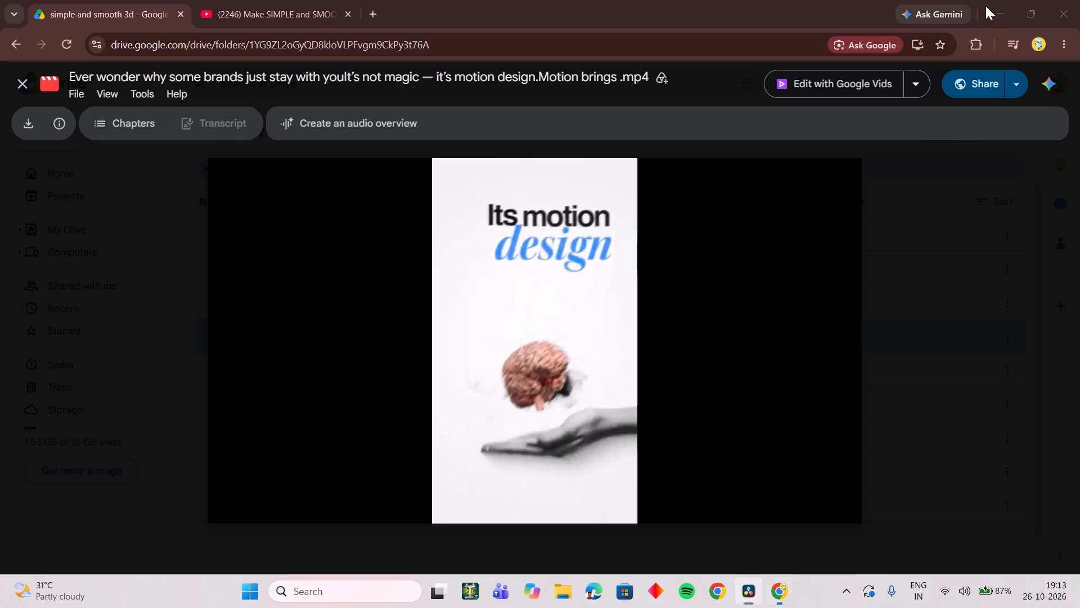
Switch from the browser to the Loggy3 window on the desktop to check the recording session, and minimize it.
left_click(1001, 19)
double_click(190, 513)
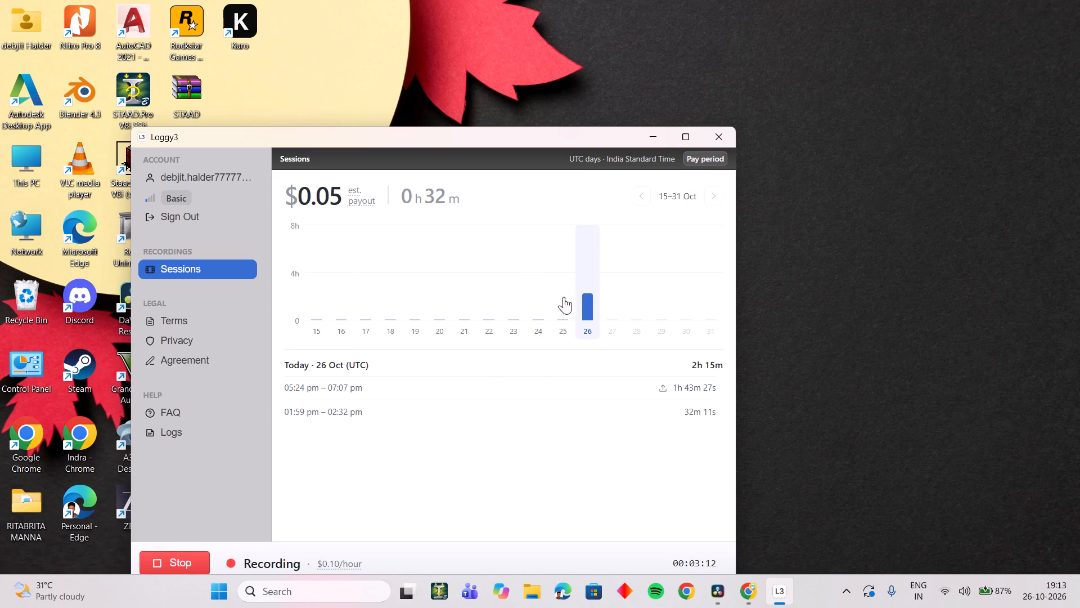
left_click(652, 135)
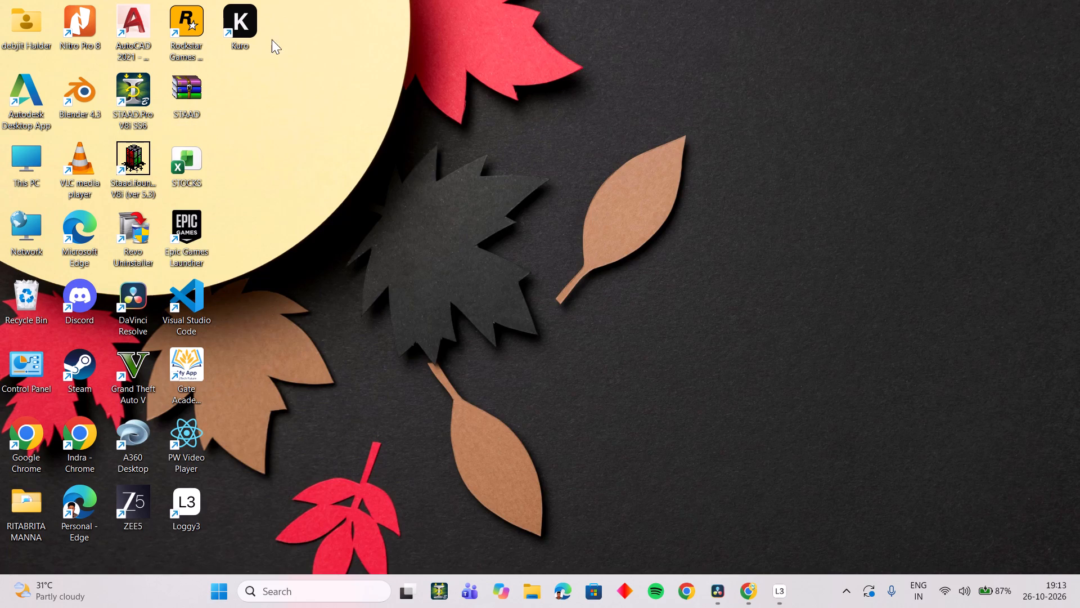
Launch the Kuro app from the desktop.
double_click(244, 35)
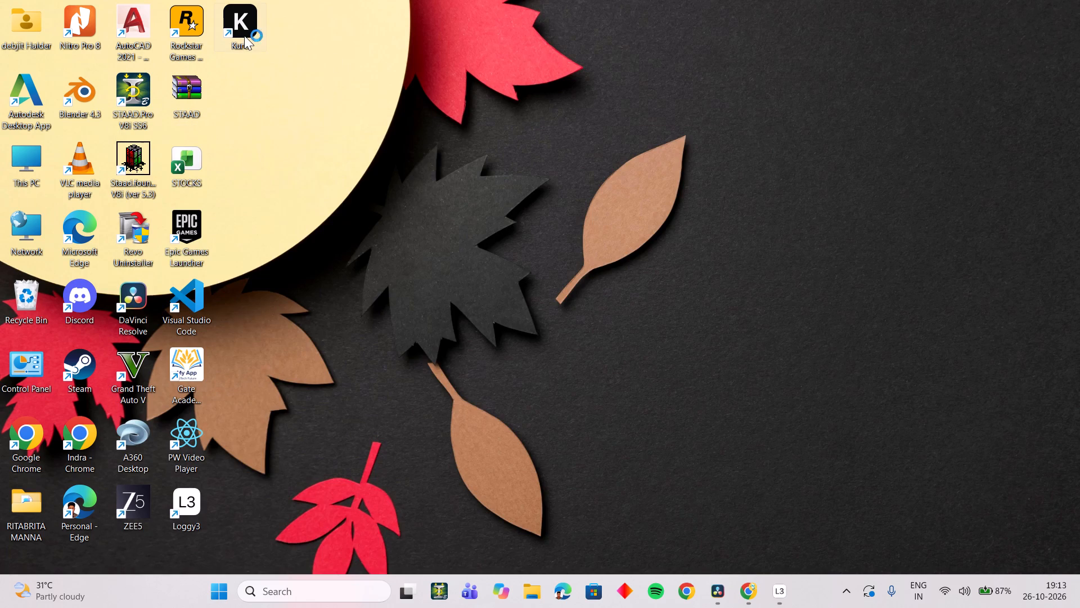
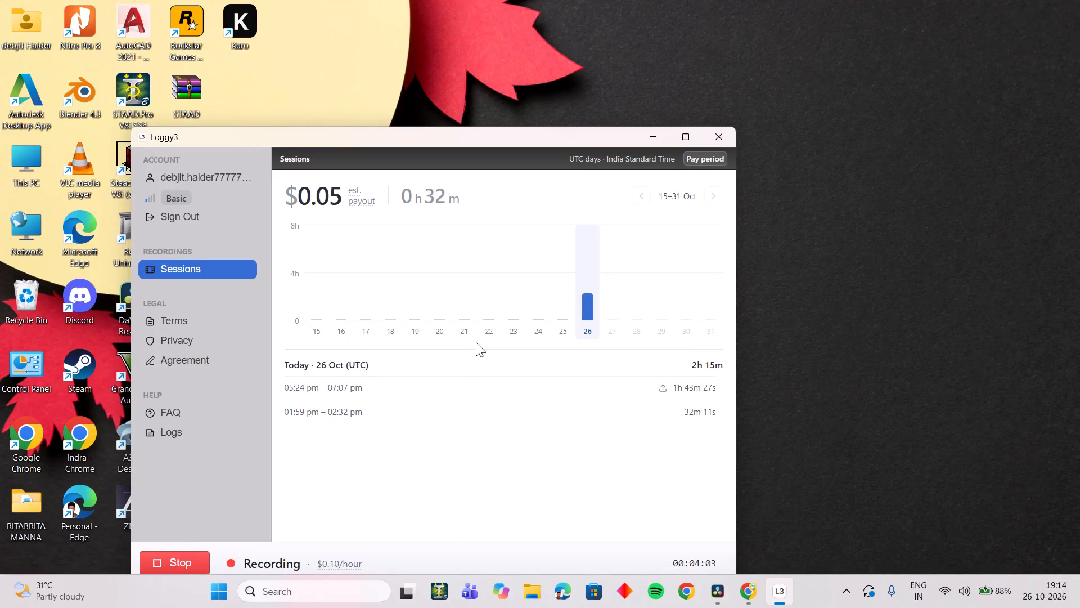
Close the Loggy3 window to return to the desktop.
scroll(476, 342, "down", 1)
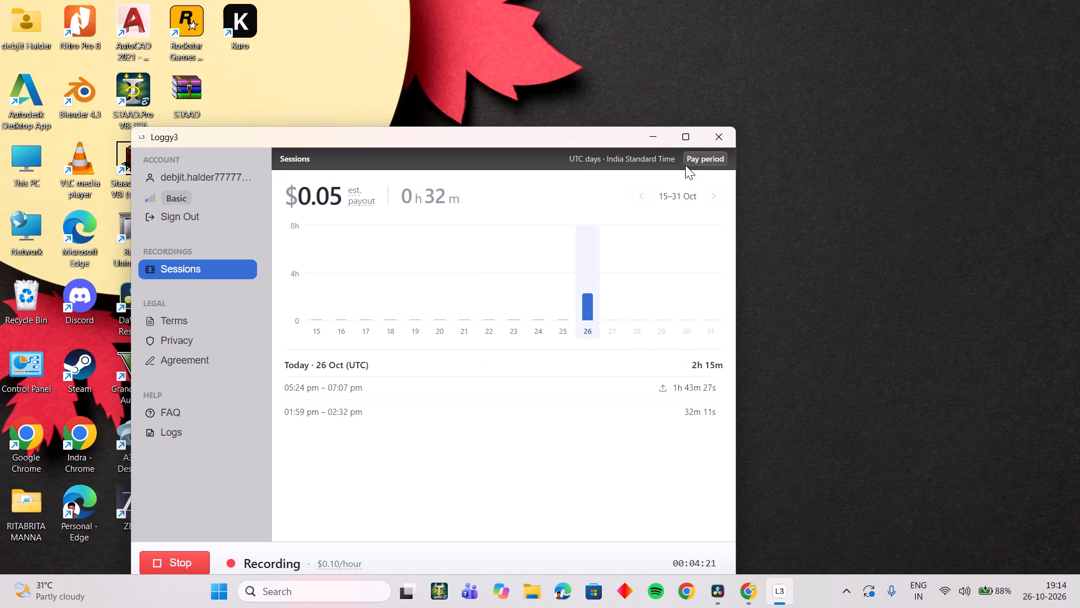
left_click(706, 137)
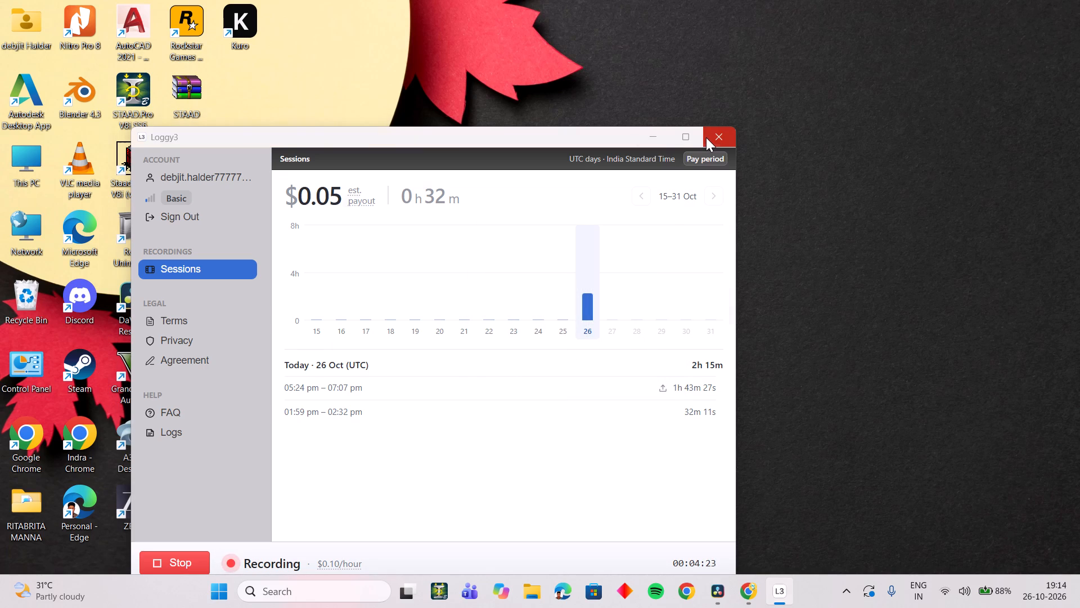
left_click(678, 313)
Open This PC in File Explorer, look through the Videos and Downloads folders, and close the window.
double_click(34, 163)
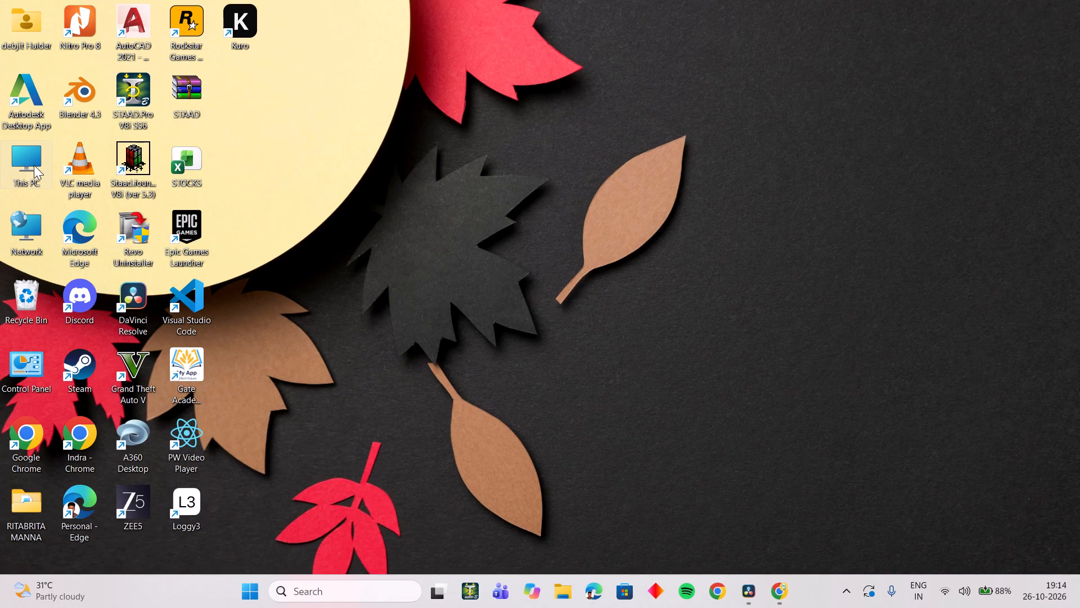
double_click(34, 165)
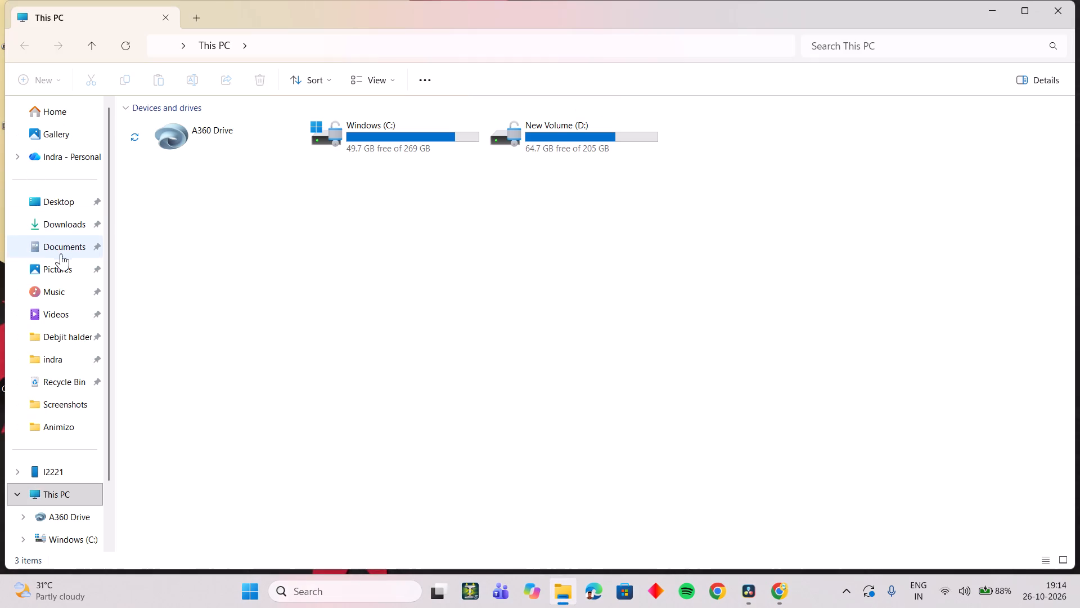
left_click(57, 308)
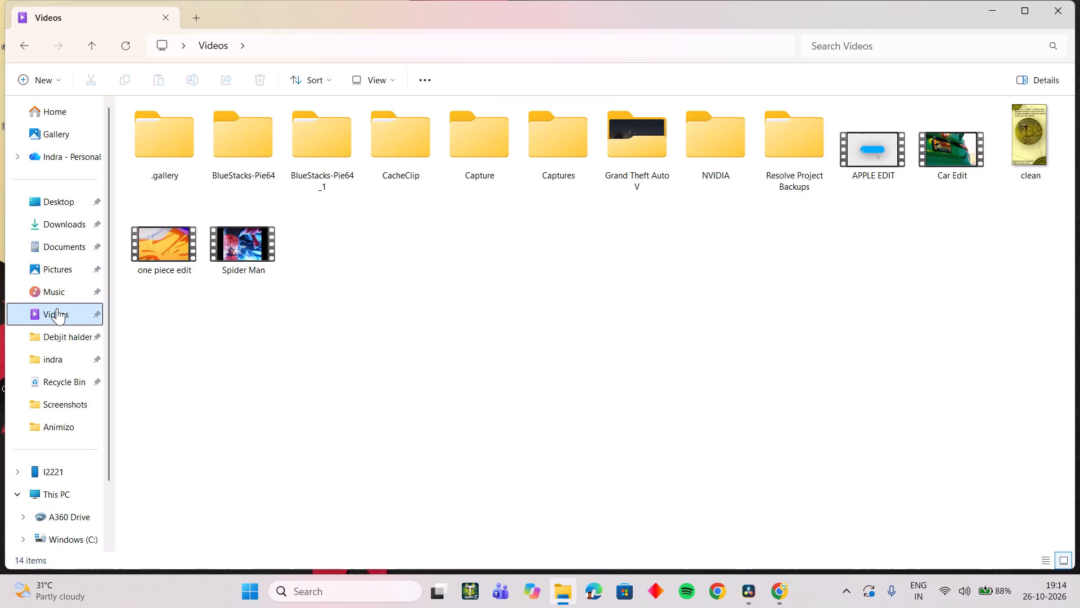
left_click(47, 217)
left_click(49, 217)
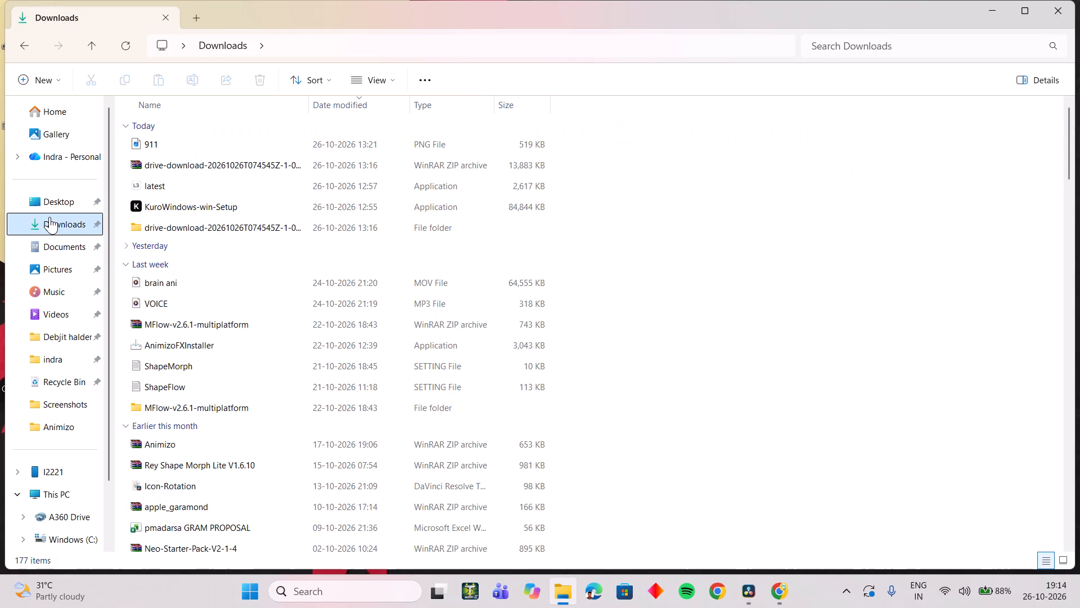
left_click(1048, 14)
Switch to Chrome and replay the reference reel's "its not magic" section around 0:02 to 0:03 to study the title and card entrance.
left_click(785, 584)
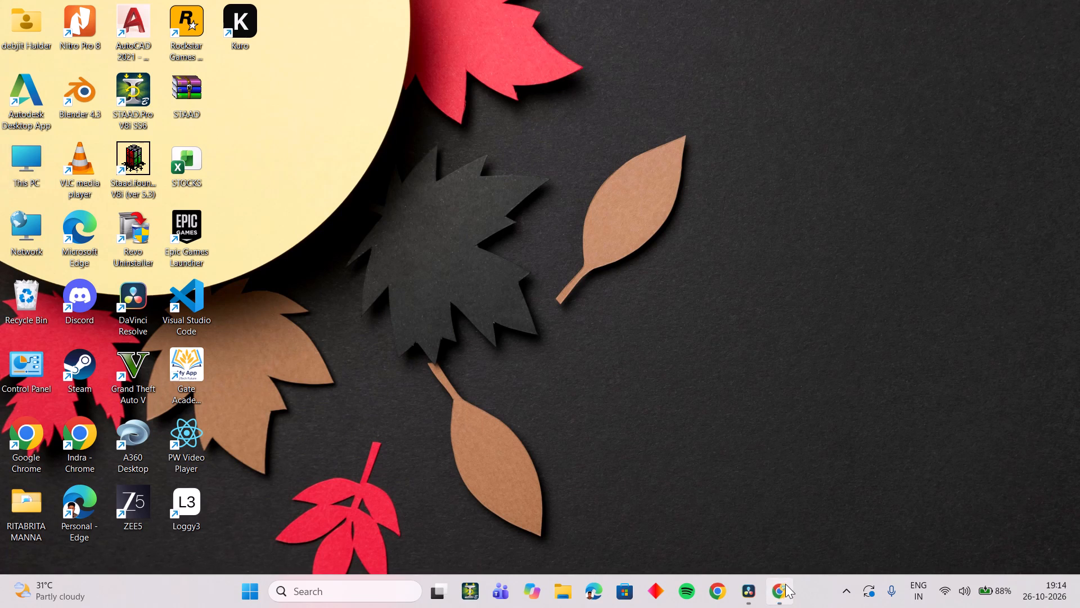
left_click(381, 454)
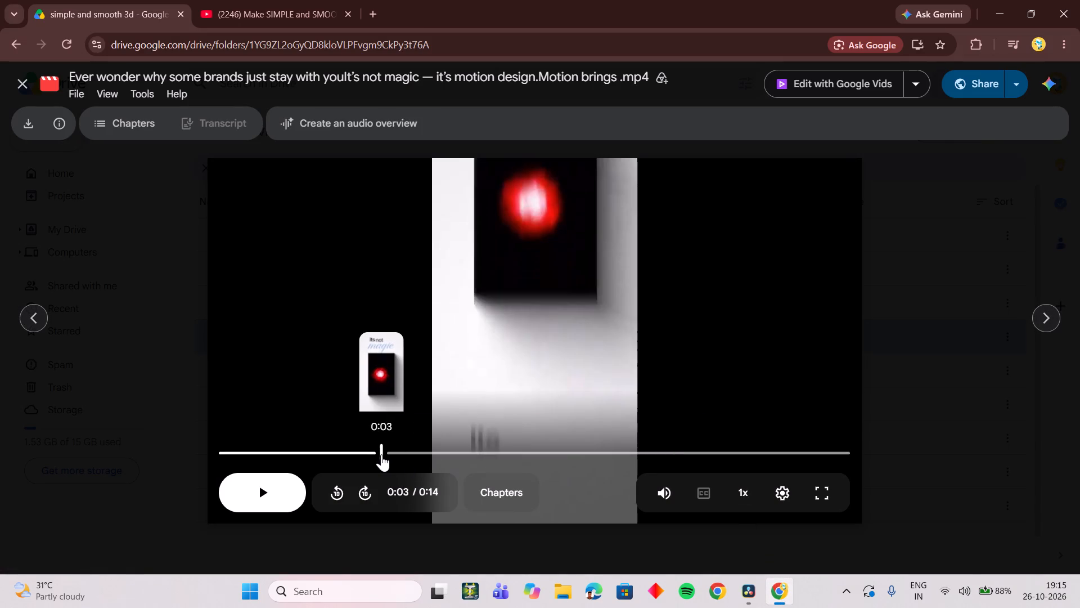
key("space")
key("space")
left_click(371, 454)
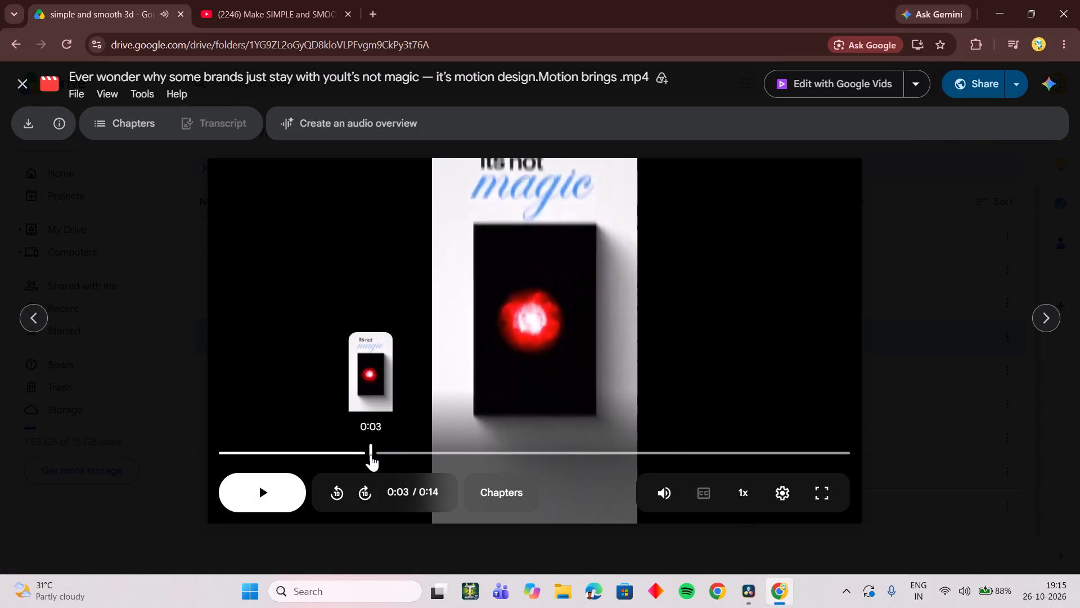
key("space")
key("space")
left_click(356, 453)
key("space")
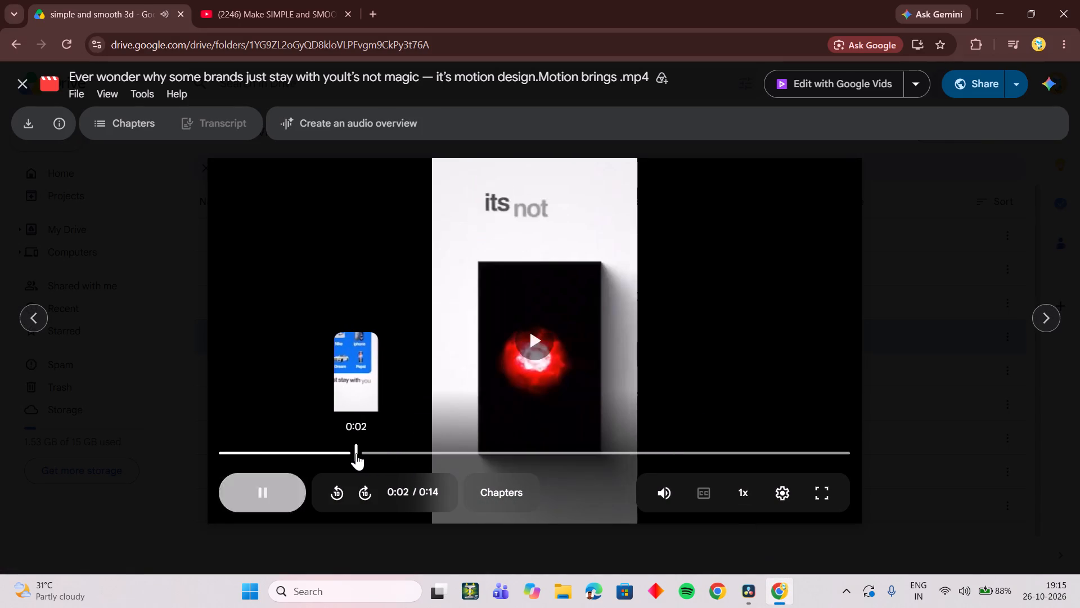
key("space")
left_click(356, 450)
key("space")
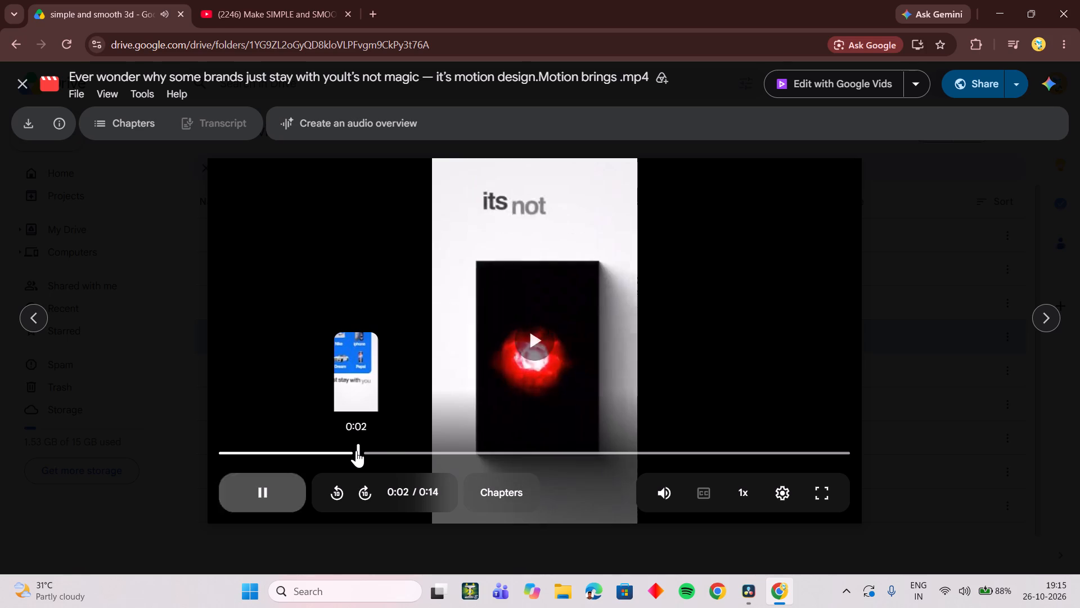
key("space")
left_click(343, 450)
key("space")
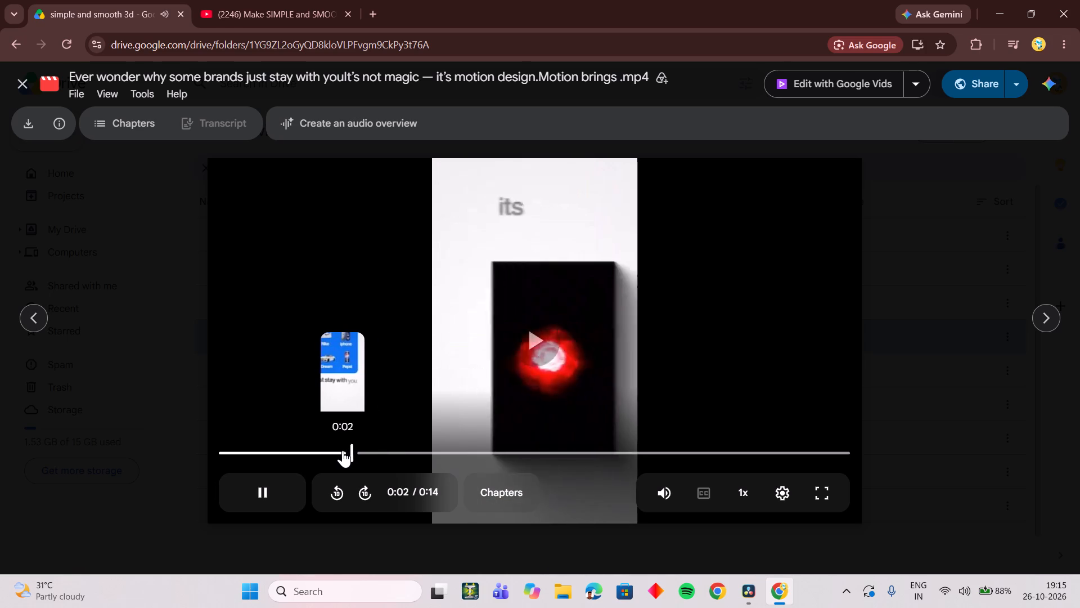
key("space")
Switch to DaVinci Resolve and replay the cut between the two Fusion clips from about 01:00:02:12 to 01:00:03:02 against the voice-over.
left_click(756, 604)
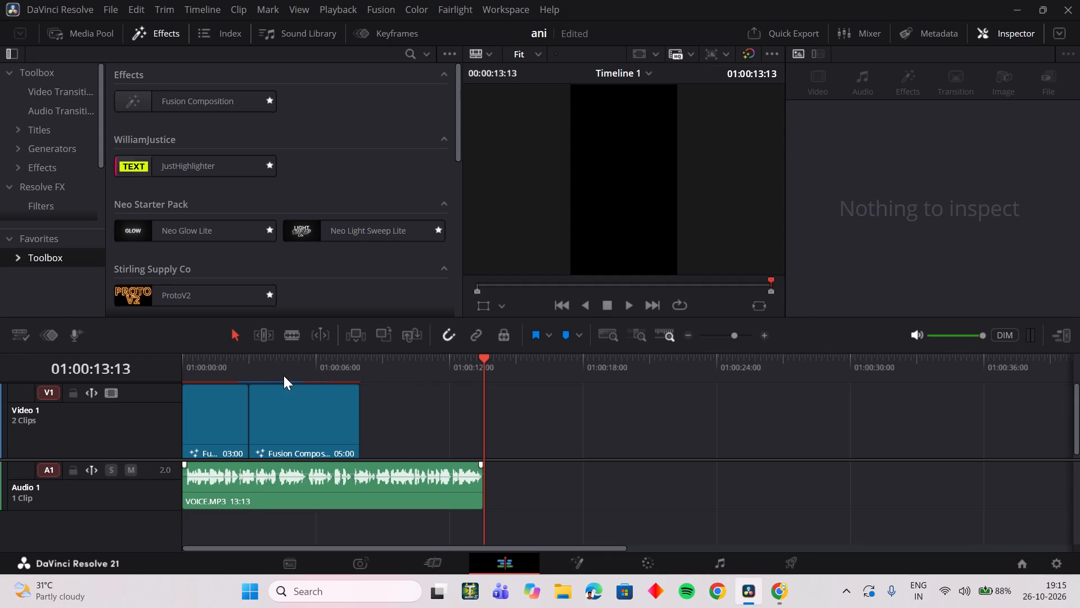
left_click(250, 368)
key("space")
key("space")
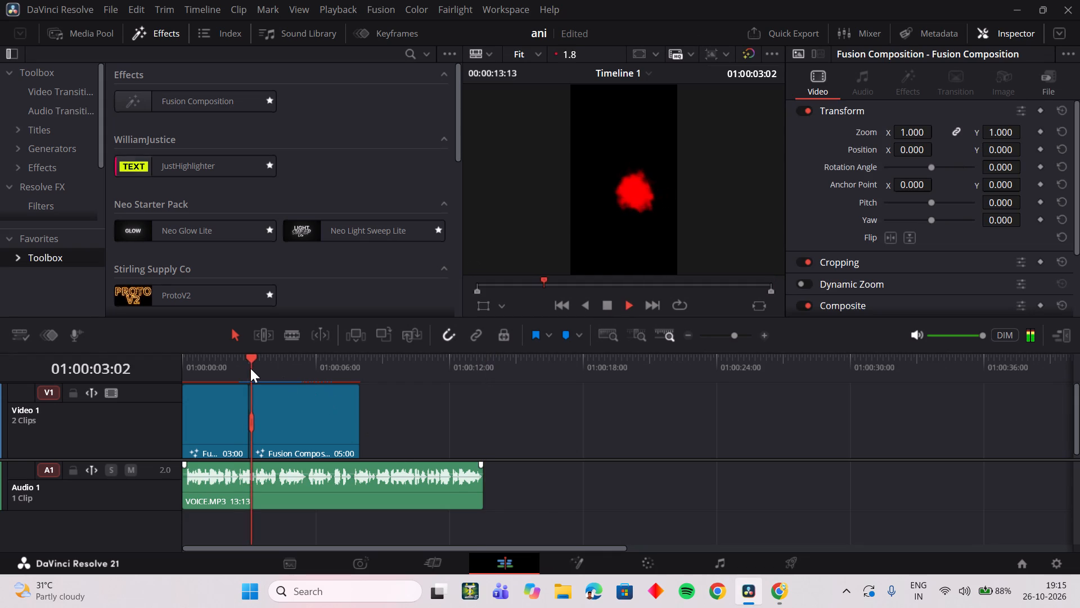
left_click(231, 360)
left_click(241, 360)
left_click(241, 364)
left_click(241, 367)
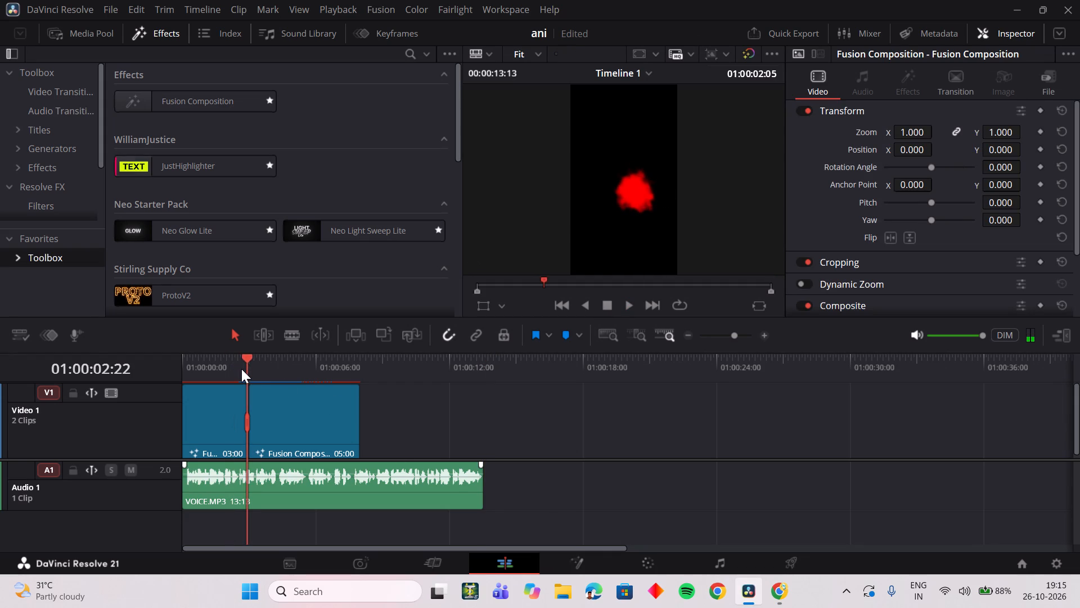
key("space")
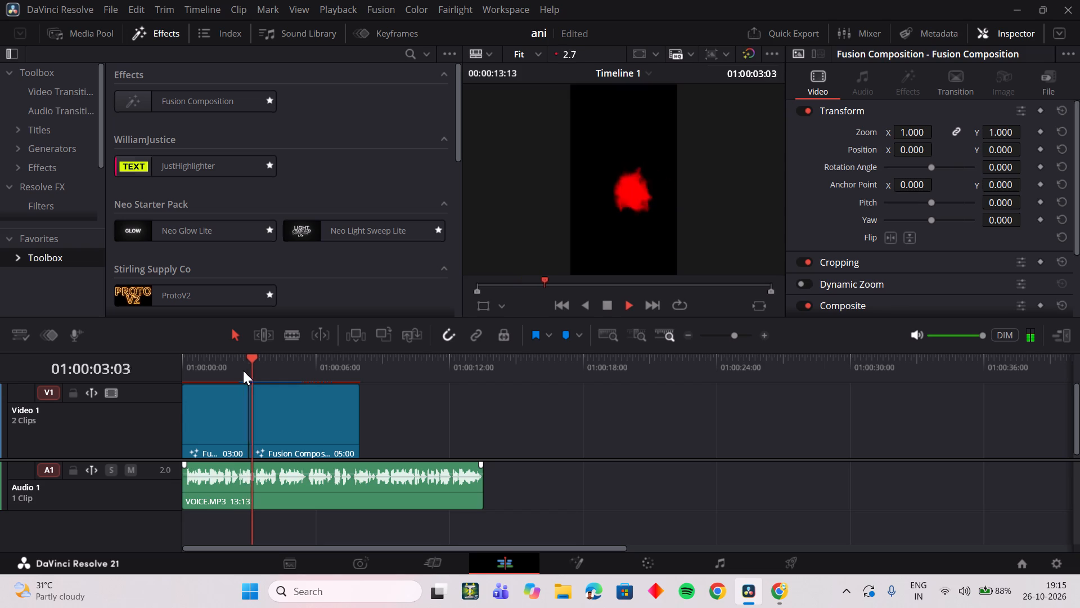
key("space")
left_click(240, 362)
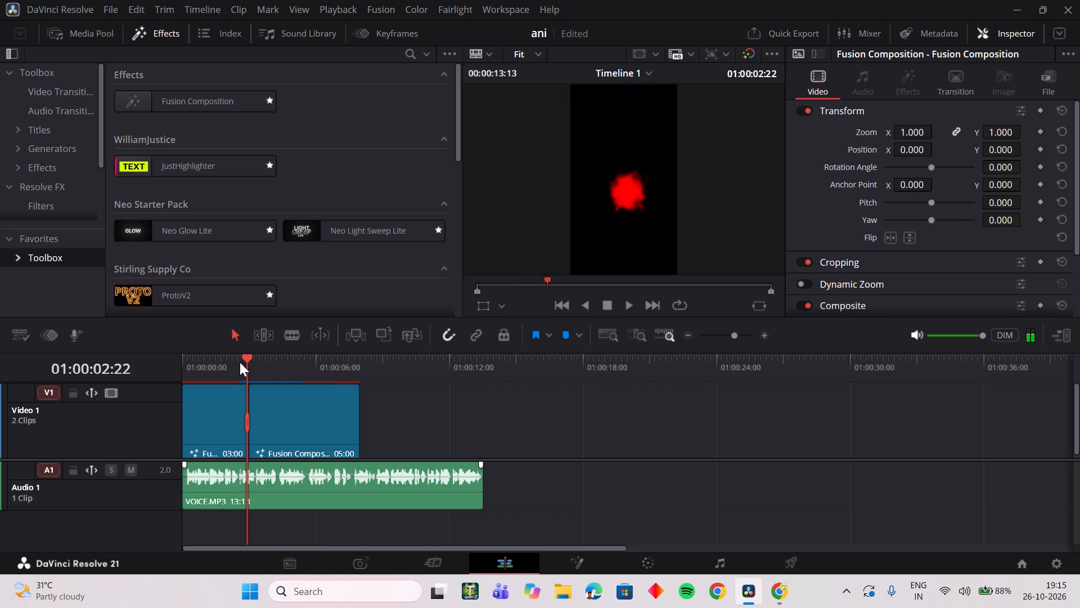
left_click(239, 364)
key("space")
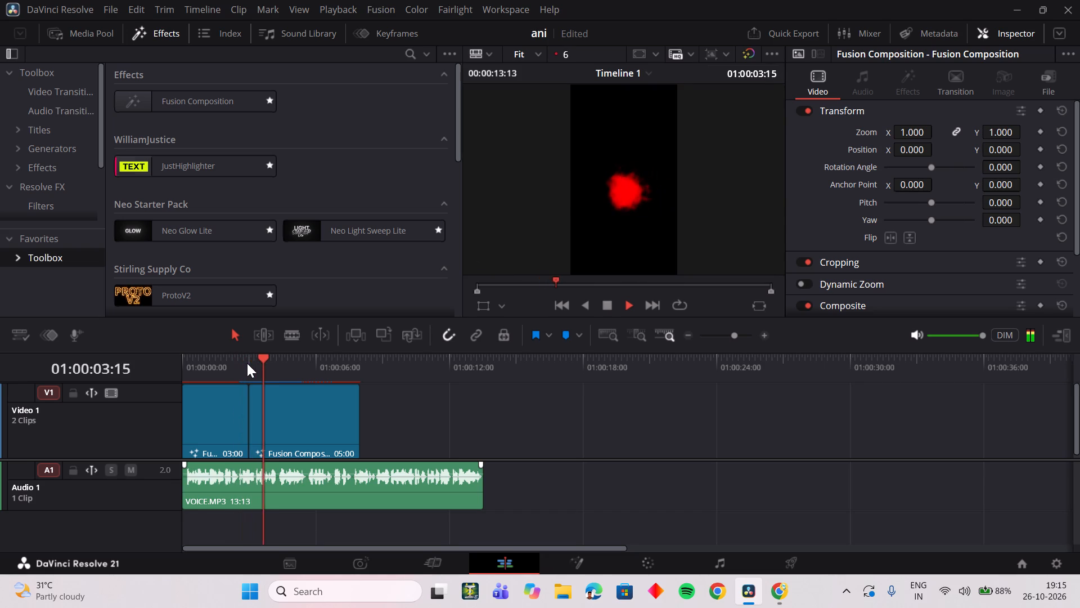
key("space")
left_click(245, 364)
key("space")
key("space")
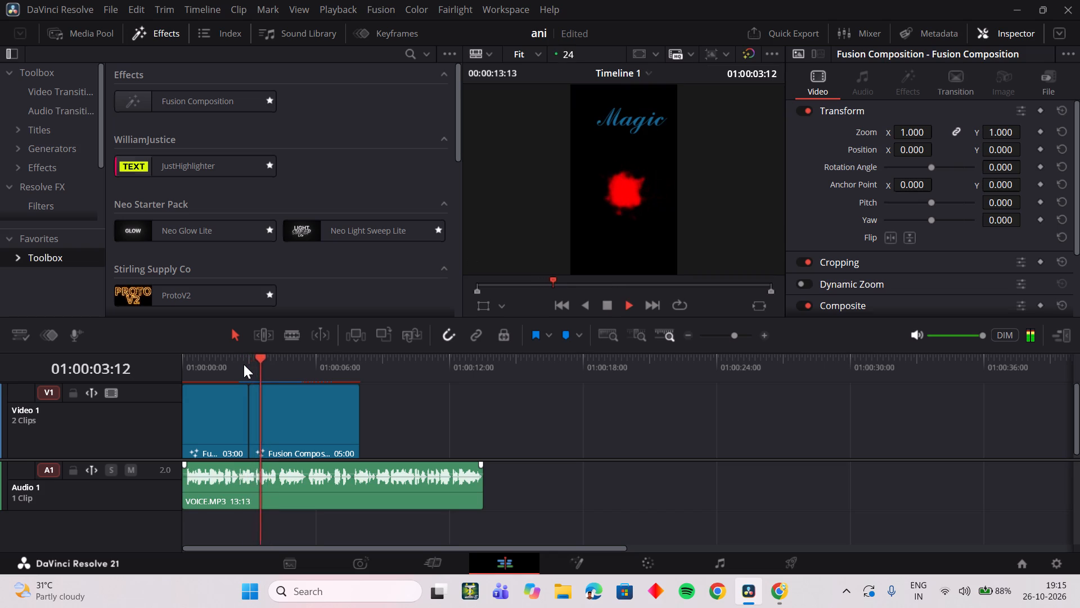
left_click(244, 364)
left_click(240, 365)
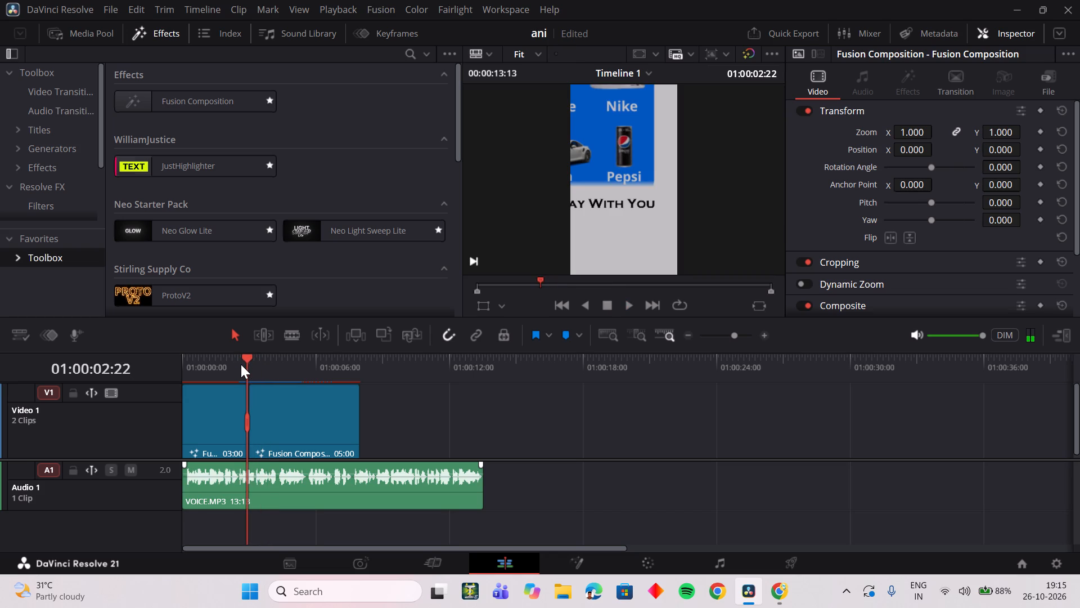
left_click(238, 365)
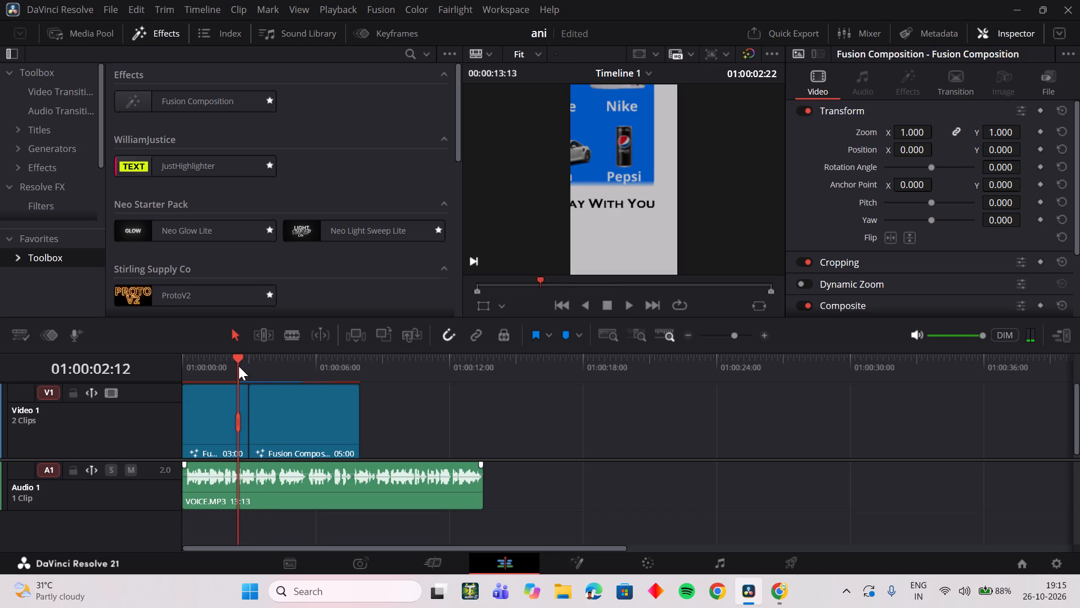
key("space")
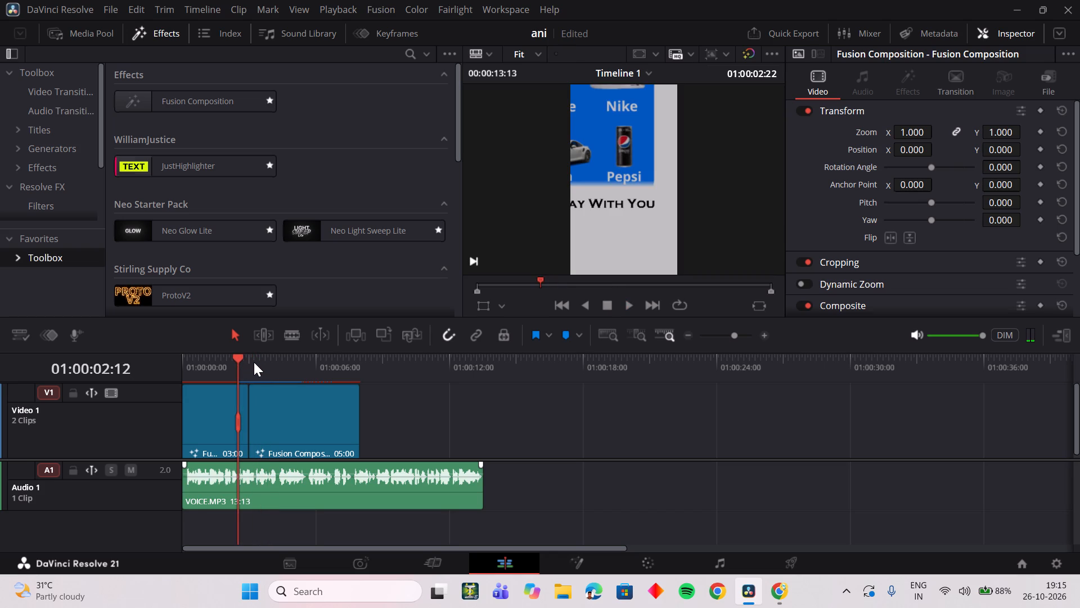
key("space")
left_click(241, 365)
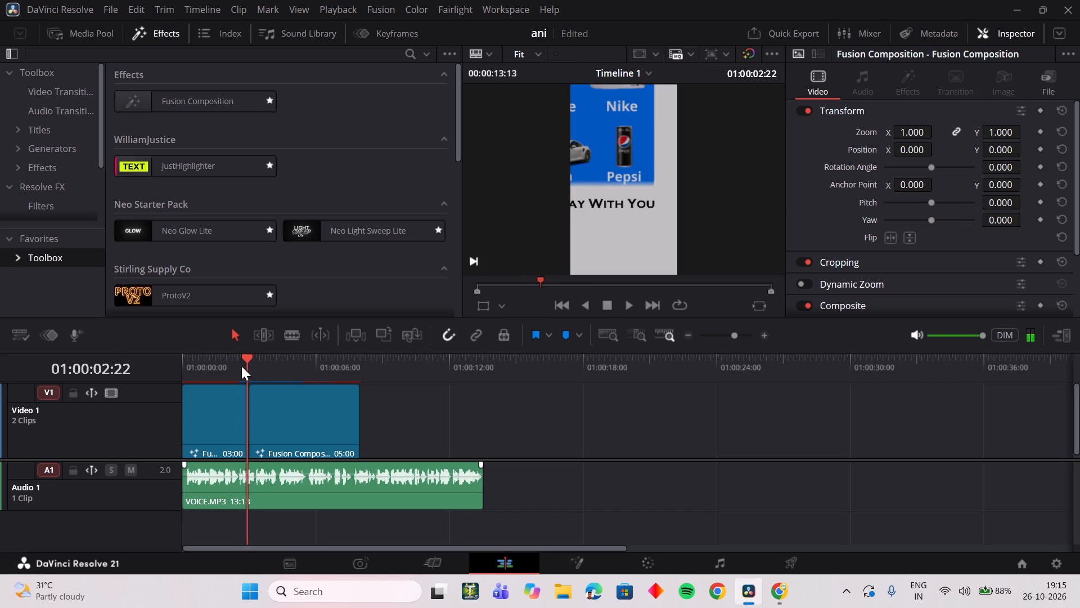
key("space")
key("space")
left_click(241, 367)
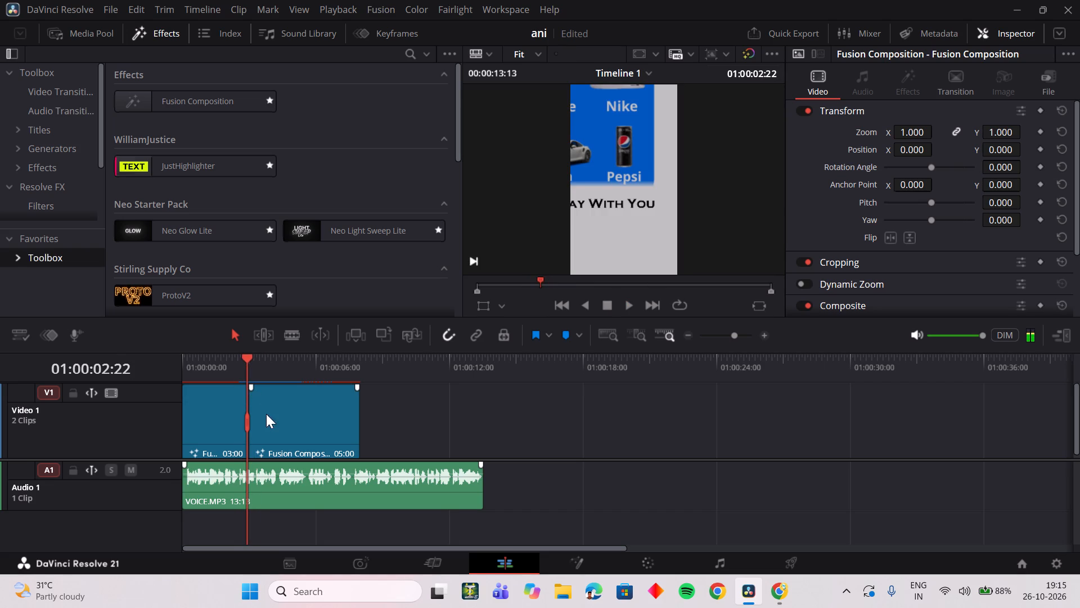
Move the second Fusion clip up to a new Video 2 track and shift it earlier to start at about 01:00:02:12, overlapping the first clip.
left_click_drag(267, 415, 270, 365)
left_click_drag(272, 406, 264, 408)
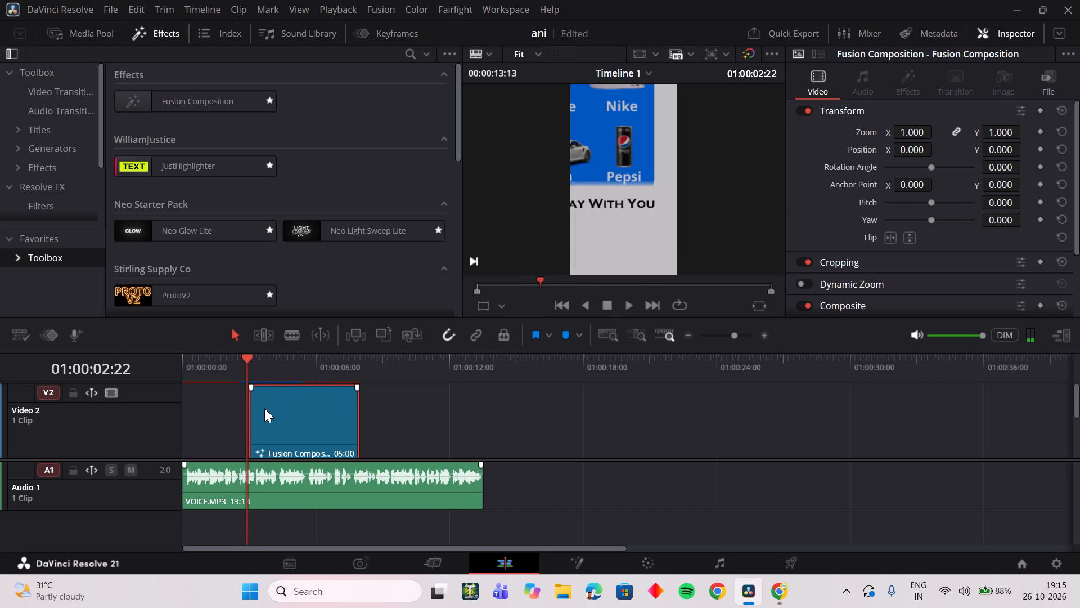
left_click_drag(264, 408, 260, 409)
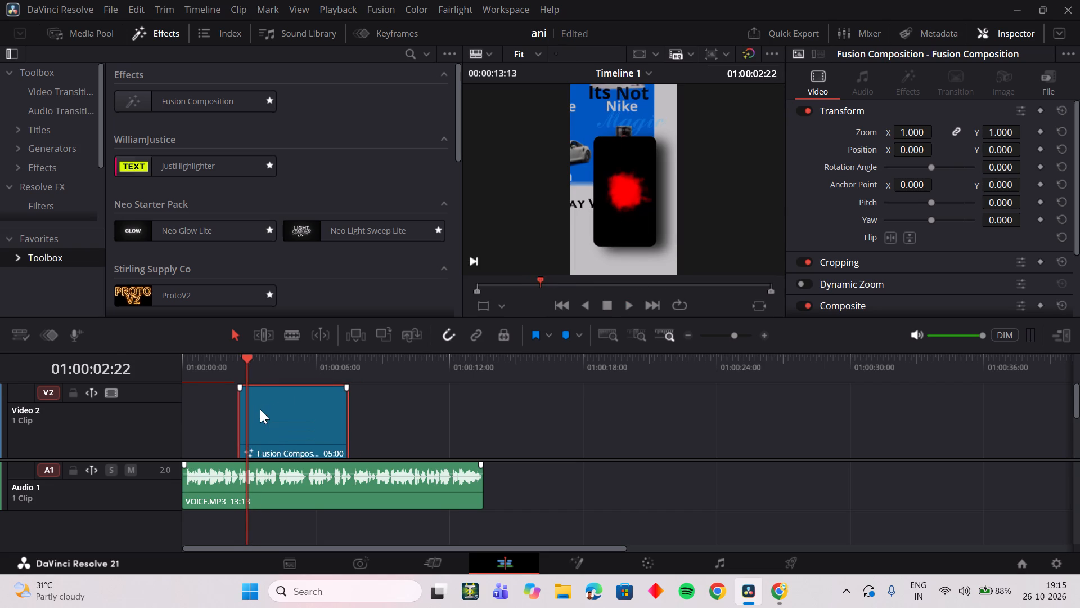
scroll(334, 412, "down", 2)
scroll(334, 412, "up", 1)
scroll(334, 412, "down", 1)
Replay the overlap of the two Fusion clips between about 01:00:01:18 and 01:00:03:12 to check its timing against the voice-over.
left_click(235, 361)
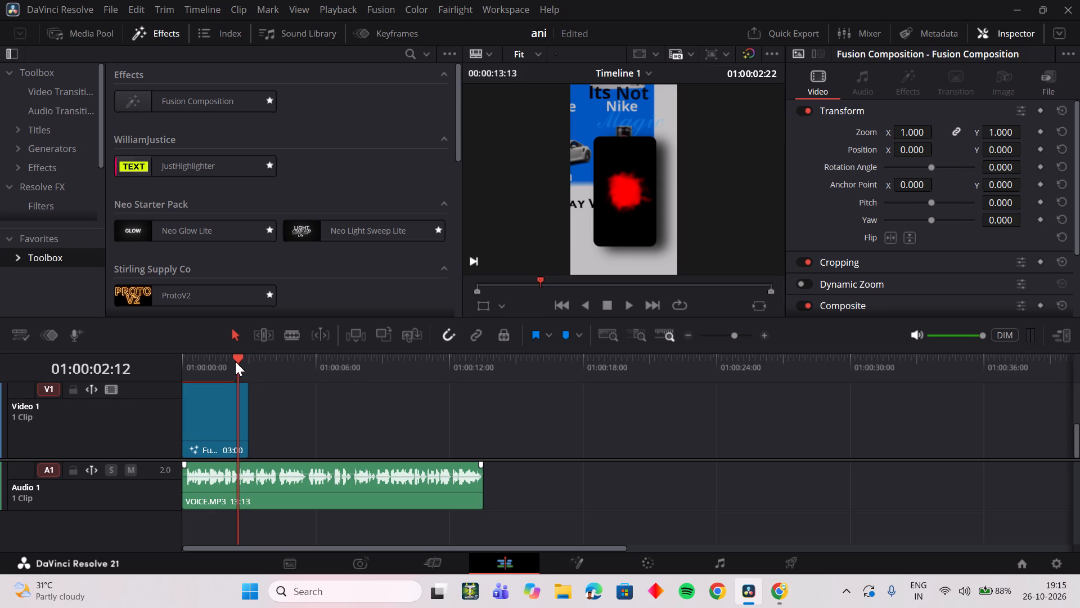
key("space")
key("space")
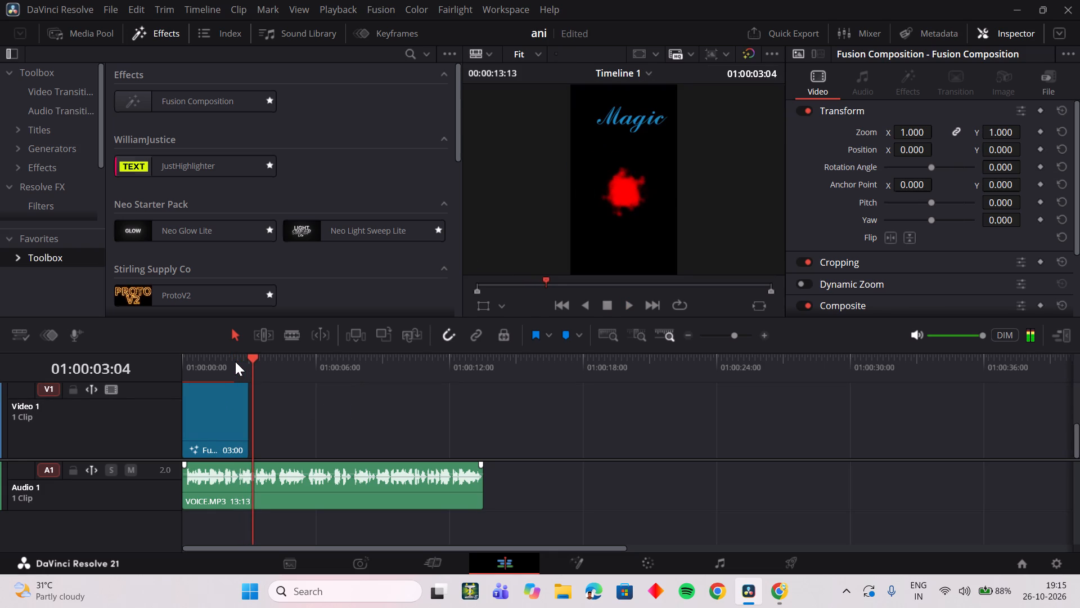
left_click(235, 361)
key("space")
key("space")
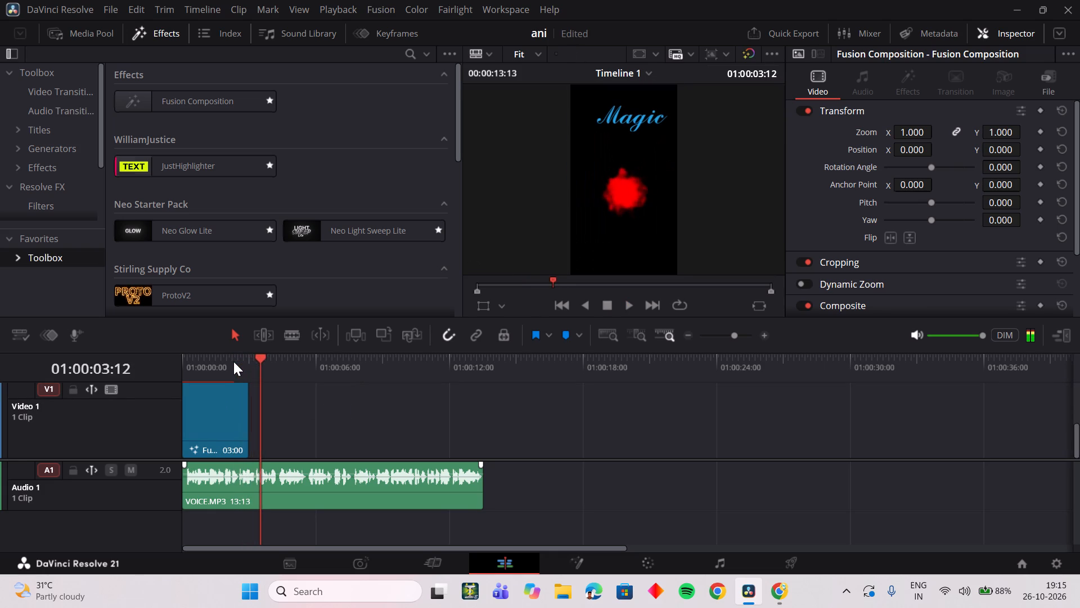
left_click(233, 361)
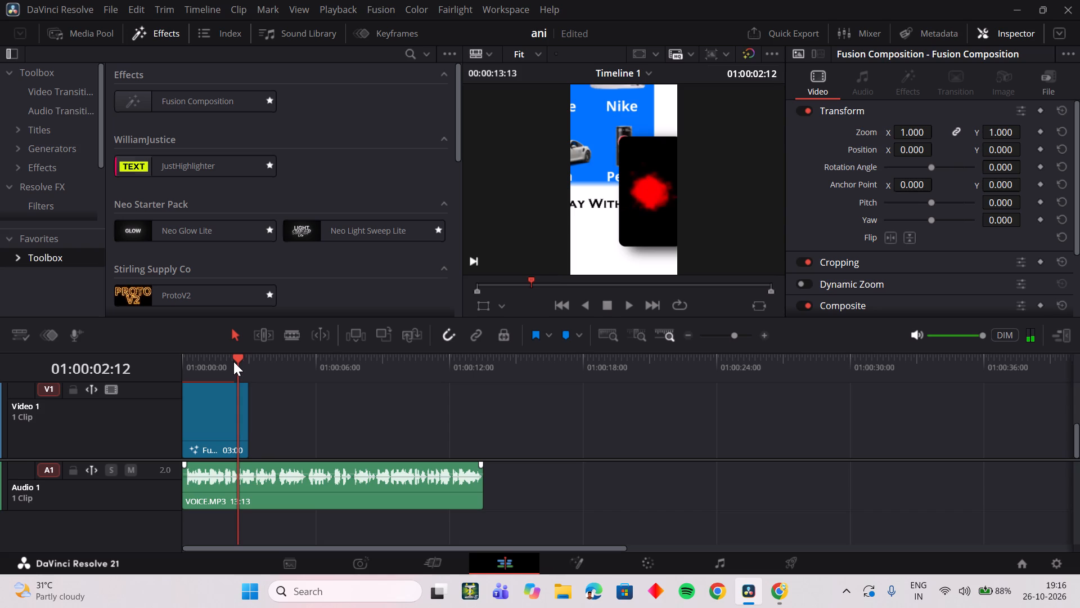
left_click(222, 362)
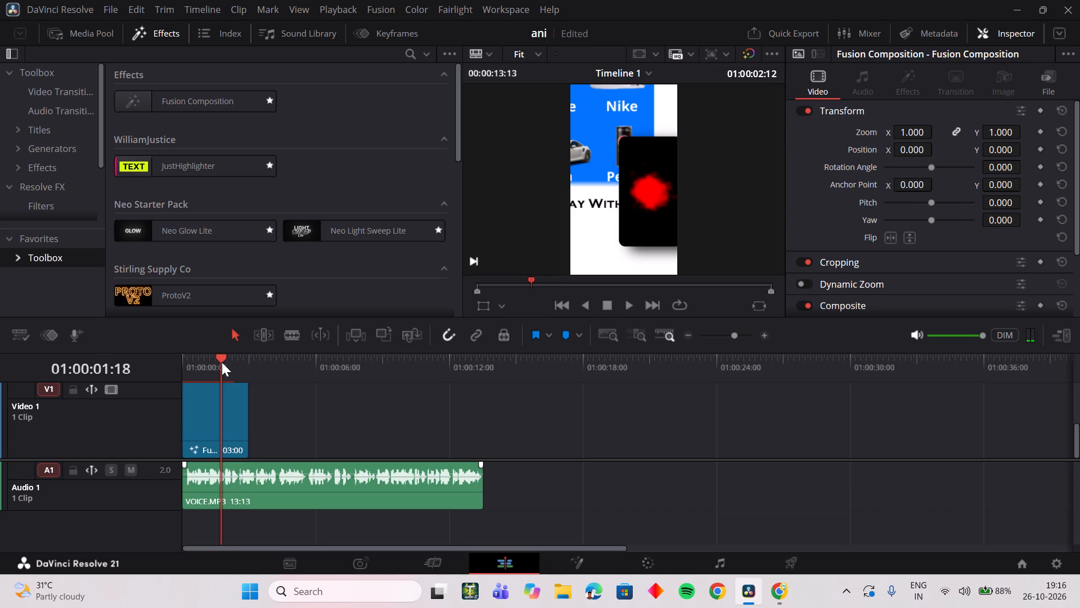
key("space")
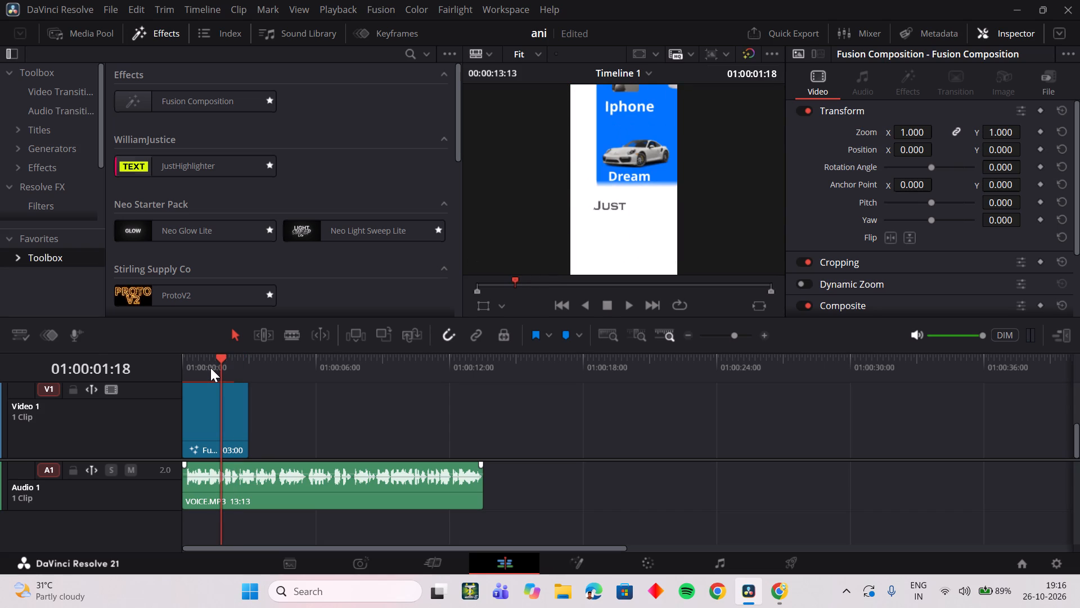
key("space")
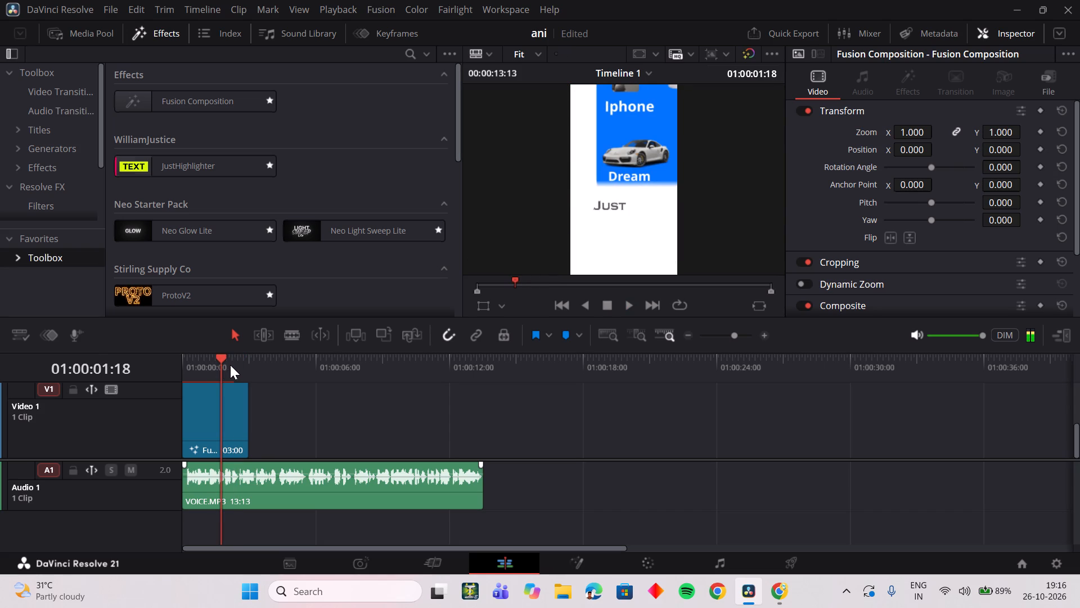
left_click(231, 365)
left_click(226, 367)
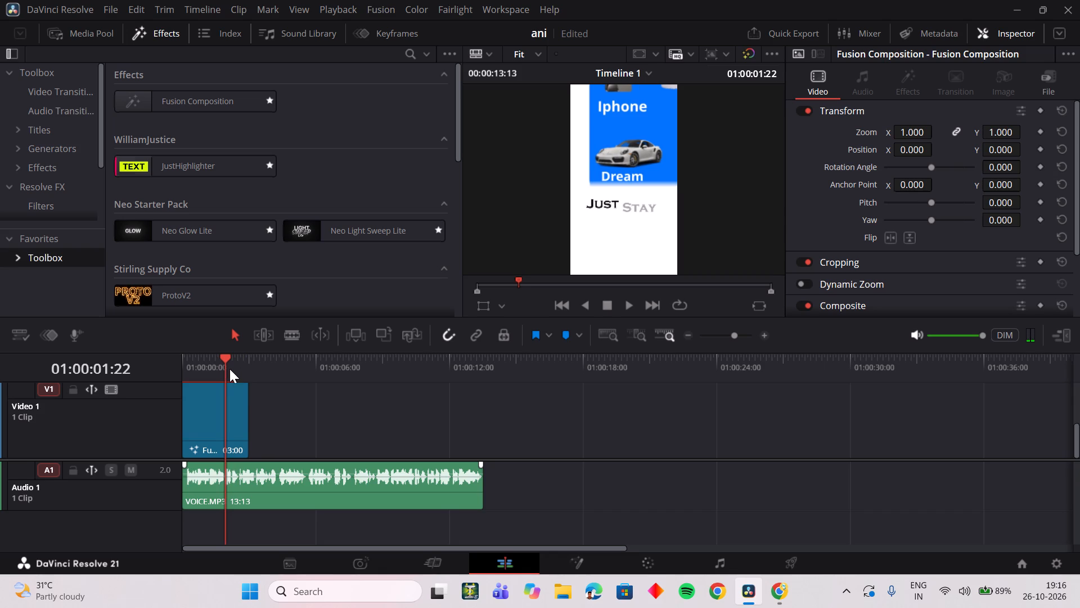
key("space")
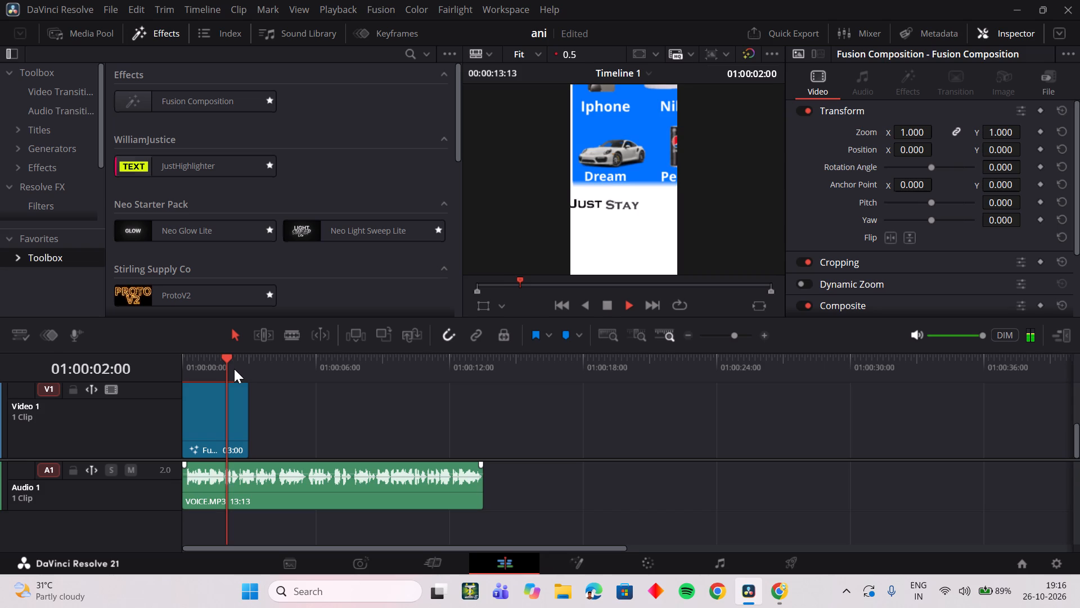
left_click(233, 365)
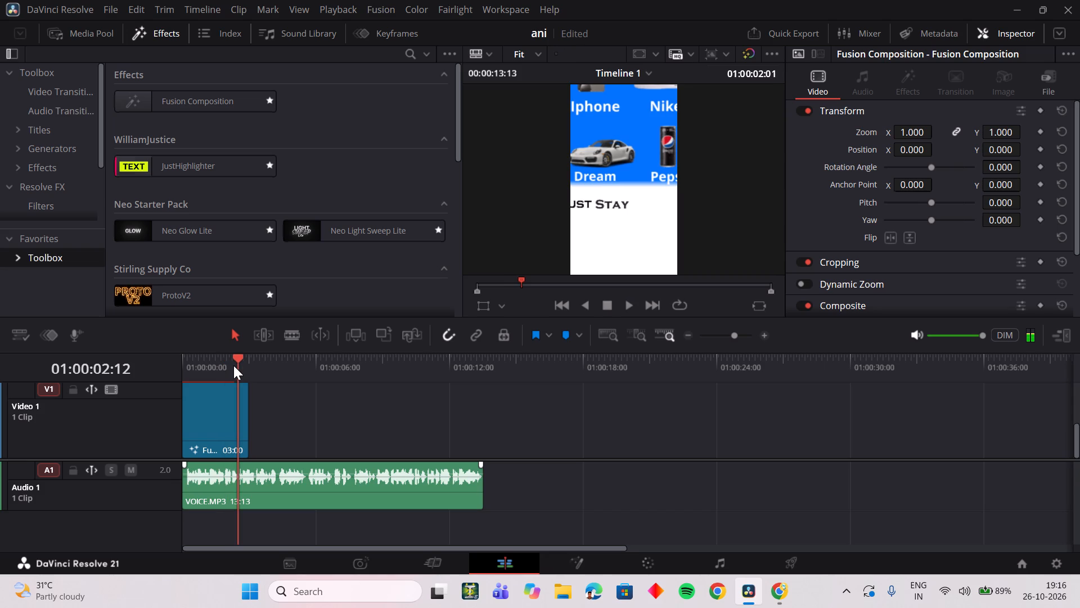
key("space")
left_click(230, 365)
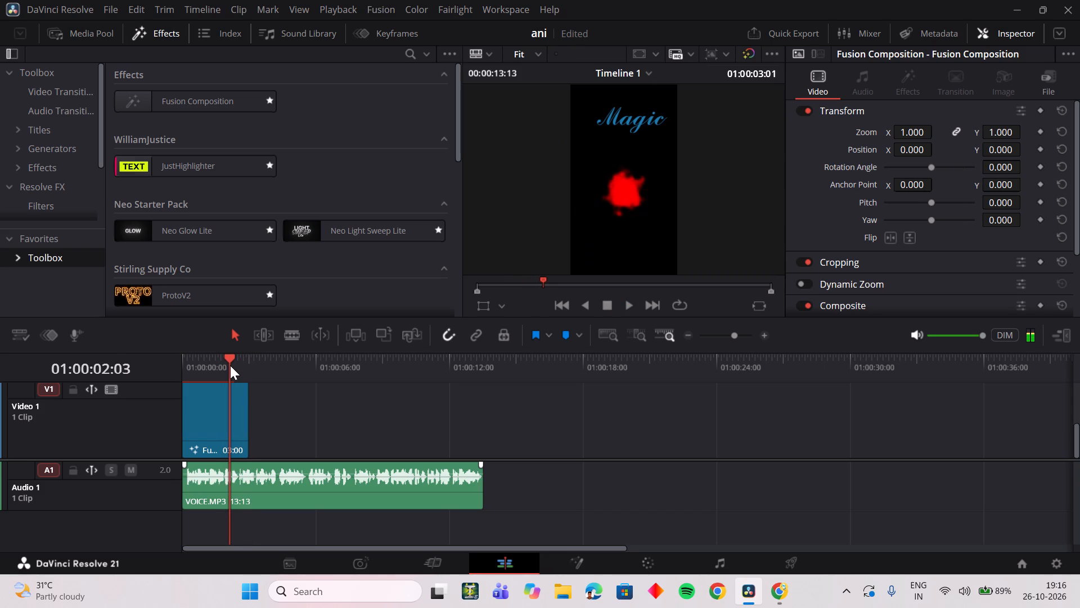
key("space")
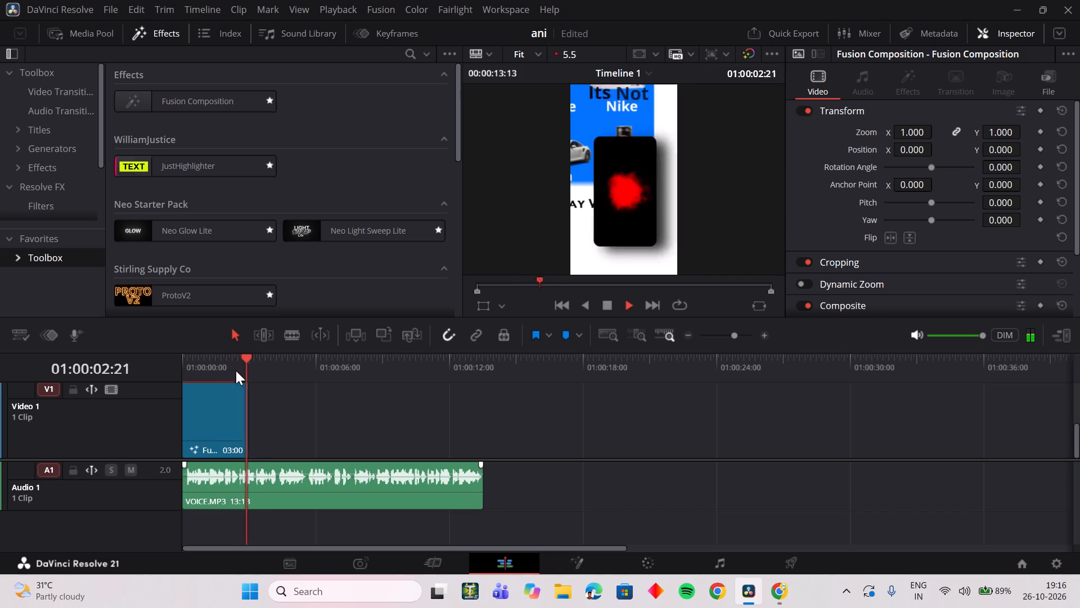
key("space")
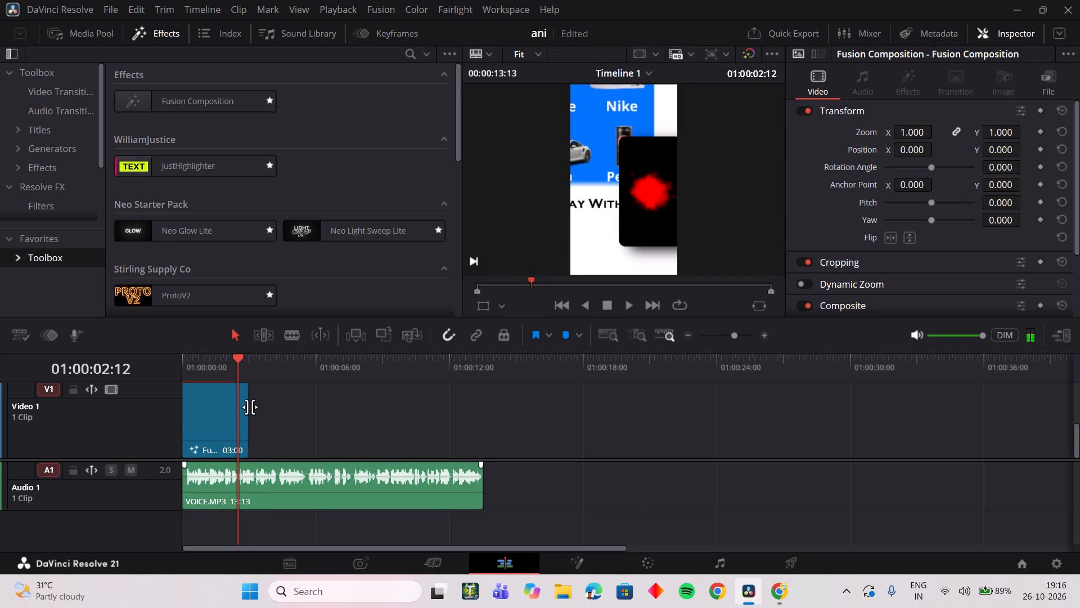
key("space")
key("space")
Trim the end of the first Fusion clip on Video 1 back to about 01:00:02:12, where the second clip starts.
left_click(235, 370)
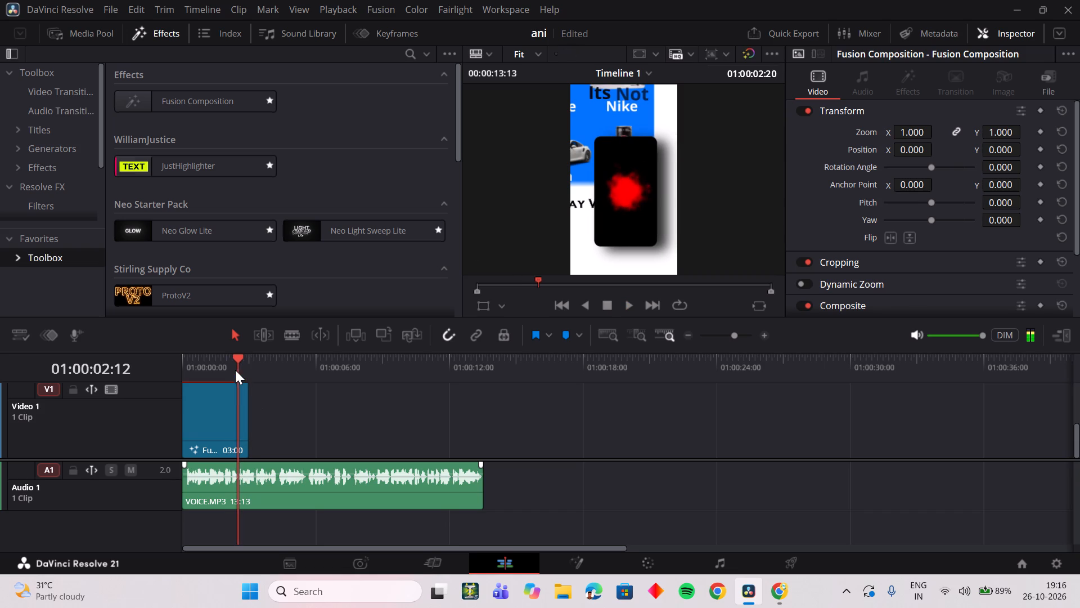
left_click_drag(246, 404, 233, 415)
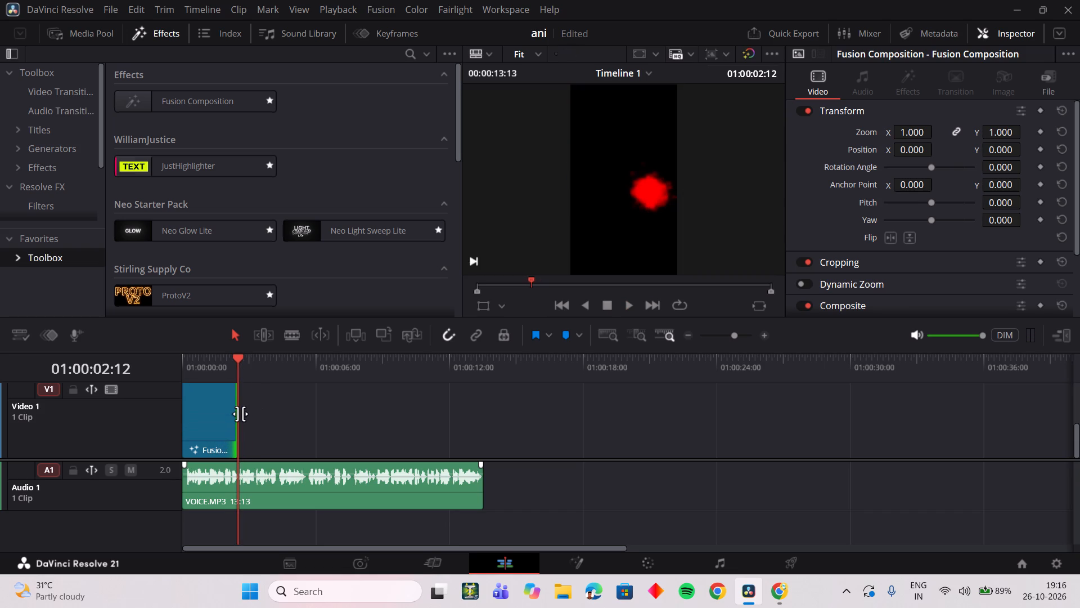
Step through the frames from 01:00:01:23 to 01:00:02:13 to examine the cut between the two Fusion clips.
left_click(231, 372)
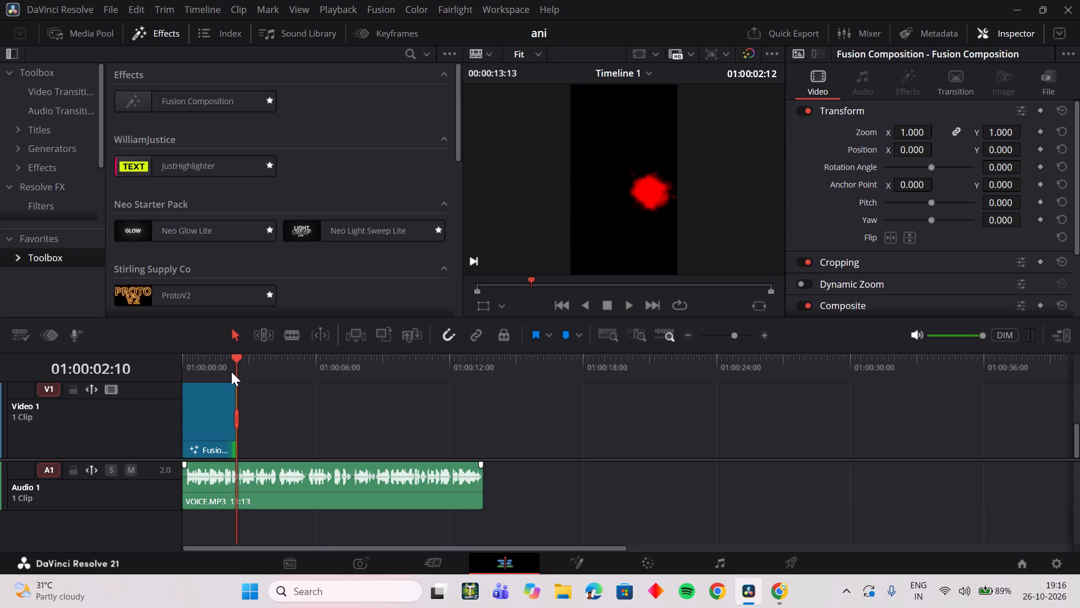
left_click(227, 370)
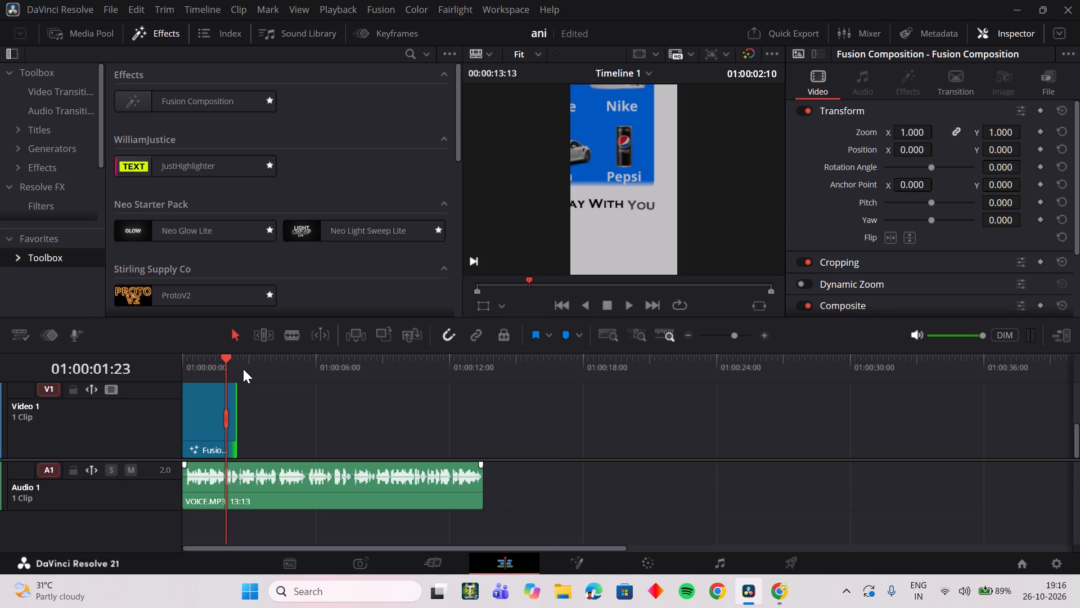
key("Right")
key("Right")
key("Right")
key("Right")
key("Right")
key("Right")
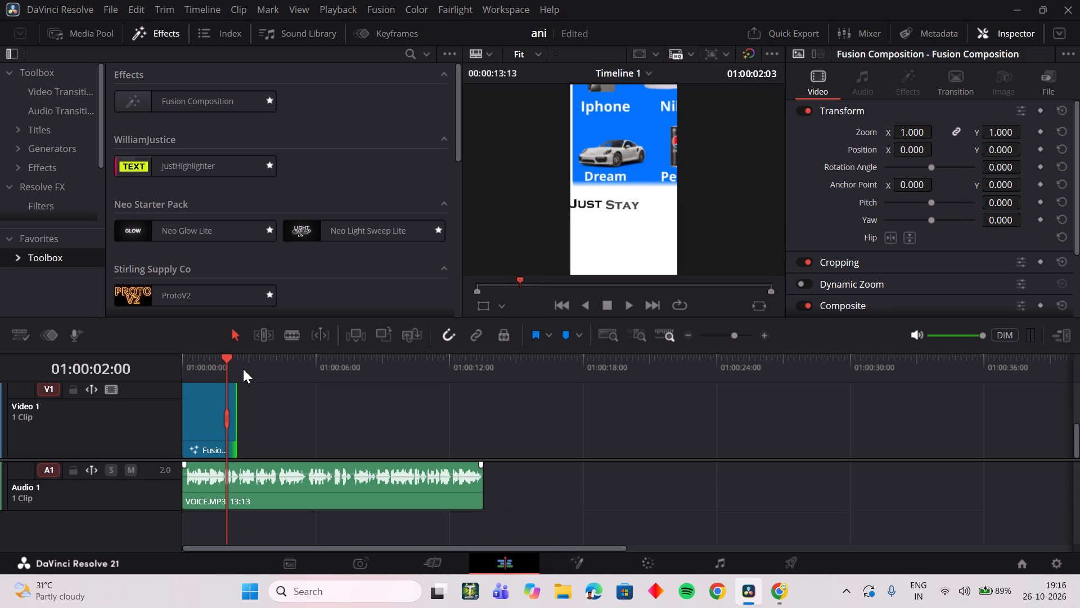
key("Right")
key("Right")
key("Right")
key("Right")
key("Right")
key("Right")
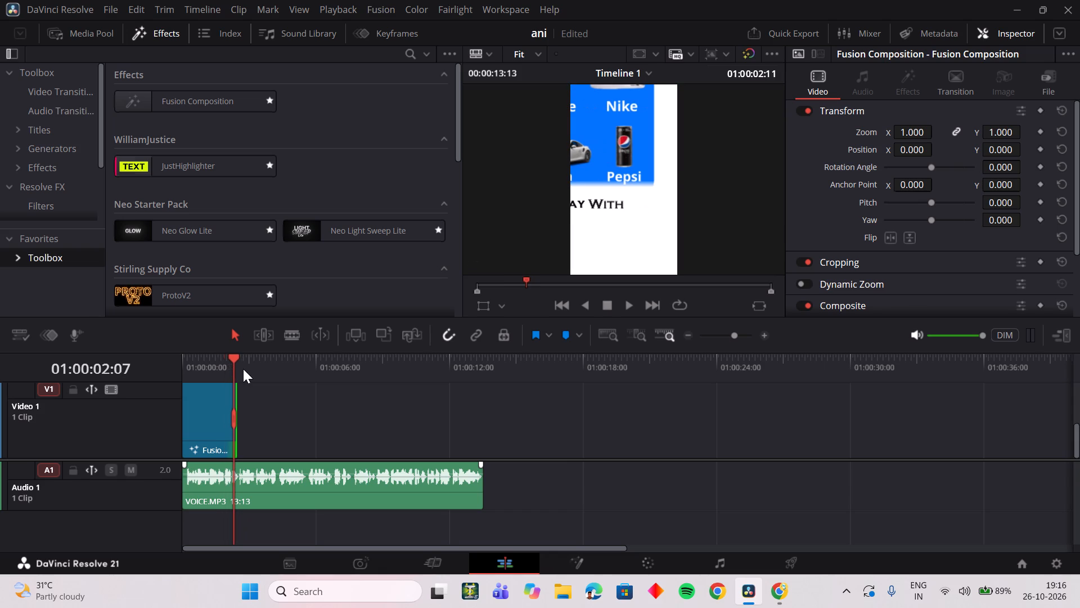
key("Right")
key("Right")
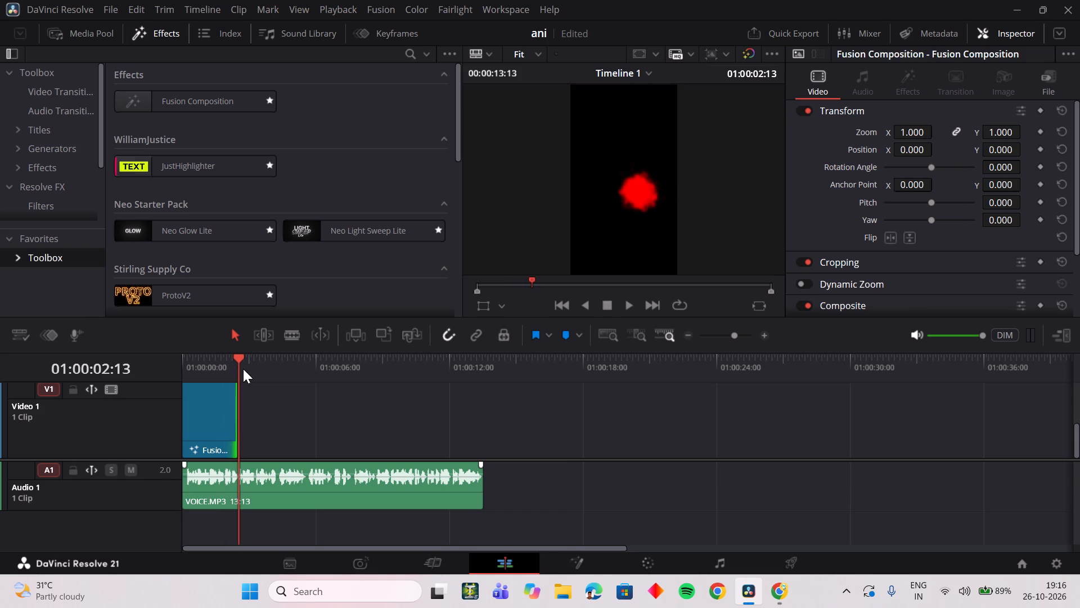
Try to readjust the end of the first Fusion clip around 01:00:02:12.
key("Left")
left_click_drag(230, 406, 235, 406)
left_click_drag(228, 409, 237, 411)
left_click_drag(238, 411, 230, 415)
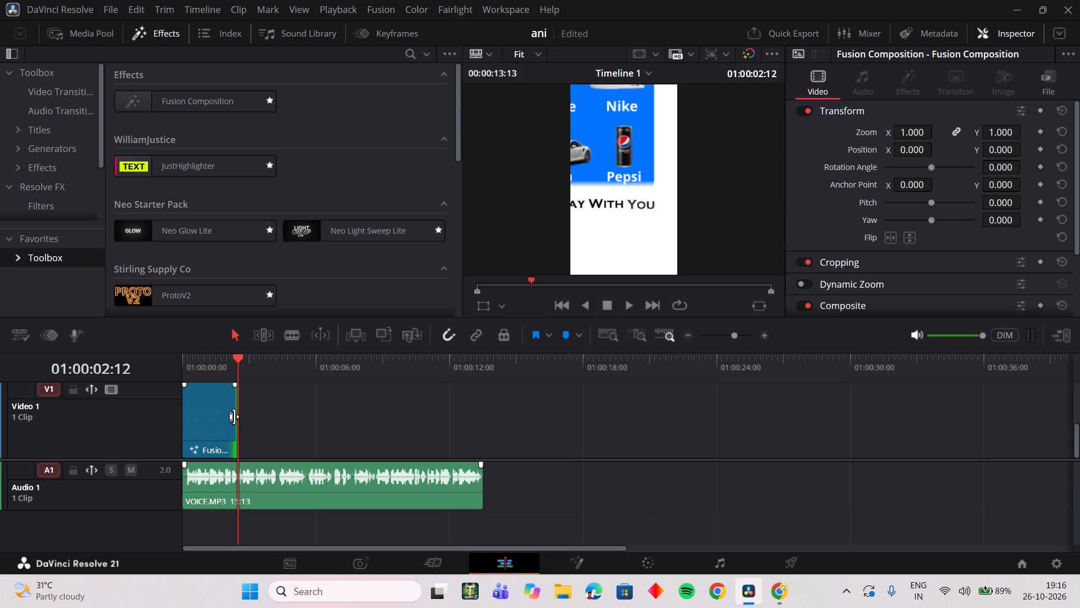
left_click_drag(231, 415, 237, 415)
Replay the trimmed cut from 01:00:02:00 past 01:00:03:05 and look over the clips on both video tracks.
left_click_drag(234, 367, 227, 370)
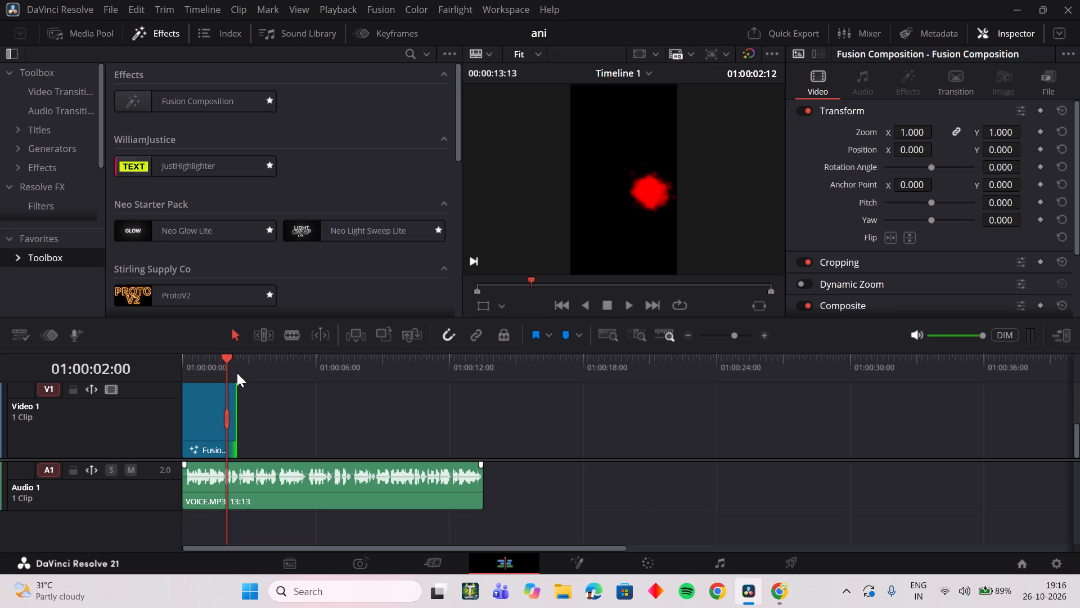
key("space")
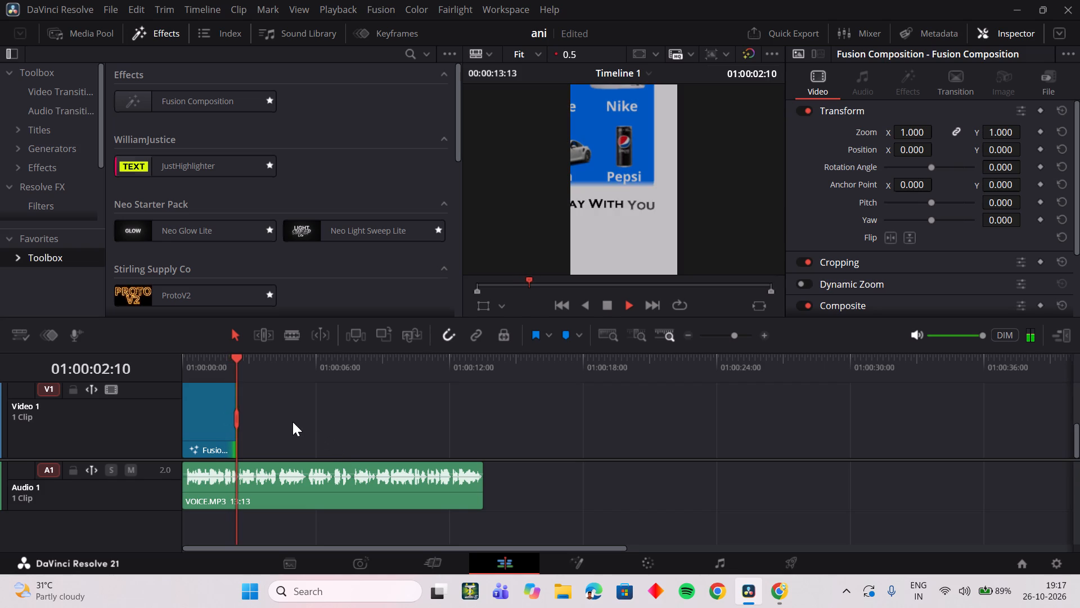
key("space")
left_click(246, 373)
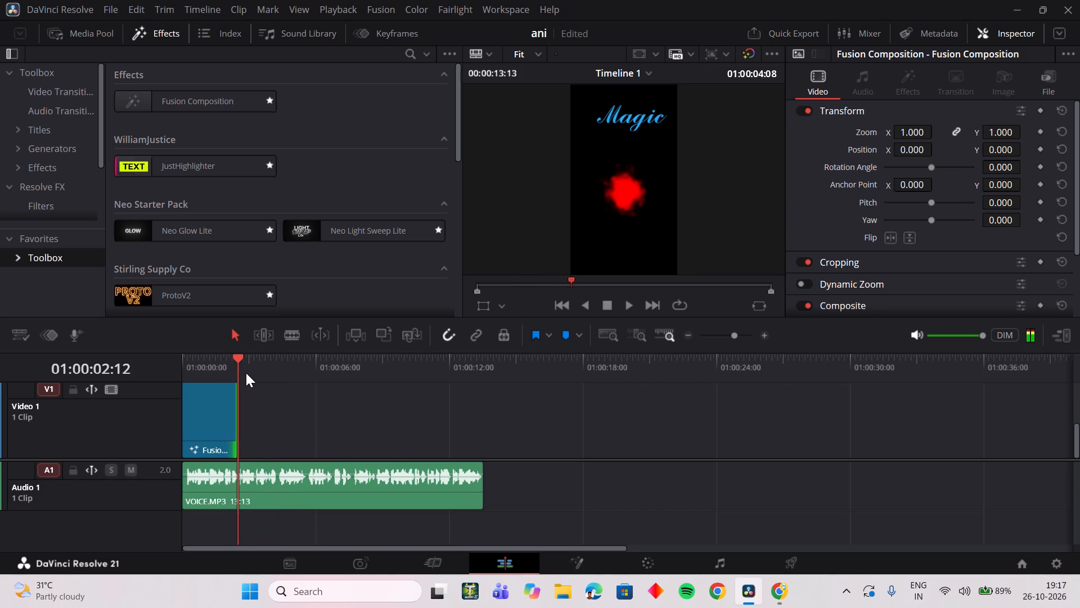
key("space")
key("space")
scroll(257, 426, "up", 2)
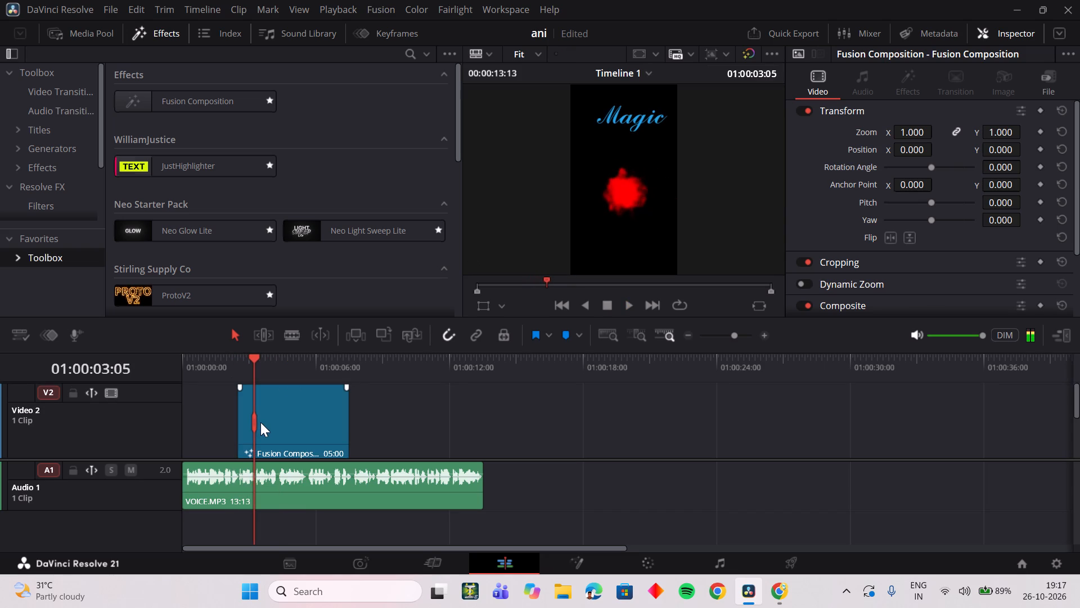
scroll(263, 395, "down", 2)
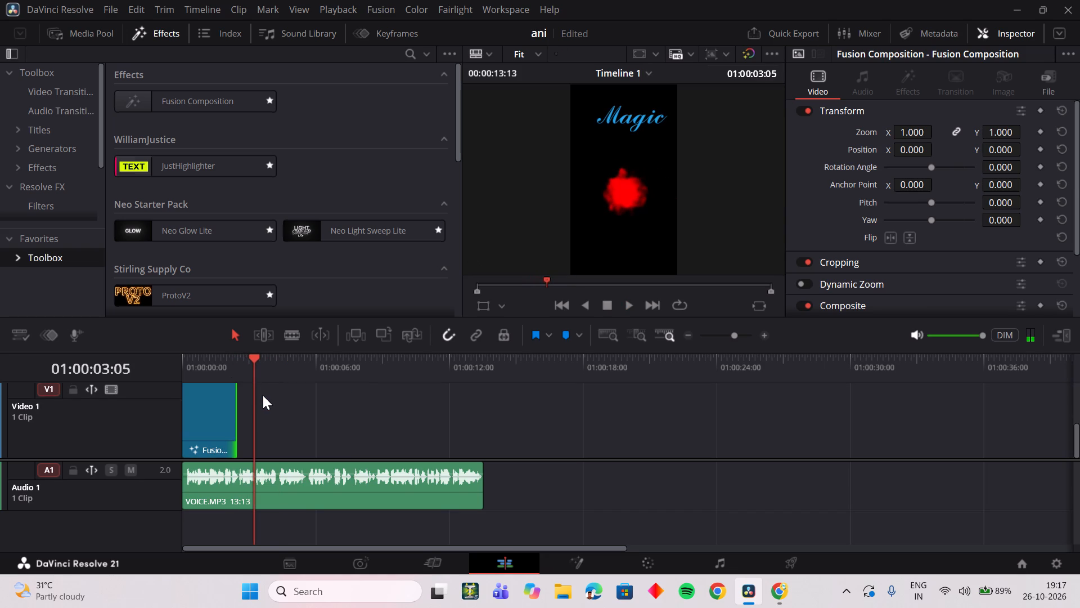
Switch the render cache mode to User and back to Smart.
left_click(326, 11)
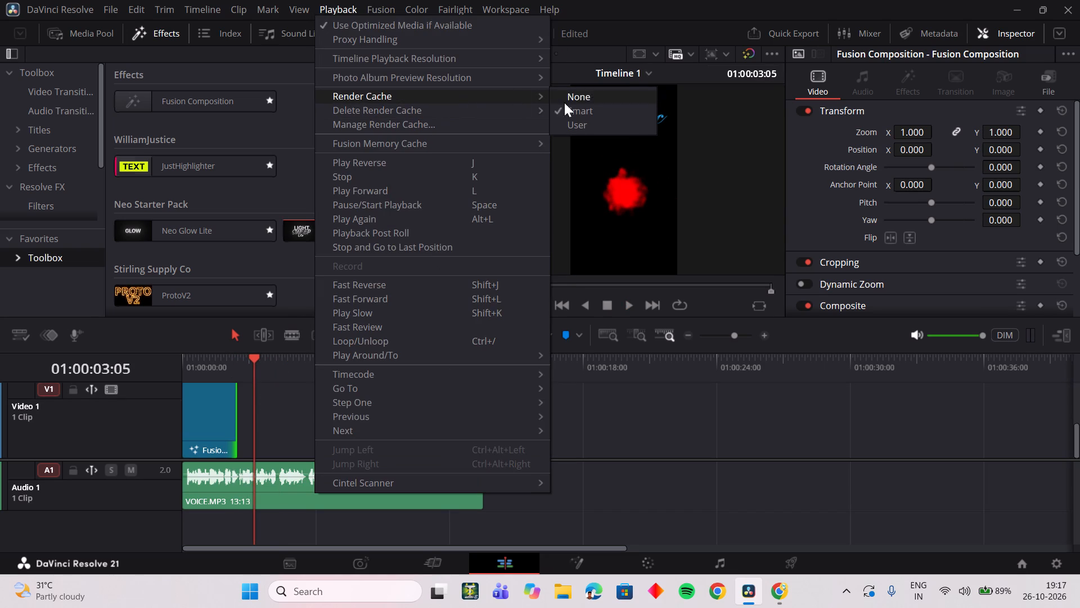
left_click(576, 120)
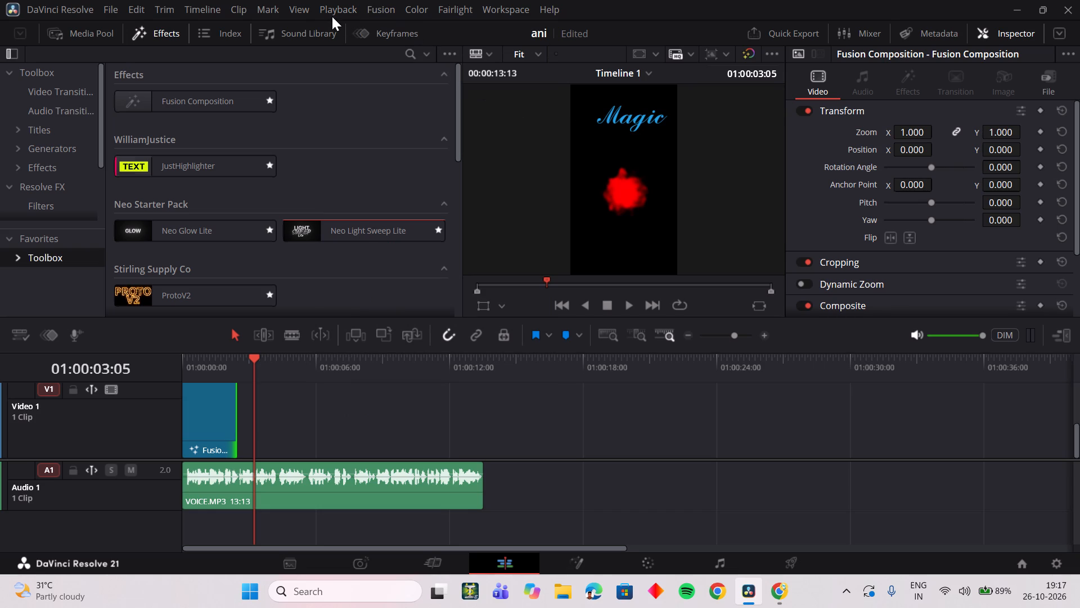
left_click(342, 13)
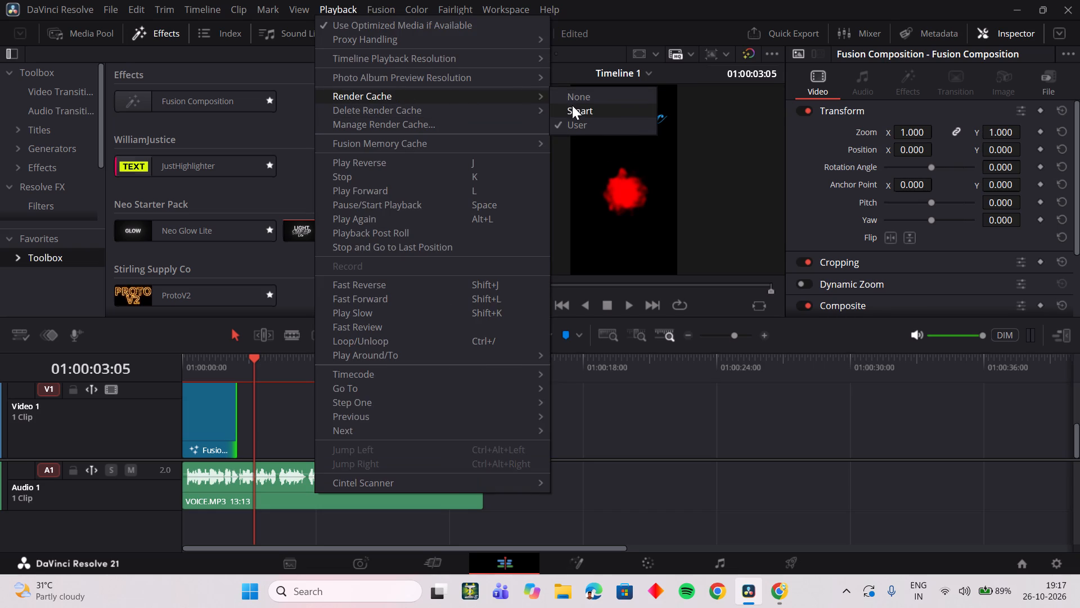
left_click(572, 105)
Replay the cut between the two Fusion clips from several points between 01:00:01:15 and 01:00:02:21 to check the playback.
left_click(244, 366)
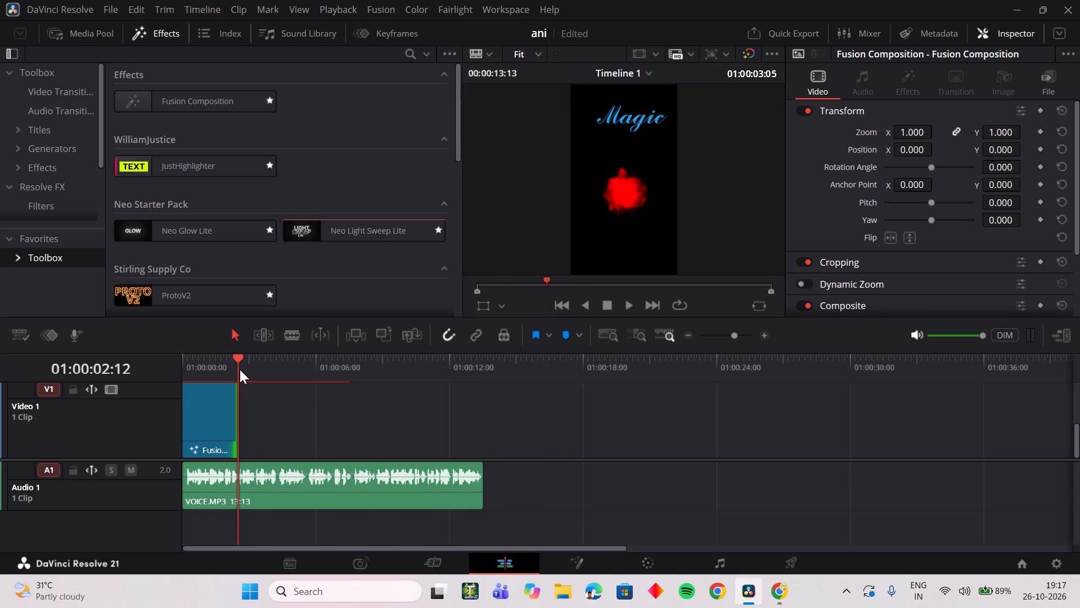
left_click(231, 369)
key("space")
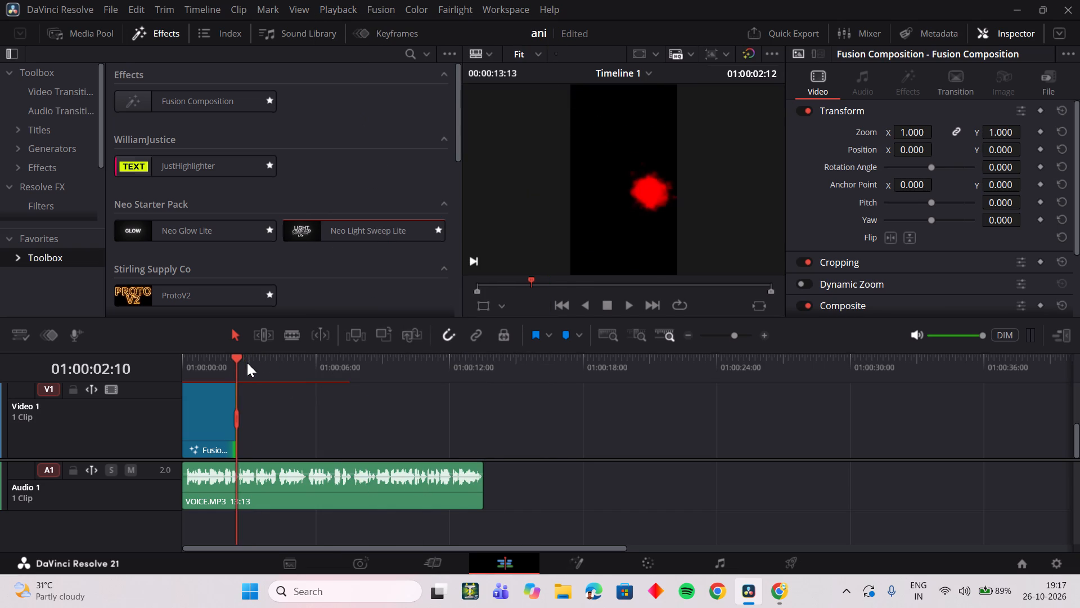
left_click(247, 363)
key("space")
scroll(267, 426, "up", 3)
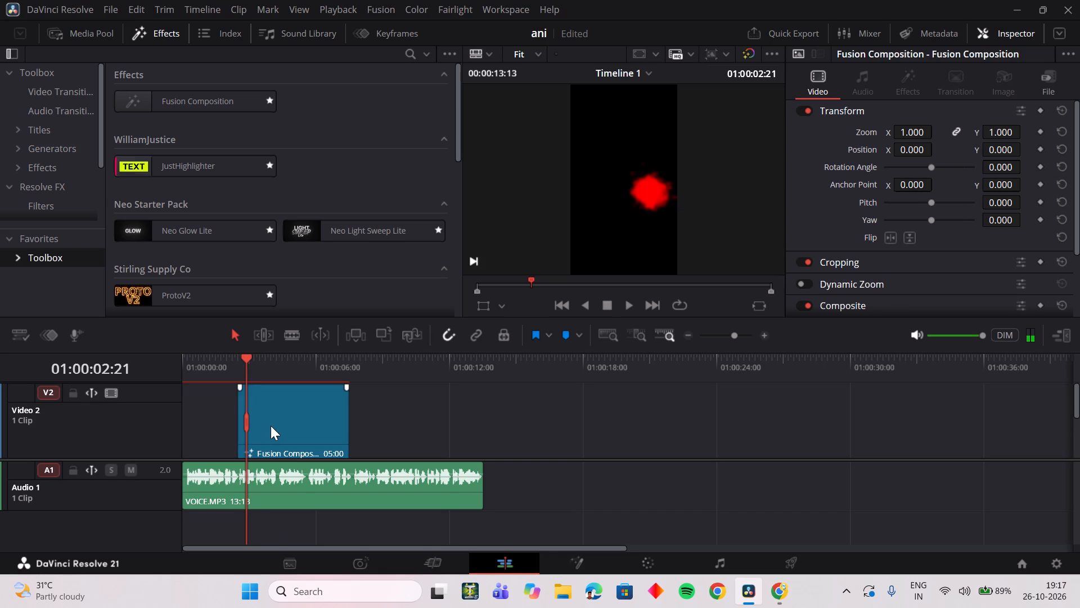
left_click(219, 365)
key("space")
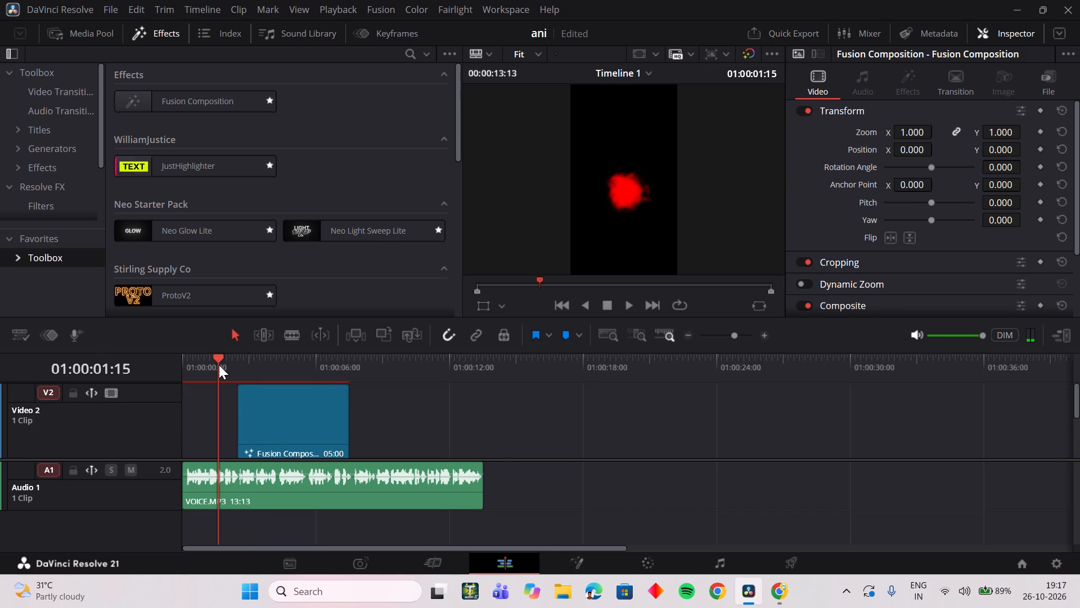
left_click(232, 366)
left_click(227, 366)
key("space")
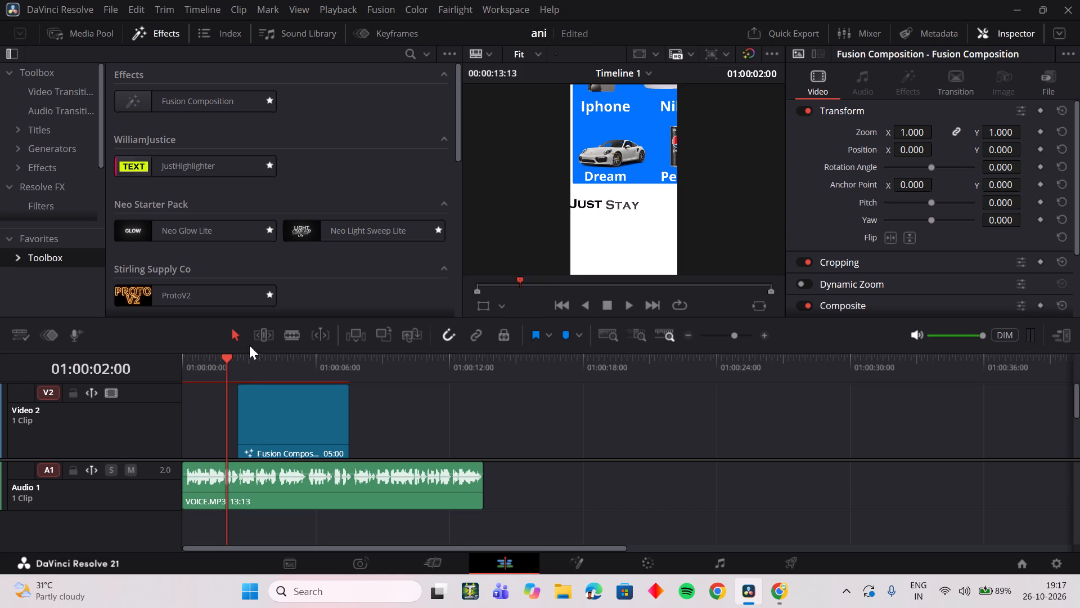
Set the timeline playback resolution to Quarter.
left_click(339, 12)
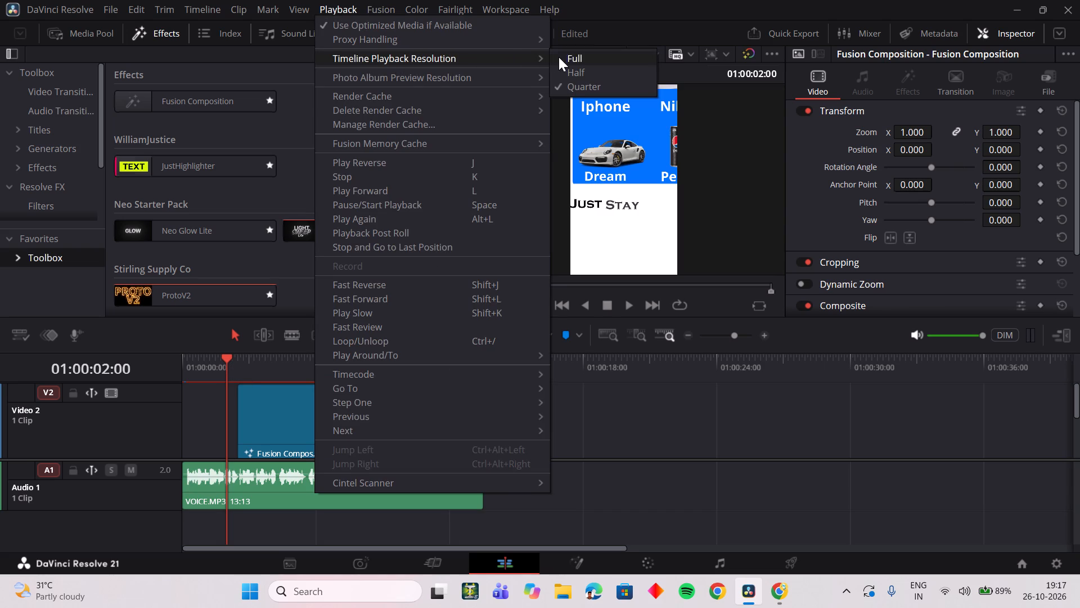
left_click(573, 87)
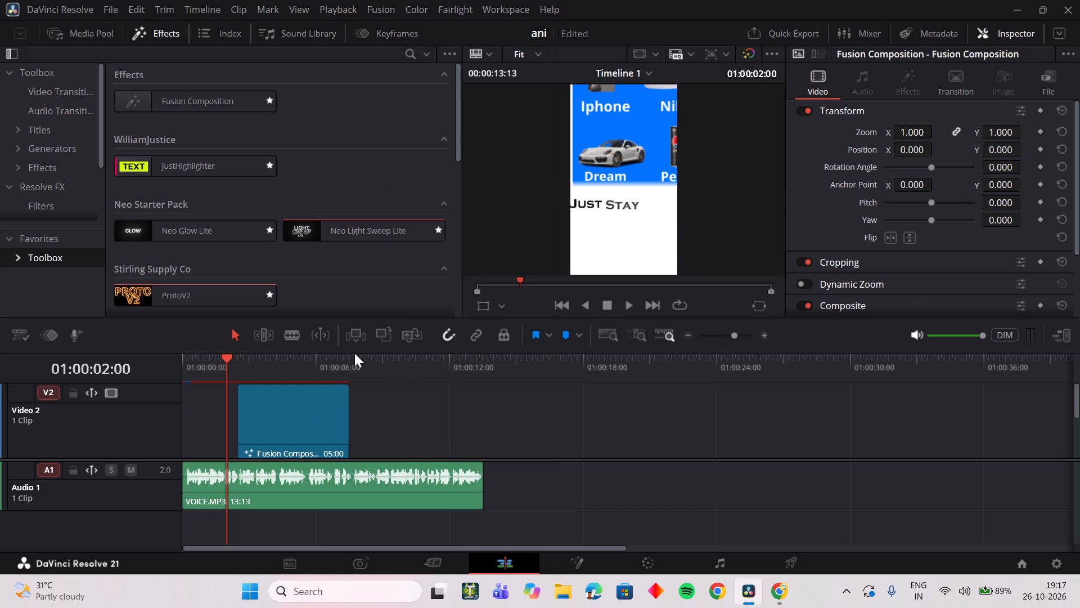
Replay the cut between the two Fusion clips from points around 01:00:01:19 to 01:00:02:10 to check its timing against the voice-over.
left_click(225, 365)
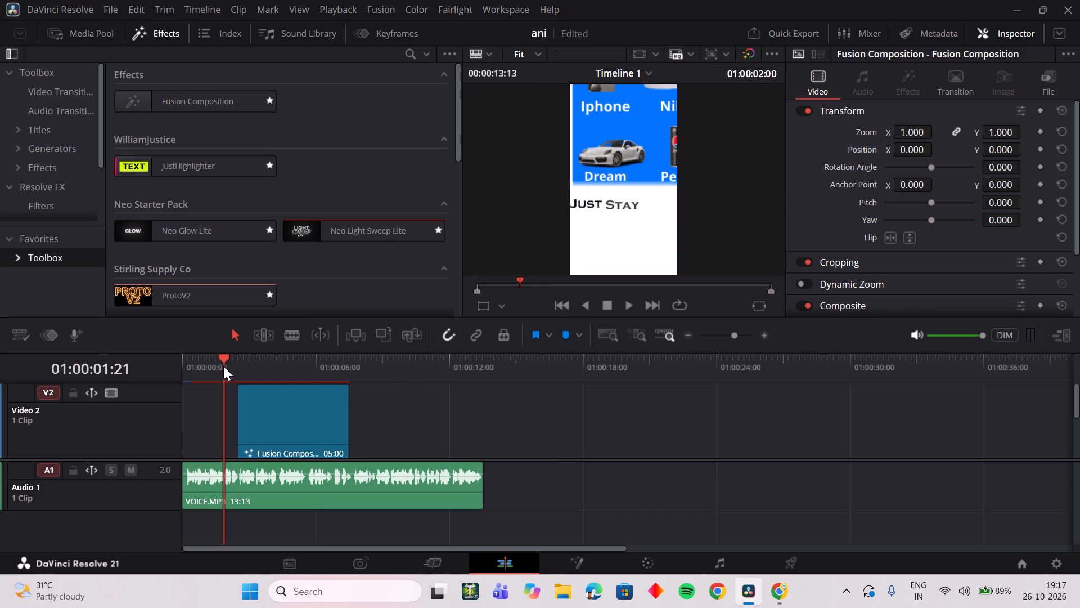
key("space")
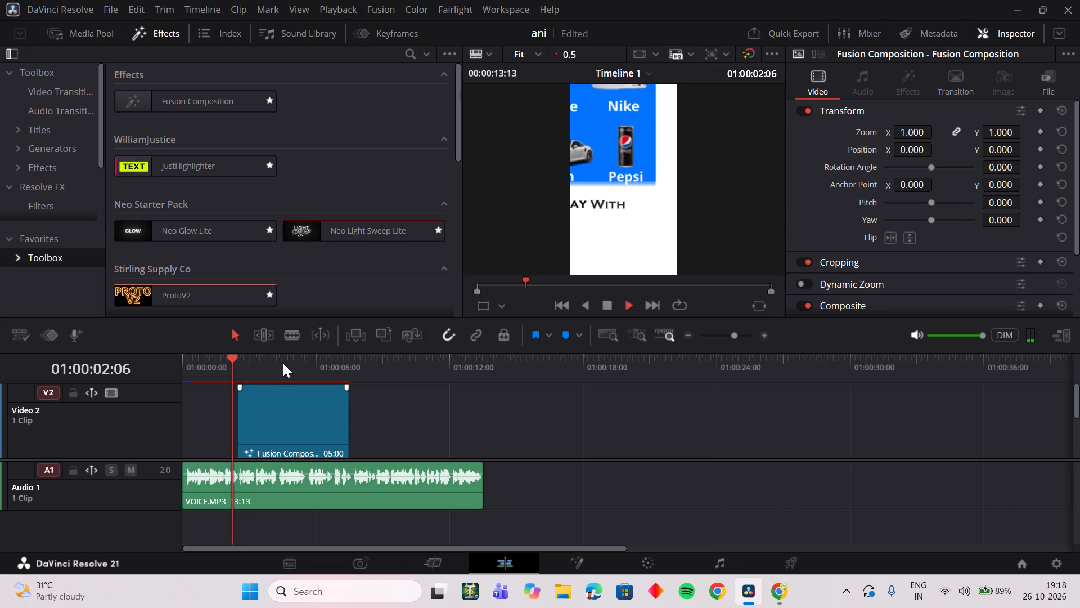
key("space")
left_click(236, 366)
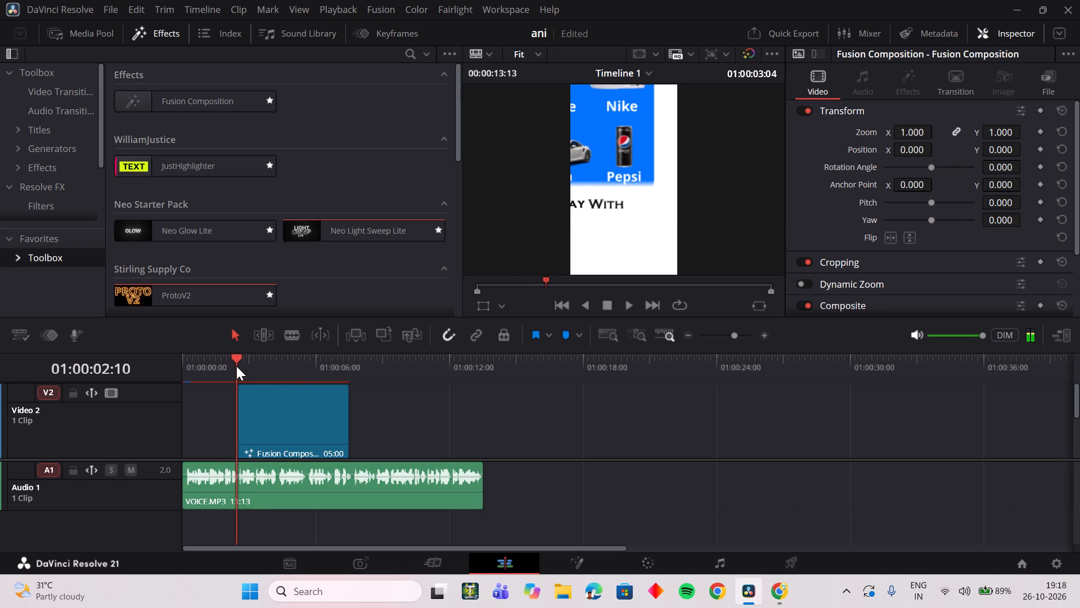
left_click(231, 366)
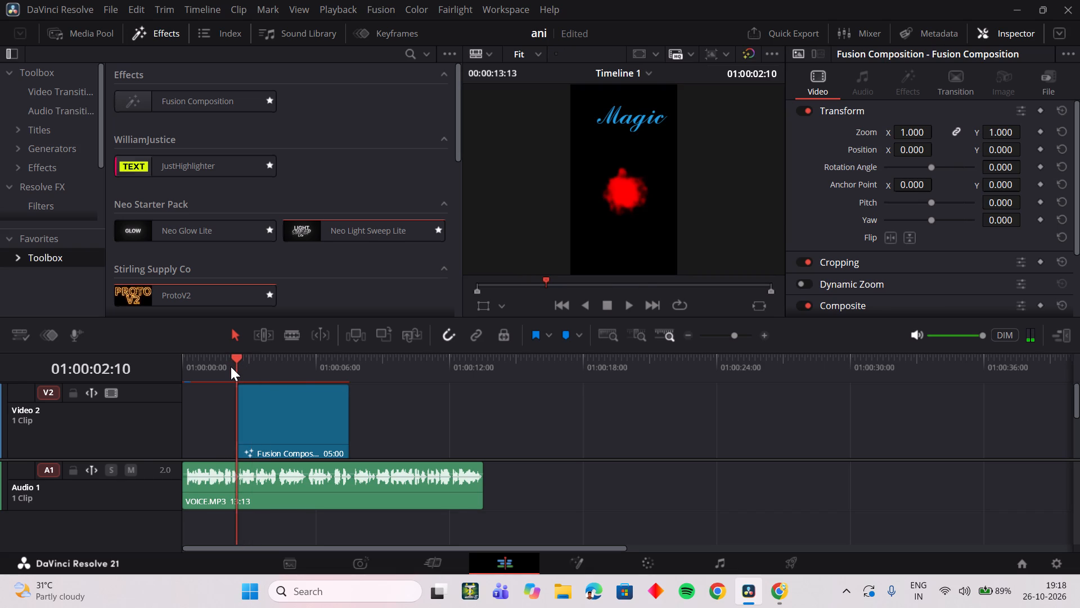
key("space")
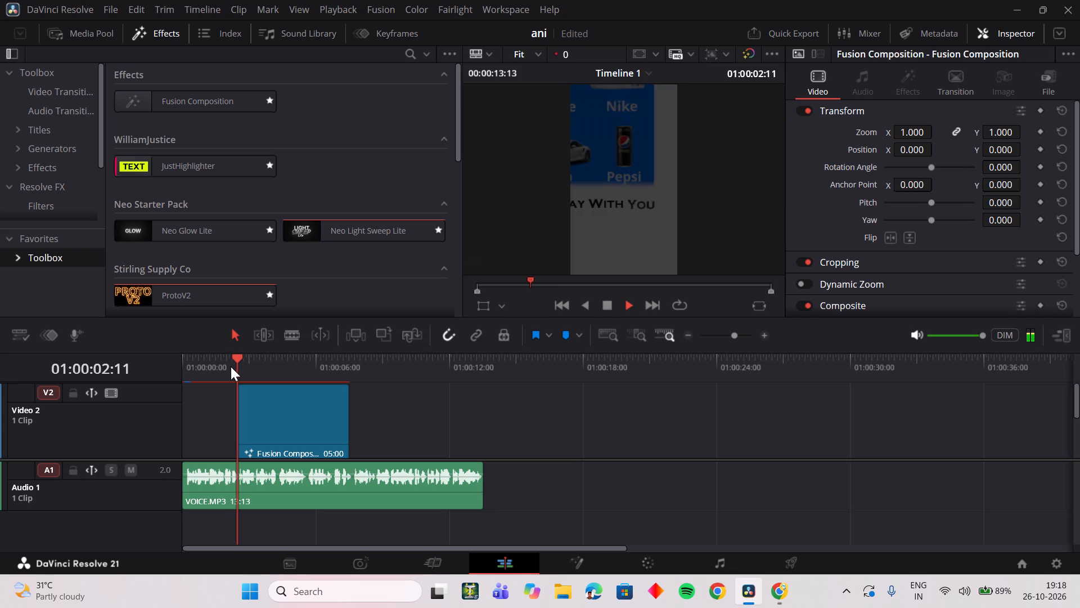
key("space")
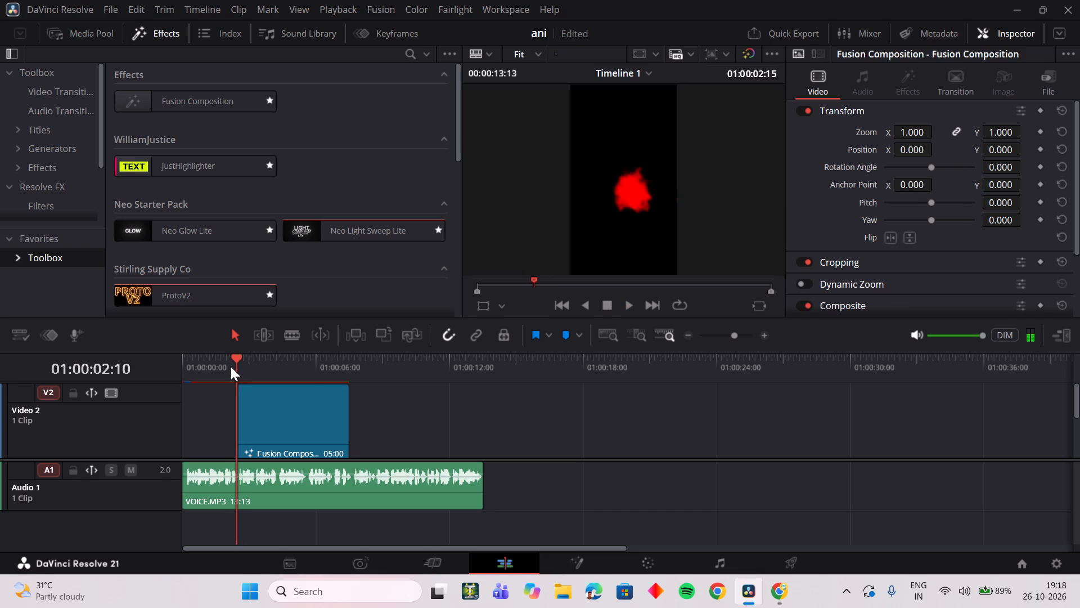
left_click(229, 366)
left_click(223, 369)
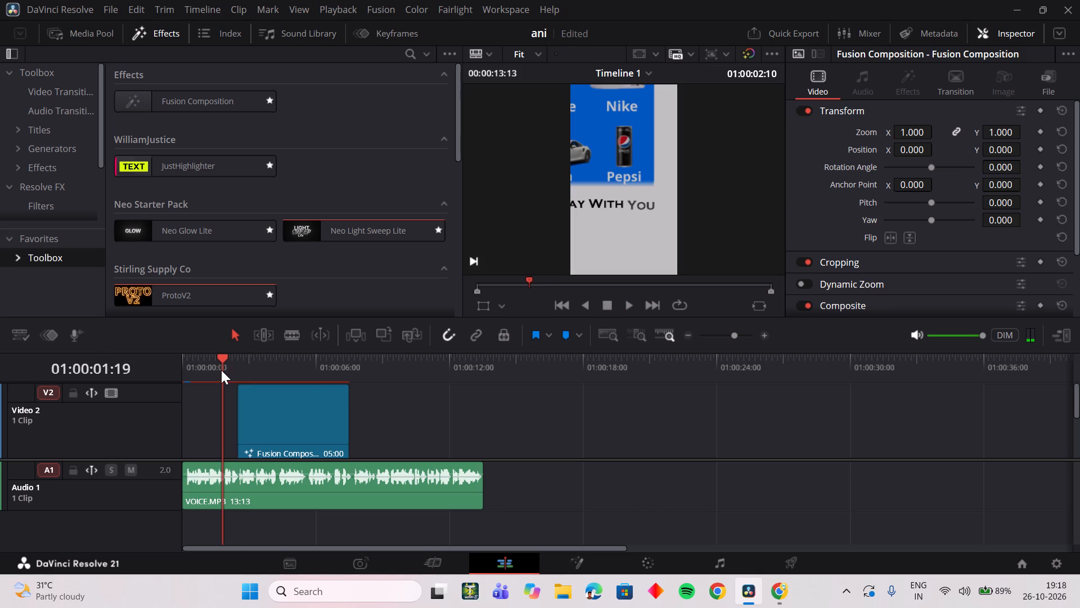
key("space")
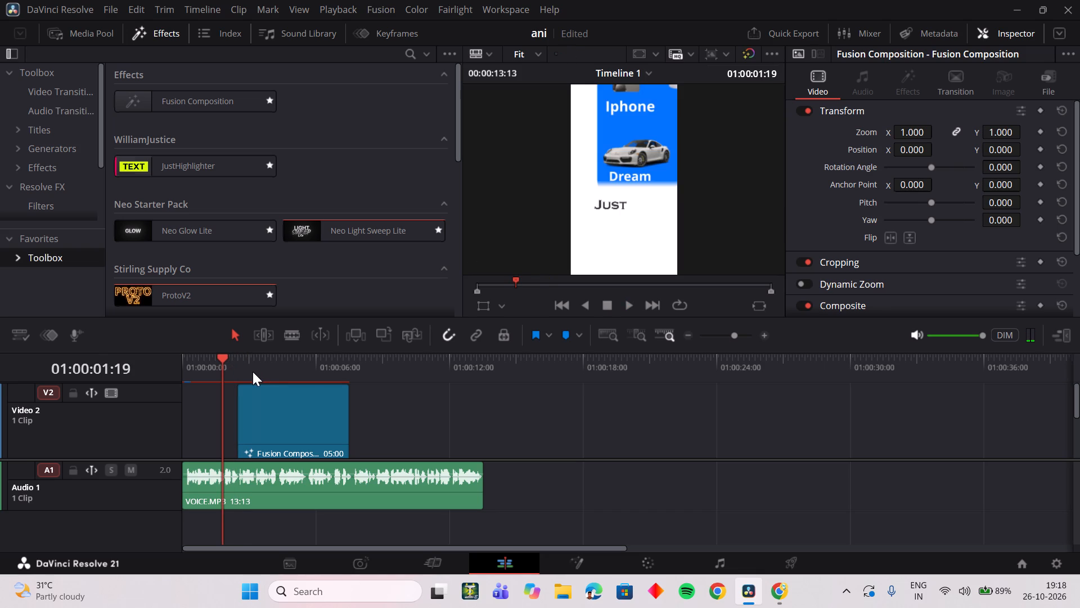
left_click(232, 368)
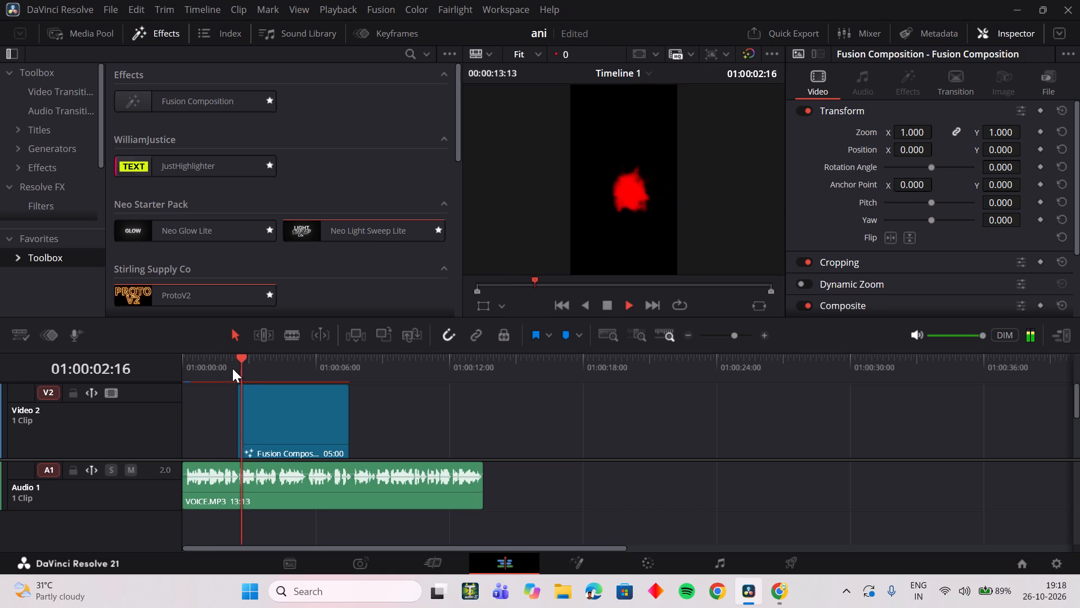
key("space")
left_click(232, 368)
left_click(230, 368)
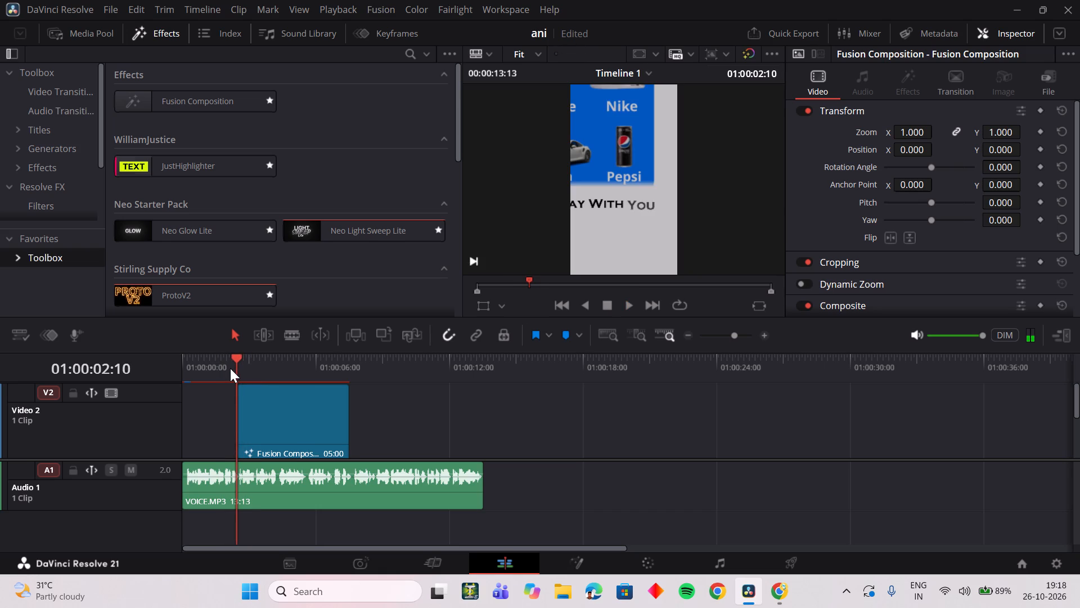
left_click(221, 368)
left_click(226, 368)
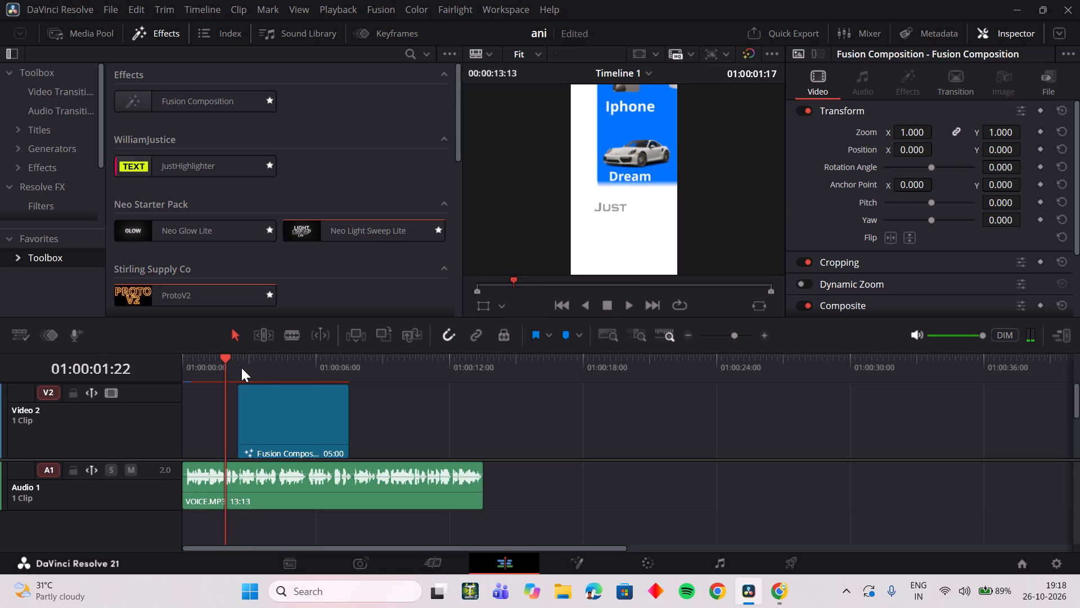
Play the opening of the second Fusion clip repeatedly from 01:00:02:12 and check the "Magic" title's entrance, with the viewer at 15%.
scroll(241, 368, "down", 1)
left_click(239, 373)
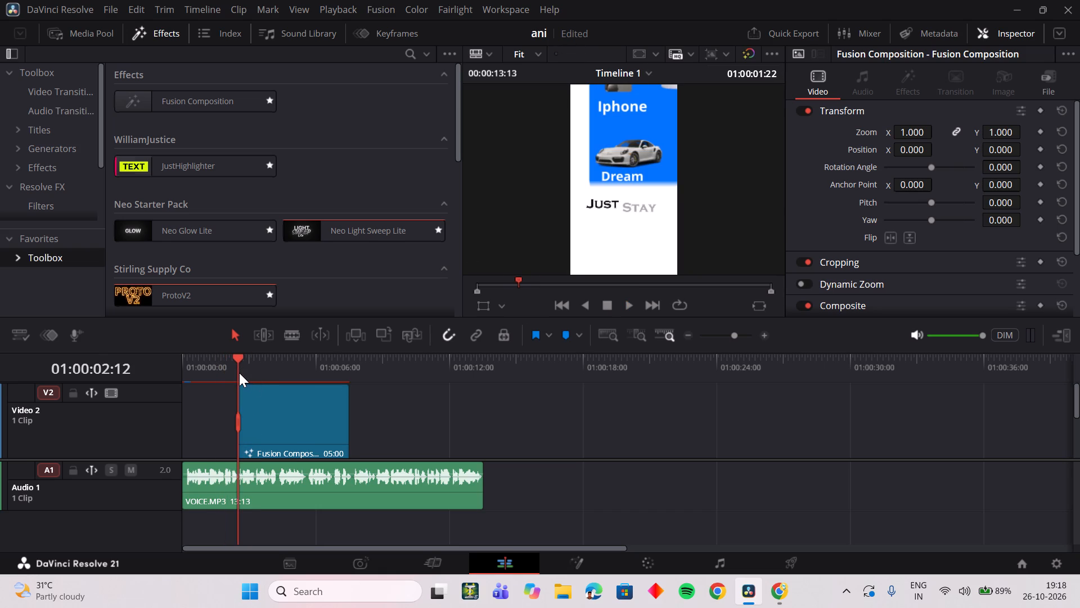
key("space")
key("space")
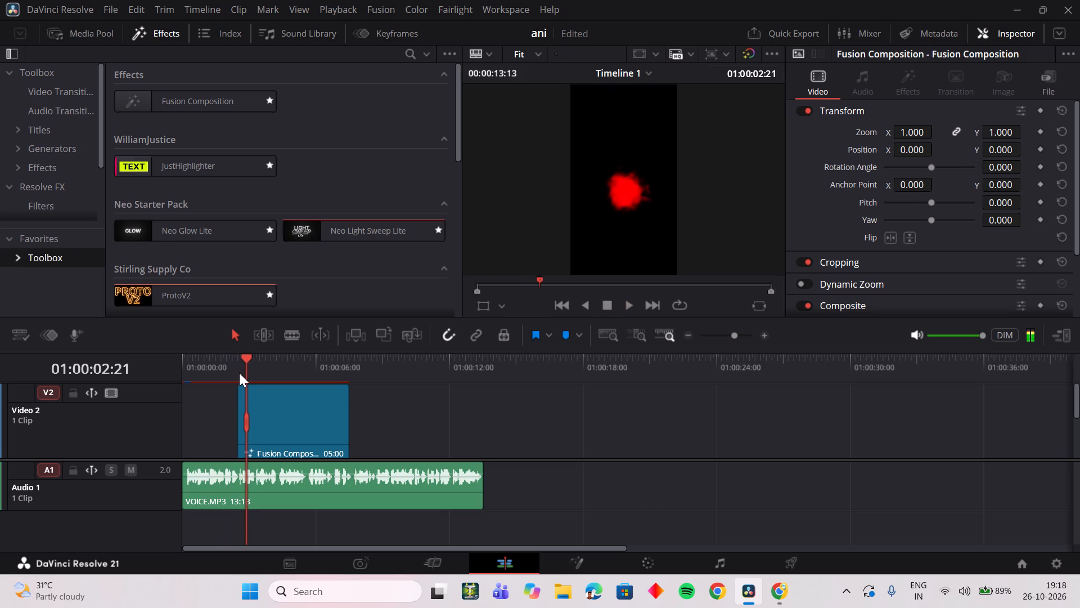
key("space")
key("space")
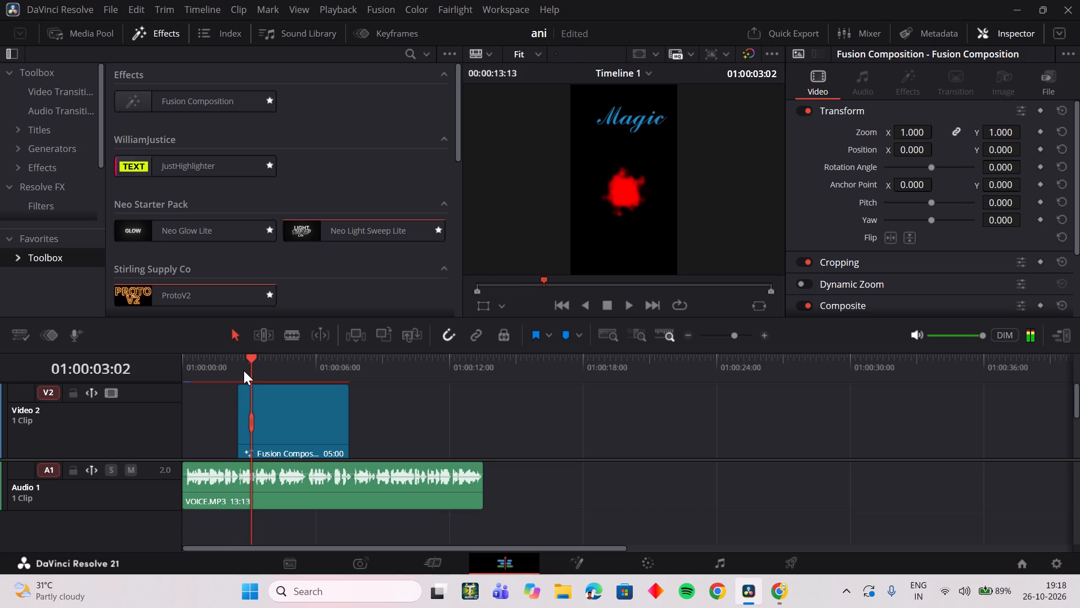
key("space")
key("space")
left_click(244, 370)
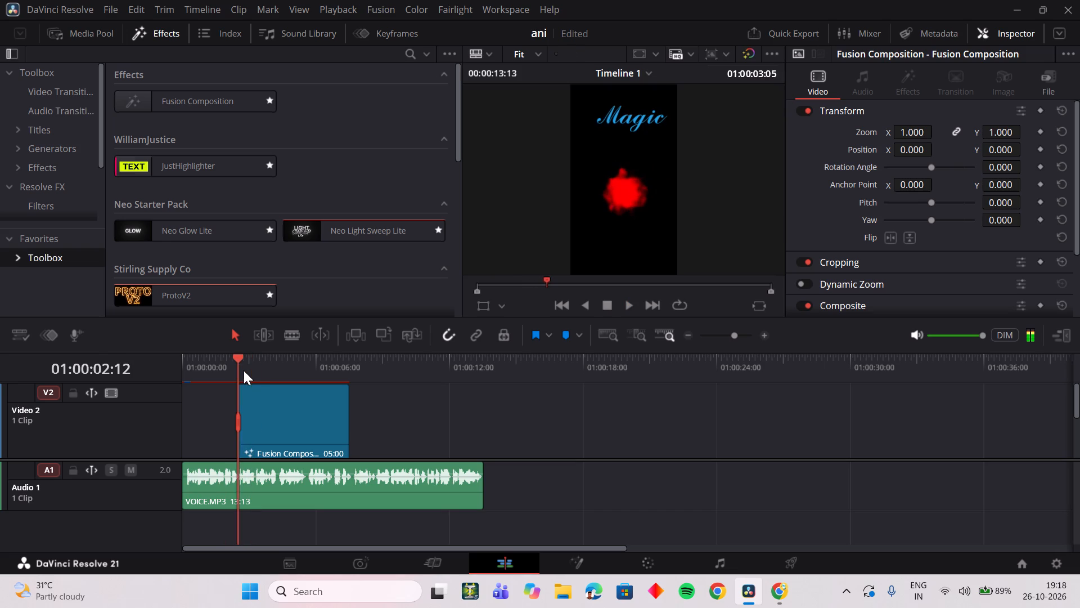
scroll(606, 188, "up", 2)
scroll(606, 188, "down", 5)
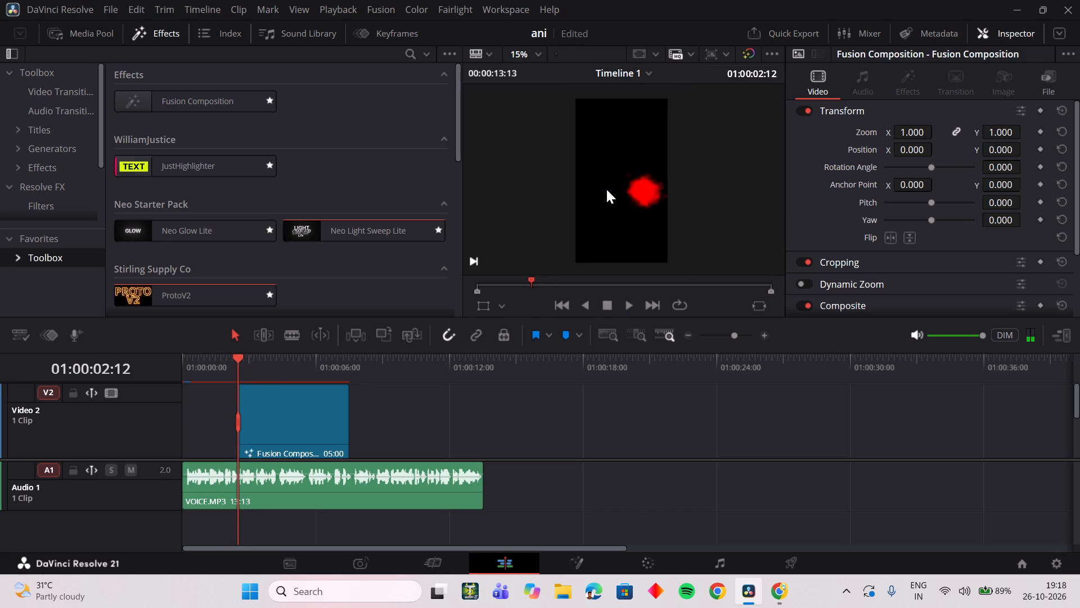
key("space")
key("space")
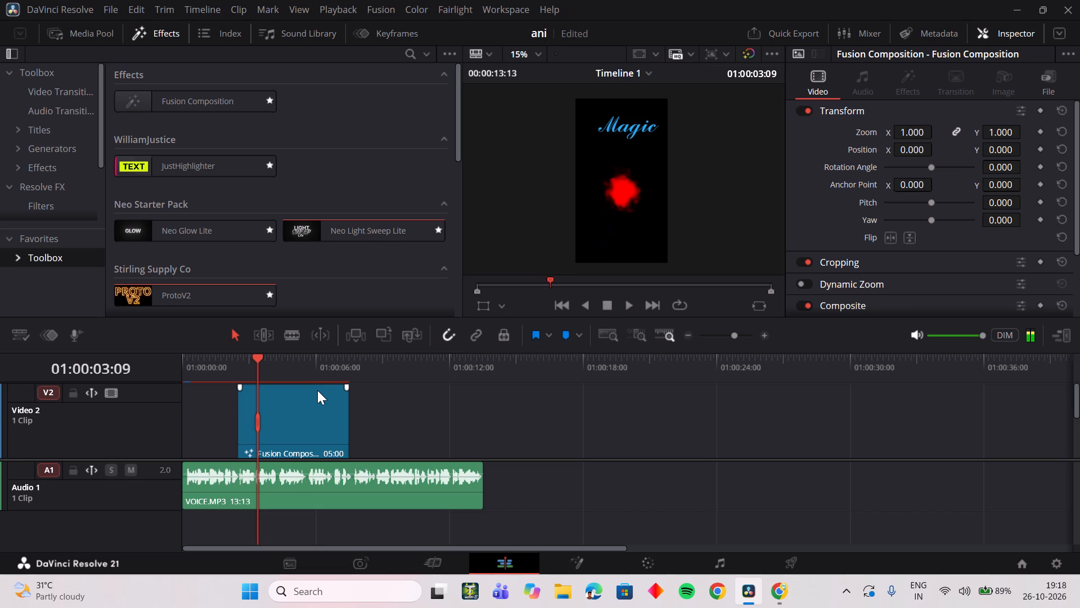
key("space")
key("space")
left_click(245, 362)
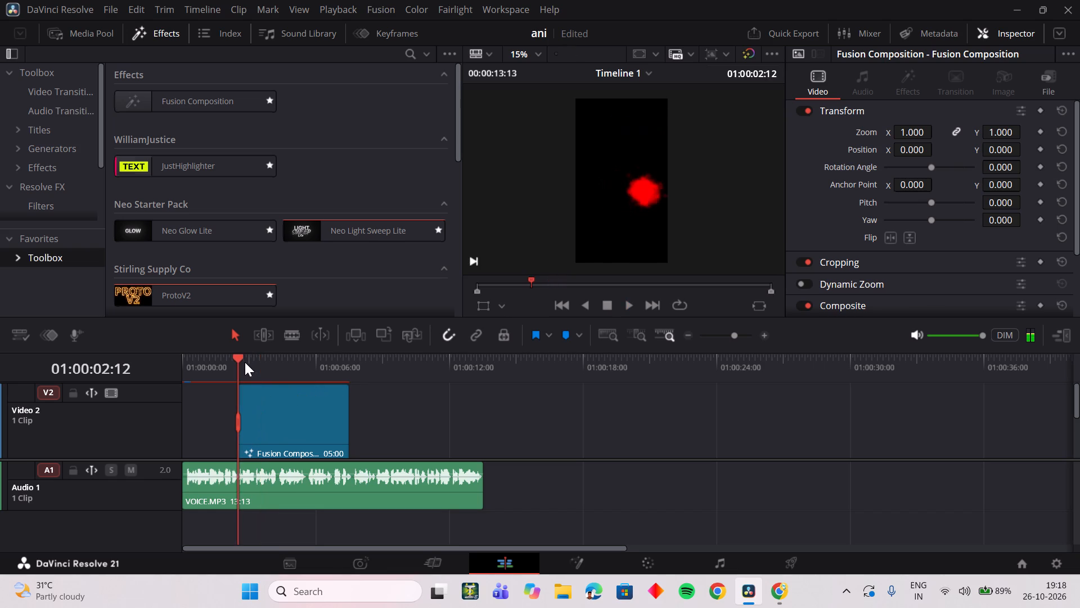
key("space")
key("space")
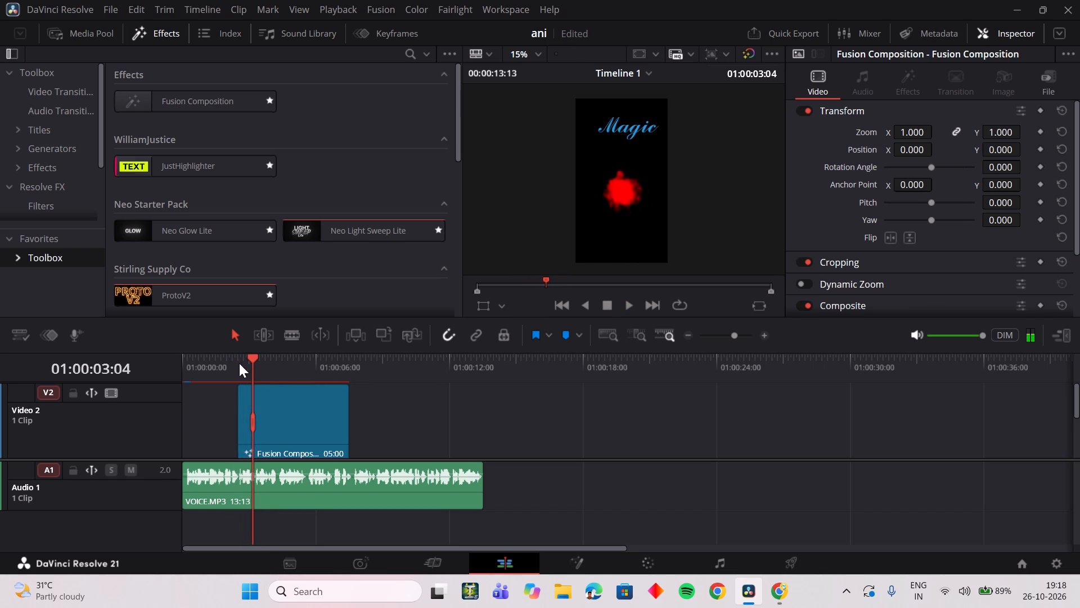
Replay the transition into the "Magic" title clip from several points between 01:00:01:23 and 01:00:02:10 to check it against the voice-over.
left_click(234, 365)
key("space")
key("space")
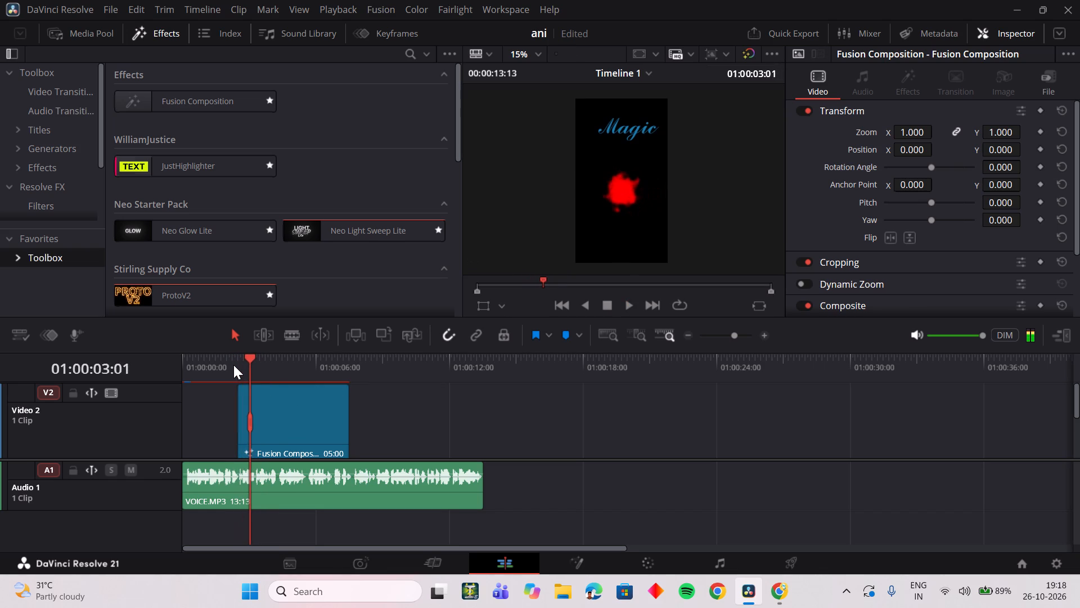
left_click(233, 365)
key("space")
key("space")
left_click(230, 366)
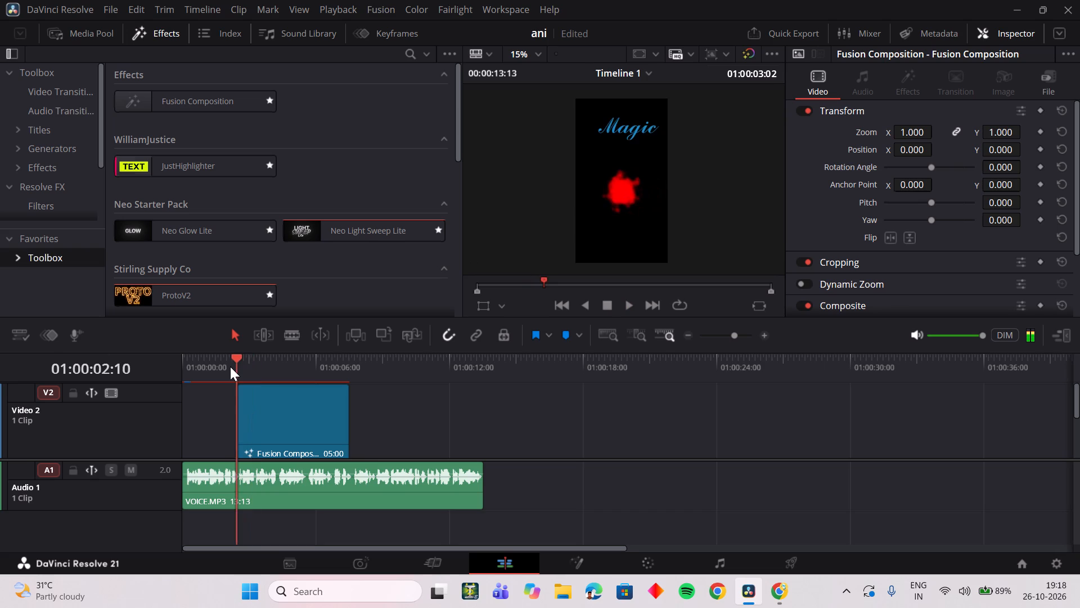
left_click(227, 366)
key("space")
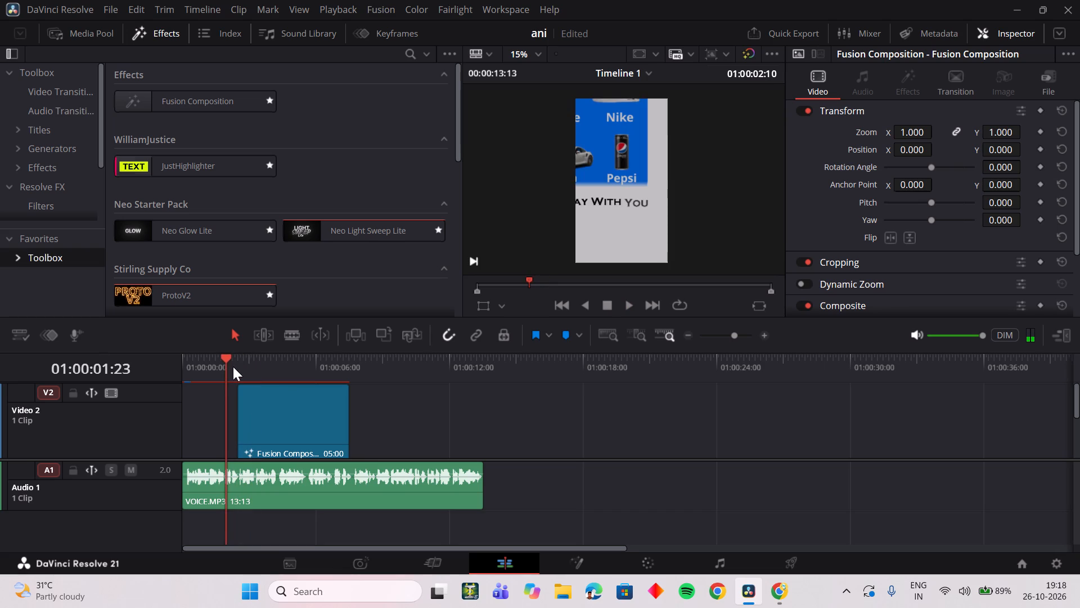
key("space")
left_click(232, 366)
left_click(228, 366)
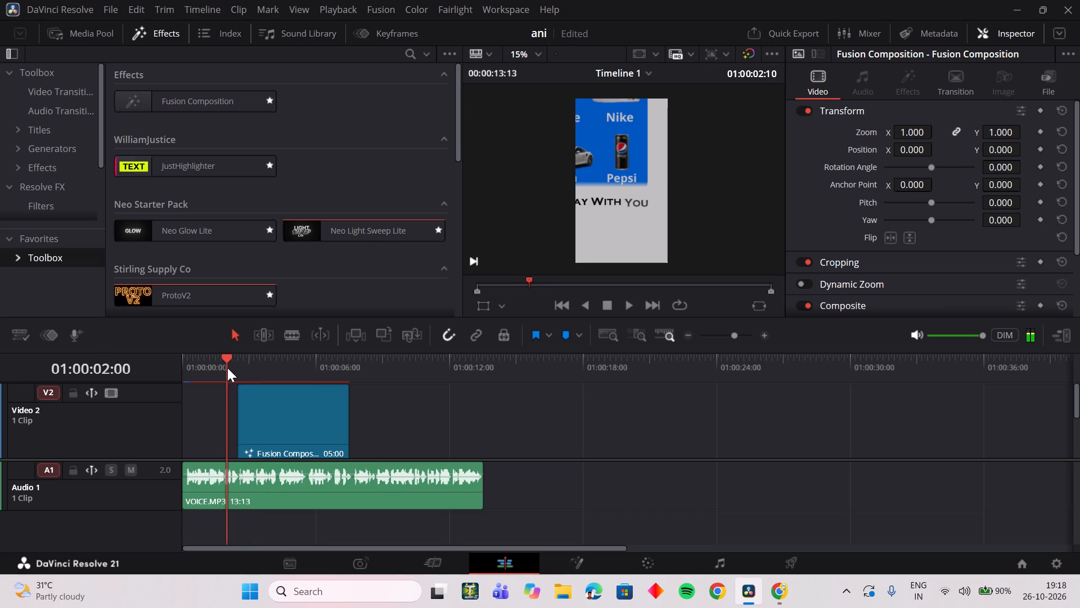
left_click(222, 369)
key("space")
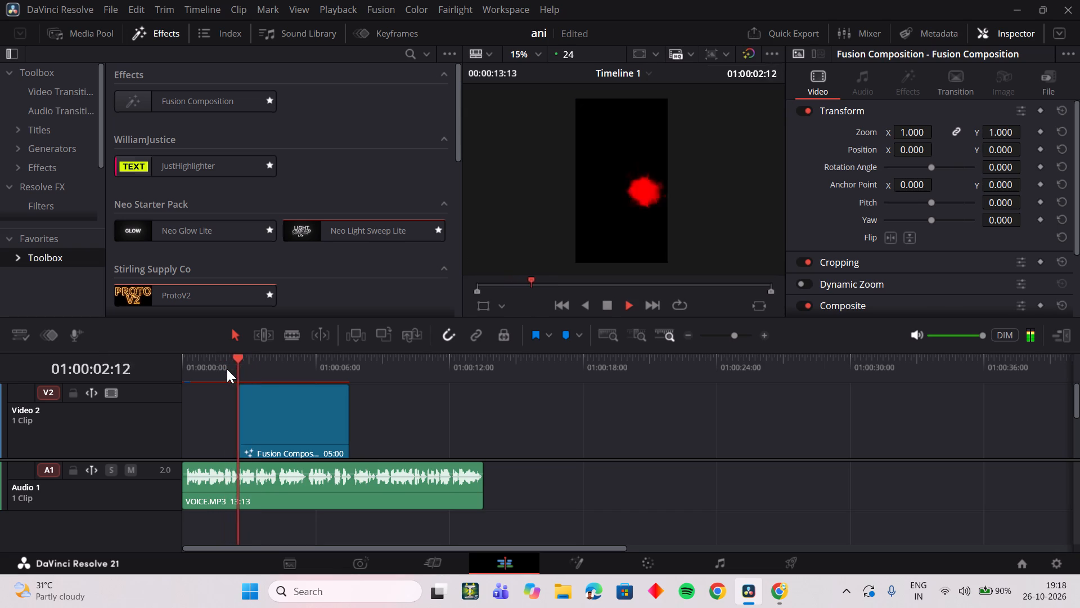
key("space")
left_click(227, 369)
key("space")
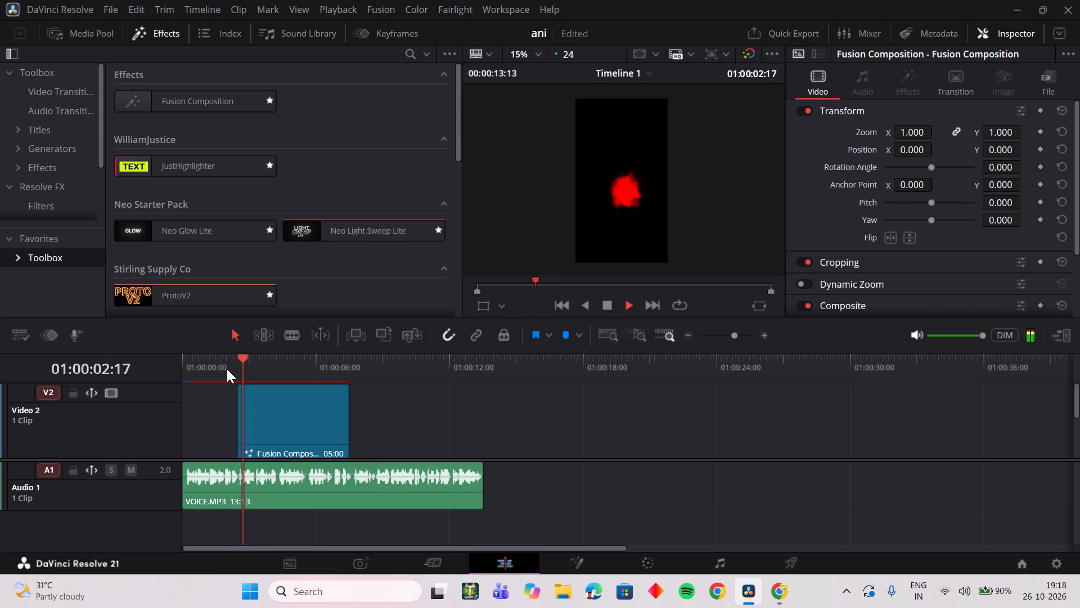
key("space")
key("space")
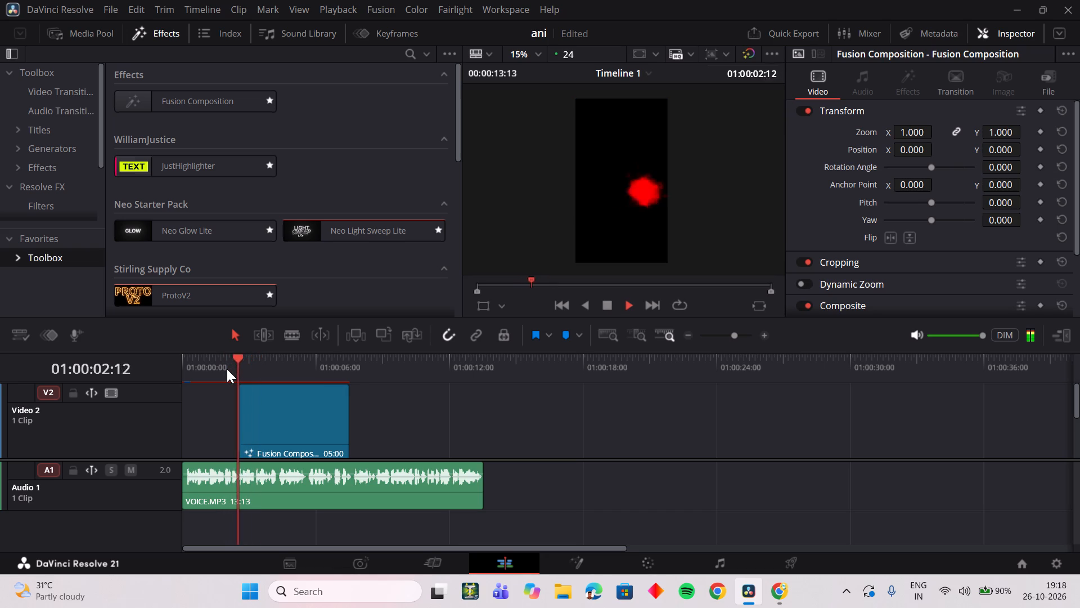
key("space")
Replay the cut into the "Magic" title clip from points between 01:00:01:19 and 01:00:02:10 to check it against the voice-over.
left_click(227, 369)
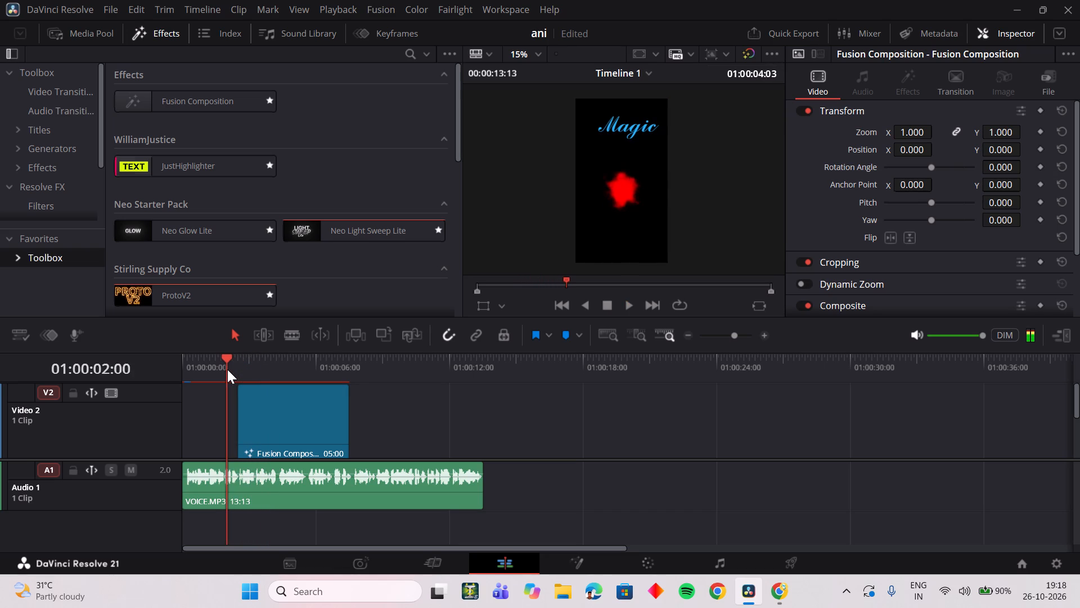
left_click(217, 372)
left_click(223, 371)
key("space")
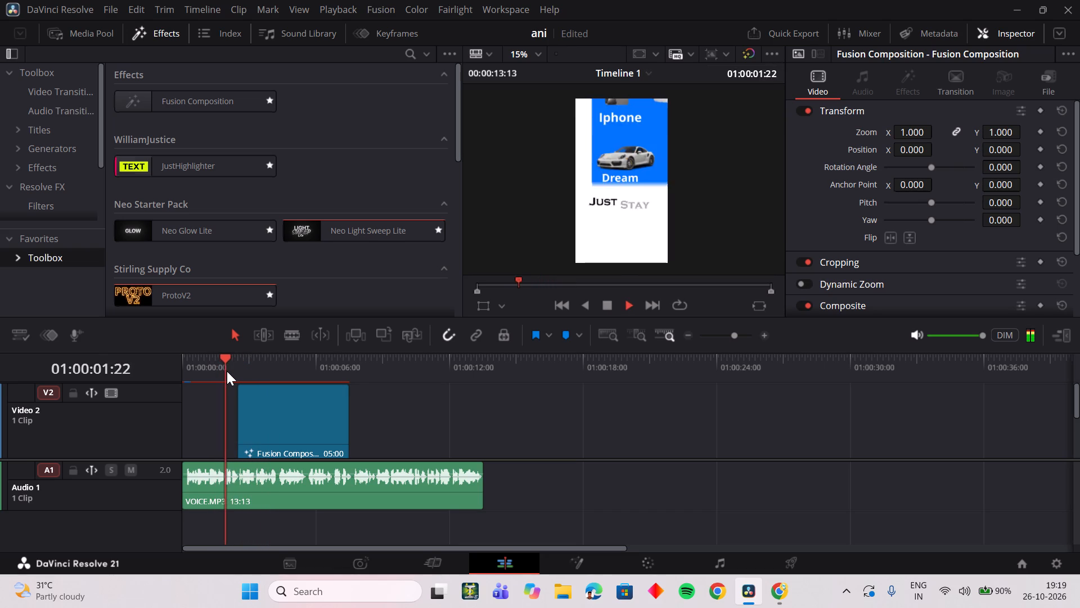
key("space")
left_click(227, 371)
key("space")
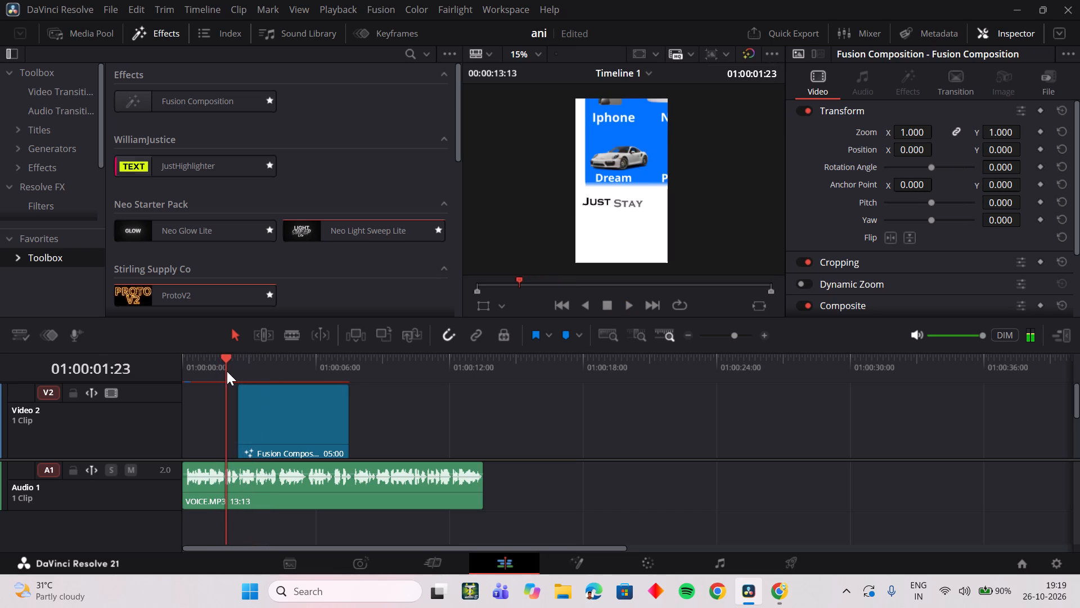
key("space")
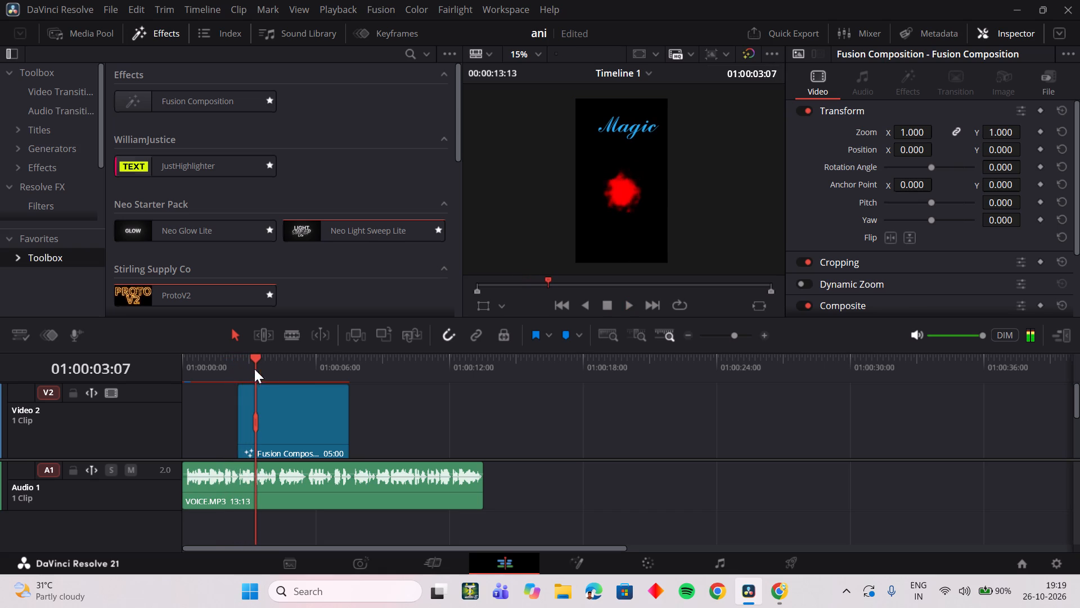
left_click(219, 375)
left_click(227, 372)
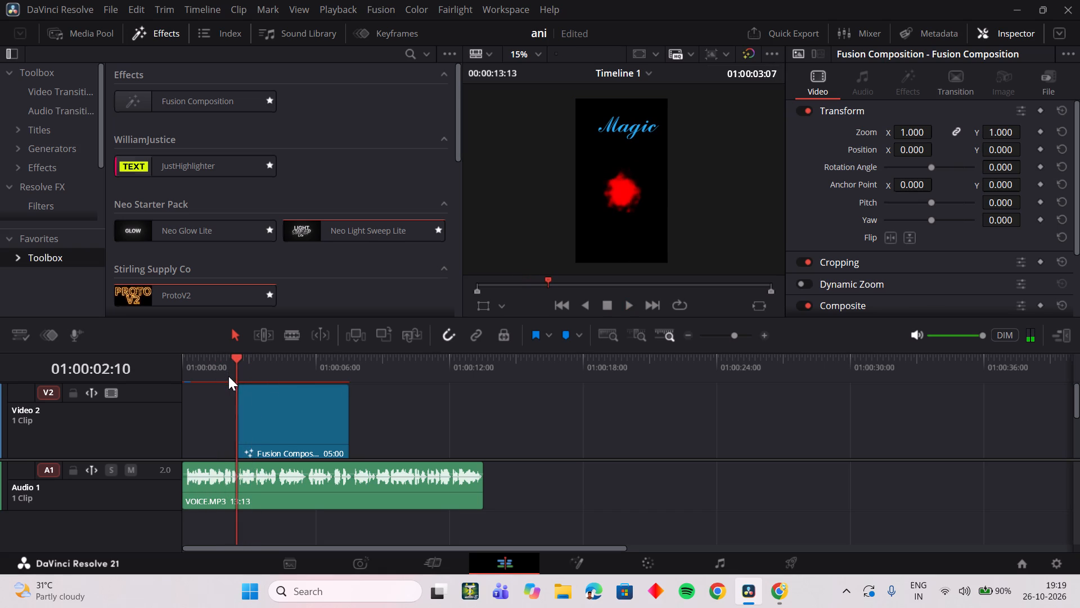
left_click(228, 379)
left_click(228, 374)
key("space")
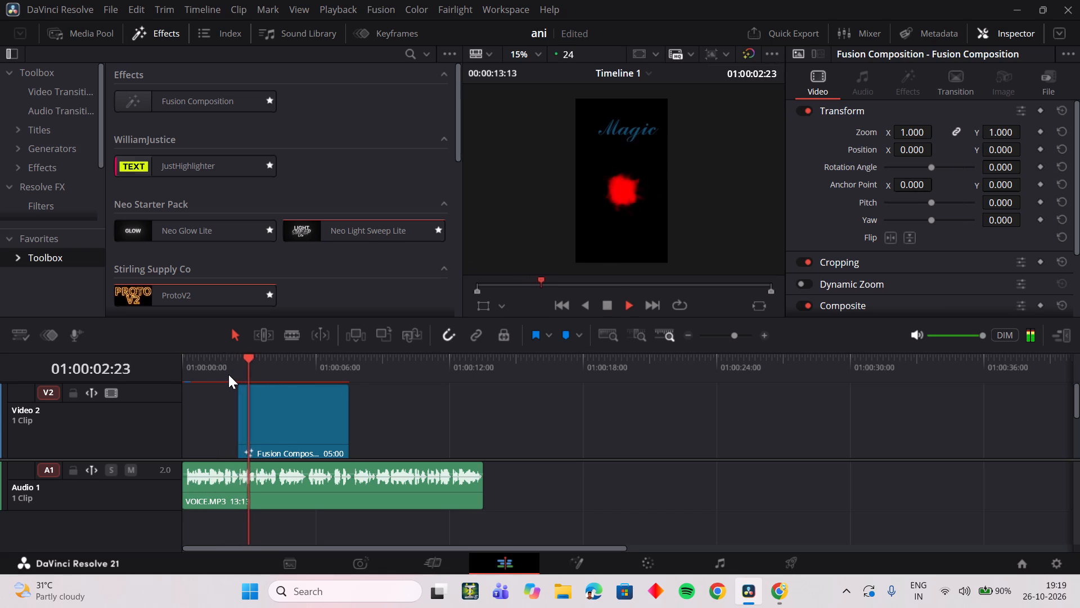
left_click(228, 374)
left_click(230, 377)
left_click(222, 376)
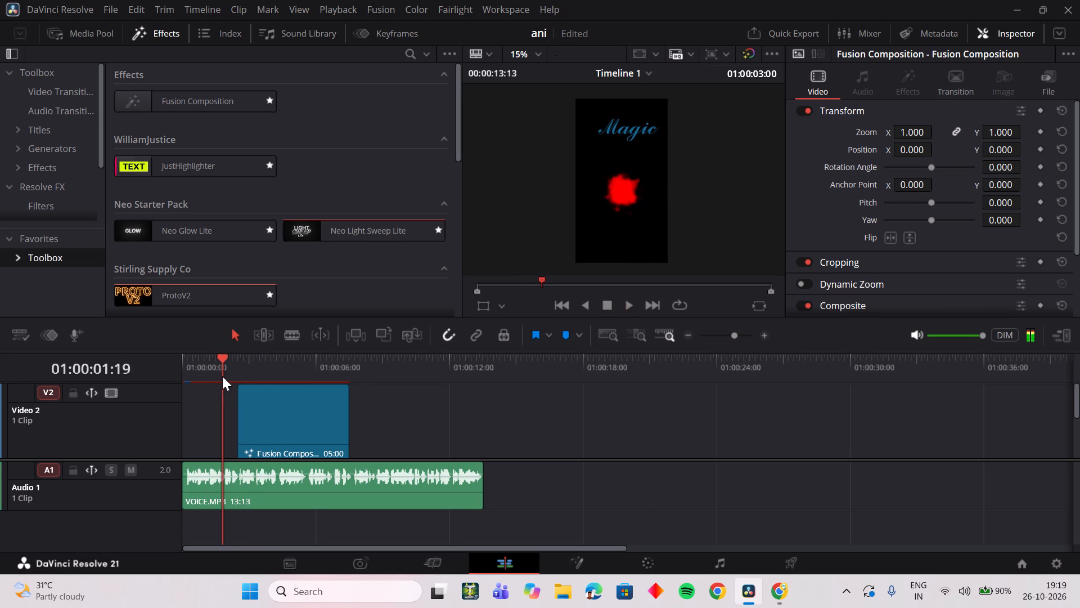
key("space")
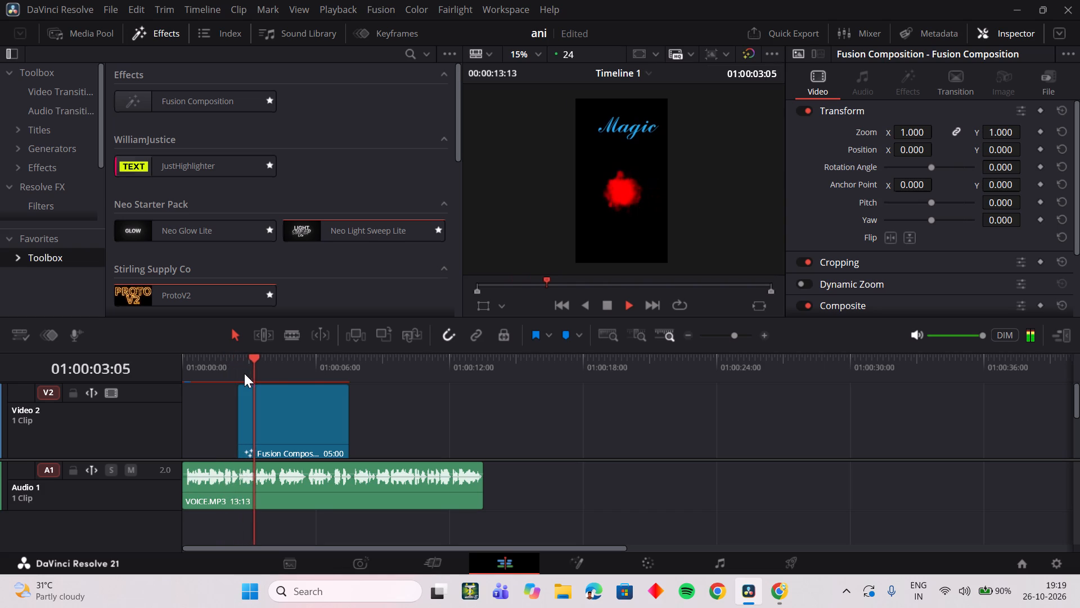
Open the second Fusion clip's composition in Fusion and scrub and play its opening frames to examine the "Its Not Magic" title and card entrance.
left_click(310, 426)
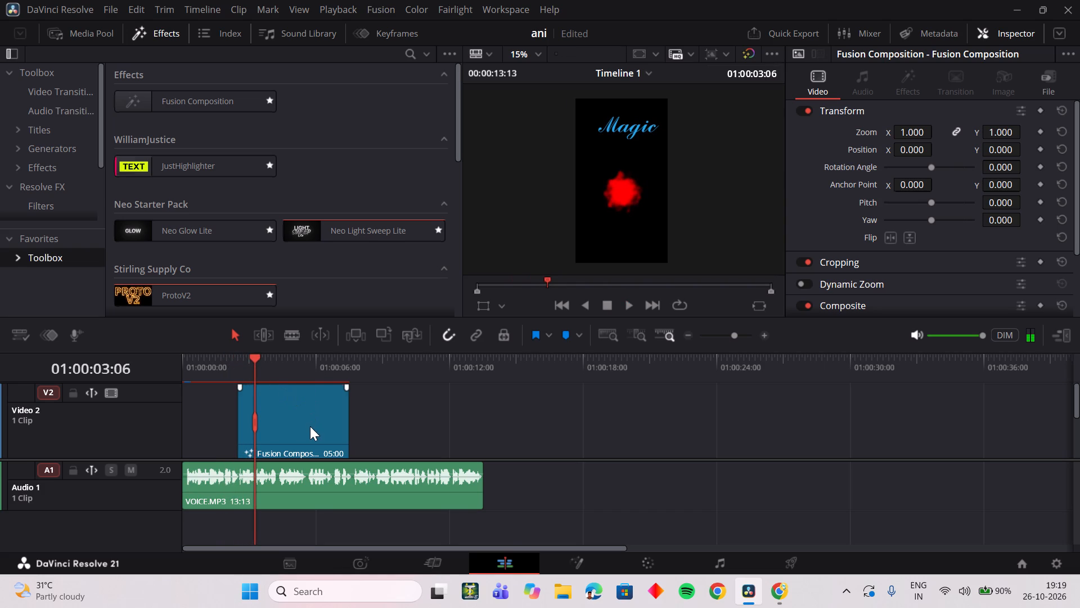
left_click(580, 555)
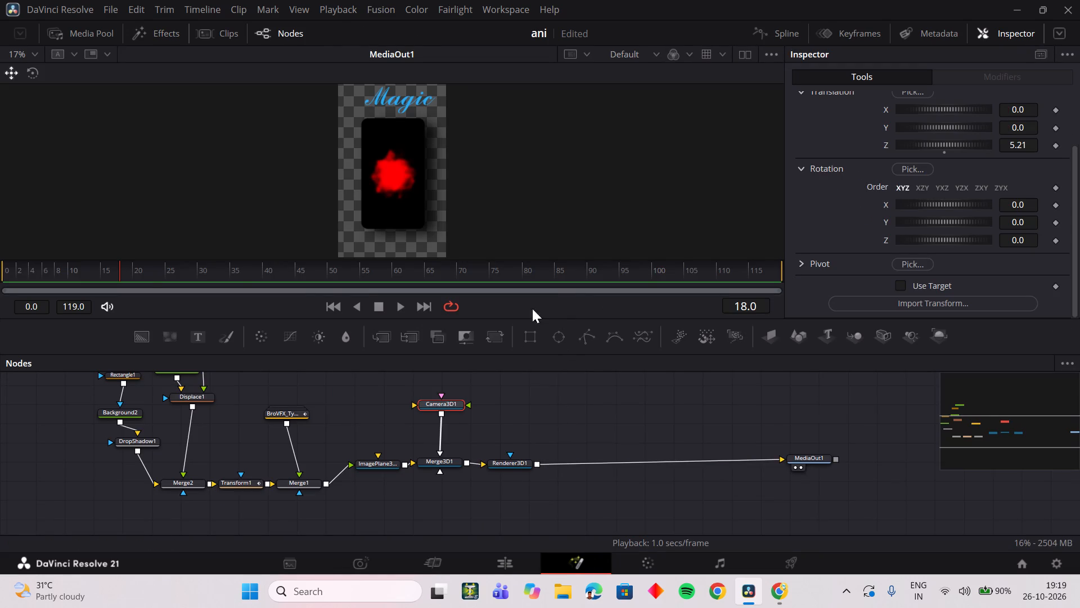
left_click_drag(124, 271, 31, 277)
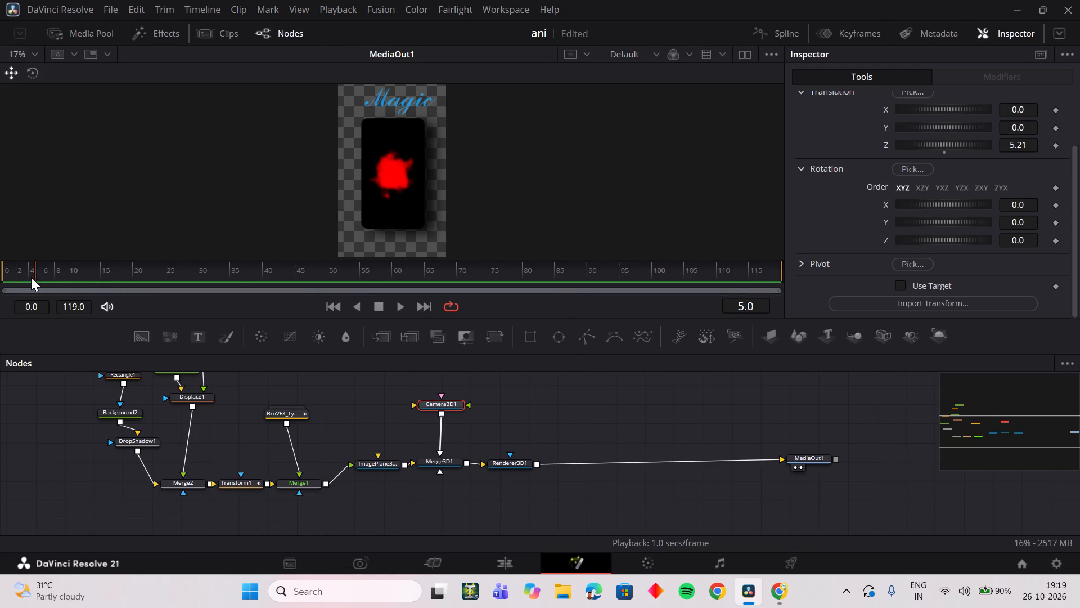
left_click_drag(31, 277, 20, 277)
scroll(343, 213, "up", 2)
scroll(343, 213, "down", 1)
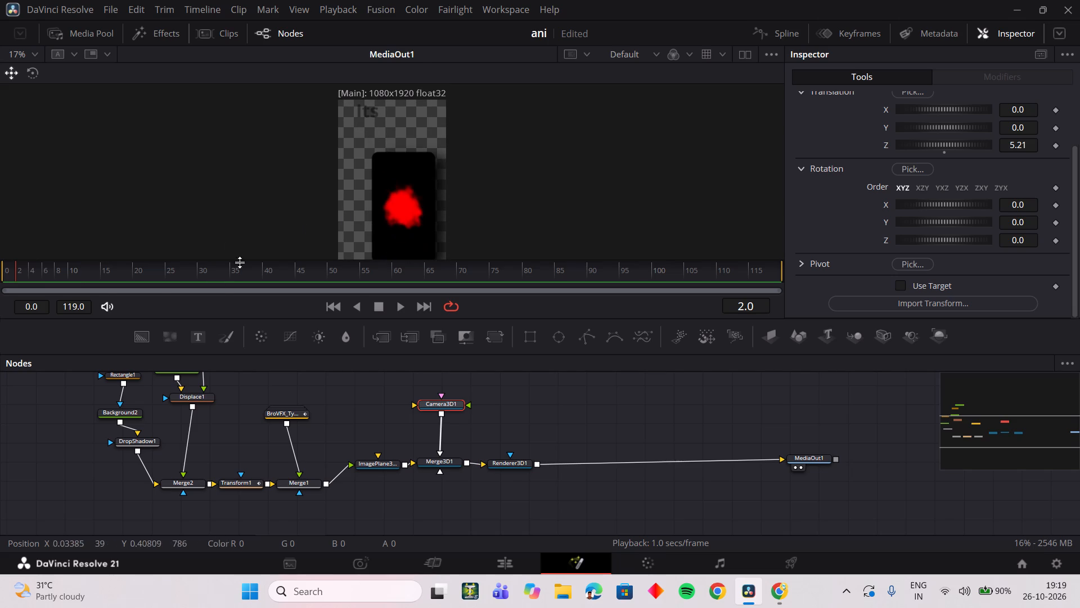
left_click_drag(27, 270, 224, 276)
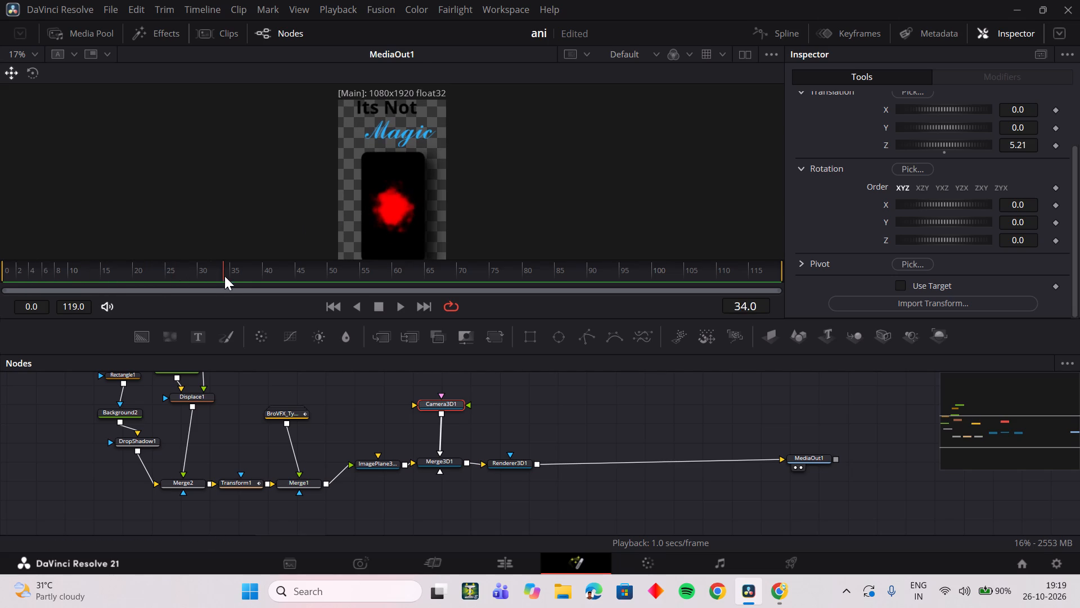
left_click_drag(224, 276, 280, 282)
left_click_drag(253, 275, 145, 280)
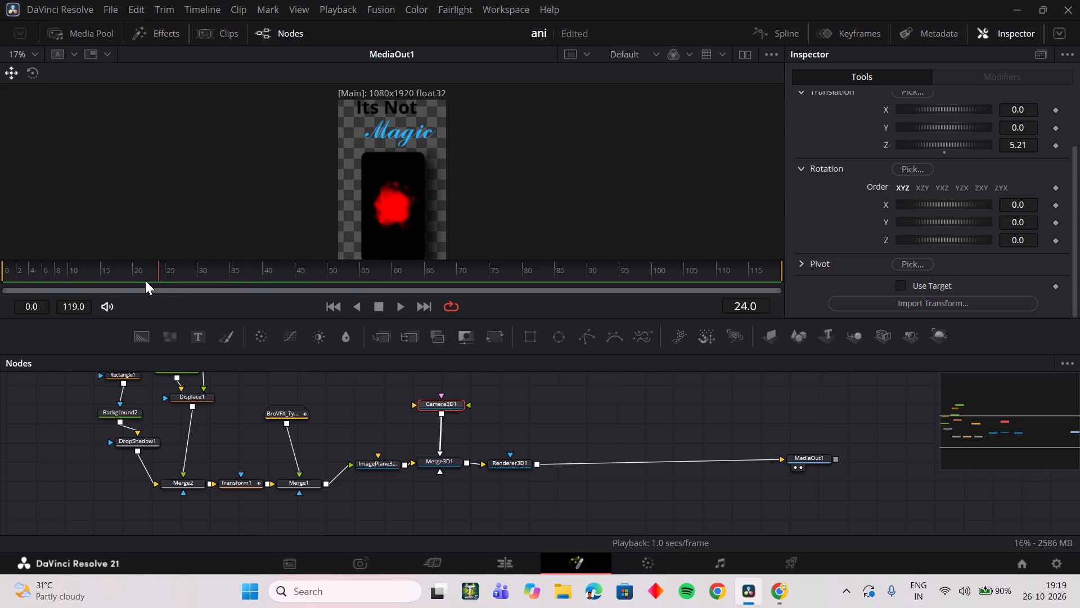
left_click_drag(145, 280, 51, 290)
key("space")
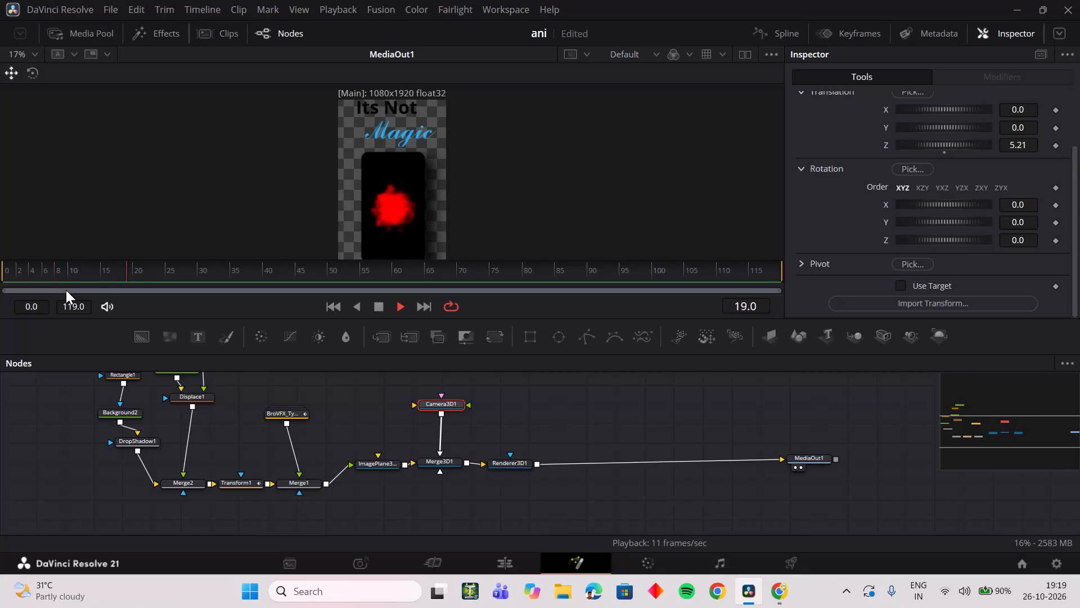
key("space")
left_click_drag(75, 266, 139, 270)
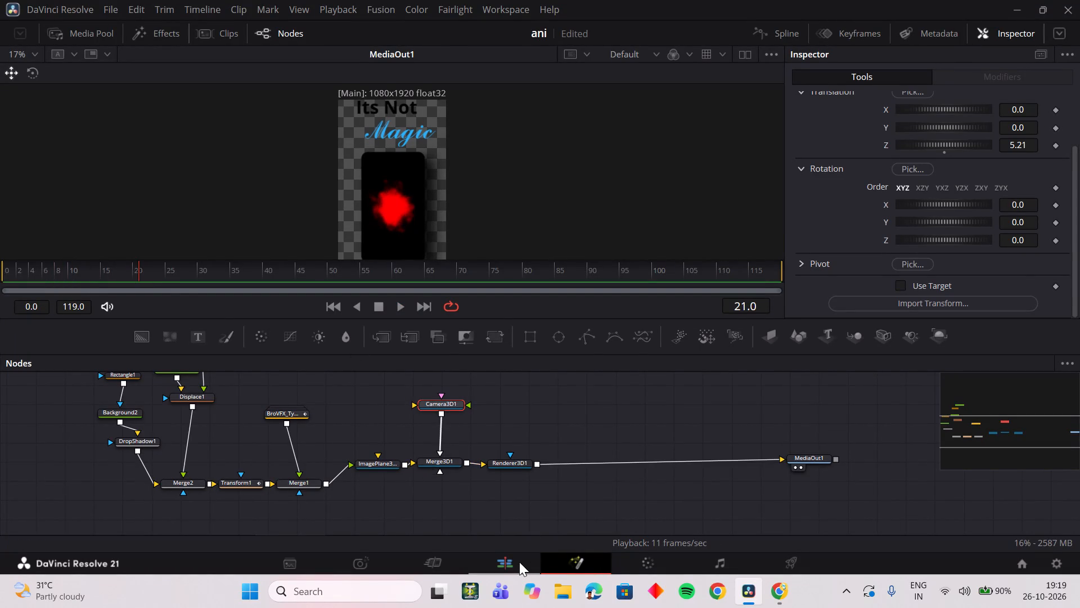
Return to the edit timeline and replay short stretches between about 01:00:03:13 and 01:00:04:00, stepping back frame by frame, to check the voice-over timing.
left_click(514, 563)
key("space")
key("space")
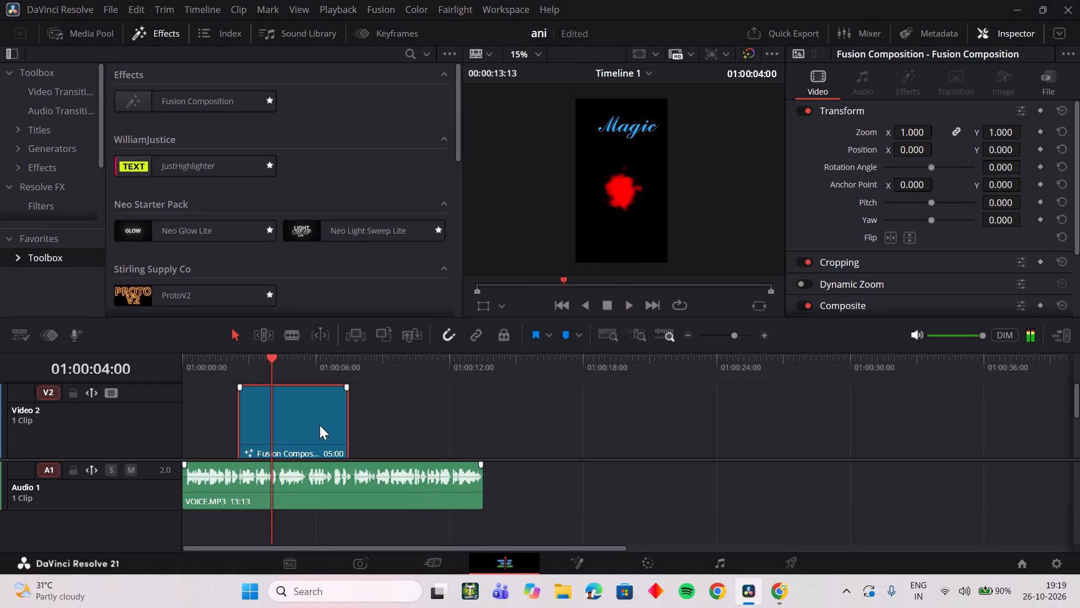
key("Left")
key("Left")
key("Left")
key("Left")
key("Left")
key("Left")
key("space")
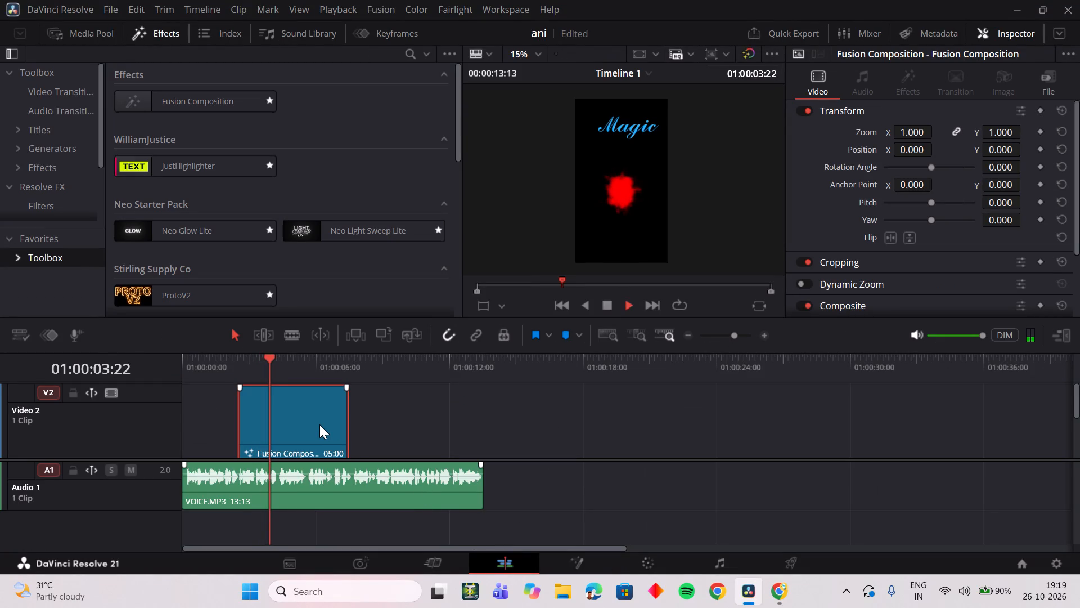
key("space")
key("Left")
key("Left")
key("Left")
key("Left")
key("Left")
key("Left")
key("Left")
key("Left")
key("Left")
key("Left")
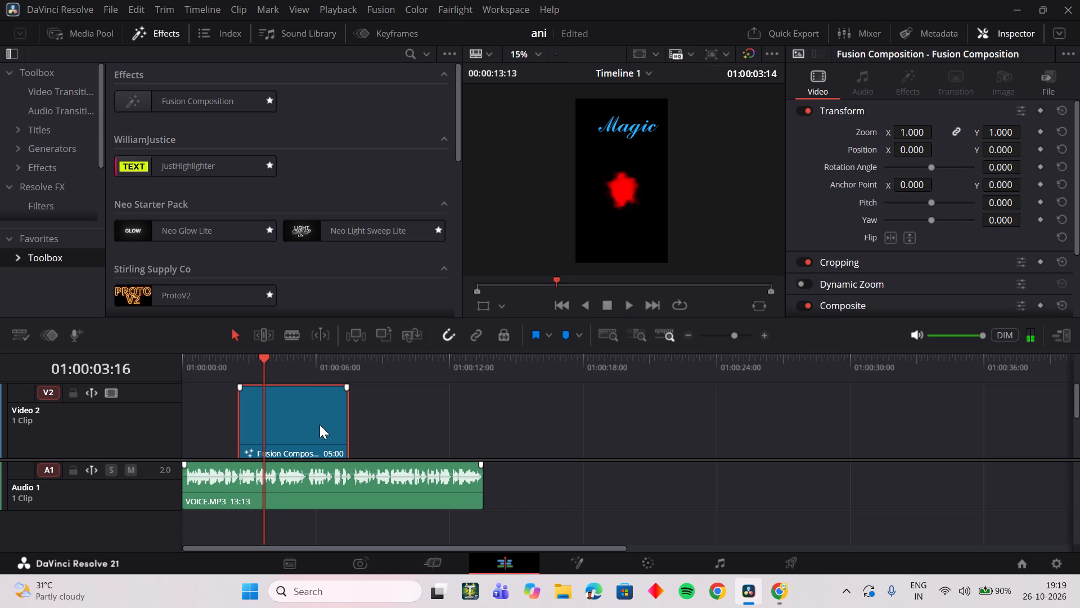
key("Left")
key("Left")
key("Left")
key("space")
key("space")
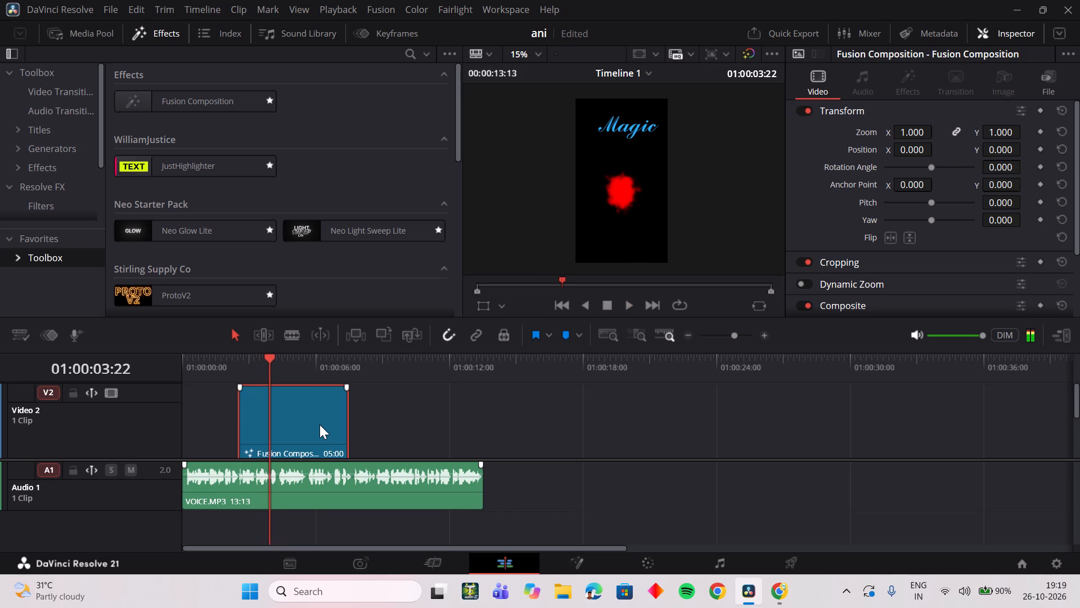
Step back from 01:00:03:22 and replay the "Magic" title section around 01:00:03:05 to 01:00:03:11 against the voice-over.
key("Left")
key("Left")
key("Left")
key("Left")
key("Left")
key("Left")
key("Left")
key("Left")
key("Left")
key("Left")
key("Left")
key("Left")
key("Left")
key("Left")
key("Left")
key("Left")
key("Left")
key("Left")
key("Left")
key("Left")
key("space")
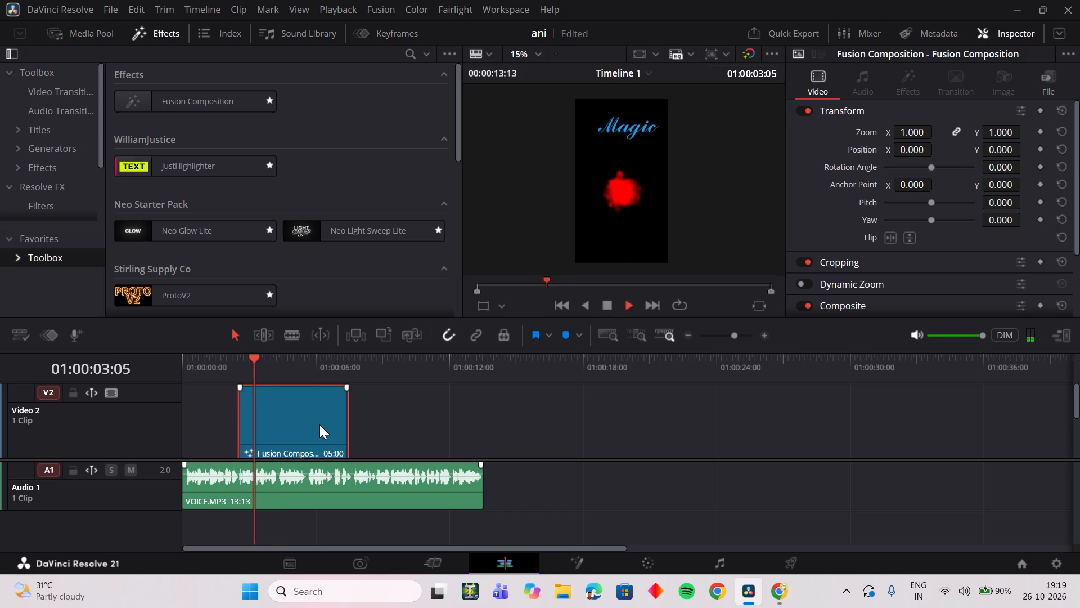
key("space")
key("Left")
key("Left")
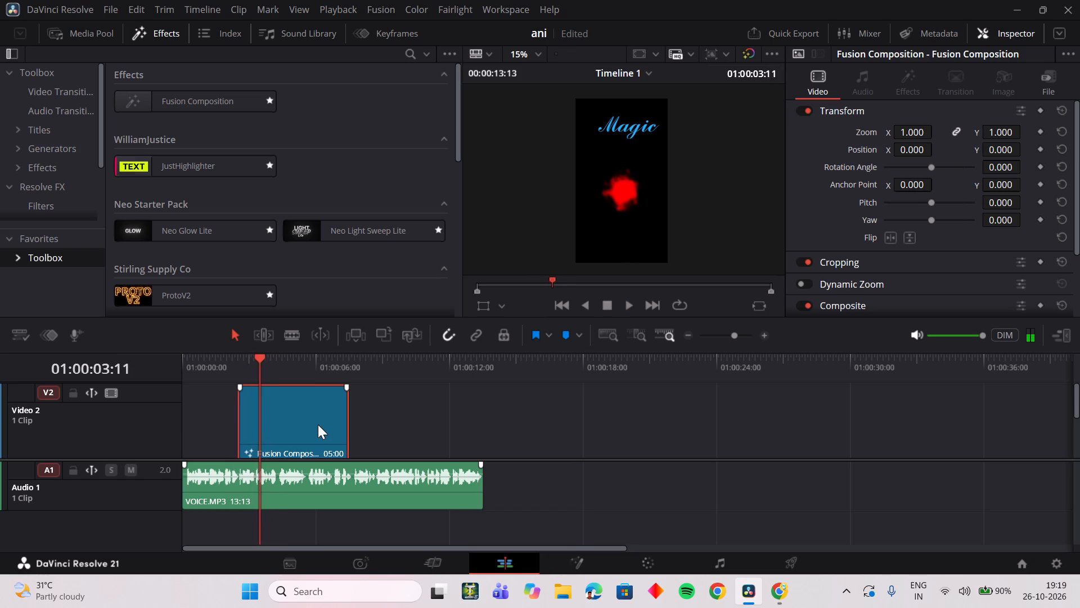
key("Left")
key("Left")
key("Left")
key("Left")
key("Left")
key("Left")
key("Left")
key("Left")
key("Left")
key("Left")
key("Left")
key("space")
key("space")
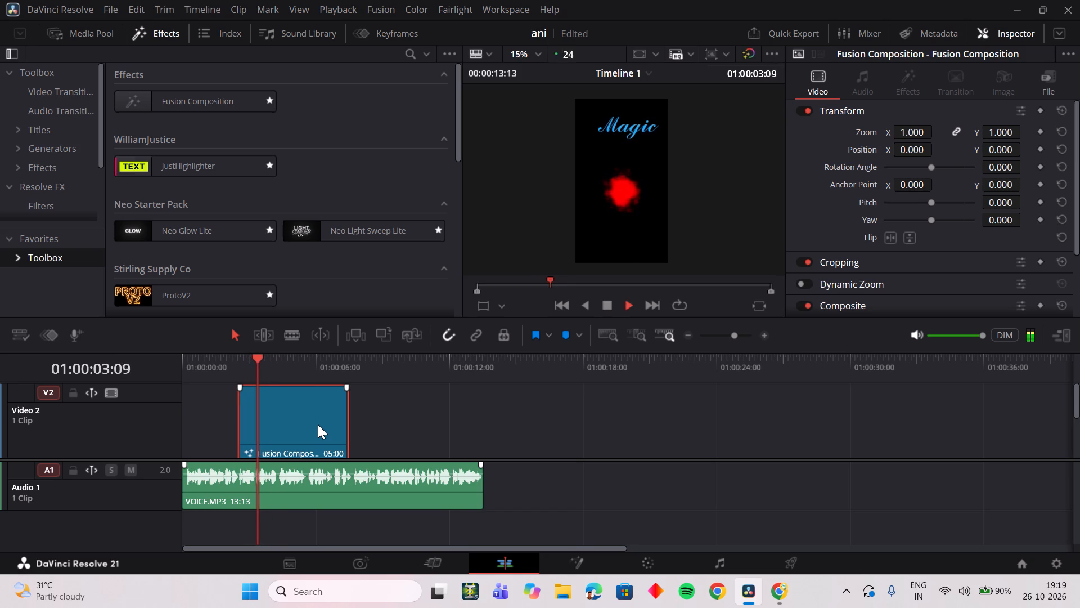
Replay short stretches of the "Magic" title section around 01:00:03:06 to 01:00:03:13, stepping back frame by frame, to check the voice-over timing.
key("Left")
key("Left")
key("Left")
key("Left")
key("Left")
key("Left")
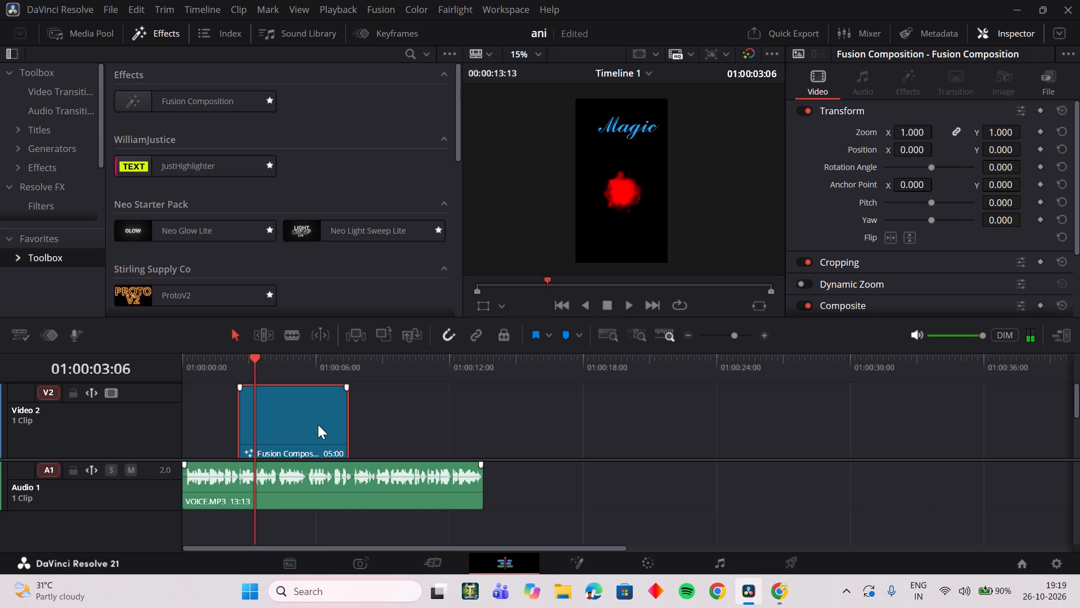
key("space")
key("space")
key("Left")
key("Left")
key("Left")
key("Left")
key("Left")
key("Left")
key("Left")
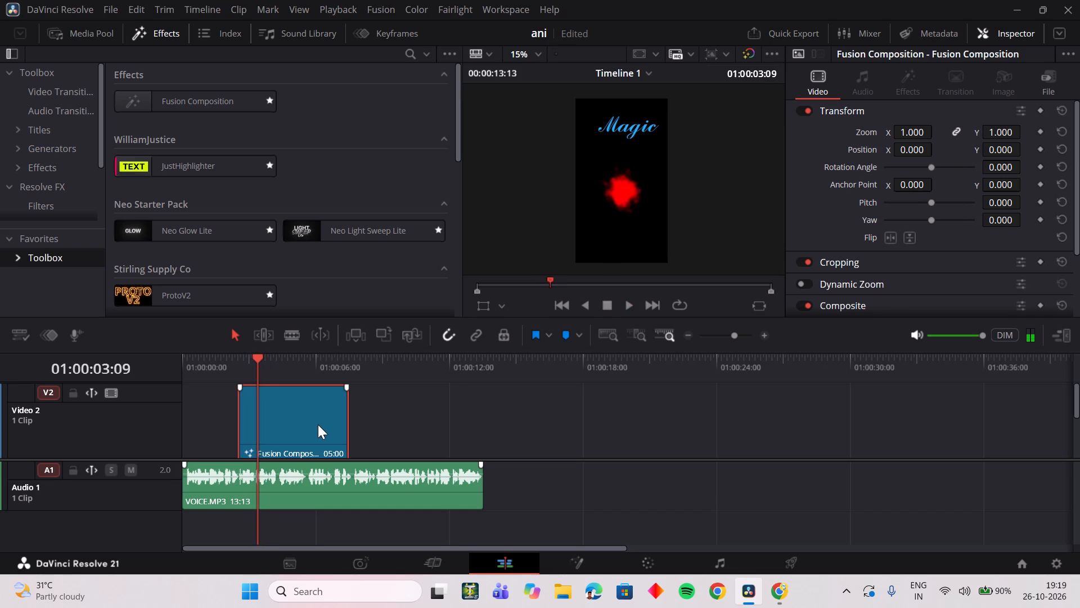
key("Left")
key("Left")
key("Left")
key("space")
key("space")
key("Left")
key("Left")
key("Left")
key("Left")
key("Left")
key("Left")
key("Left")
key("Left")
key("Left")
key("Left")
key("Left")
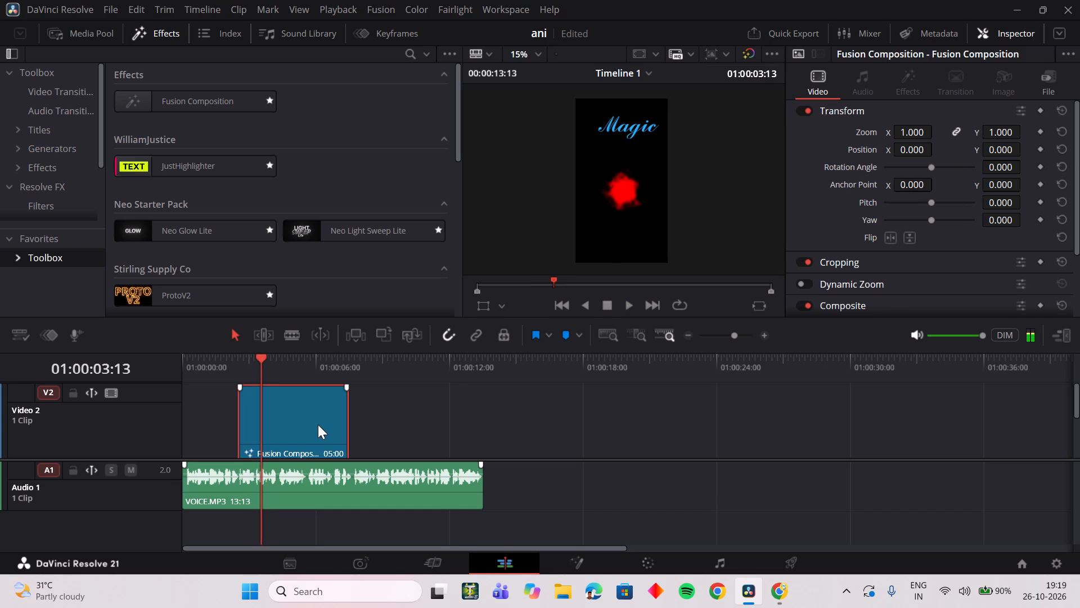
key("space")
key("space")
key("Left")
key("Left")
key("Left")
key("Left")
key("Left")
key("Left")
key("Left")
key("Left")
key("Left")
key("Left")
key("Left")
key("Left")
key("Left")
key("Left")
key("space")
key("space")
Step back to 01:00:02:22 and replay the "Magic" title's fade-in to compare it with the voice-over.
key("Left")
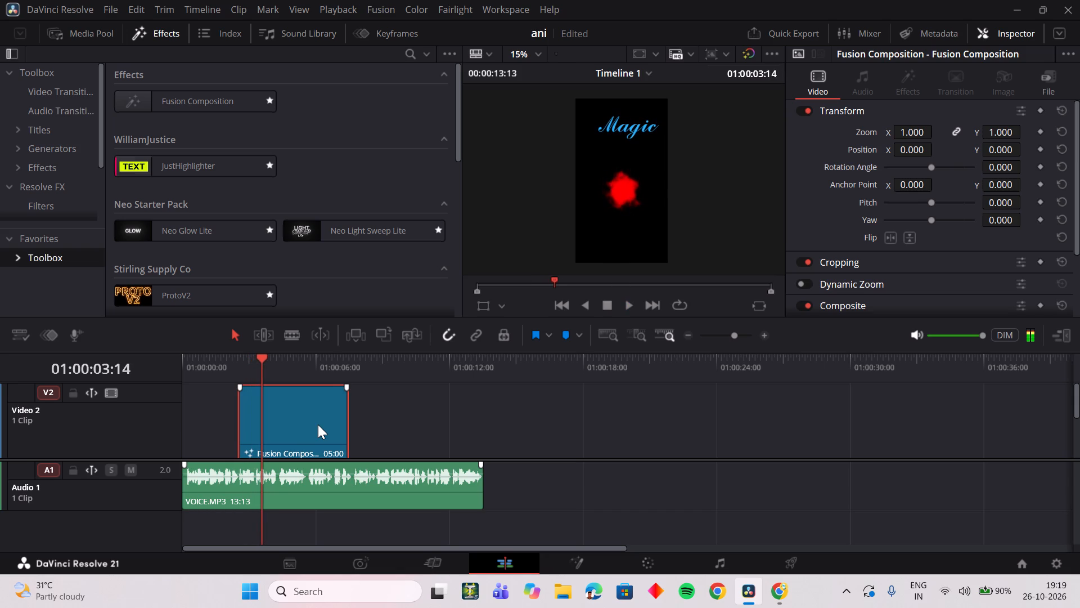
key("Left")
key("Left")
key("Left")
key("Left")
key("Left")
key("Left")
key("Left")
key("Left")
key("Left")
key("Left")
key("Left")
key("Left")
key("Left")
key("Left")
key("Left")
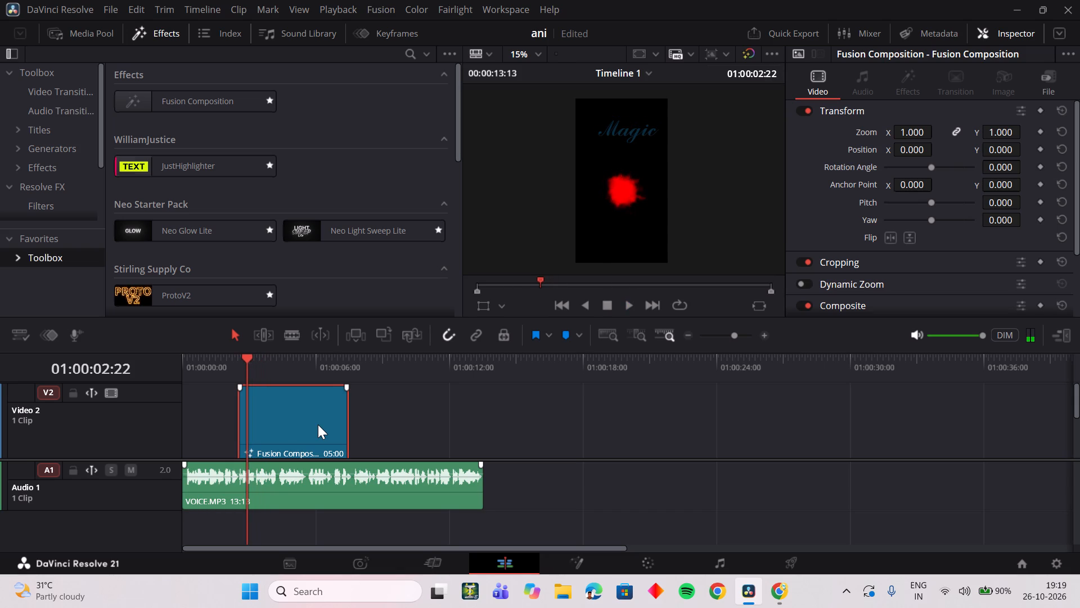
key("space")
key("space")
key("space")
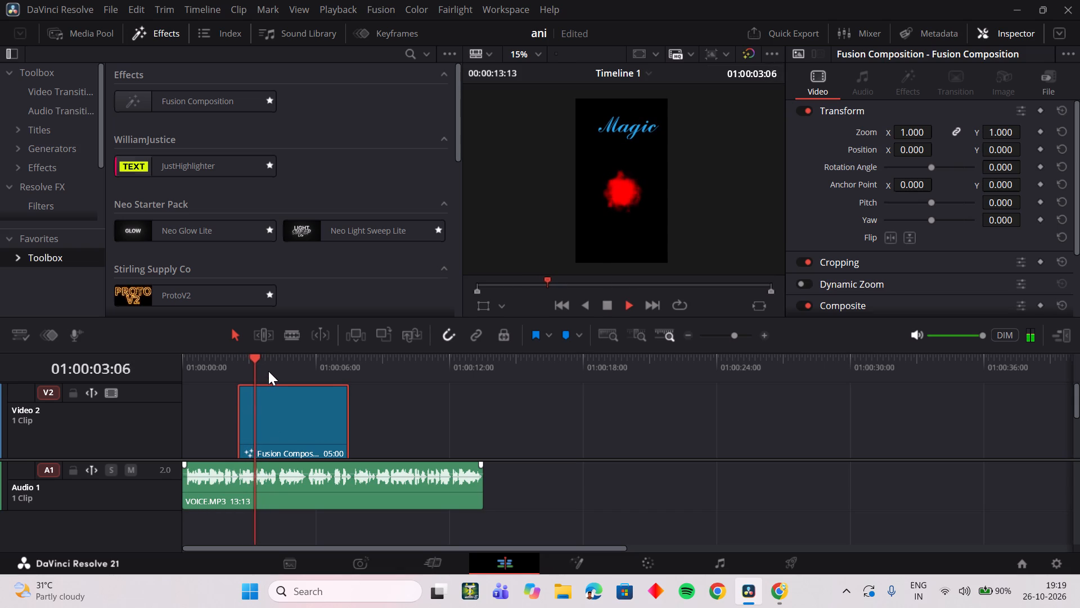
key("space")
Scrub and replay between 01:00:03:04 and 01:00:03:06 to pinpoint the voice-over cue, leaving the playhead at 01:00:03:05.
left_click(256, 366)
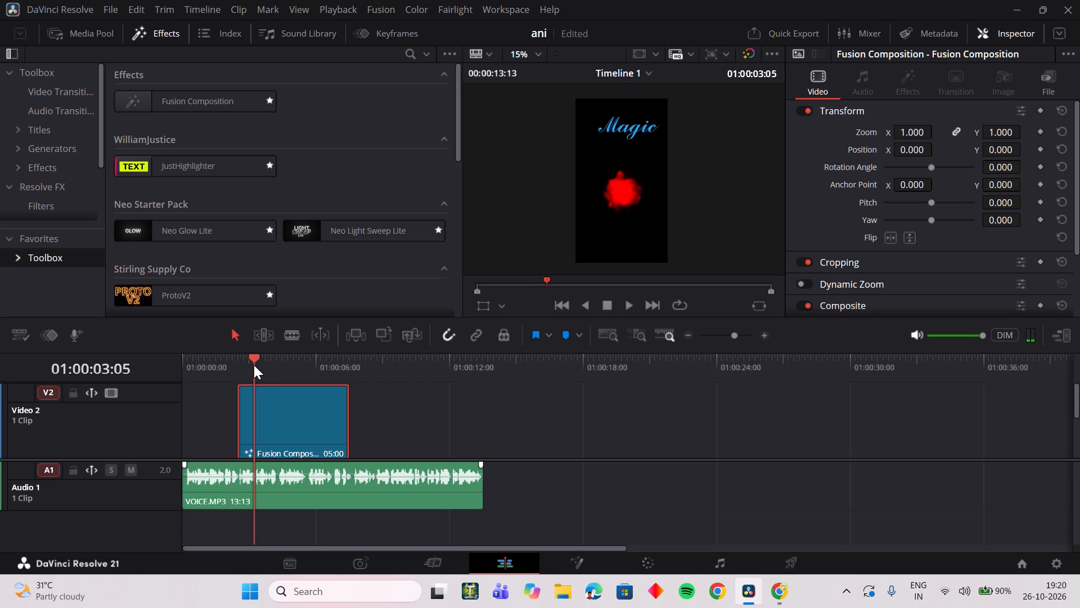
key("space")
key("space")
left_click_drag(260, 360, 253, 364)
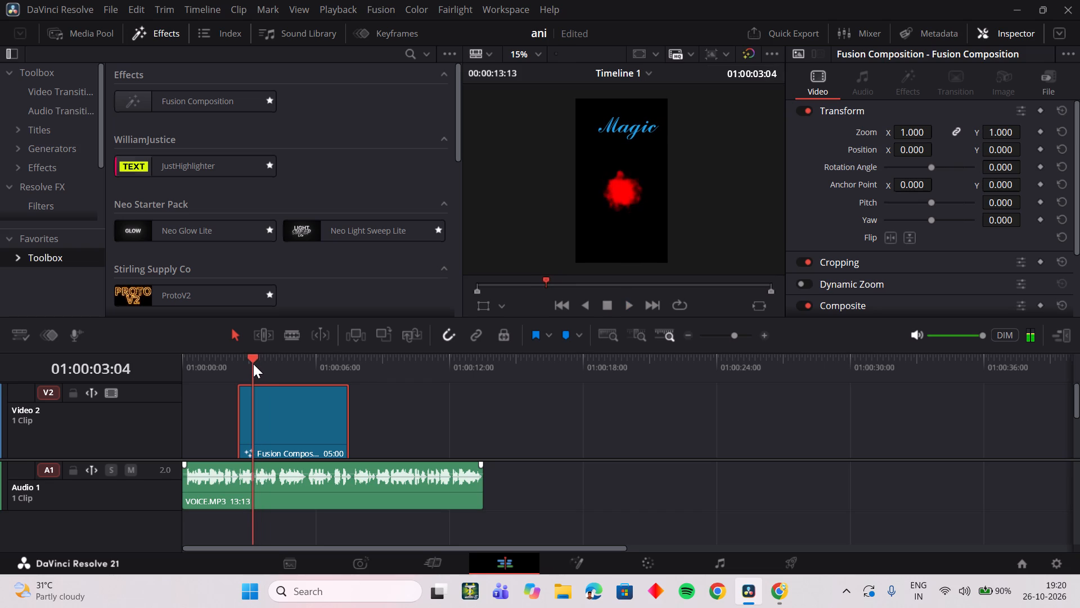
left_click_drag(253, 364, 255, 367)
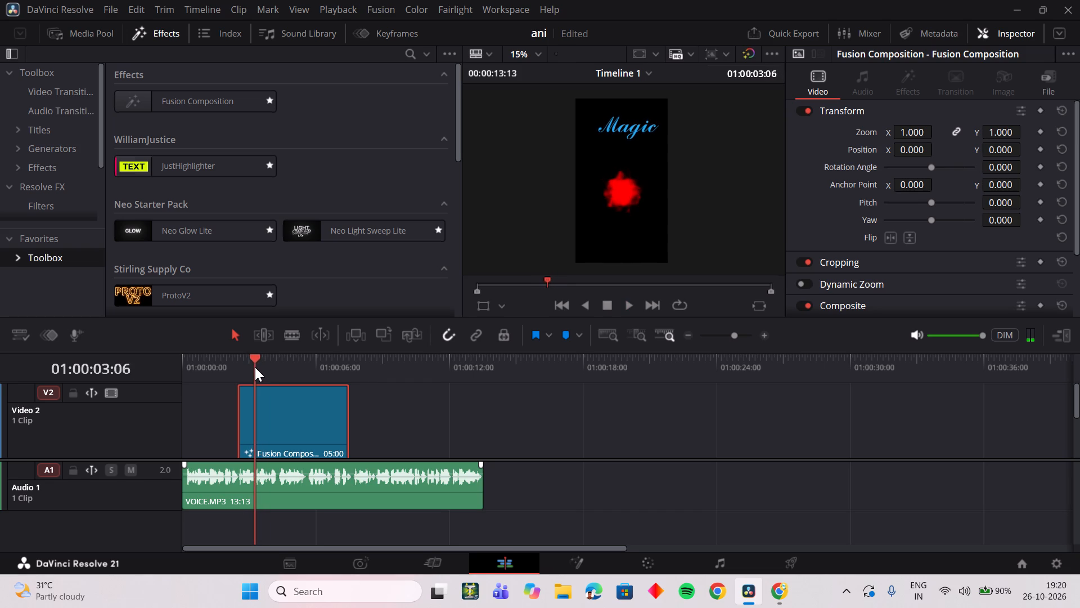
left_click_drag(255, 367, 254, 372)
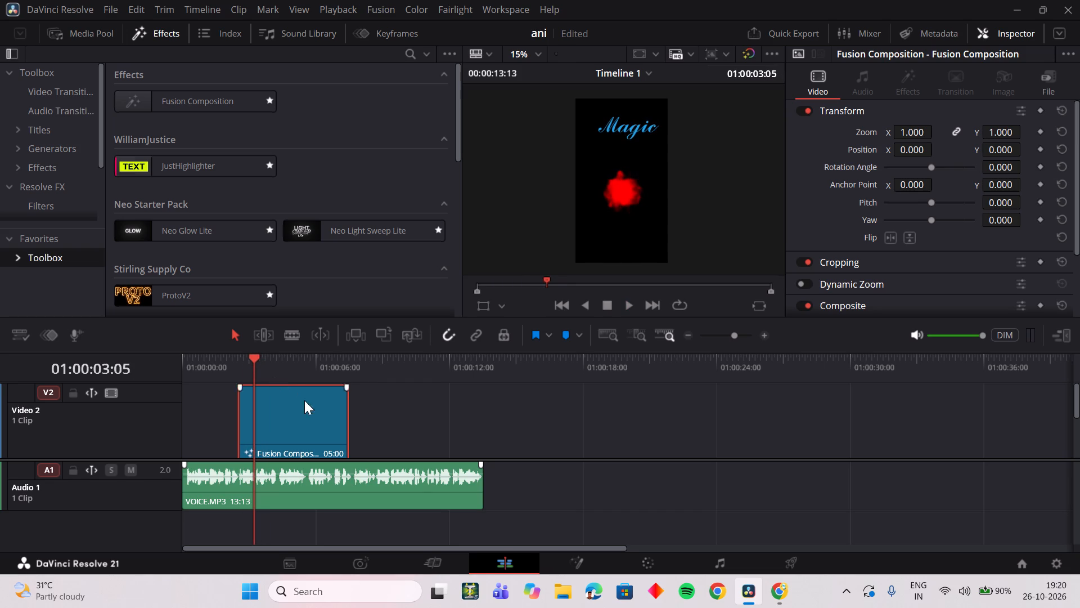
Open the clip's composition in Fusion and scrub frames 14 to 19 to examine the fully revealed "Its Not Magic" title and card.
left_click(565, 558)
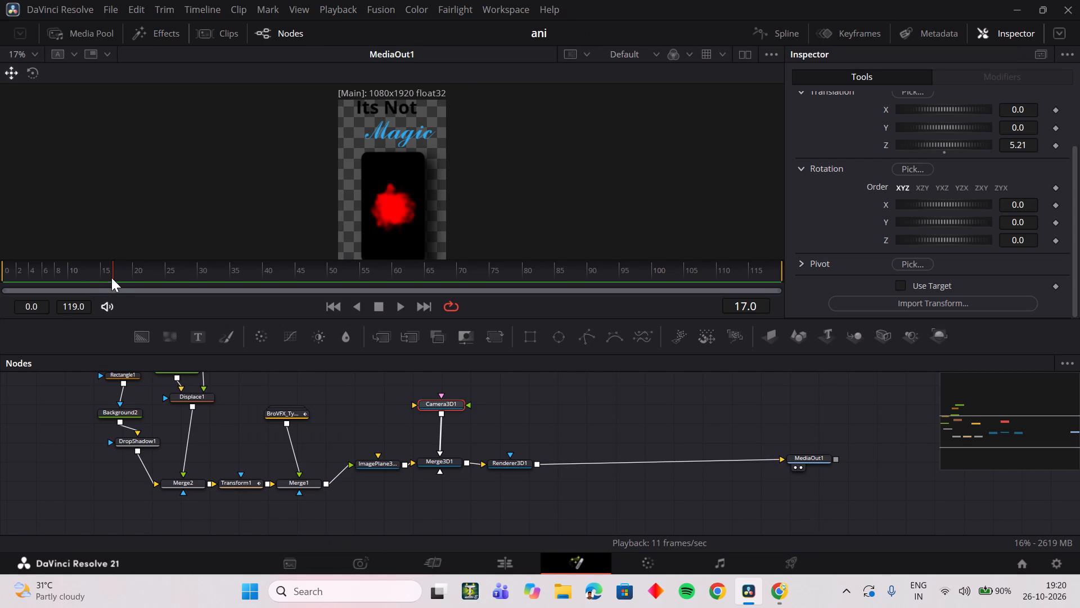
left_click_drag(111, 278, 110, 280)
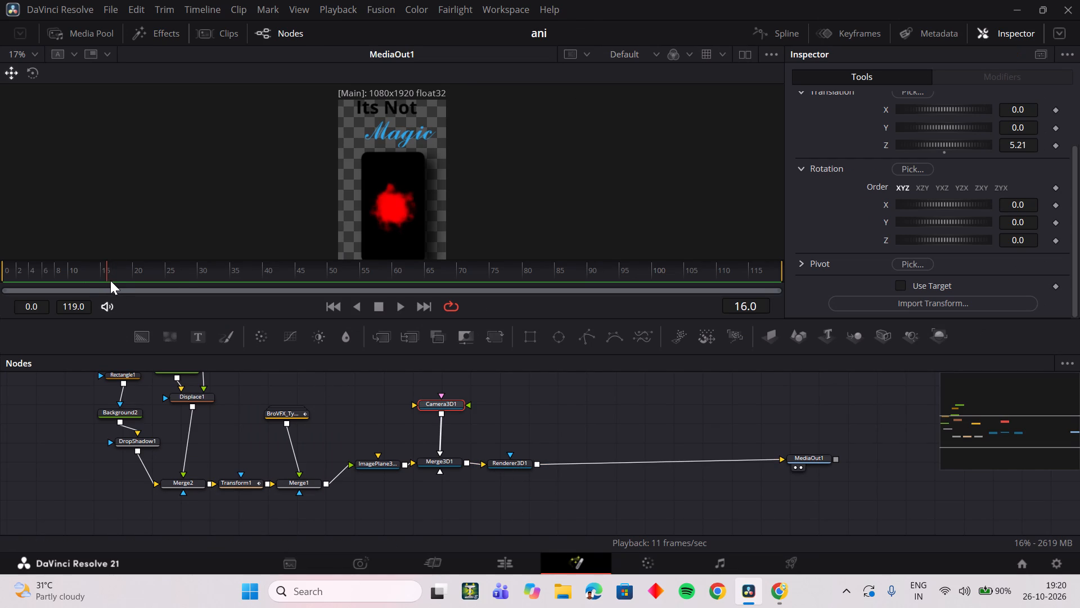
left_click_drag(110, 280, 102, 284)
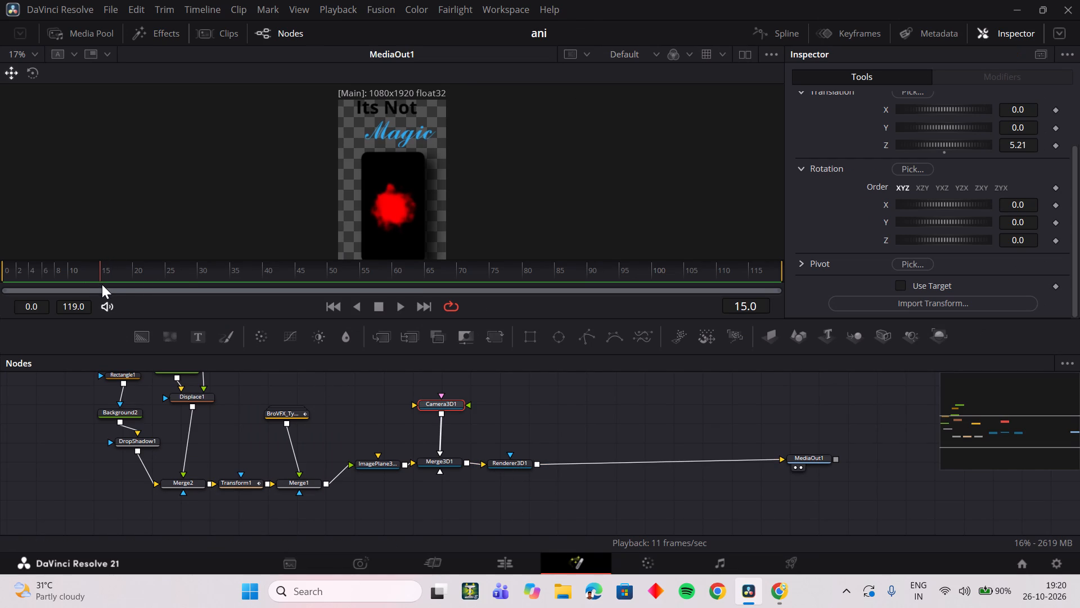
left_click_drag(102, 284, 101, 293)
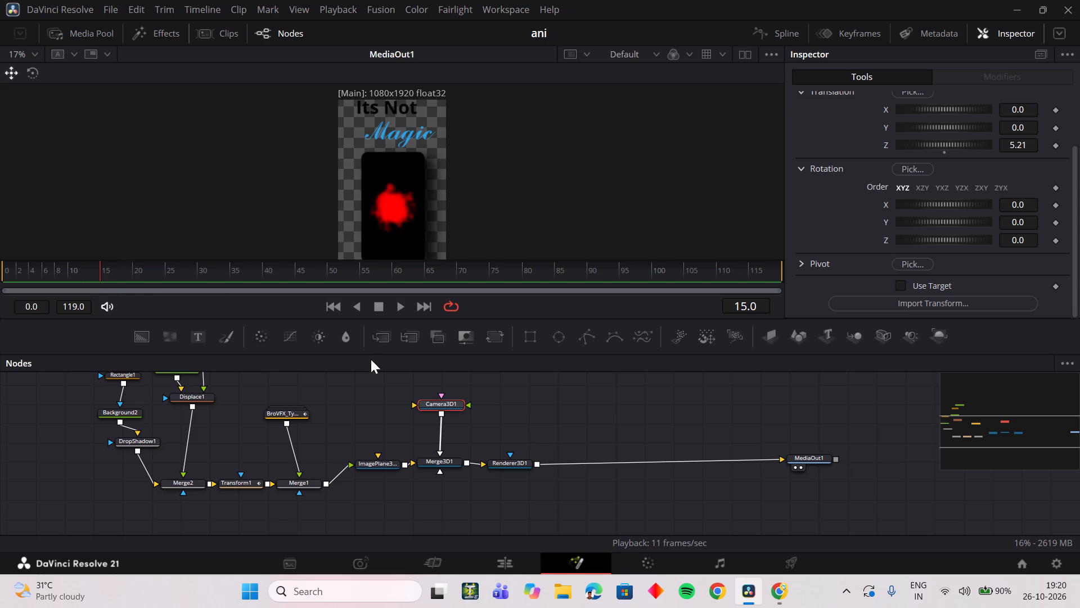
key("space")
key("space")
left_click_drag(145, 271, 118, 274)
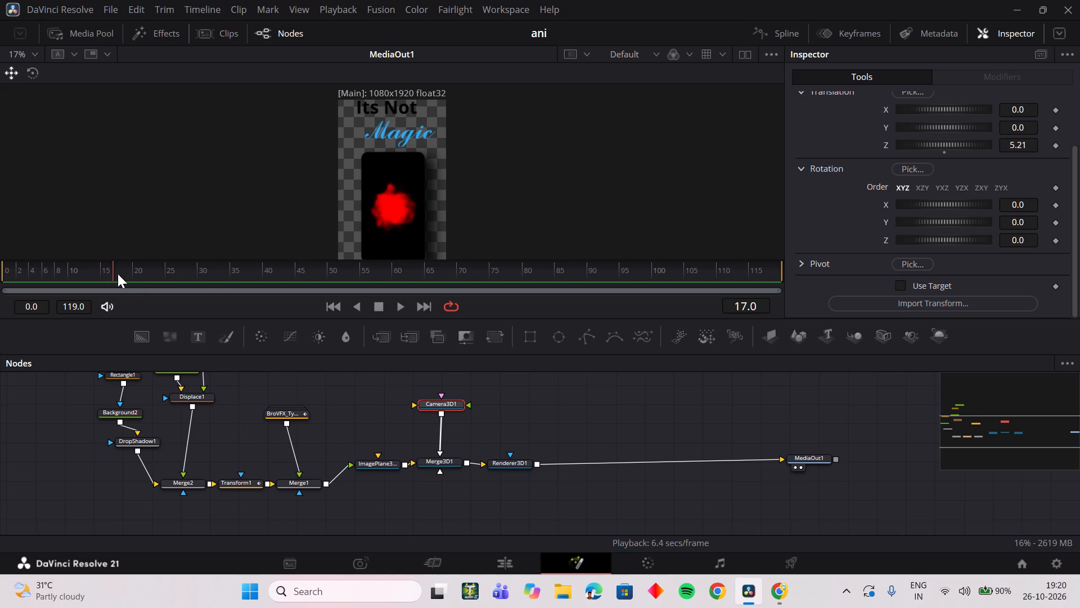
left_click_drag(118, 274, 99, 279)
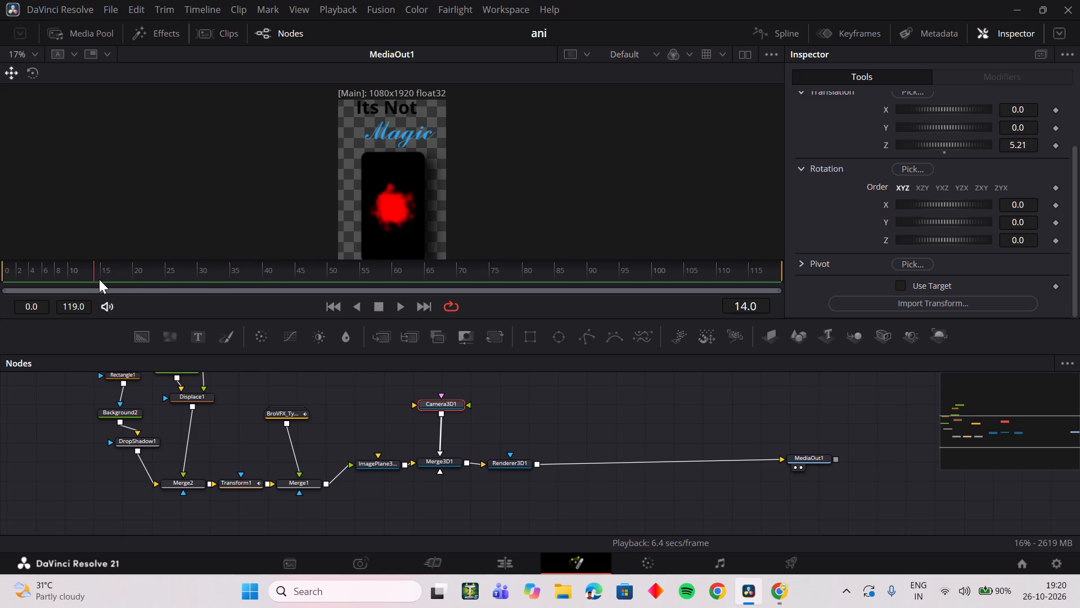
left_click_drag(99, 279, 129, 276)
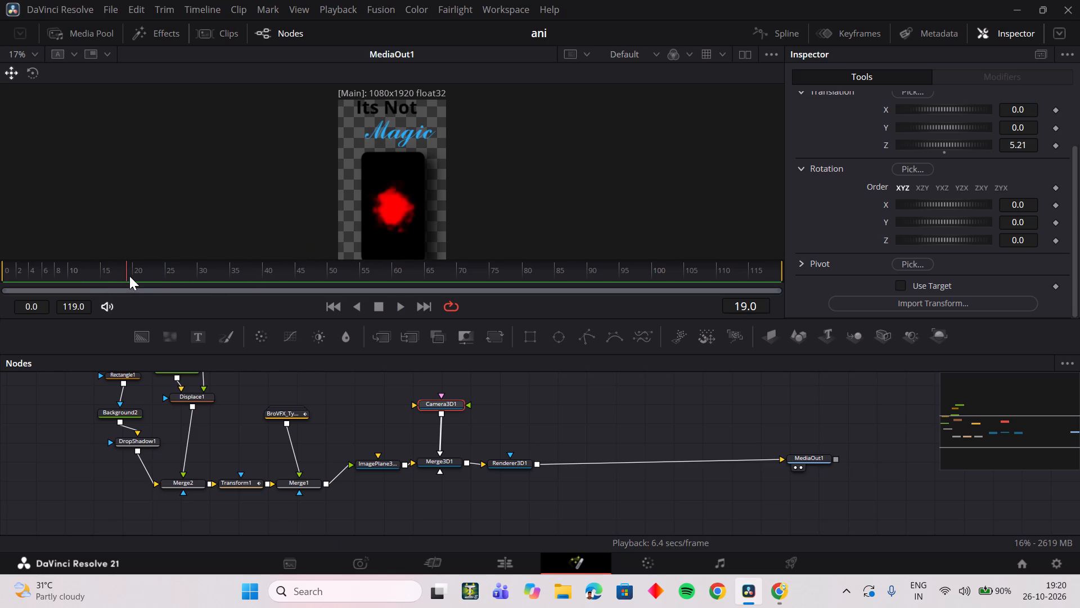
left_click_drag(129, 276, 130, 276)
left_click_drag(130, 276, 121, 278)
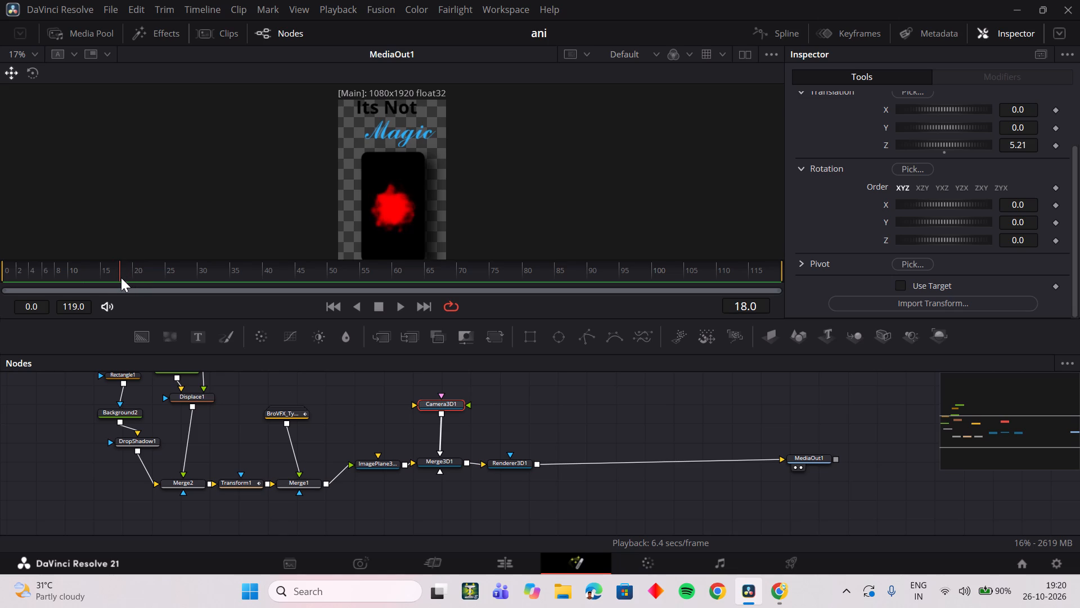
left_click_drag(121, 278, 115, 278)
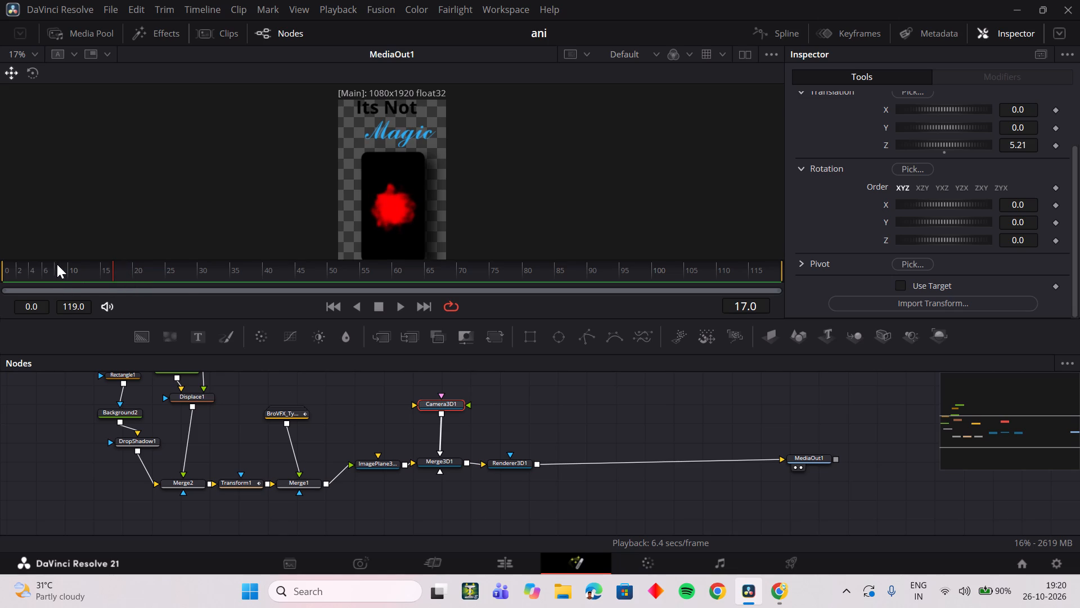
Set the animation Delay of the "Its Not Magic" BroVFX TypeForge text node to 0.896.
left_click(296, 415)
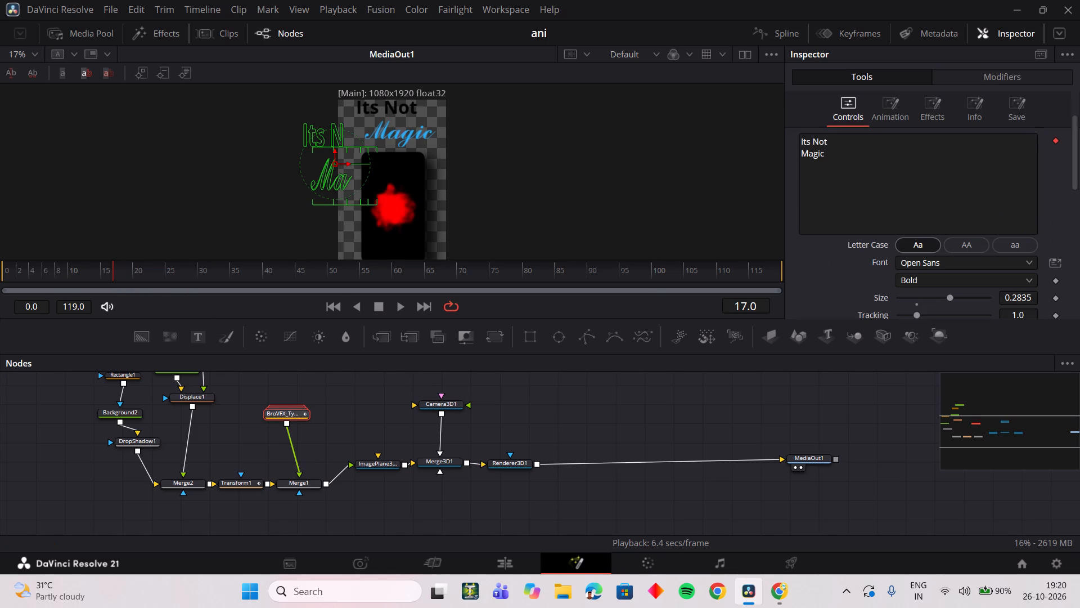
scroll(883, 221, "down", 1)
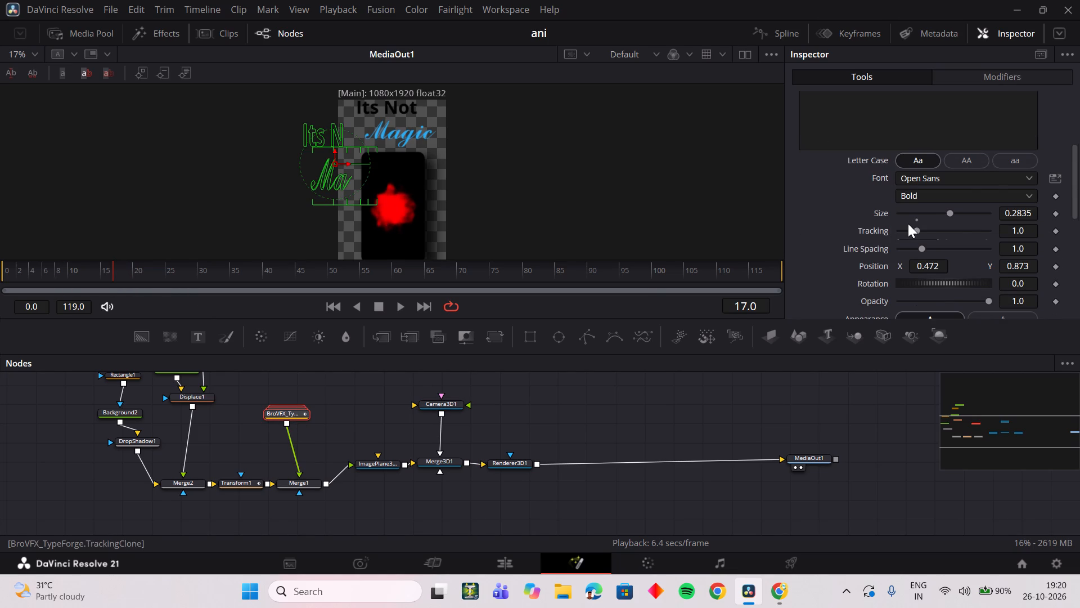
scroll(910, 221, "up", 3)
left_click(898, 180)
scroll(929, 223, "down", 1)
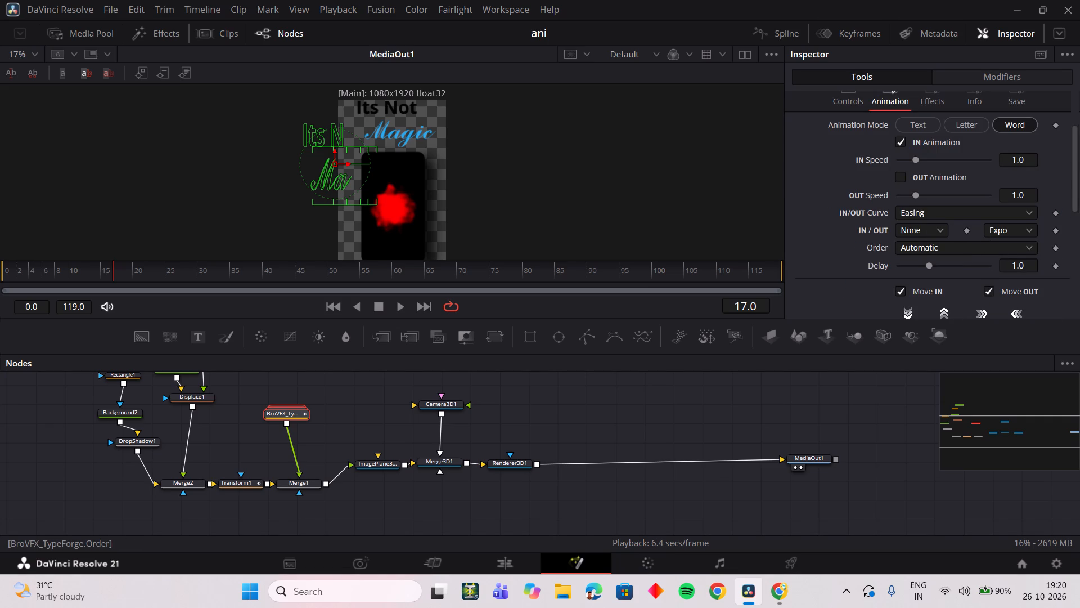
left_click_drag(1025, 265, 390, 302)
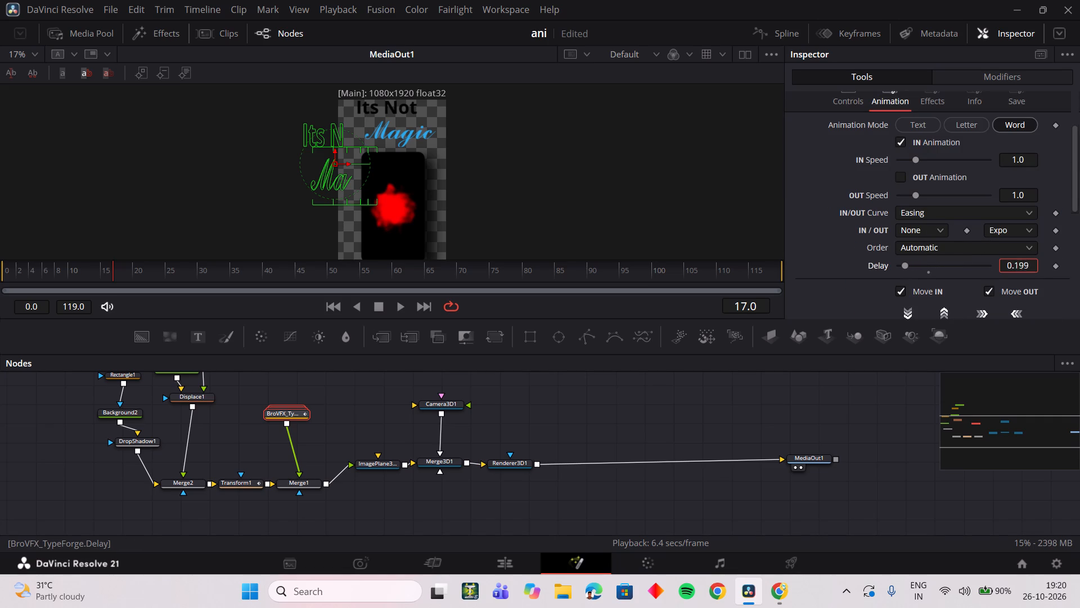
left_click_drag(390, 302, 648, 320)
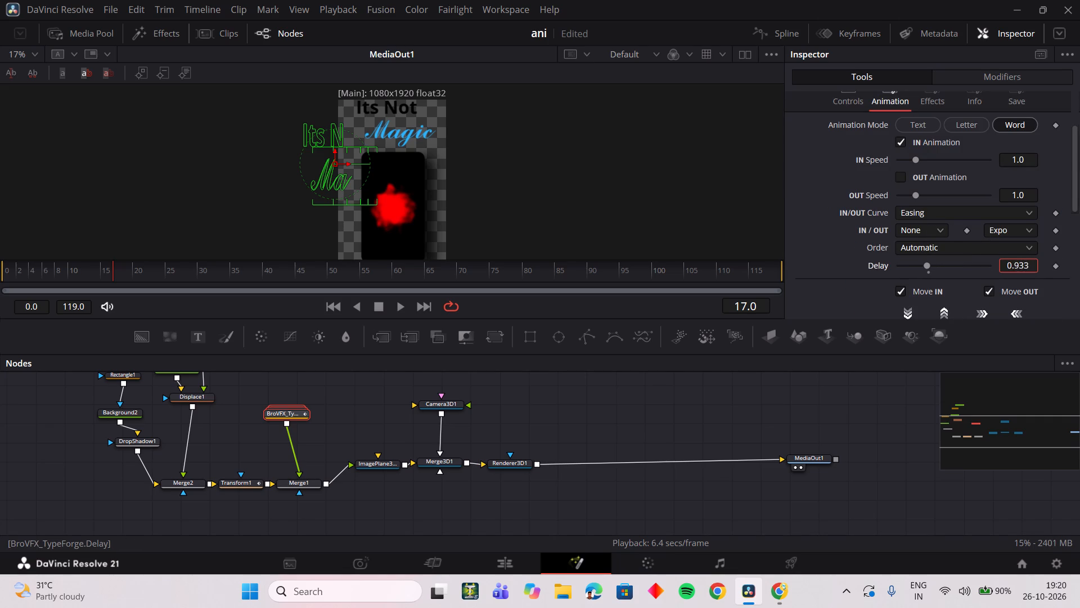
left_click_drag(648, 320, 538, 324)
left_click_drag(1024, 265, 542, 265)
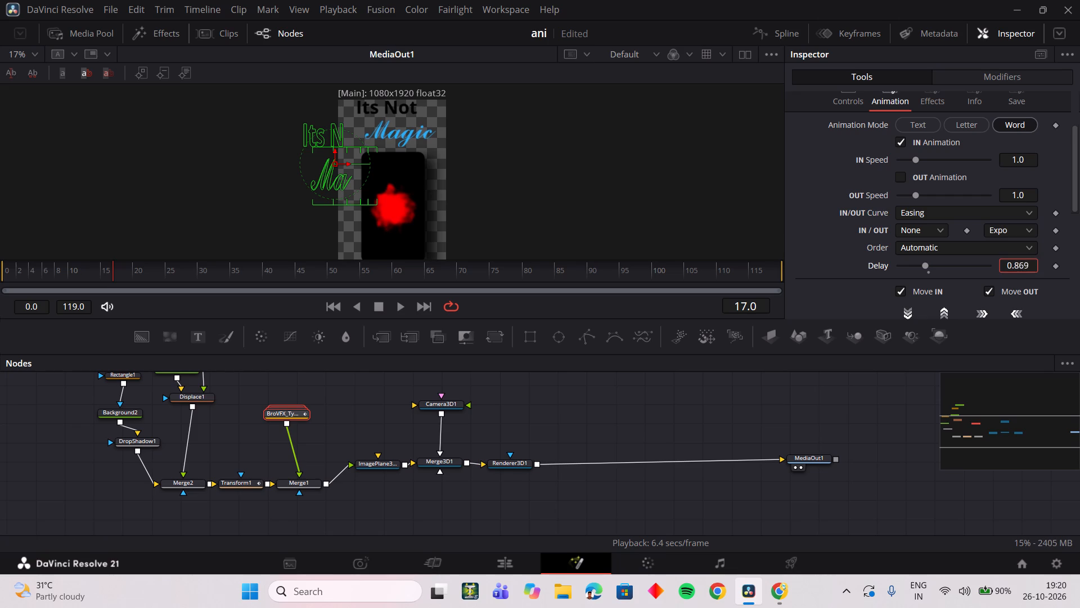
left_click_drag(542, 265, 559, 265)
Scrub and replay the composition's opening from frame 0 to about frame 19 to check the title's word-by-word entrance timing.
left_click_drag(110, 272, 68, 275)
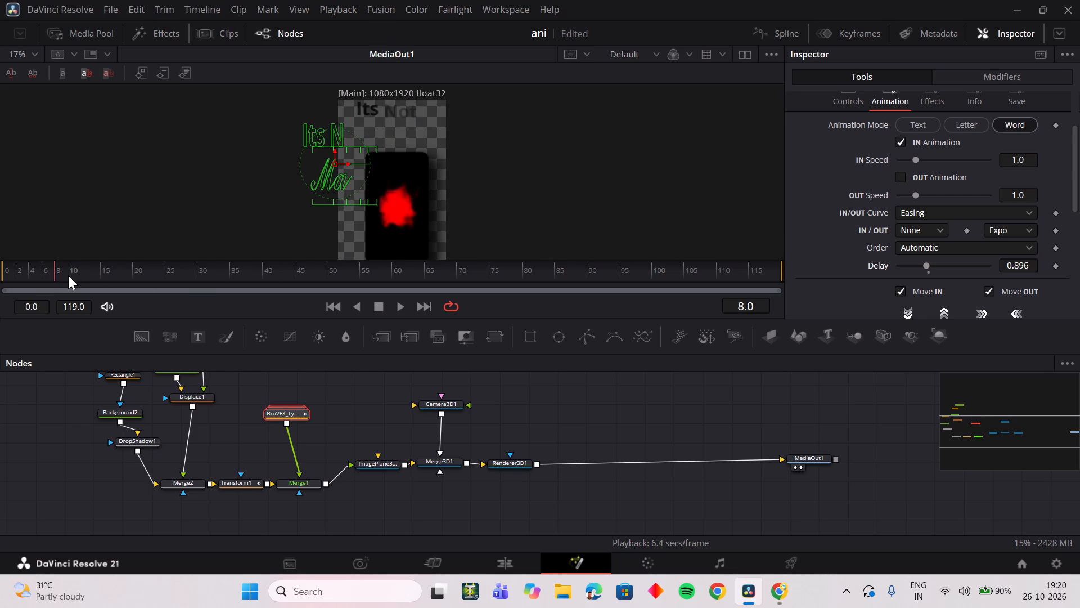
left_click_drag(68, 275, 20, 274)
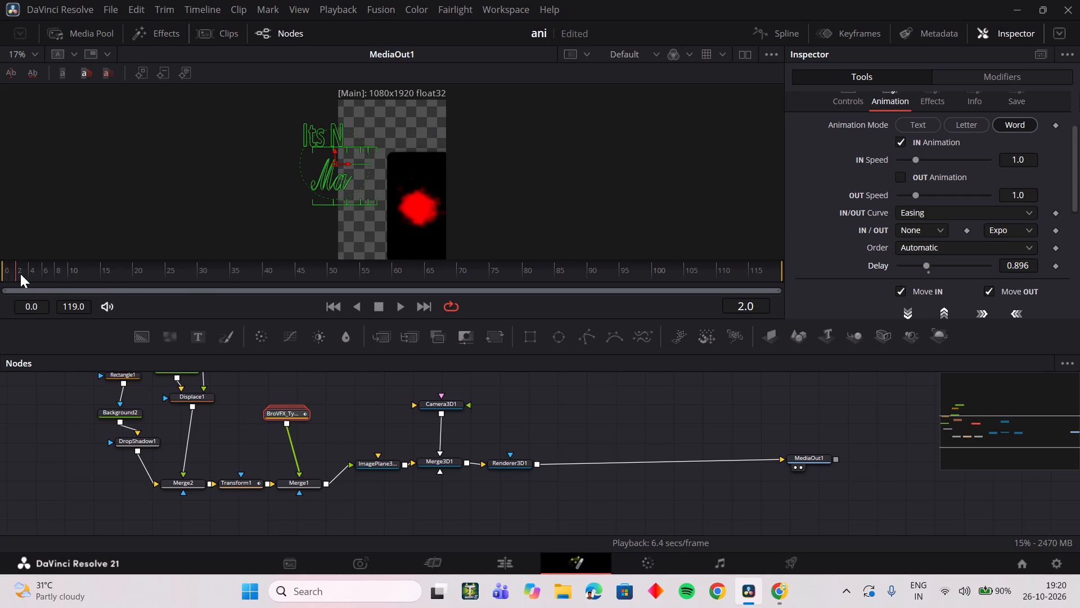
left_click_drag(20, 274, 85, 271)
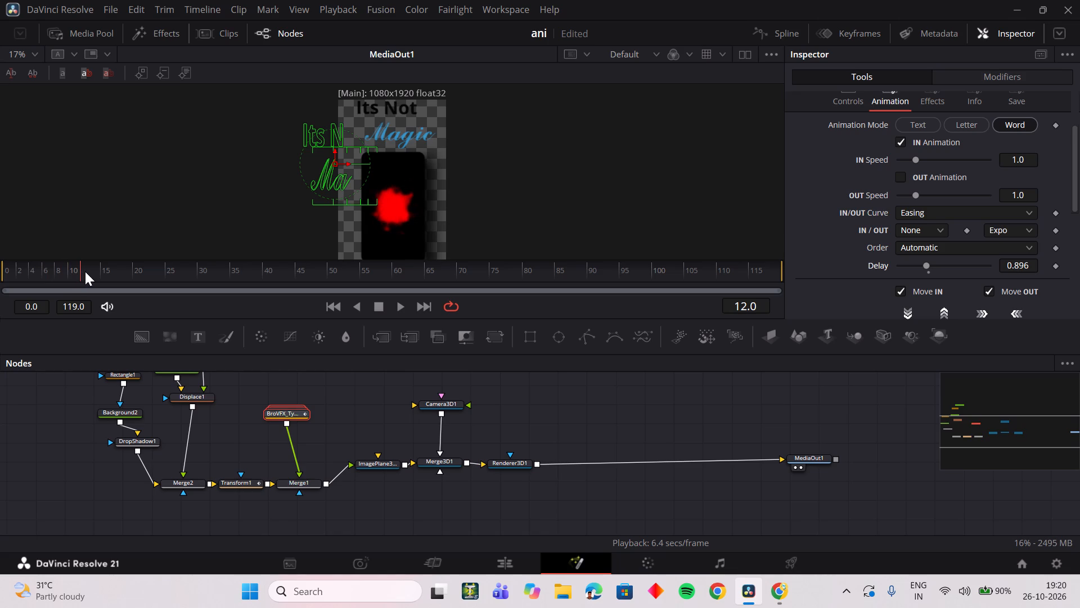
left_click_drag(85, 271, 18, 274)
key("space")
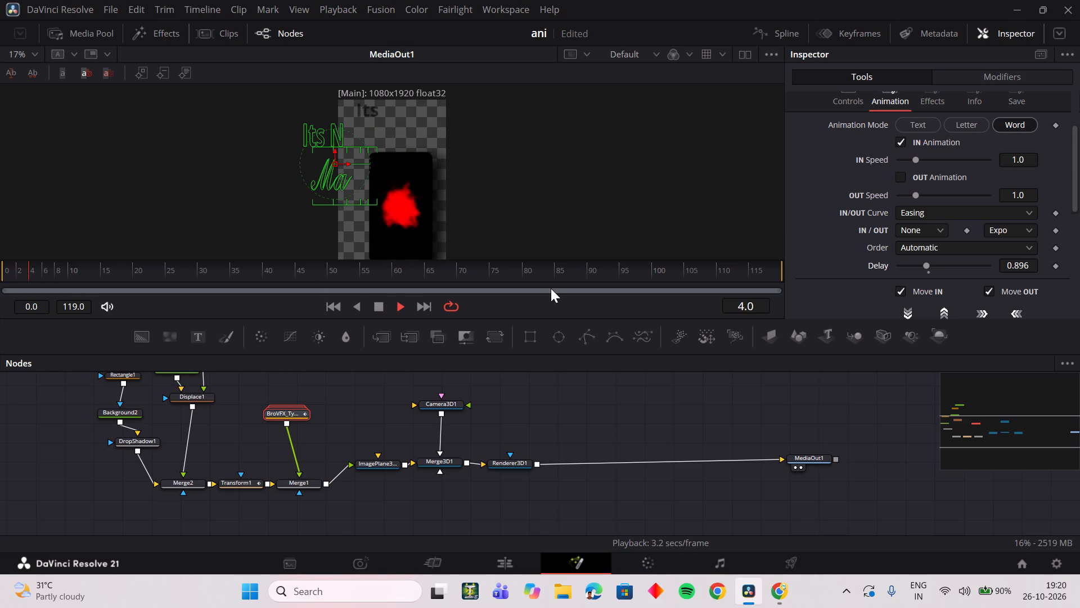
key("space")
left_click_drag(37, 265, 18, 268)
left_click(7, 270)
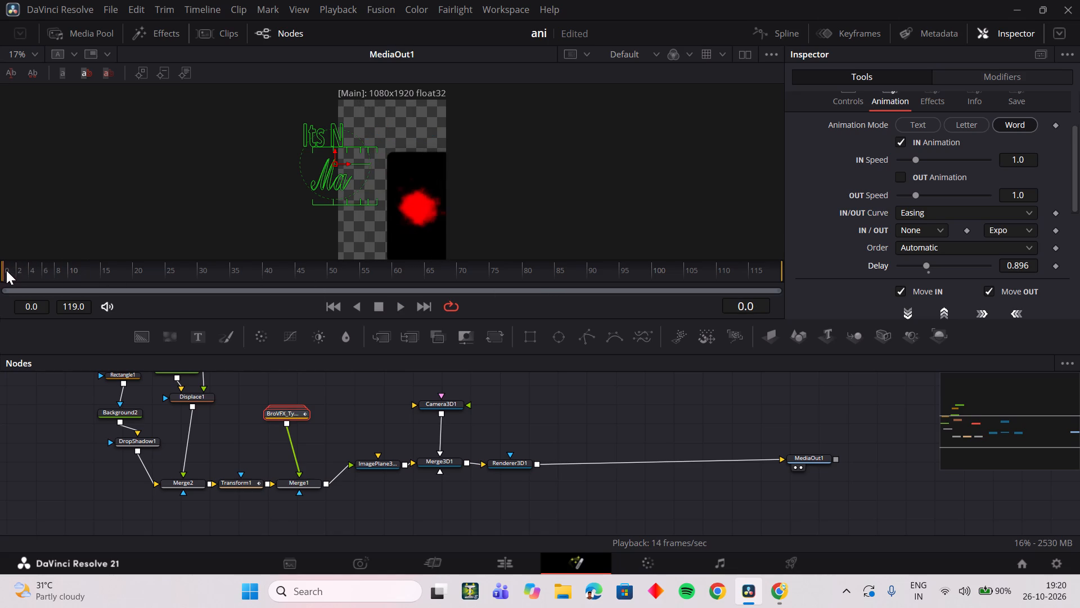
key("space")
key("space")
left_click(15, 270)
key("space")
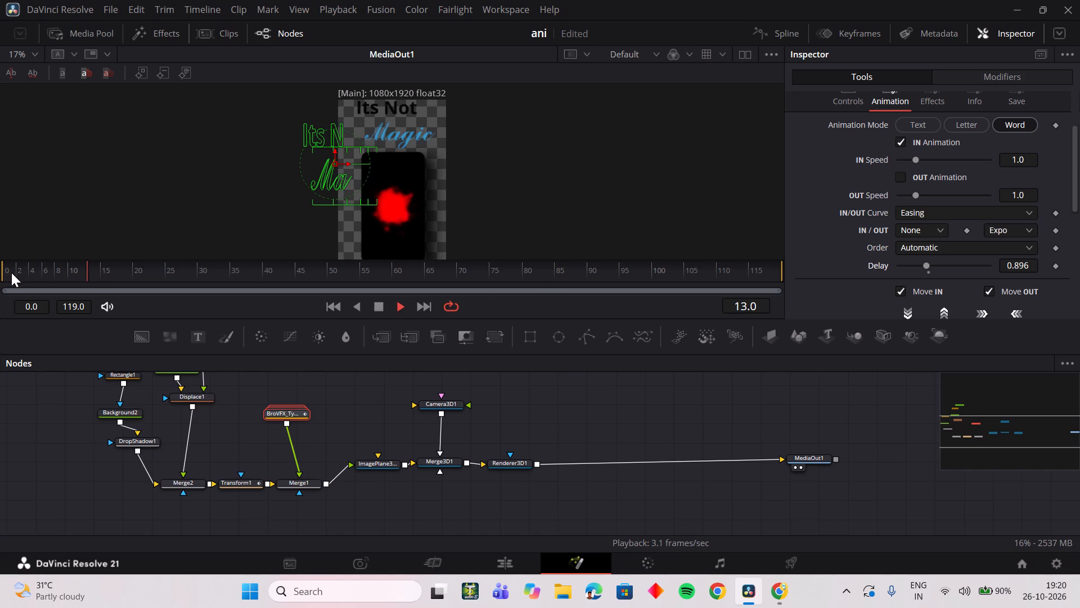
key("space")
left_click_drag(23, 271, 0, 271)
key("space")
key("space")
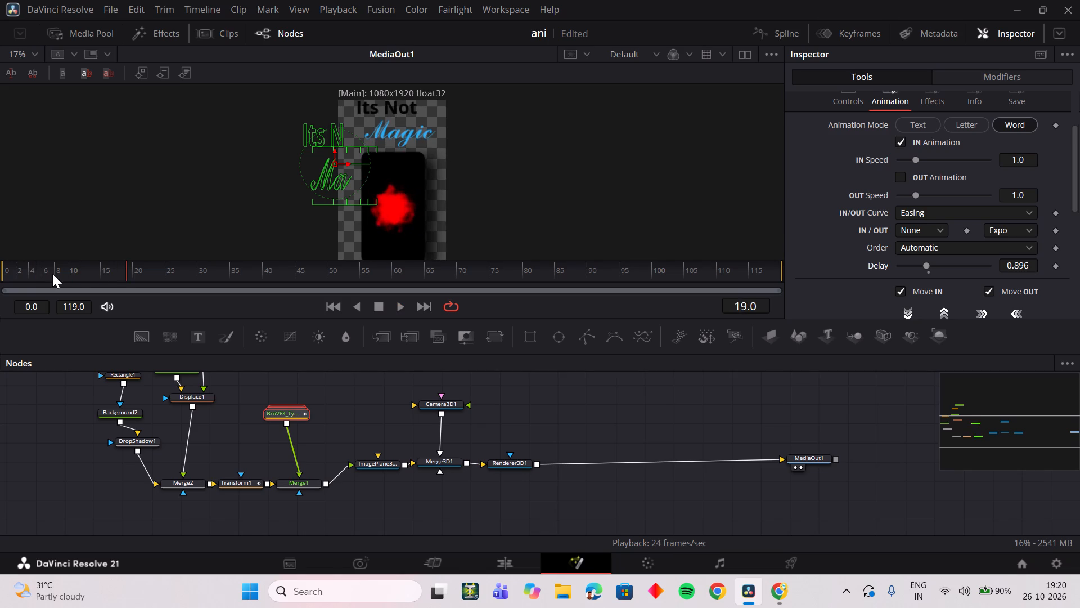
Keyframe Camera3D1's Y translation at frame 17, where the title is fully revealed, keeping the value at 0.0.
left_click_drag(52, 274, 17, 274)
key("space")
key("space")
left_click_drag(88, 270, 105, 271)
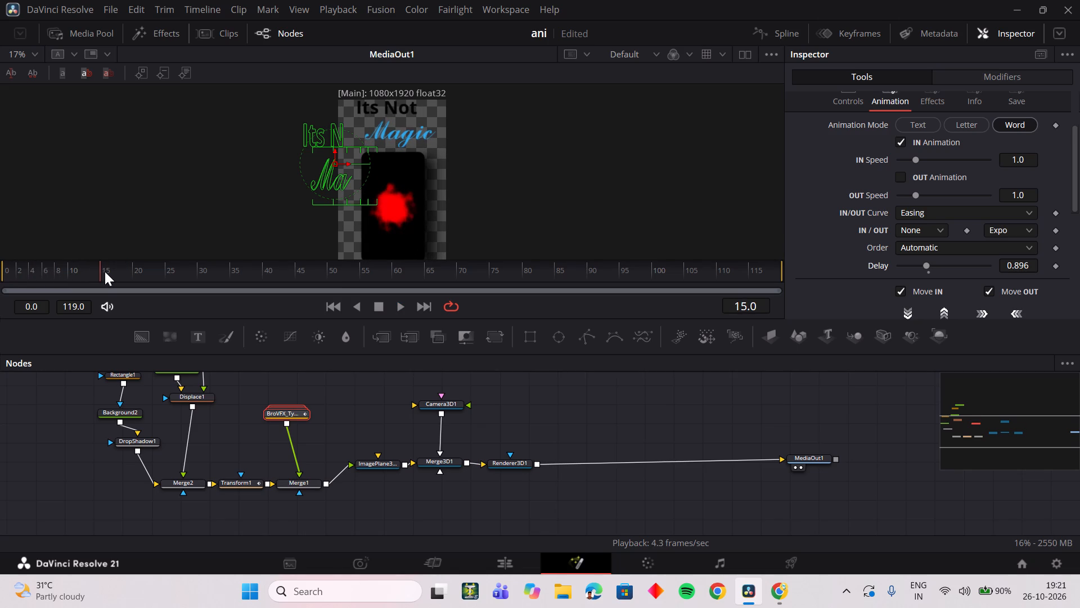
left_click_drag(105, 271, 128, 274)
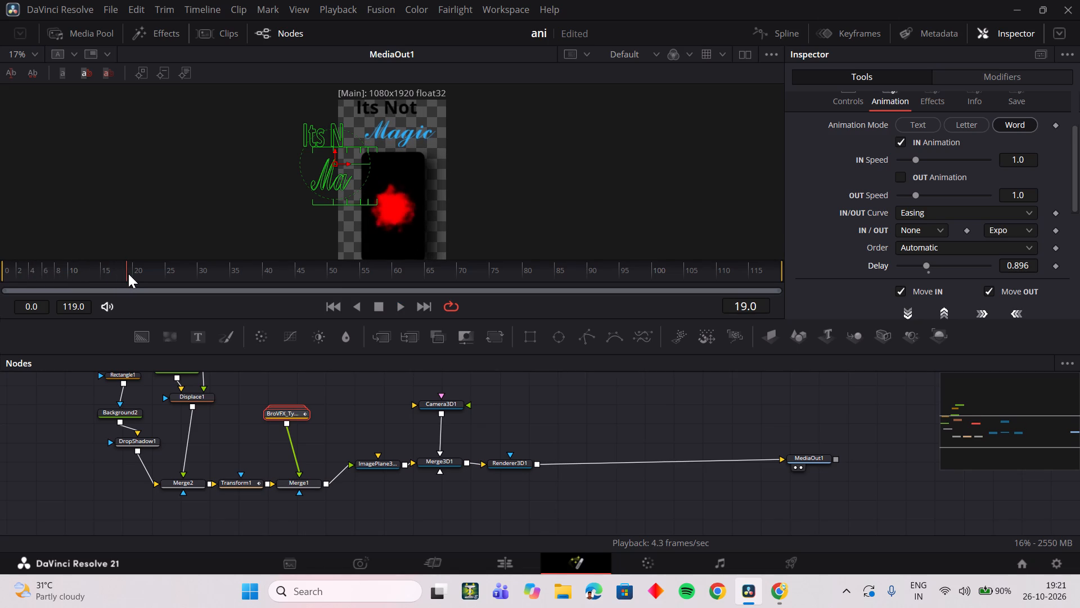
left_click_drag(128, 274, 116, 272)
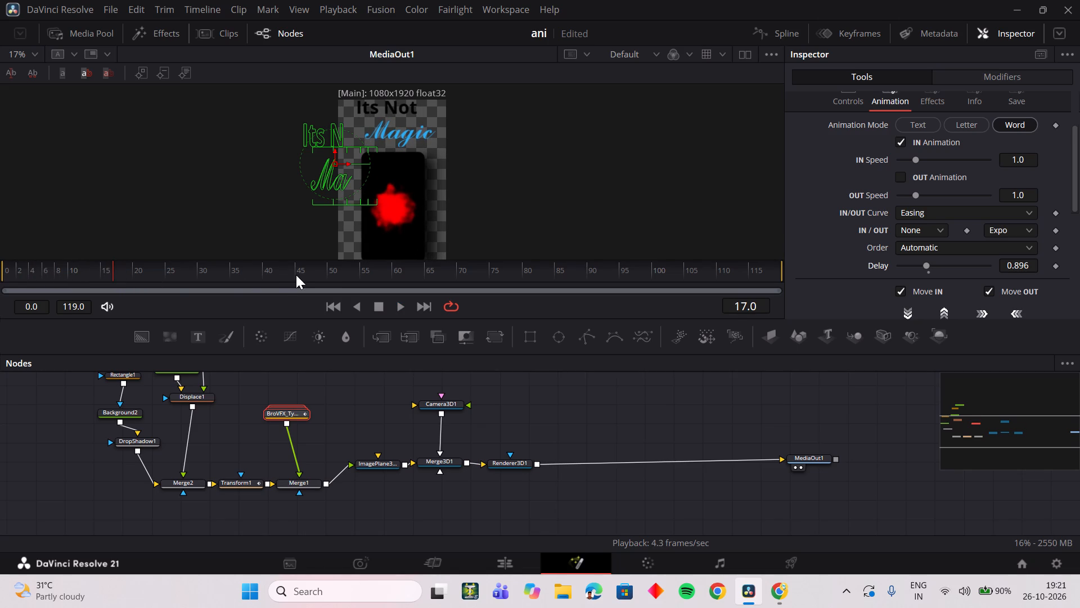
left_click(112, 272)
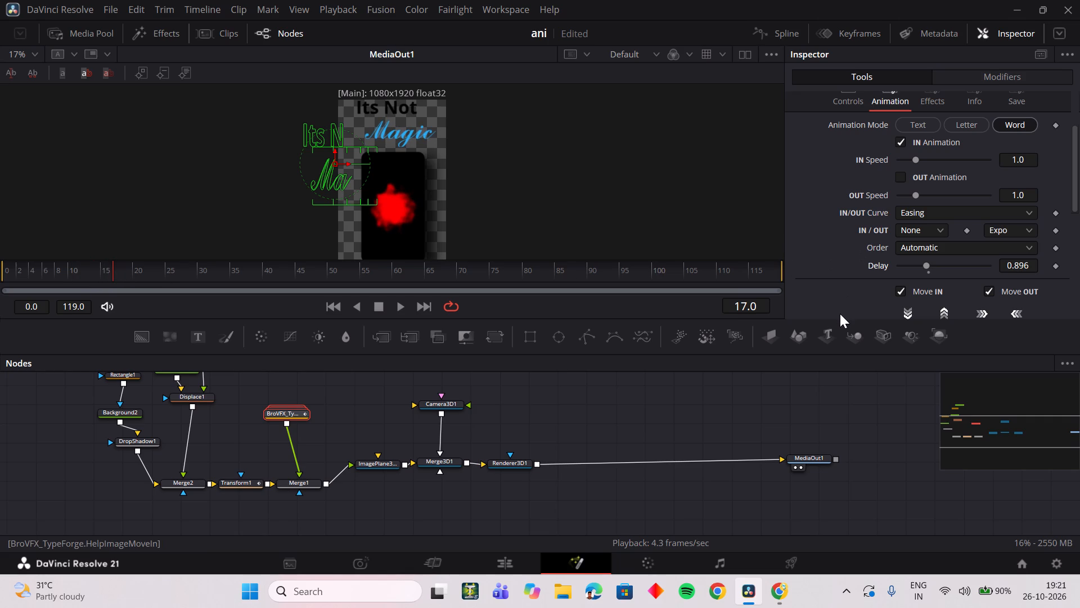
left_click(452, 406)
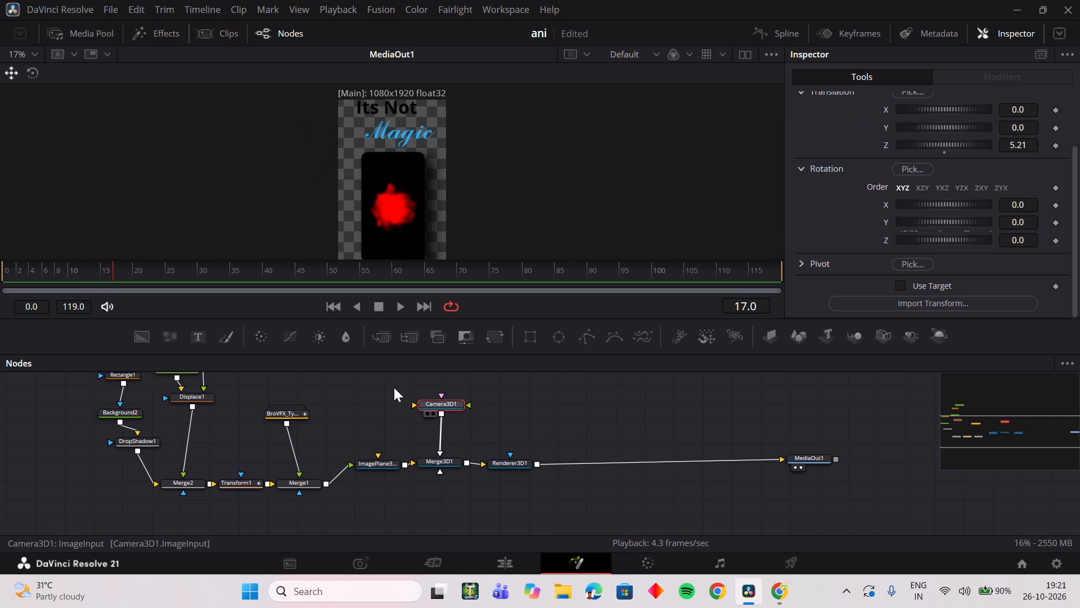
left_click(1055, 130)
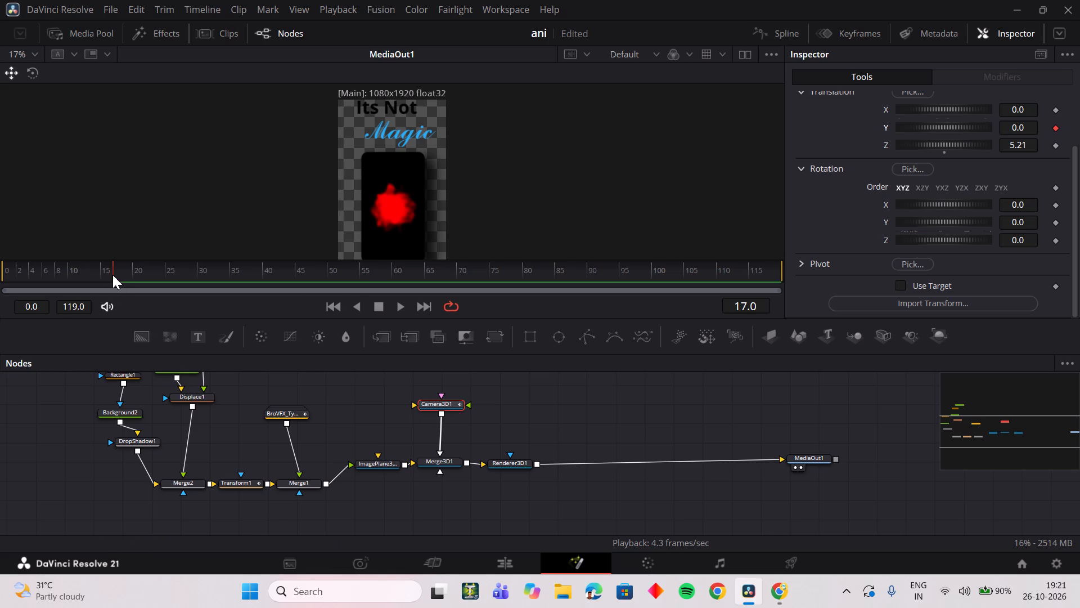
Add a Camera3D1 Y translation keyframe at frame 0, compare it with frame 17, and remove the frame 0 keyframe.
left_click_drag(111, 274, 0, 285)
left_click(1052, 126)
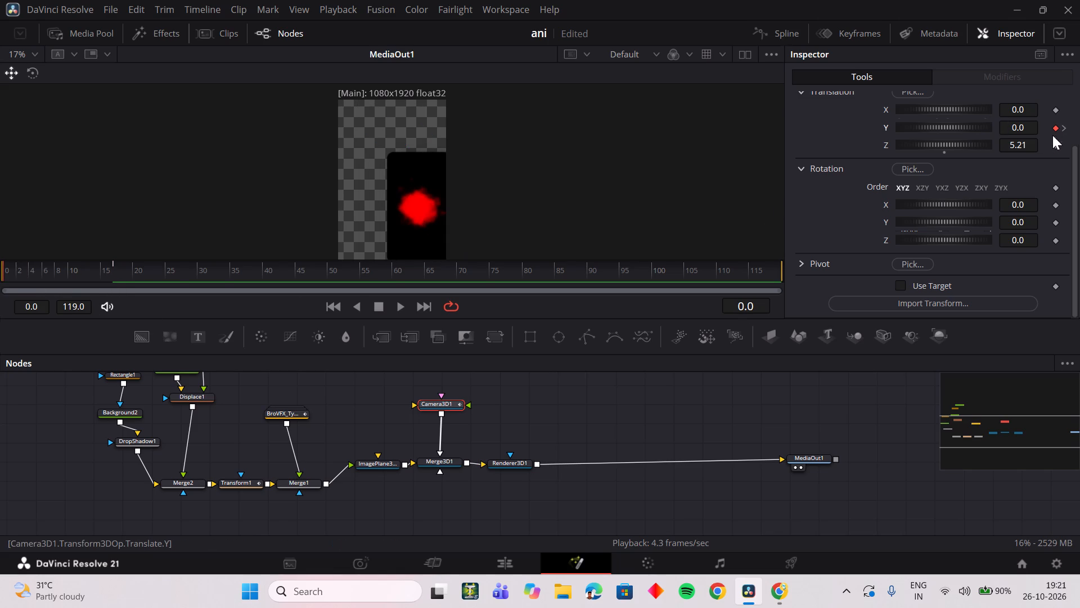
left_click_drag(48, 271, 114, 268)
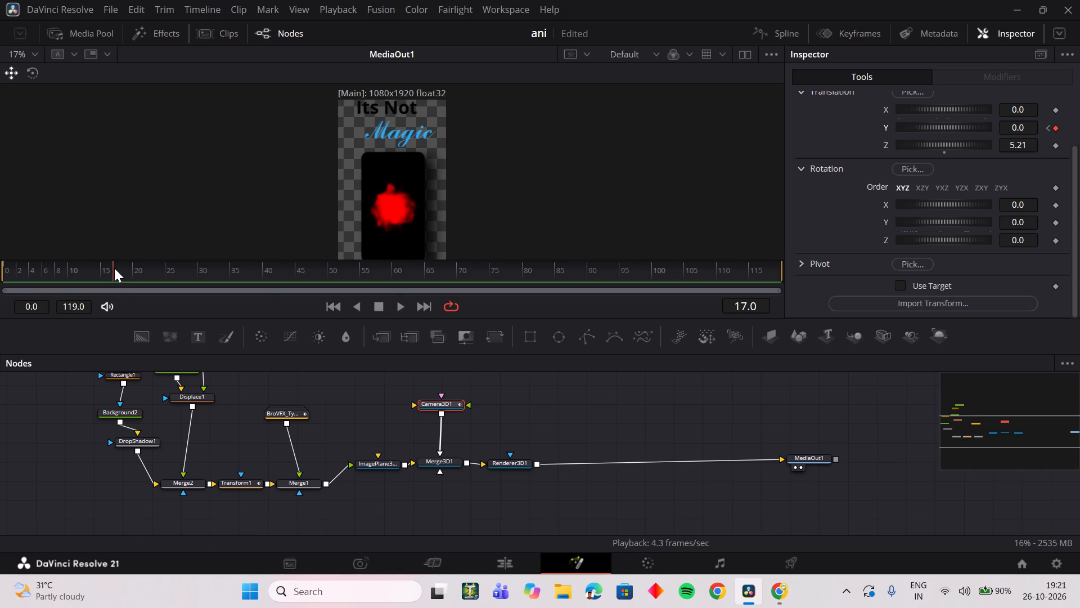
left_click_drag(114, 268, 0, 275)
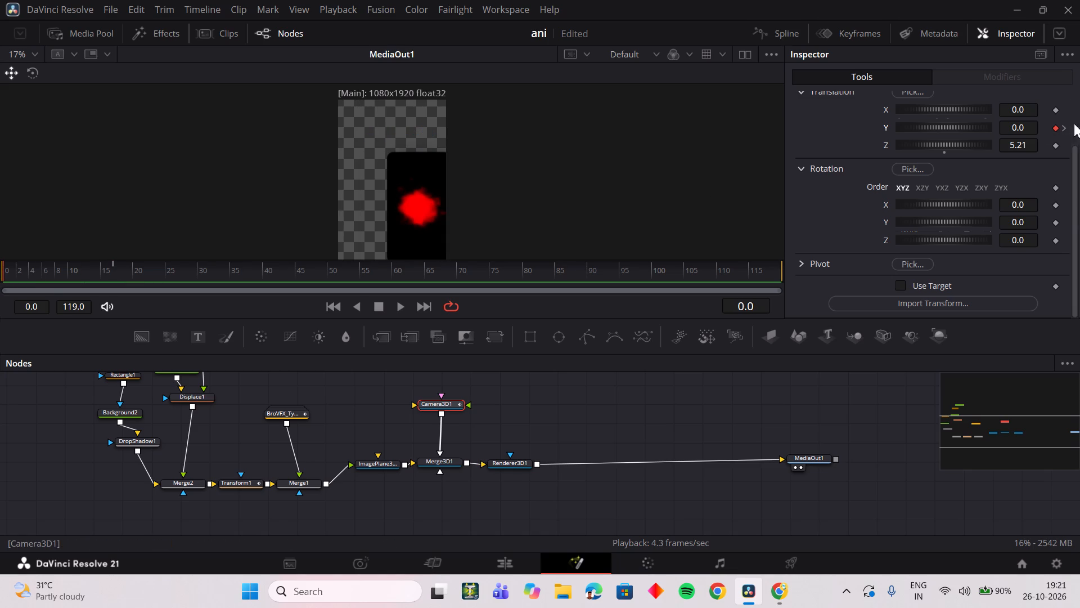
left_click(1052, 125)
Scrub the composition on to frame 30, and play the voice-over on the Edit page timeline from about 01:00:03:18 to hear the following words.
left_click_drag(96, 275, 111, 275)
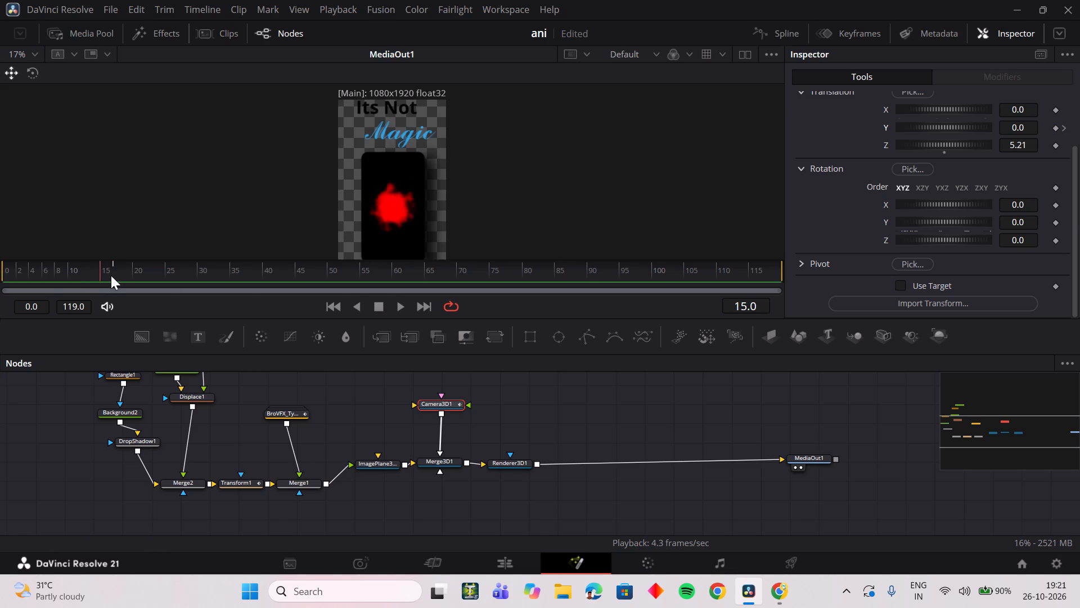
left_click_drag(111, 275, 154, 277)
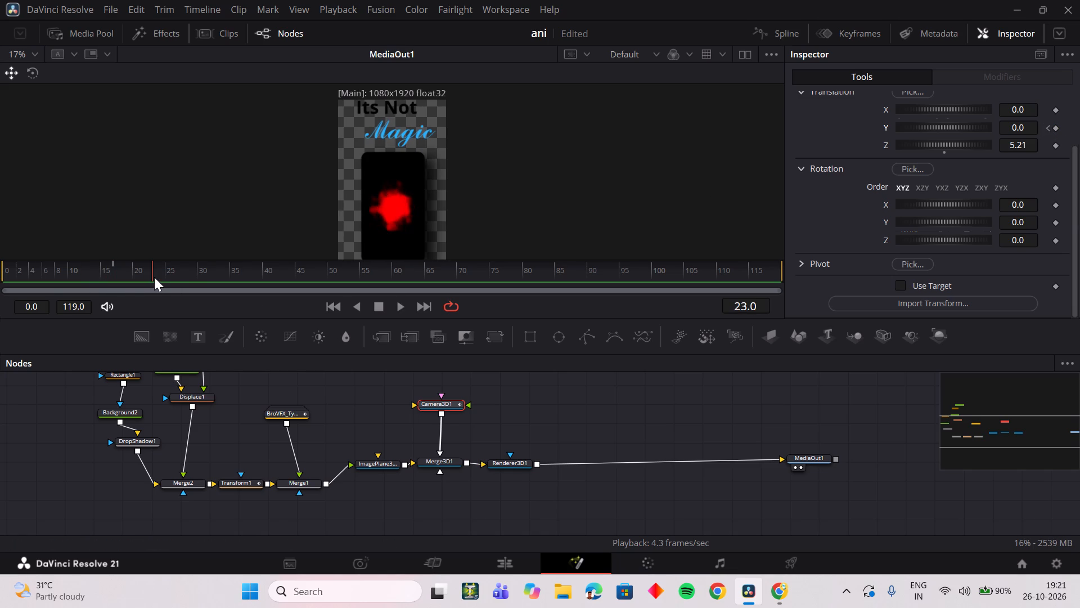
left_click_drag(154, 277, 200, 276)
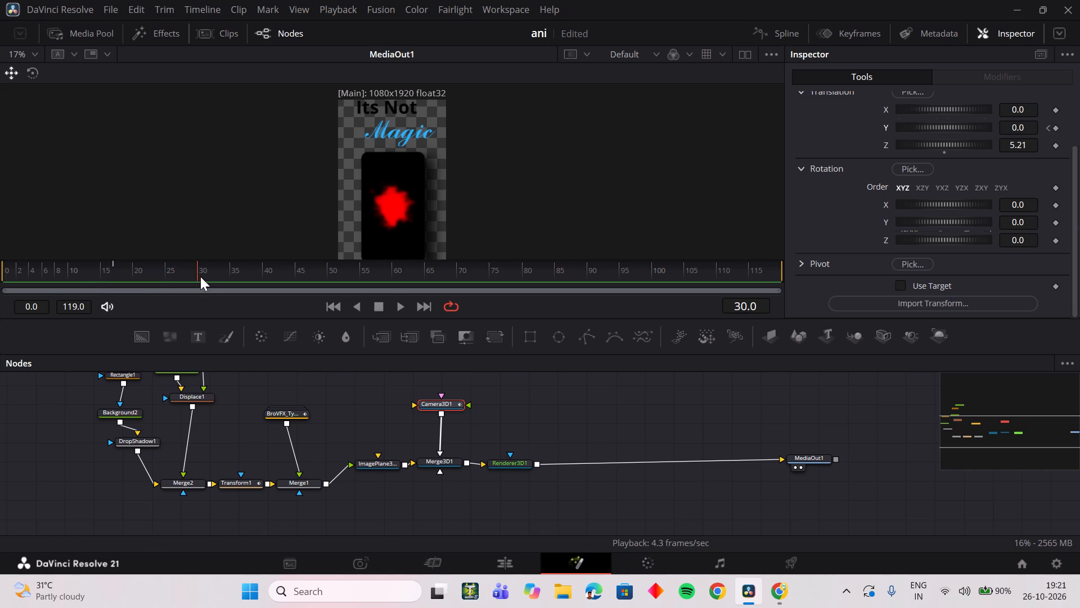
left_click(508, 553)
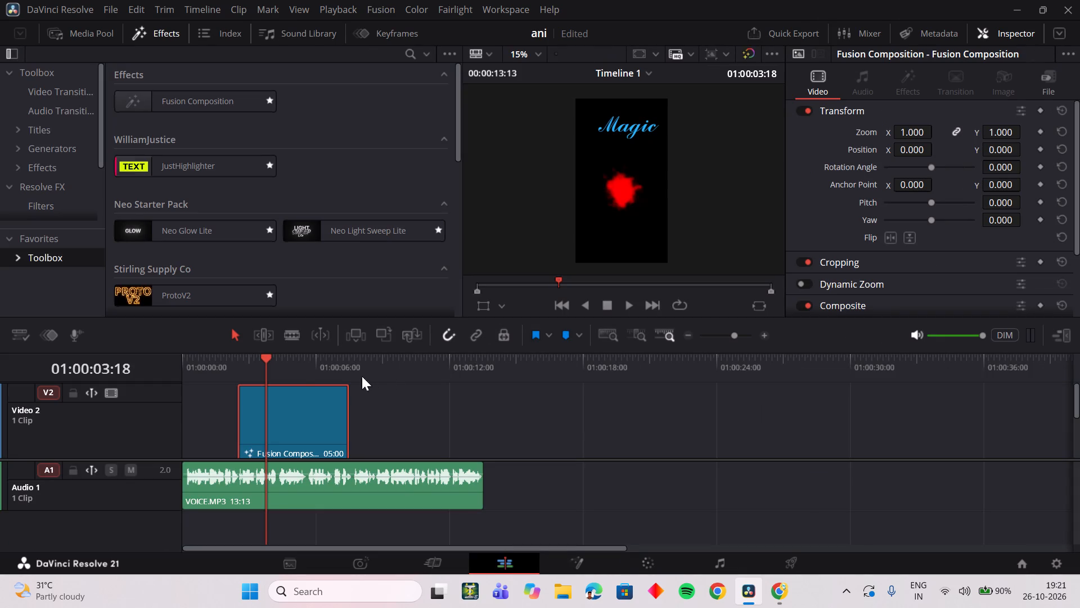
key("space")
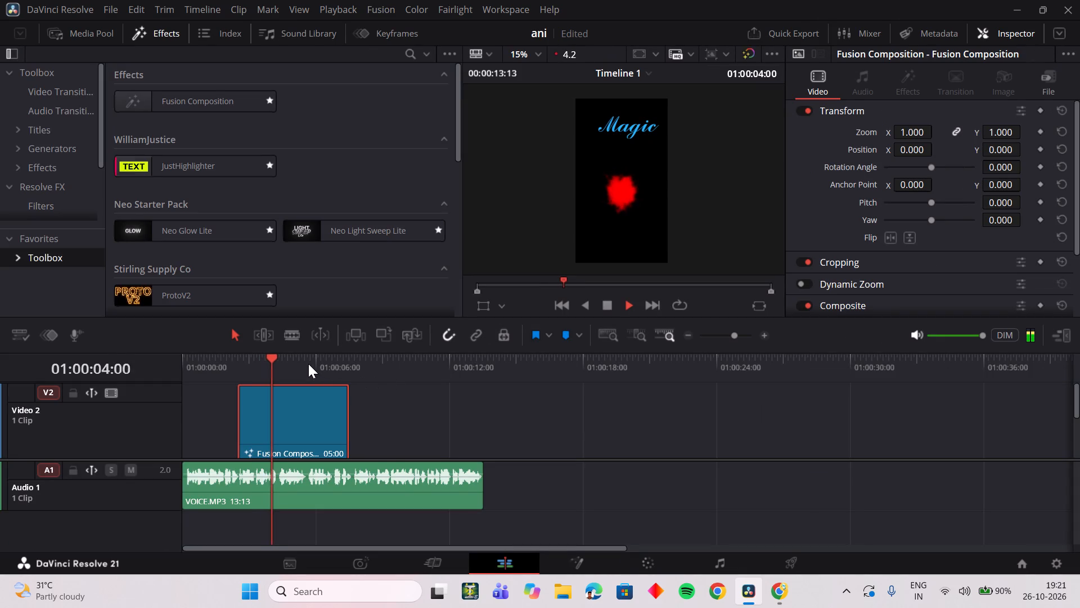
key("space")
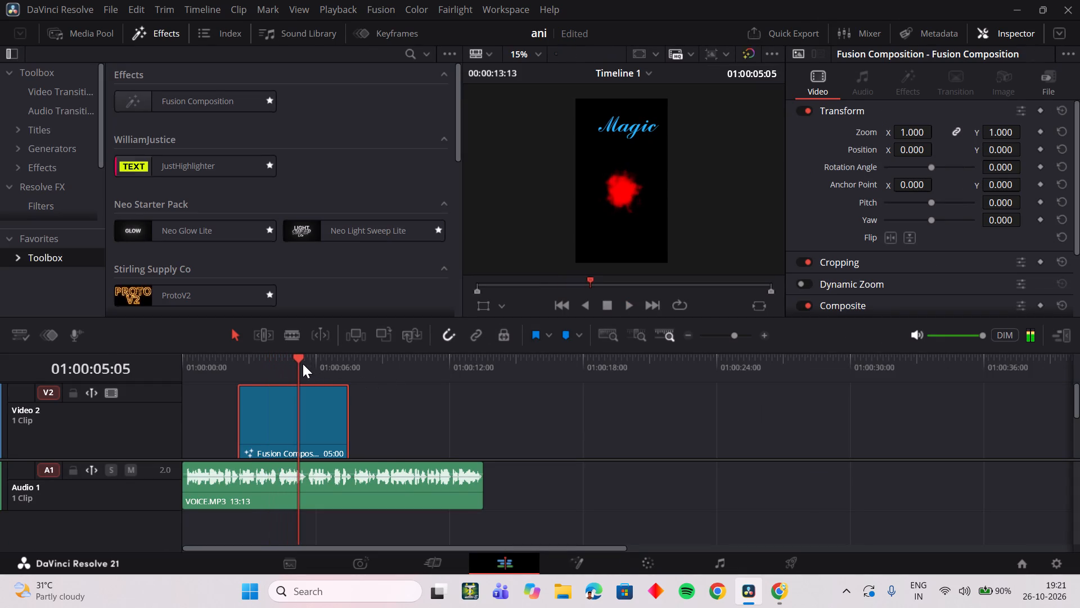
left_click(267, 359)
key("space")
key("space")
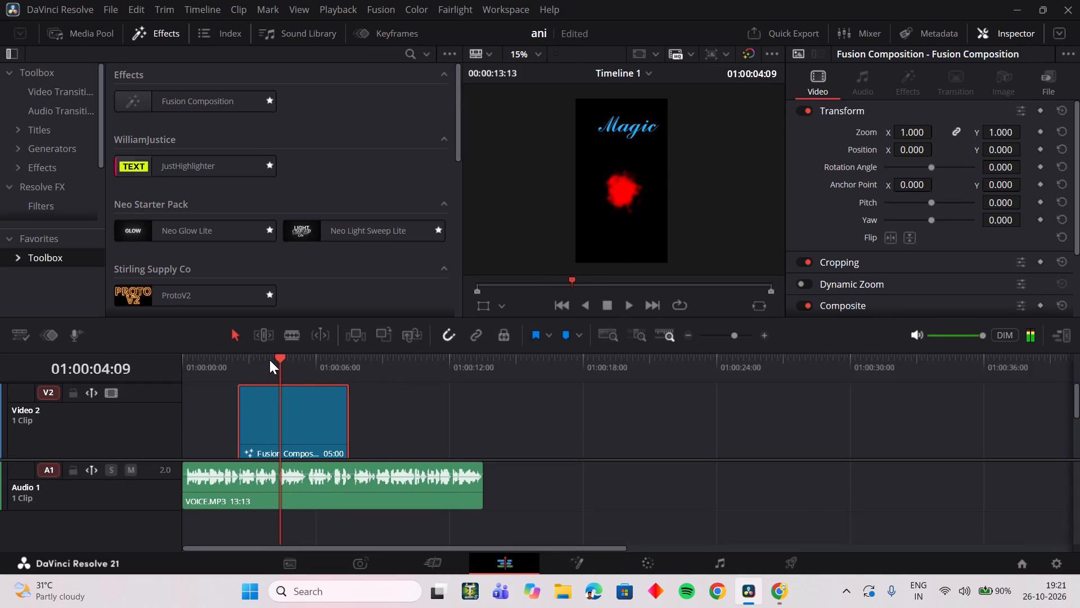
left_click(277, 363)
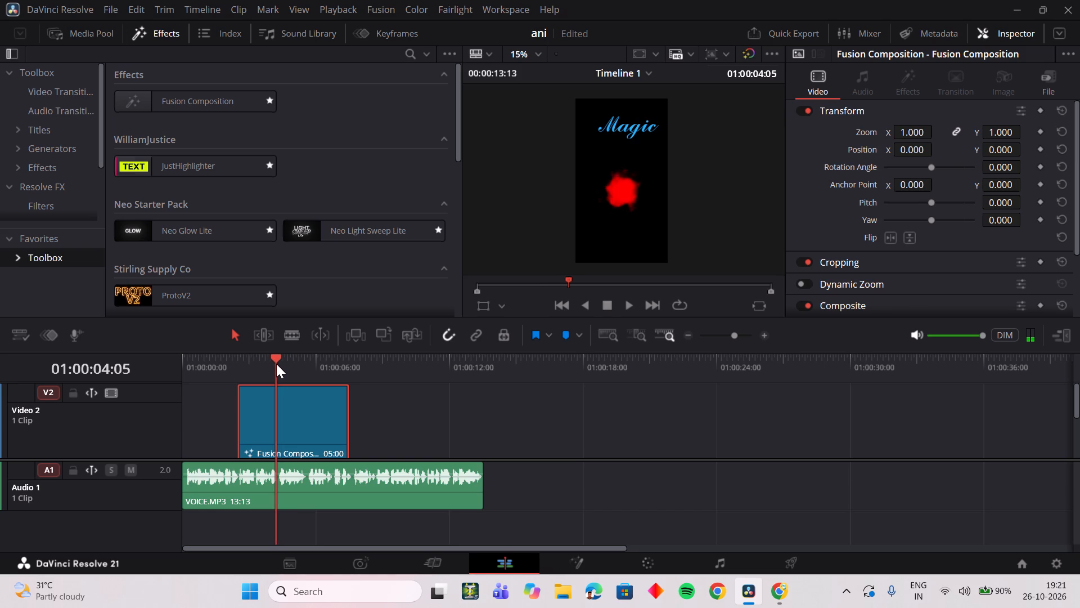
key("space")
key("space")
Replay the voice-over repeatedly from about 01:00:03:18 to pinpoint the next cue, leaving the playhead at 01:00:04:05.
left_click(267, 364)
key("space")
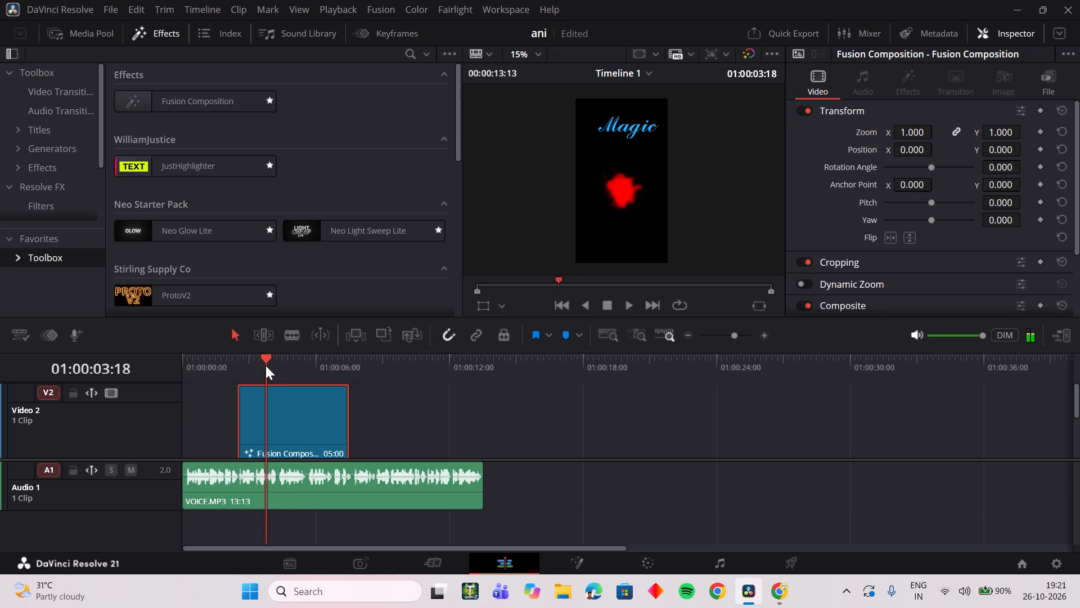
key("space")
left_click(268, 365)
key("space")
key("space")
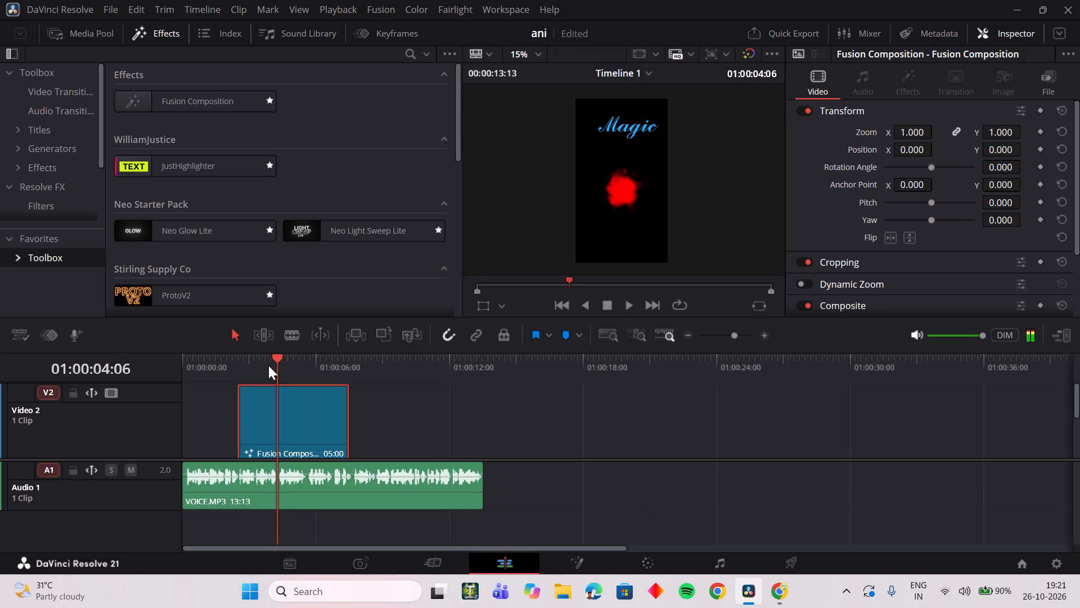
left_click(268, 365)
key("space")
key("space")
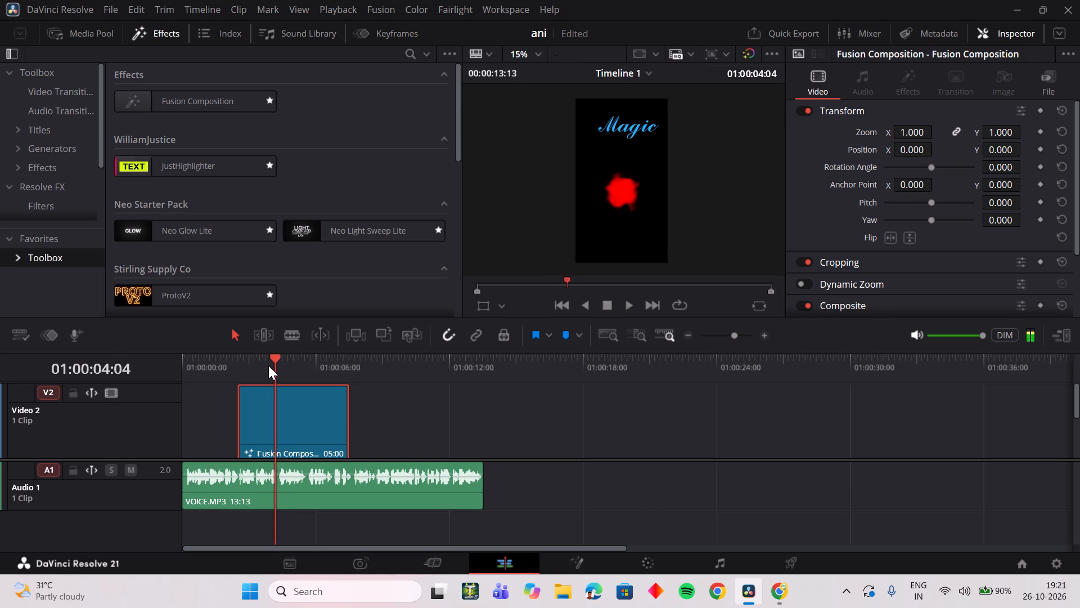
key("space")
key("space")
left_click(268, 365)
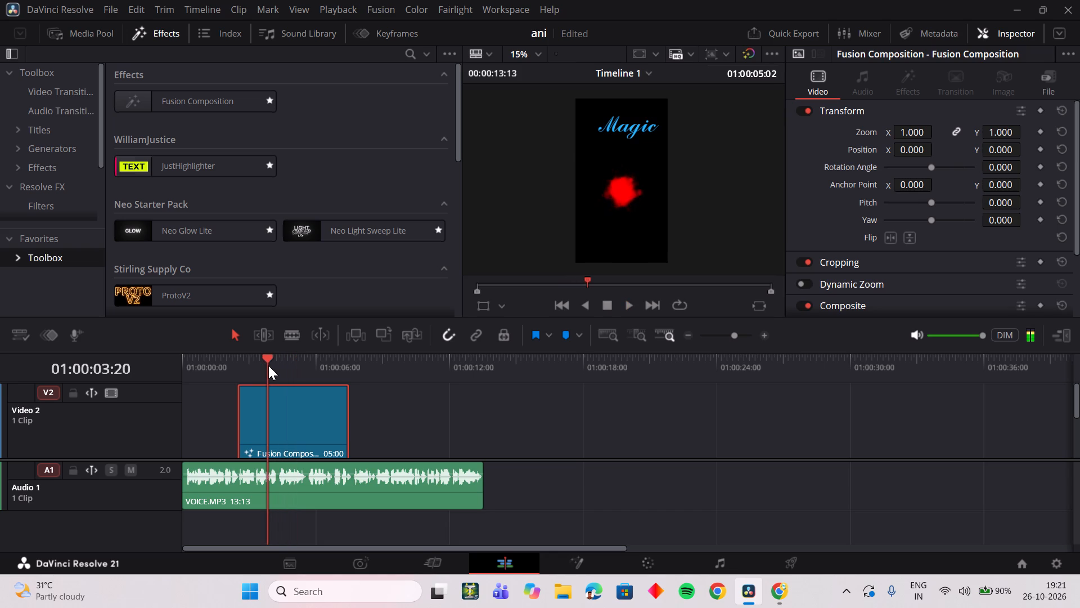
key("space")
key("space")
left_click_drag(273, 364, 273, 364)
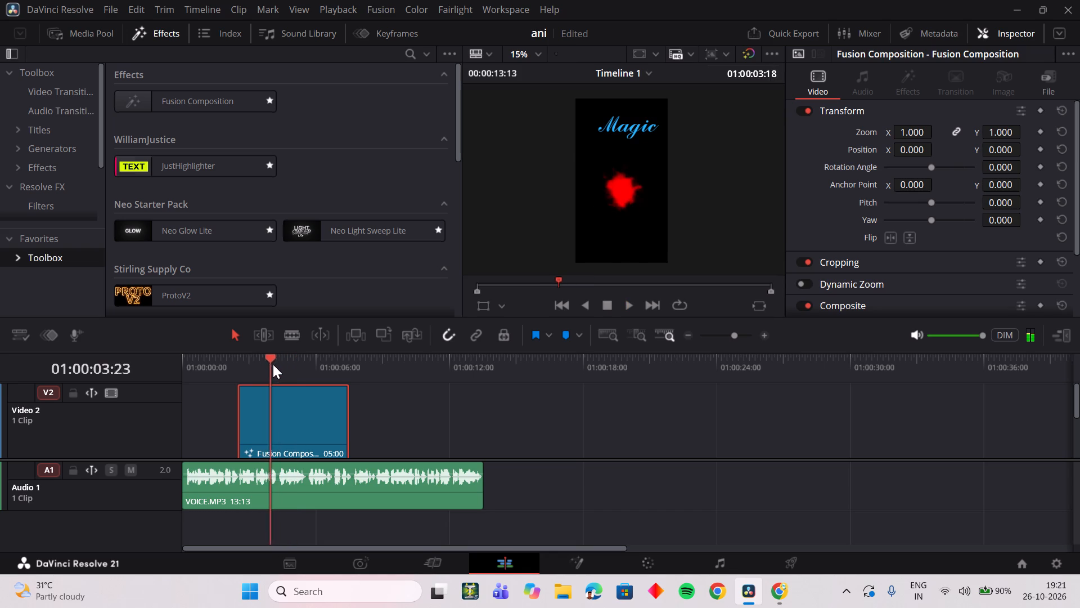
left_click_drag(273, 364, 280, 364)
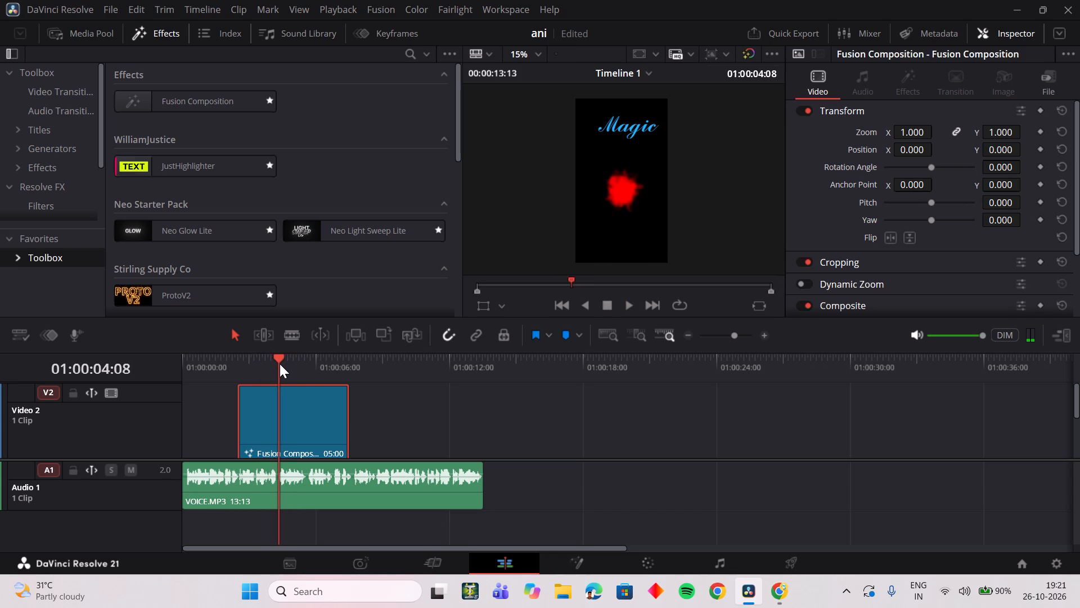
key("Left")
key("Left")
key("Left")
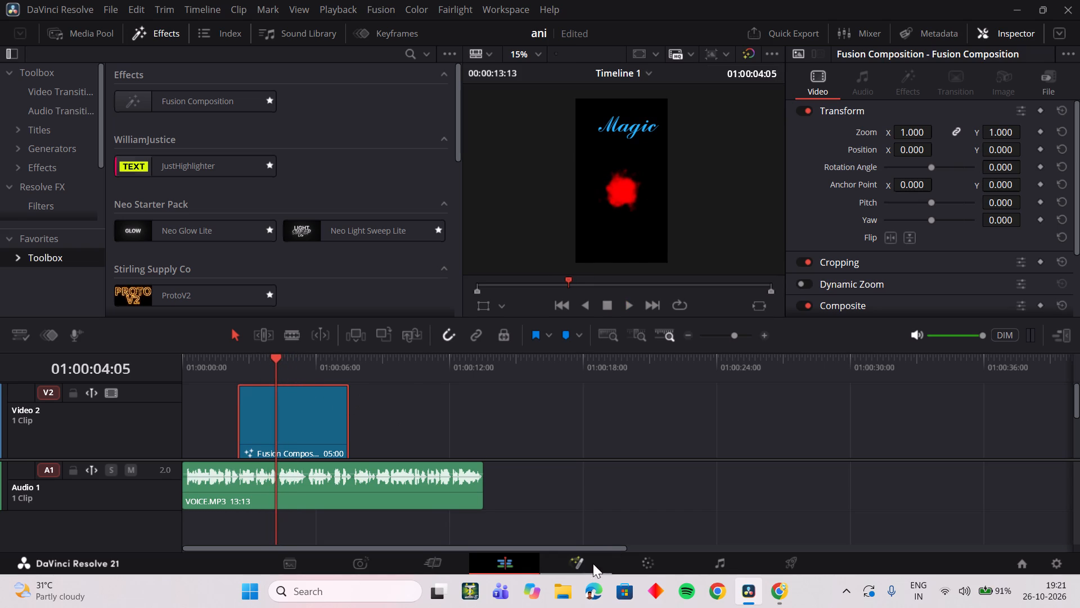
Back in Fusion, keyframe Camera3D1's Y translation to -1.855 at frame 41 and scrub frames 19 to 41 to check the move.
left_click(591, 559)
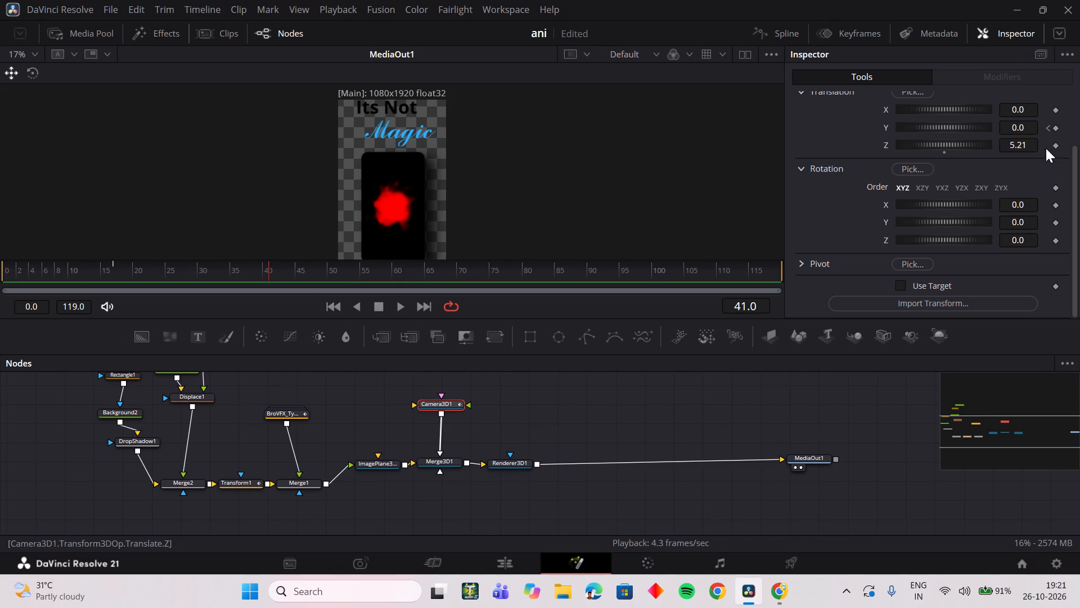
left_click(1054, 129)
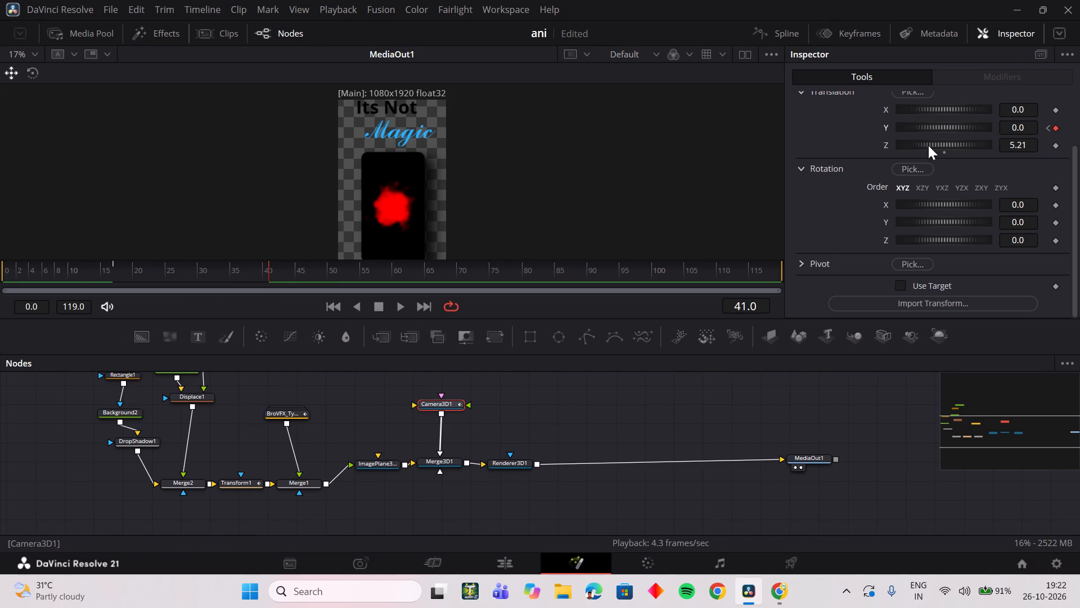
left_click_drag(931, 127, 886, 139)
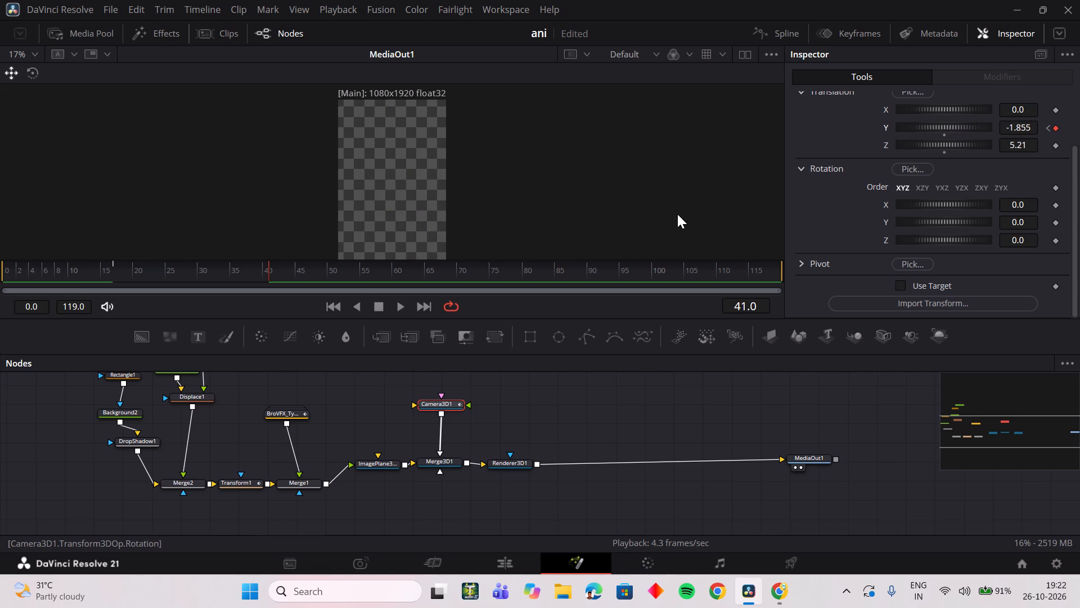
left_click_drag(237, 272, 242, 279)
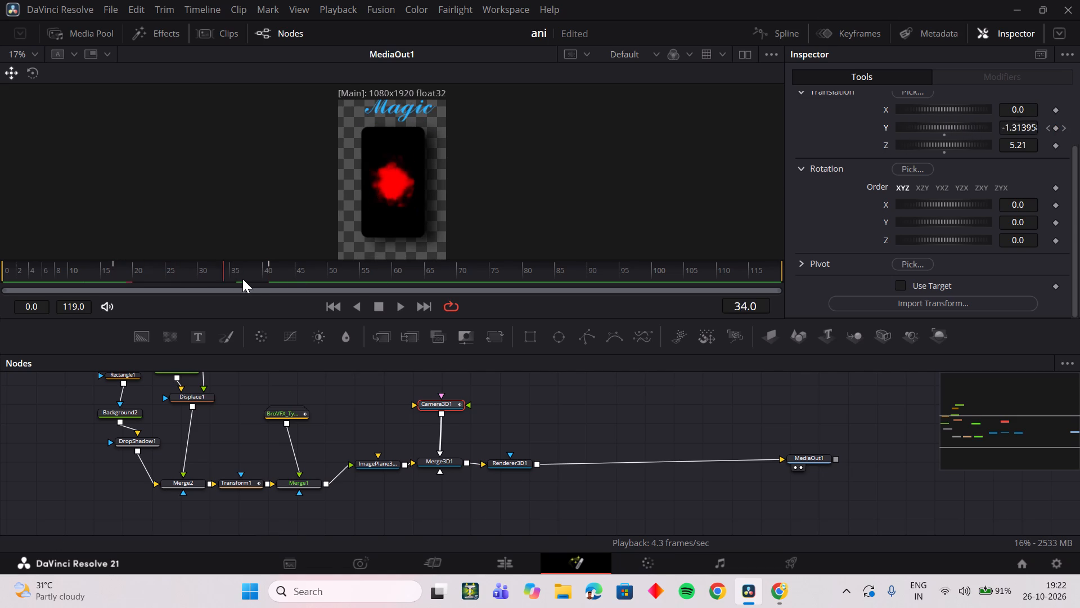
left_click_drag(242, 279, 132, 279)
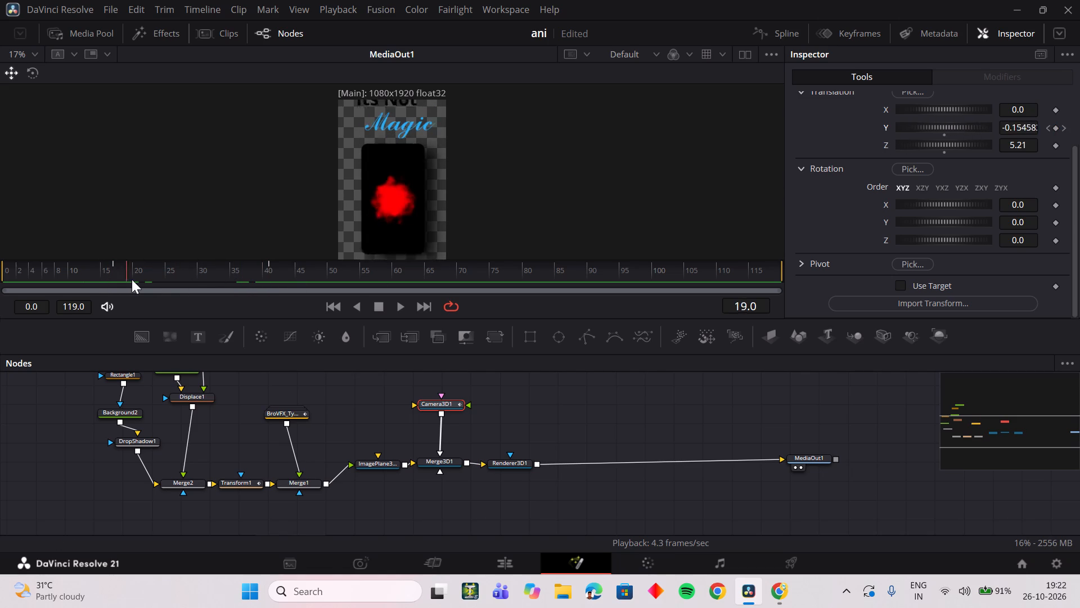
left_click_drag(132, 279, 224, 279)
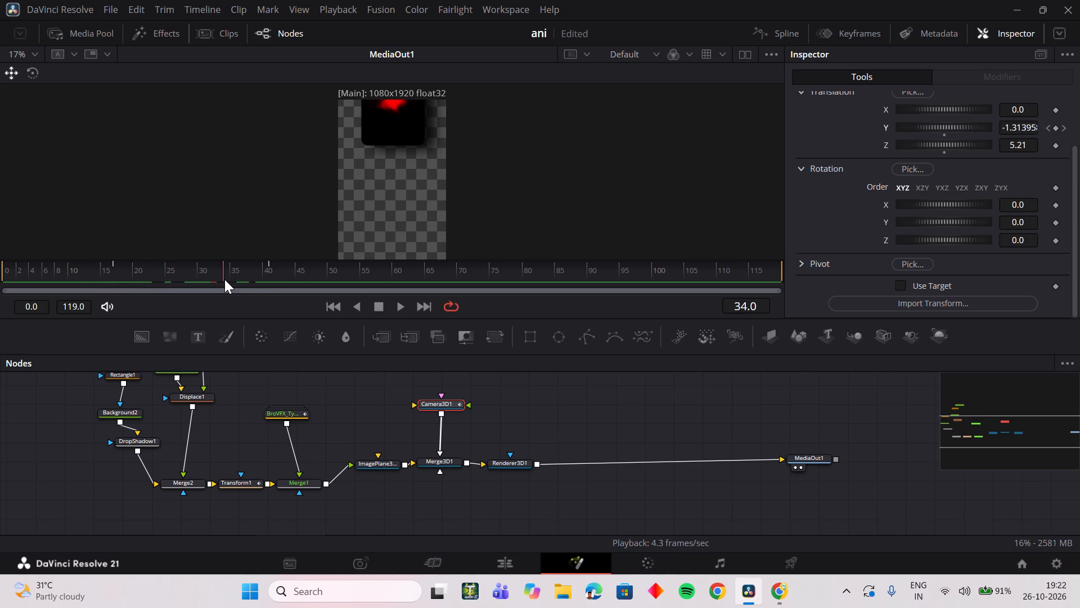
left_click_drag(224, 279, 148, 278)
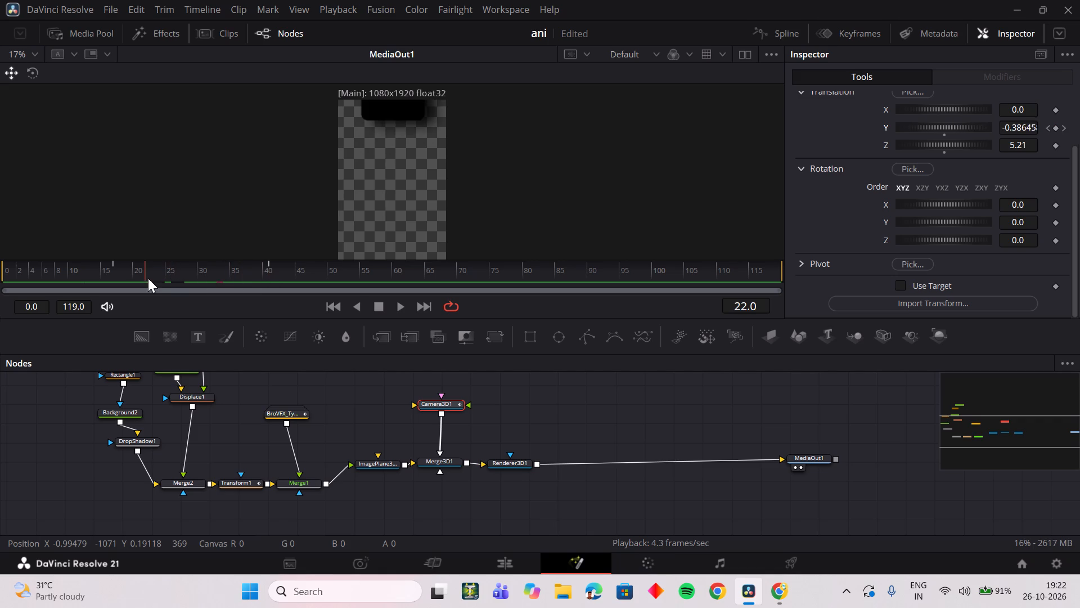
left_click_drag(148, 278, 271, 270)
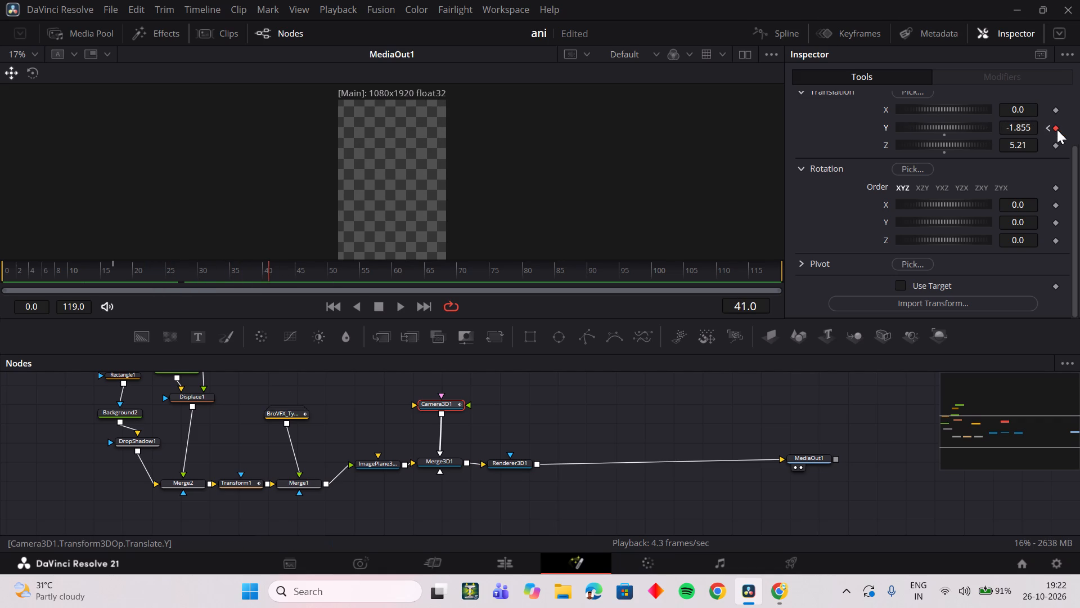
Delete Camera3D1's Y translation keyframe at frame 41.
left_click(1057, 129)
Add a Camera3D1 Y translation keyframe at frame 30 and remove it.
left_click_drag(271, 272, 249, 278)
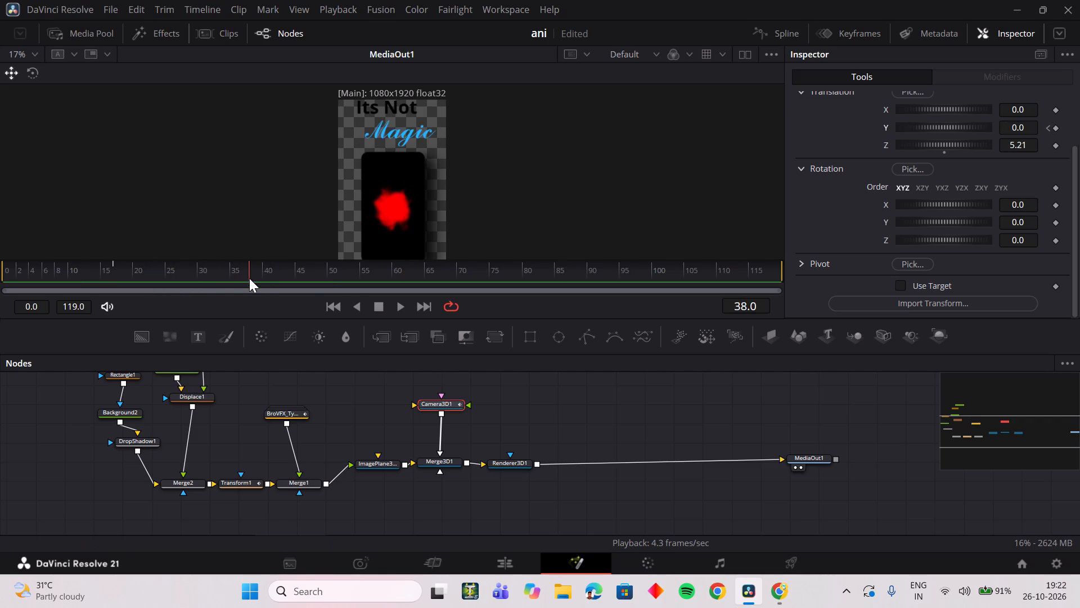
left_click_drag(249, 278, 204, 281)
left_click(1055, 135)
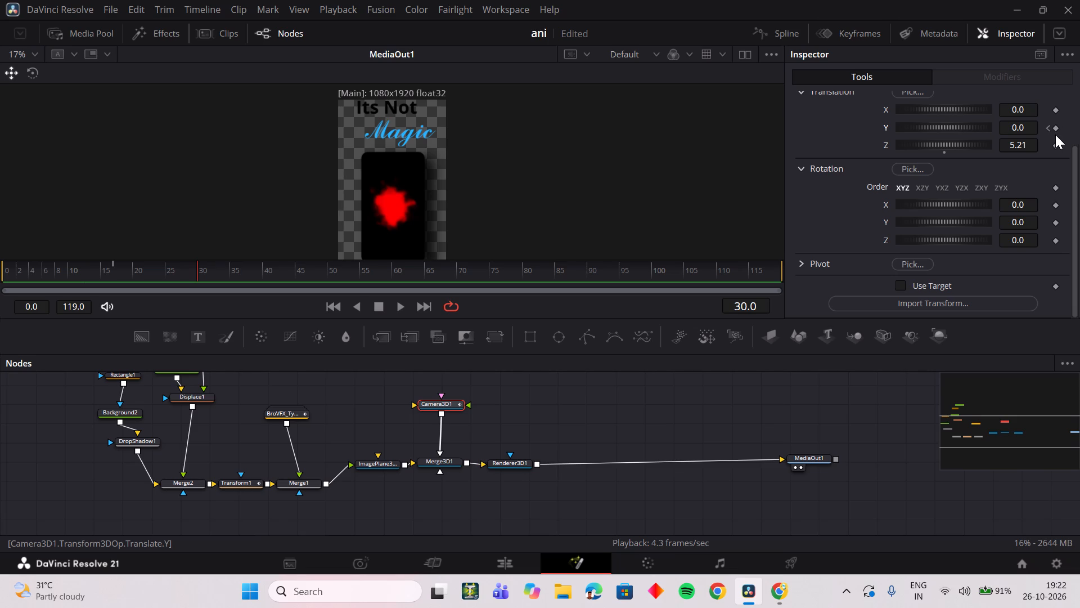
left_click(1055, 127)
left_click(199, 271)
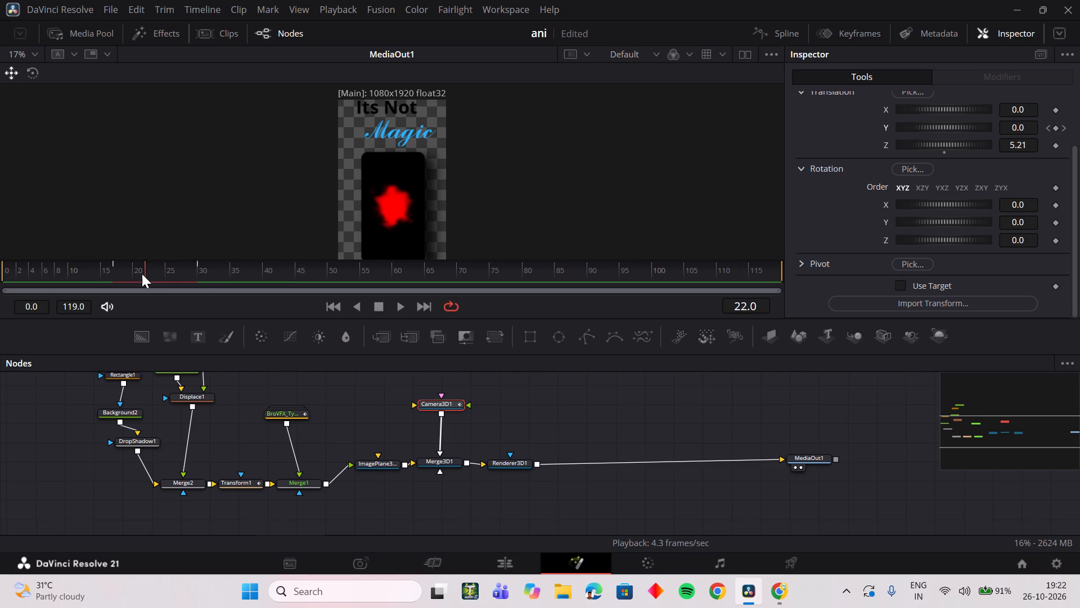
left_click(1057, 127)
Keyframe Camera3D1's Y translation at frame 35, keeping the value at 0.0.
left_click_drag(188, 274, 231, 269)
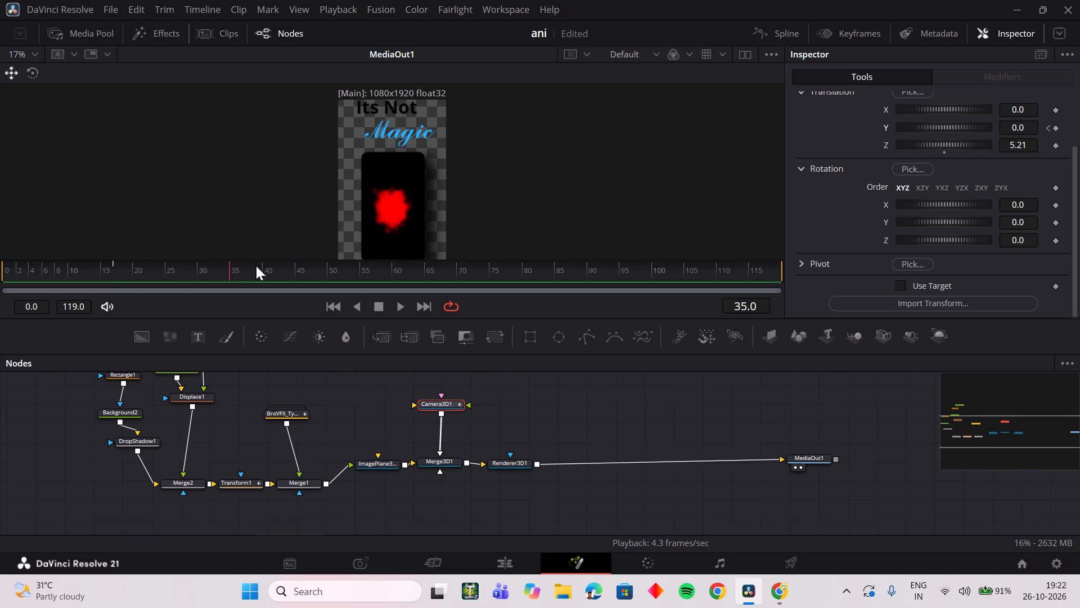
left_click(1054, 129)
left_click_drag(221, 270, 189, 277)
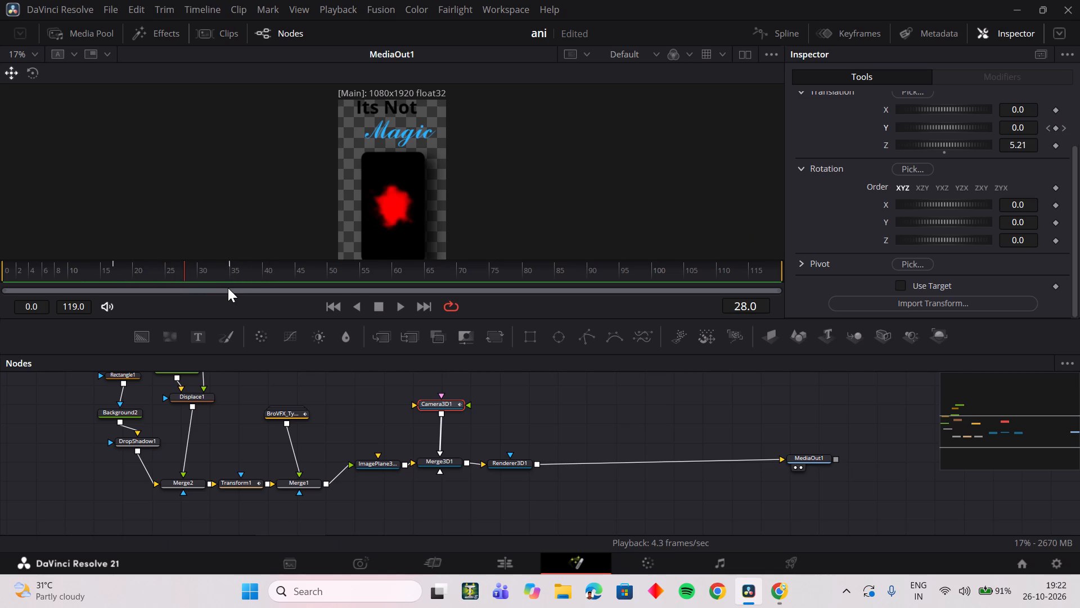
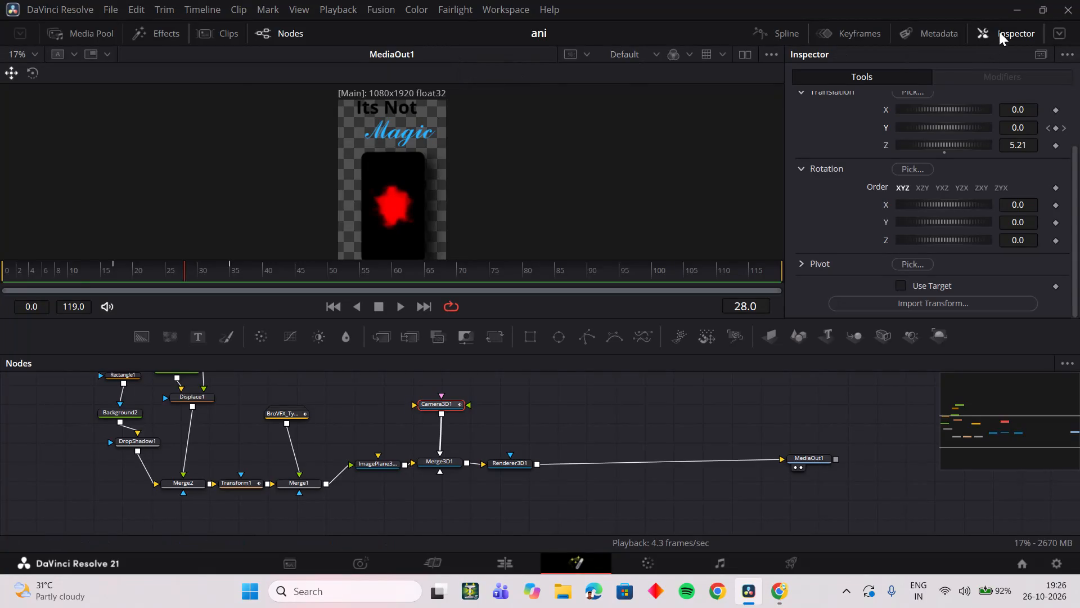
Minimise DaVinci Resolve and the Chrome window, and launch Kuro from the desktop.
left_click(1009, 11)
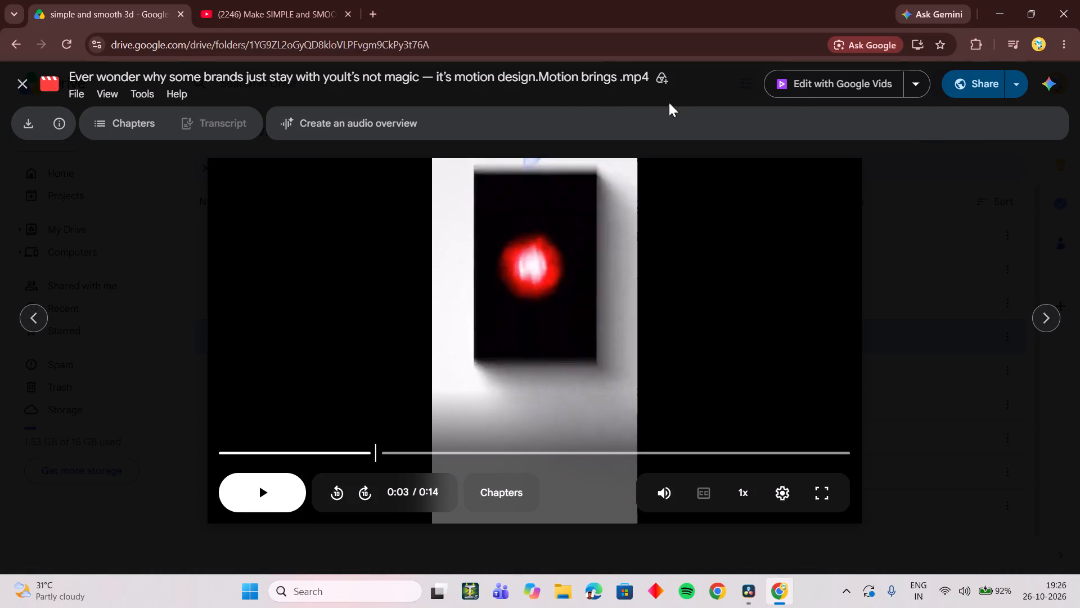
left_click(1011, 11)
double_click(242, 14)
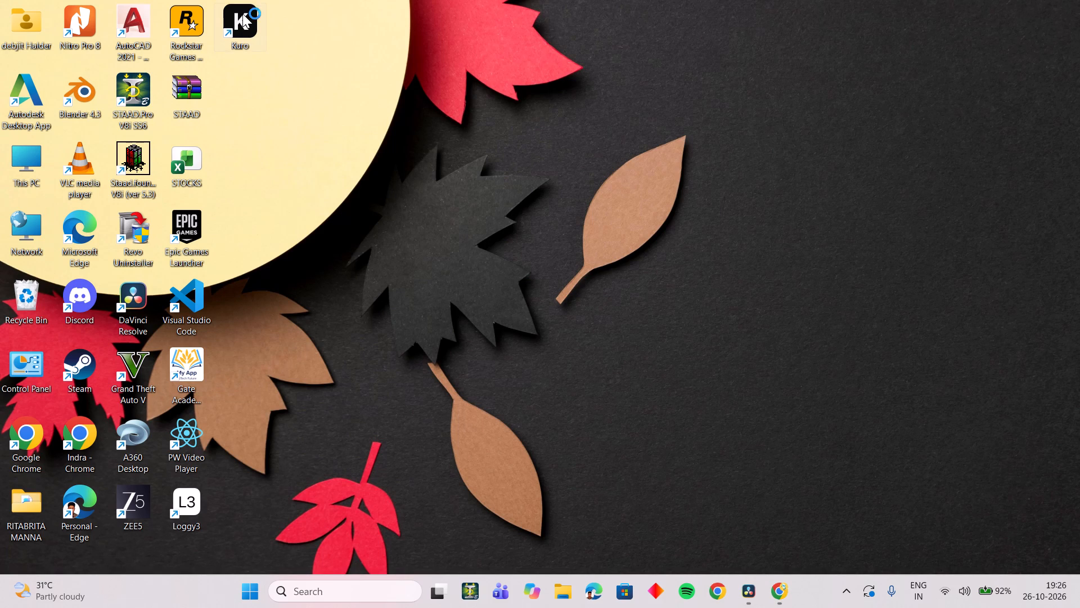